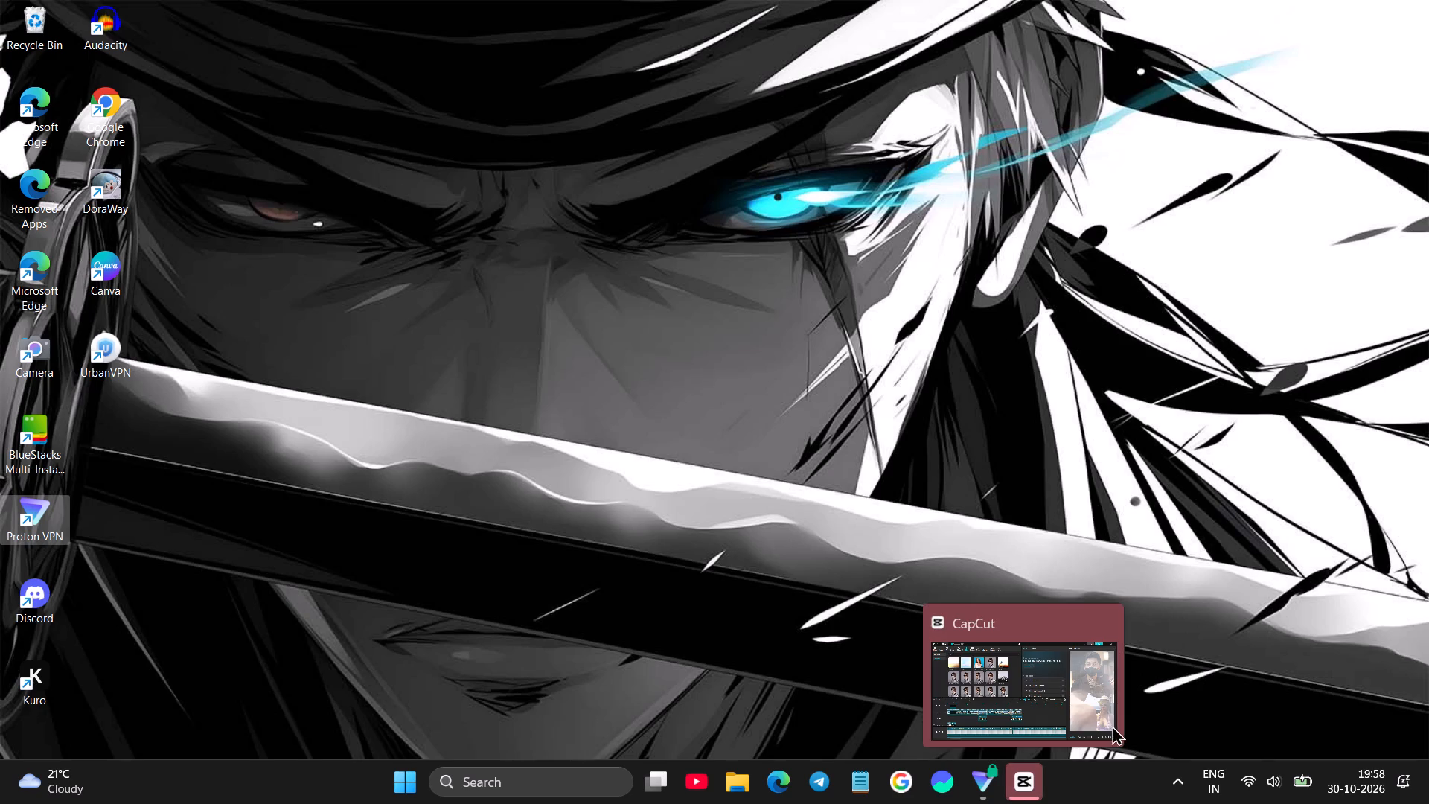
Switch to CapCut and replay the opening seconds of the 0628 timeline to review the first clips and overlays.
click(1036, 796)
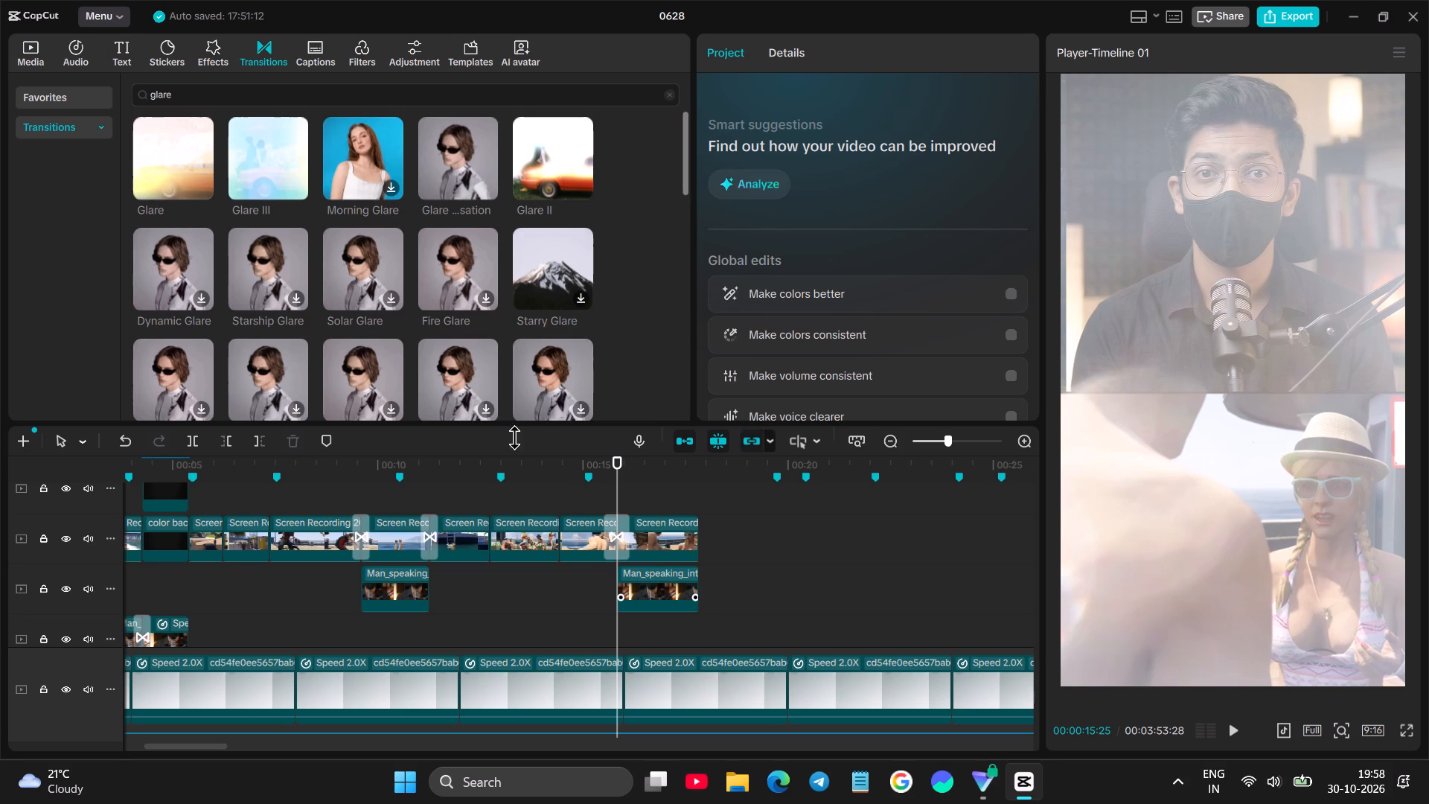
click(258, 602)
drag(258, 602, 0, 592)
key(space)
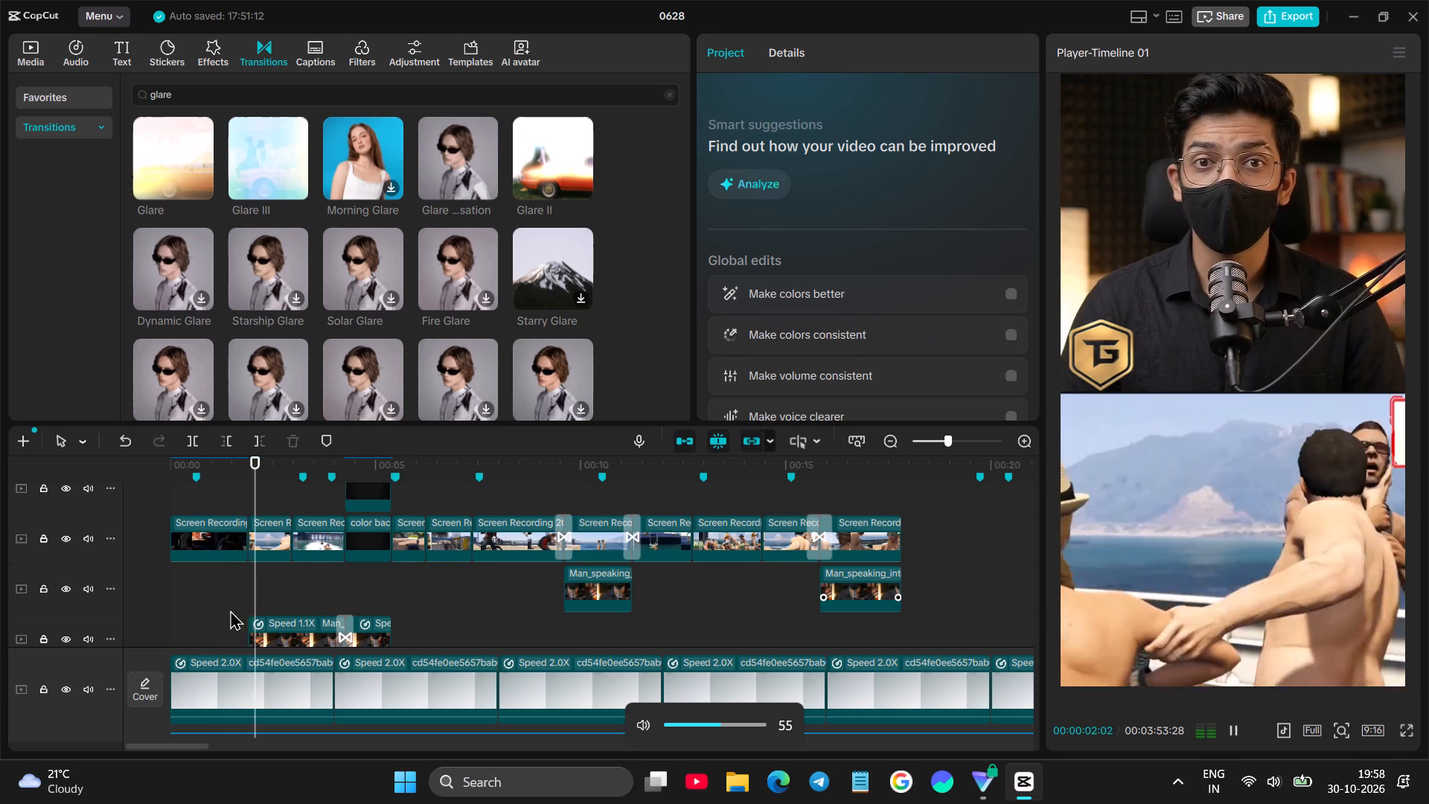
click(225, 614)
drag(222, 614, 0, 596)
key(space)
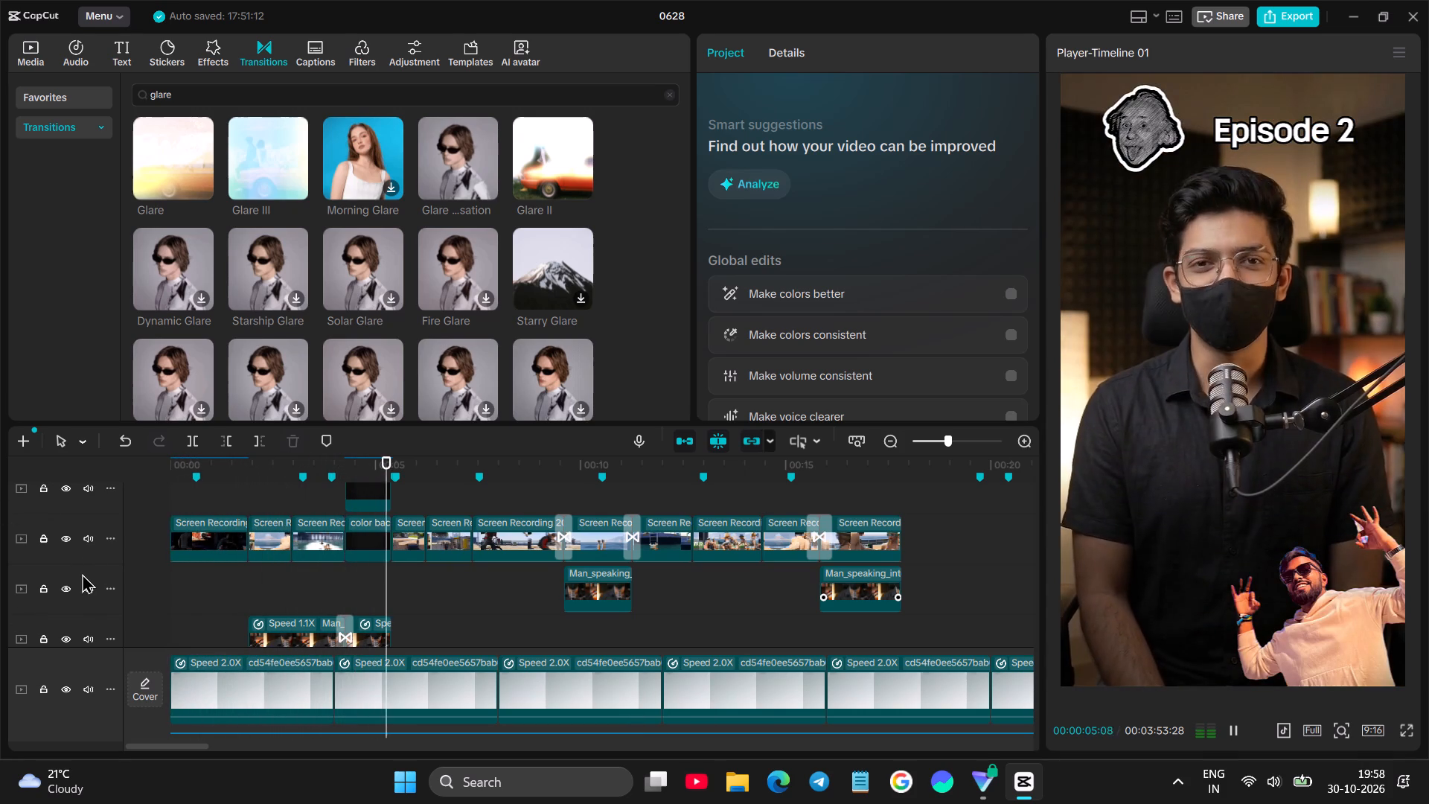
click(207, 593)
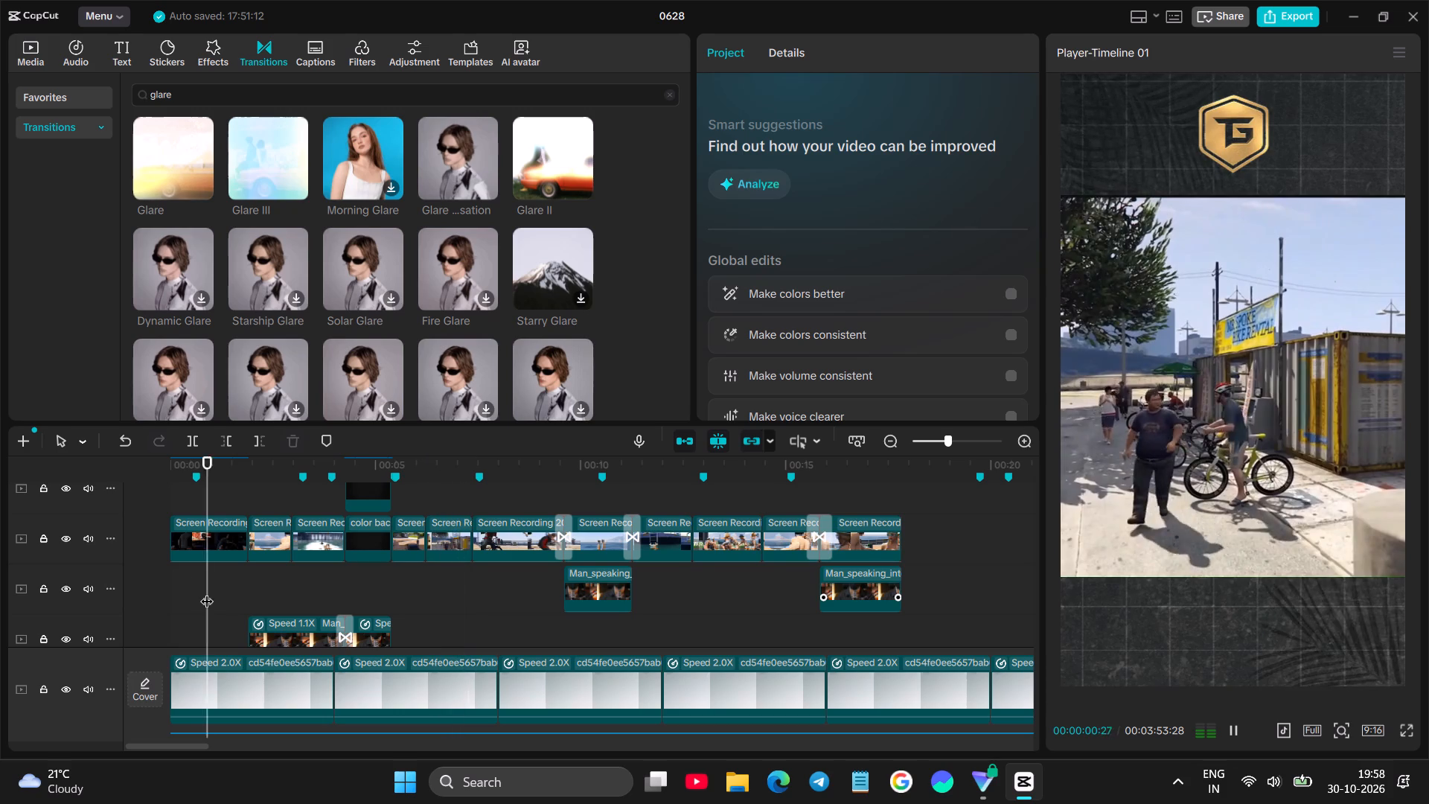
drag(204, 592, 147, 593)
key(space)
click(203, 613)
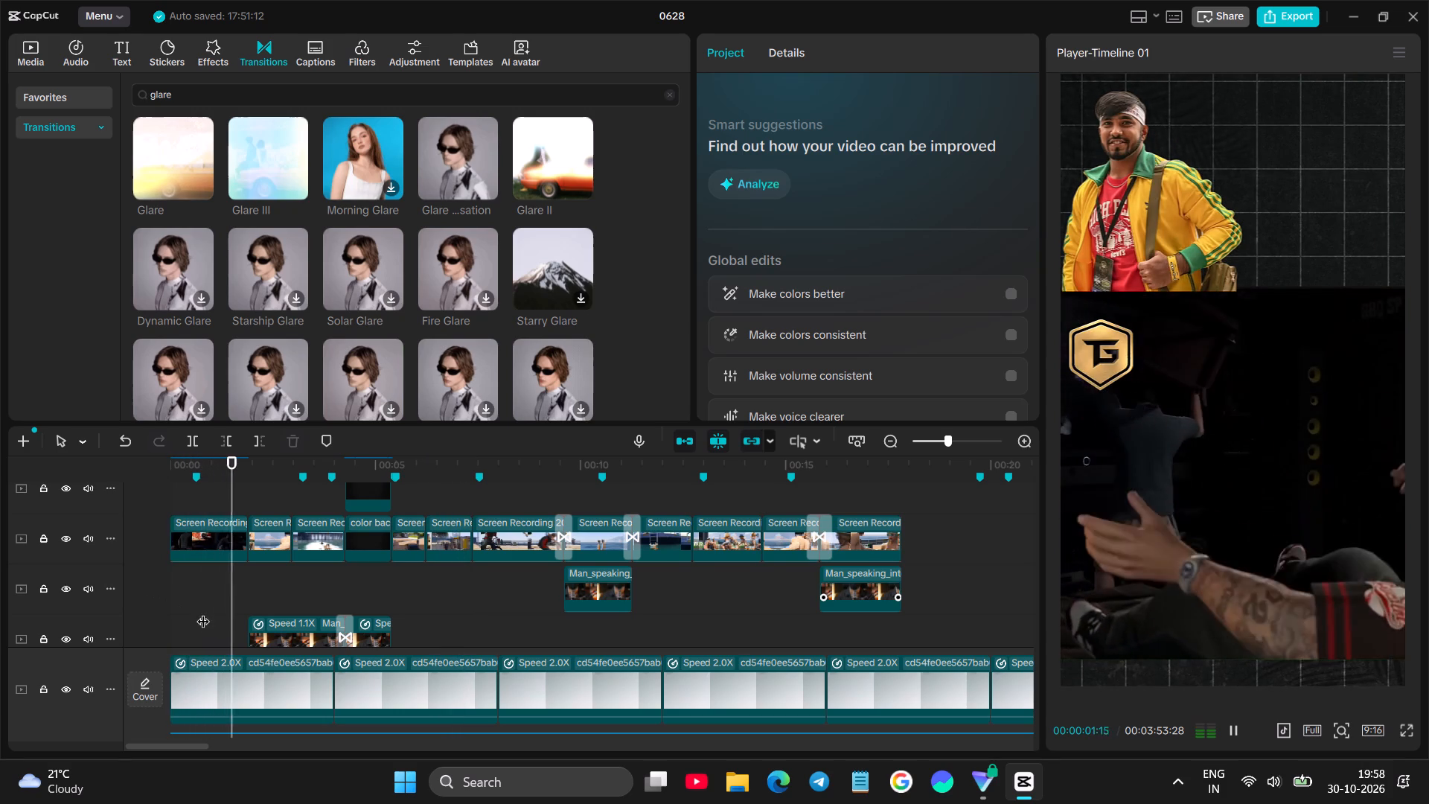
drag(201, 612, 91, 611)
key(space)
key(space)
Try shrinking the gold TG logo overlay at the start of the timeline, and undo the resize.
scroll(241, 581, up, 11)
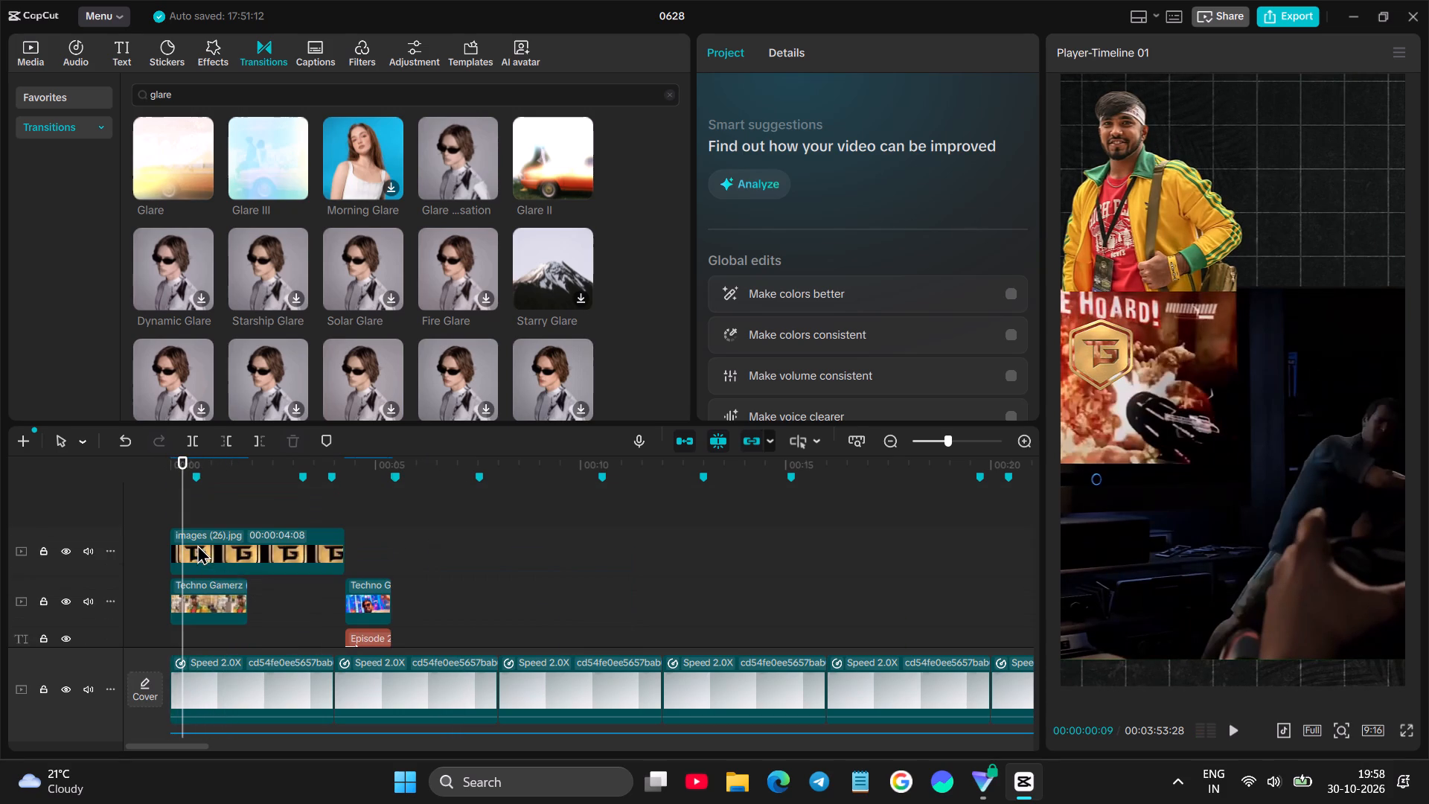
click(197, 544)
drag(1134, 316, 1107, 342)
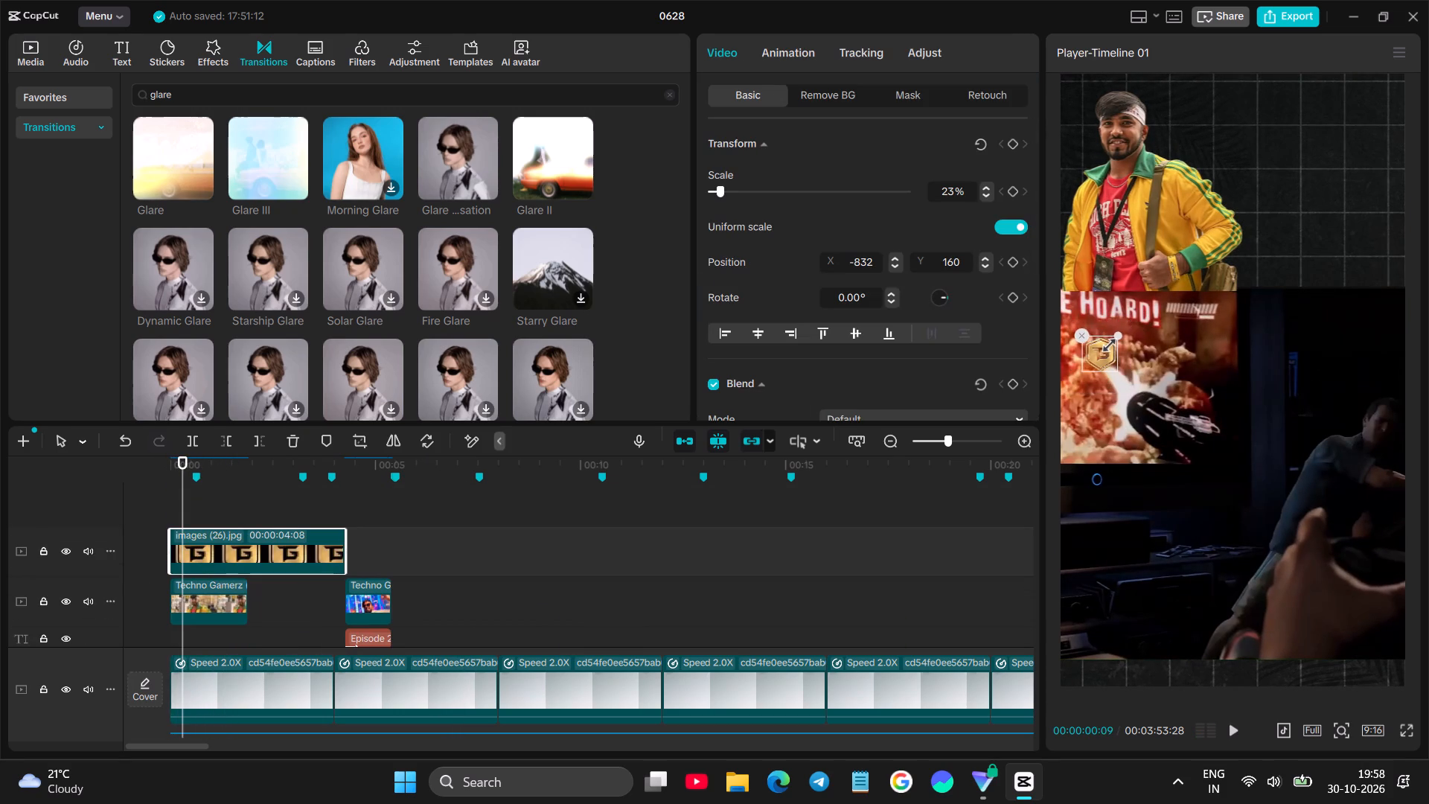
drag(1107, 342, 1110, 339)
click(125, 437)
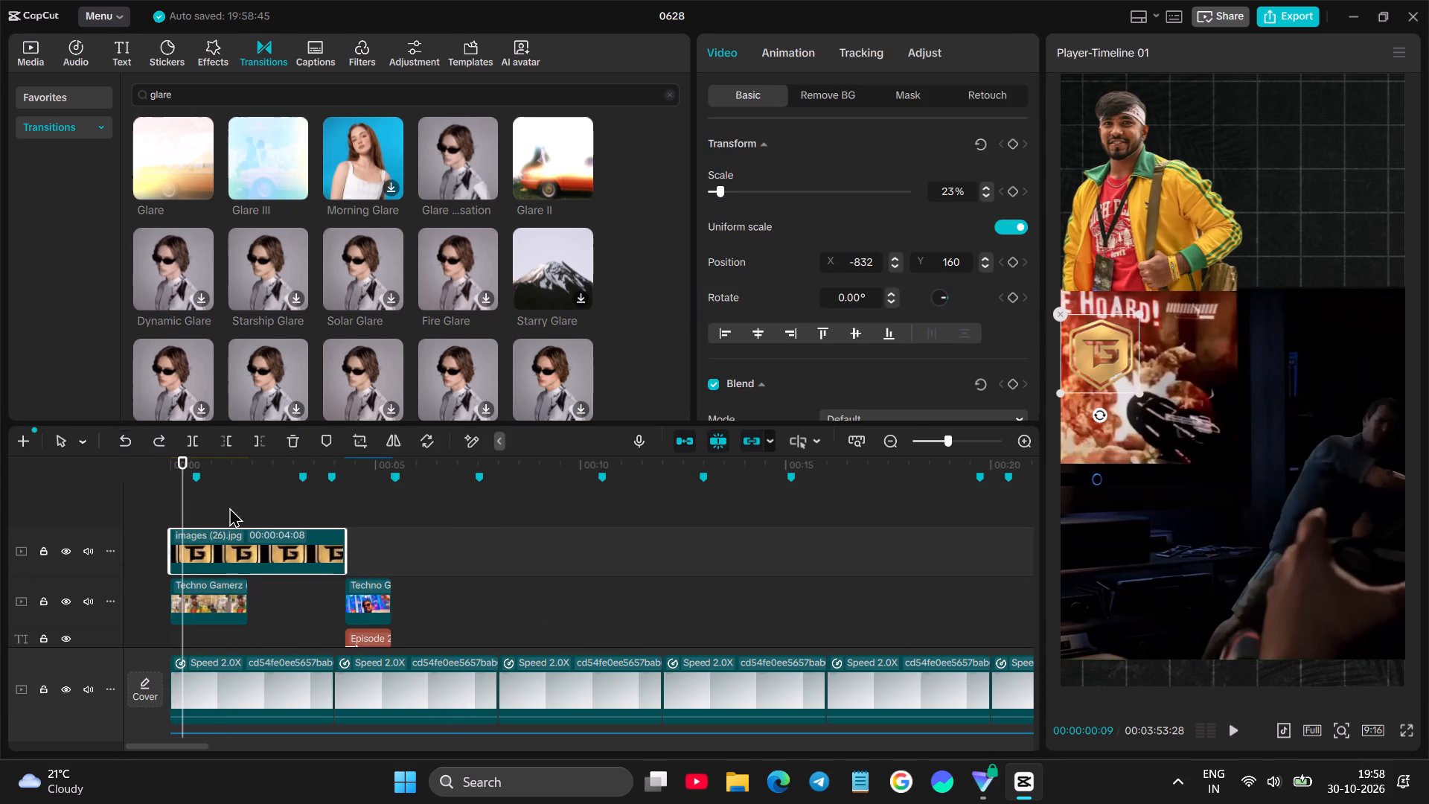
Split the opening images (26).jpg logo clip at 00:00:01:27, where the Techno Gamerz clip below it ends.
click(246, 511)
click(253, 561)
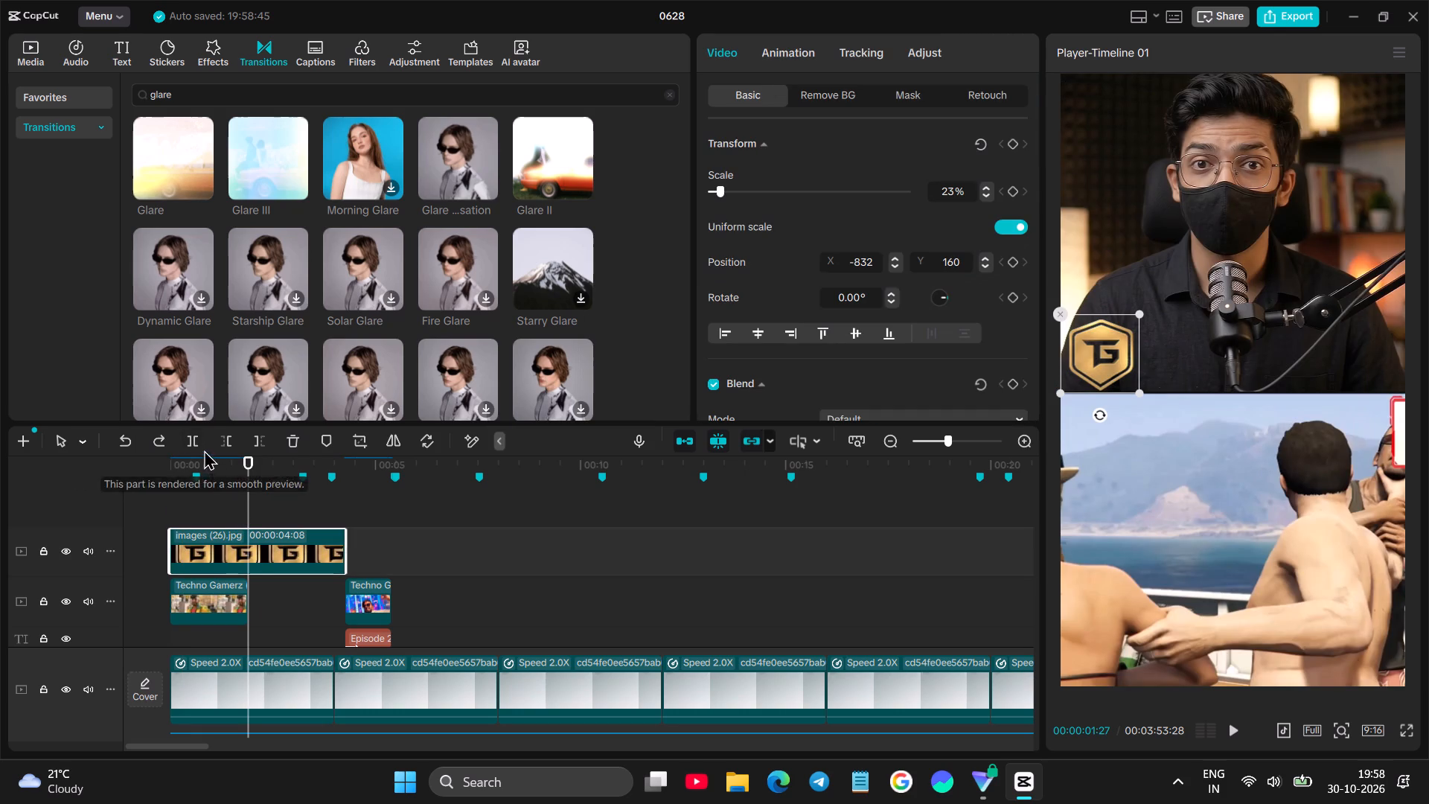
click(194, 443)
Move the first logo piece to the empty area beside the man in yellow at X 521, Y 1193, scaled to 17%.
click(201, 502)
click(206, 540)
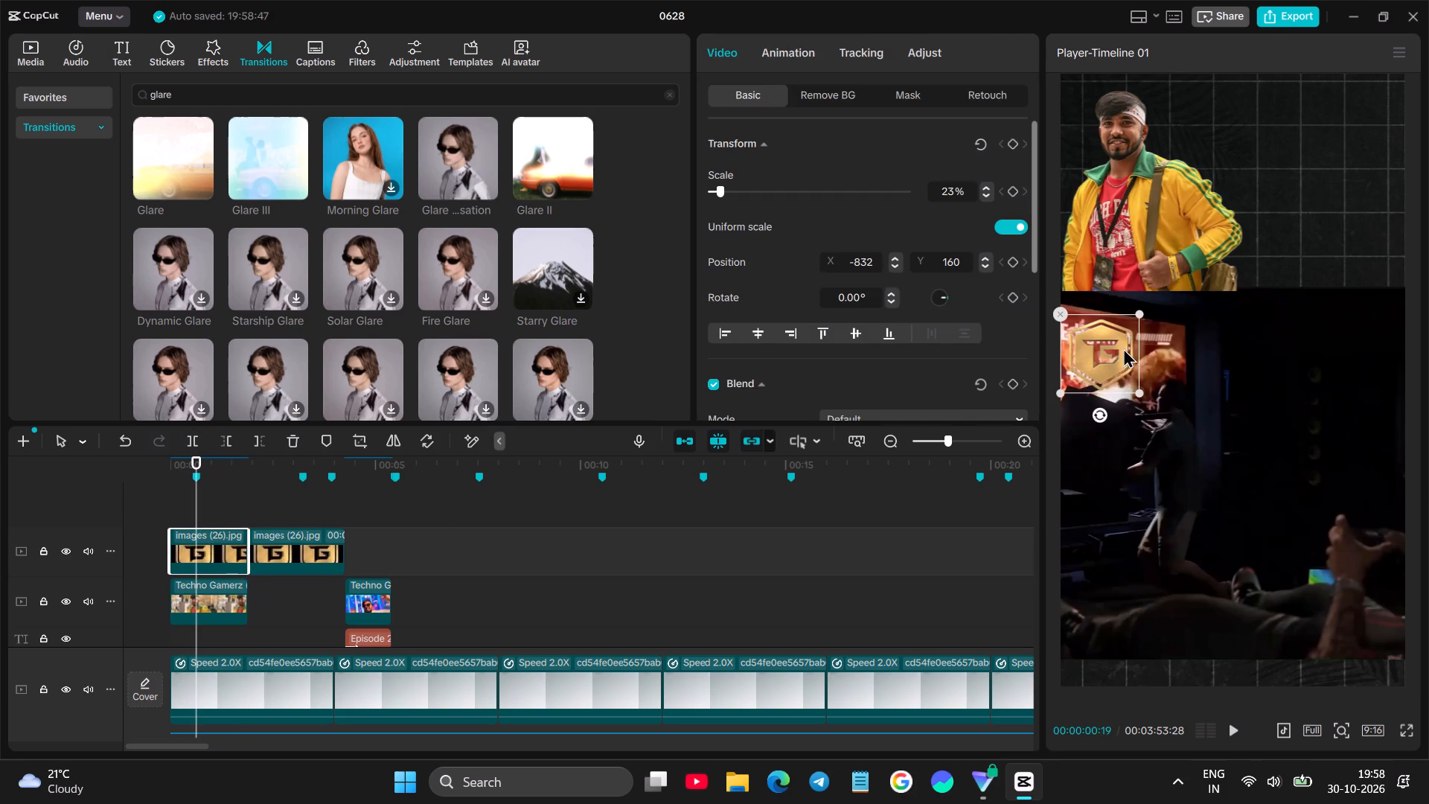
drag(1093, 362, 1308, 186)
drag(1355, 135, 1345, 147)
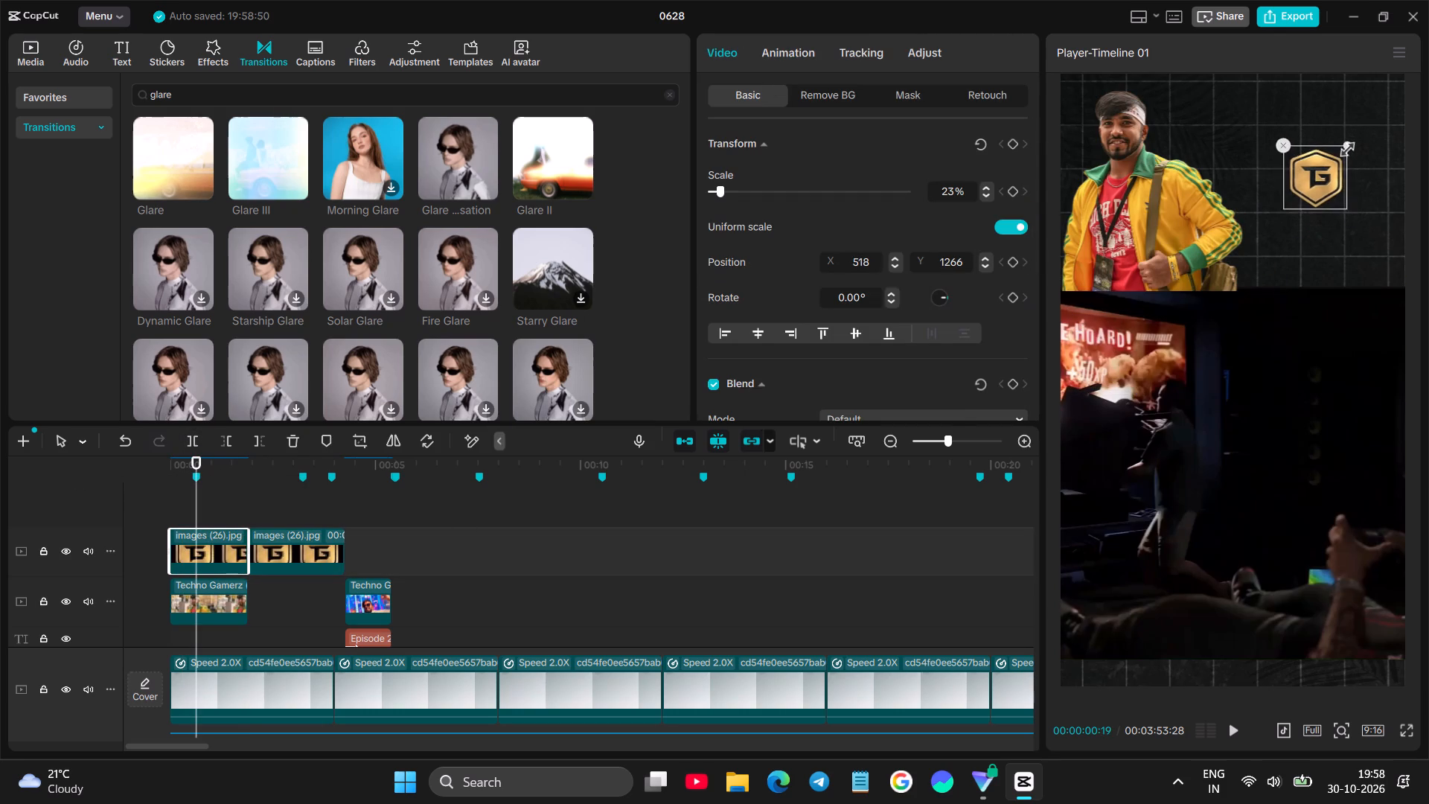
drag(1345, 147, 1341, 151)
drag(1330, 176, 1330, 186)
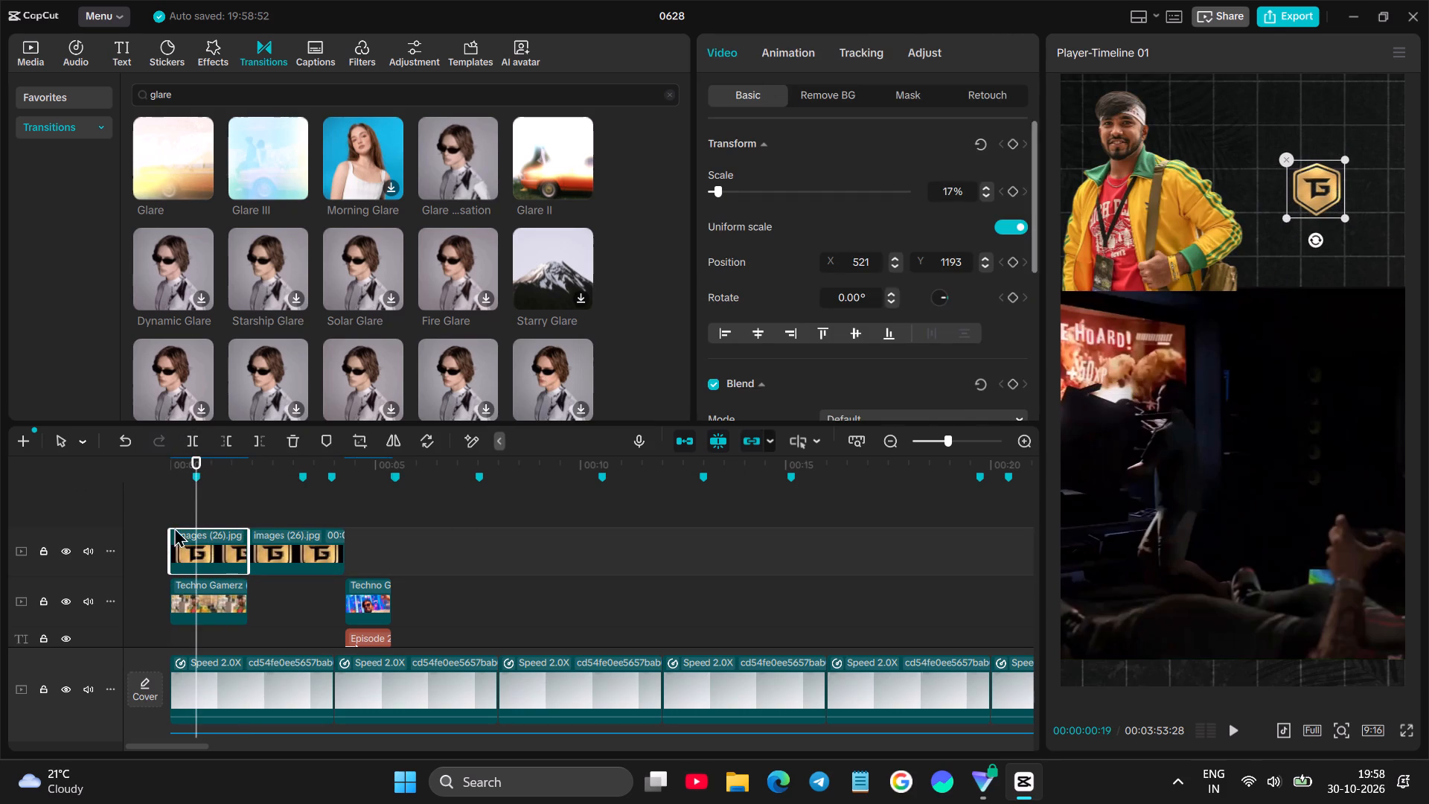
Play back the first four seconds to check the repositioned logo and the second logo piece over the speaker.
double_click(183, 490)
drag(183, 490, 127, 500)
key(space)
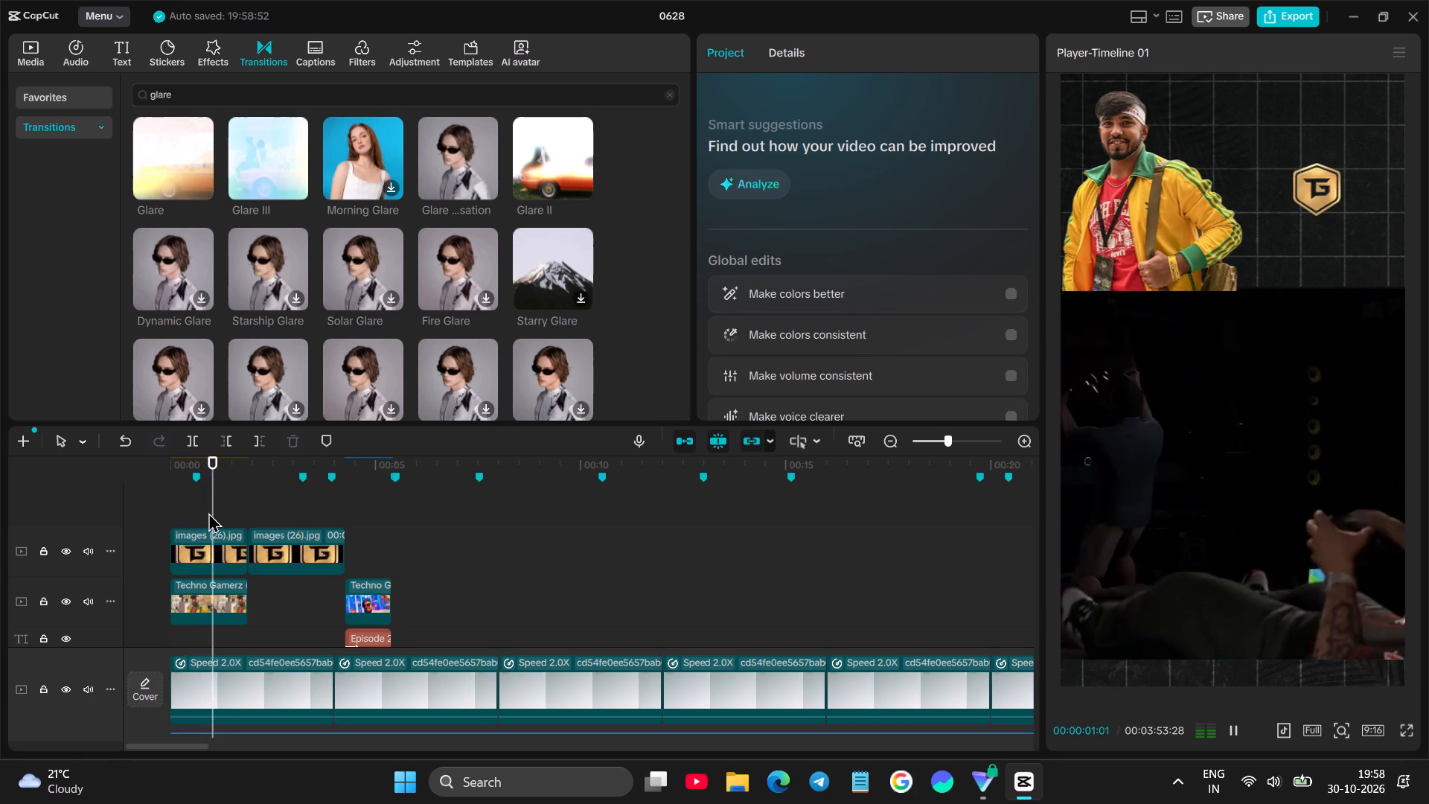
key(space)
click(188, 502)
drag(186, 501, 153, 500)
key(space)
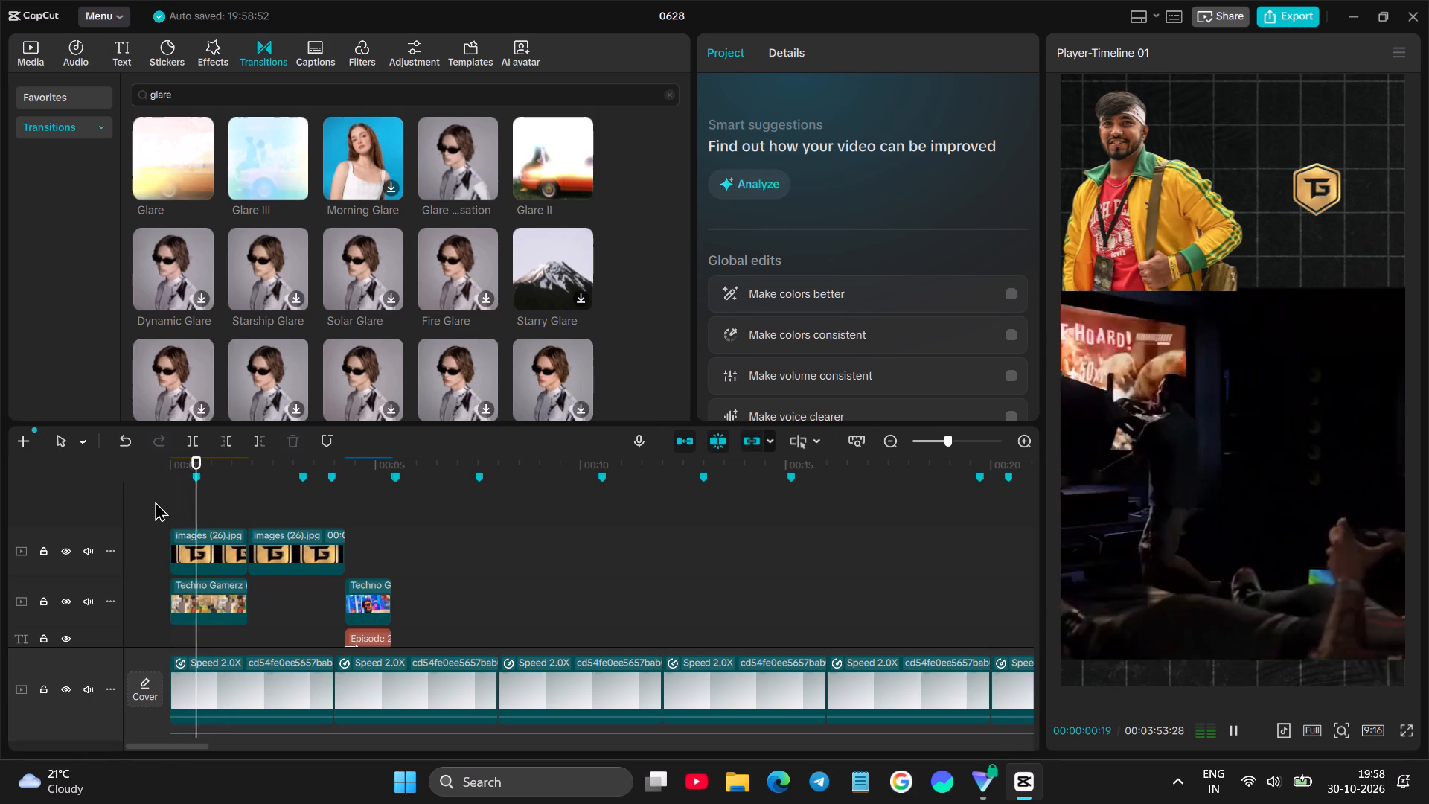
key(space)
key(space)
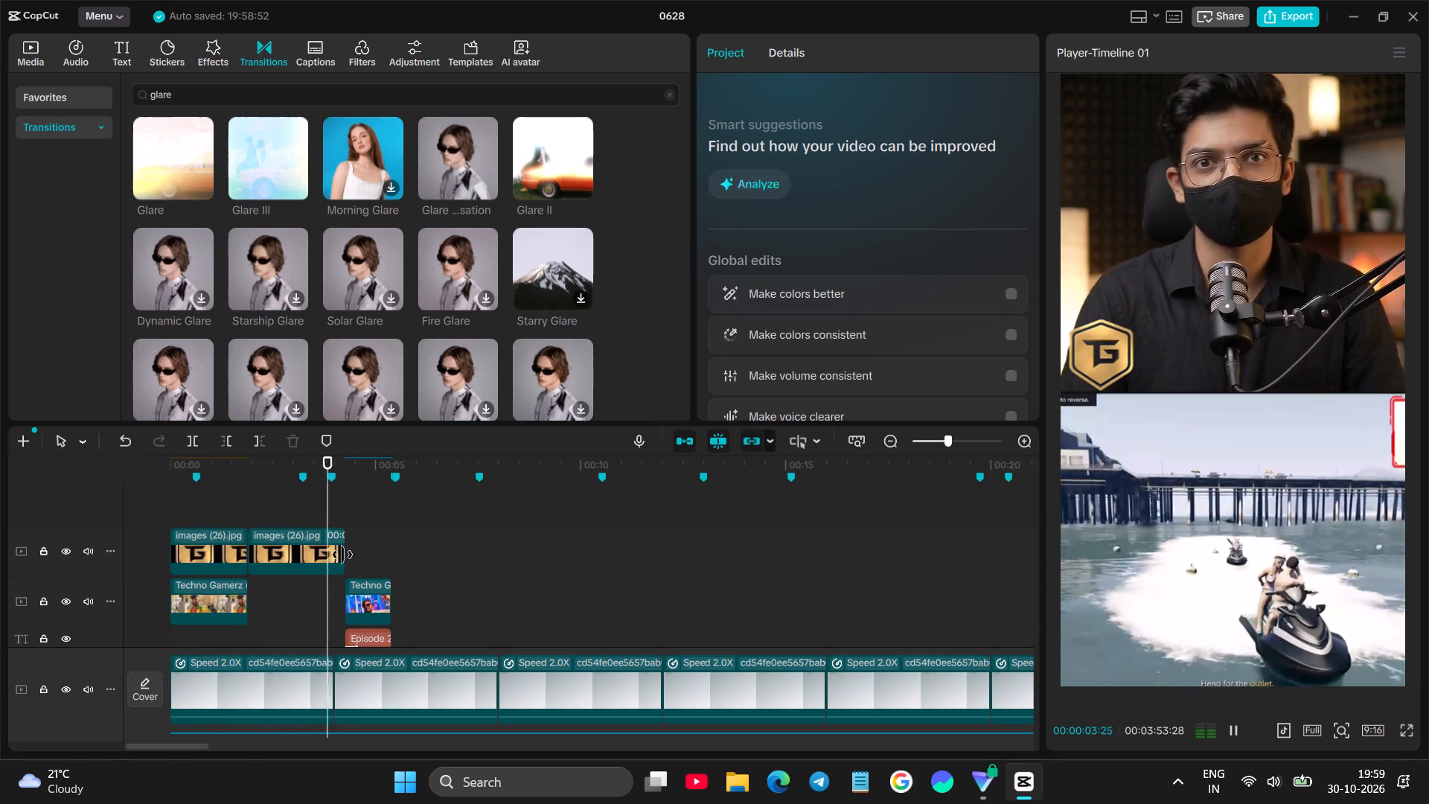
key(space)
Scale the second logo piece down slightly over the masked speaker and play the section back.
click(290, 551)
drag(1138, 310, 1124, 319)
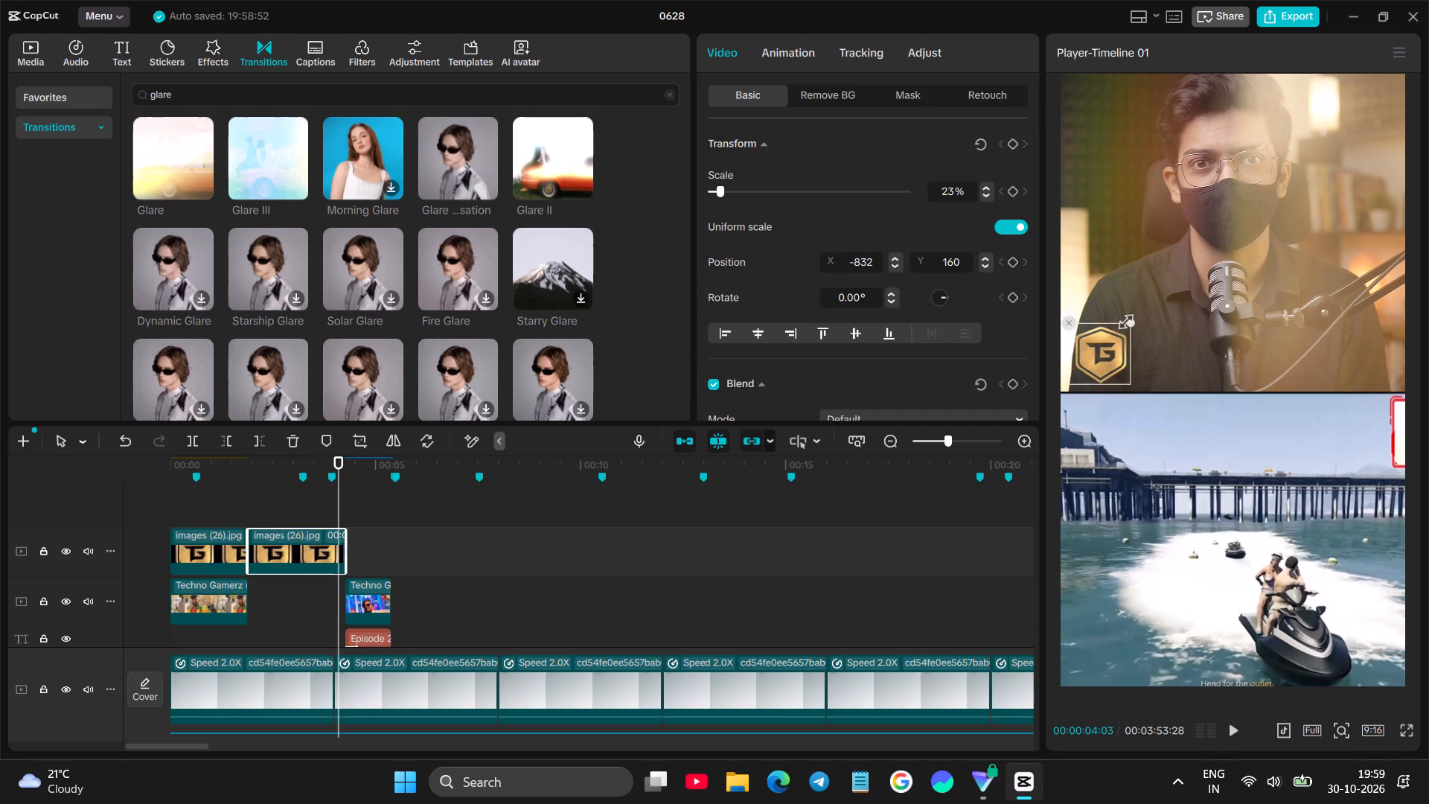
drag(1124, 319, 1122, 321)
click(251, 510)
key(space)
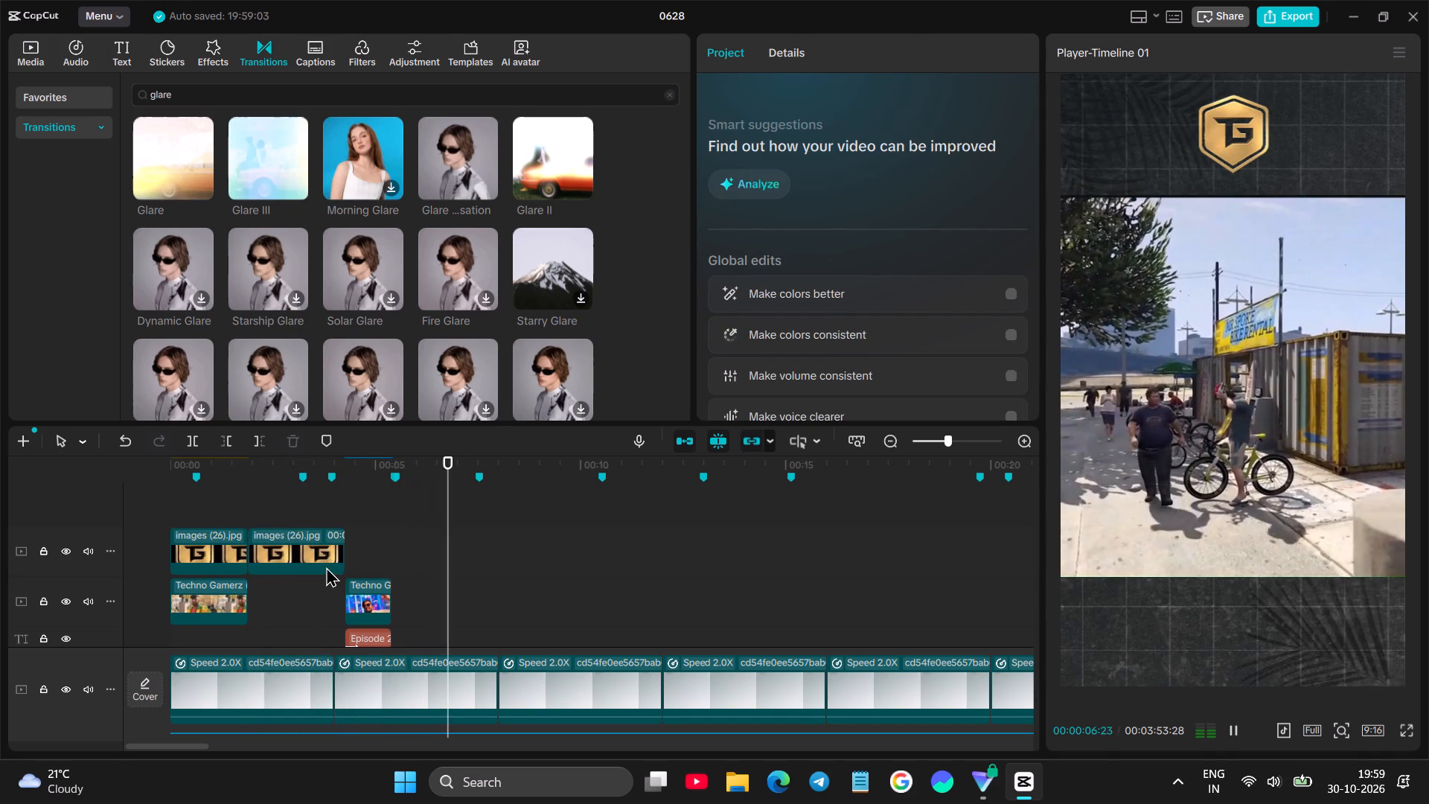
key(space)
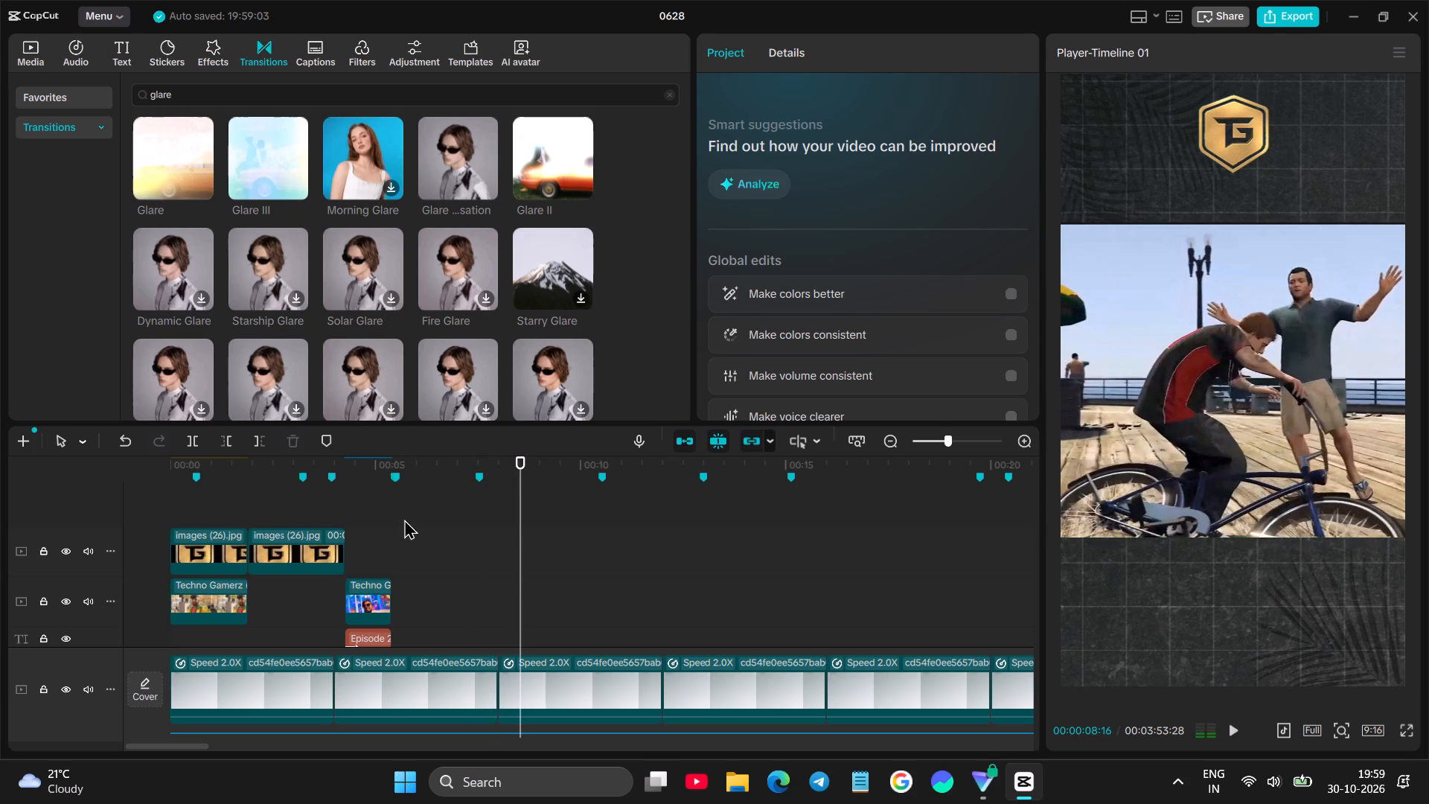
Duplicate the Episode 2 text clip onto a new top track, starting right where the original ends, and preview it.
scroll(348, 618, down, 1)
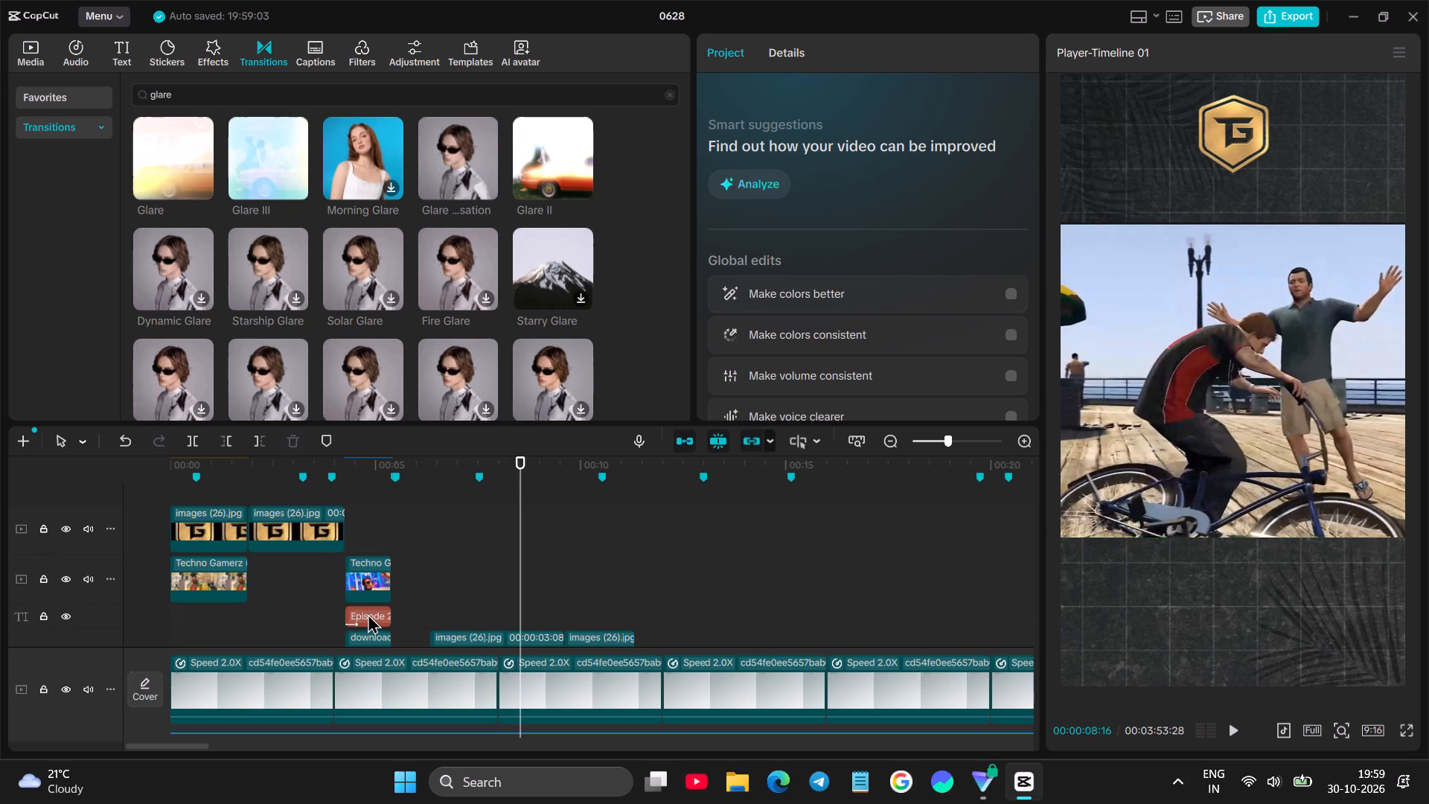
alt+drag(368, 610, 412, 491)
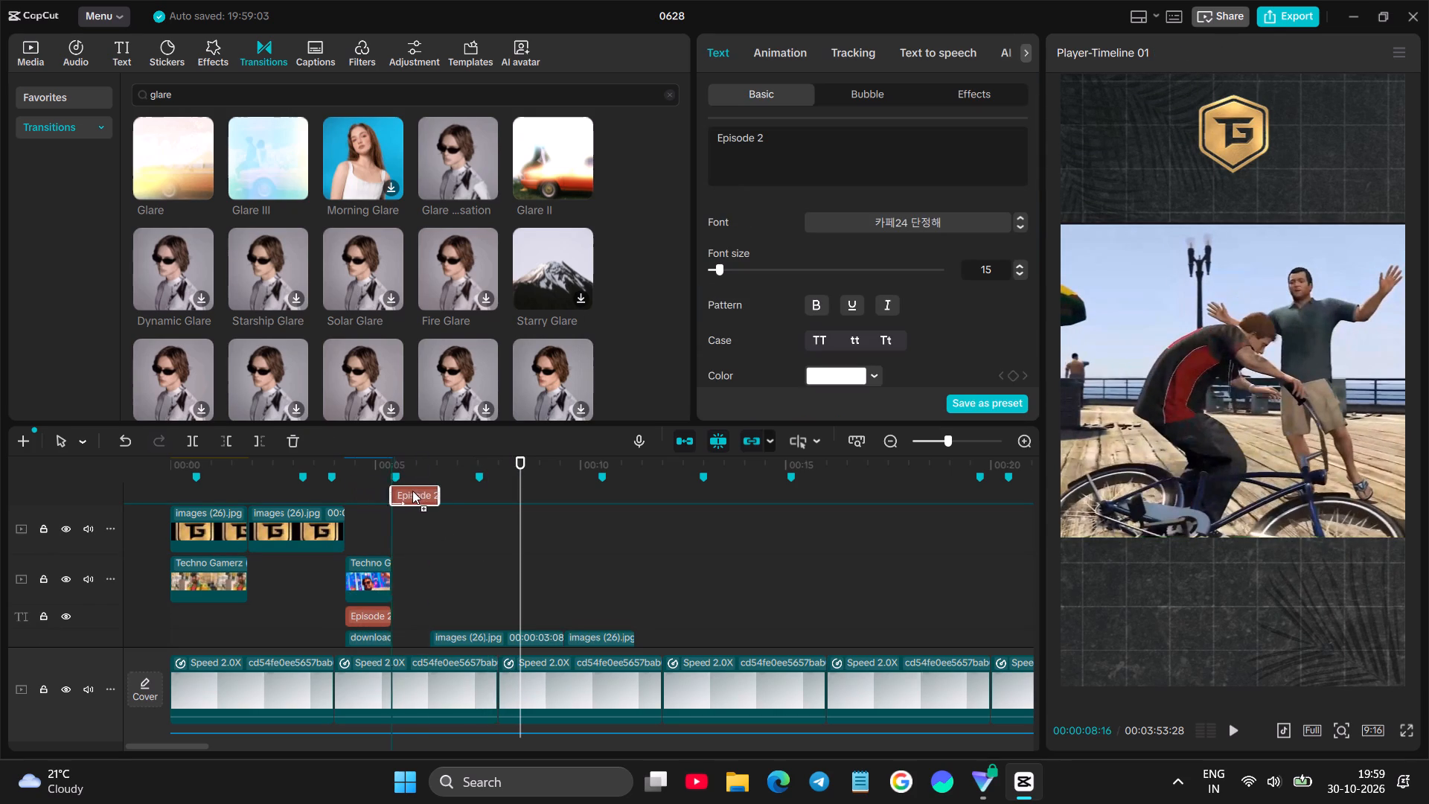
alt+drag(412, 491, 410, 503)
click(377, 518)
key(space)
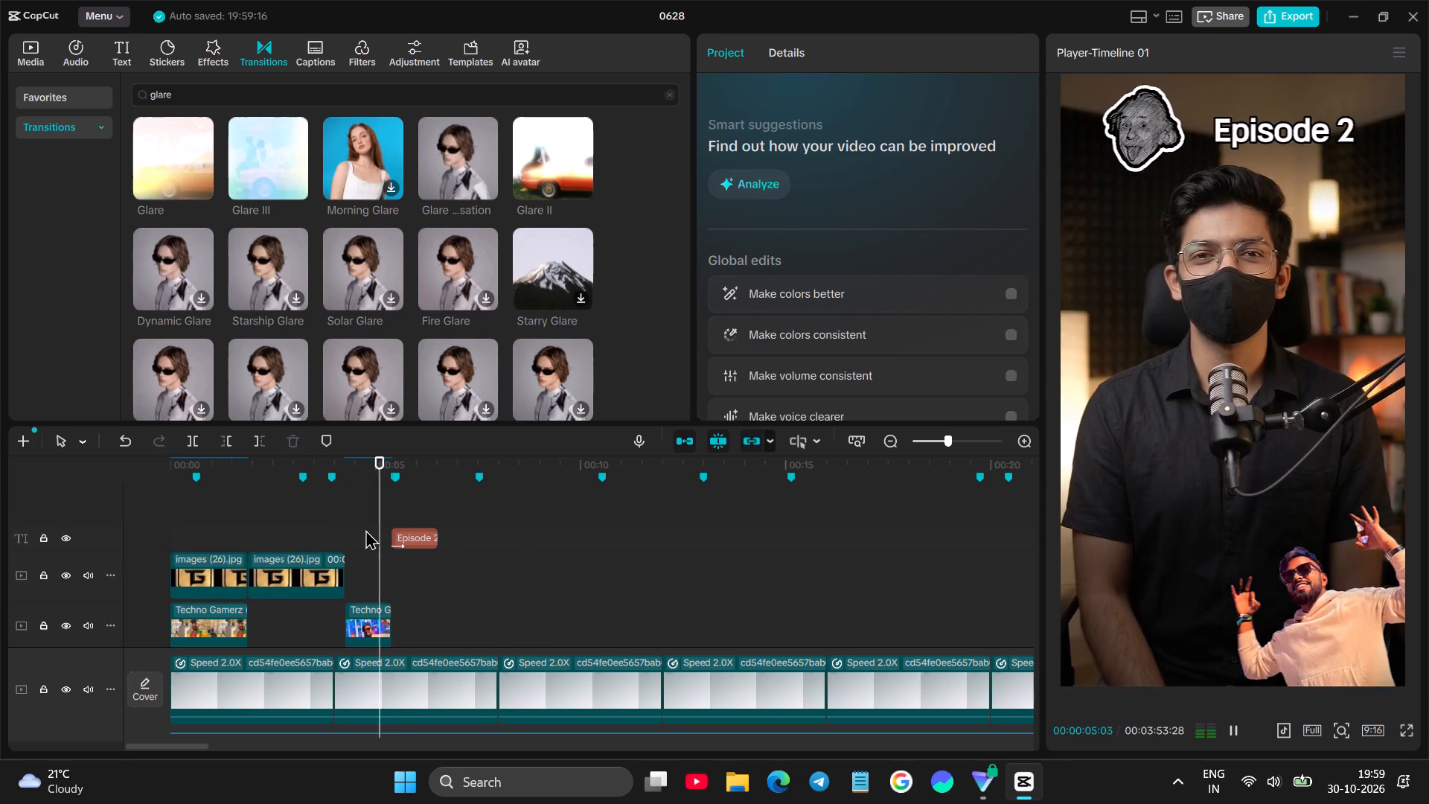
key(space)
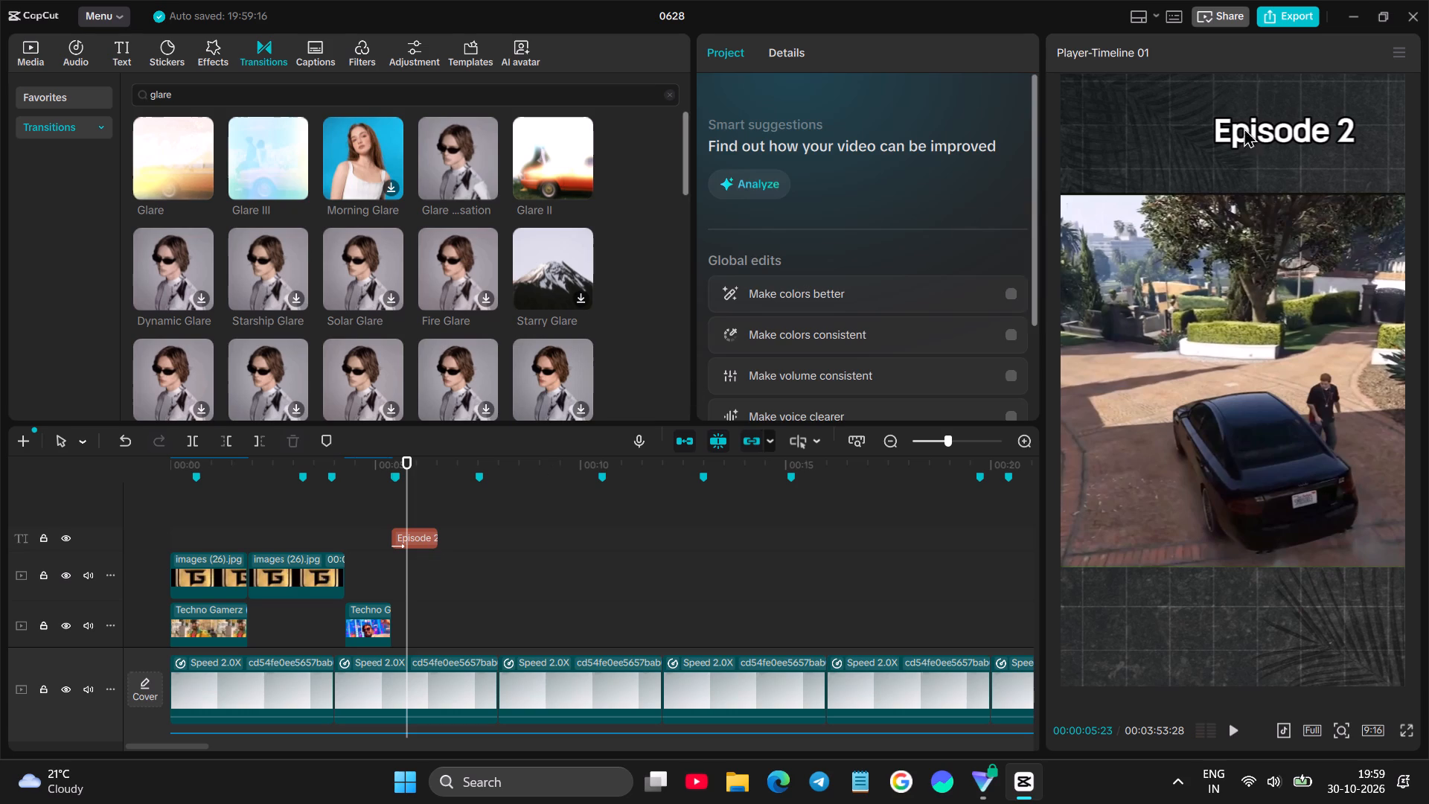
Shrink the copied Episode 2 text, centre it in the dark band above the gameplay footage, and preview it.
click(1251, 136)
drag(1359, 102, 1327, 133)
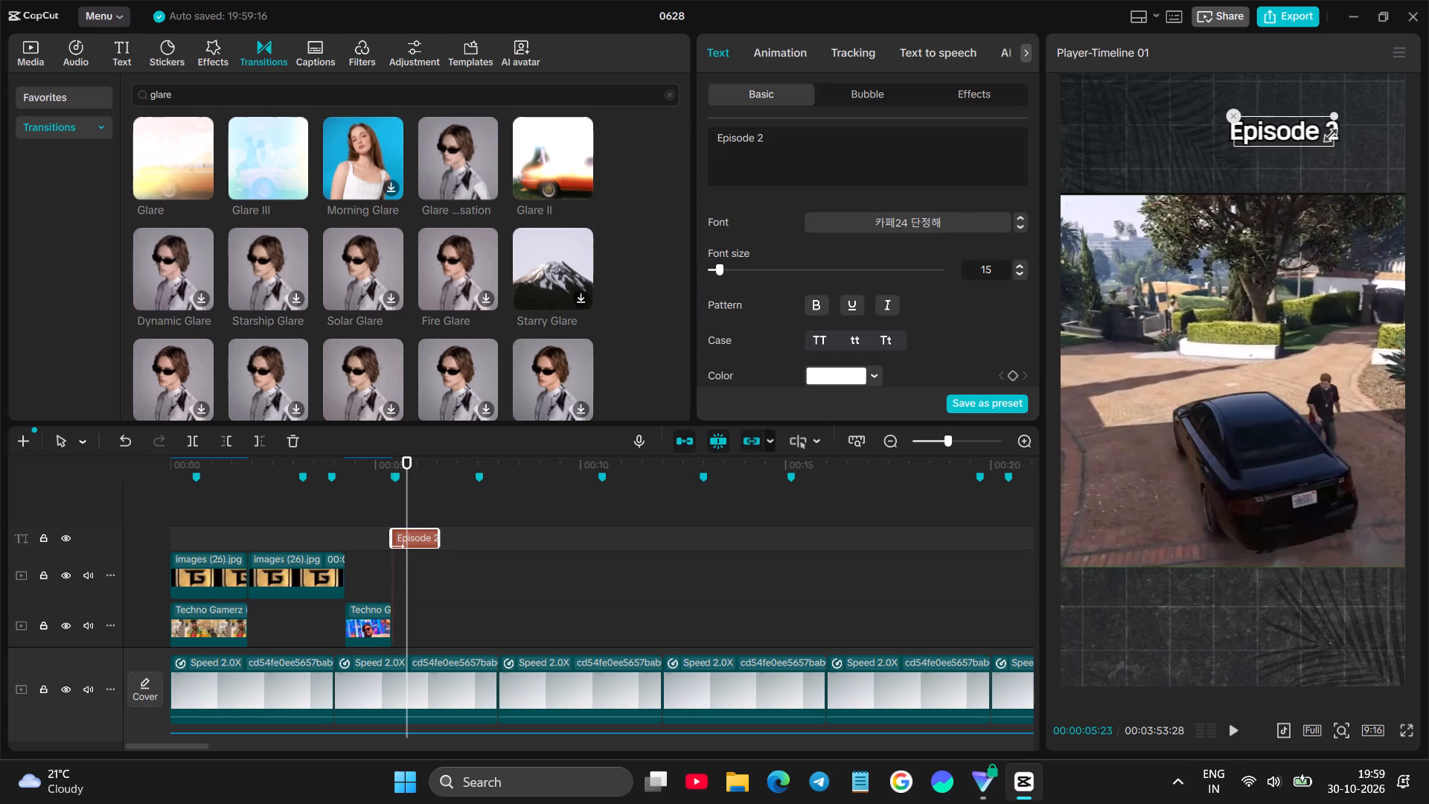
drag(1327, 133, 1334, 130)
drag(1282, 144, 1228, 147)
click(347, 537)
key(space)
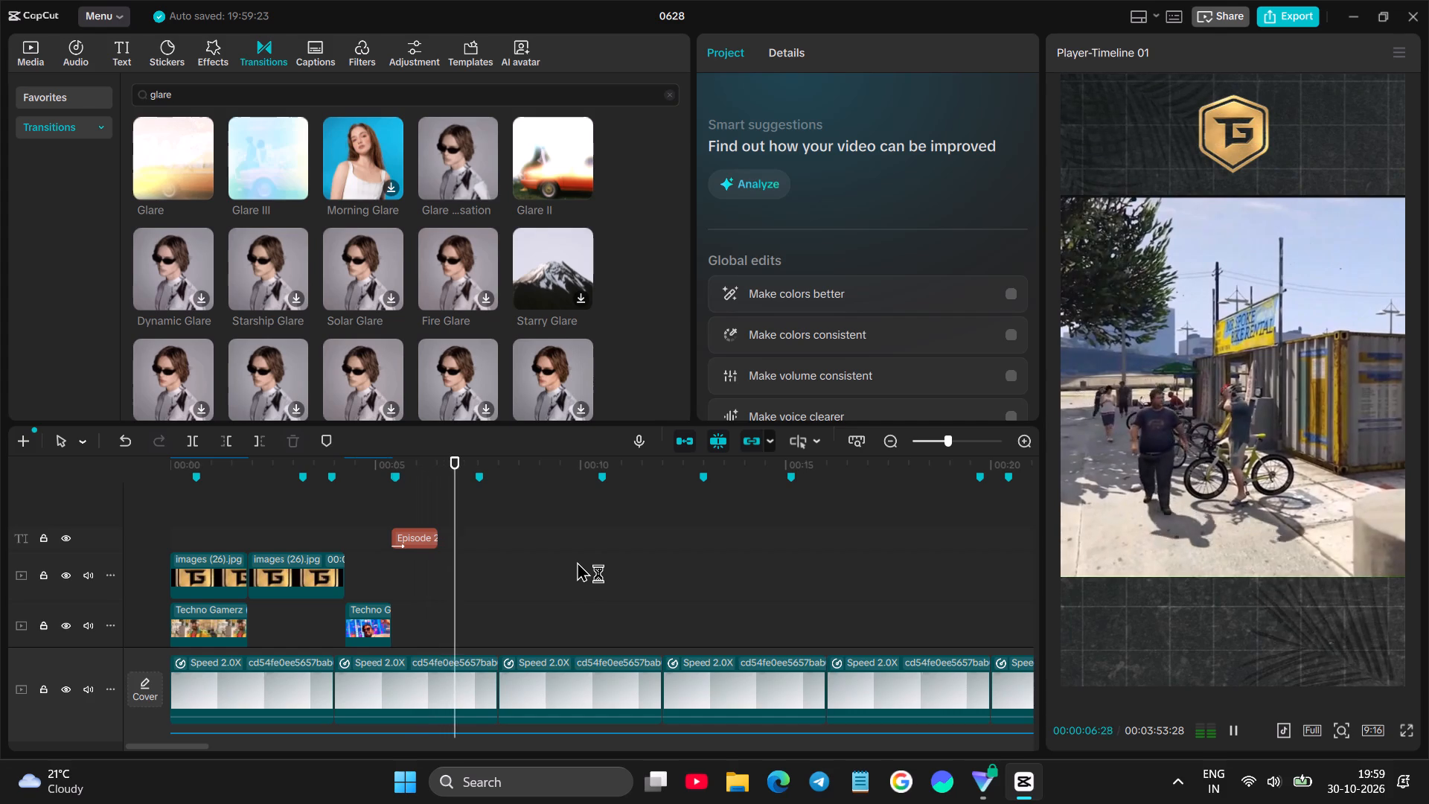
click(391, 508)
key(space)
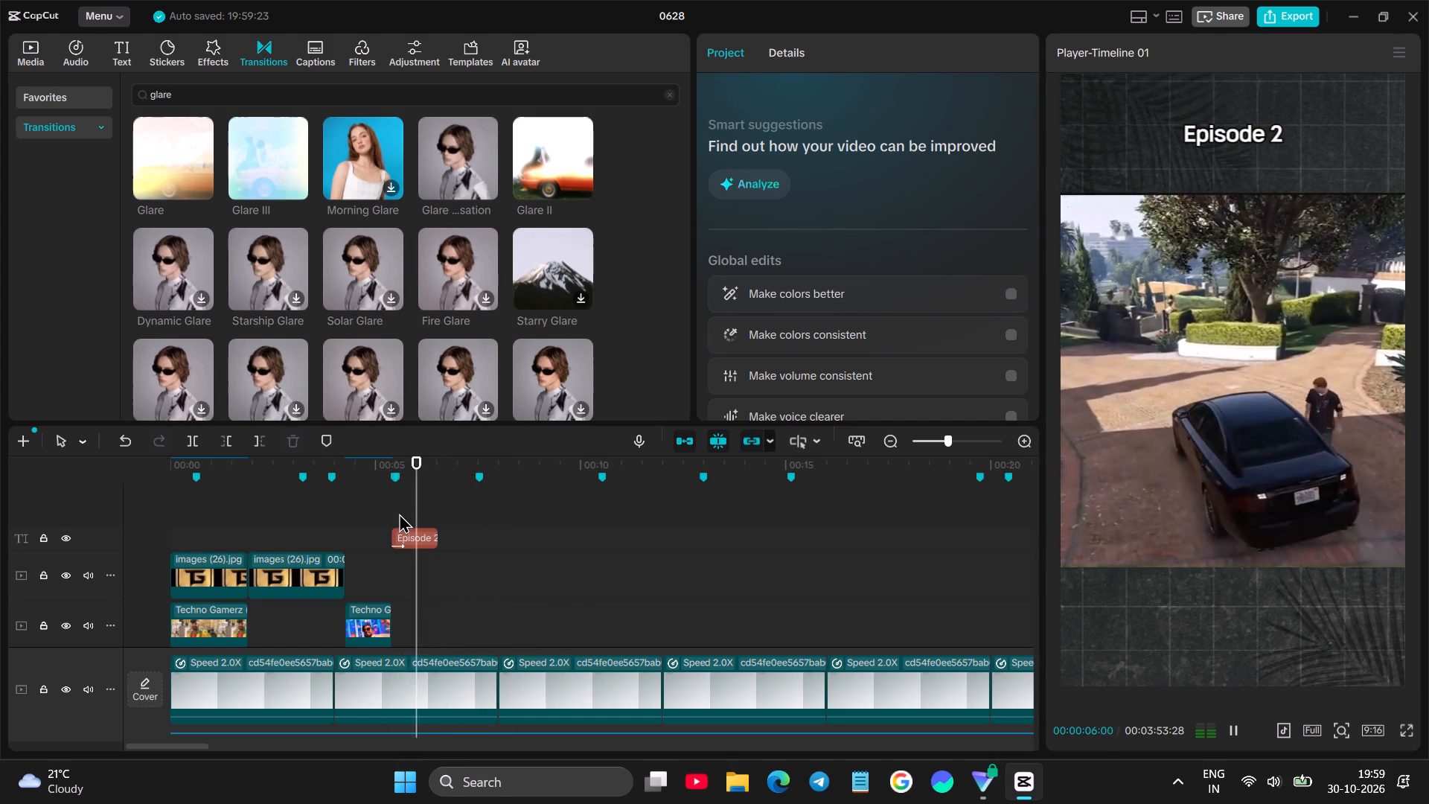
key(space)
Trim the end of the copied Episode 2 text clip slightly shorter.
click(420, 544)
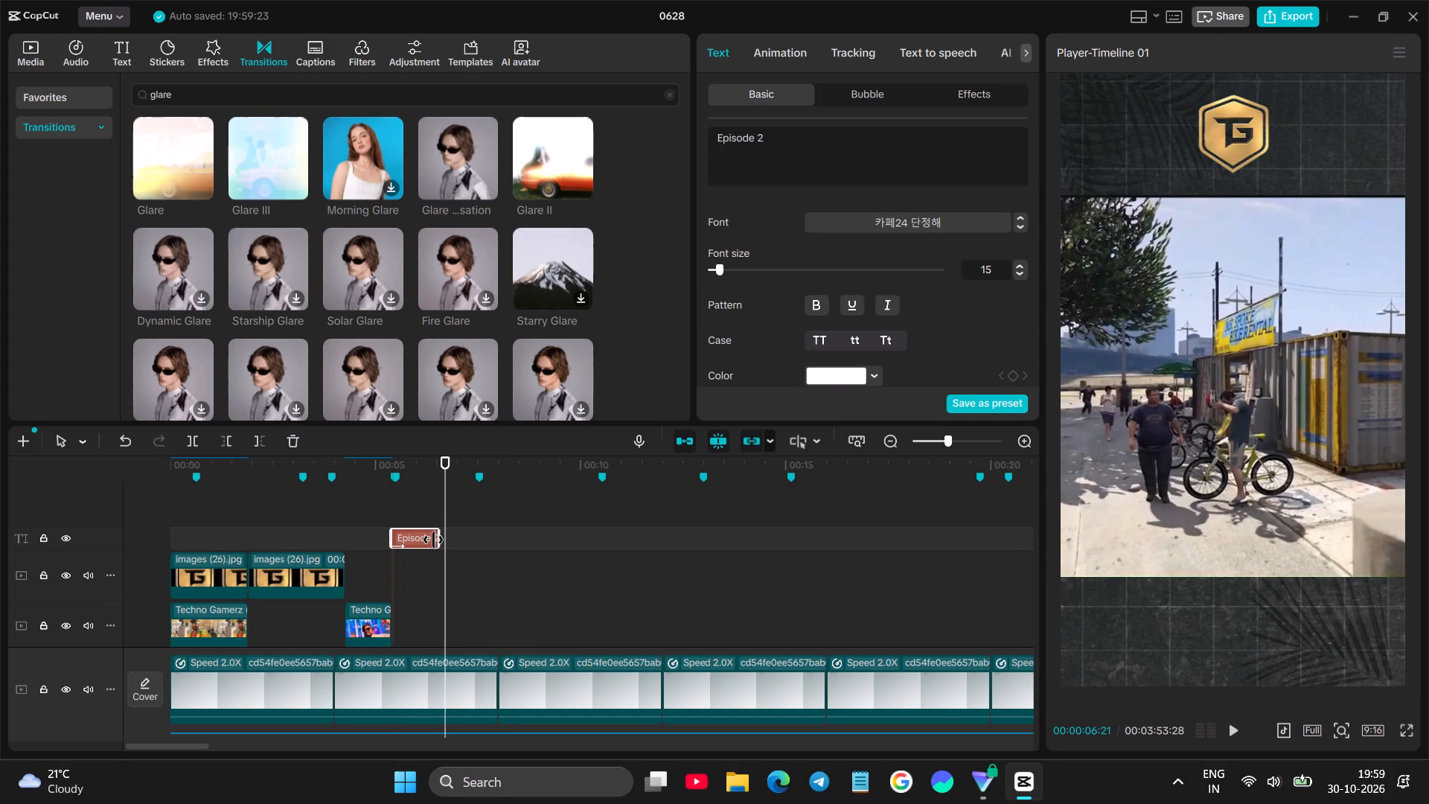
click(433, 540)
Move the copied Episode 2 text to the lower-left corner of the dark band, just above the gameplay footage.
click(405, 535)
scroll(626, 497, down, 7)
scroll(465, 542, up, 6)
click(400, 516)
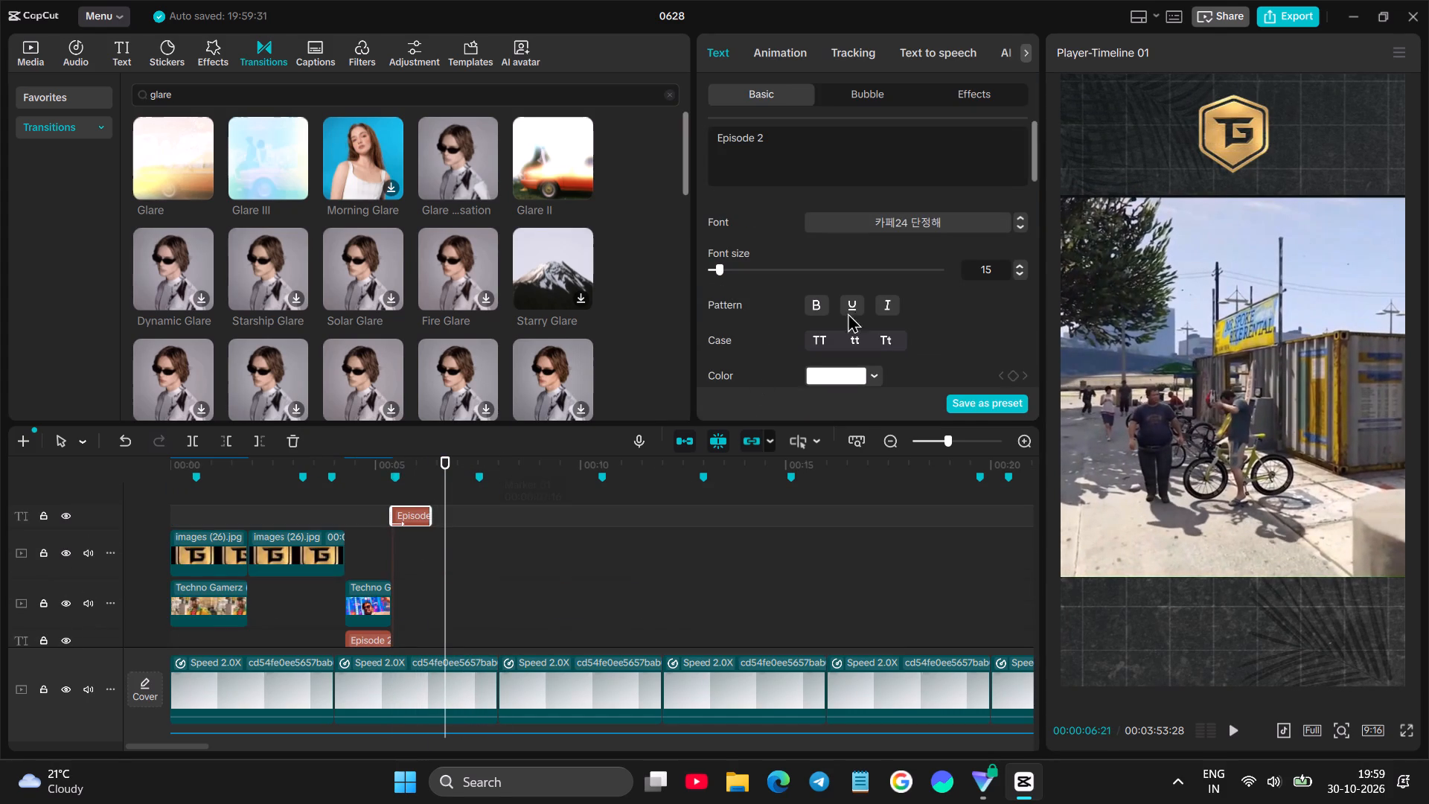
click(406, 493)
click(410, 507)
drag(1206, 135, 1171, 150)
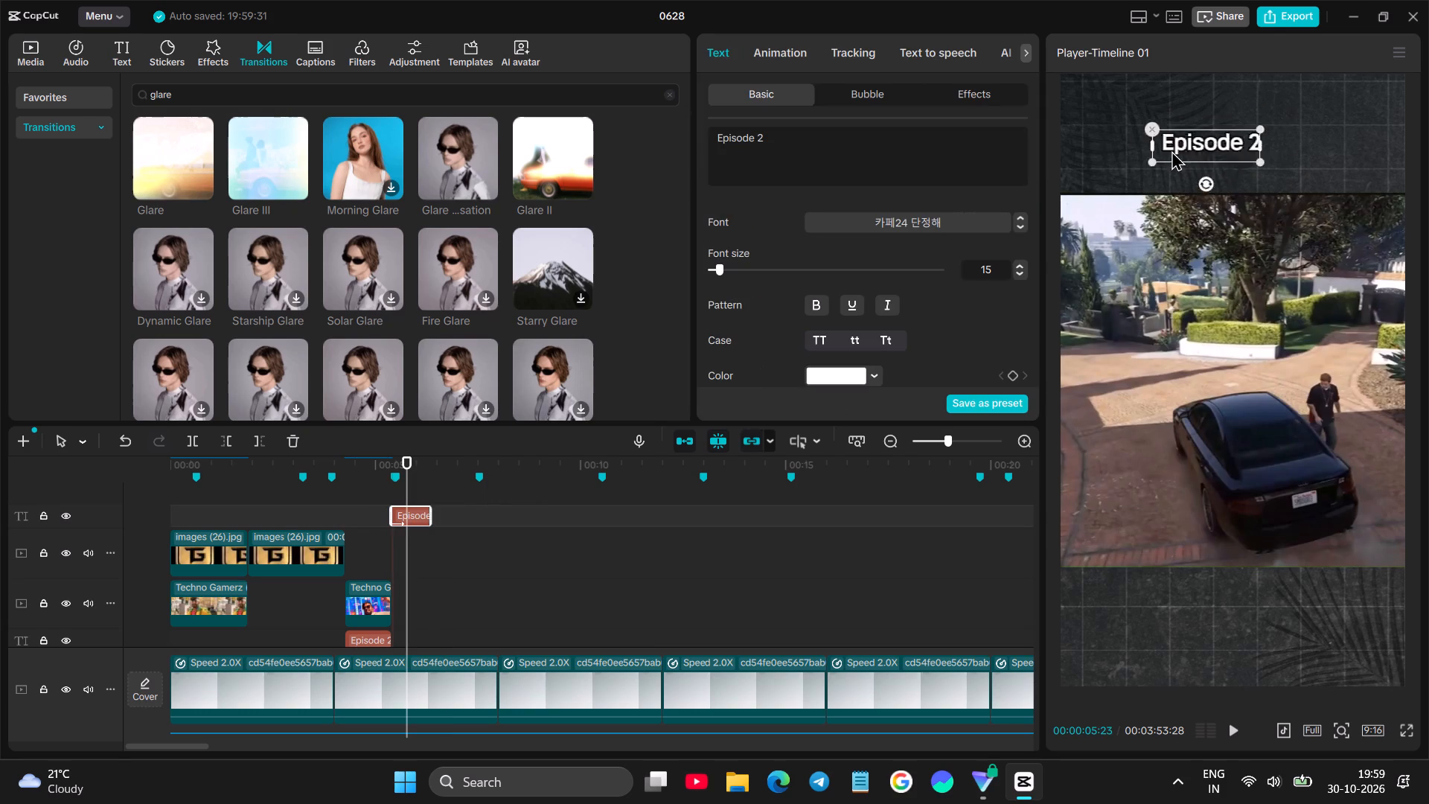
drag(1171, 150, 1093, 177)
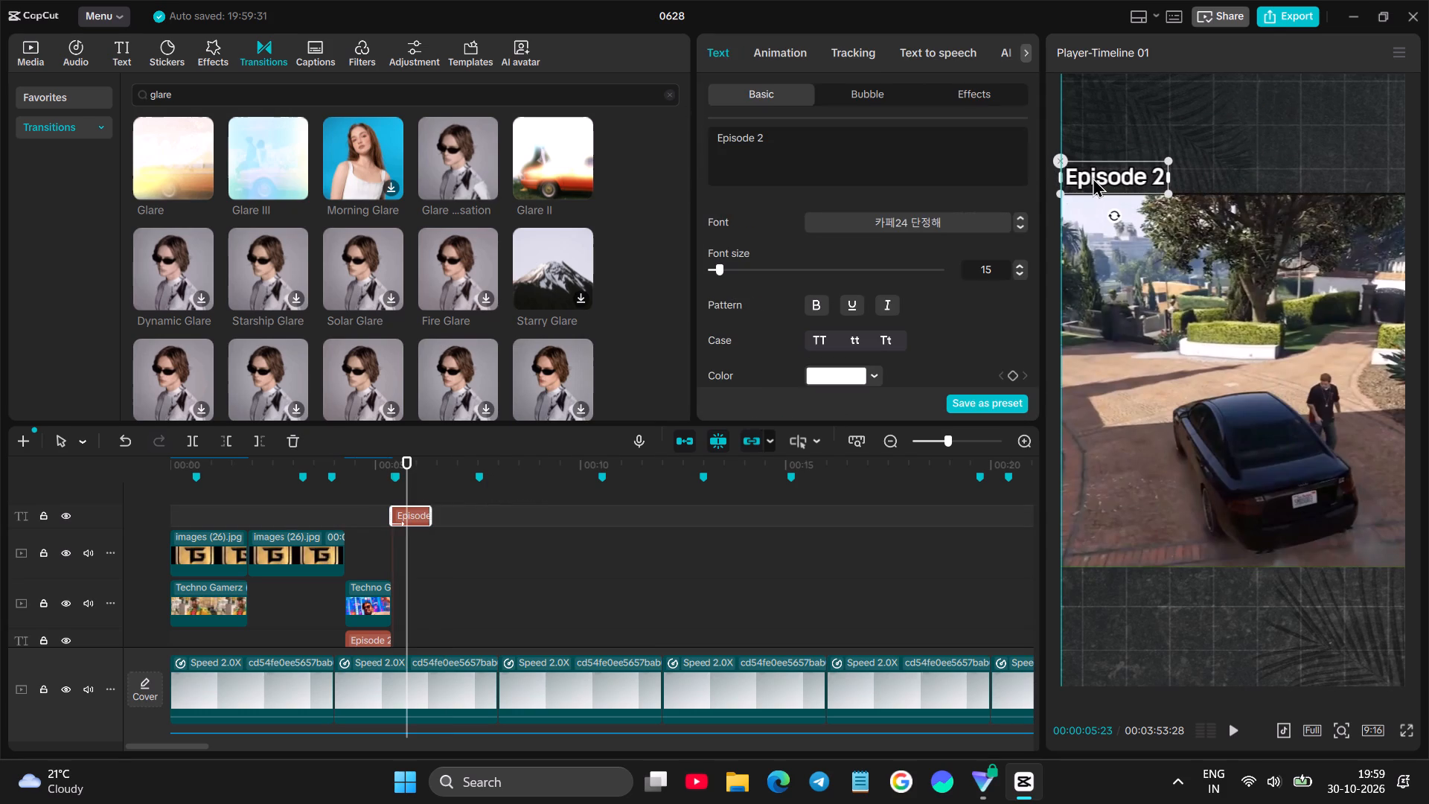
drag(1093, 177, 1097, 175)
click(374, 535)
key(space)
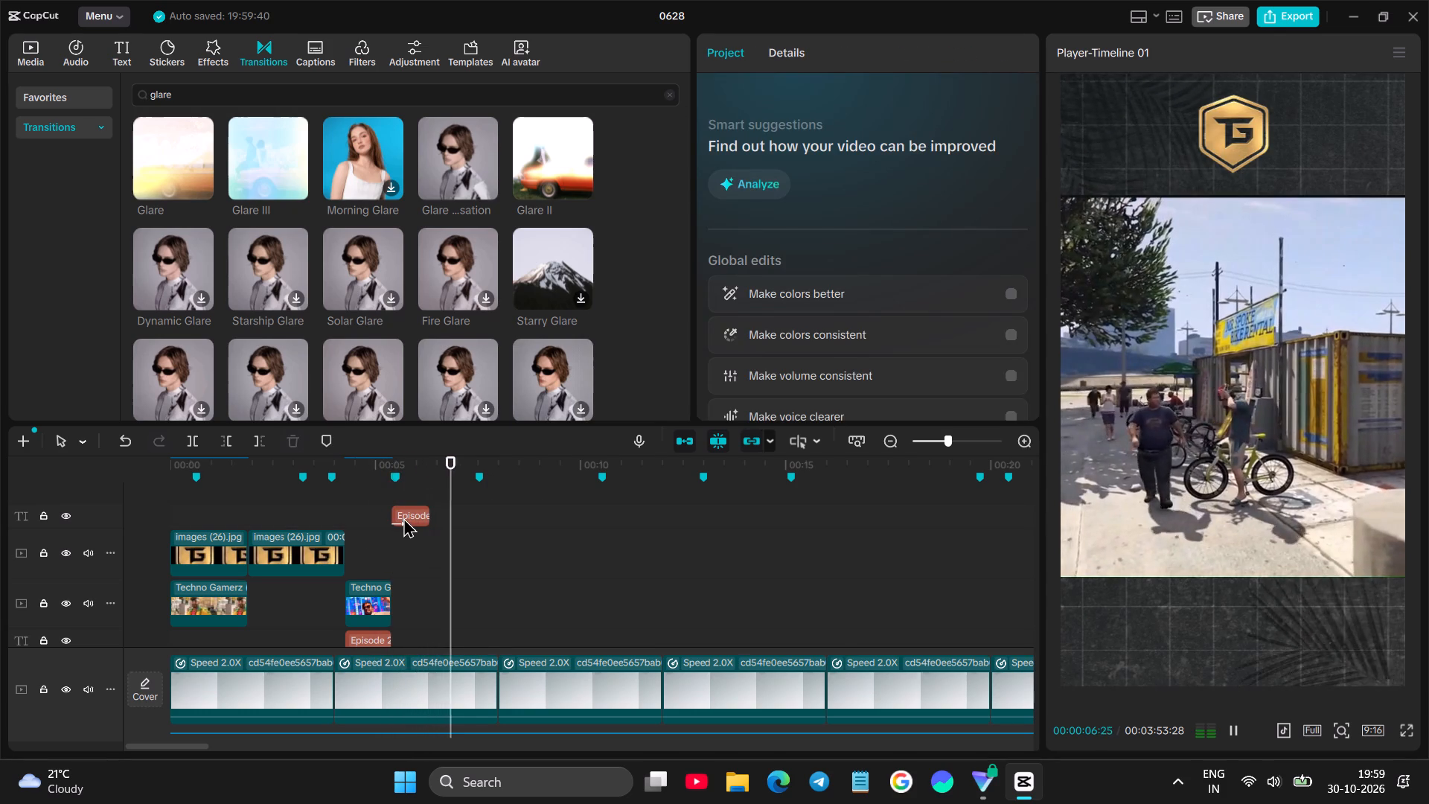
Extend the end of the copied Episode 2 text clip to about 16.5 seconds on the timeline and preview it.
click(426, 512)
drag(426, 512, 845, 494)
click(403, 526)
key(space)
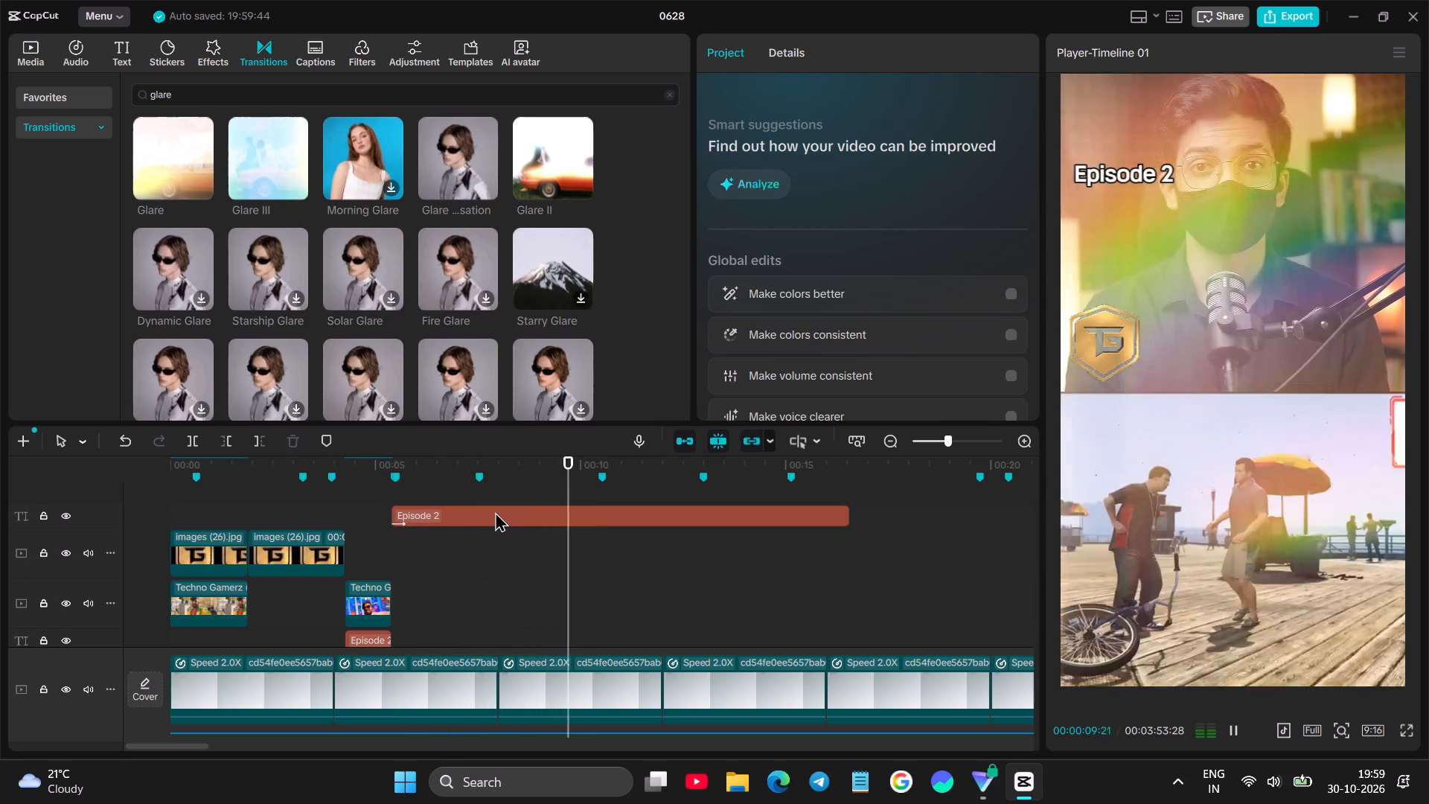
key(space)
click(396, 538)
key(space)
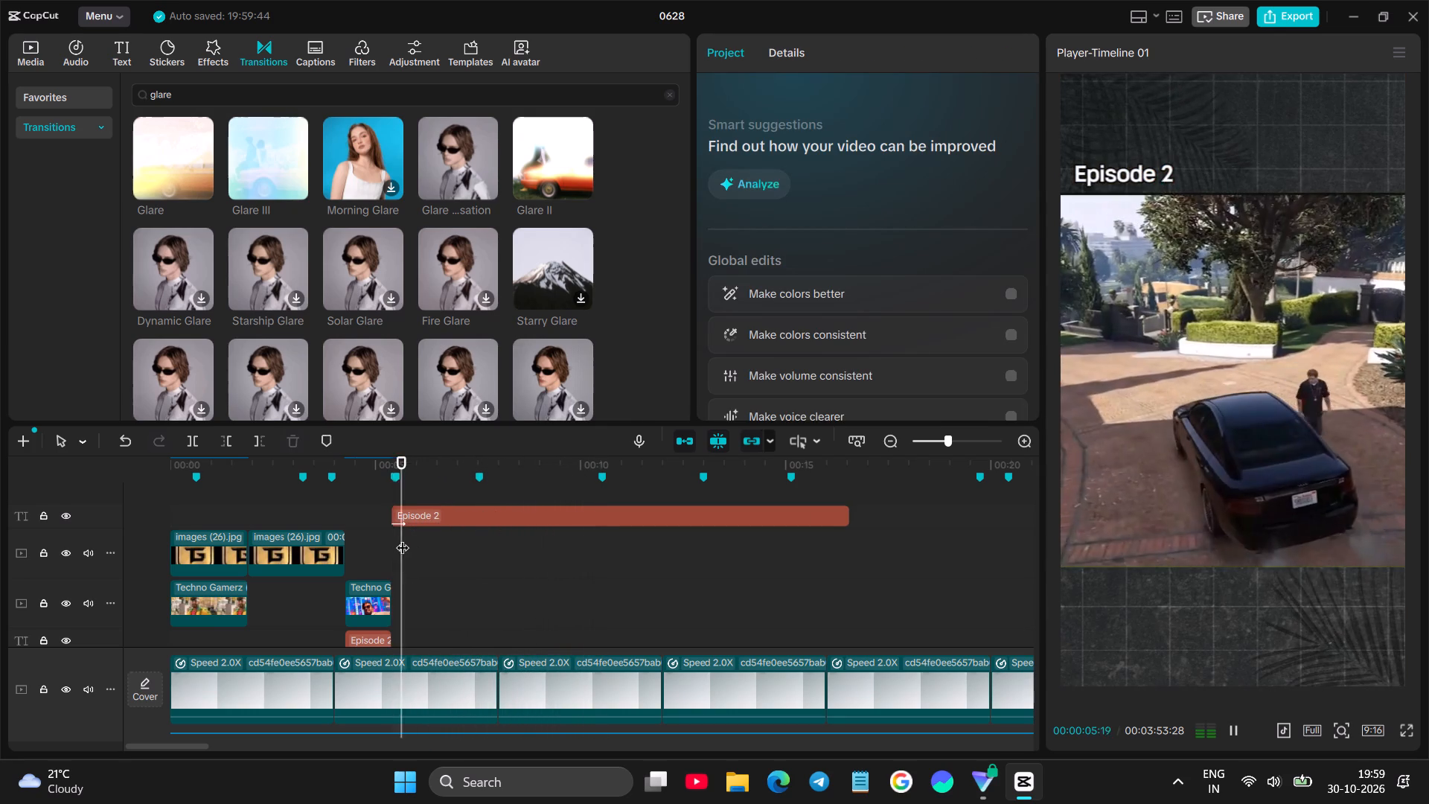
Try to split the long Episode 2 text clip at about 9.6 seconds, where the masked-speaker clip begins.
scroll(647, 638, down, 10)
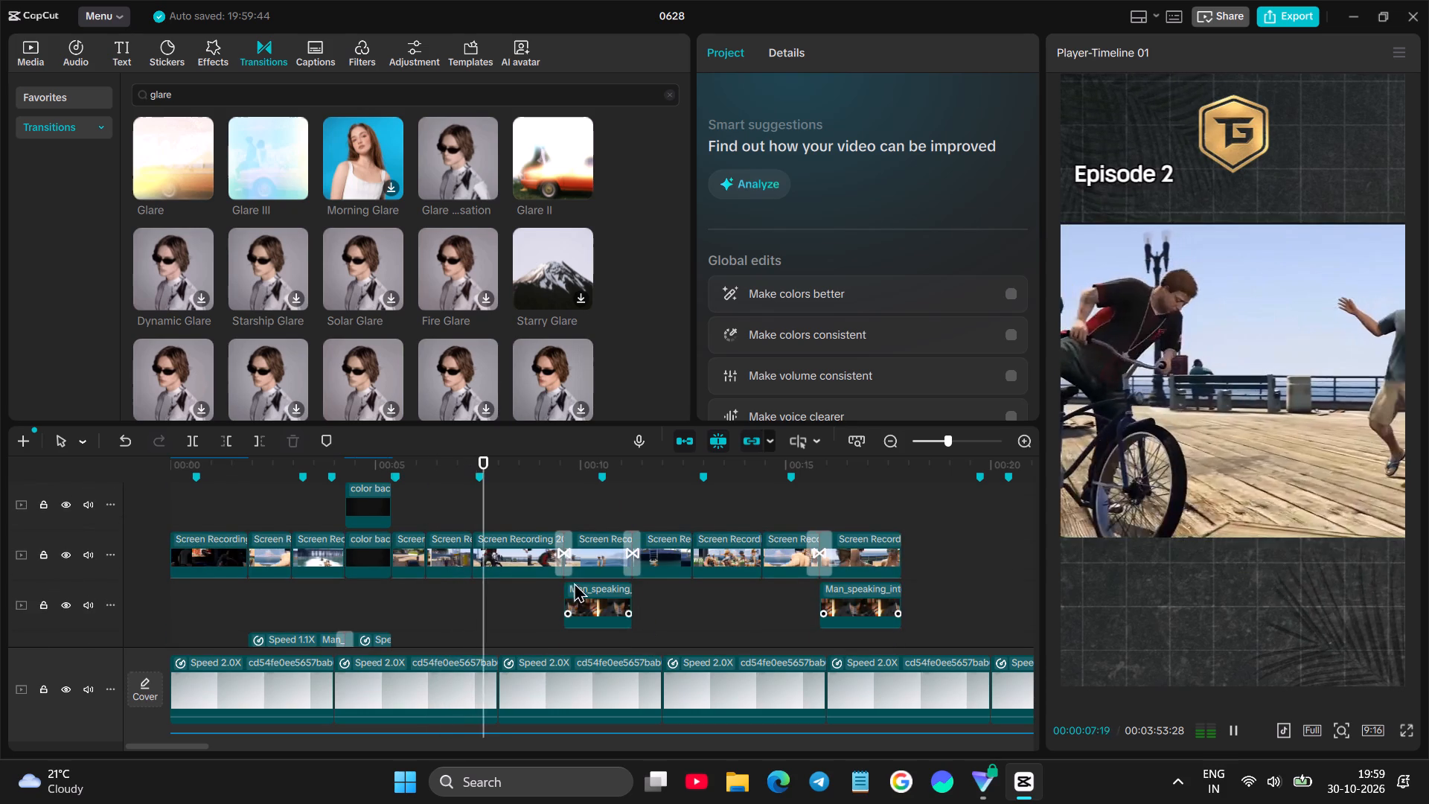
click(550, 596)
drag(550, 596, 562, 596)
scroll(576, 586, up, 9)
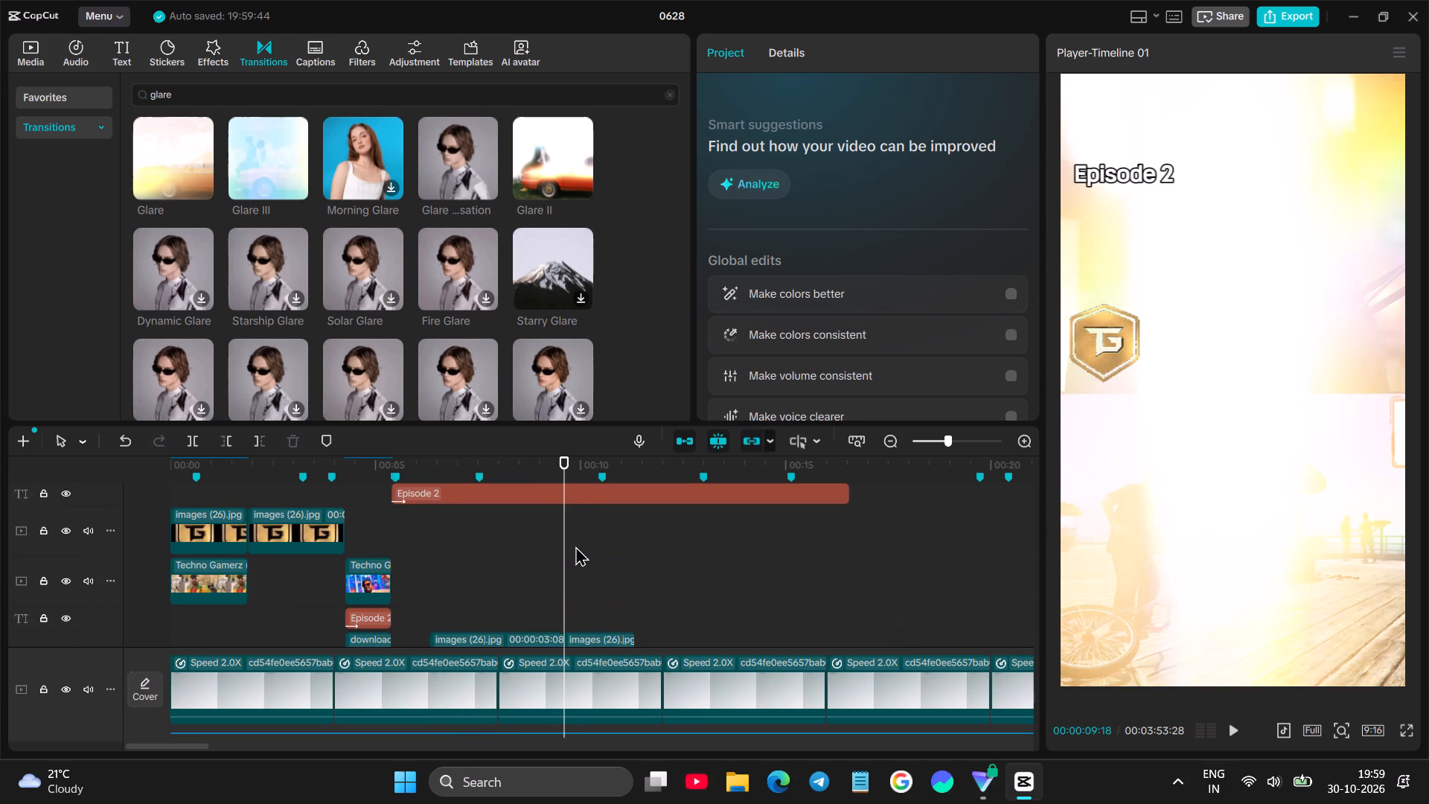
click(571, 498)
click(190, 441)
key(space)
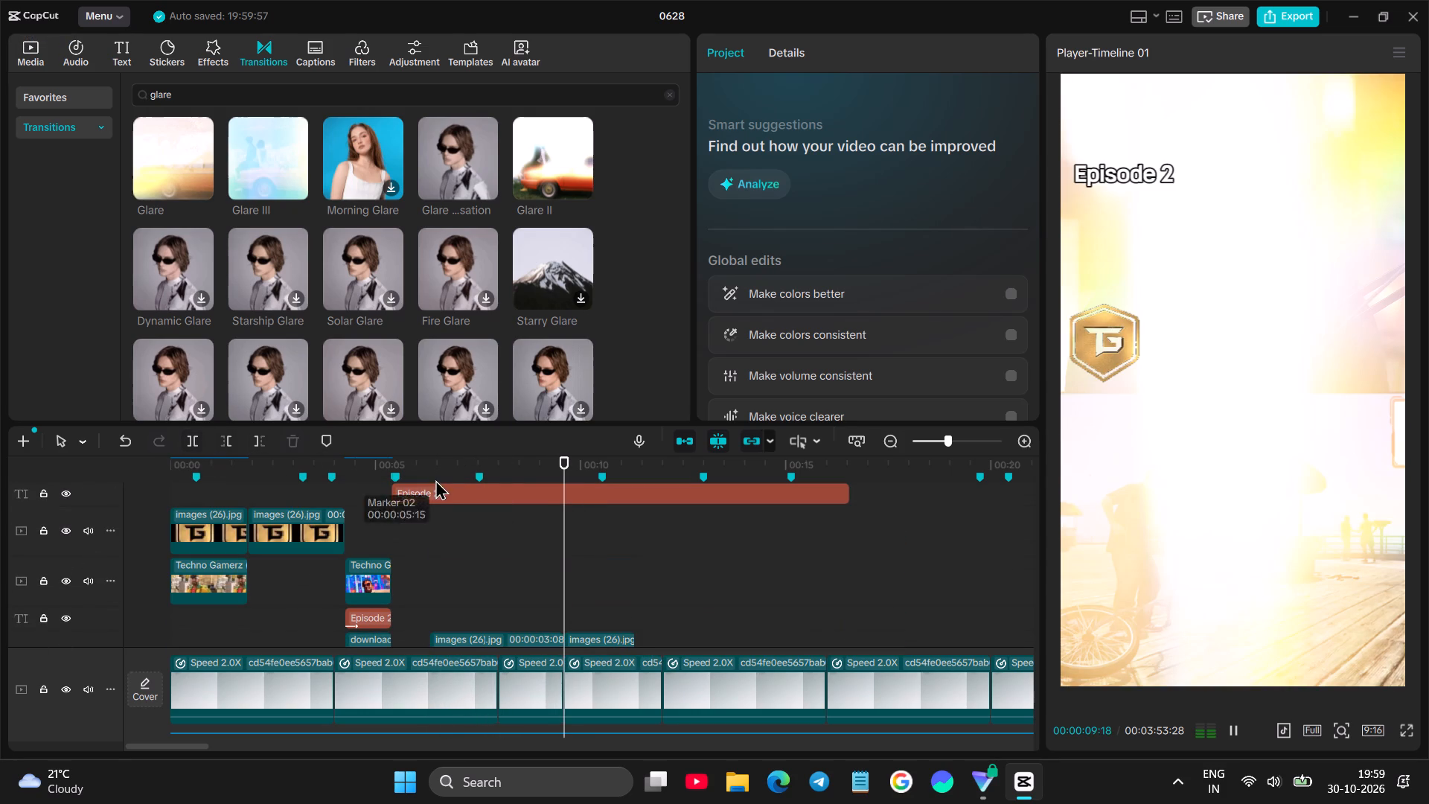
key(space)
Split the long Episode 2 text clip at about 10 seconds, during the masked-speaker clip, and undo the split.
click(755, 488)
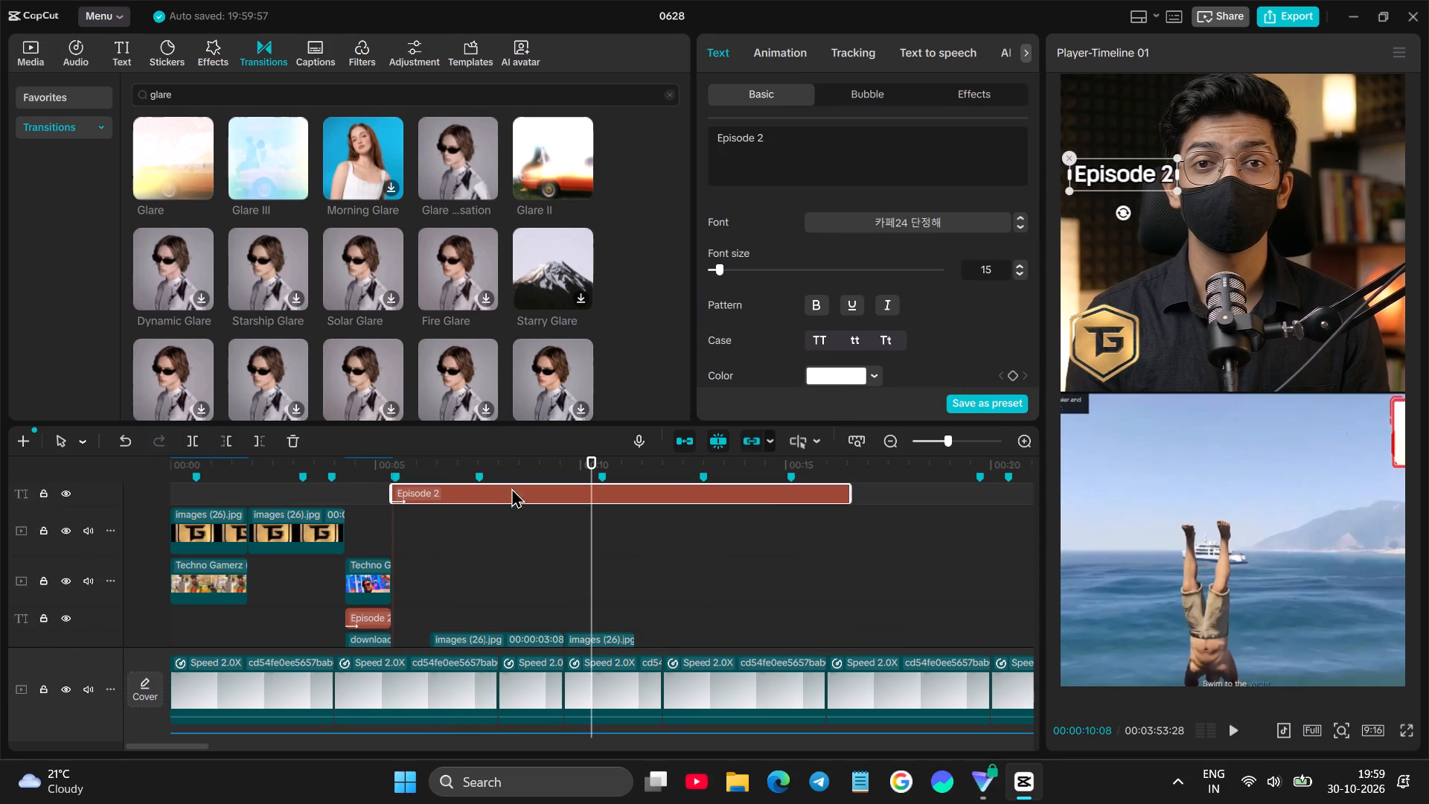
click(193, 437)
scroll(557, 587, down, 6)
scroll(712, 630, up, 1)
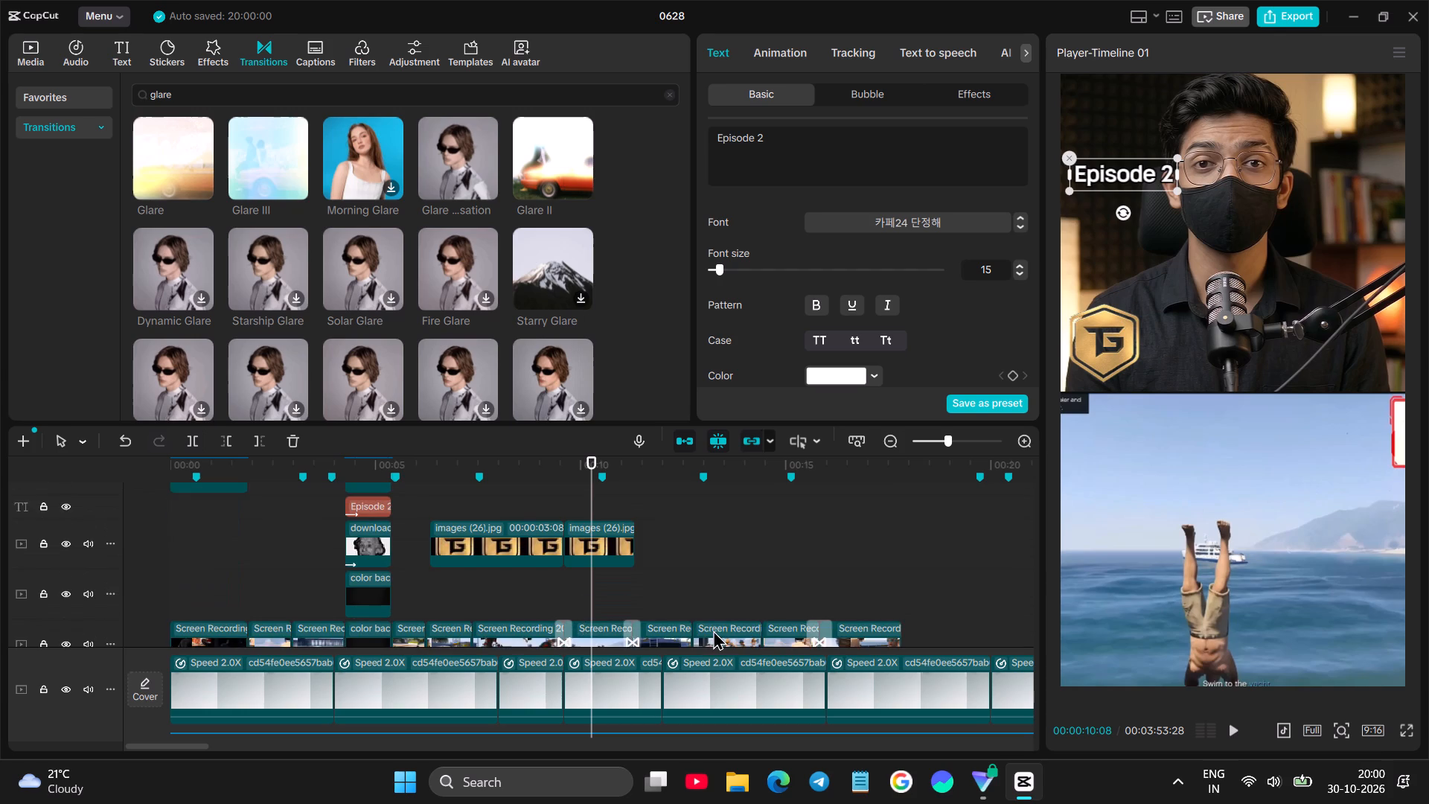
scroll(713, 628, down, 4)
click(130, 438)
Split the long Episode 2 text clip at about 9.6 seconds, aligned with the start of the masked-speaker clip.
scroll(570, 557, up, 12)
scroll(574, 550, down, 13)
click(550, 572)
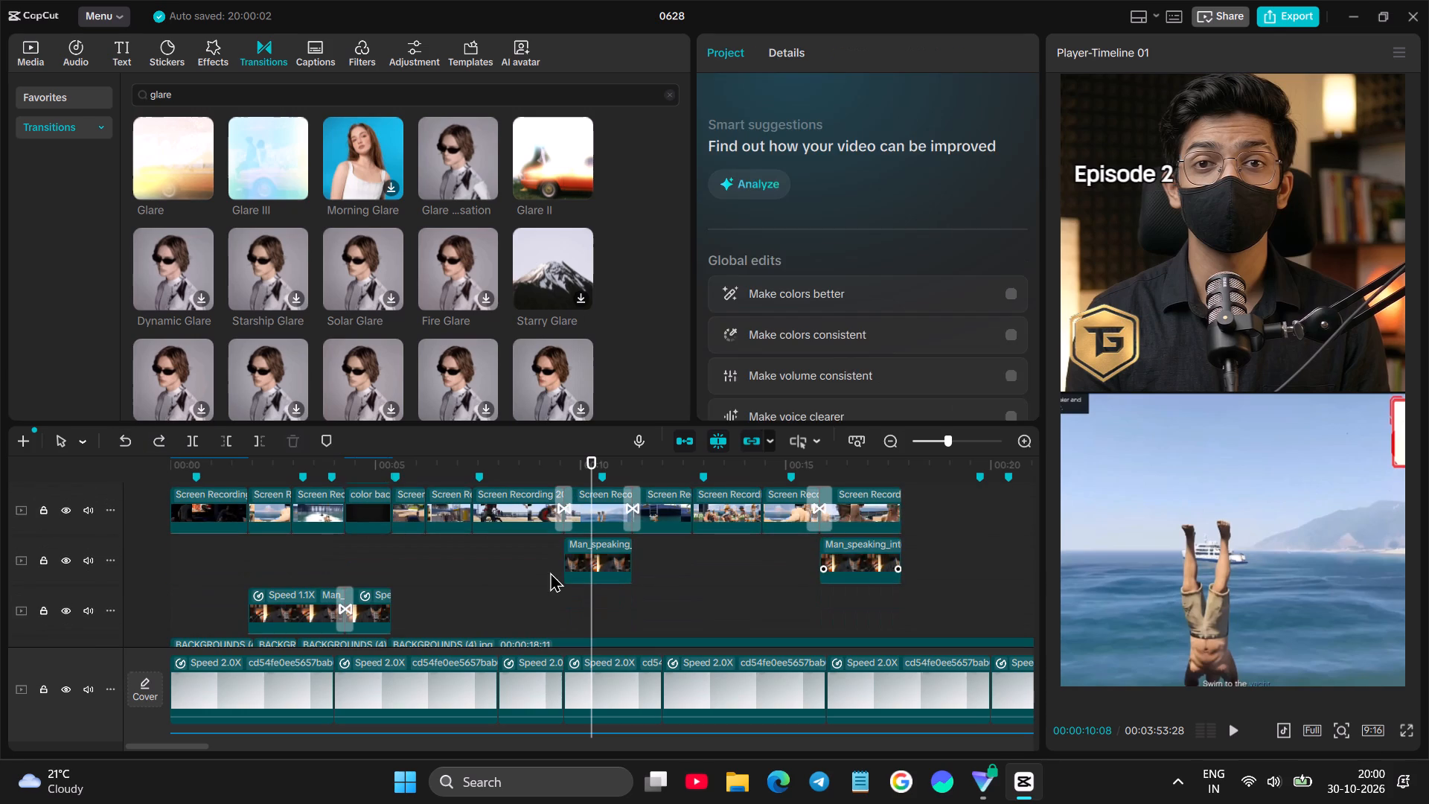
drag(550, 572, 566, 576)
scroll(561, 568, up, 14)
click(554, 533)
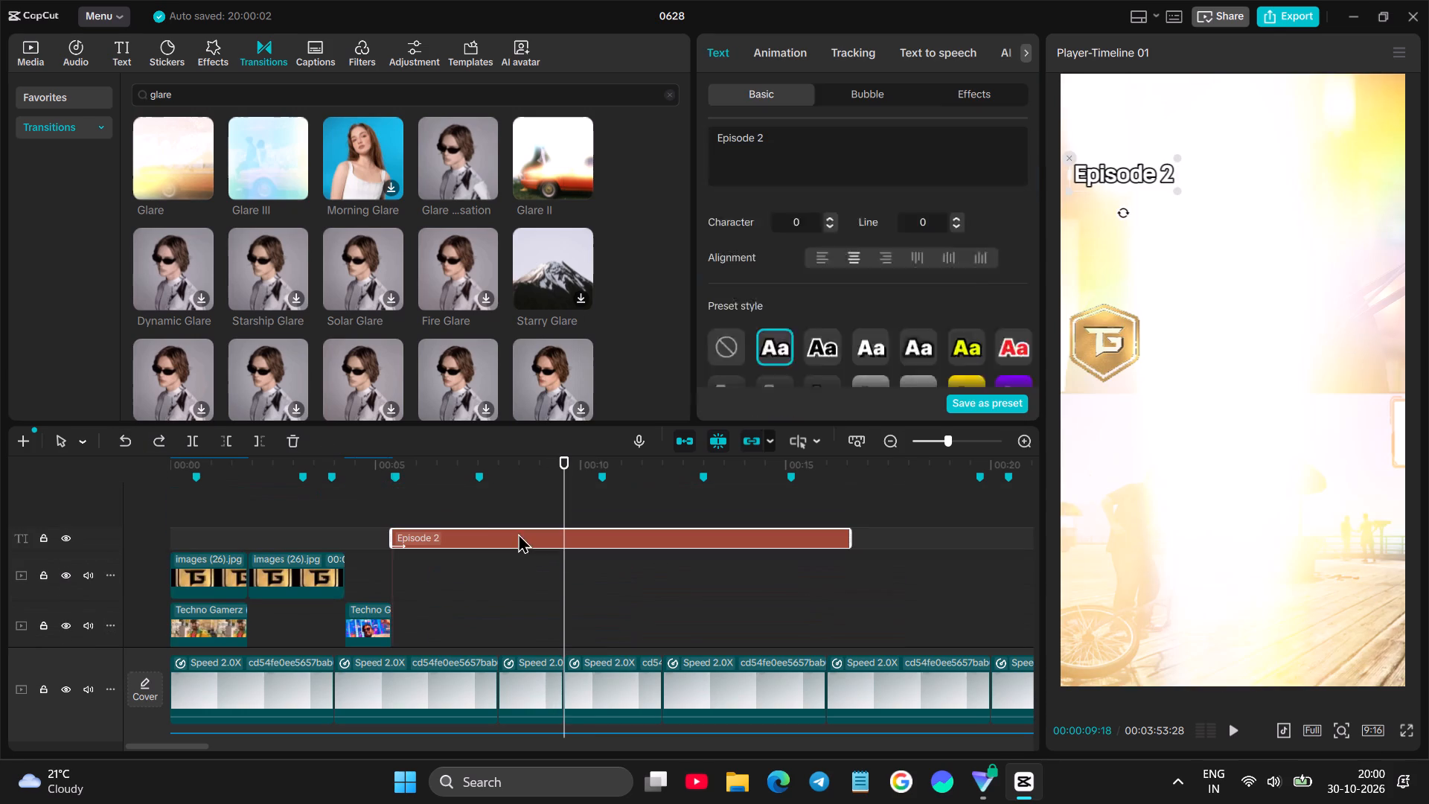
click(198, 437)
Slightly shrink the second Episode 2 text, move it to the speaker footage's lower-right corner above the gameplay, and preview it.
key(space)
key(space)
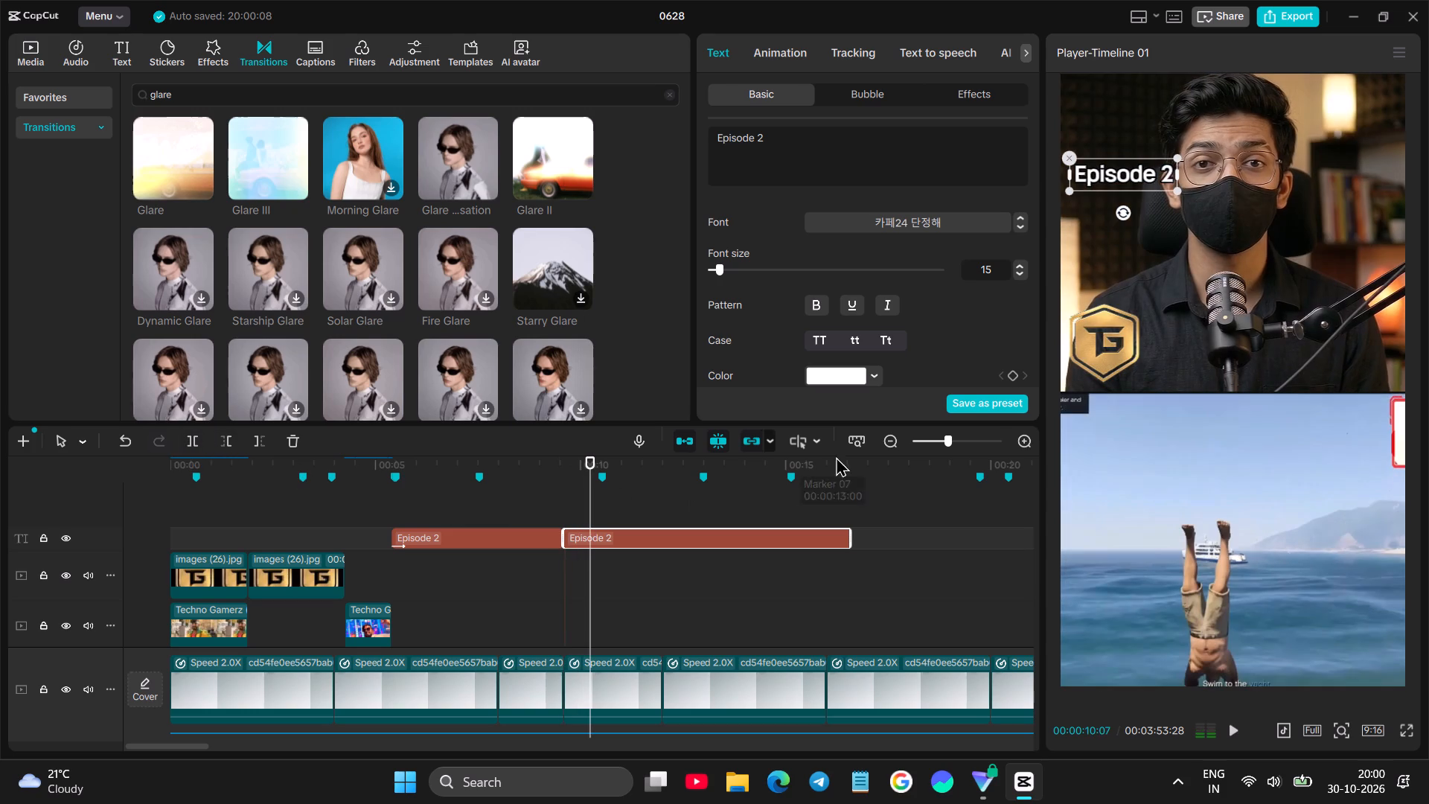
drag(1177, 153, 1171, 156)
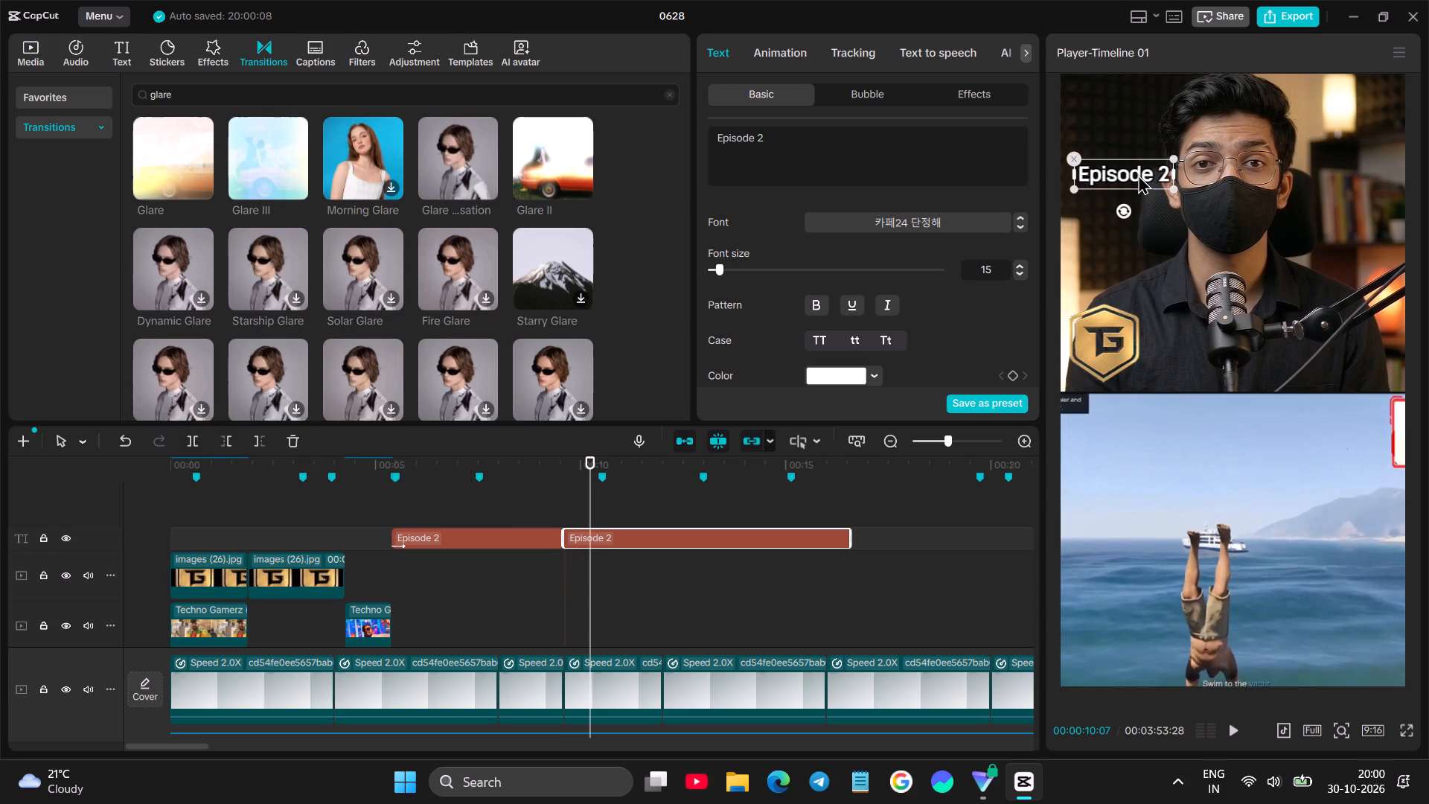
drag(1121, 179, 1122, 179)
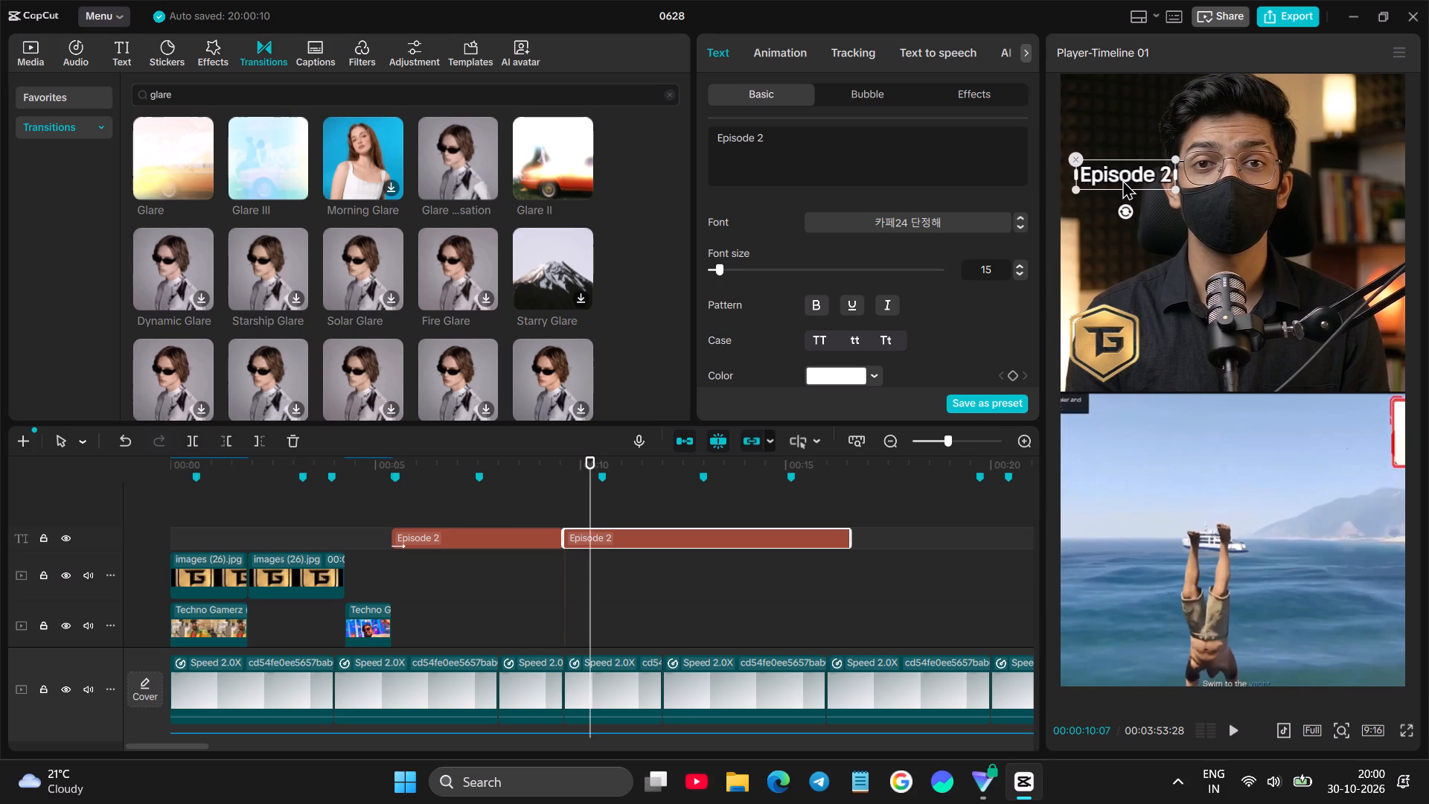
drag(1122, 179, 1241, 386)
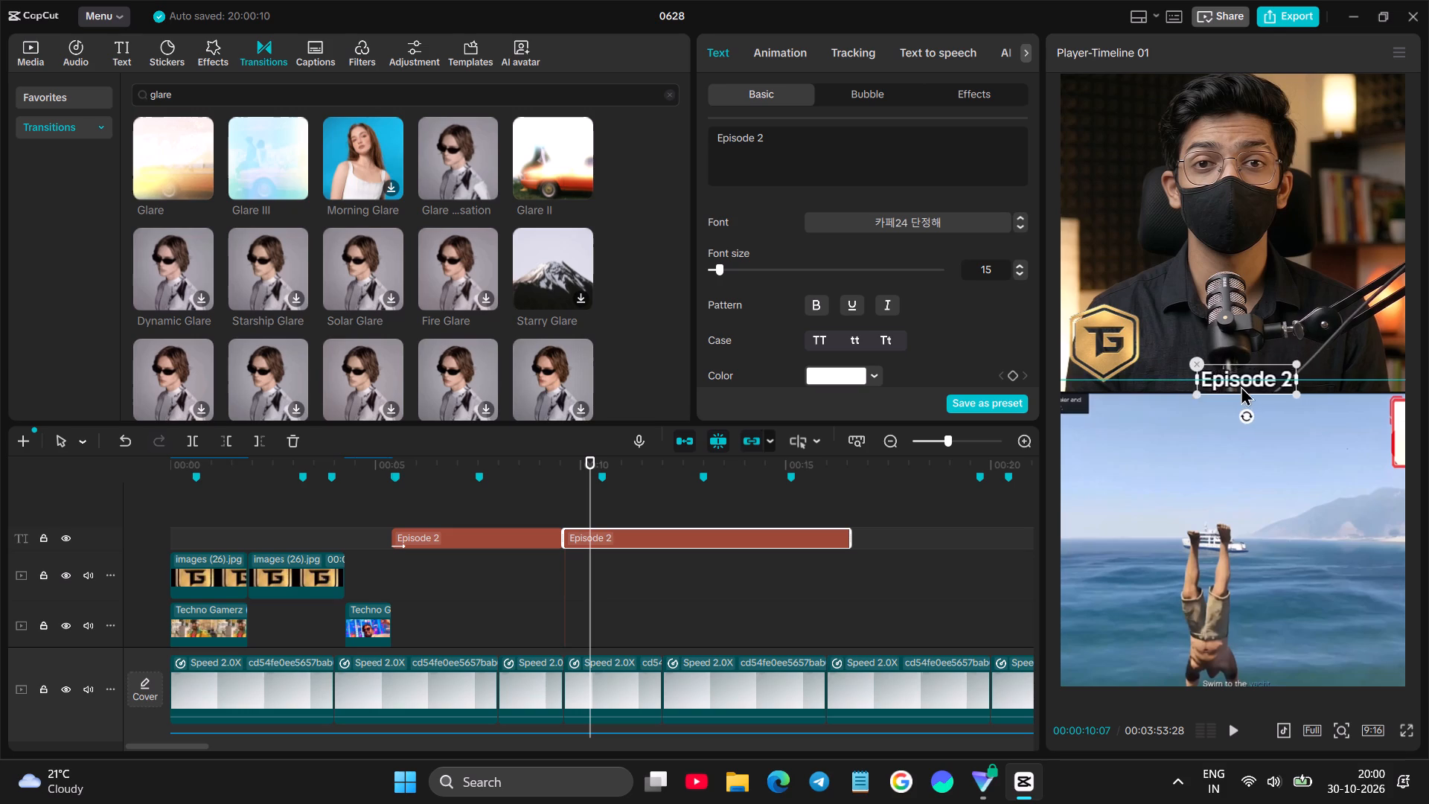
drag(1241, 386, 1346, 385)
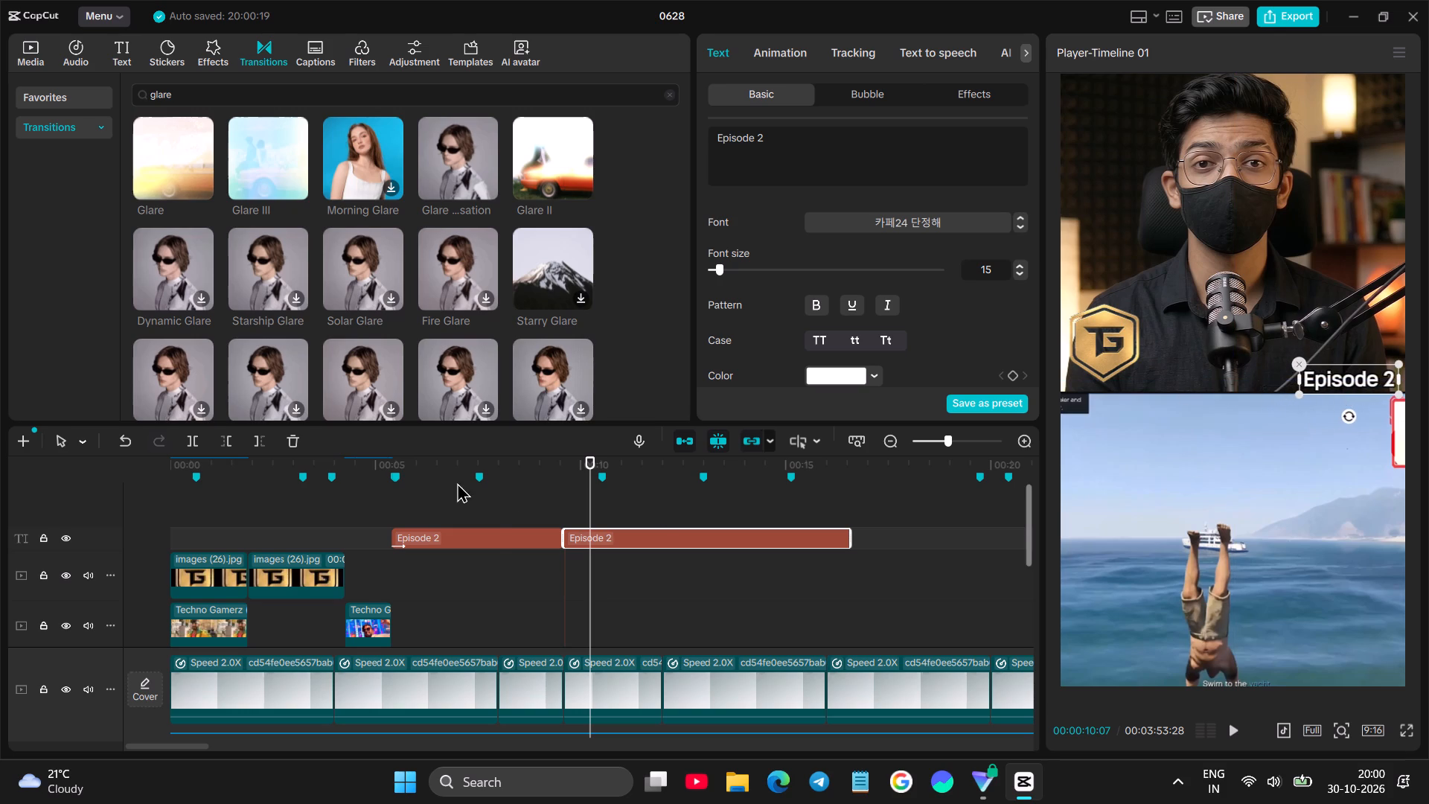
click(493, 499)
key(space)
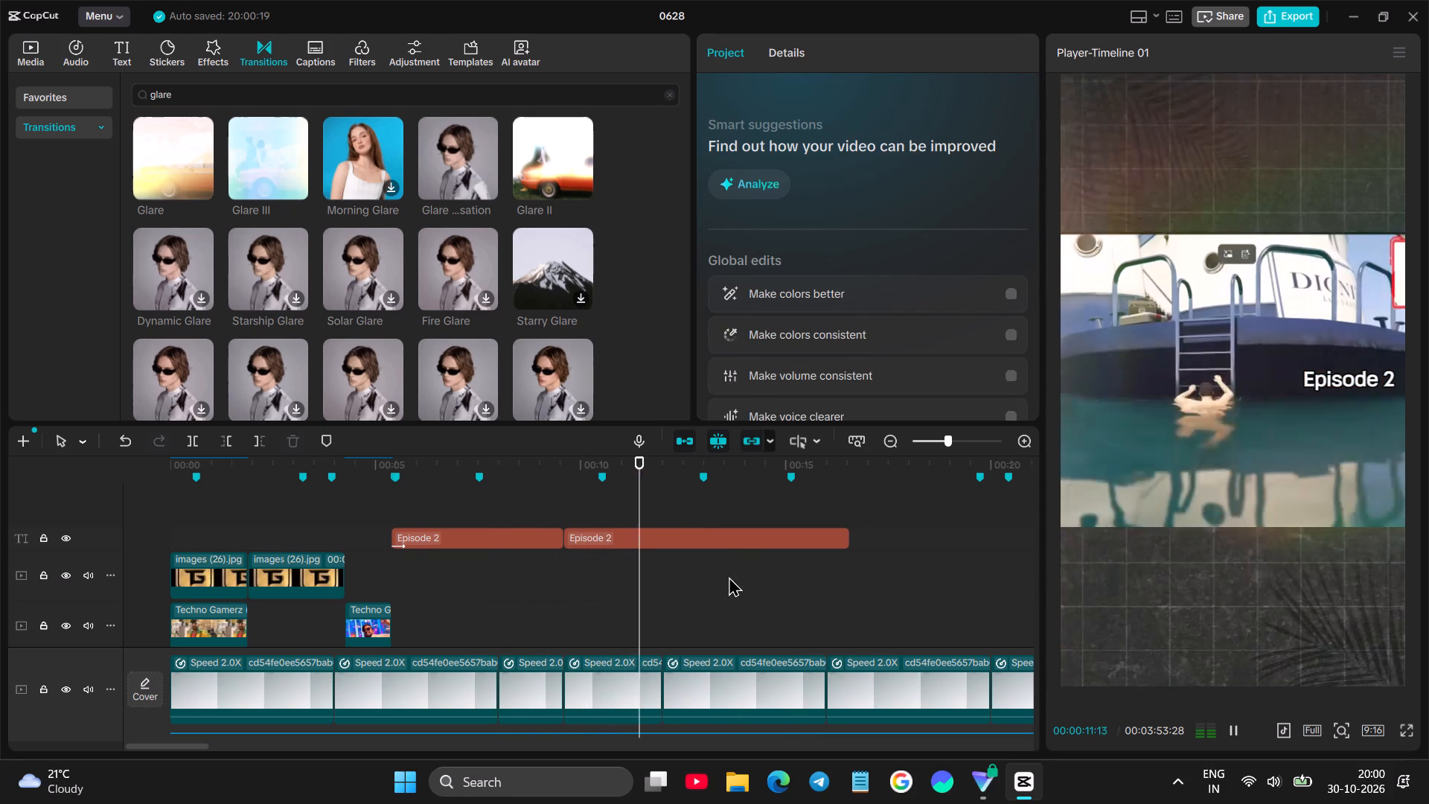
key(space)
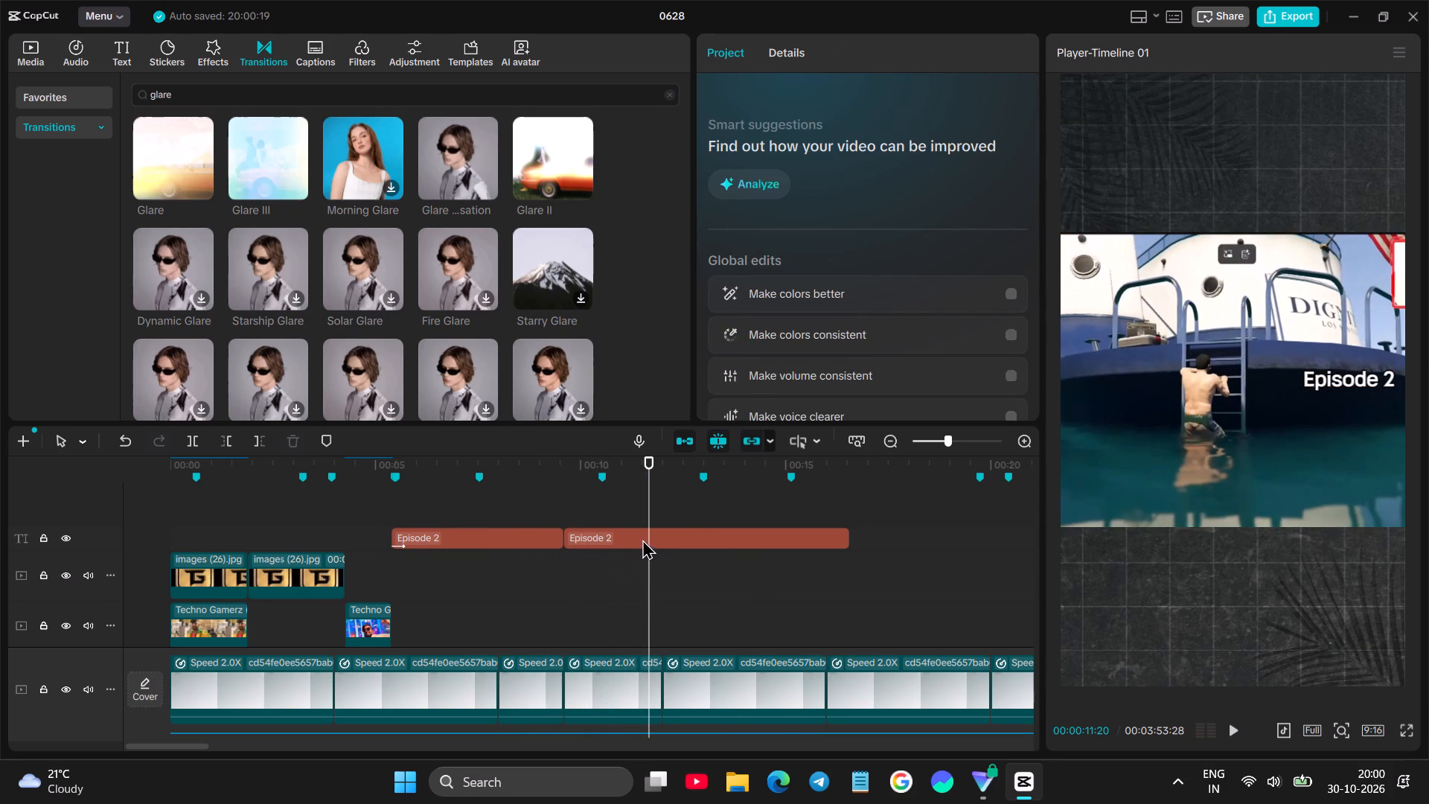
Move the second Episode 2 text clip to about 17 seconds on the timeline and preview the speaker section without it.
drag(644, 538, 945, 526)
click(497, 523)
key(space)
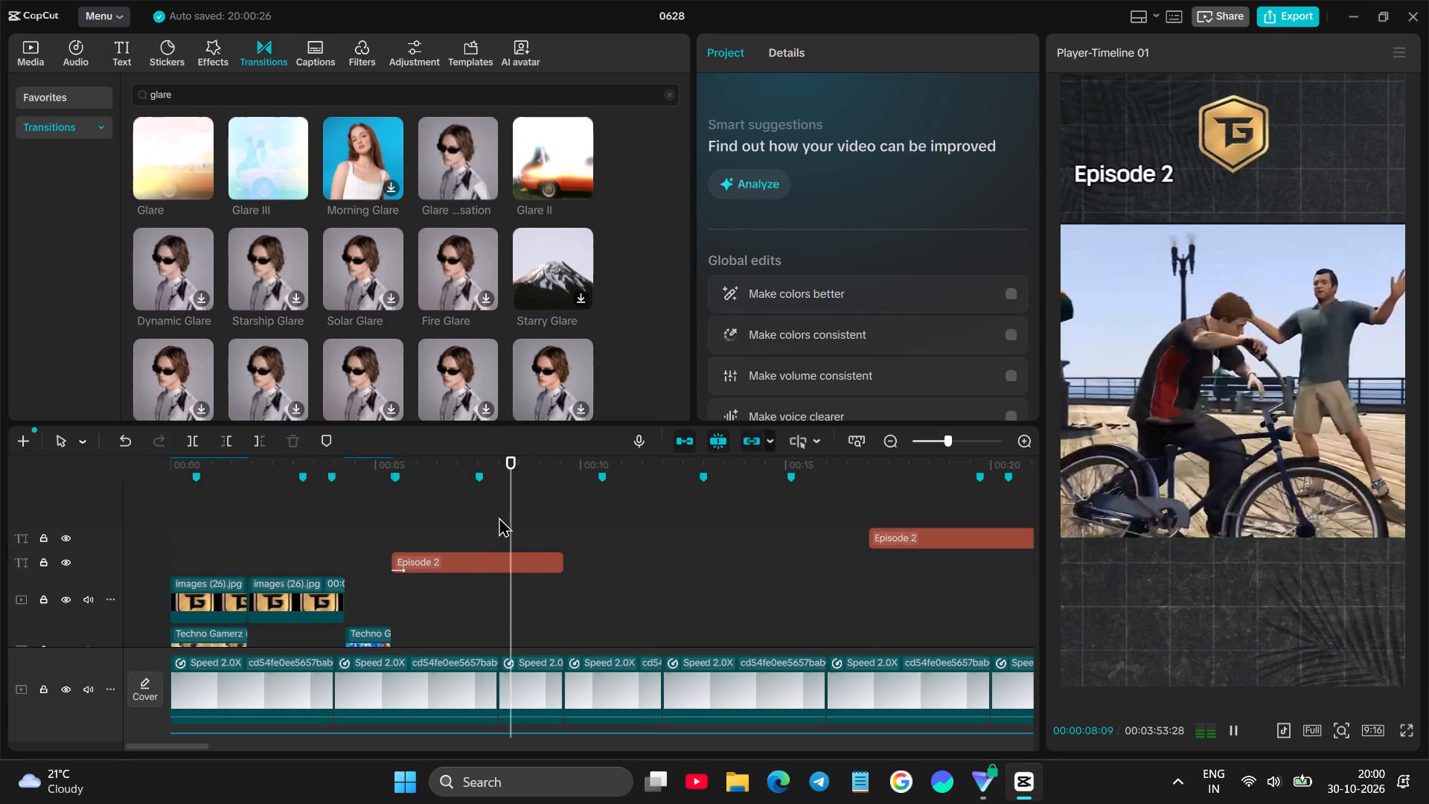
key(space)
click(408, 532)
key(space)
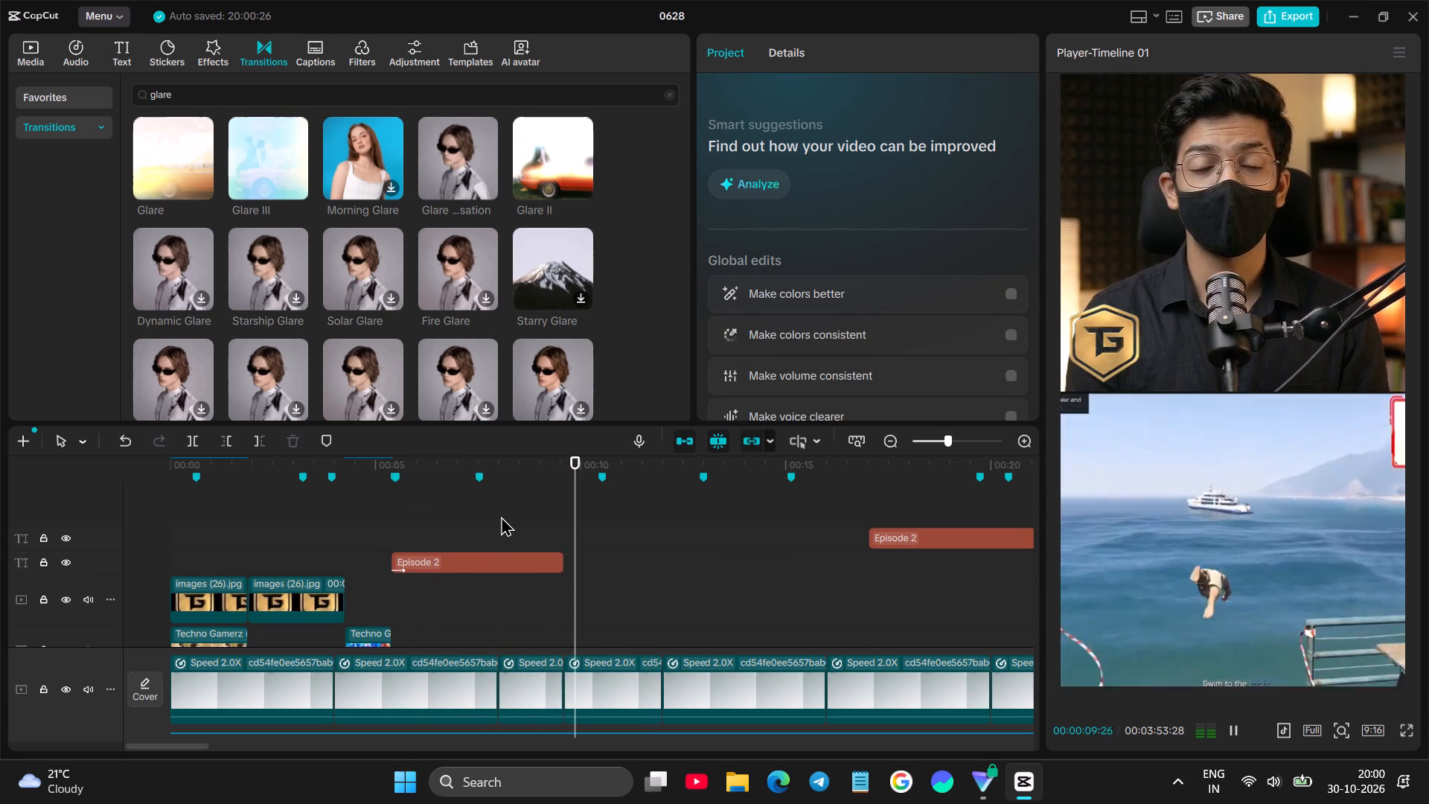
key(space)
Move the second Episode 2 text clip to start at about 11 seconds, where the masked-speaker clip ends.
scroll(732, 582, up, 6)
scroll(723, 581, down, 6)
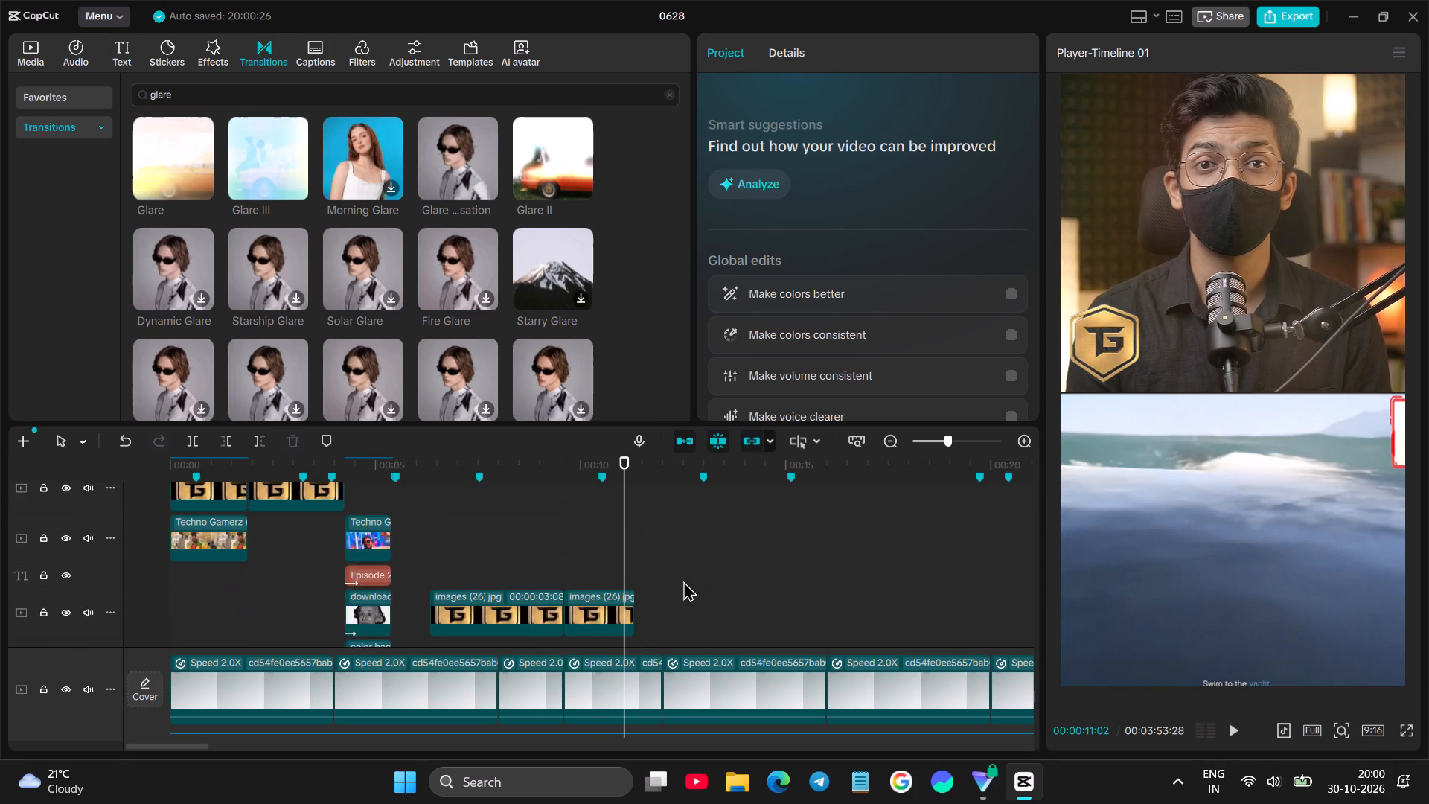
key(space)
scroll(709, 582, left, 1)
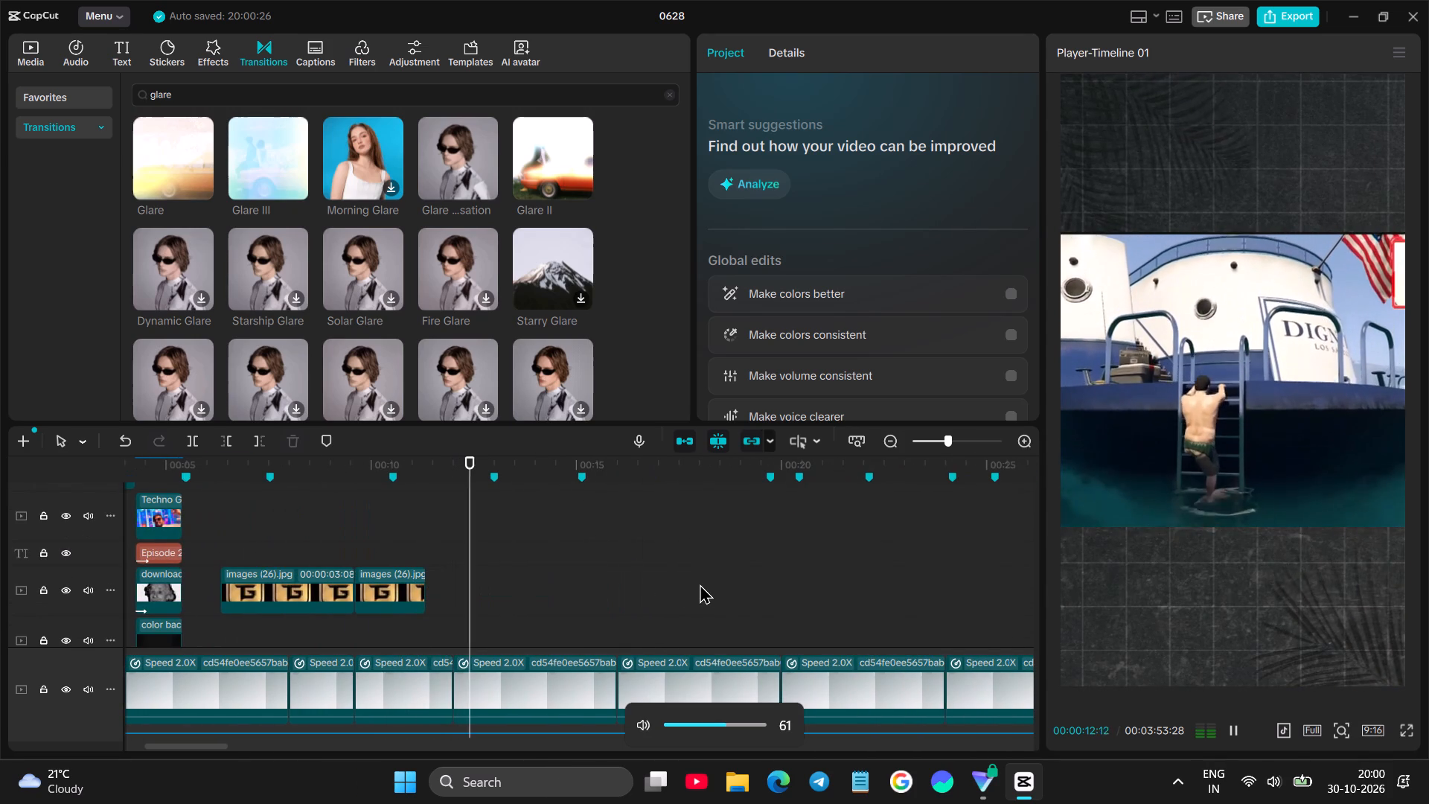
key(space)
click(427, 544)
scroll(492, 549, up, 5)
drag(717, 517, 485, 536)
Centre the second Episode 2 text in the dark band above the yacht gameplay, enlarge it slightly, and preview it.
key(space)
key(space)
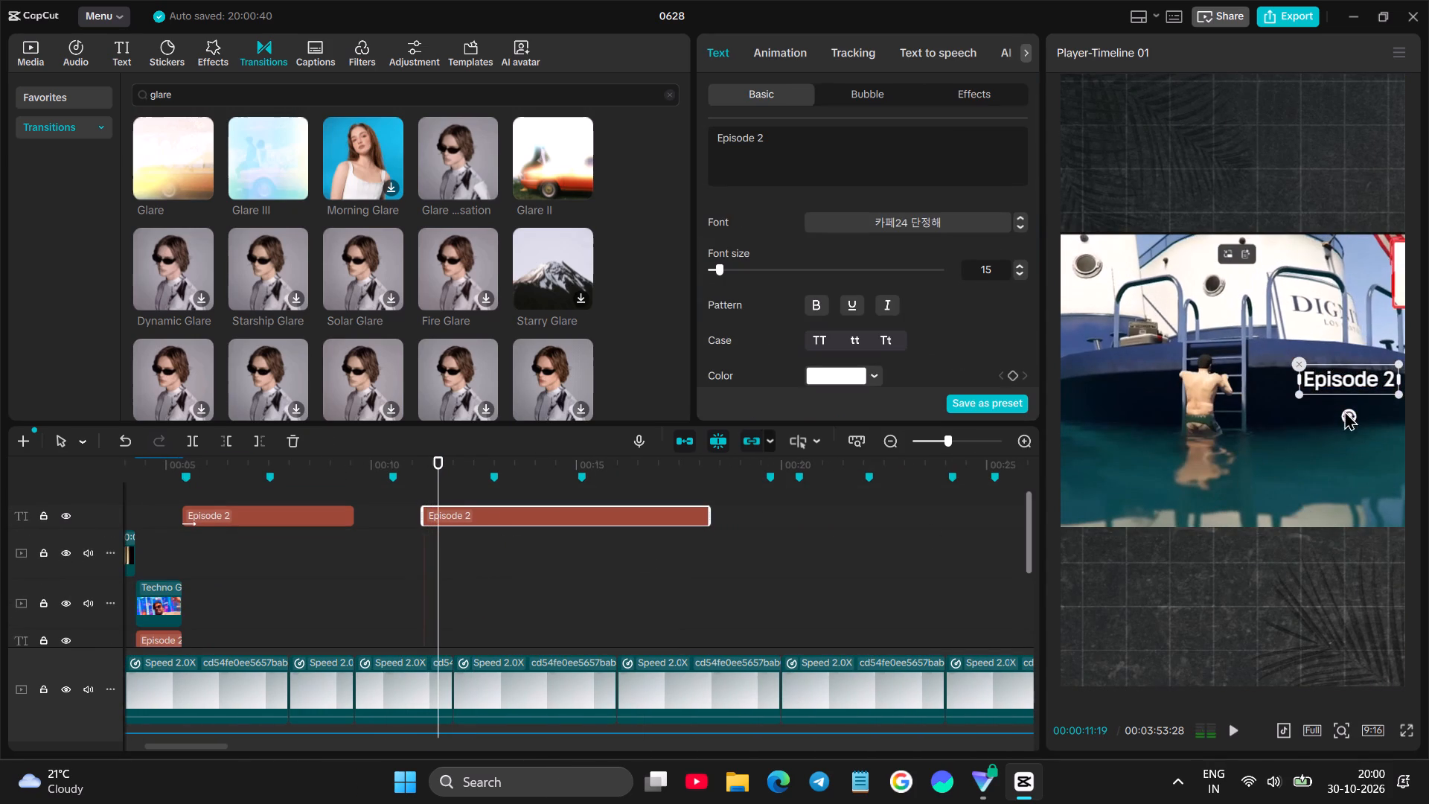
drag(1334, 377, 1217, 161)
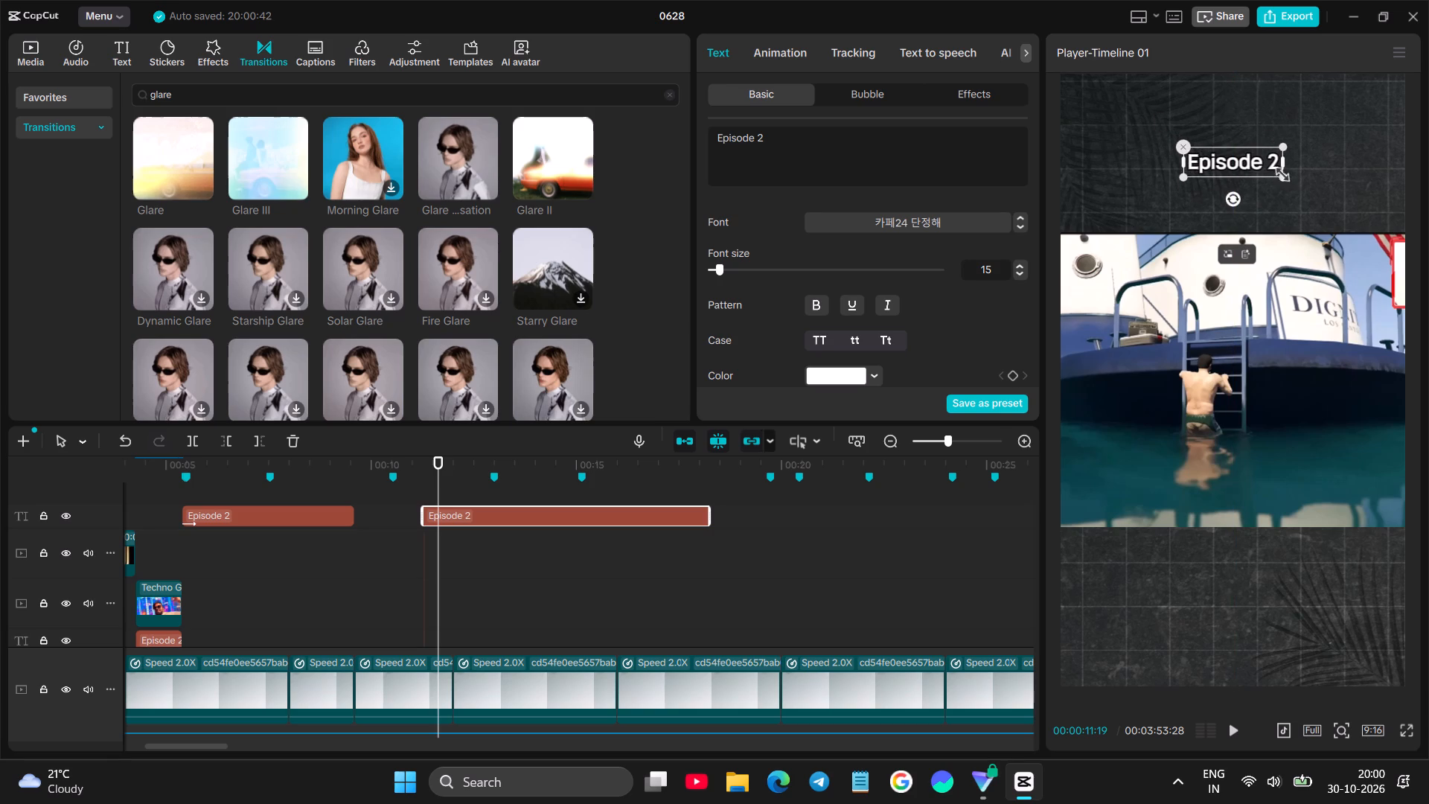
drag(1282, 172, 1289, 177)
click(415, 577)
key(space)
key(space)
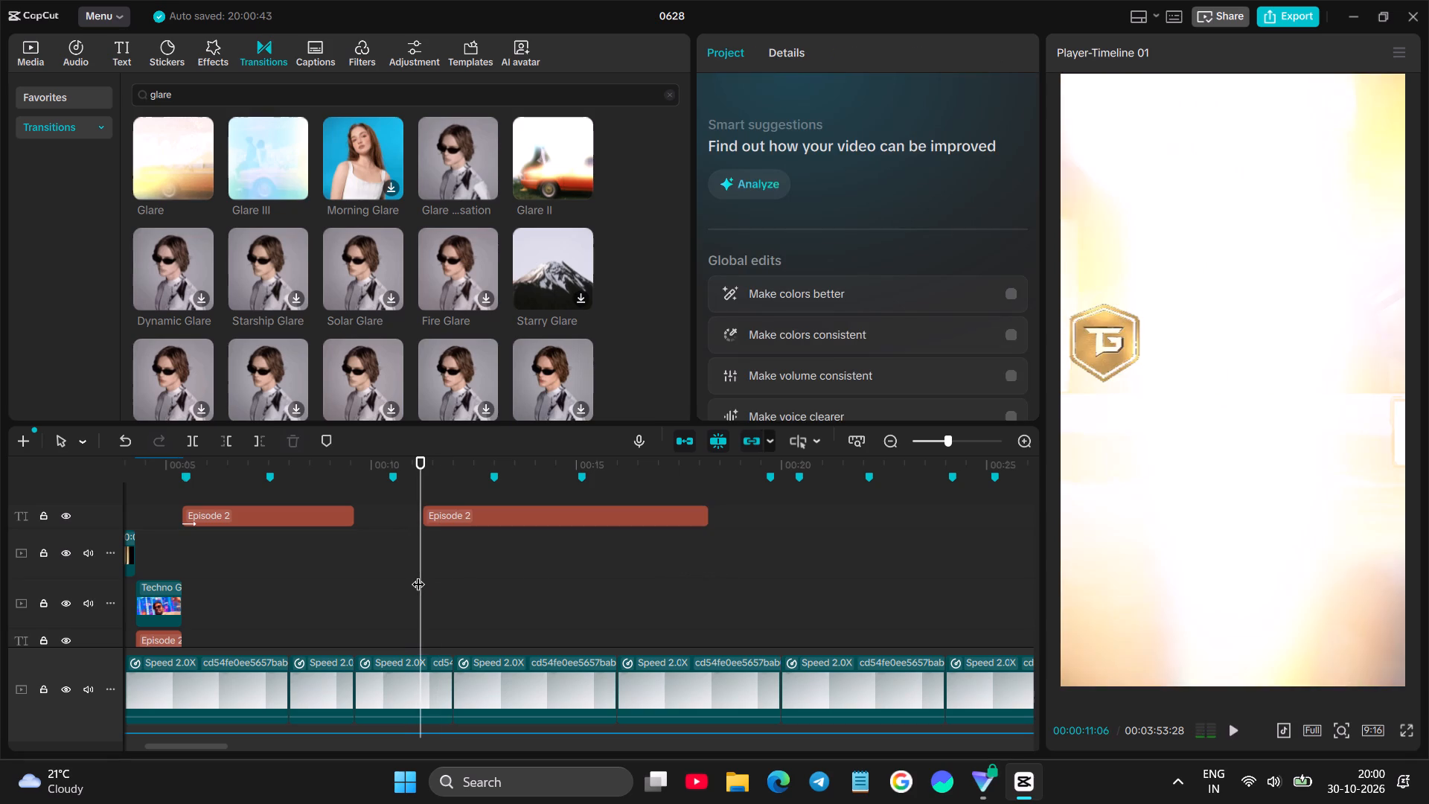
key(space)
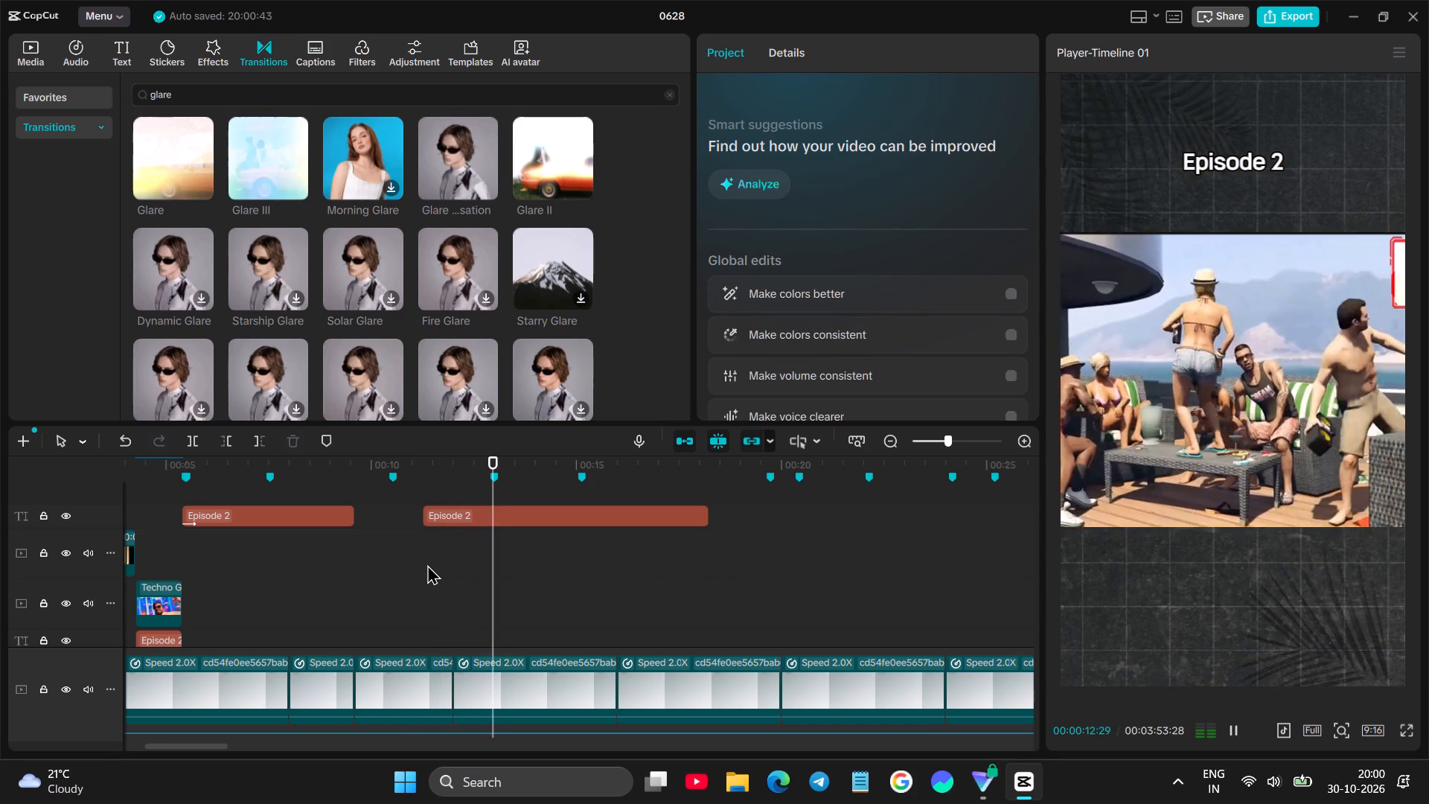
Split the second Episode 2 text clip at about 15.8 seconds, where the last masked-speaker clip begins.
scroll(427, 564, left, 1)
scroll(433, 567, down, 12)
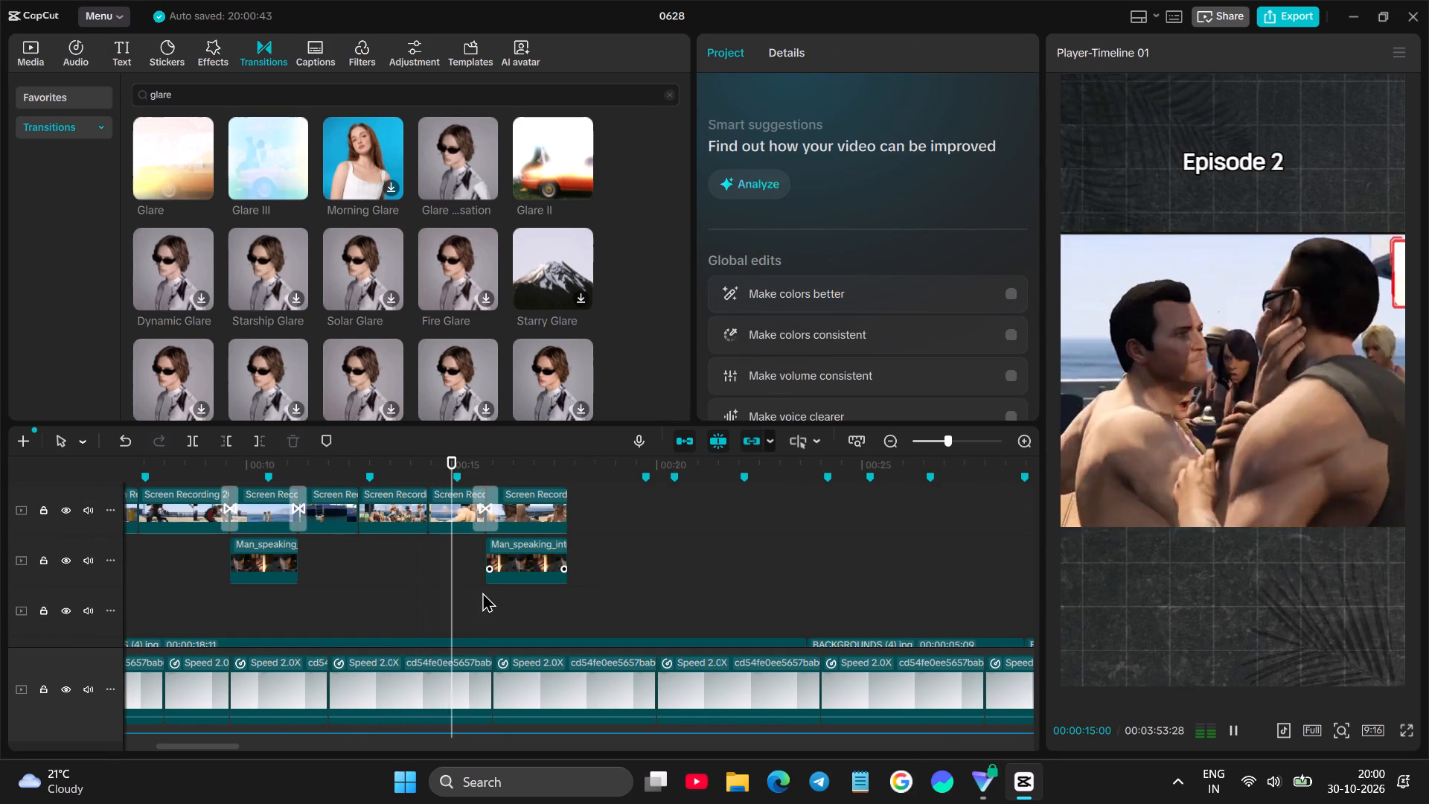
key(space)
click(481, 597)
scroll(501, 581, up, 7)
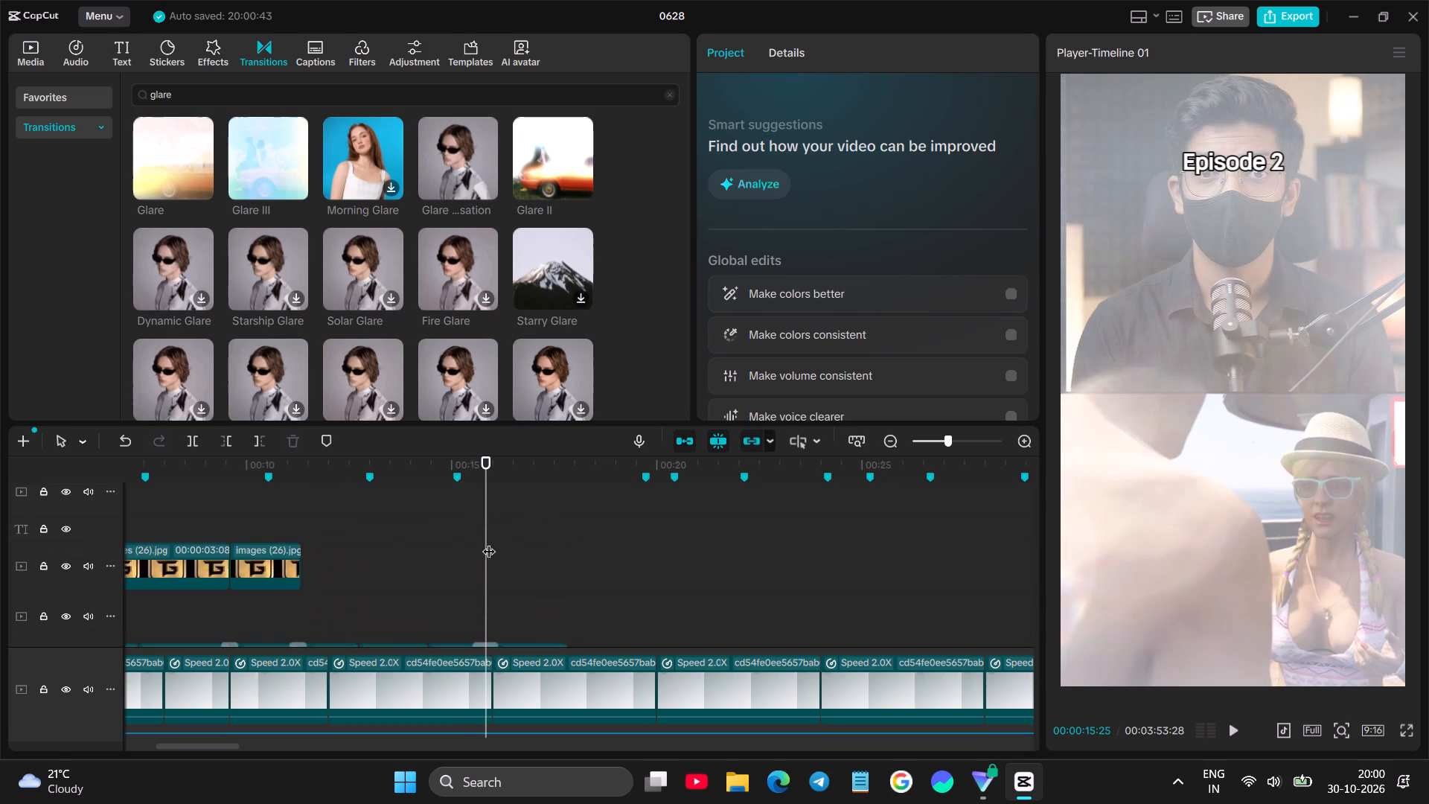
scroll(477, 501, up, 4)
click(480, 499)
click(186, 434)
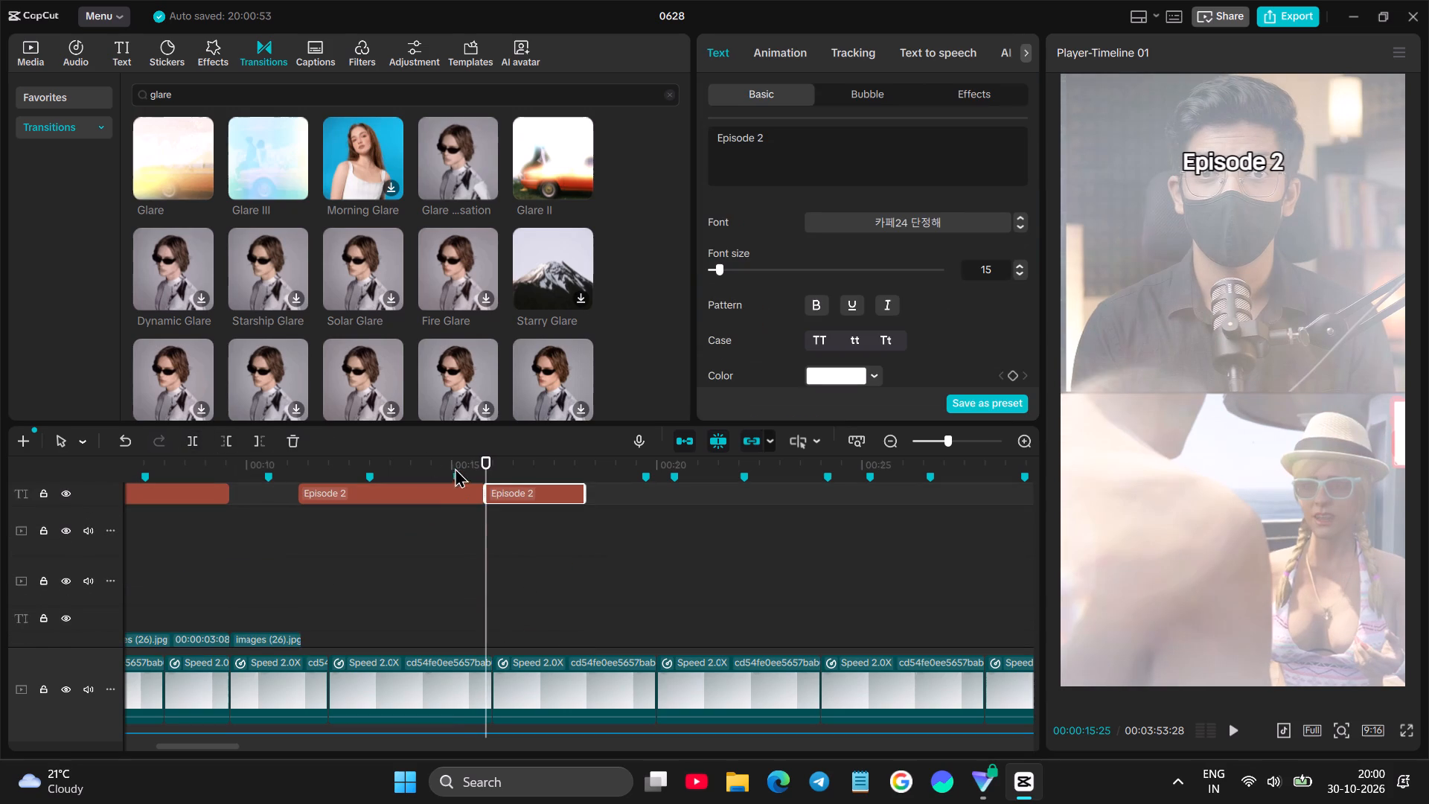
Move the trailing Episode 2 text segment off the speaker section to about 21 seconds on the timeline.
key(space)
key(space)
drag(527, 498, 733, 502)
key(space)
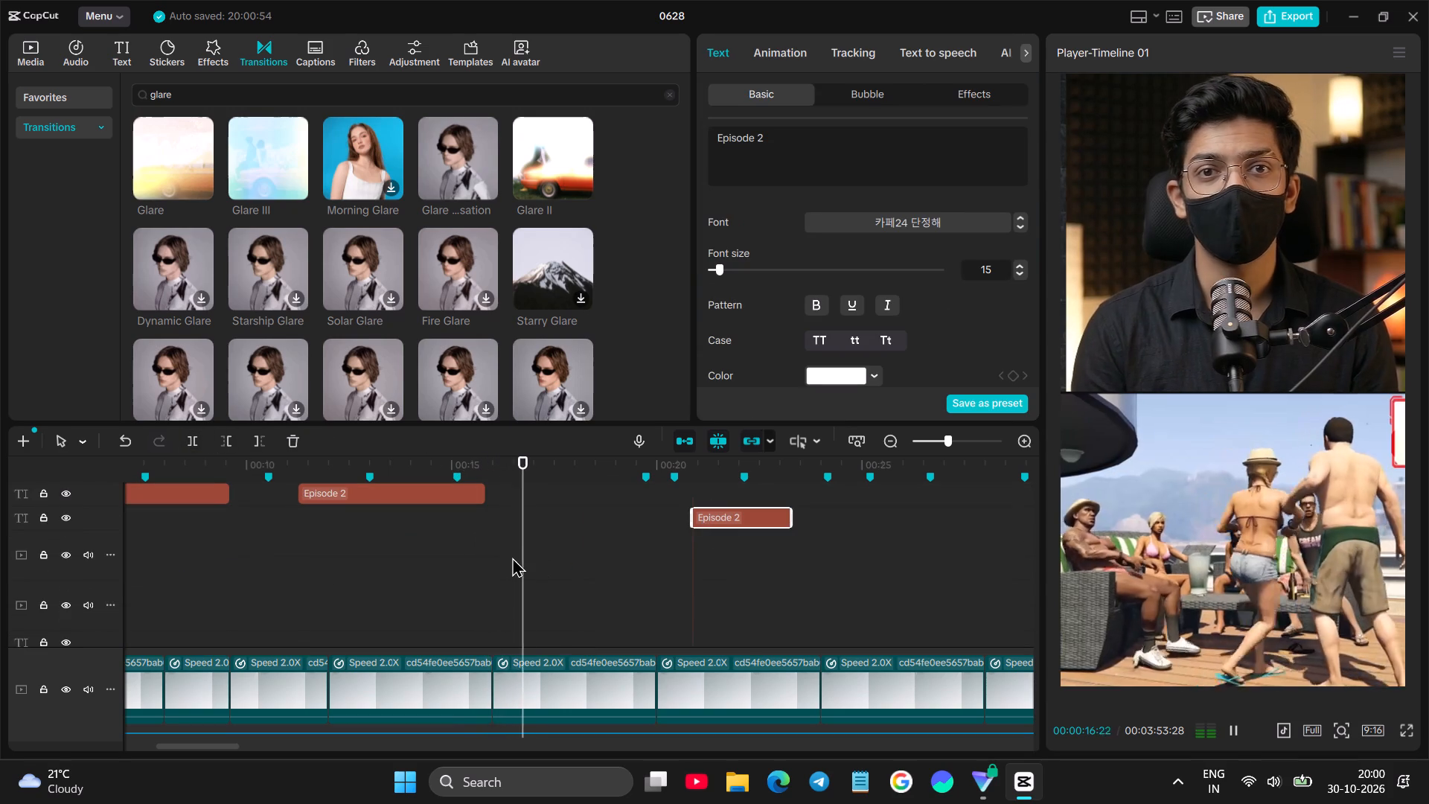
Move the trailing Episode 2 text segment to start at about 17.8 seconds, where the last speaker clip ends, and preview it.
scroll(633, 589, down, 5)
key(space)
scroll(630, 590, down, 5)
key(space)
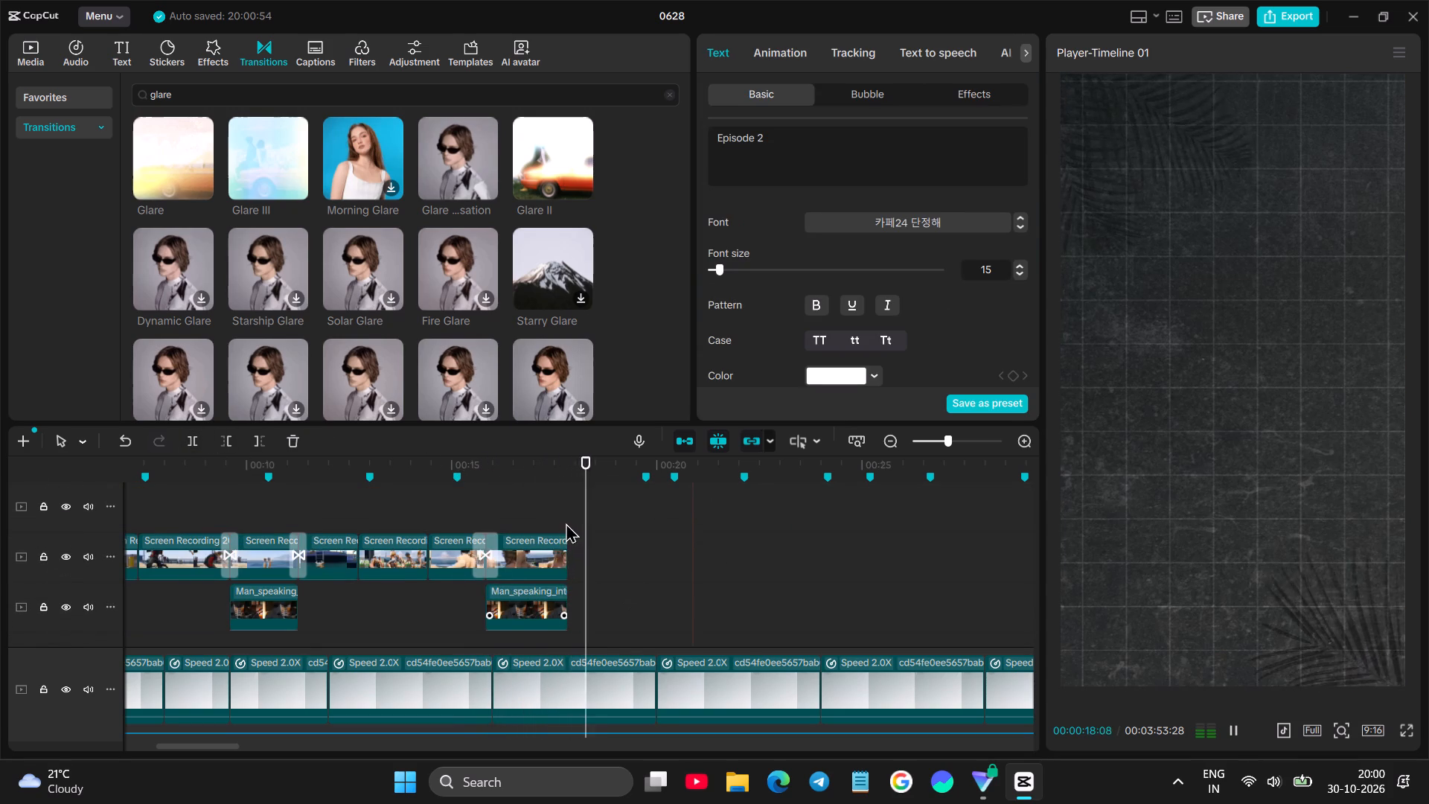
click(566, 523)
scroll(594, 518, up, 10)
drag(712, 517, 601, 512)
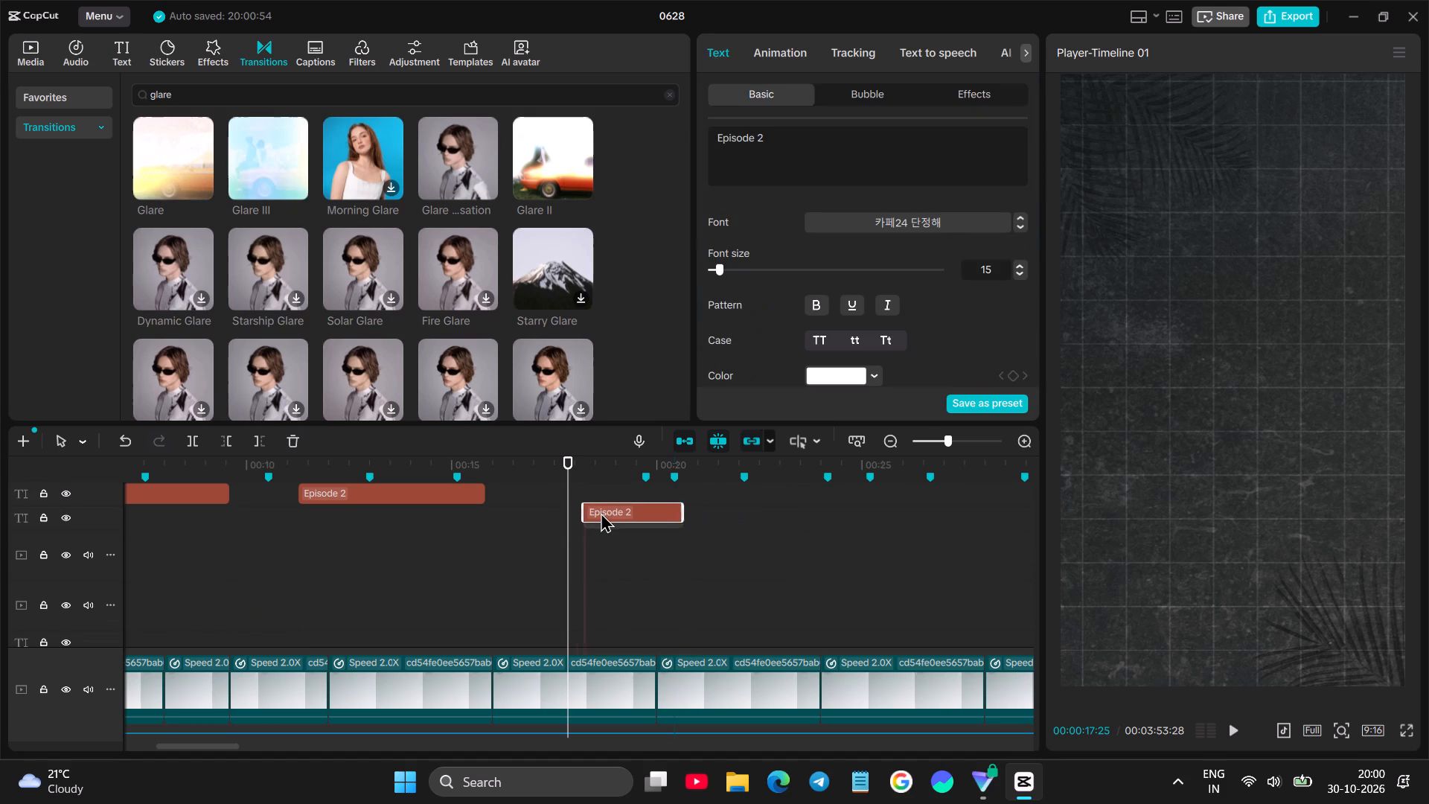
drag(601, 512, 592, 514)
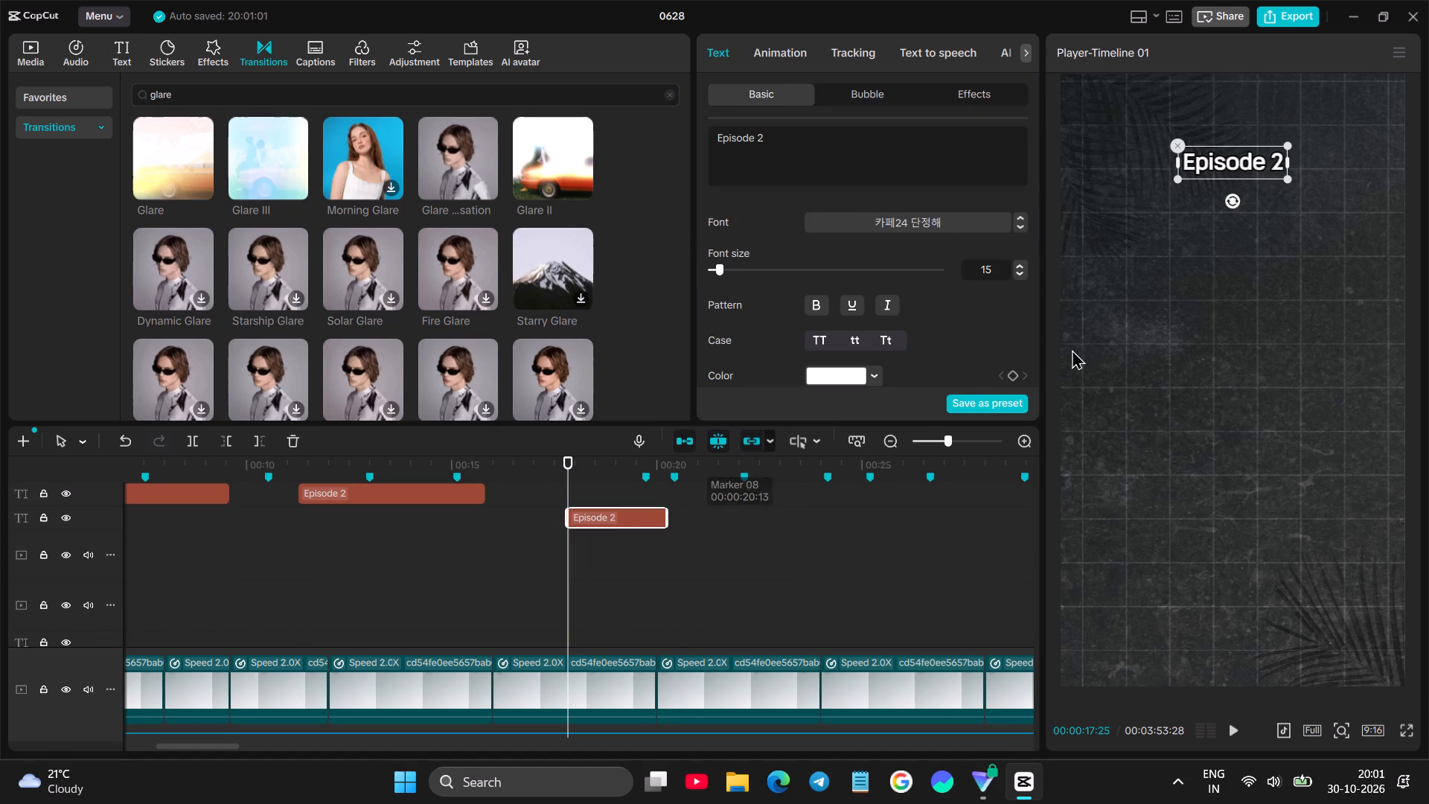
key(space)
click(546, 565)
key(space)
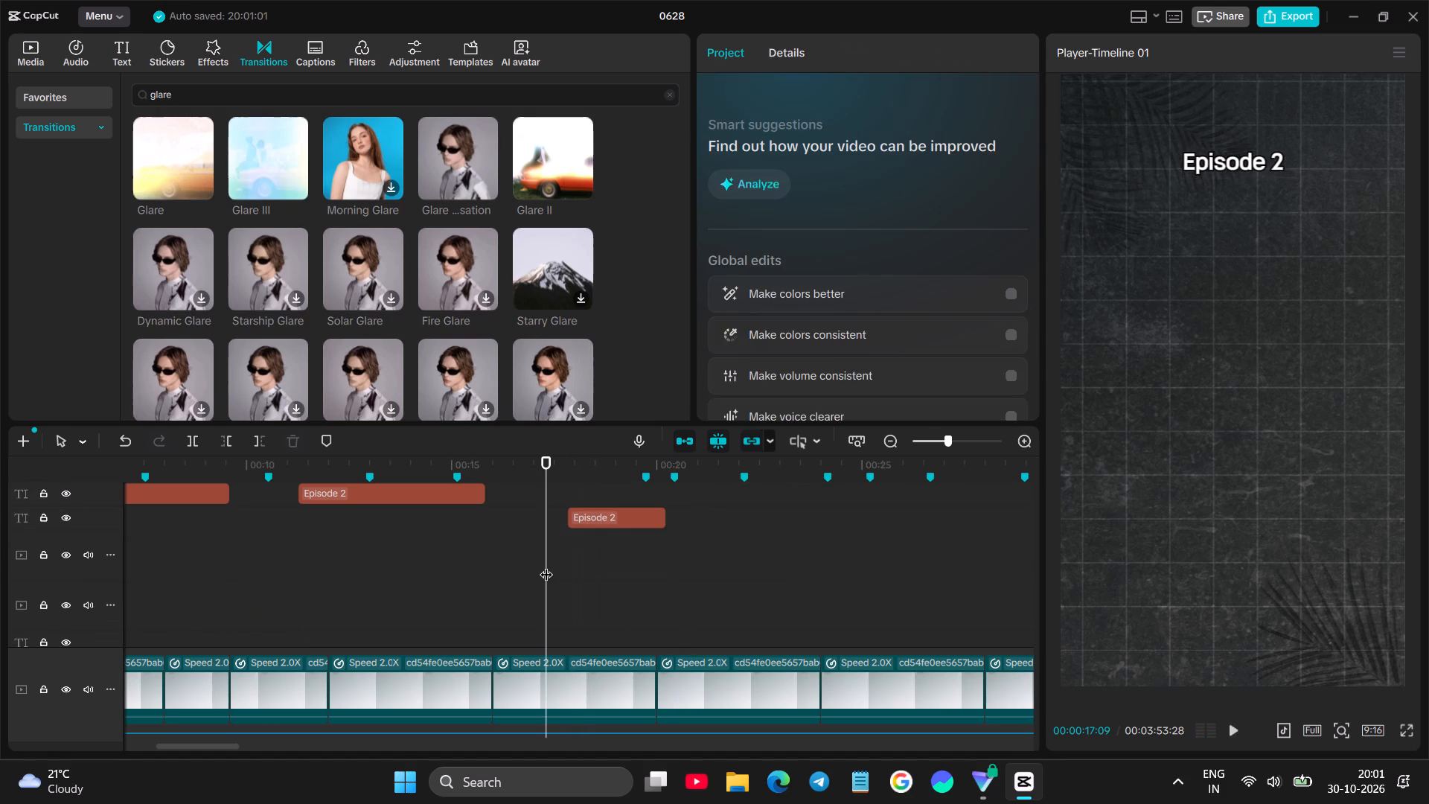
key(space)
key(space)
Locate the leftover Screen Recording clips further along the timeline and preview the jet-ski footage around 2:13.
click(38, 45)
ctrl+scroll(725, 583, down, 6)
scroll(765, 587, left, 1)
ctrl+scroll(777, 586, down, 4)
scroll(802, 569, up, 7)
ctrl+scroll(802, 565, down, 20)
ctrl+scroll(802, 565, down, 5)
ctrl+scroll(579, 581, down, 4)
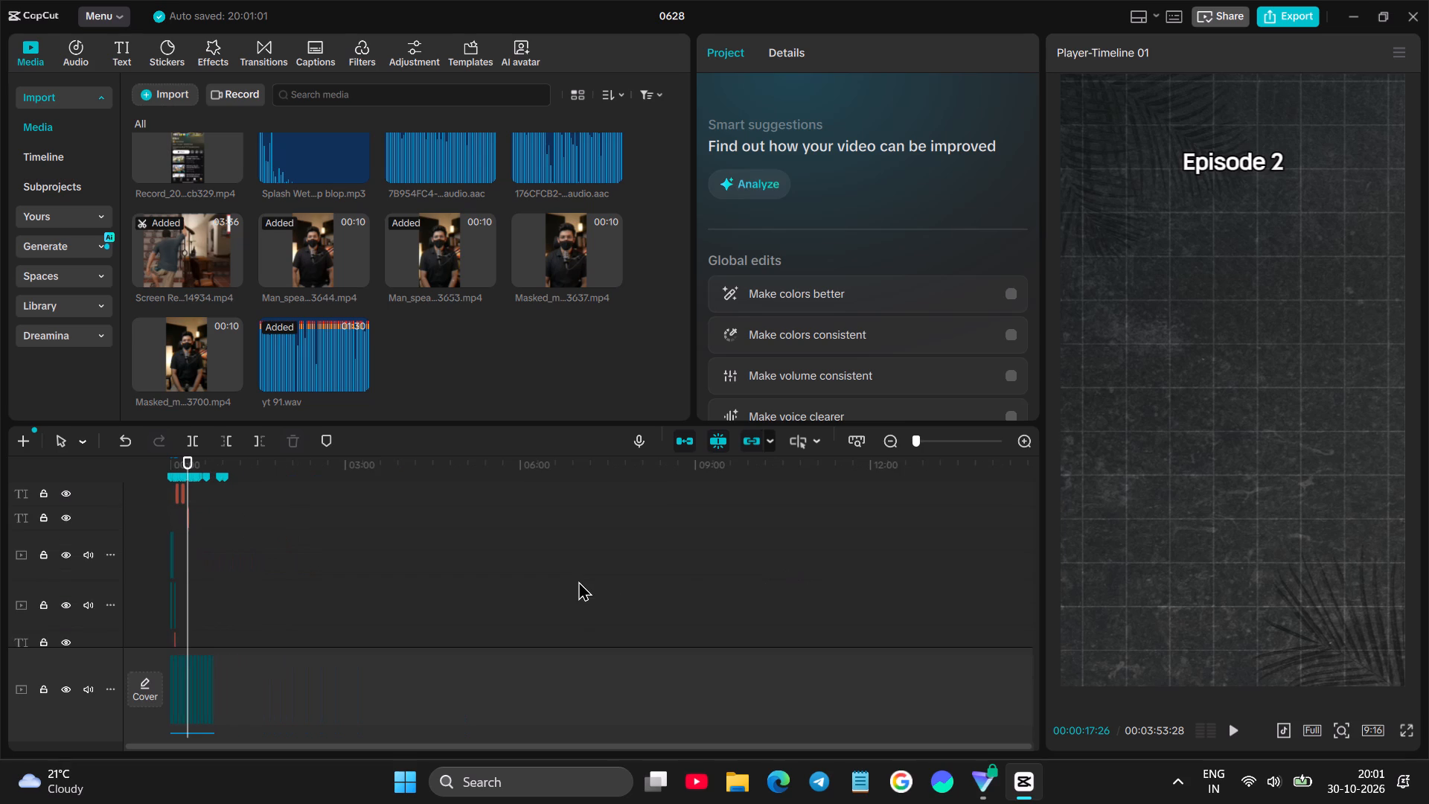
ctrl+scroll(578, 581, down, 13)
ctrl+scroll(578, 581, up, 20)
ctrl+scroll(578, 581, up, 11)
scroll(574, 610, down, 2)
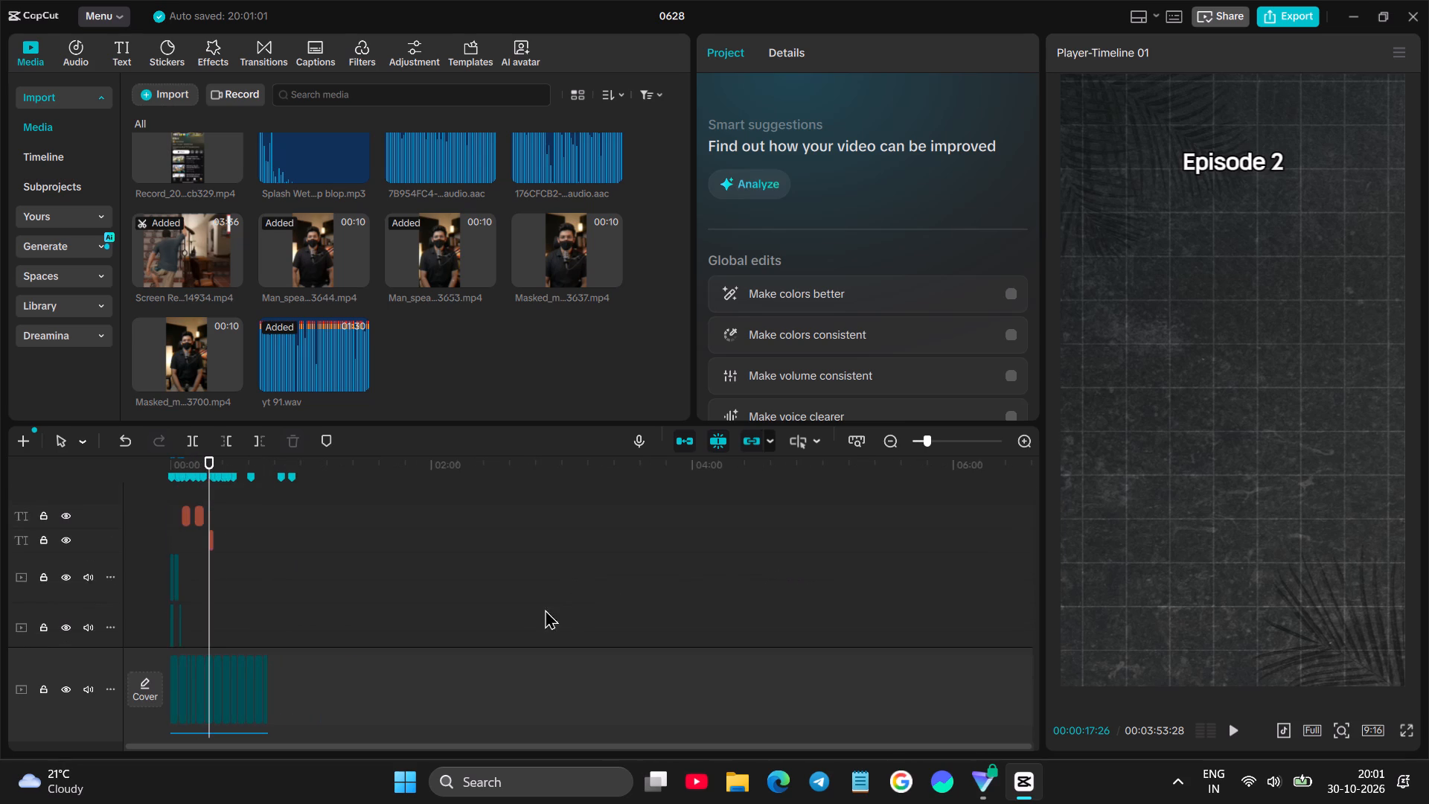
scroll(545, 609, down, 16)
scroll(524, 593, up, 6)
ctrl+scroll(516, 593, up, 8)
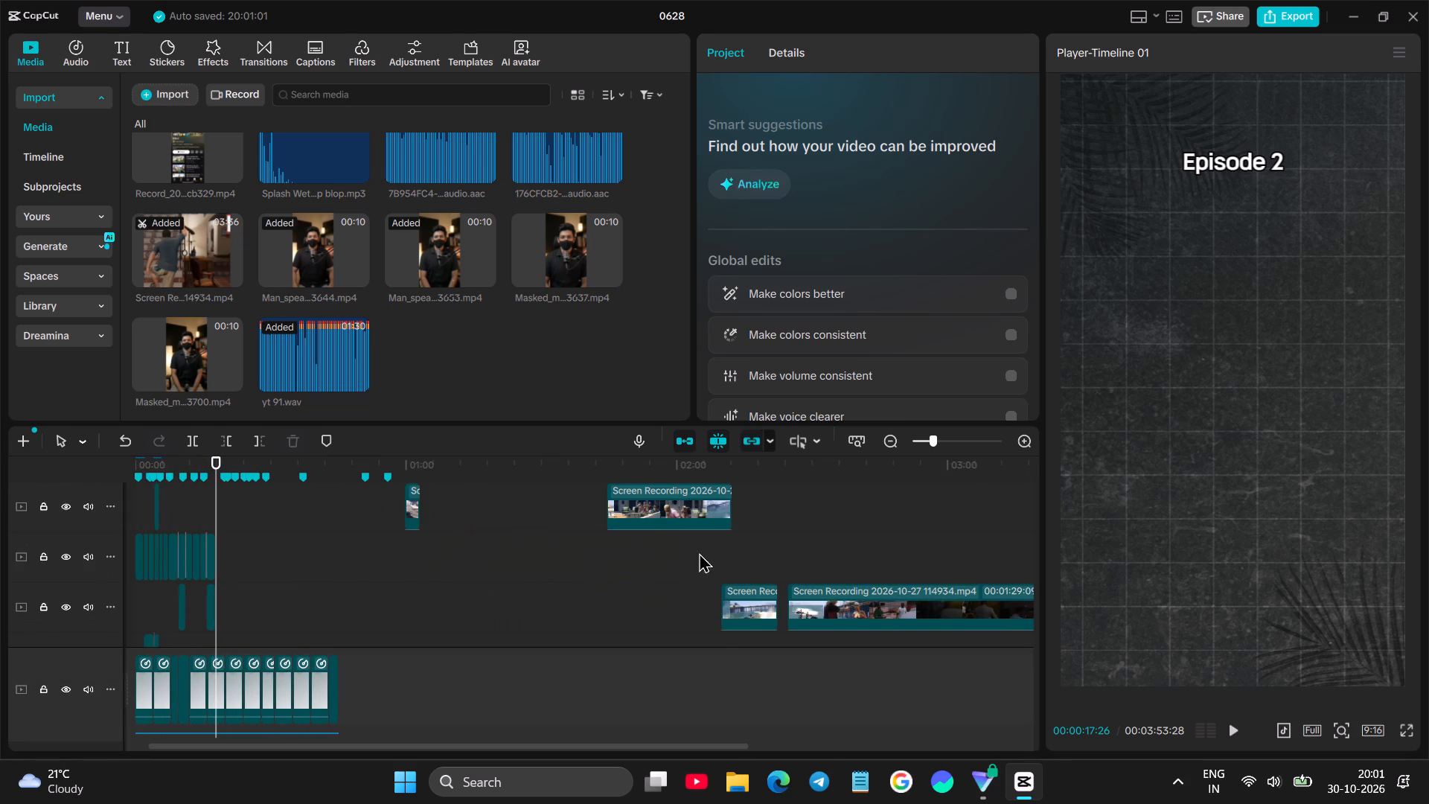
click(723, 549)
key(space)
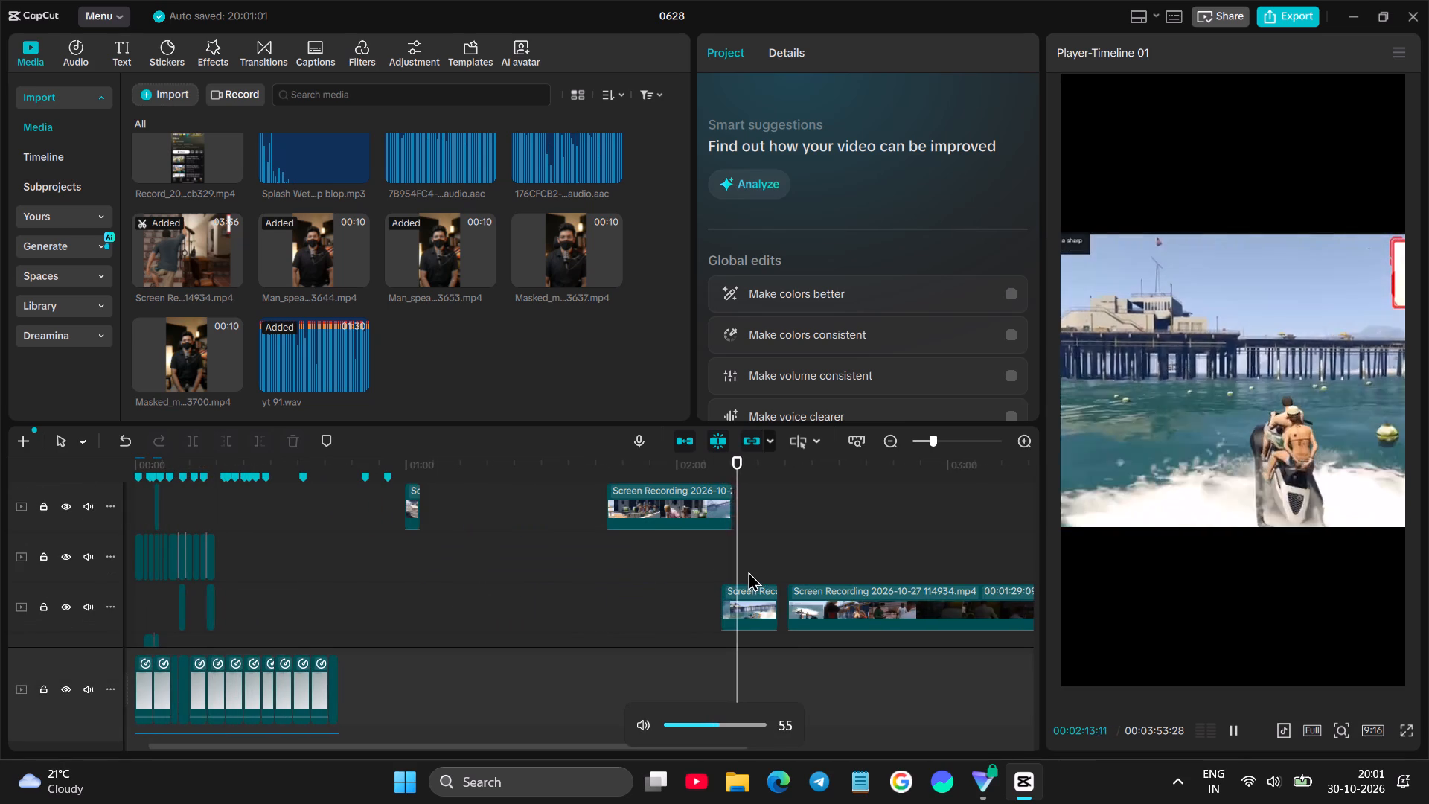
click(748, 571)
key(space)
click(760, 566)
click(779, 569)
click(793, 567)
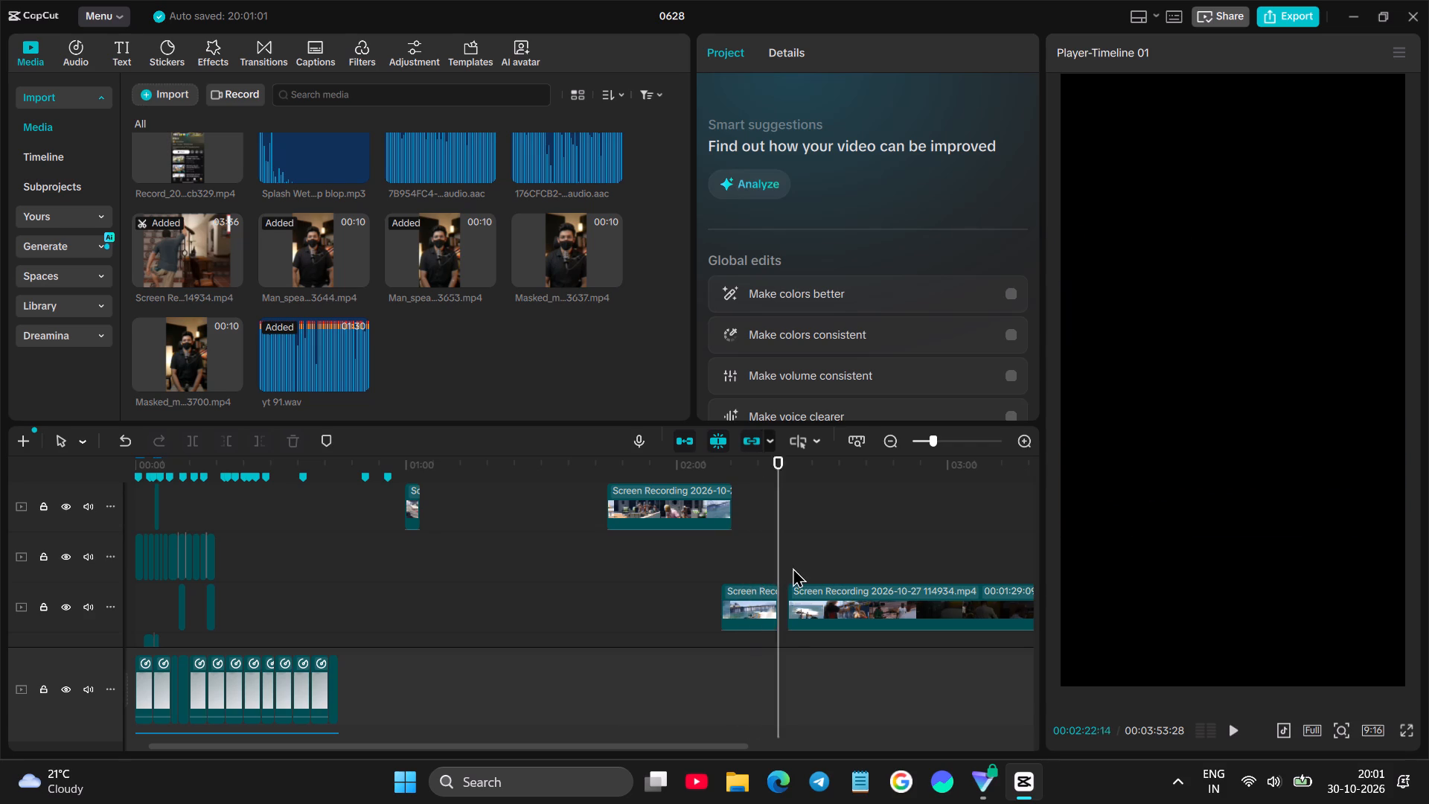
Skim the start of the long last Screen Recording clip, from the beach scene through the highway drive to the doorway scene.
key(space)
click(844, 572)
key(space)
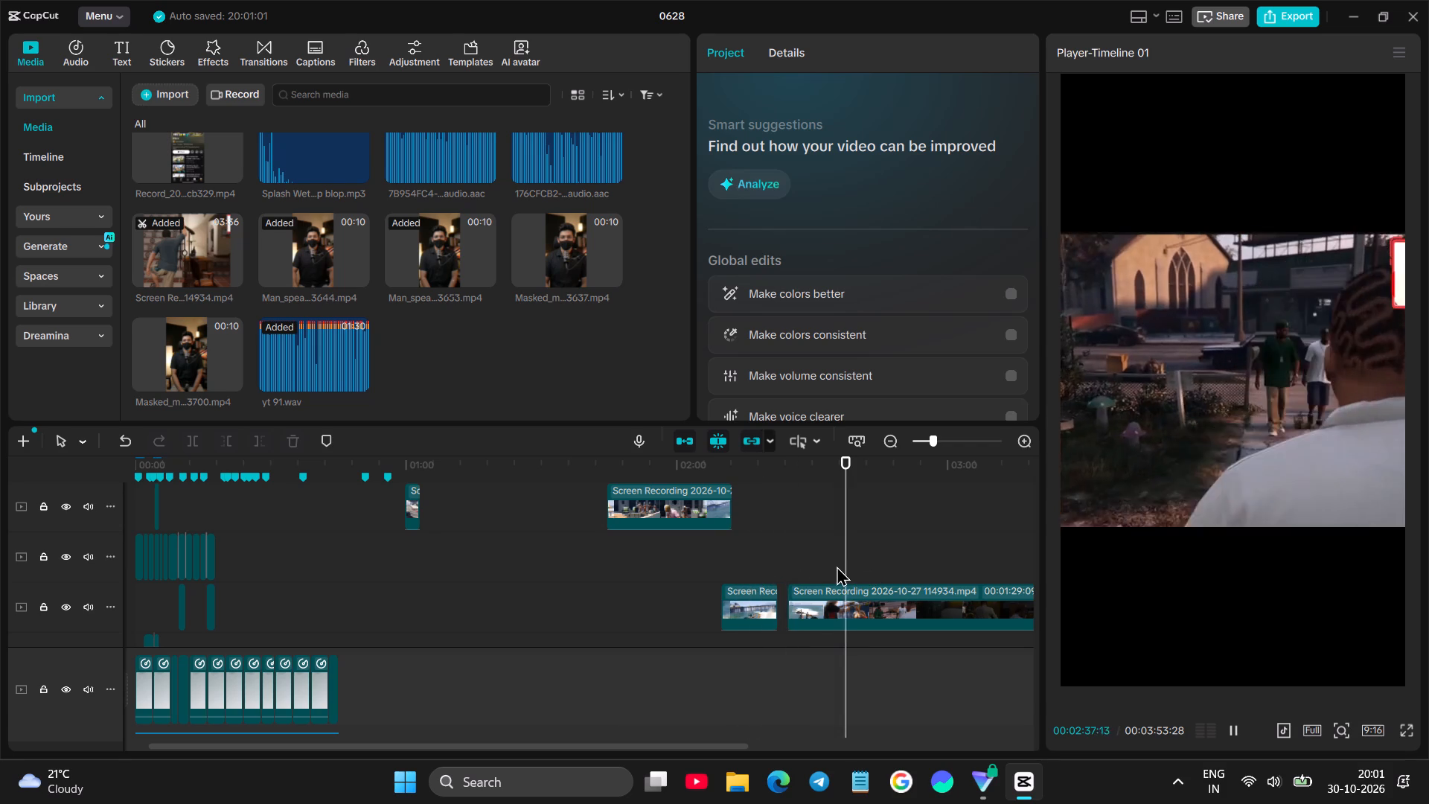
click(834, 566)
key(space)
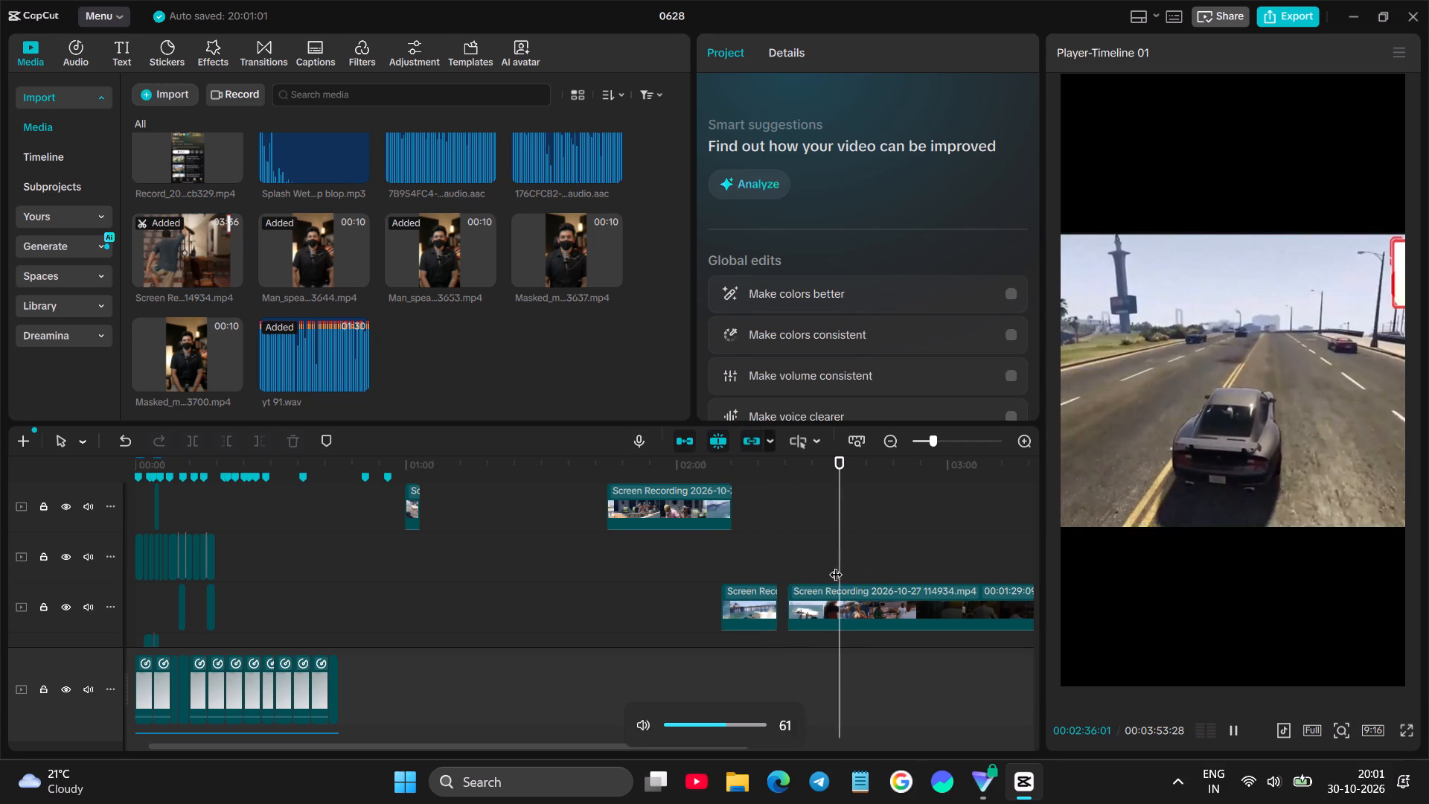
click(795, 567)
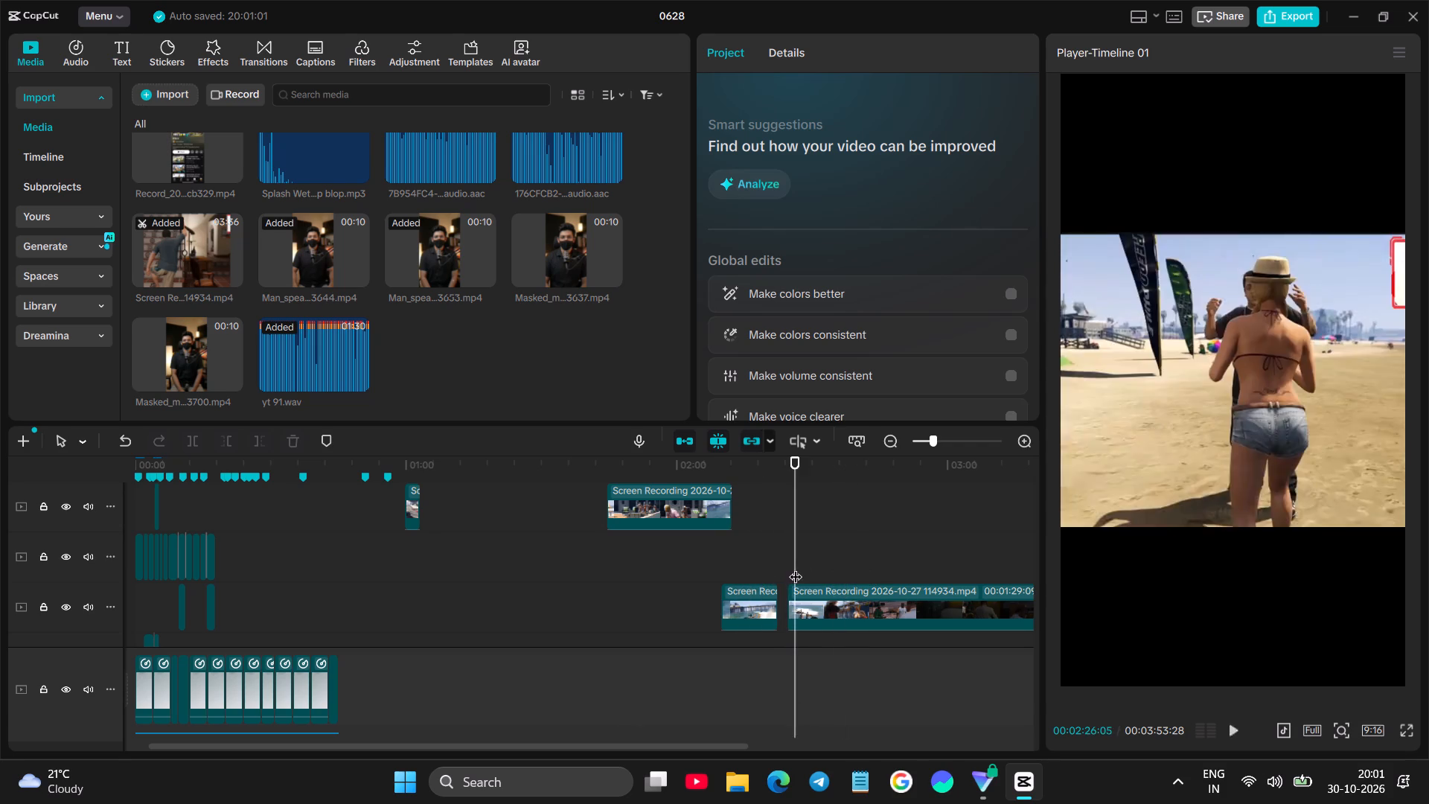
key(space)
click(813, 563)
click(825, 559)
click(840, 558)
click(802, 567)
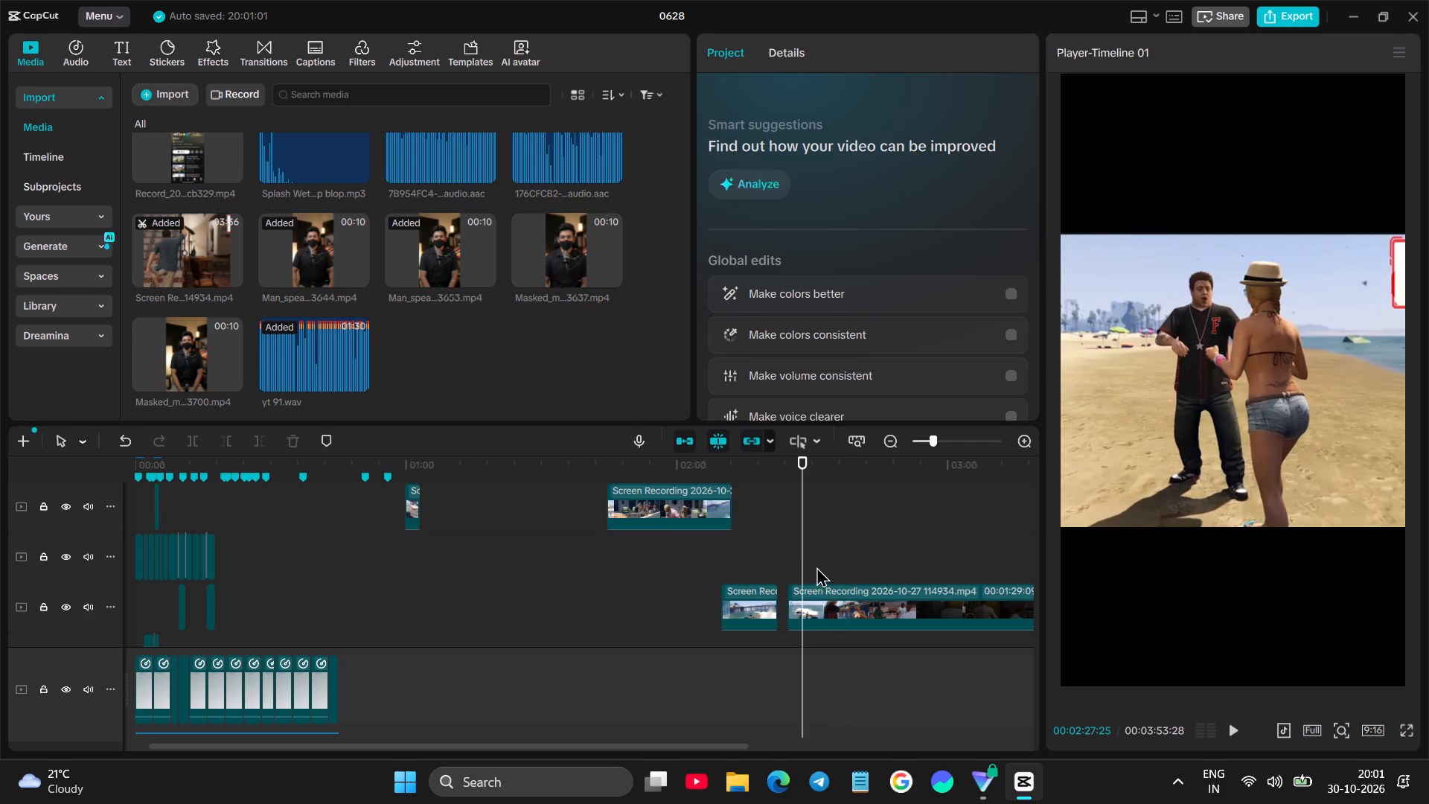
click(817, 567)
click(823, 564)
click(829, 562)
click(834, 561)
click(842, 559)
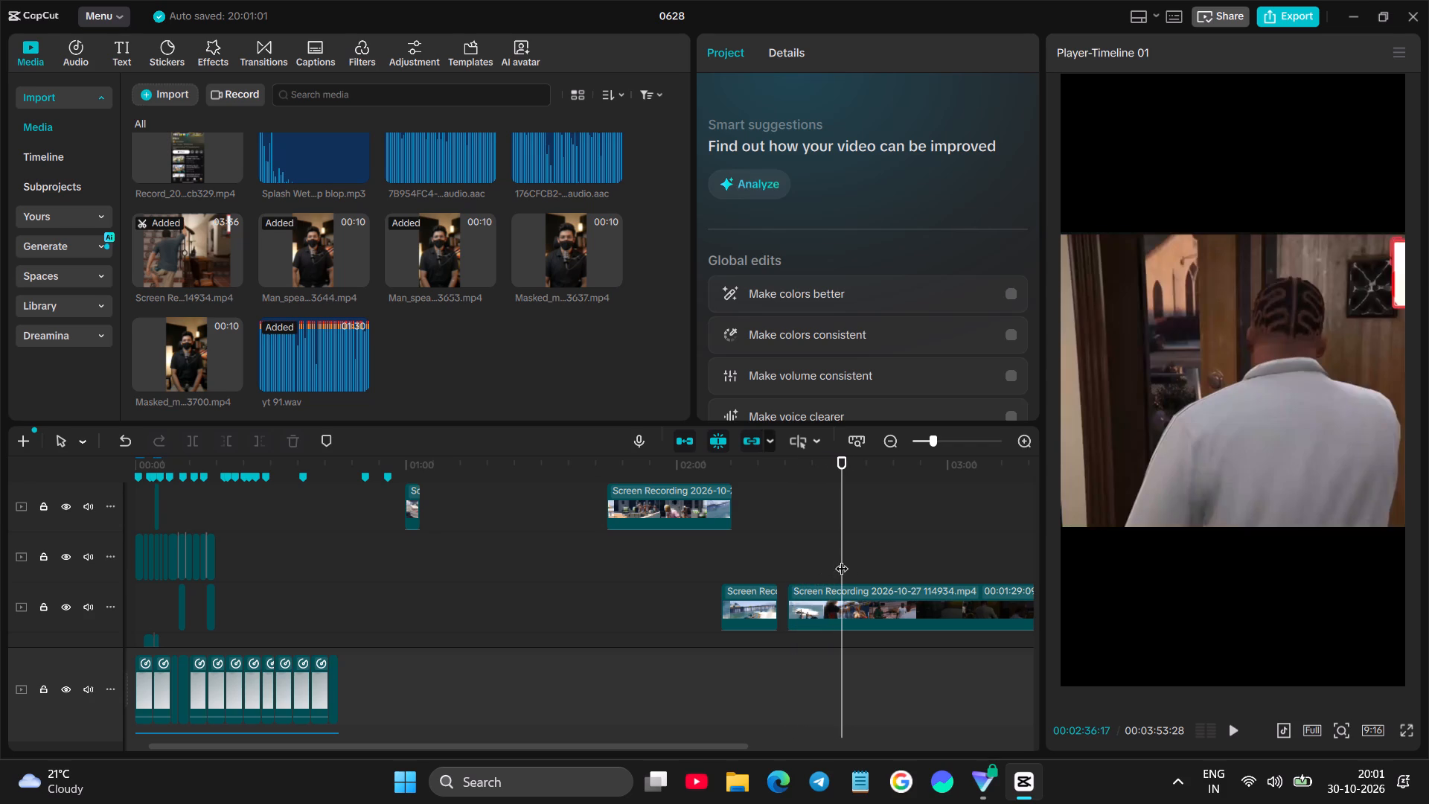
Trim away the start of the long last Screen Recording clip up to the doorway scene at 00:02:36:25.
click(837, 559)
click(848, 560)
key(space)
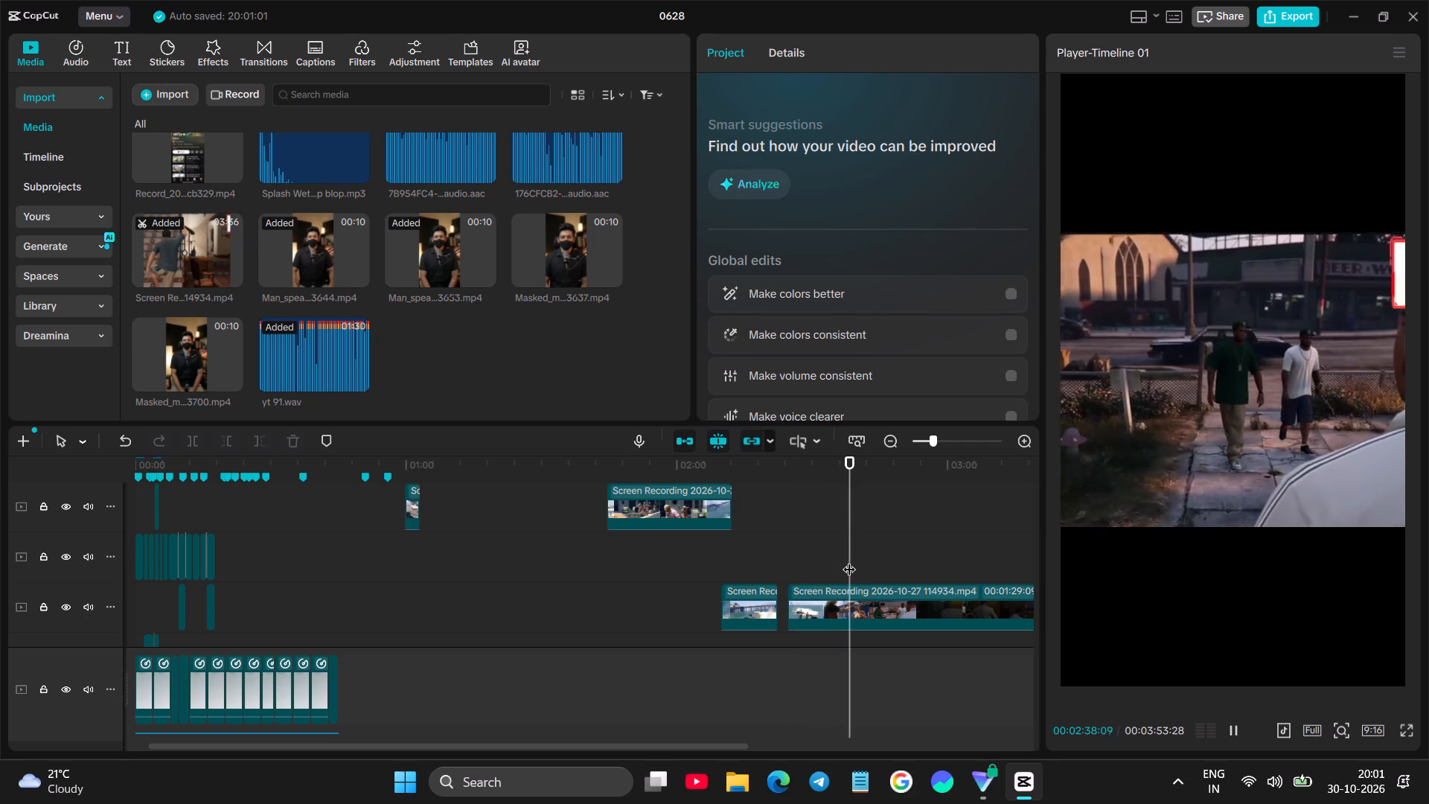
click(845, 561)
click(841, 561)
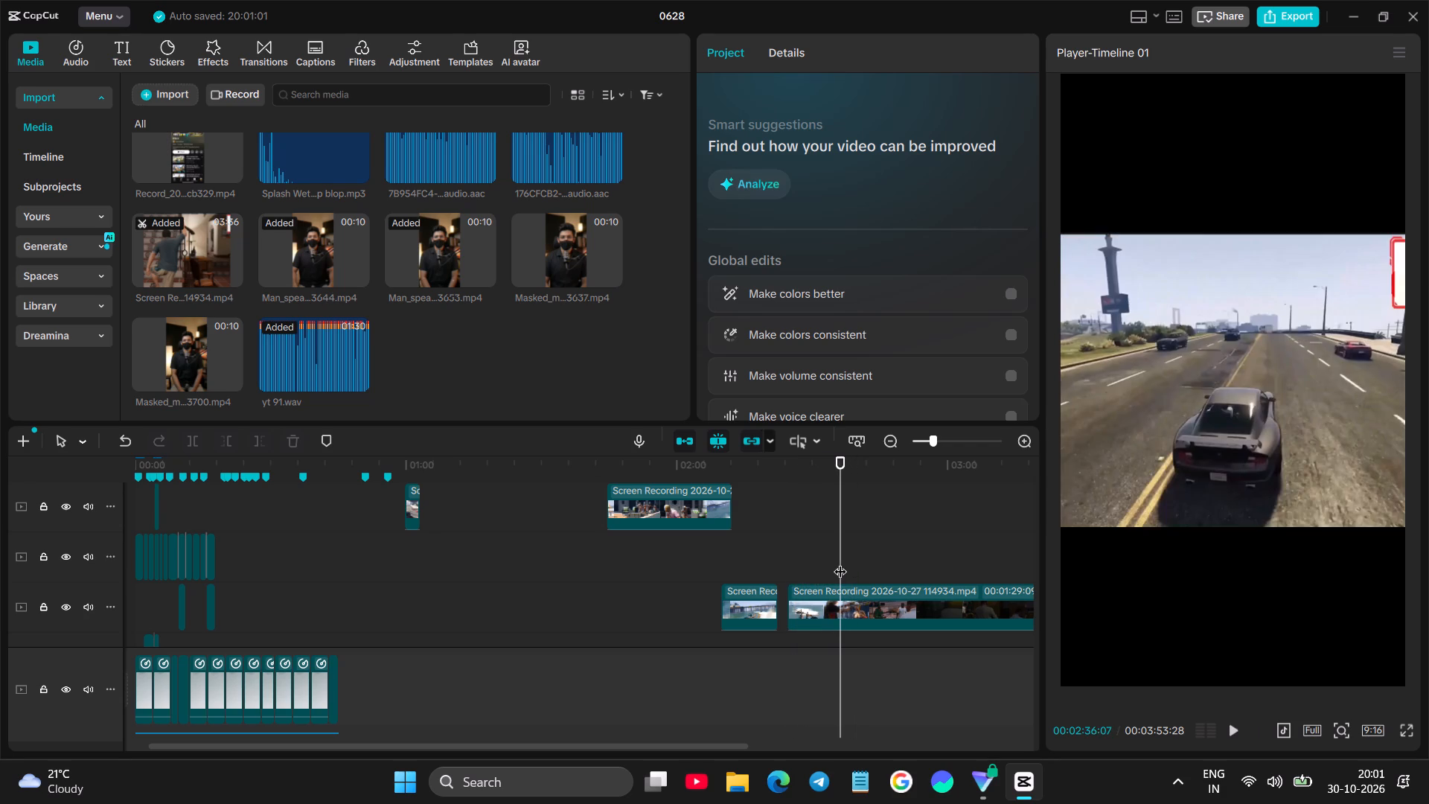
key(space)
key(space)
key(space)
key(space)
click(852, 604)
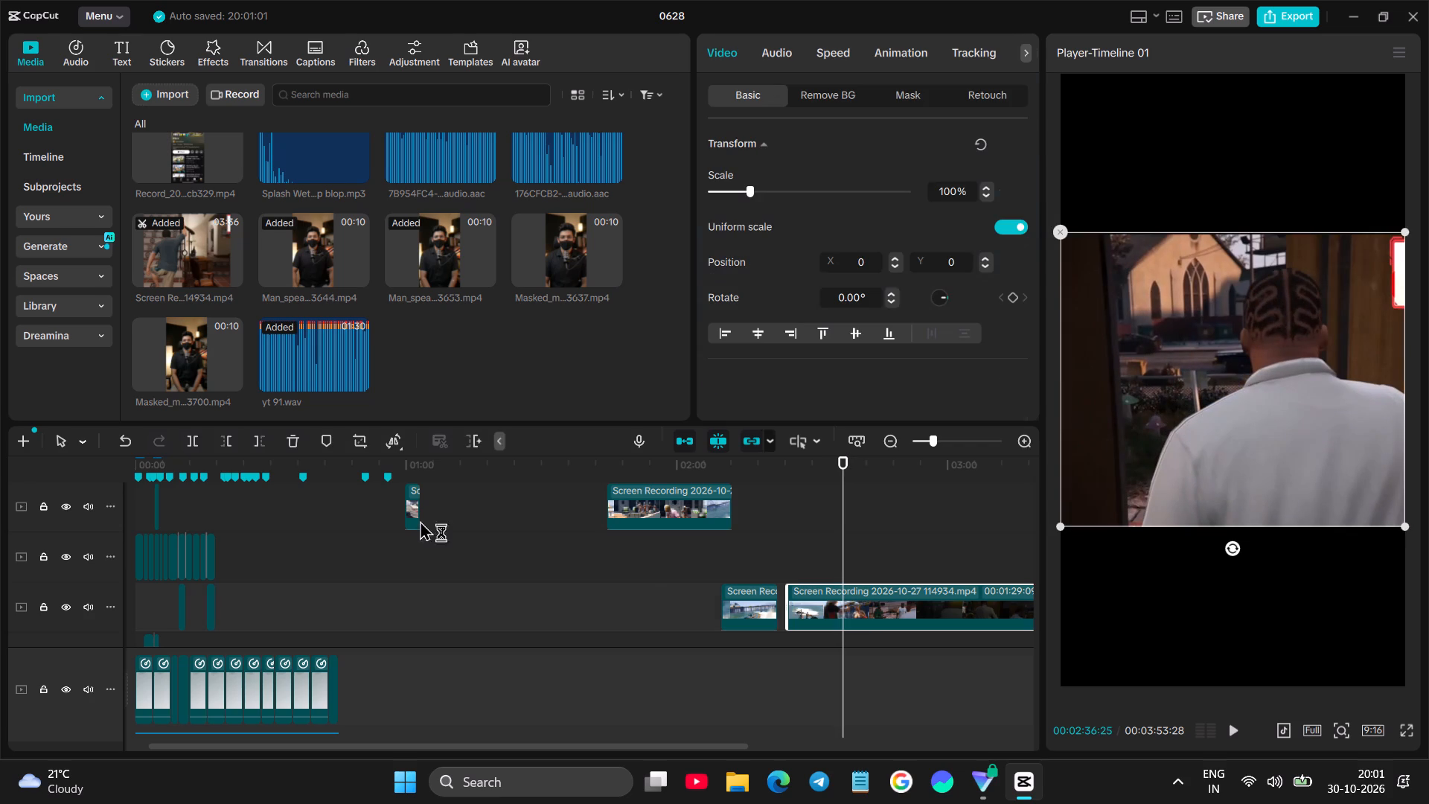
click(224, 444)
Split the long Screen Recording clip at 00:02:39:14, where the two men approach along the street.
key(space)
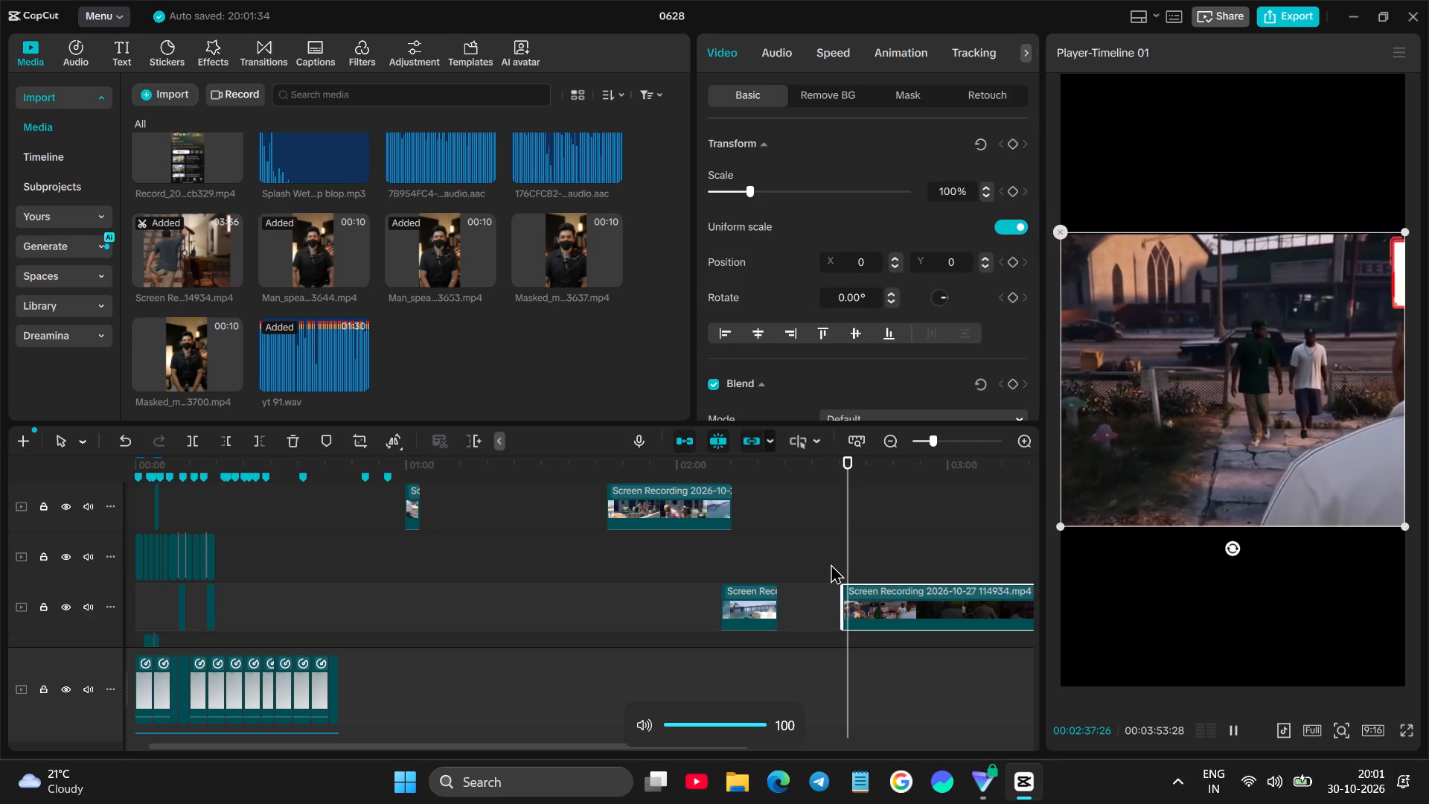
scroll(831, 564, left, 1)
key(space)
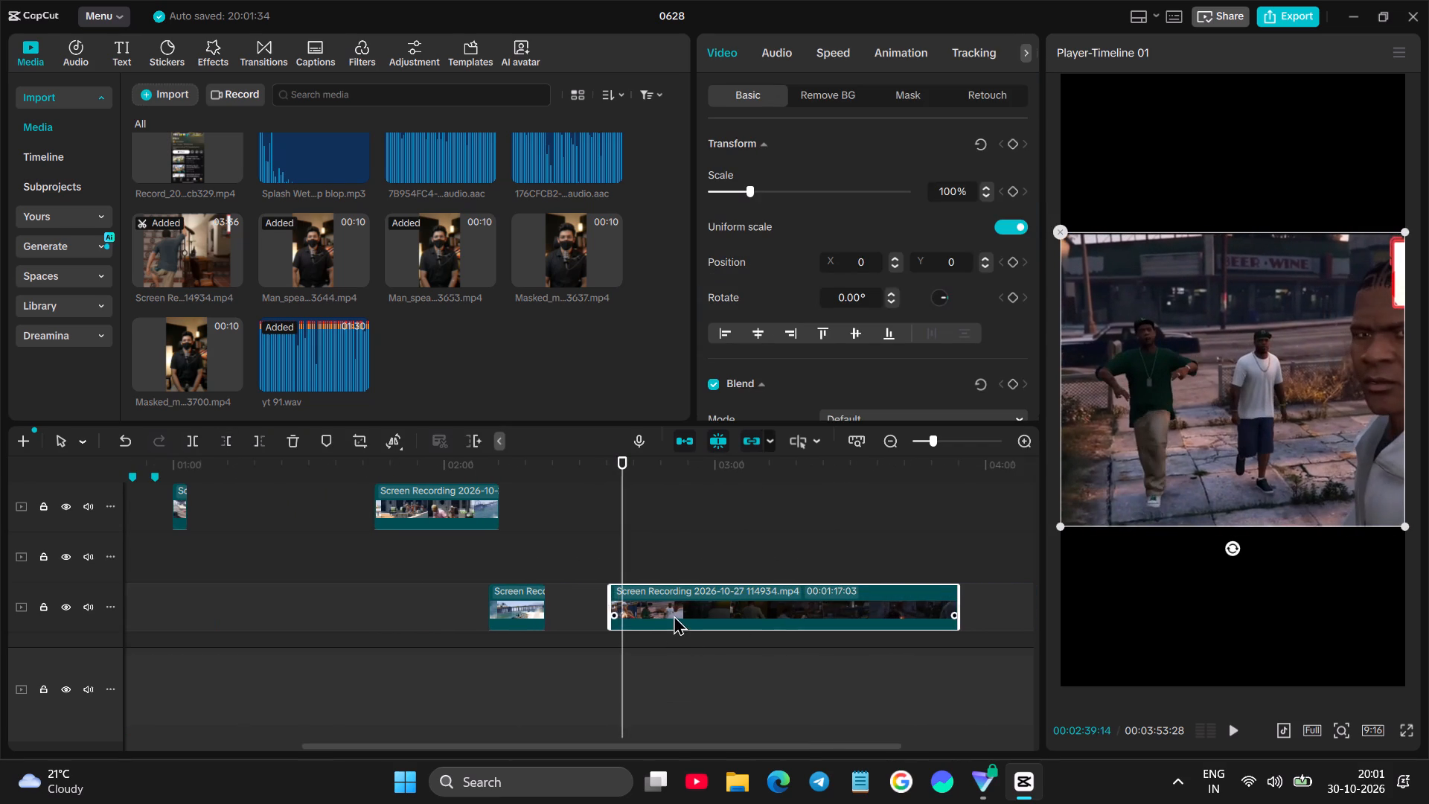
click(673, 614)
click(194, 439)
Trim the start of the remaining Screen Recording clip up to 00:02:41:23, where the three men talk outside.
key(space)
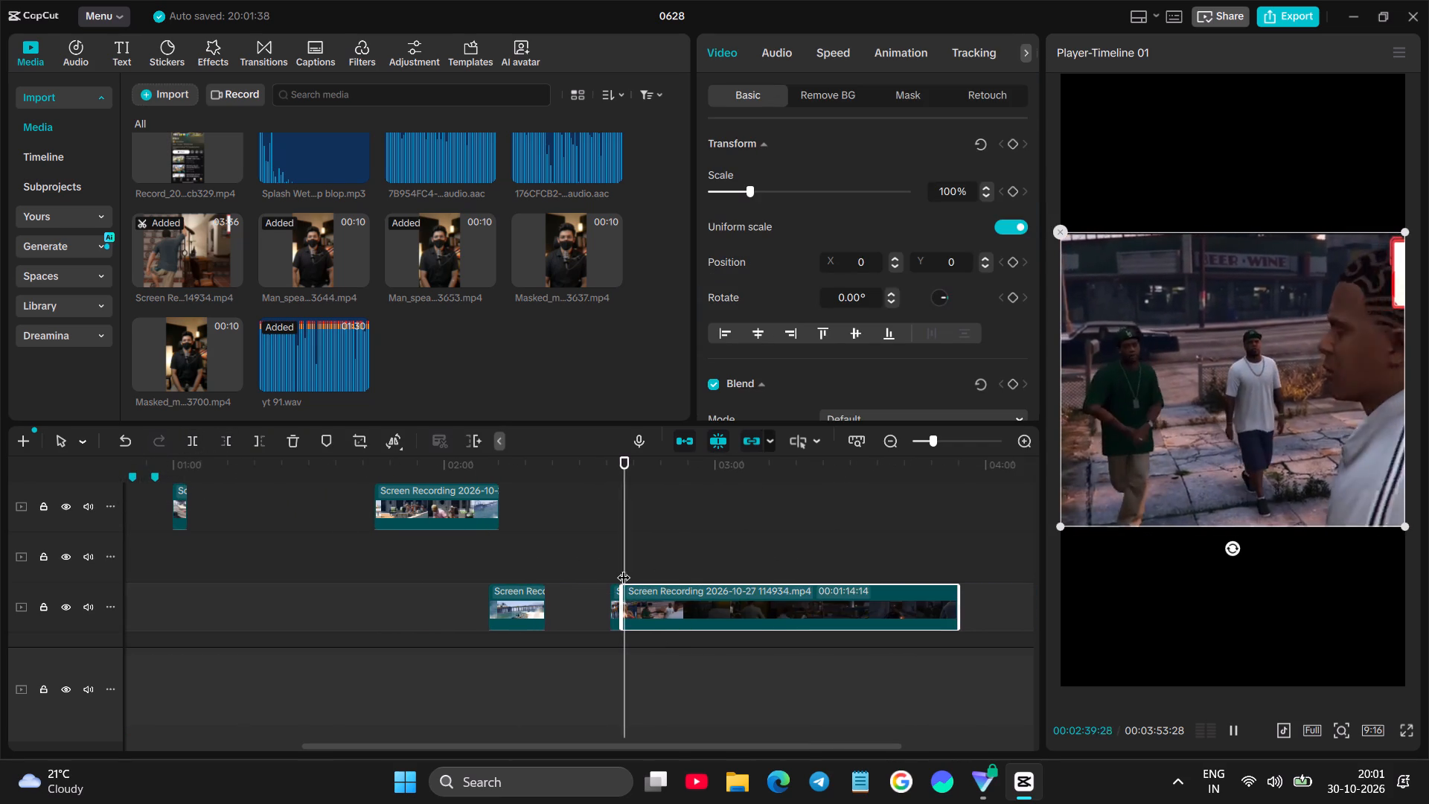
click(638, 557)
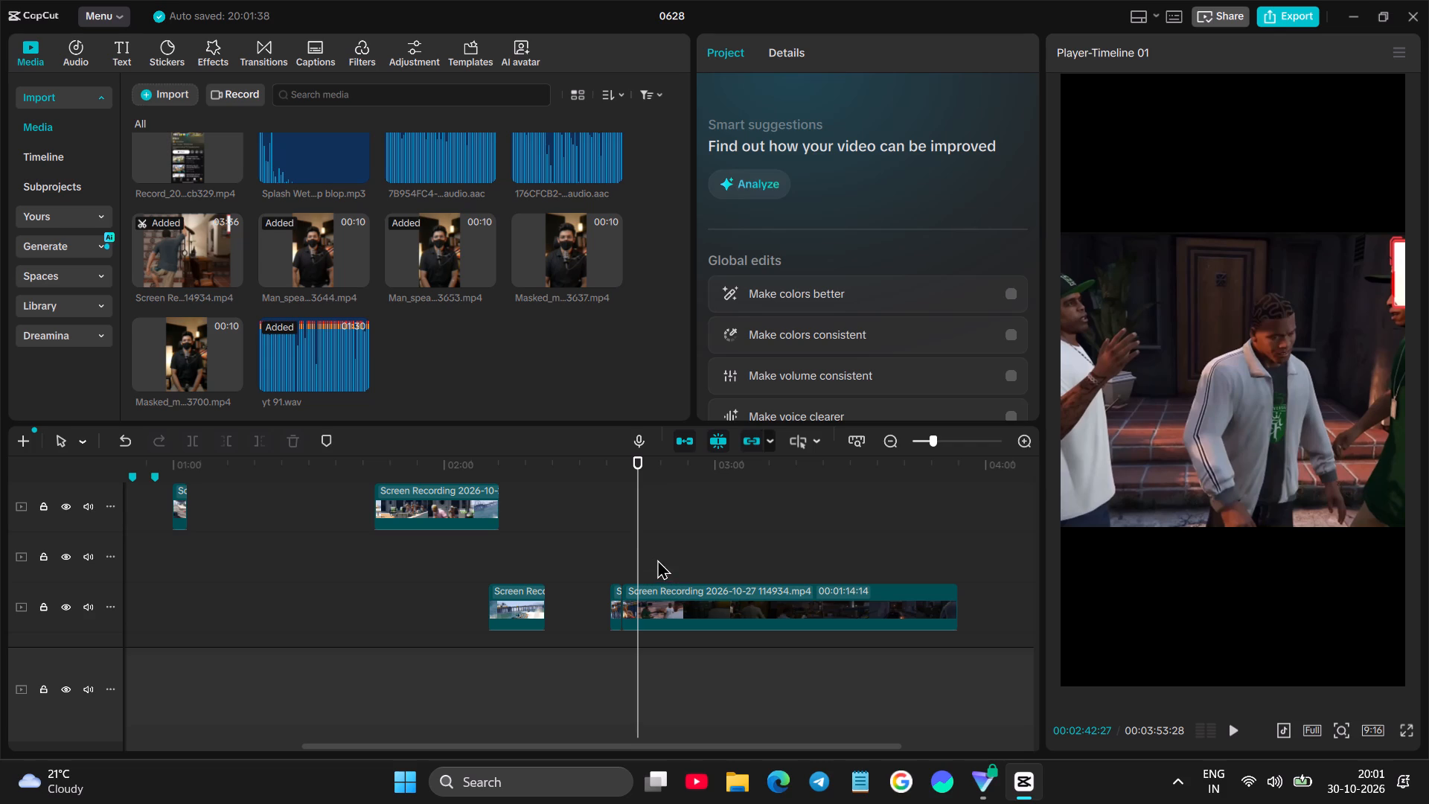
drag(641, 549, 630, 543)
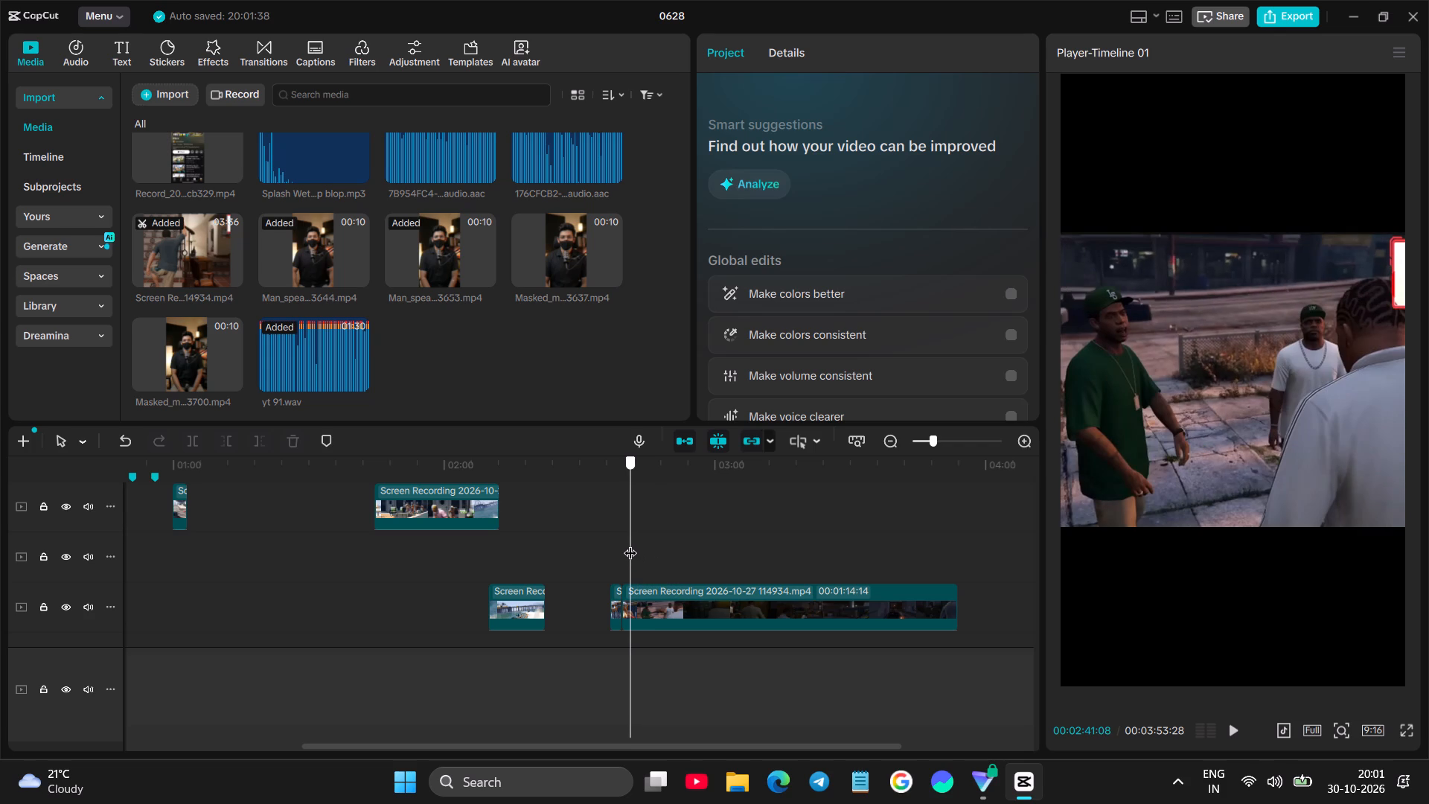
drag(630, 543, 633, 546)
click(671, 610)
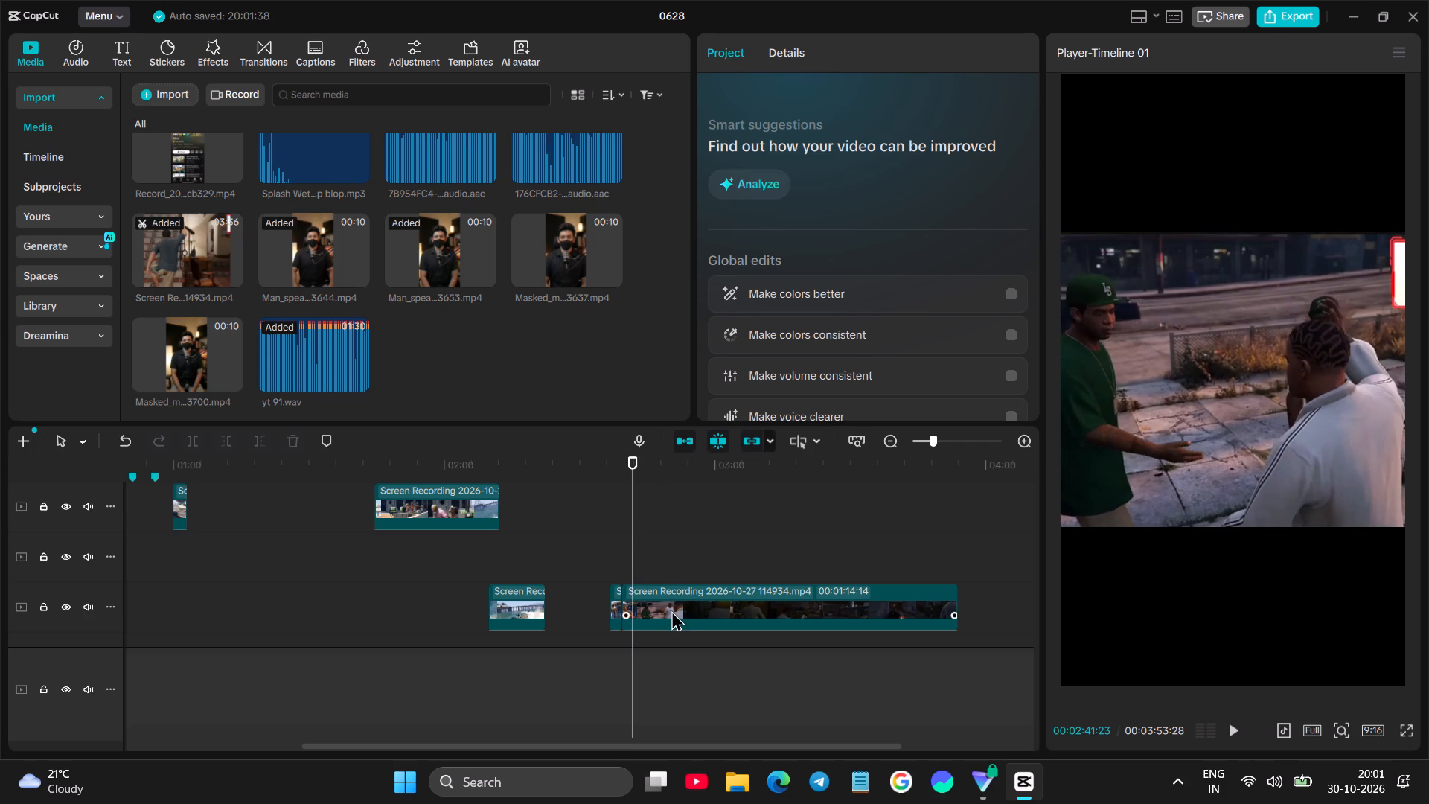
click(237, 448)
Split the remaining Screen Recording clip at about 00:02:44:11, as the men walk away from the house steps.
key(space)
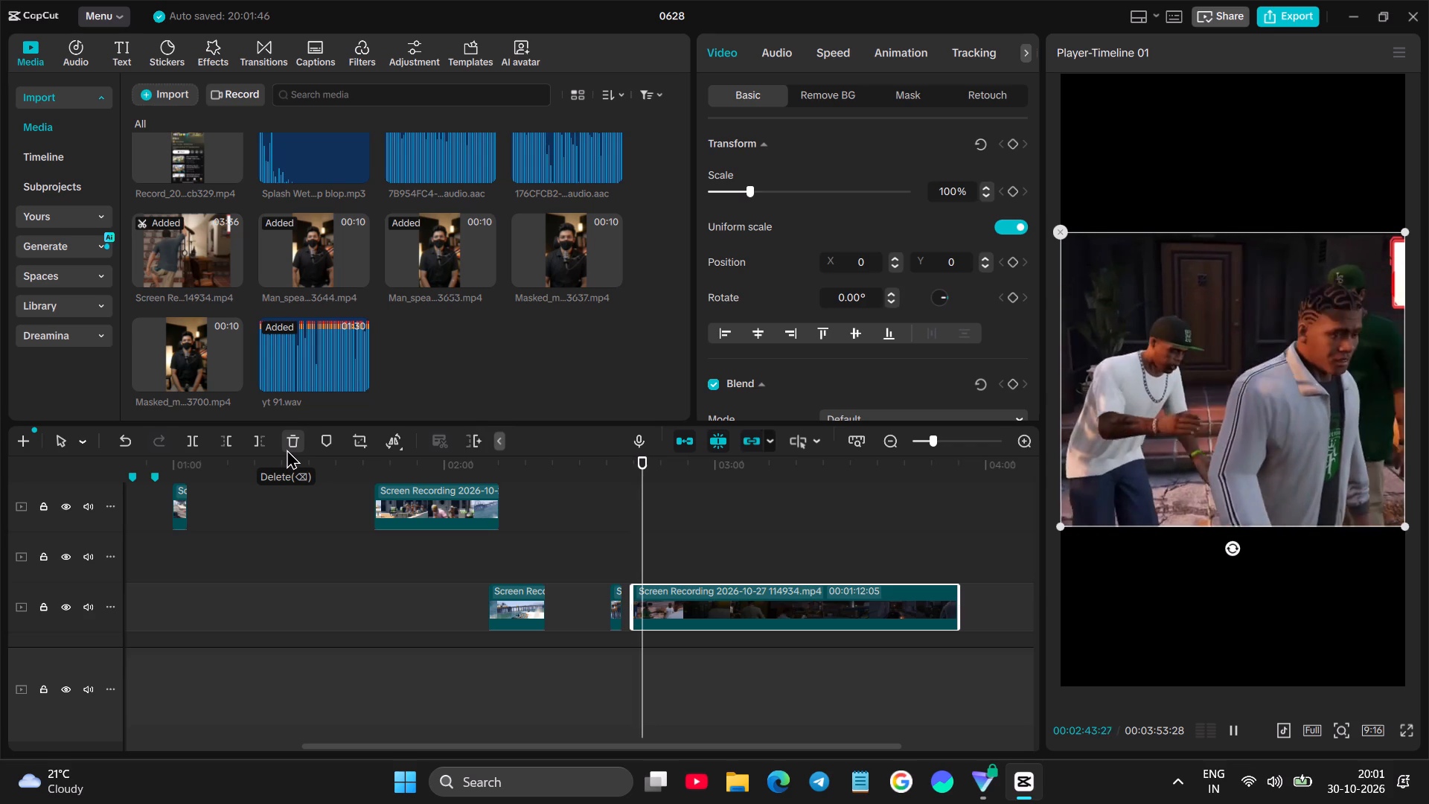
key(space)
key(space)
key(space)
click(196, 446)
Trim the start of the remaining Screen Recording clip up to 00:02:54:19, where the men stand in the dark locker room.
key(space)
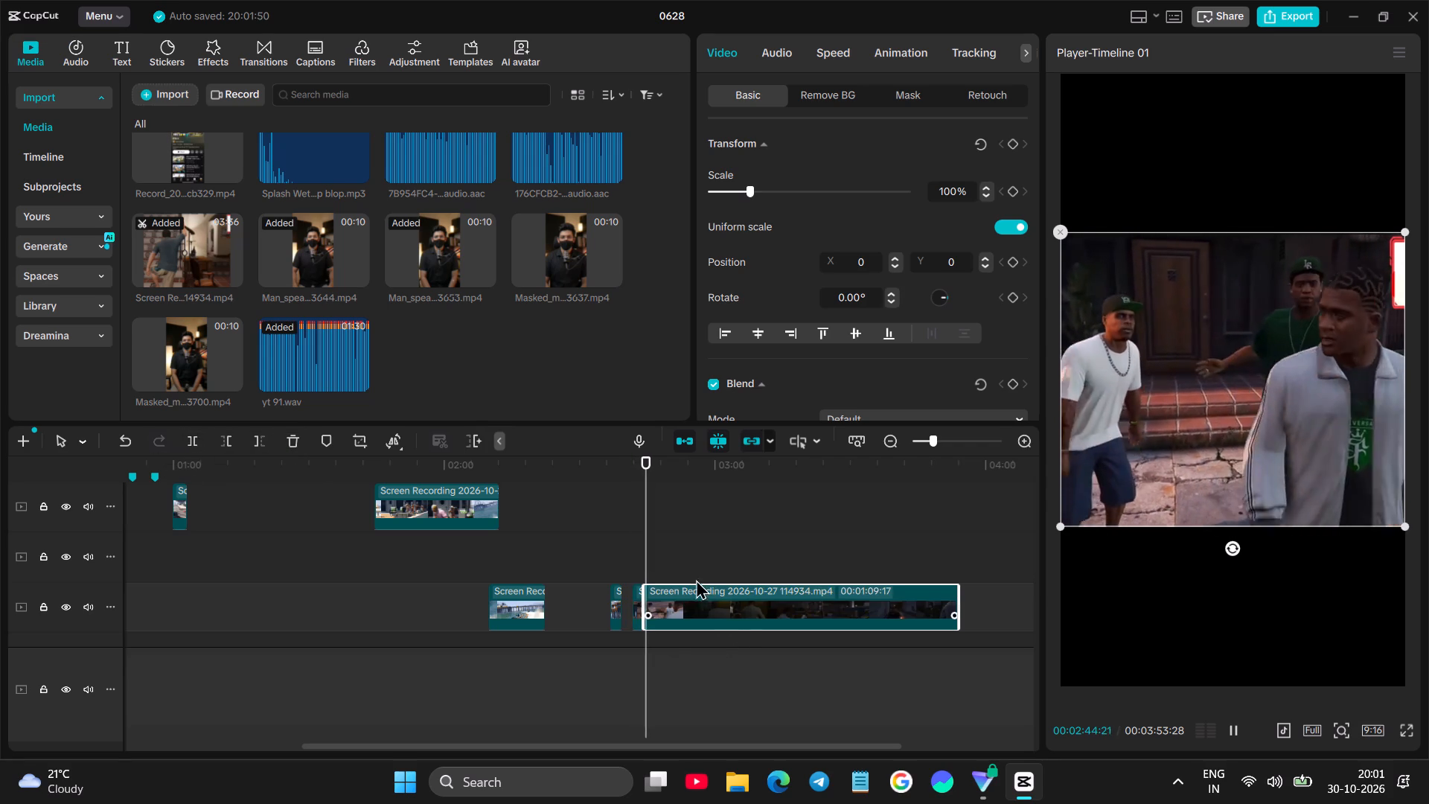
click(668, 559)
drag(665, 558, 667, 554)
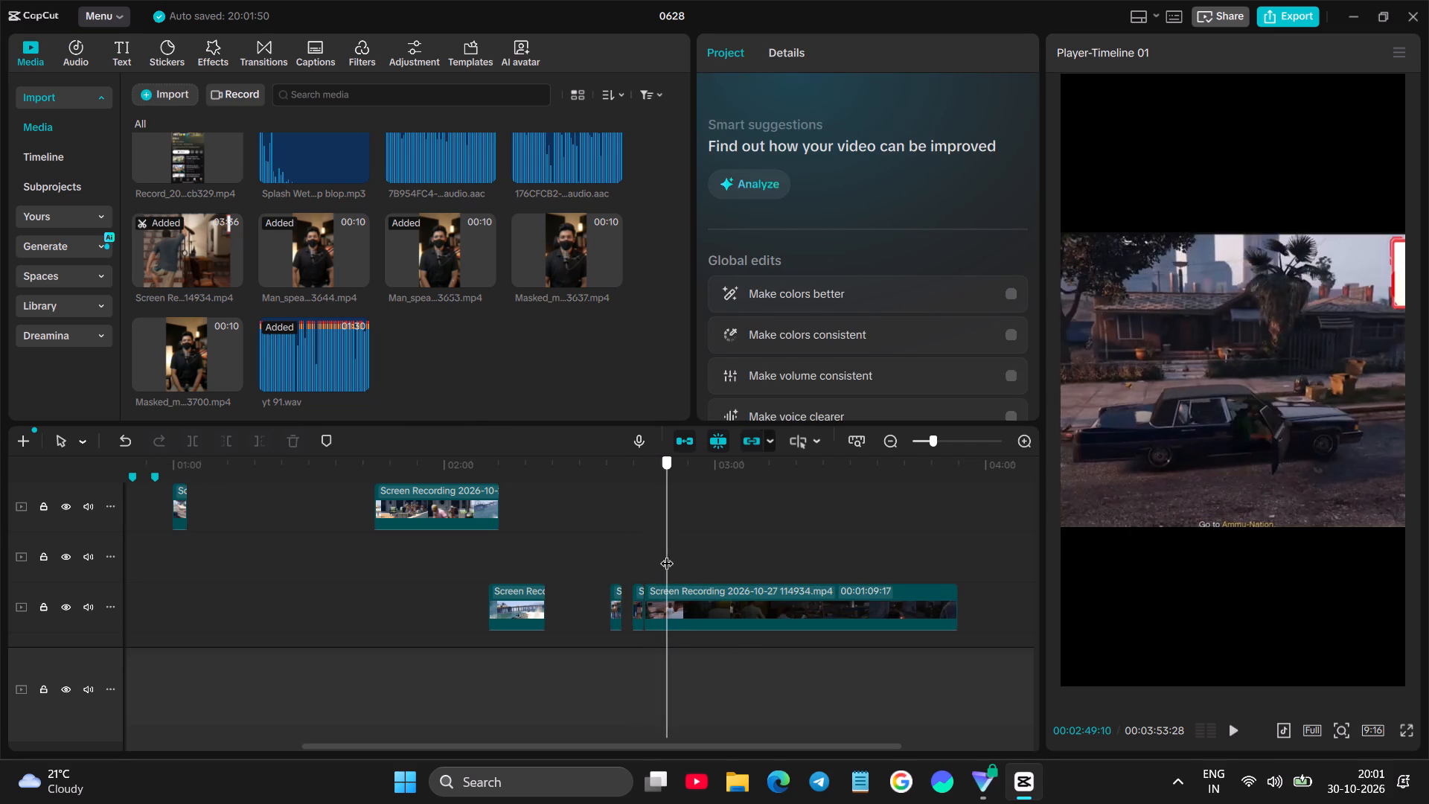
drag(667, 554, 697, 548)
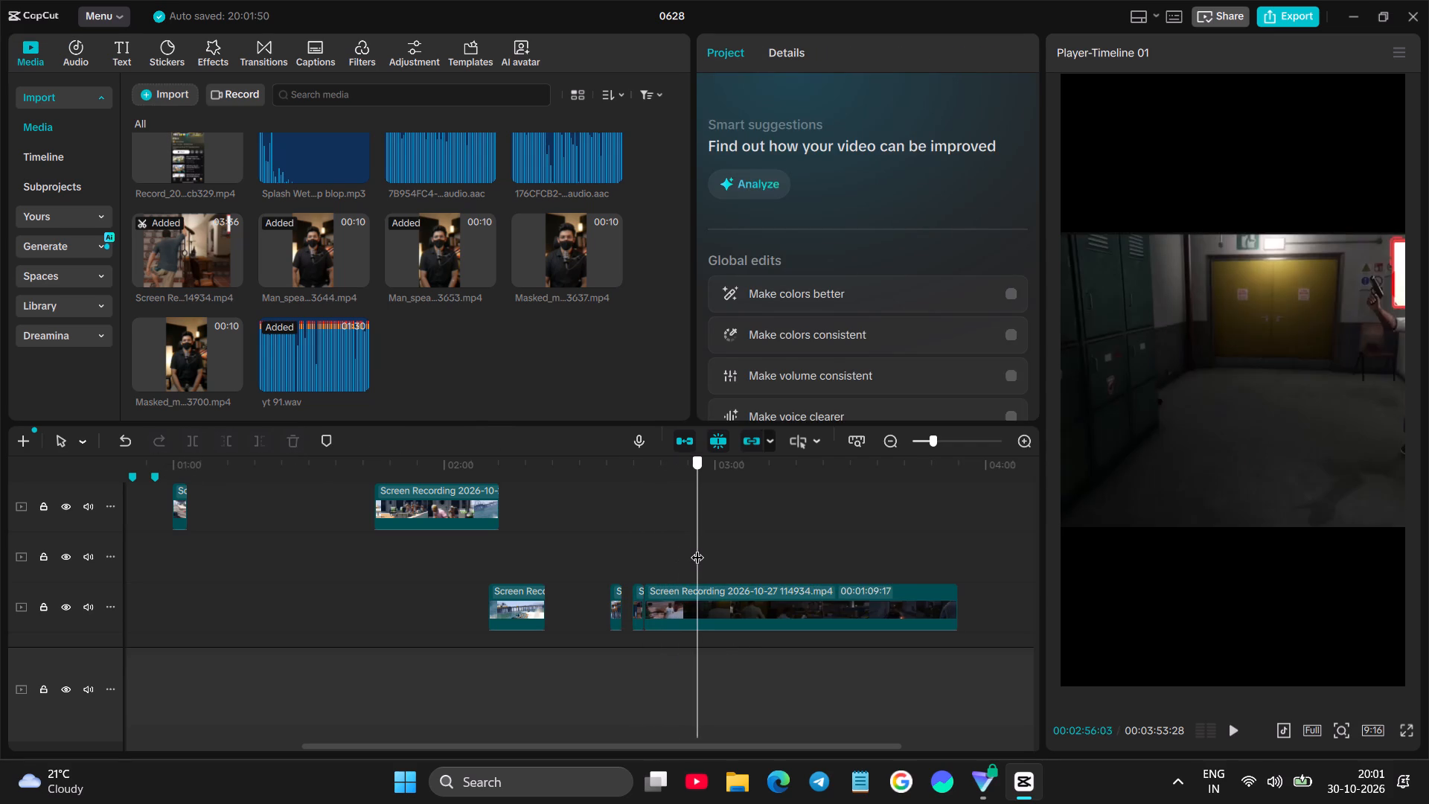
drag(697, 548, 695, 549)
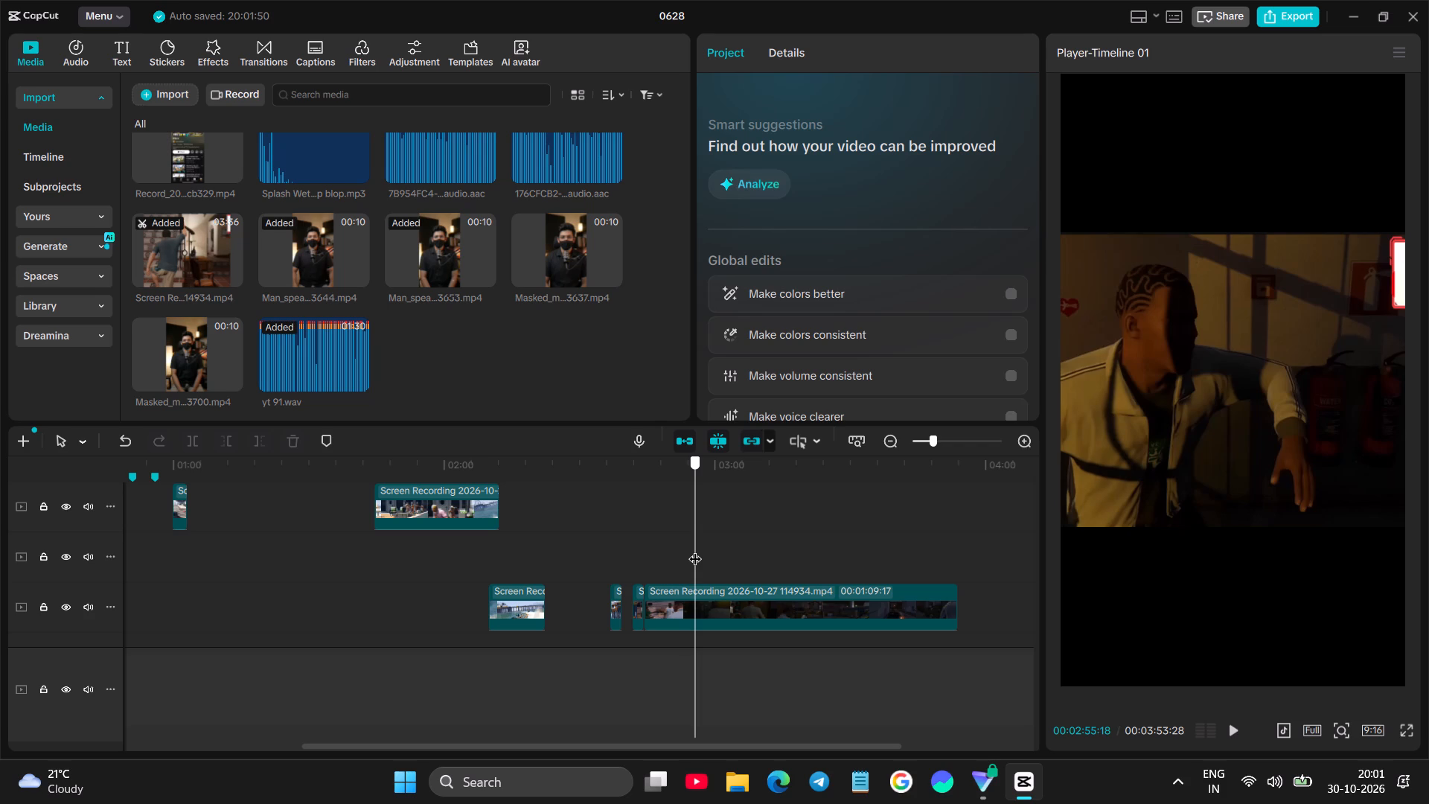
drag(695, 549, 692, 555)
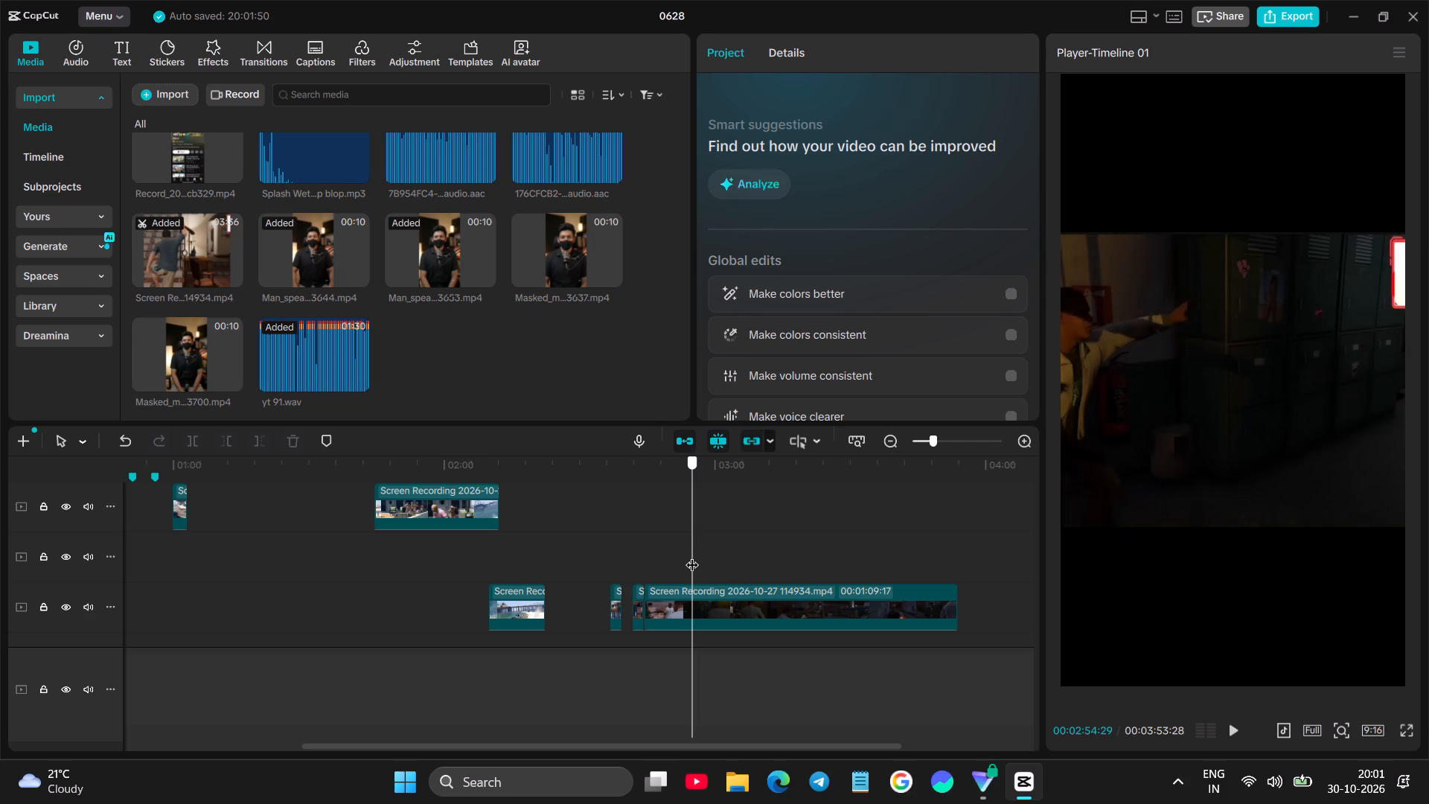
drag(692, 555, 689, 563)
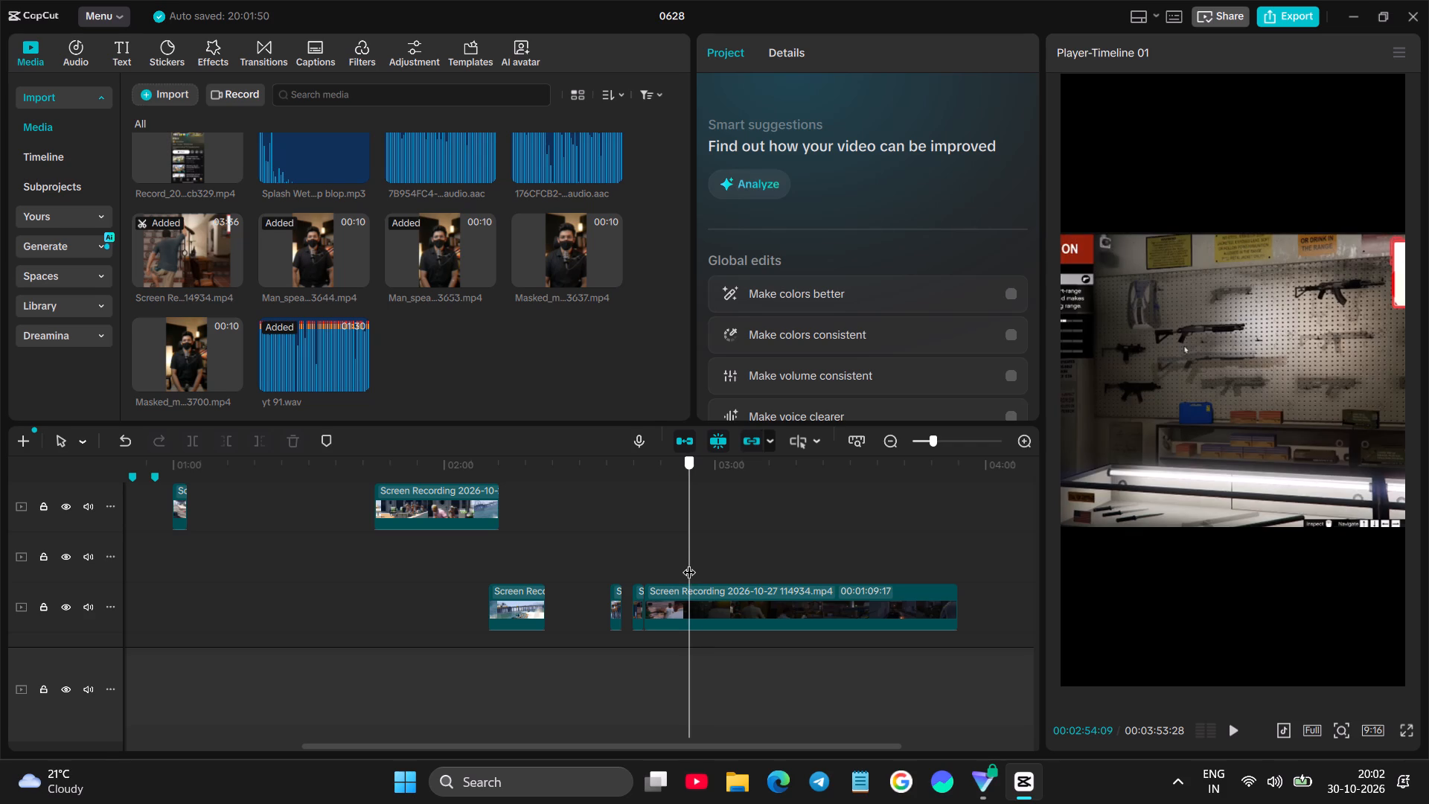
drag(689, 563, 691, 549)
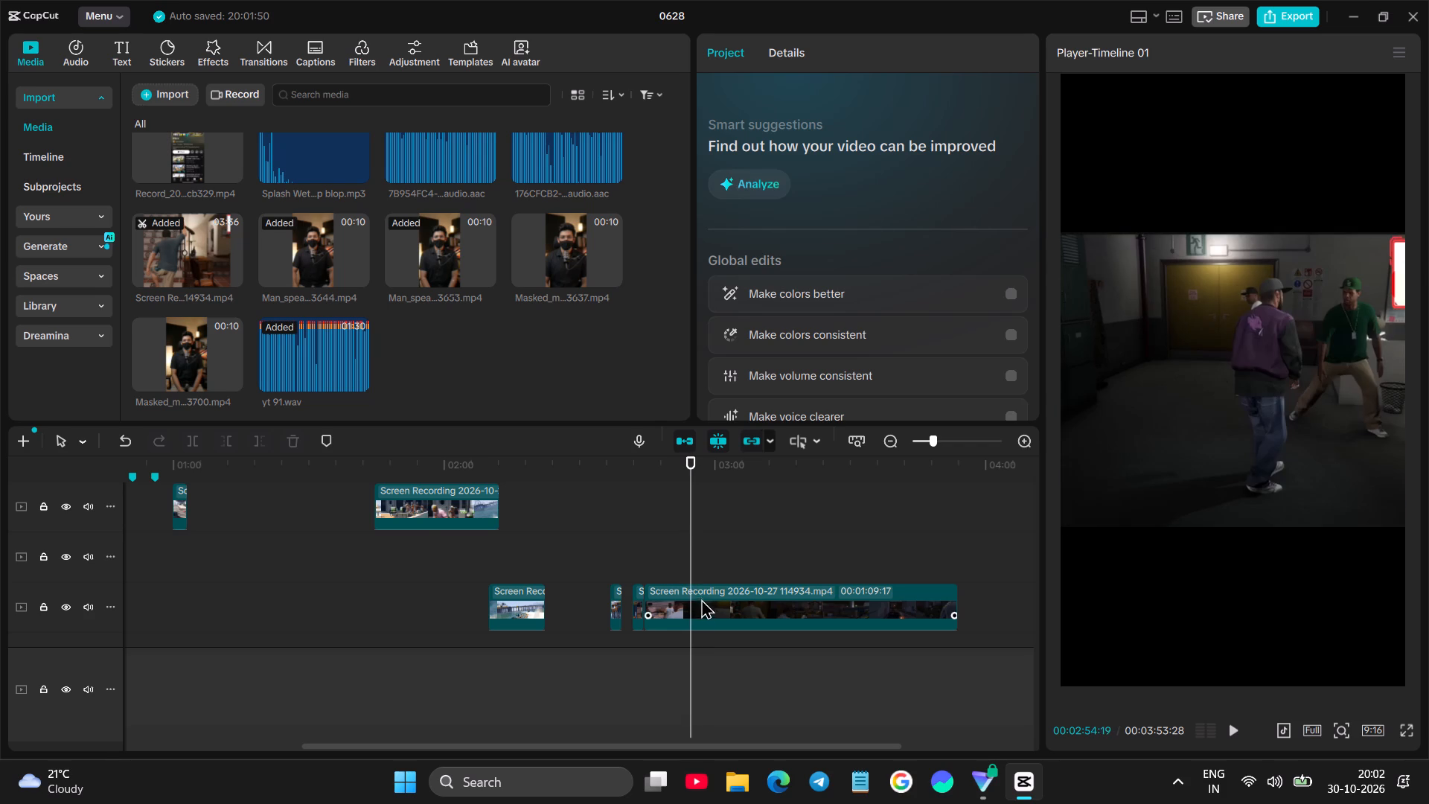
click(702, 602)
click(222, 445)
Split the remaining Screen Recording clip at 00:03:00:17, where the group faces the yellow double doors.
key(space)
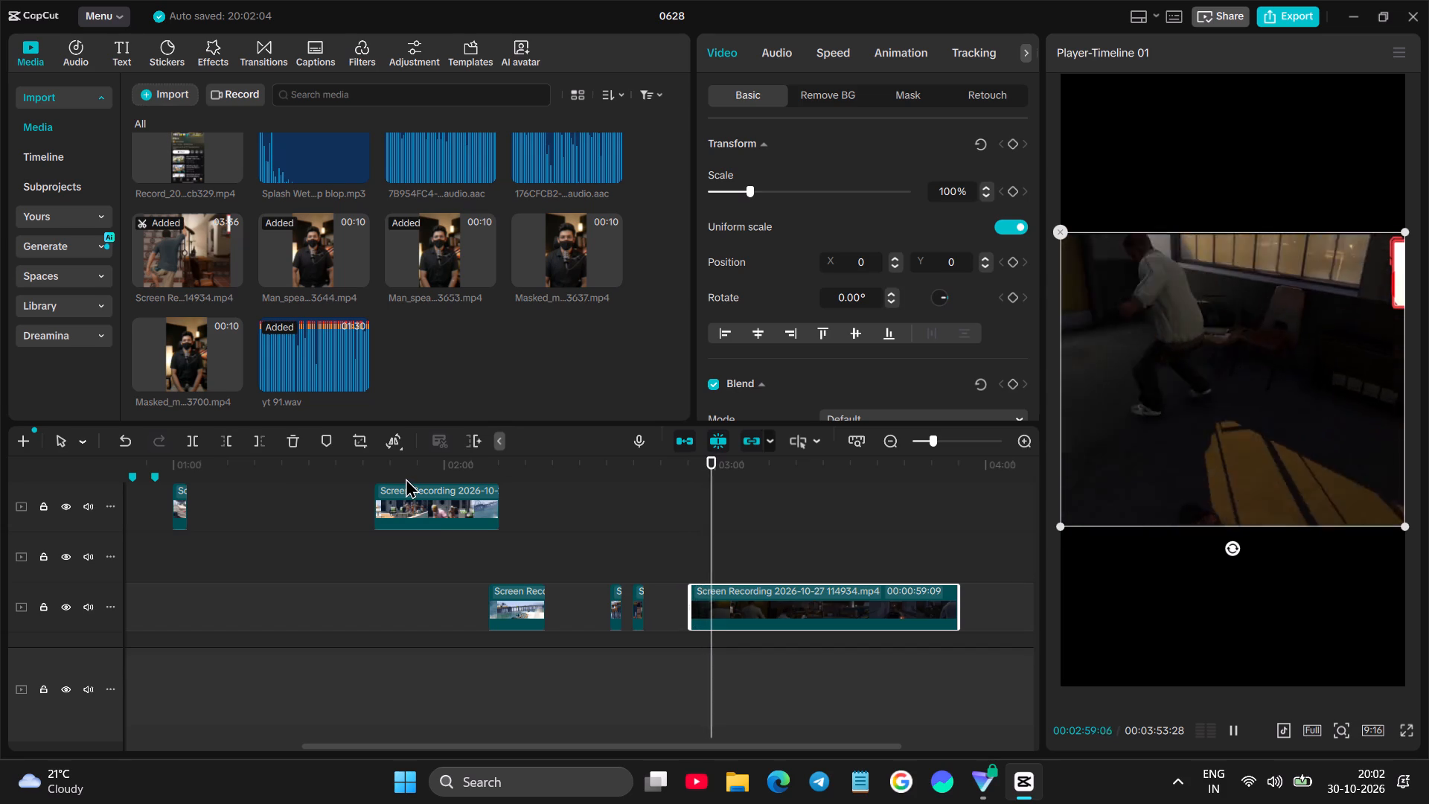
key(space)
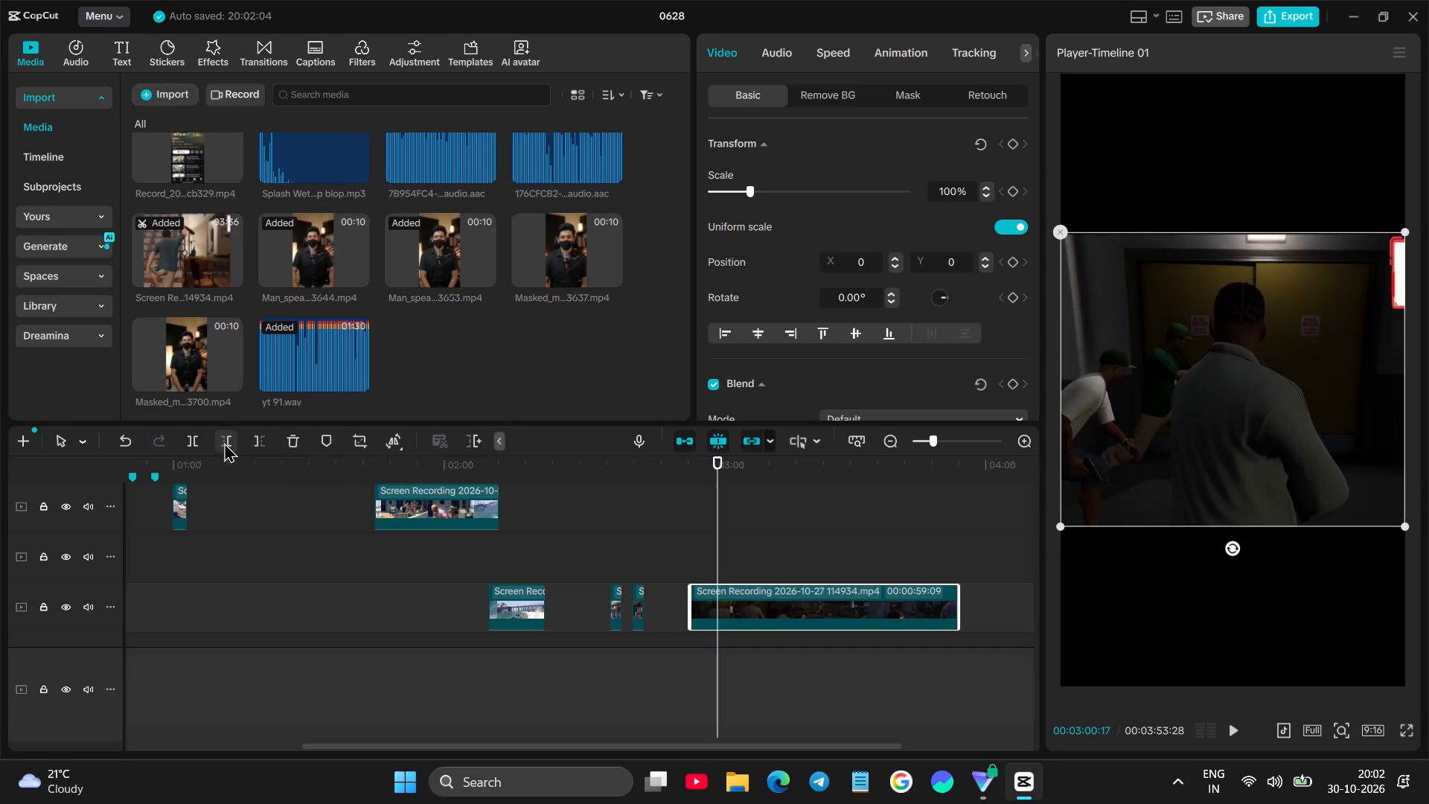
click(200, 444)
Trim the start of the remaining Screen Recording clip up to 00:03:03:27, in the recycling plant shootout.
key(space)
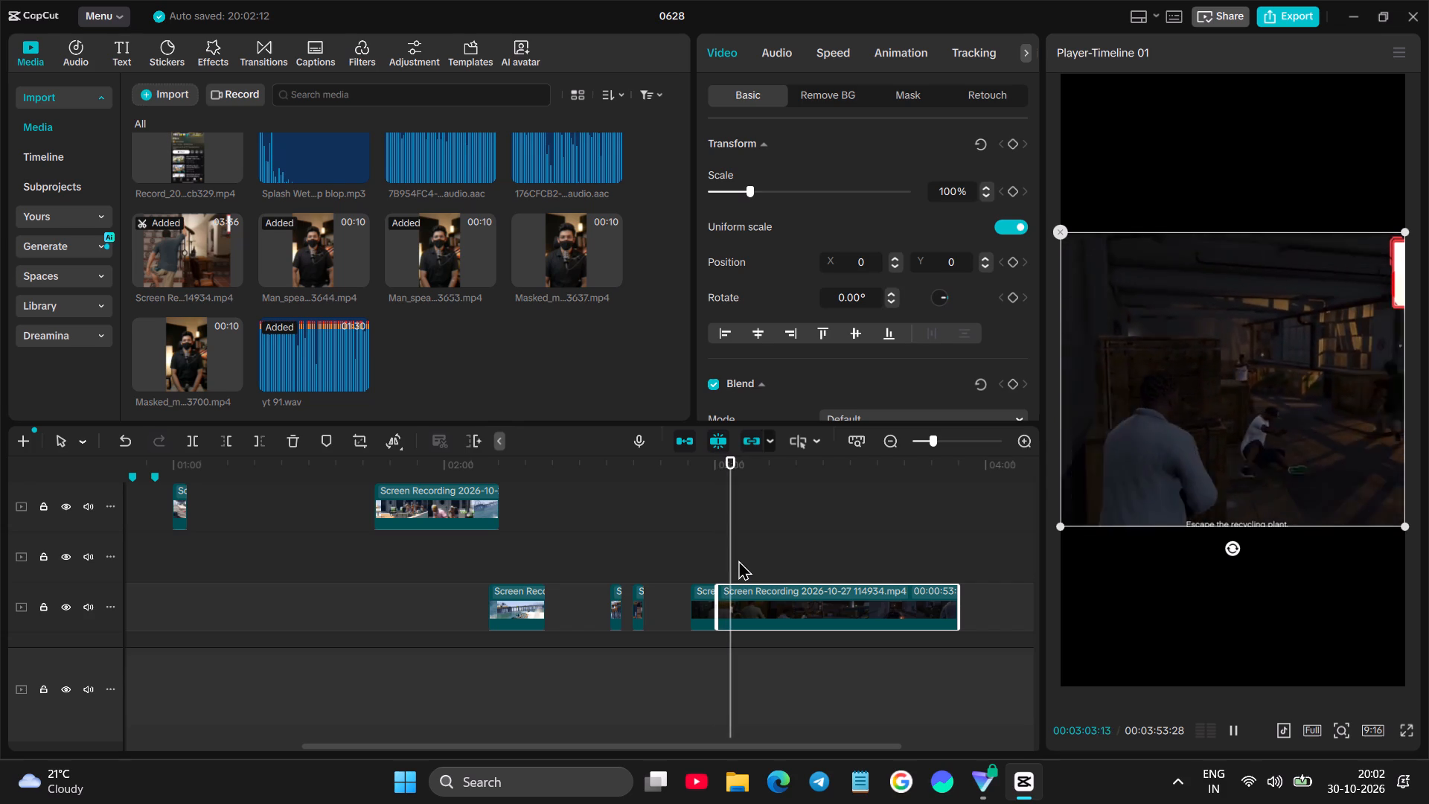
key(space)
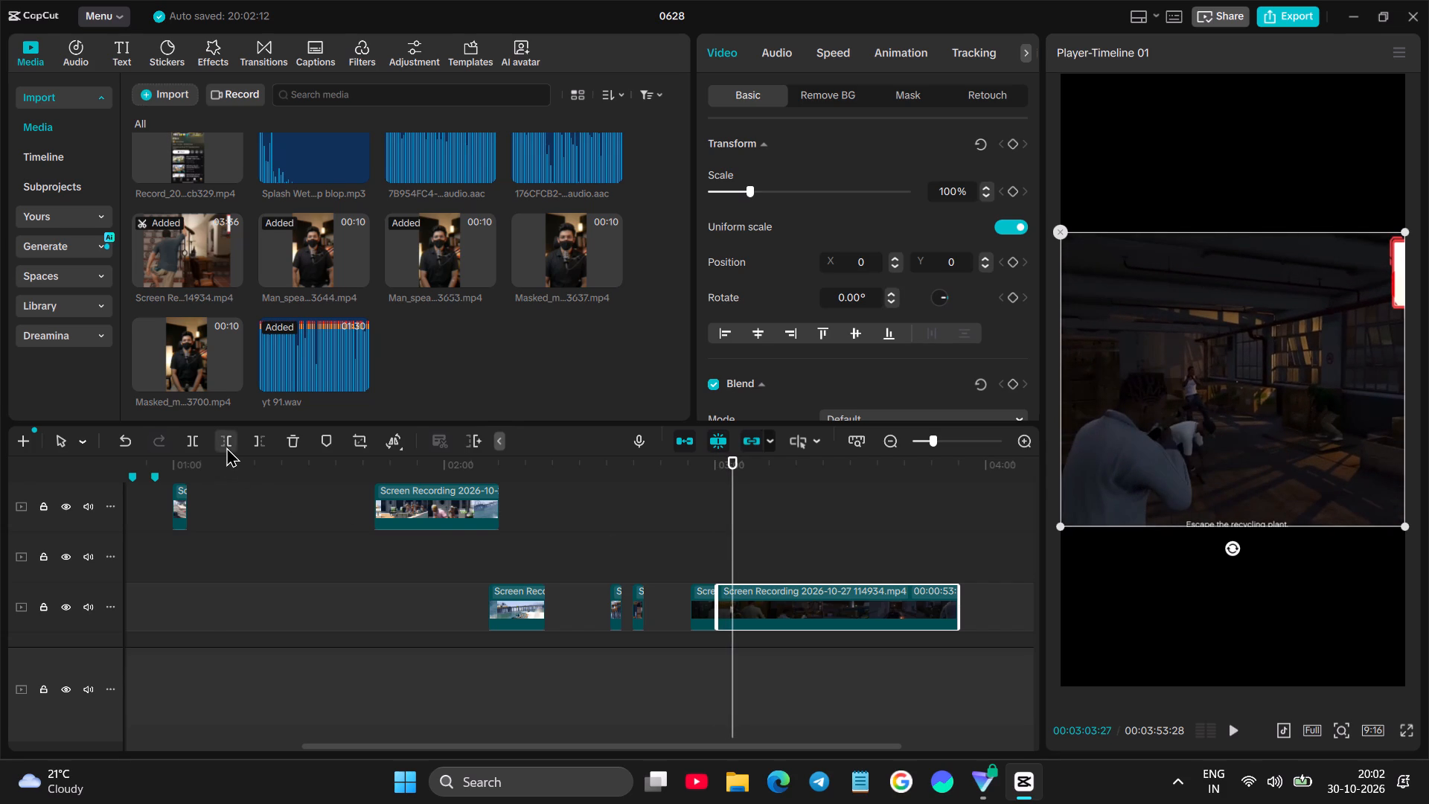
click(226, 447)
Split the remaining Screen Recording clip at 00:03:08:03, during the indoor shootout.
key(space)
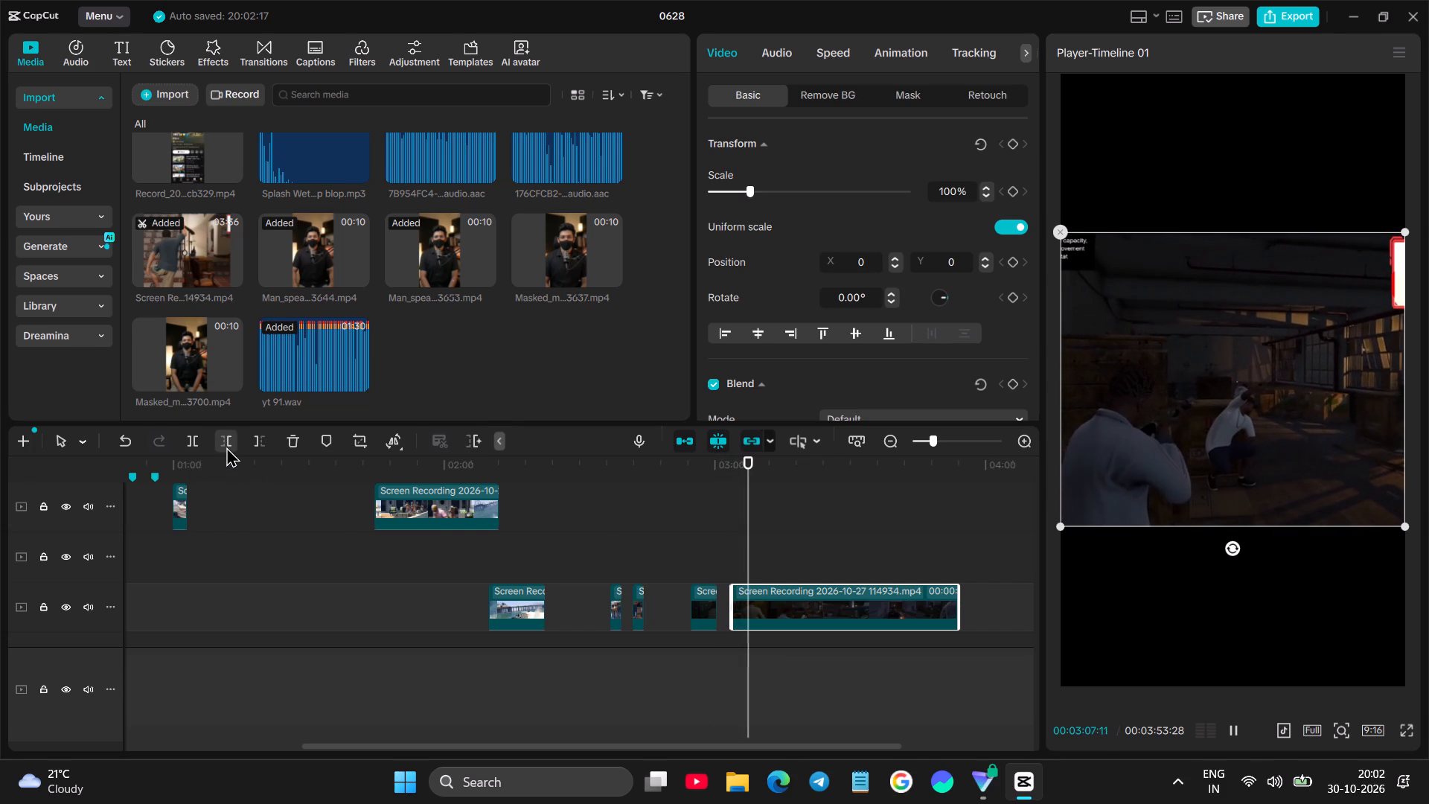
key(space)
click(199, 453)
key(space)
key(space)
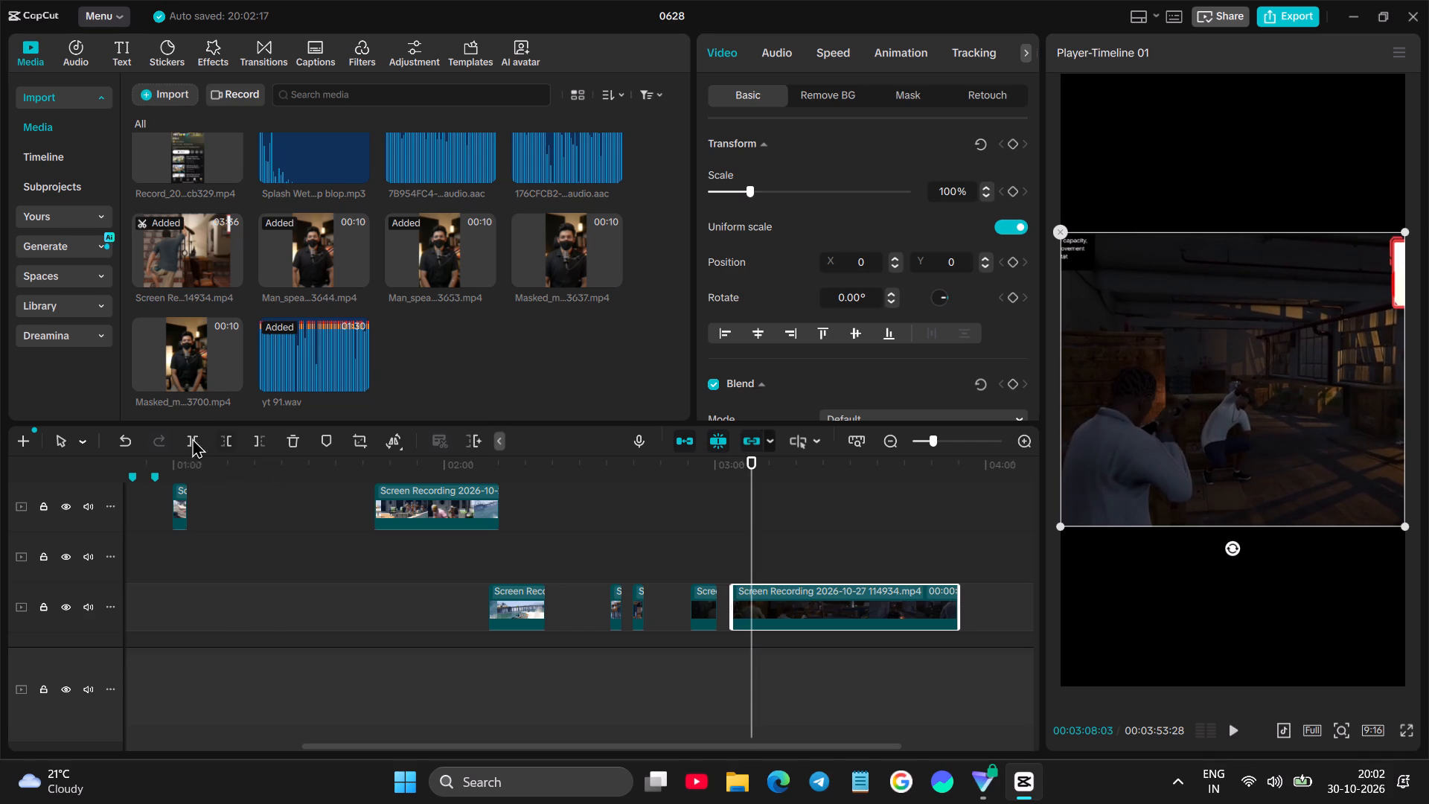
click(184, 434)
Trim the start of the remaining Screen Recording clip up to 00:03:14:06, where the man in white stands at the open doors.
key(space)
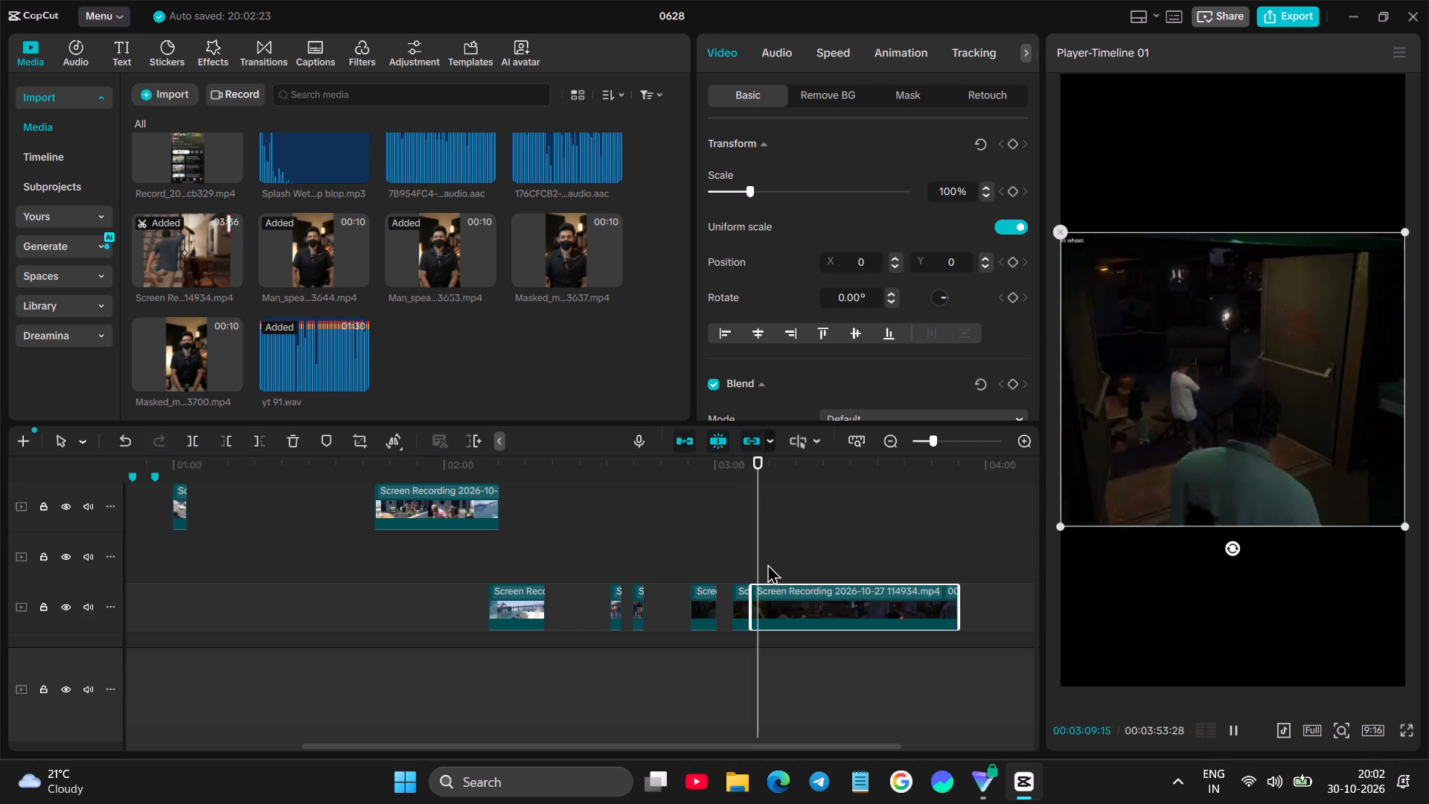
key(space)
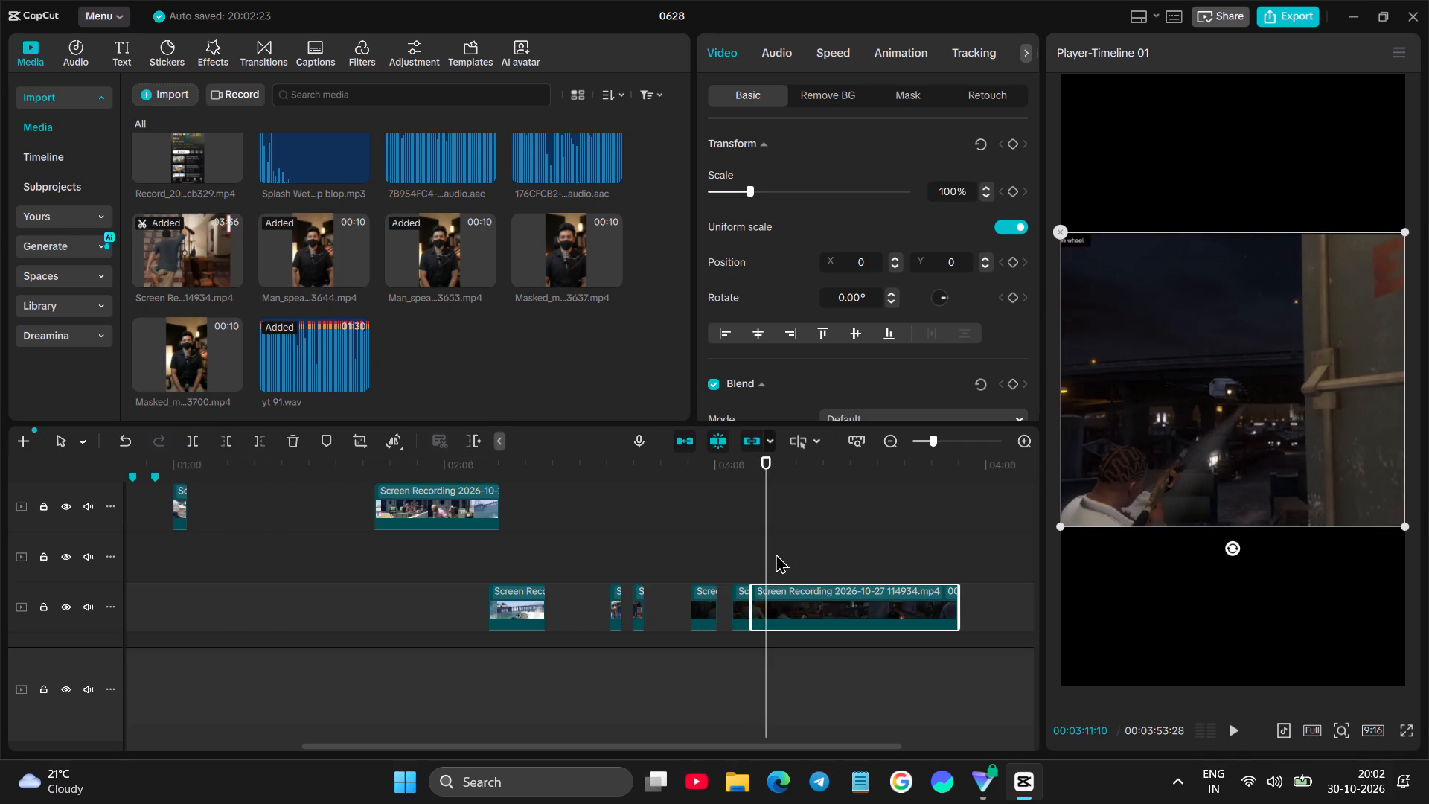
drag(767, 552, 764, 553)
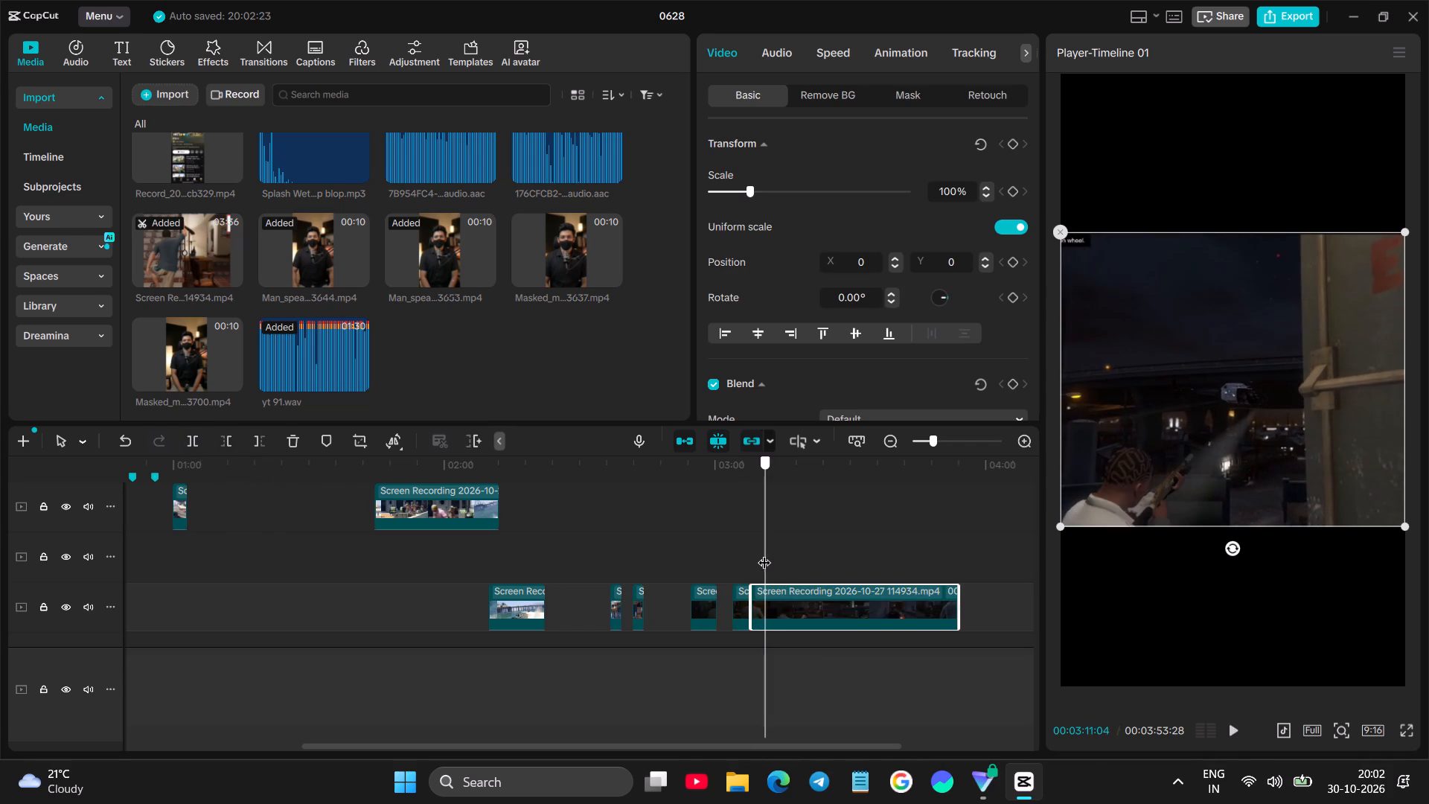
drag(764, 553, 761, 565)
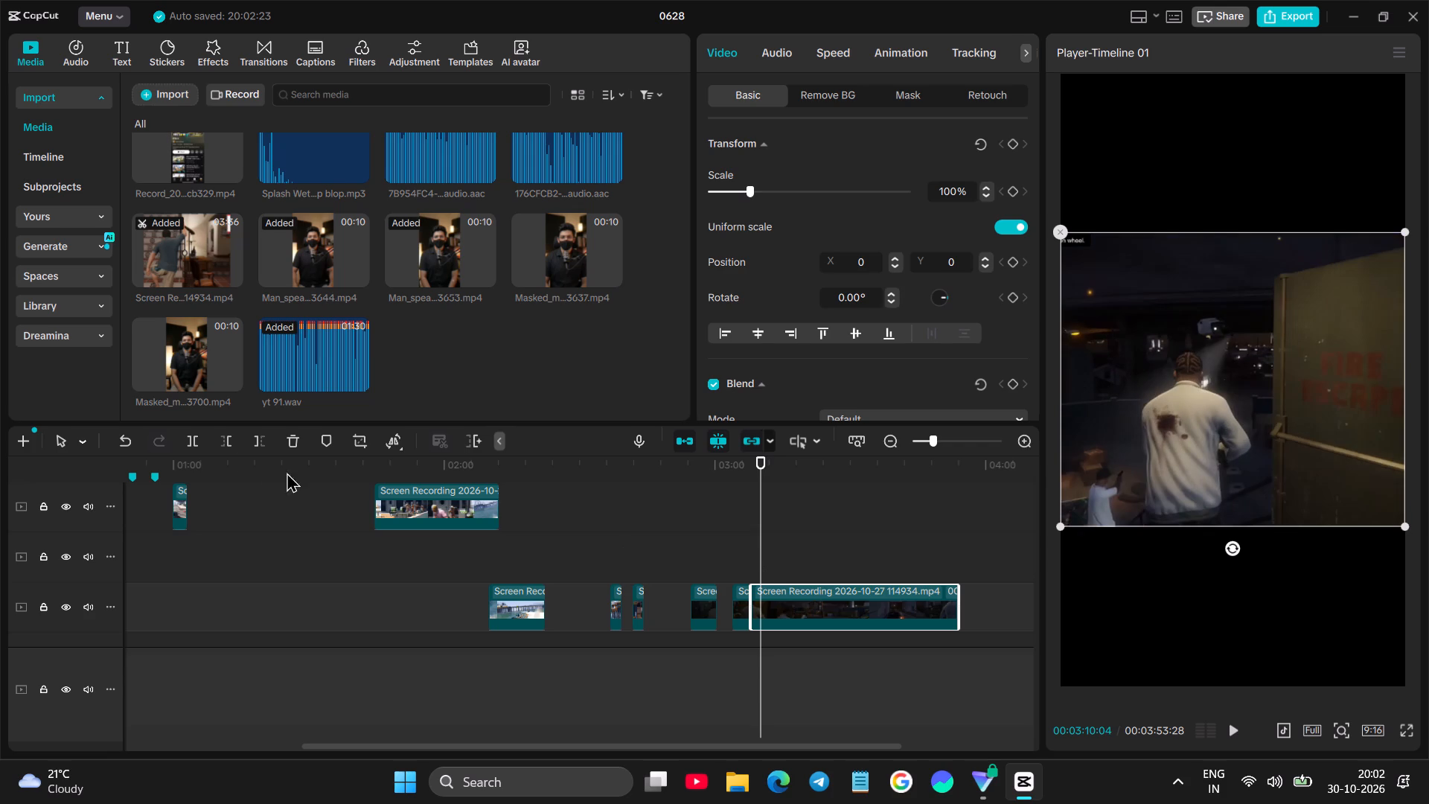
click(217, 444)
key(space)
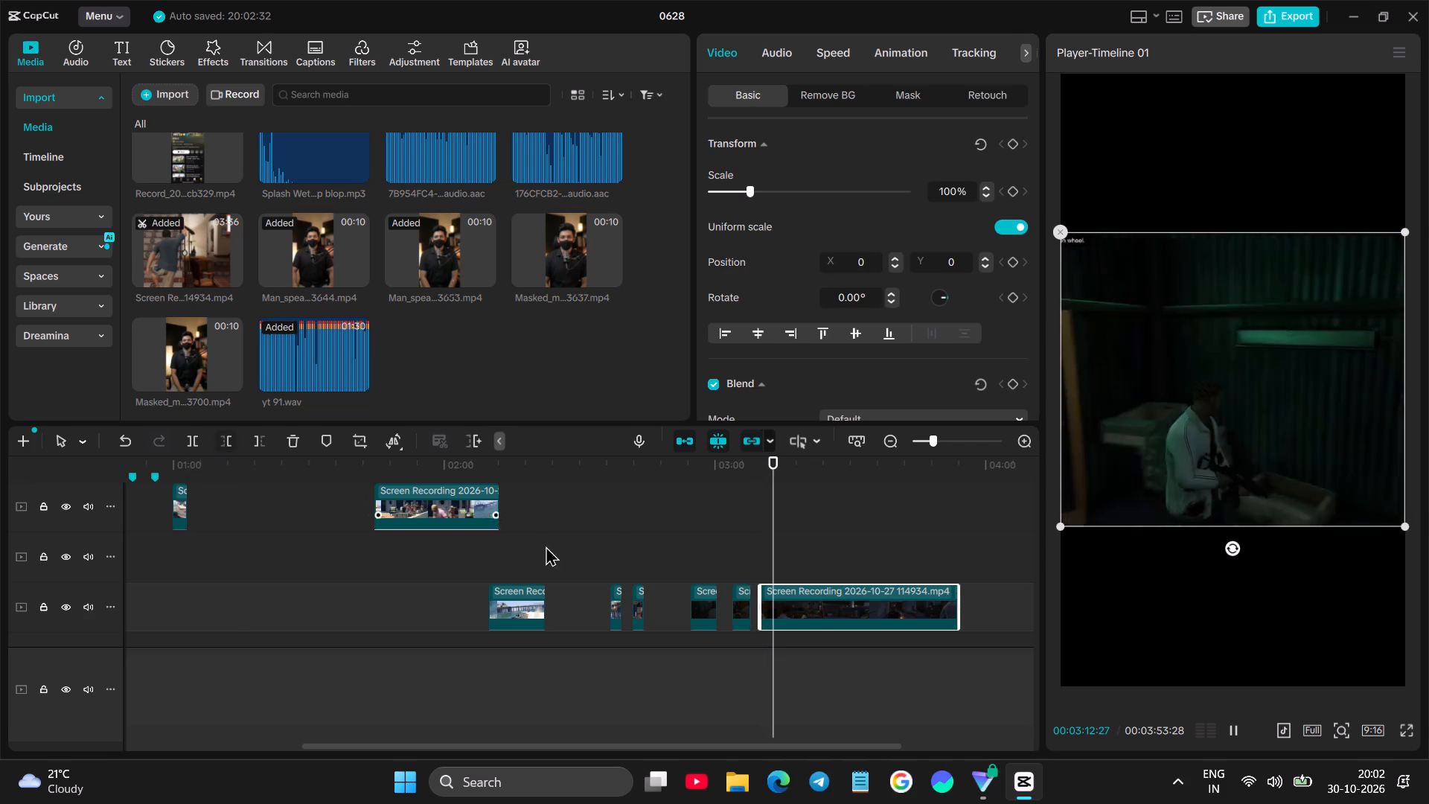
key(space)
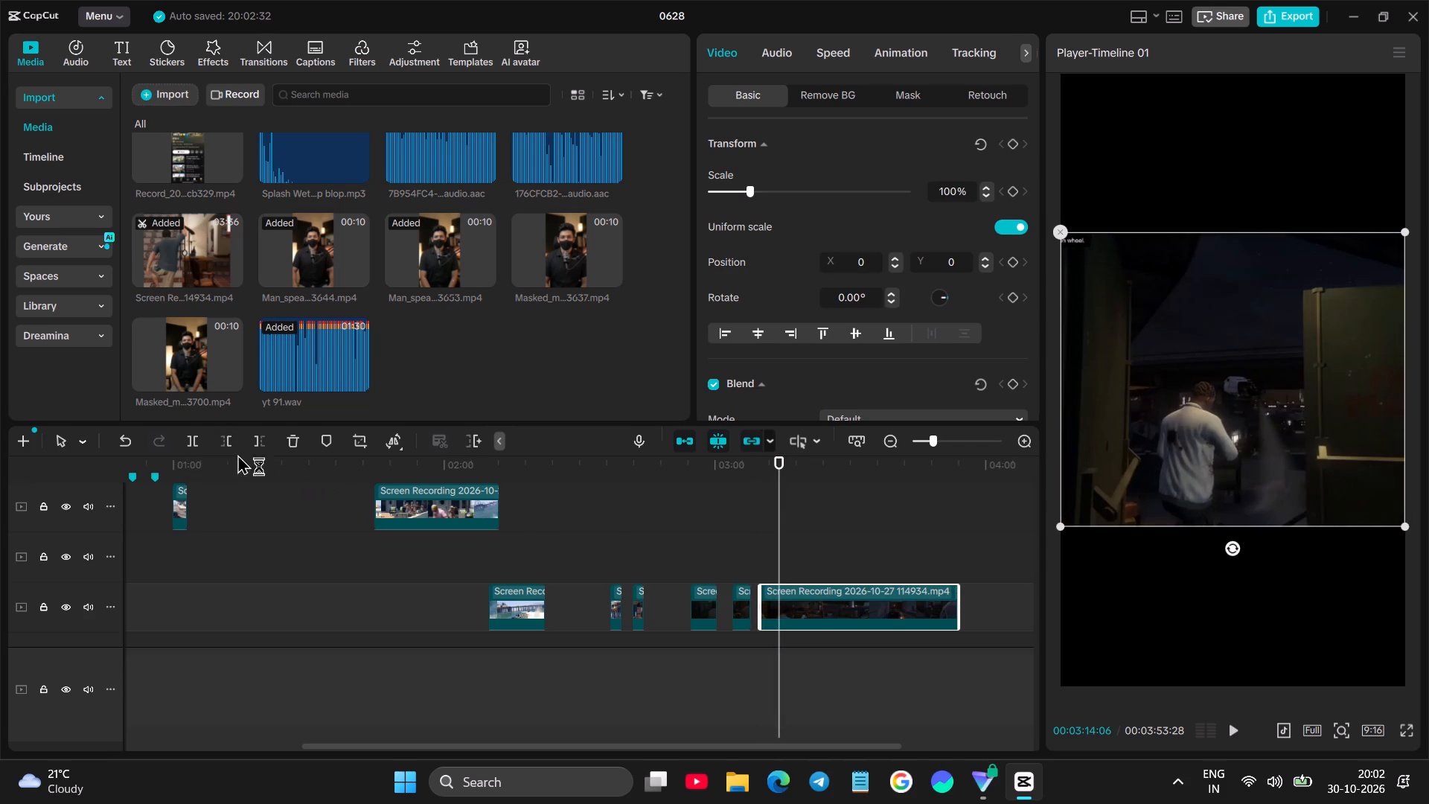
click(226, 441)
Cut out the helicopter shooting scene by trimming the remaining clip's start to about 00:03:15 and splitting it at 00:03:18:22.
key(space)
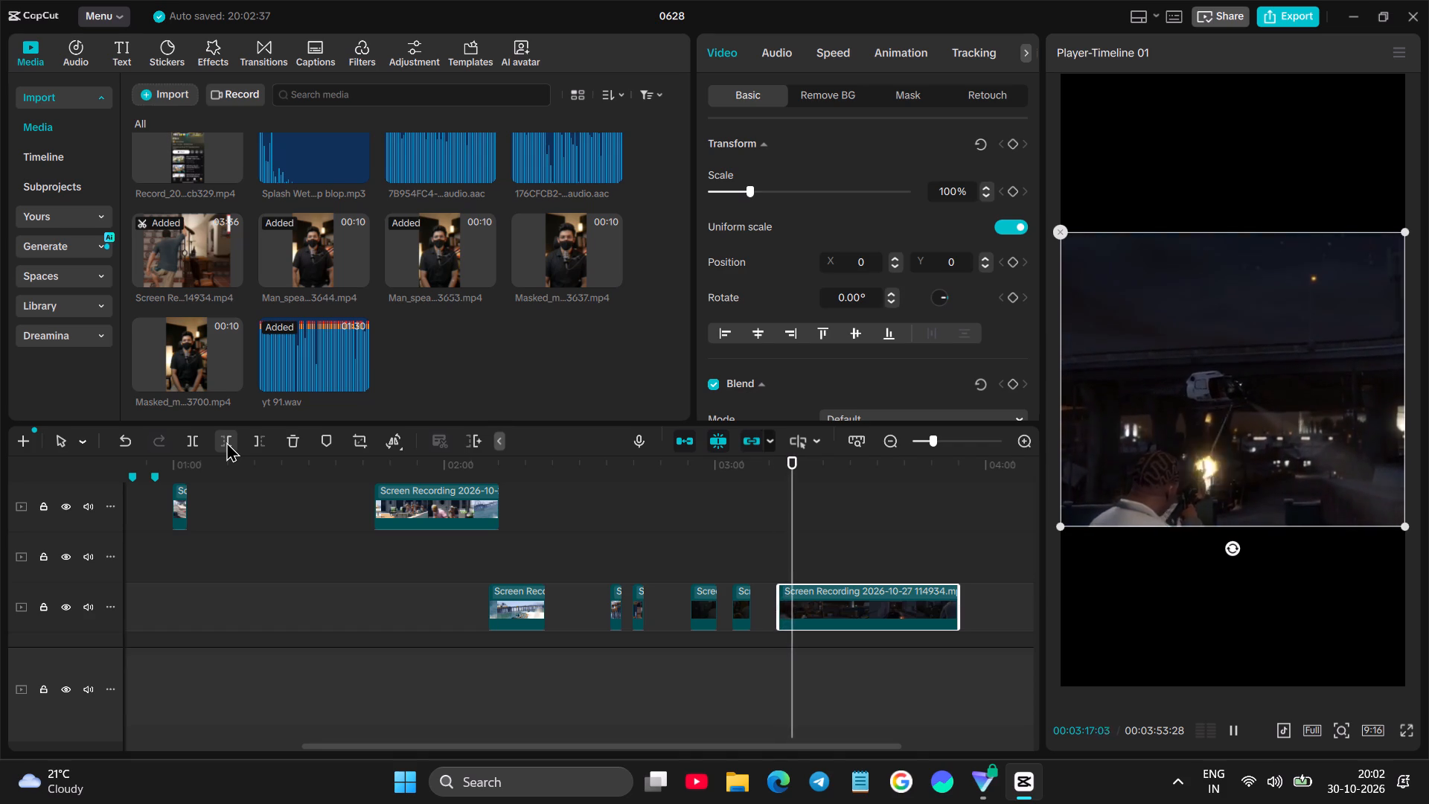
key(space)
drag(779, 593, 782, 588)
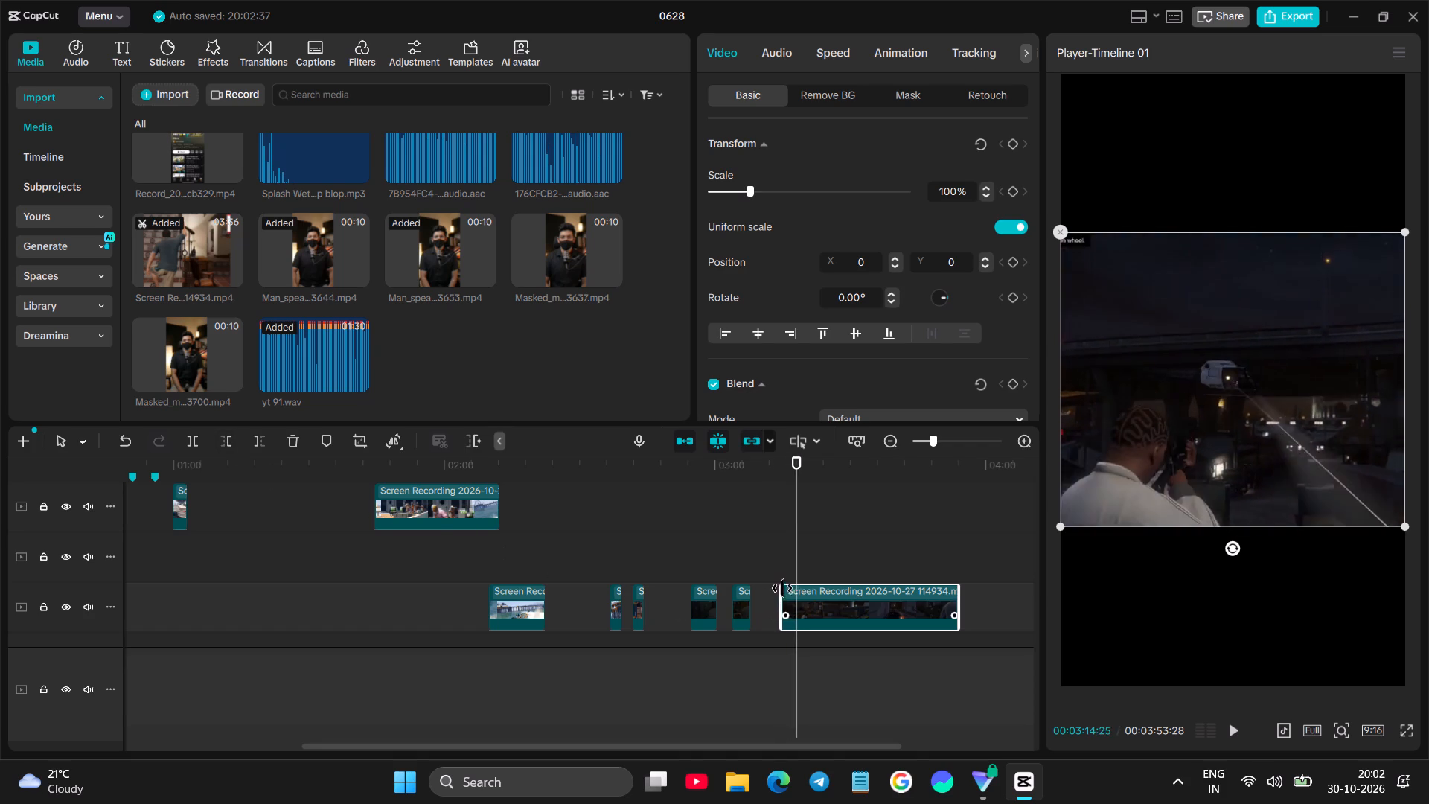
drag(782, 588, 785, 580)
click(786, 567)
key(space)
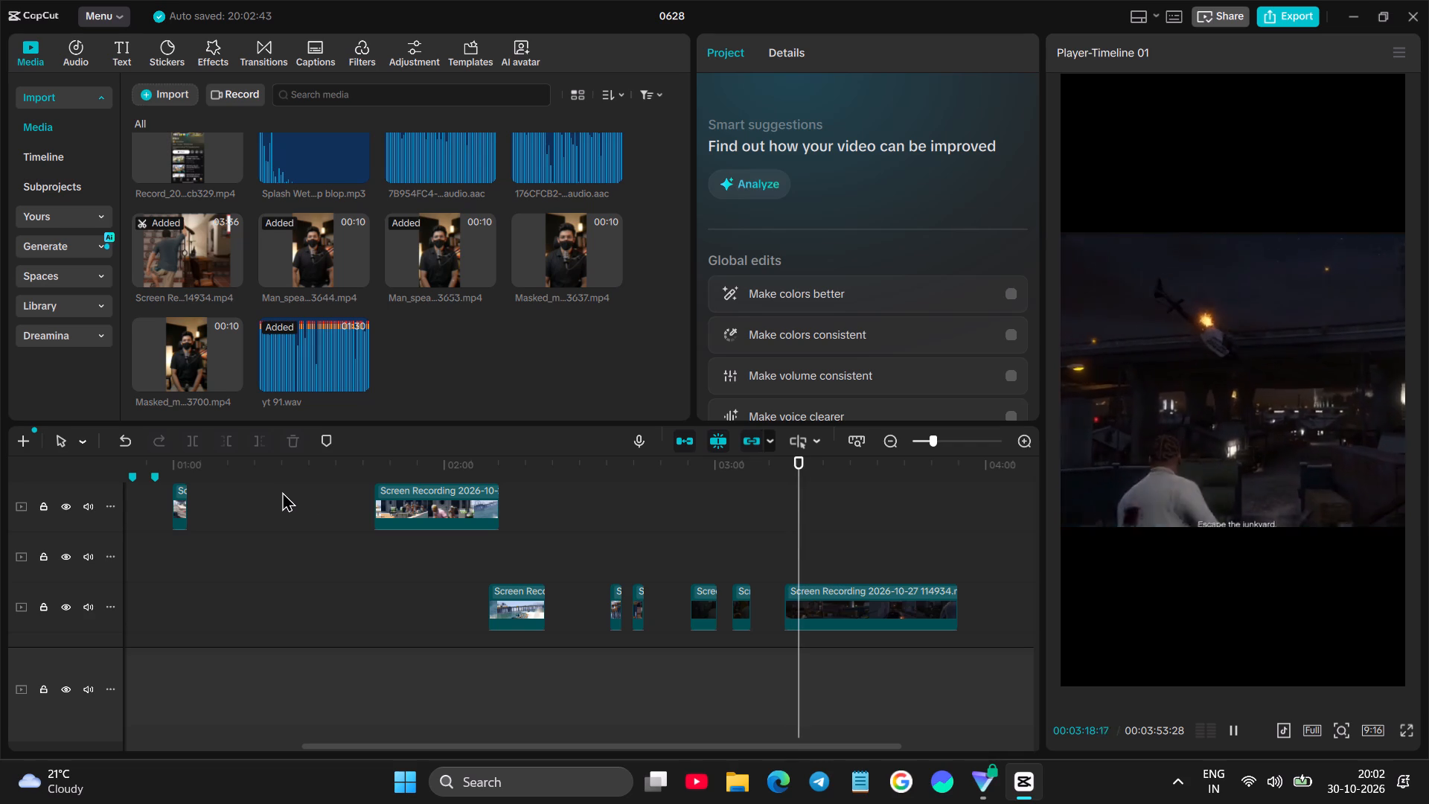
key(space)
click(822, 615)
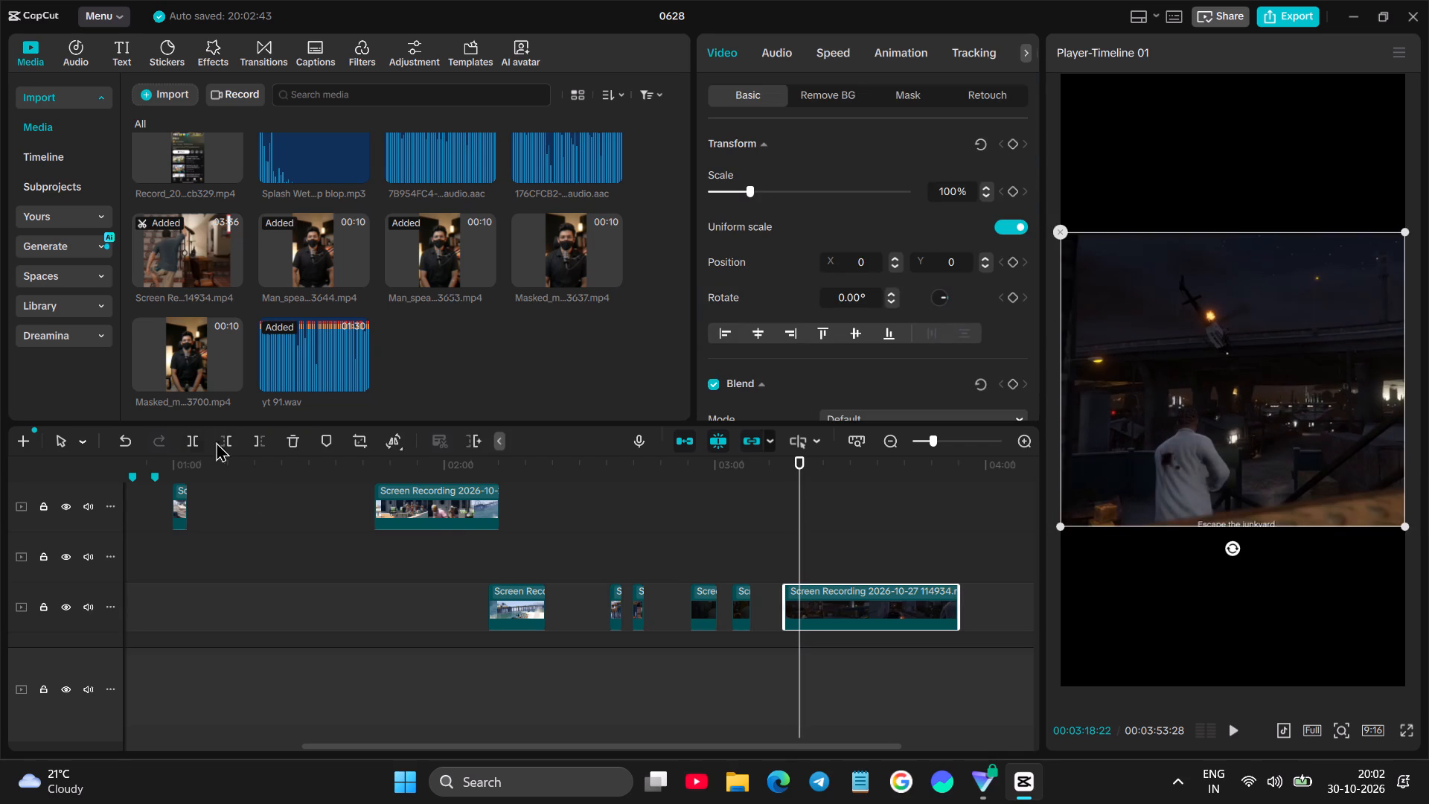
click(204, 441)
click(191, 445)
Cut out the night driving scene by trimming the remaining clip's start to 00:03:24:29 and splitting it at about 00:03:27.
key(space)
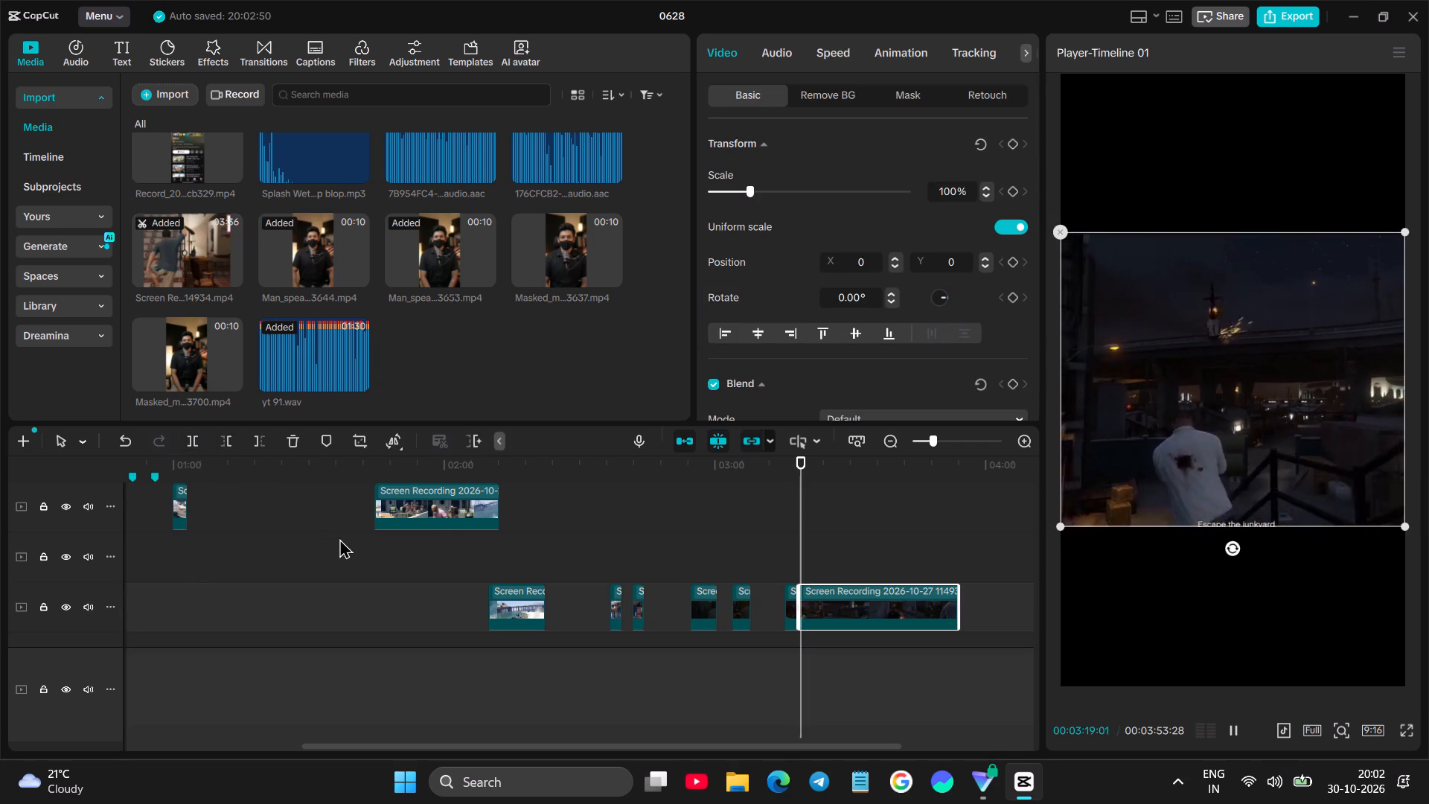
click(824, 561)
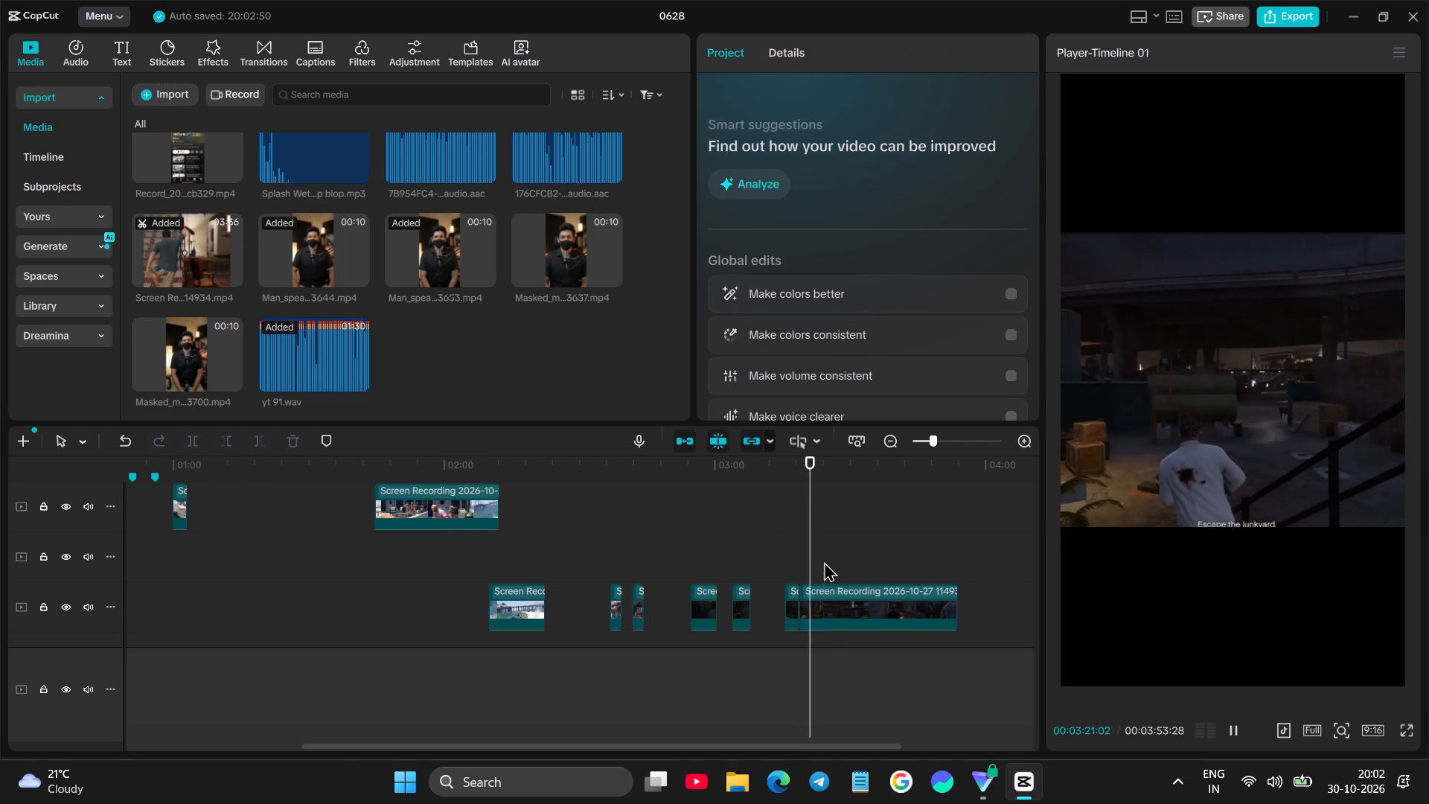
key(space)
key(space)
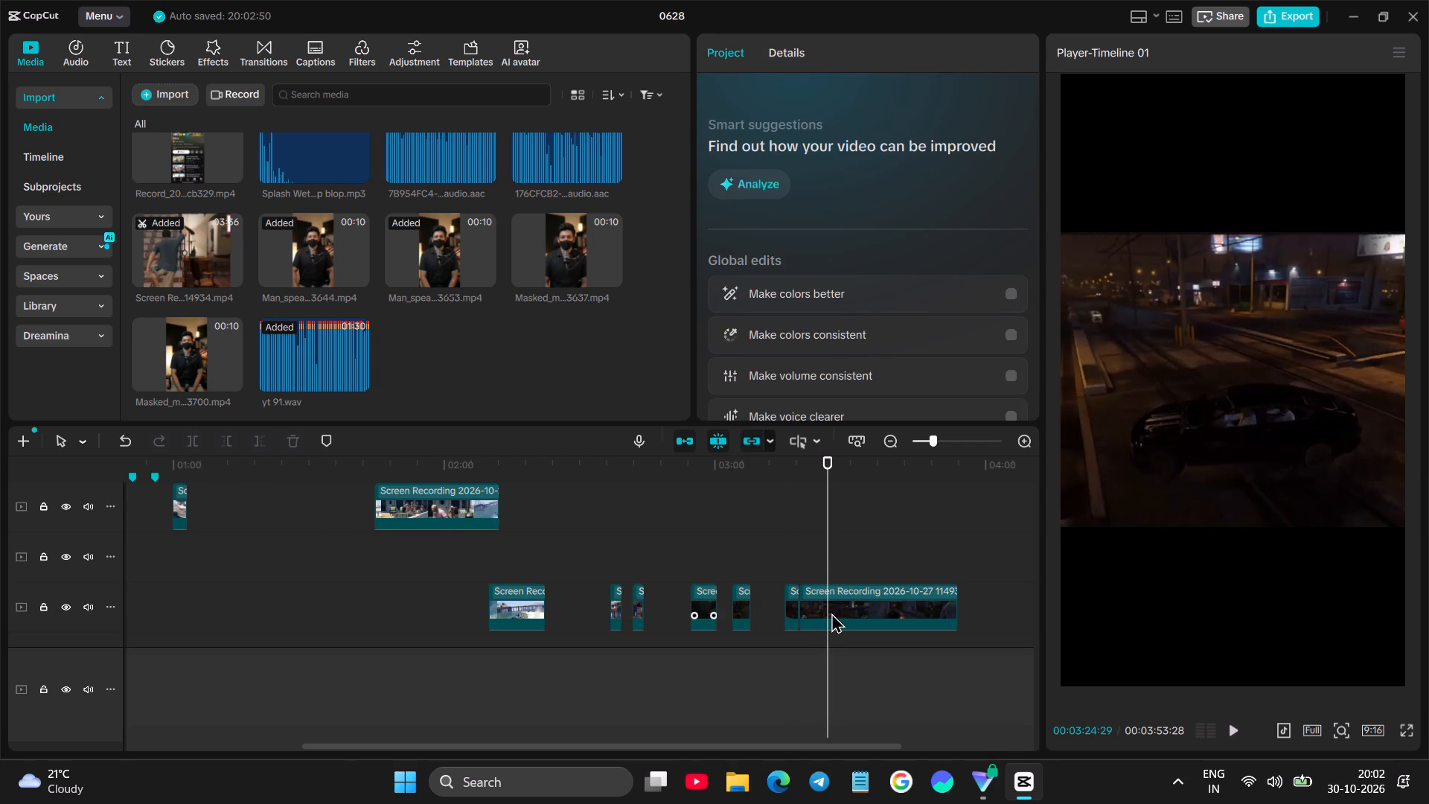
click(842, 612)
click(226, 450)
key(space)
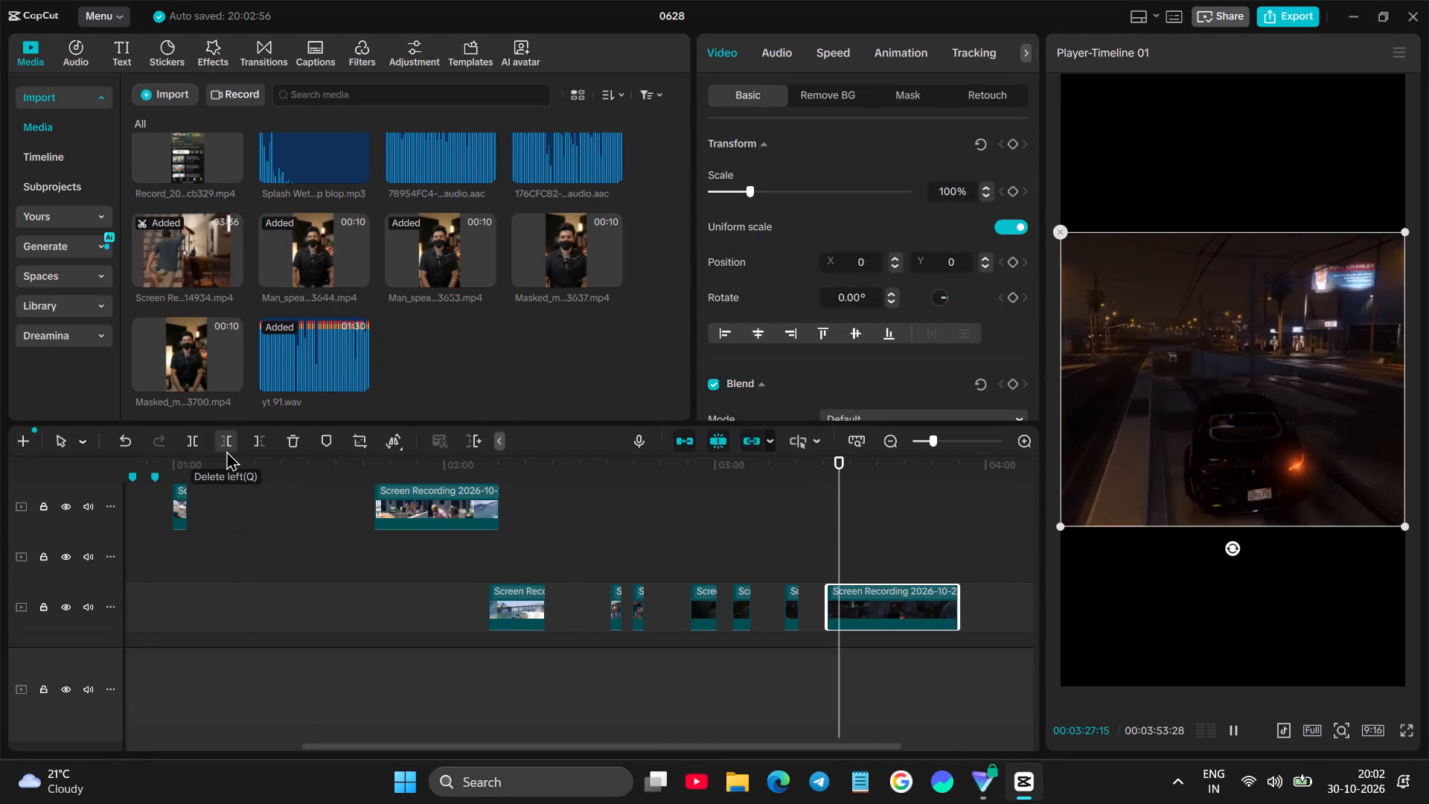
key(space)
click(198, 437)
Cut out the tunnel driving scene by trimming the remaining clip's start to 00:03:31:22 and splitting it at 00:03:35:12.
key(space)
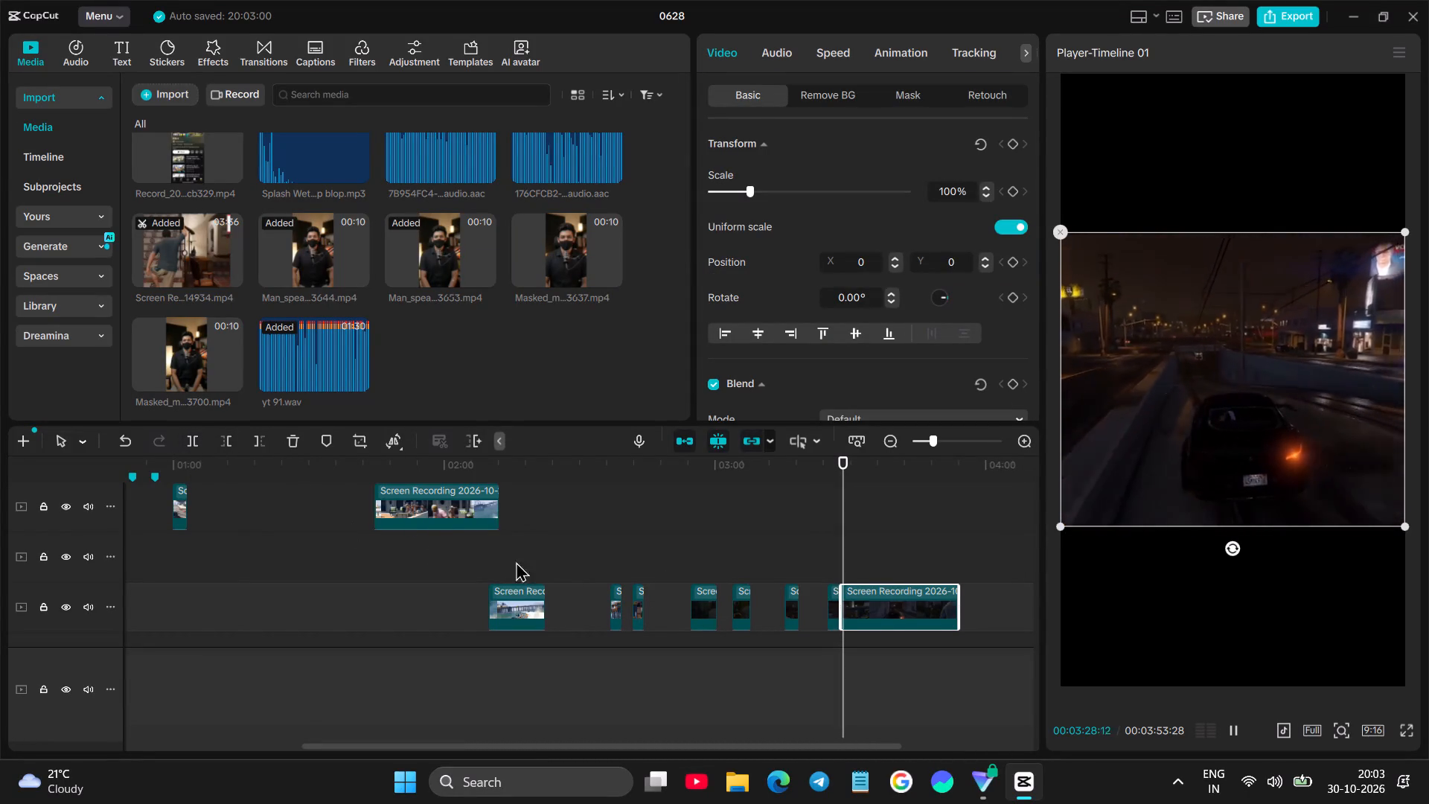
click(857, 561)
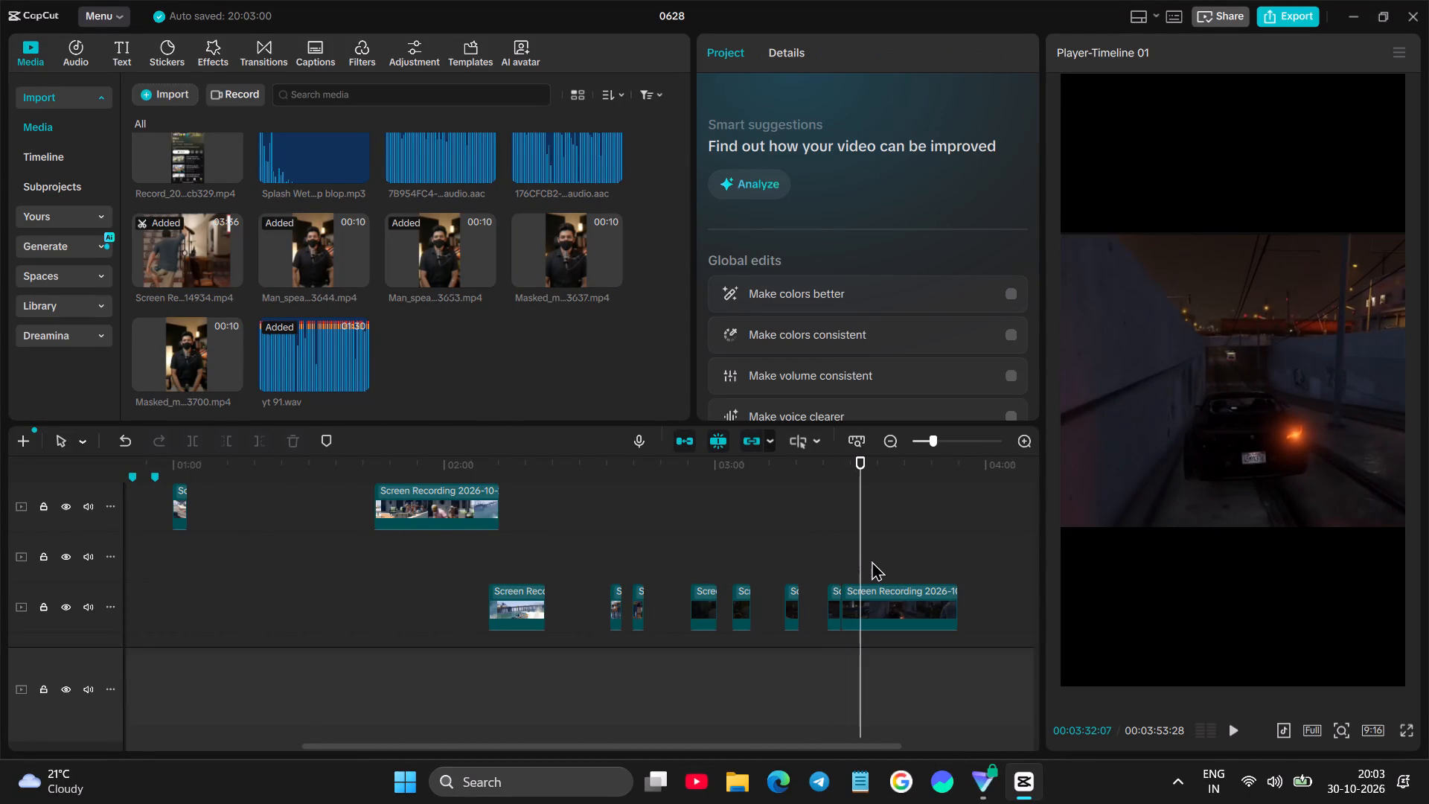
key(space)
key(space)
drag(866, 560, 858, 560)
click(900, 613)
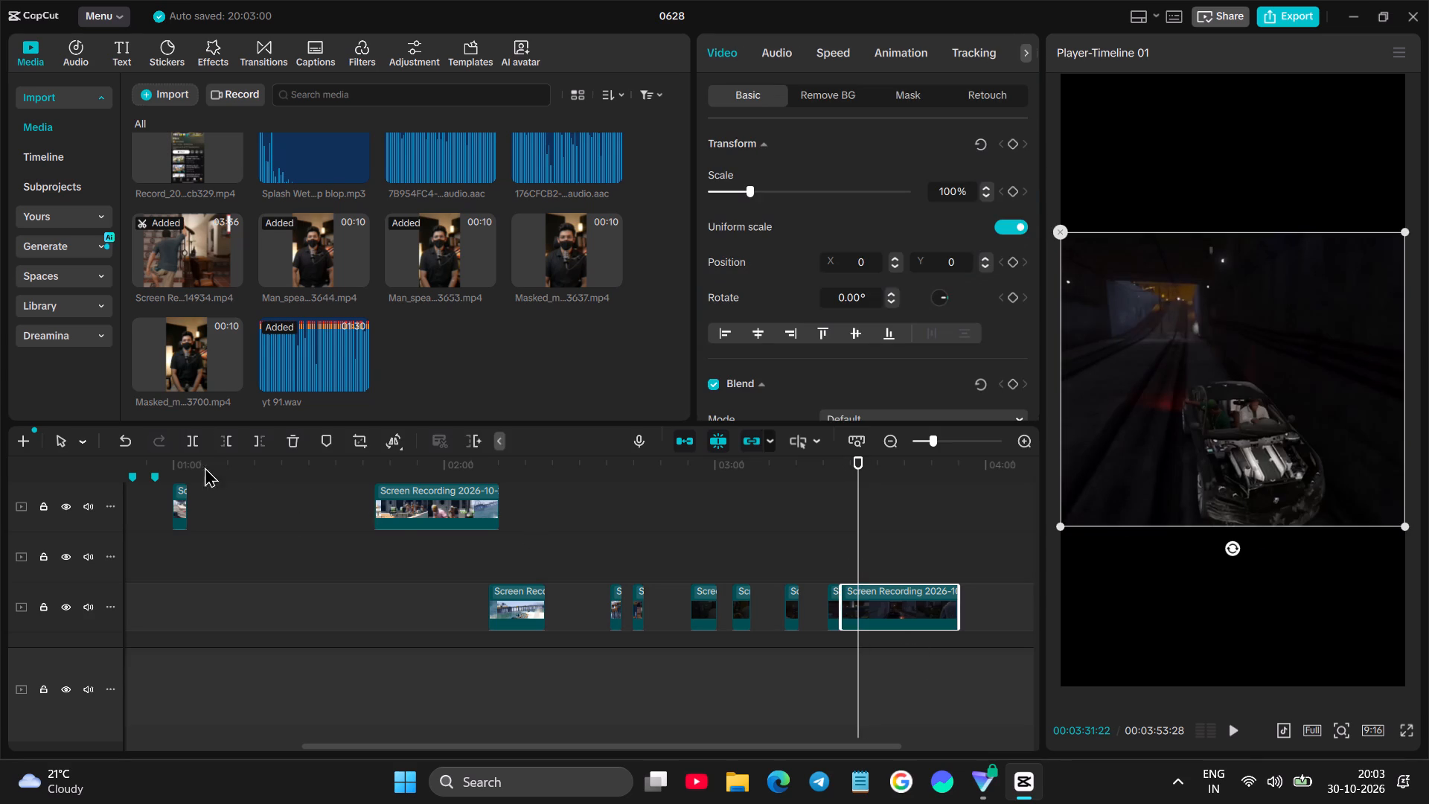
click(221, 443)
key(space)
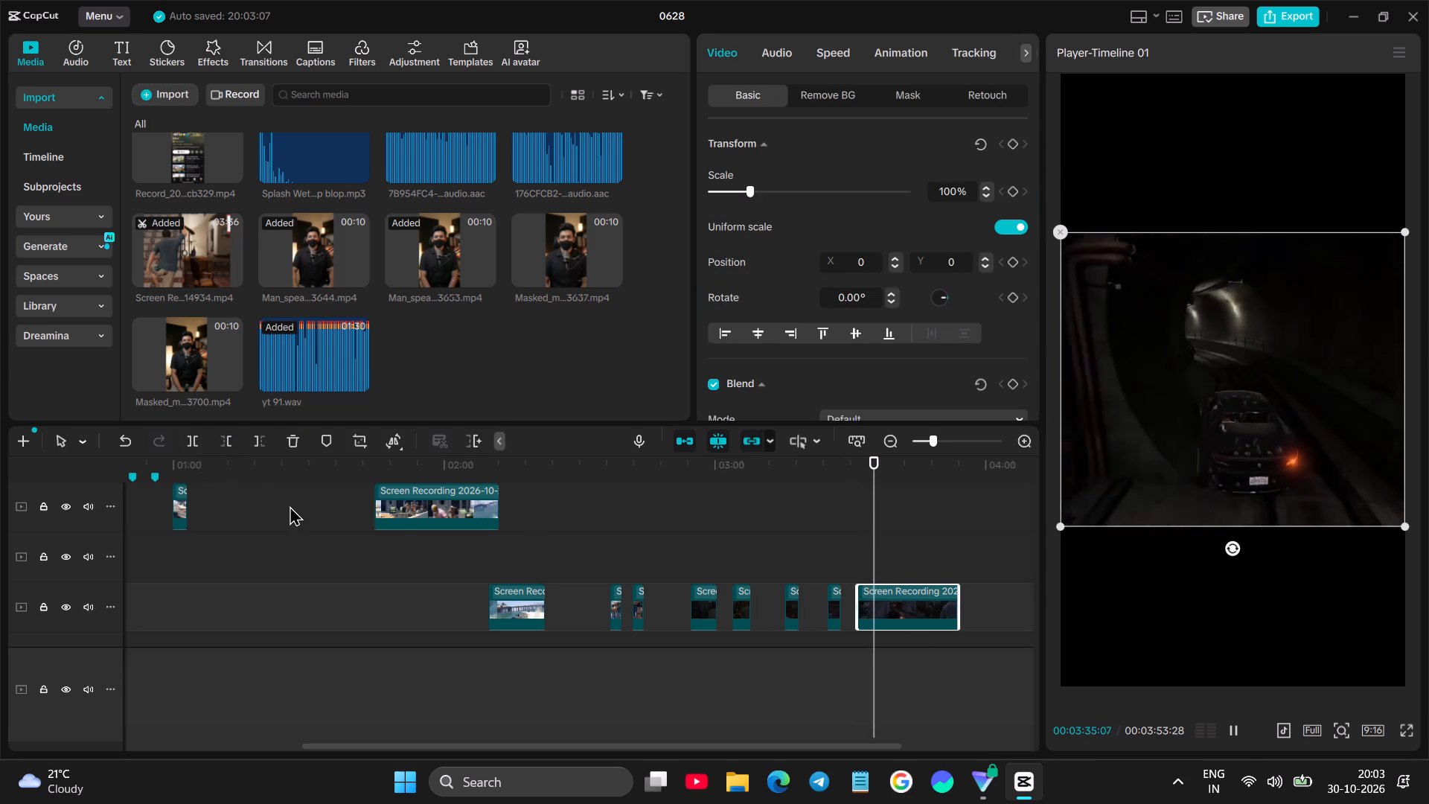
key(space)
click(194, 443)
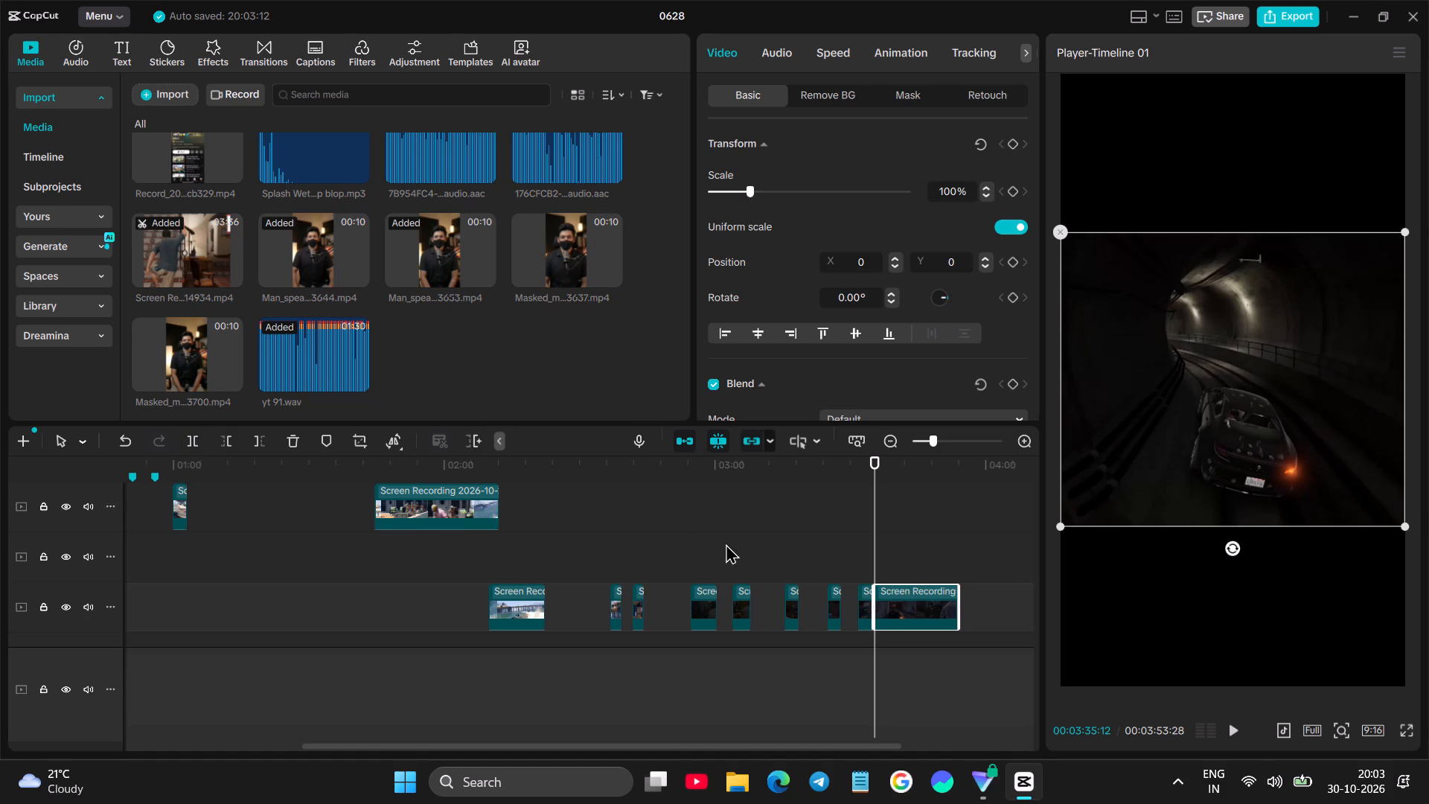
Move the seven short Screen Recording scenes together to start at about 00:00:19, on the track holding the Man_speaking clips.
drag(575, 529, 863, 639)
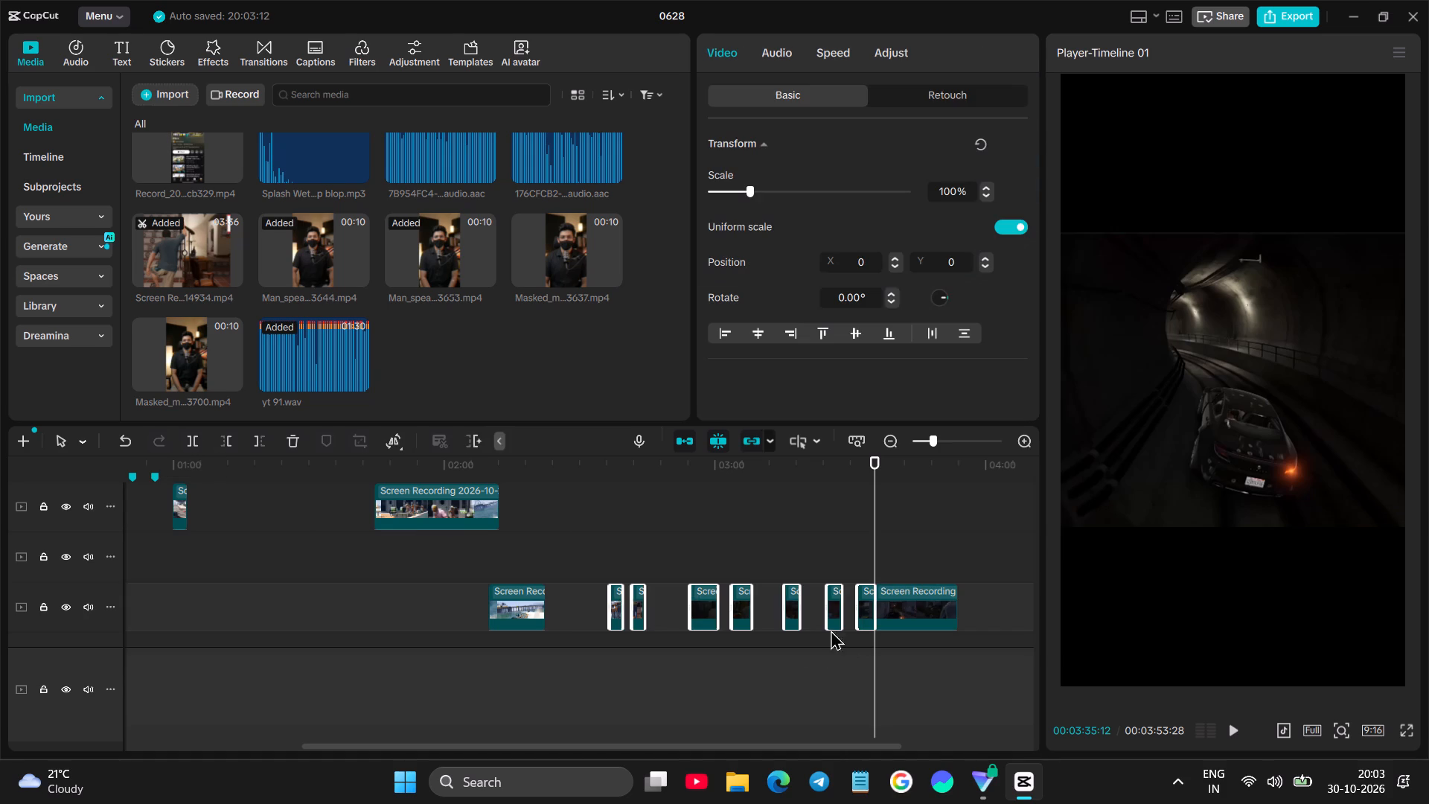
drag(741, 604, 742, 648)
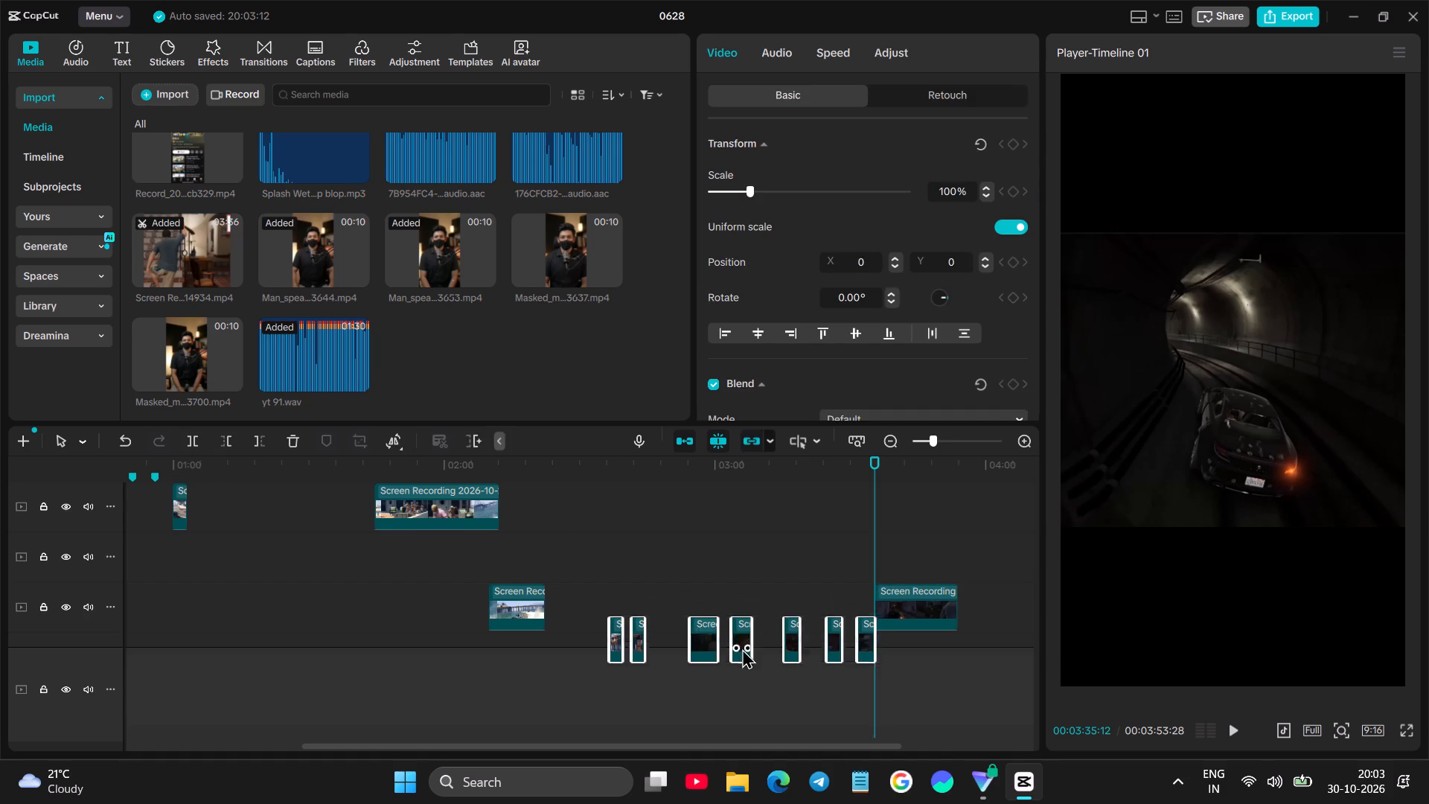
drag(742, 648, 449, 586)
scroll(633, 689, right, 2)
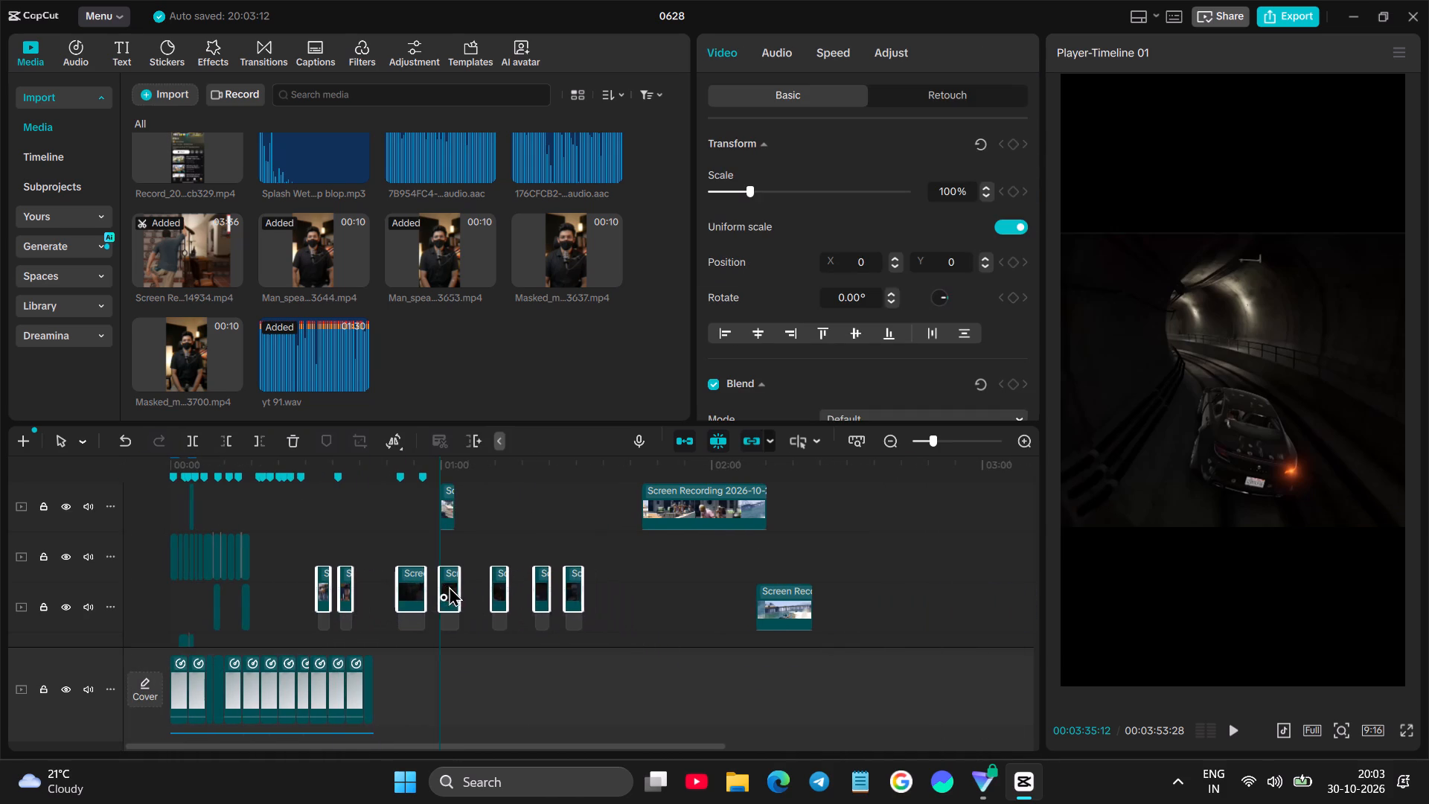
drag(449, 586, 384, 588)
scroll(463, 639, up, 7)
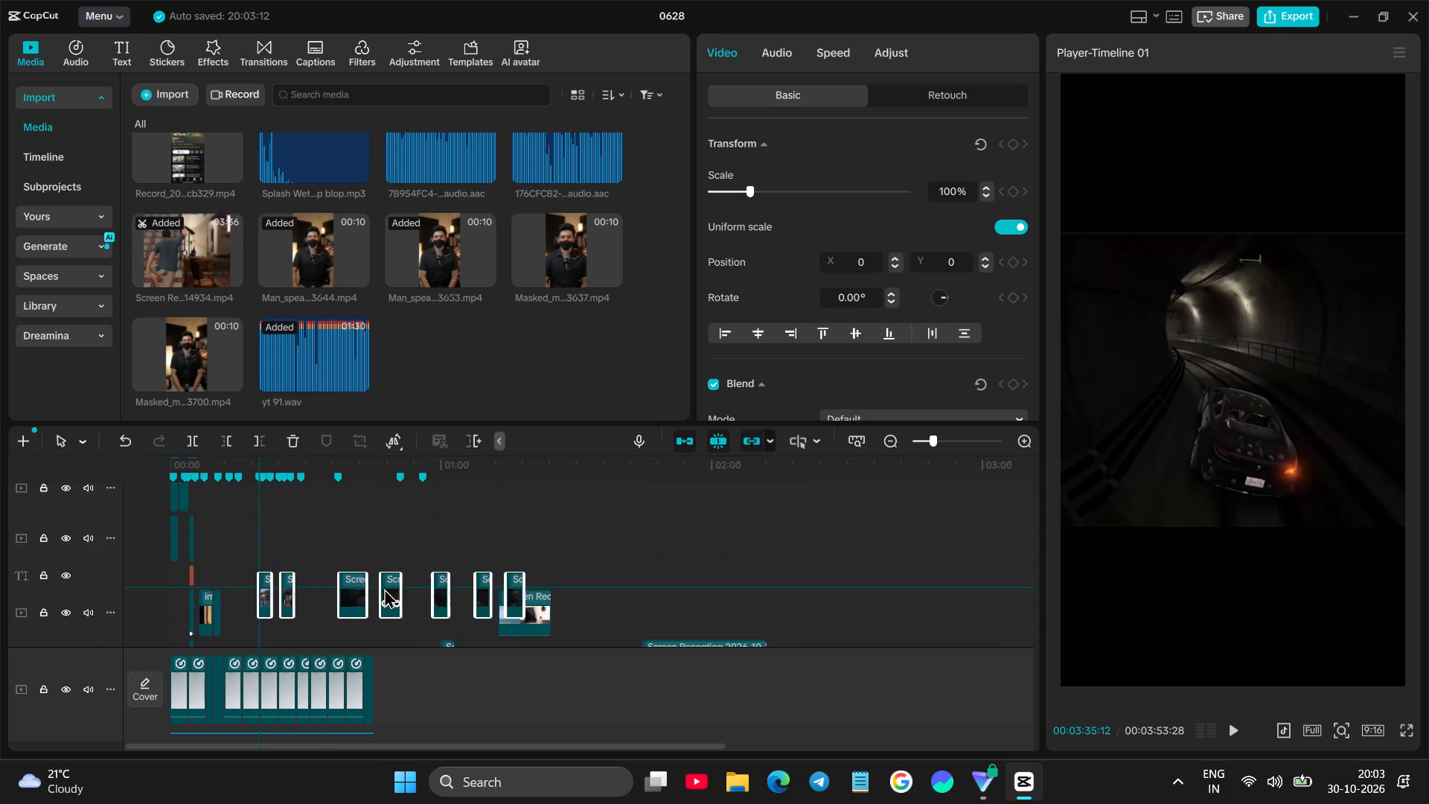
drag(384, 588, 387, 562)
scroll(380, 591, down, 9)
scroll(313, 622, up, 6)
Examine the timeline between about 00:00:33 and 00:01:00, around the relocated scenes and the other leftover clips.
click(434, 551)
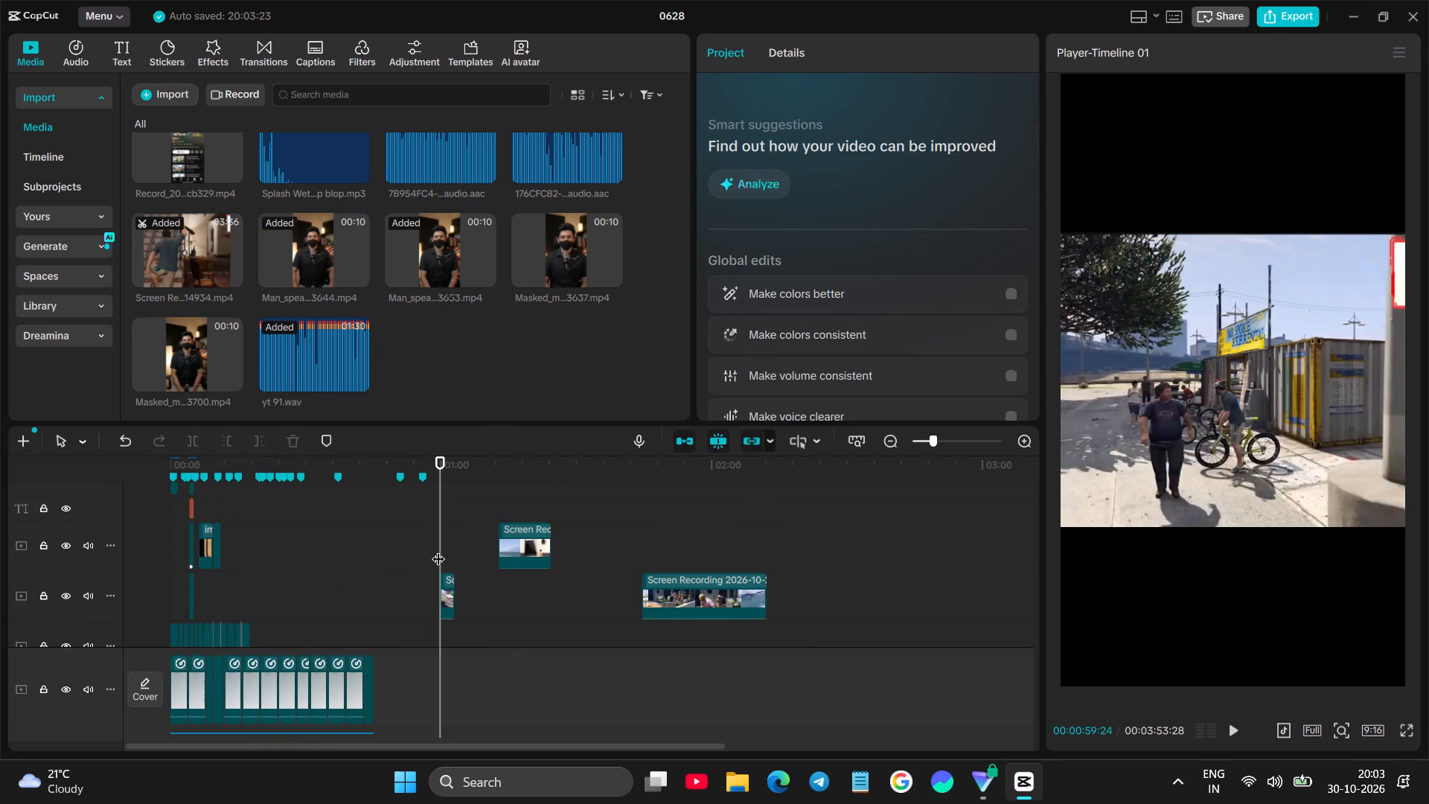
key(space)
click(418, 549)
key(space)
scroll(417, 549, down, 6)
scroll(450, 559, up, 1)
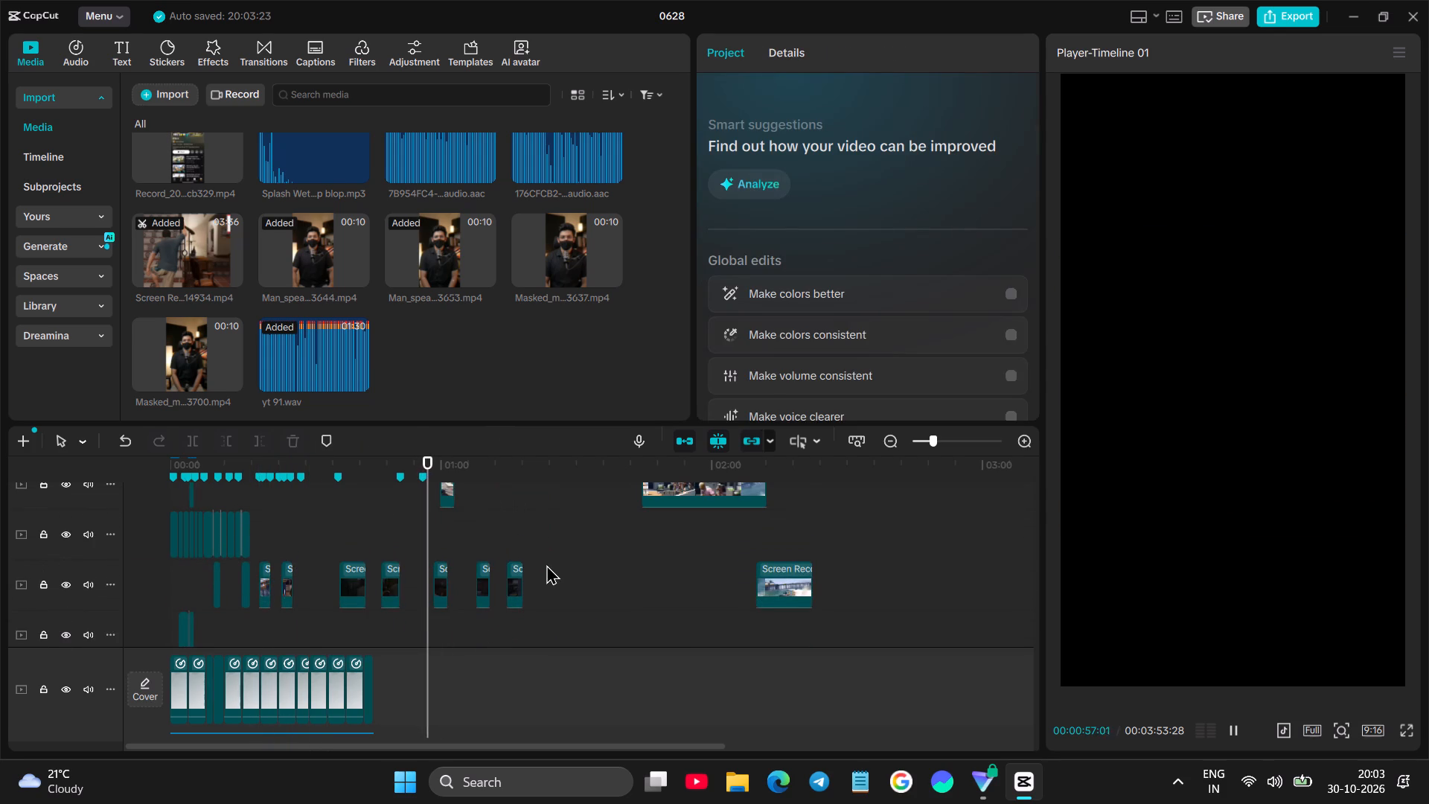
ctrl+scroll(396, 552, up, 7)
click(206, 521)
scroll(212, 520, up, 6)
key(space)
scroll(193, 547, down, 2)
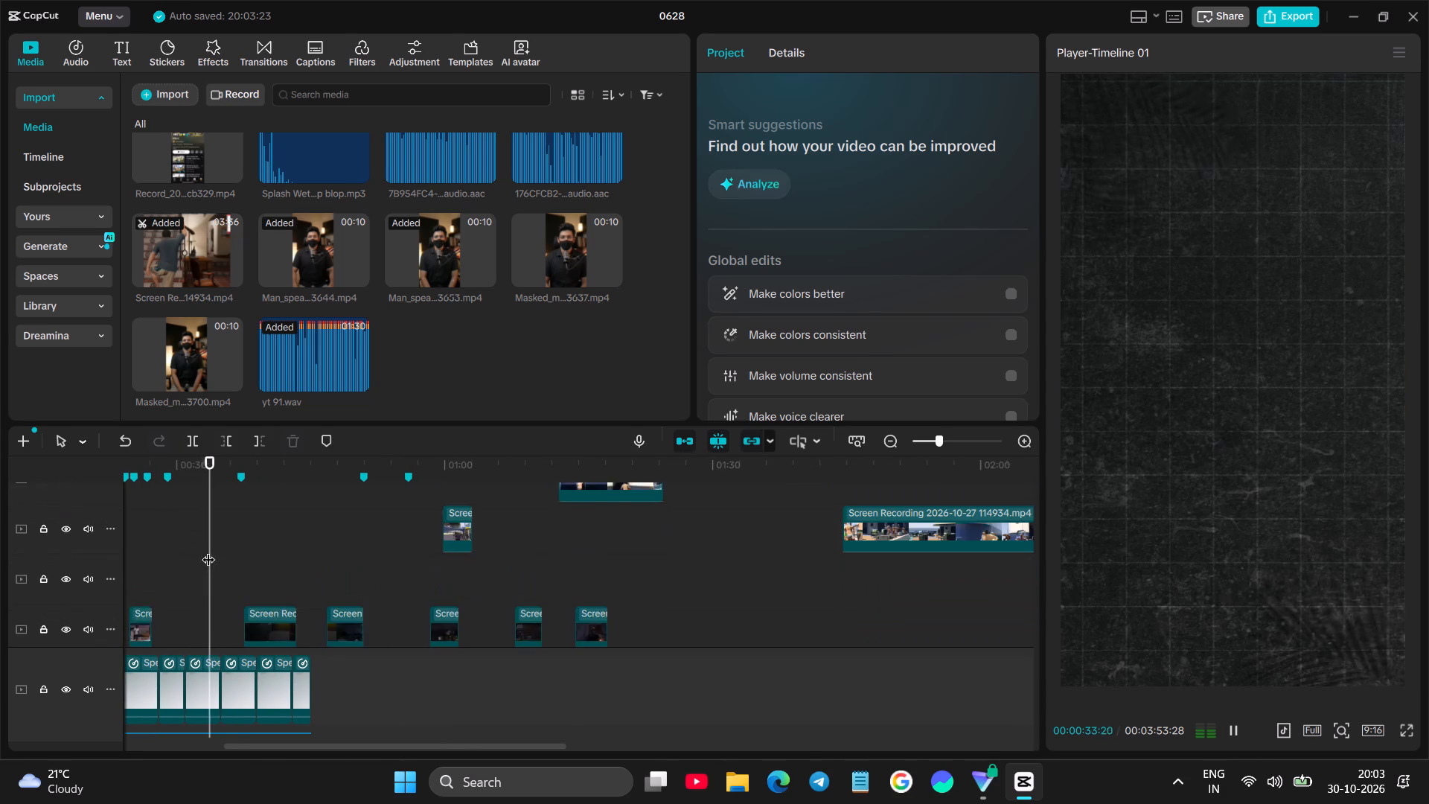
scroll(208, 550, down, 2)
scroll(389, 552, up, 2)
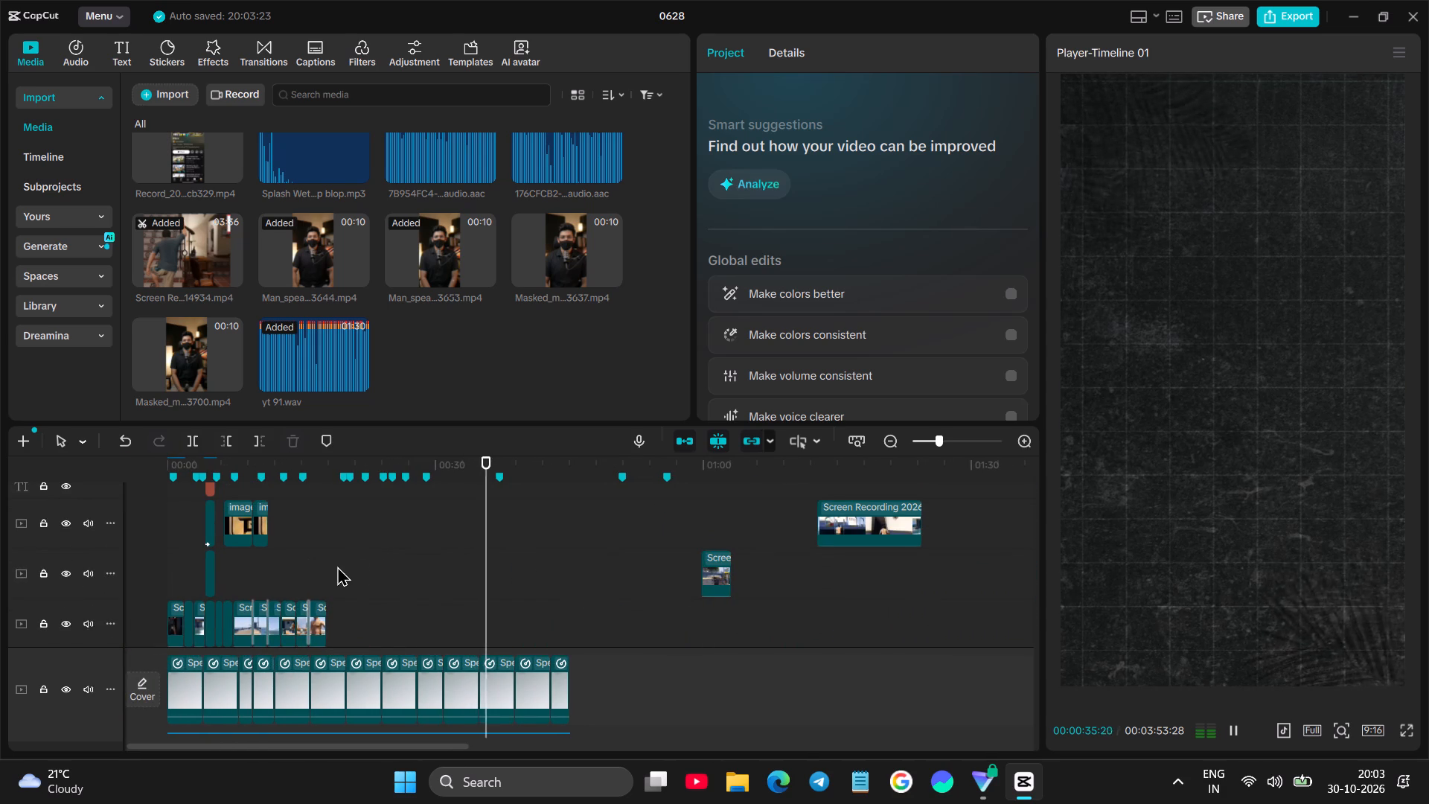
Play the end of the assembled section from about 00:00:17 and the earlier part from about 00:00:08 to review them.
click(336, 566)
scroll(330, 566, down, 3)
click(324, 520)
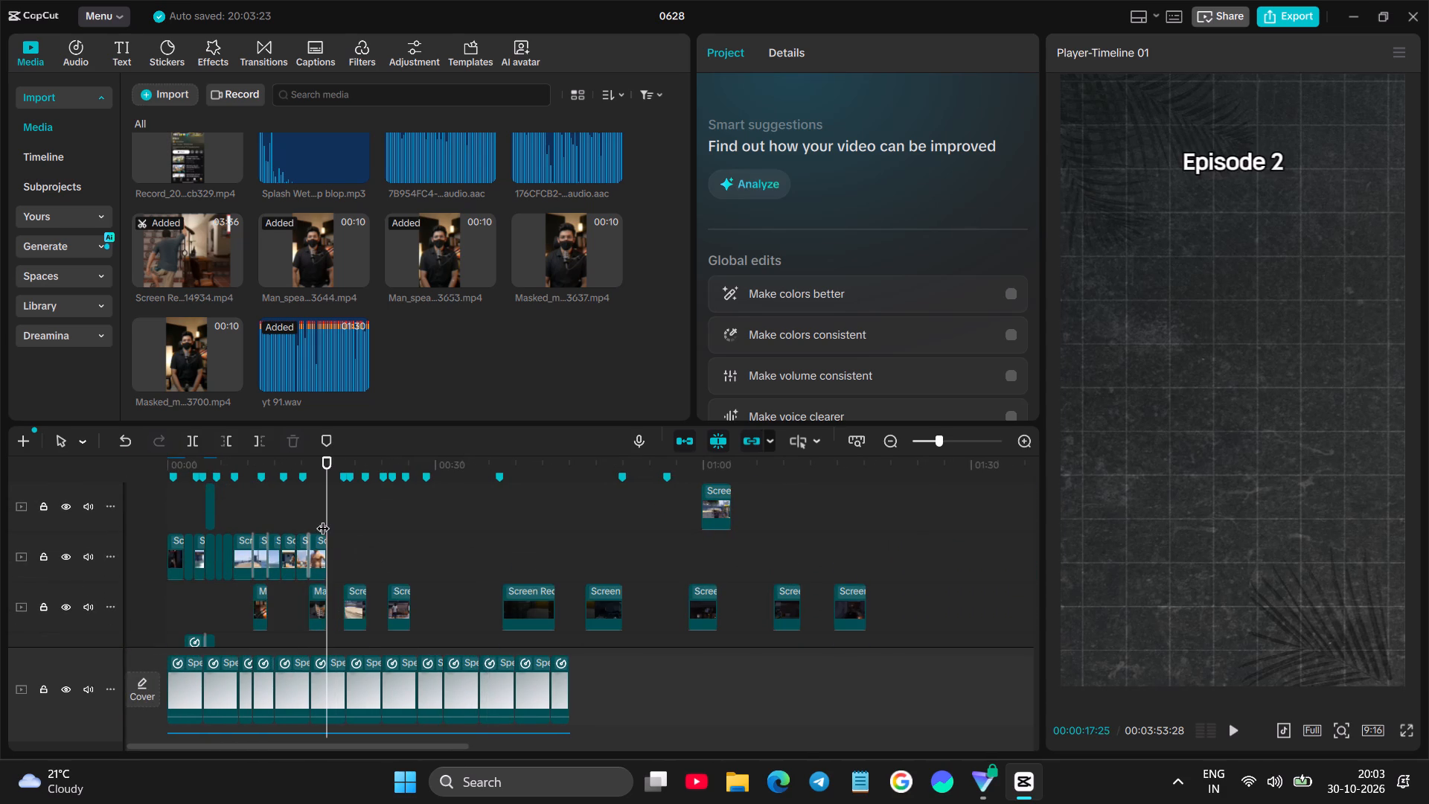
key(space)
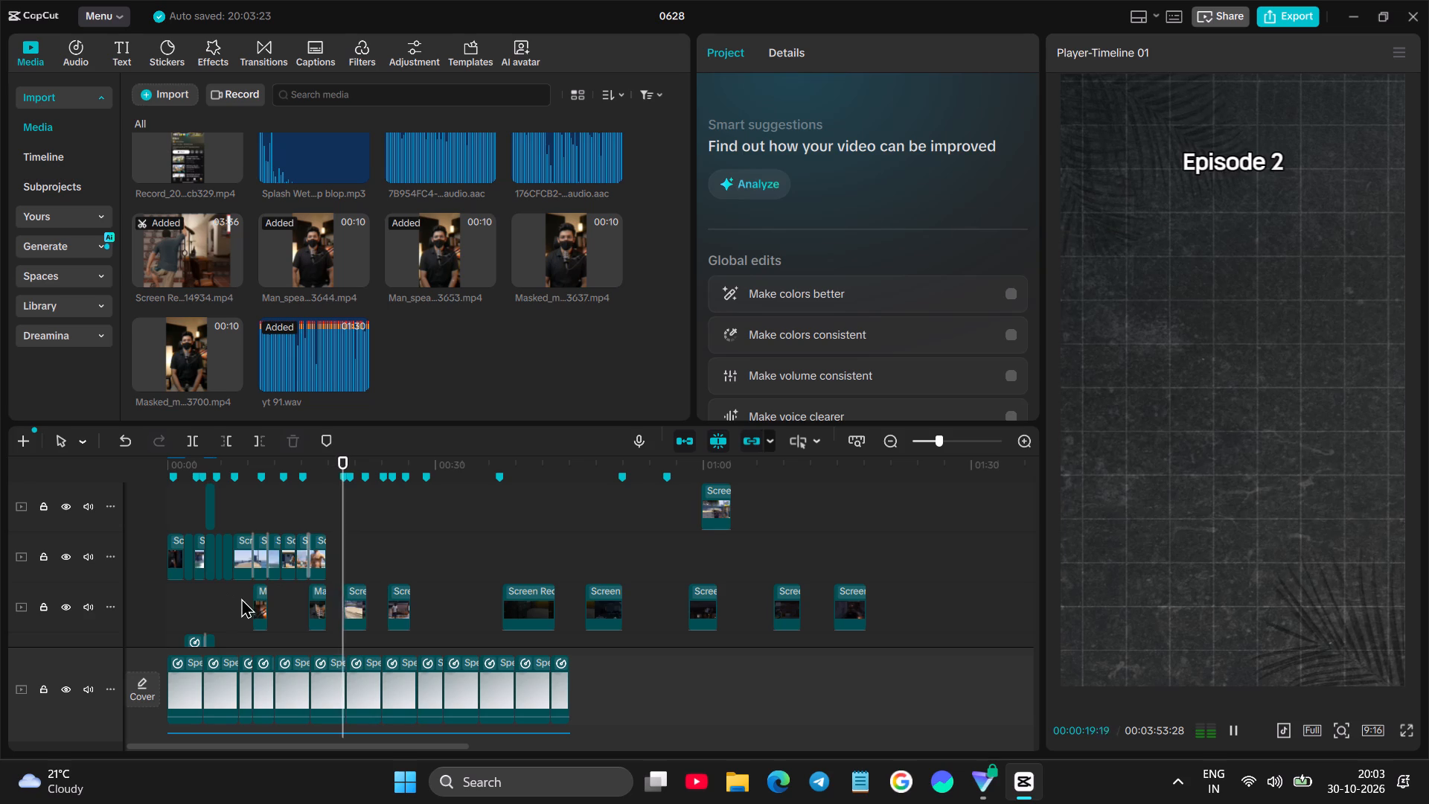
click(241, 598)
key(space)
key(space)
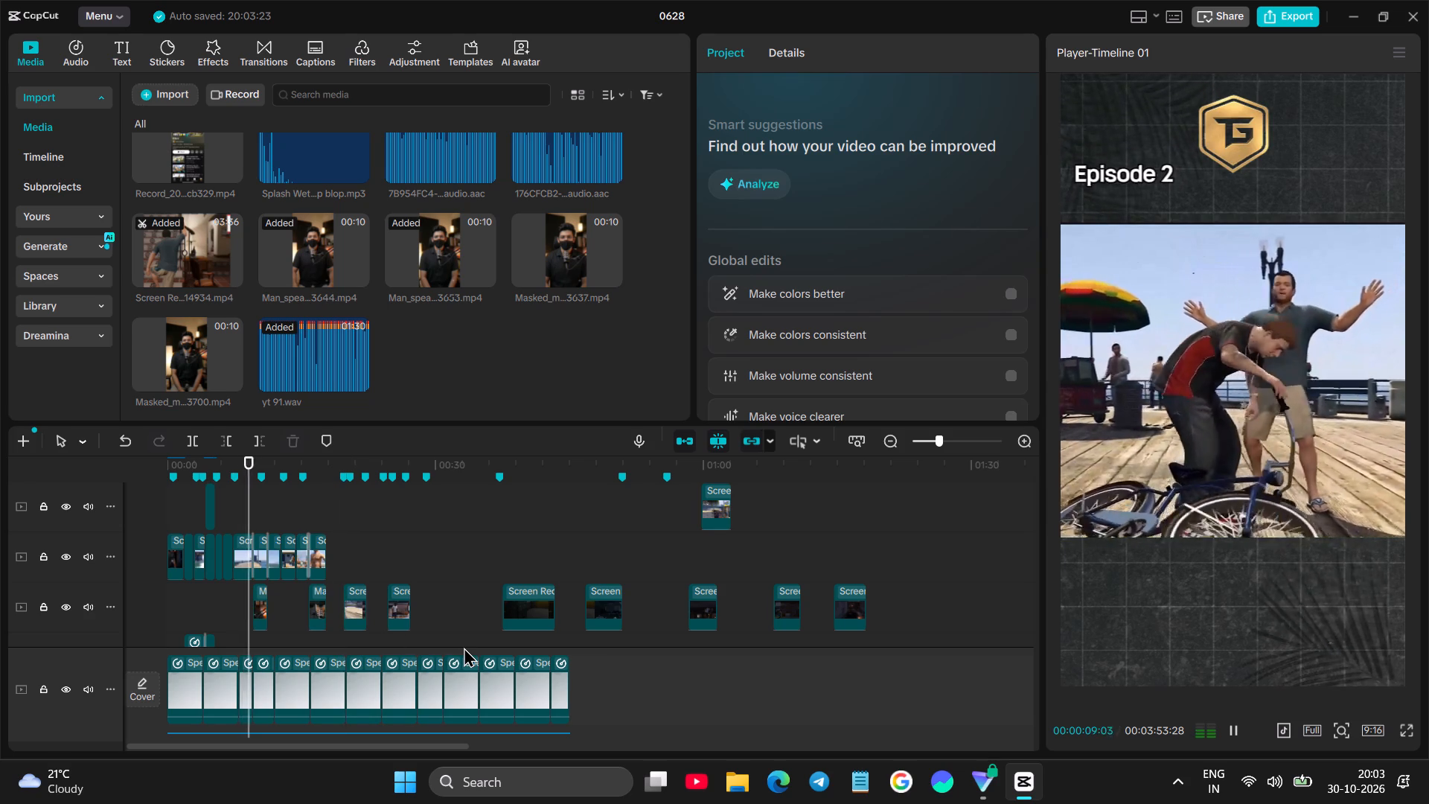
key(space)
scroll(317, 638, down, 1)
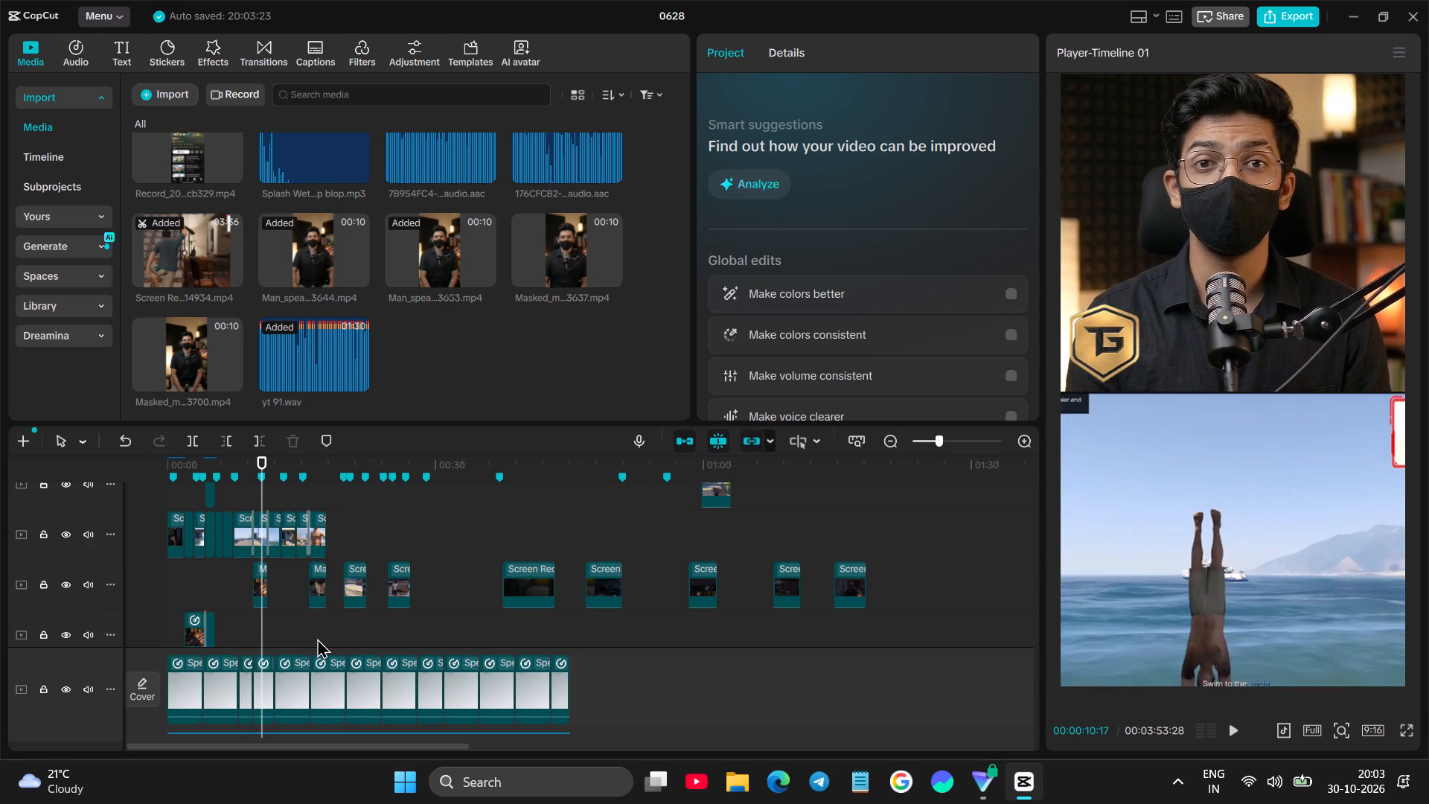
ctrl+scroll(325, 624, up, 11)
Play the first relocated Screen Recording scene from its start at about 00:00:19 to review it.
click(633, 628)
key(space)
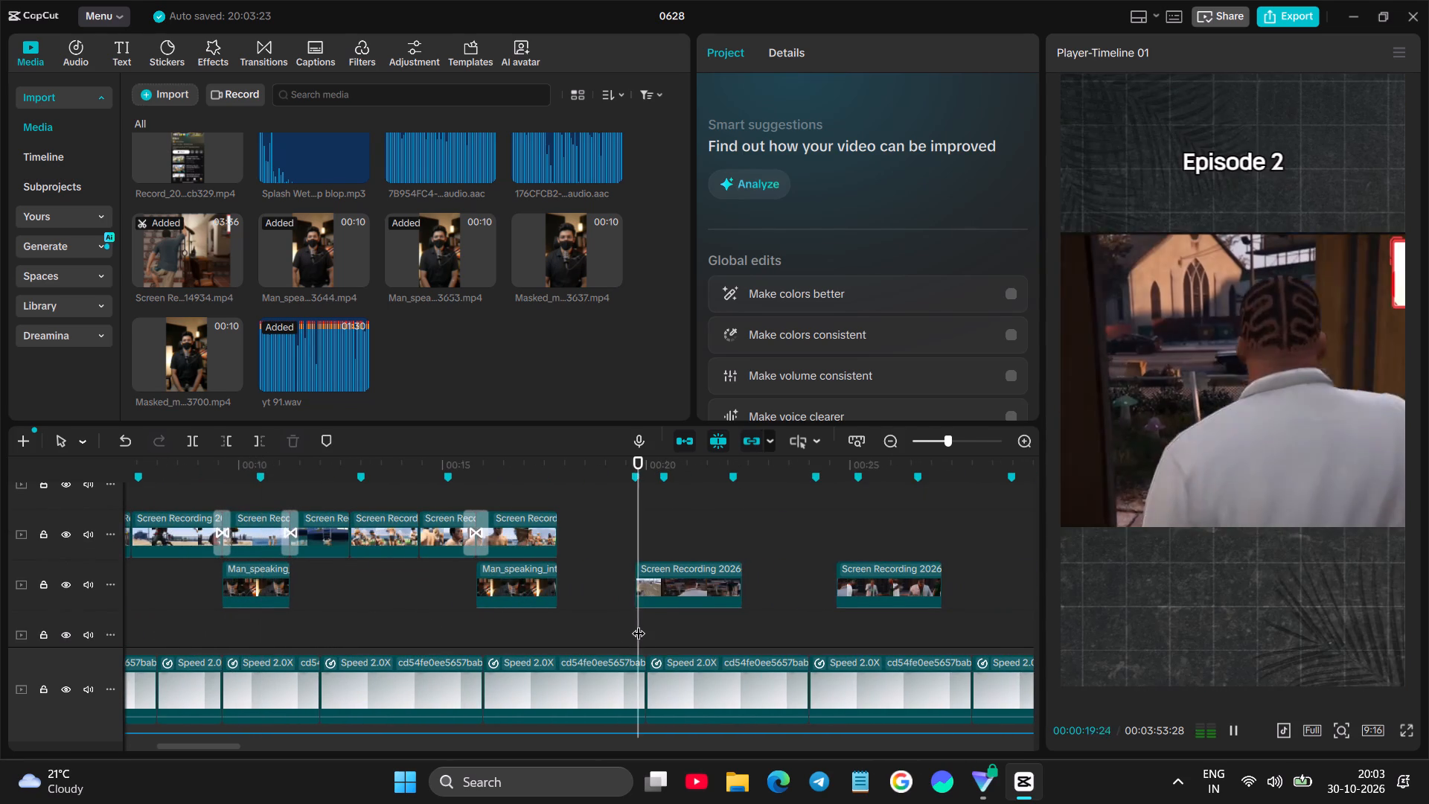
key(space)
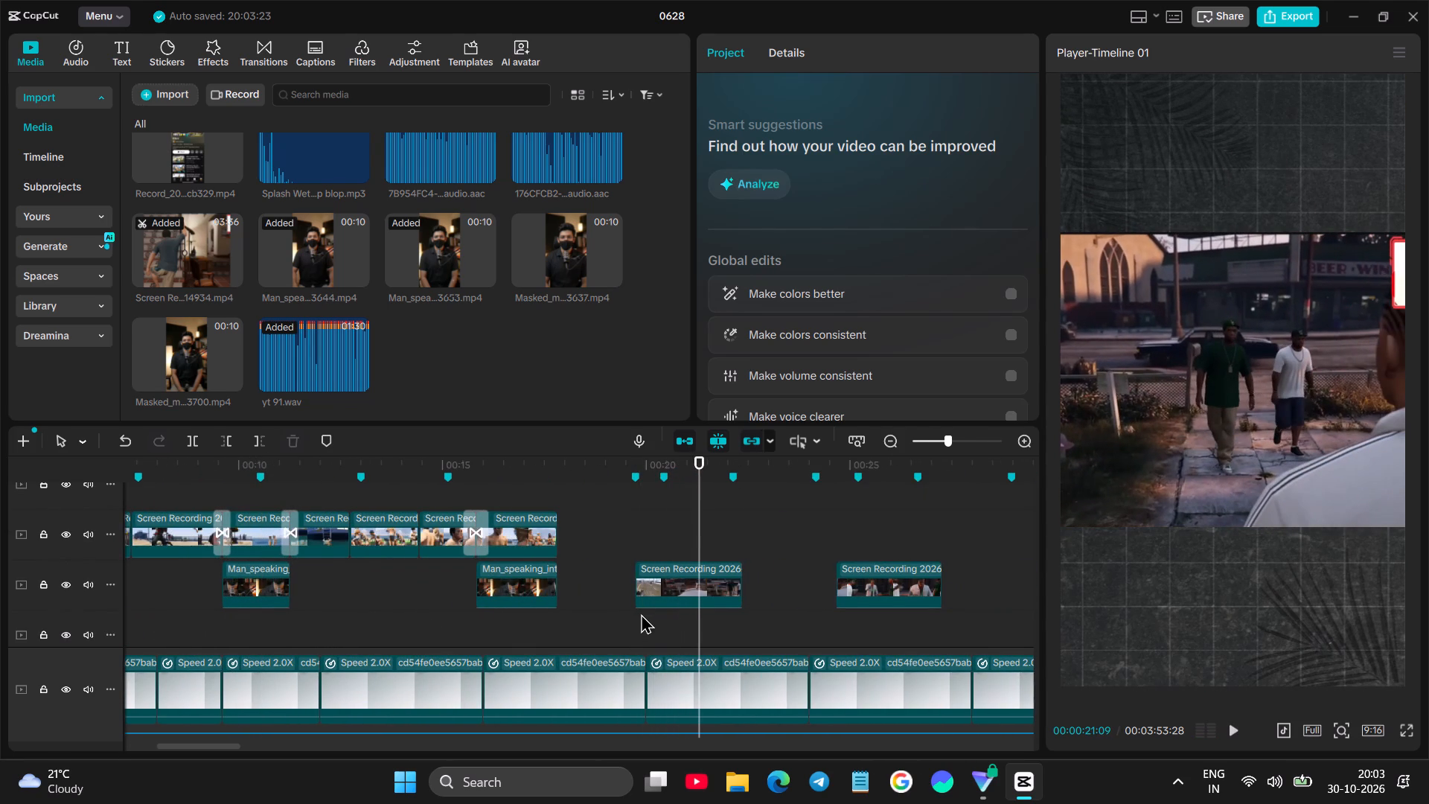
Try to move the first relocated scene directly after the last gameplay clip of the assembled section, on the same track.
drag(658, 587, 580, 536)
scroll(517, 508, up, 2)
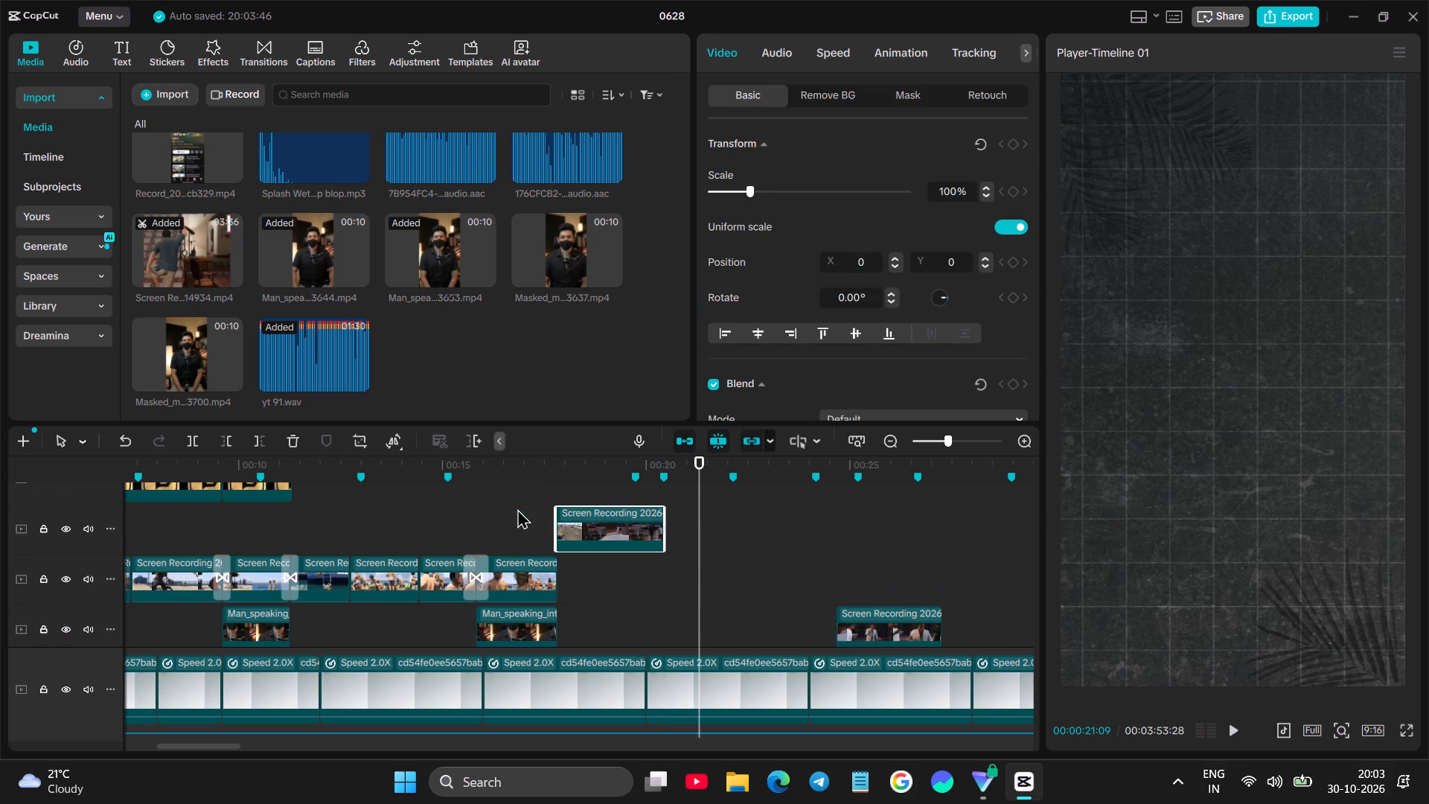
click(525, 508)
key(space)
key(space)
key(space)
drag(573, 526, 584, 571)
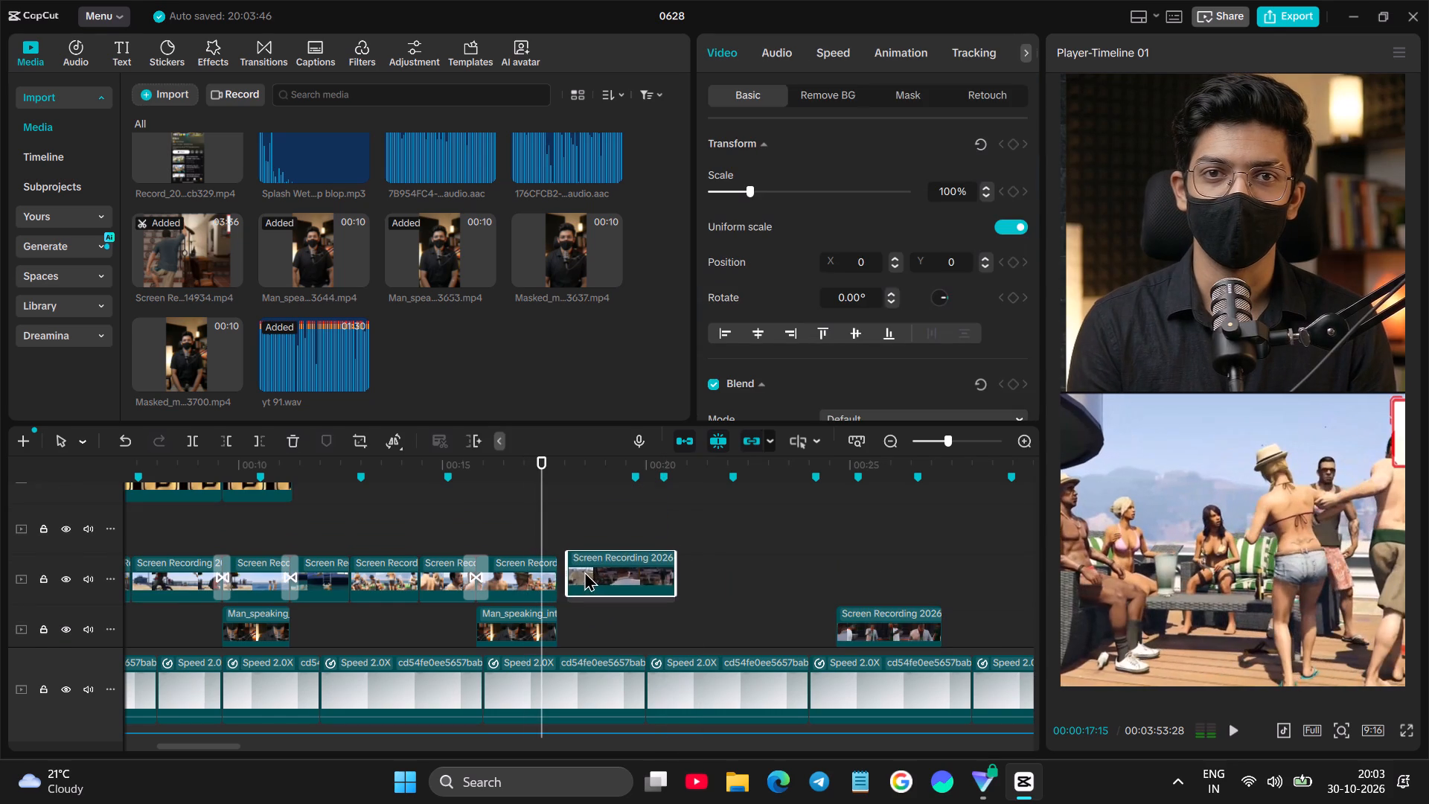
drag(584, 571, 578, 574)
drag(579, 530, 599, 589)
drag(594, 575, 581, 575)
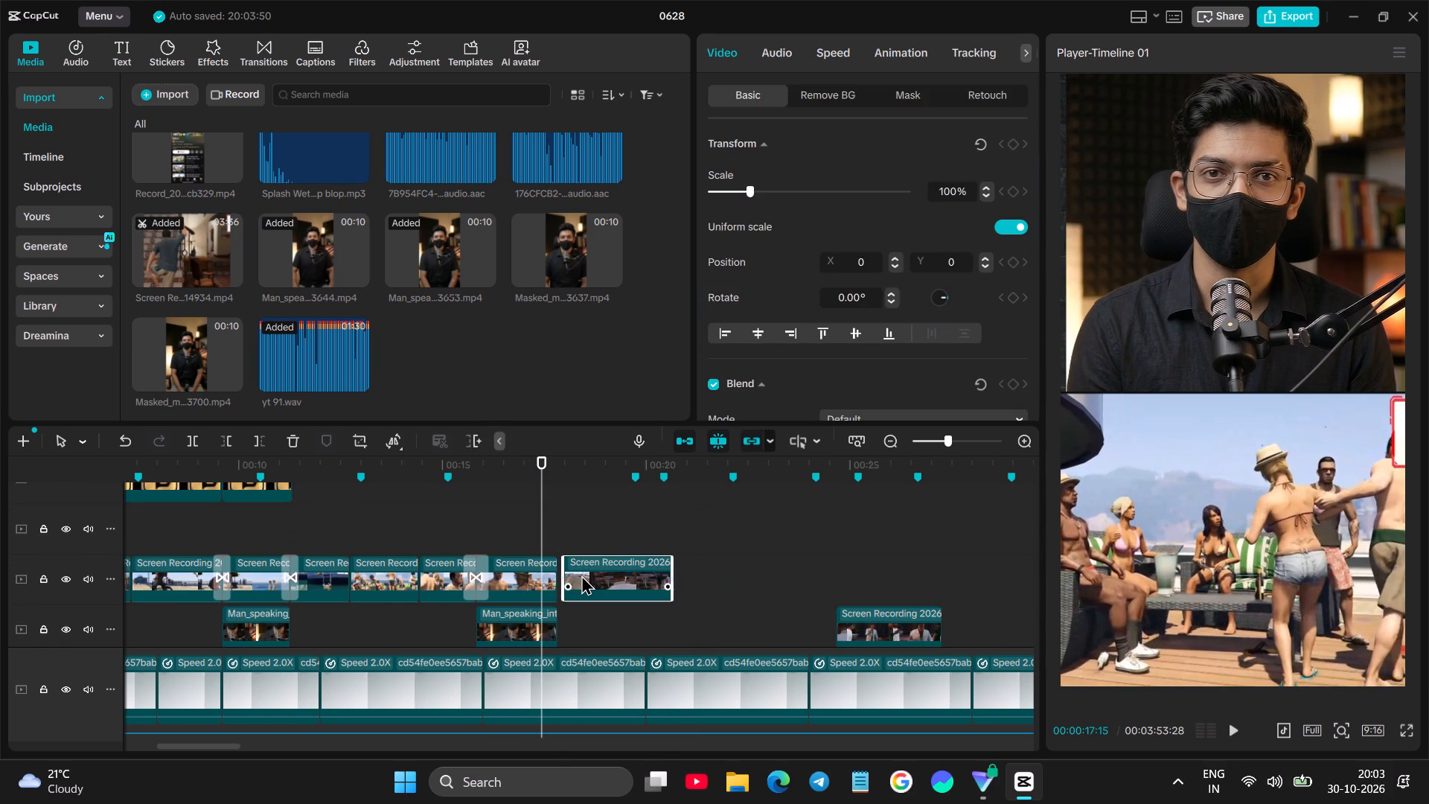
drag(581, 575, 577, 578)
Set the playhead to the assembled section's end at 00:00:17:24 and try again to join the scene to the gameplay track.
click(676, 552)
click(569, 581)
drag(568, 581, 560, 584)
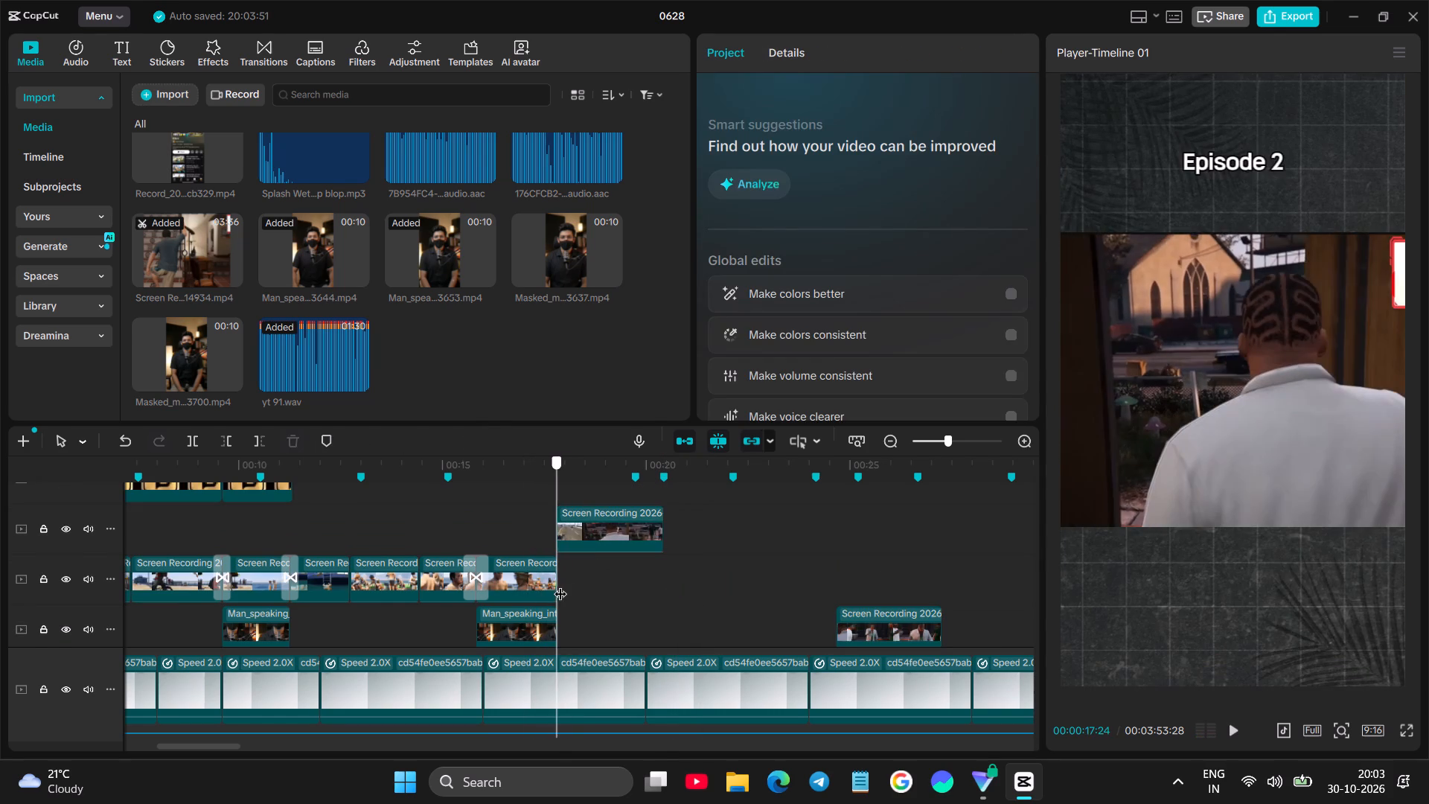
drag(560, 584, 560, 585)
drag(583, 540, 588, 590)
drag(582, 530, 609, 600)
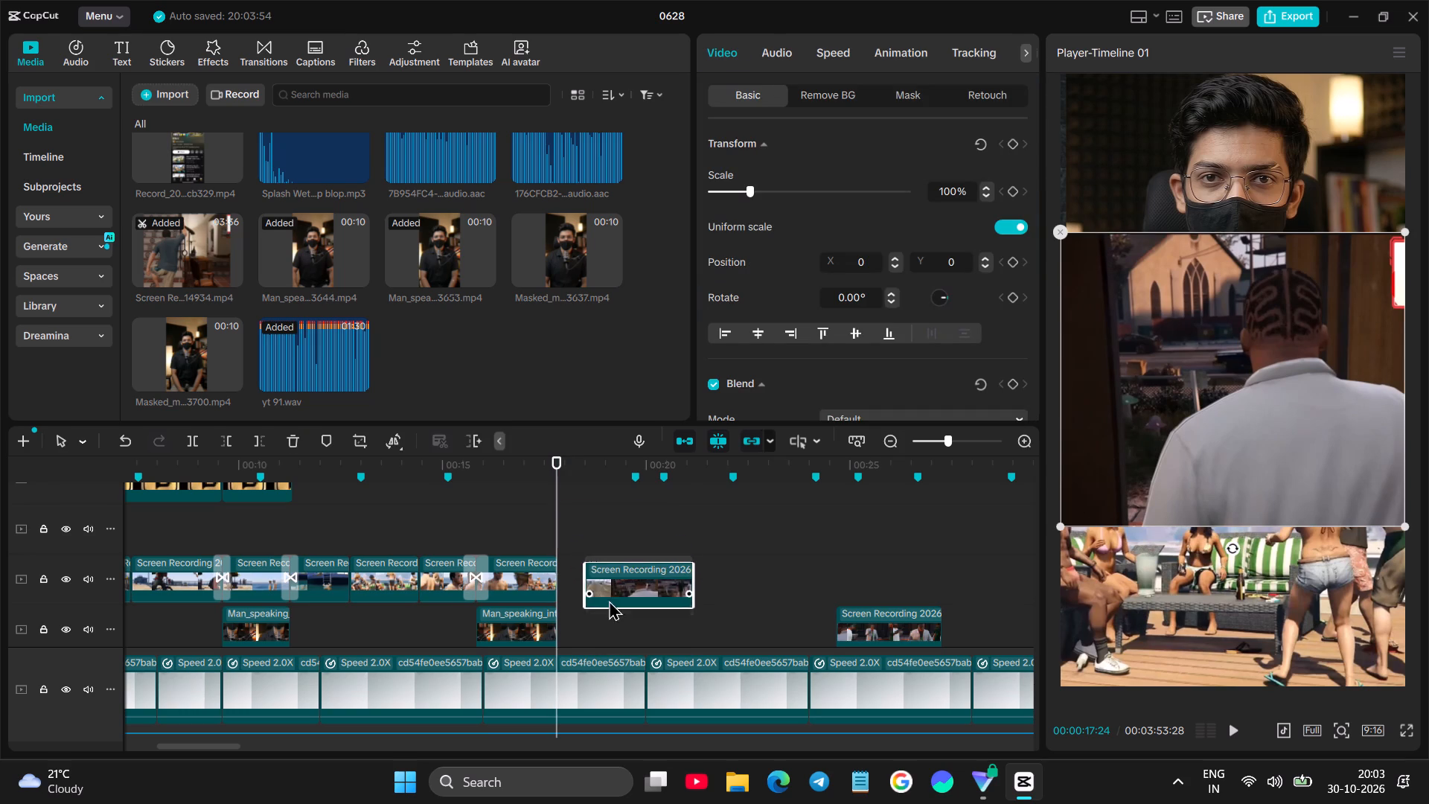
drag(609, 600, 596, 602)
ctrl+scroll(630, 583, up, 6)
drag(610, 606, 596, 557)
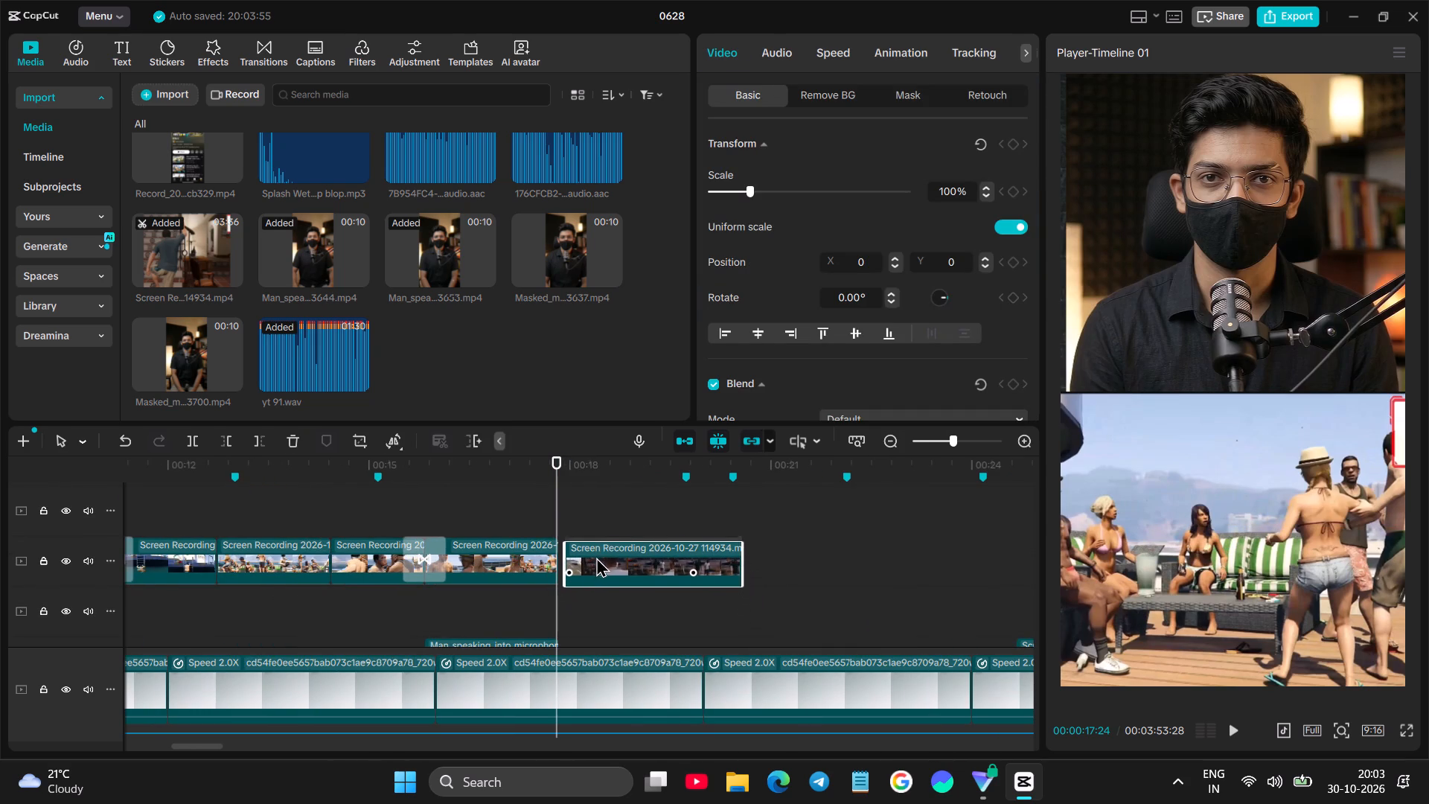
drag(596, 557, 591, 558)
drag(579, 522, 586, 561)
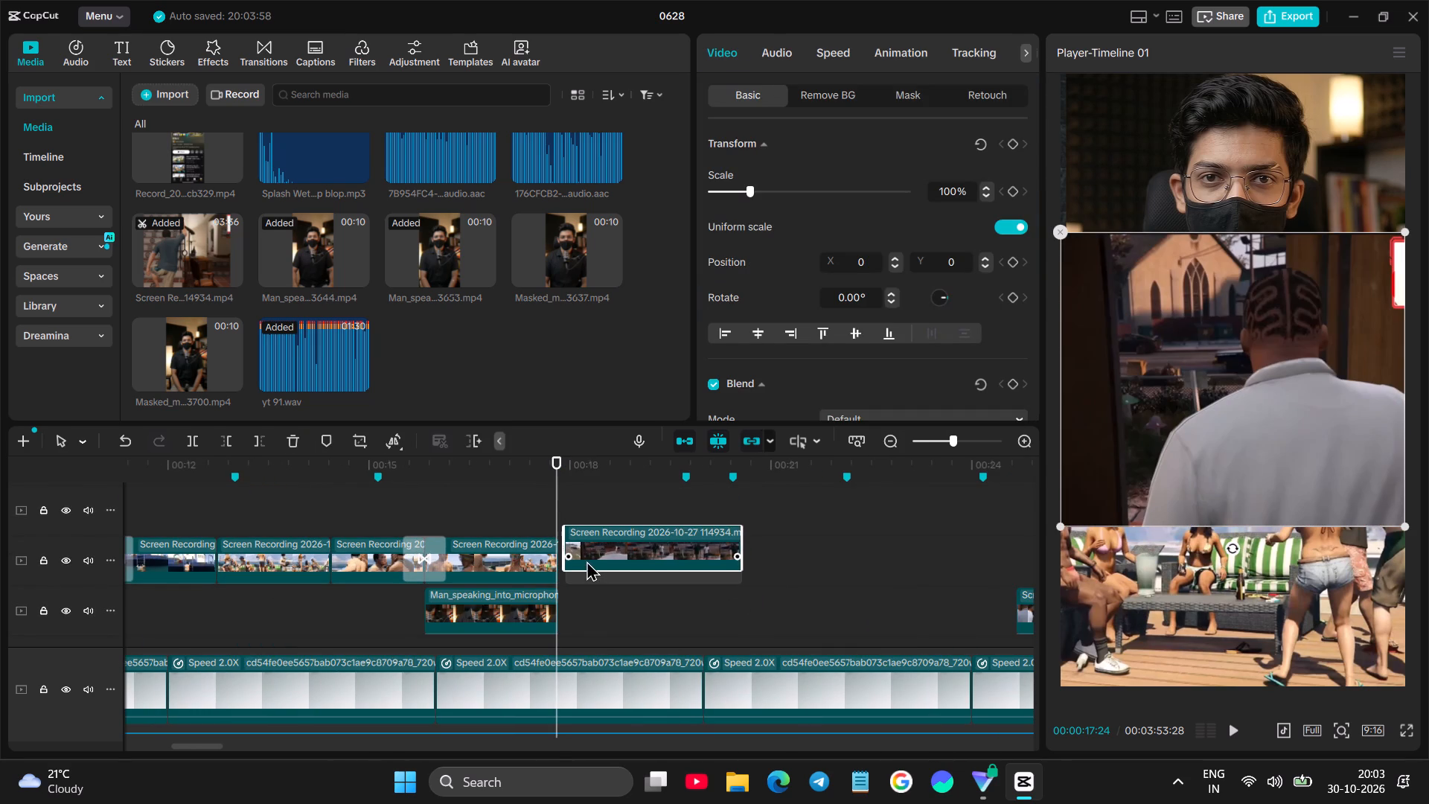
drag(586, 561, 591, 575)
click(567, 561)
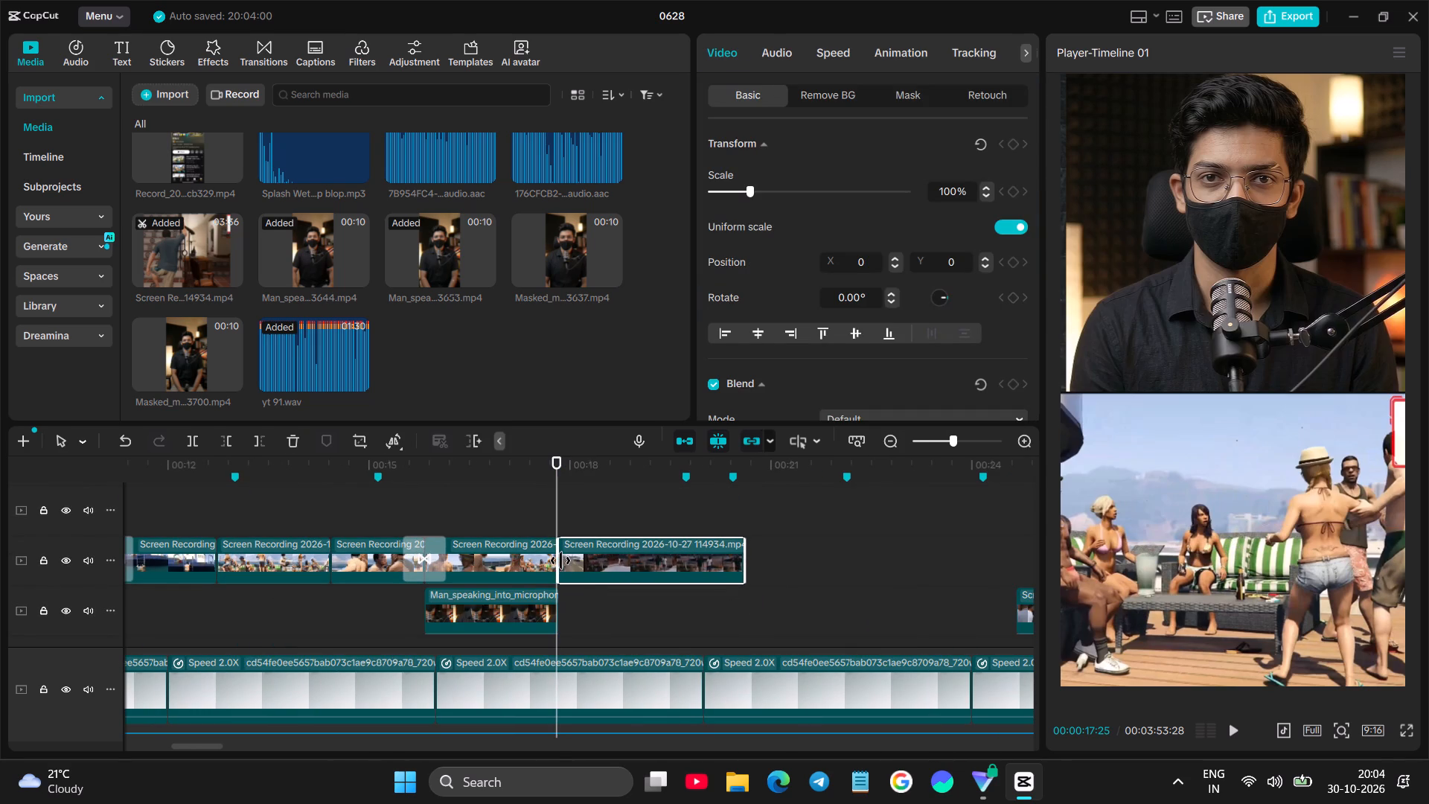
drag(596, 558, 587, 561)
Move the scene onto the Man_speaking track, directly after the last Man_speaking clip at about 00:00:17:24, and play the join.
drag(586, 514, 593, 621)
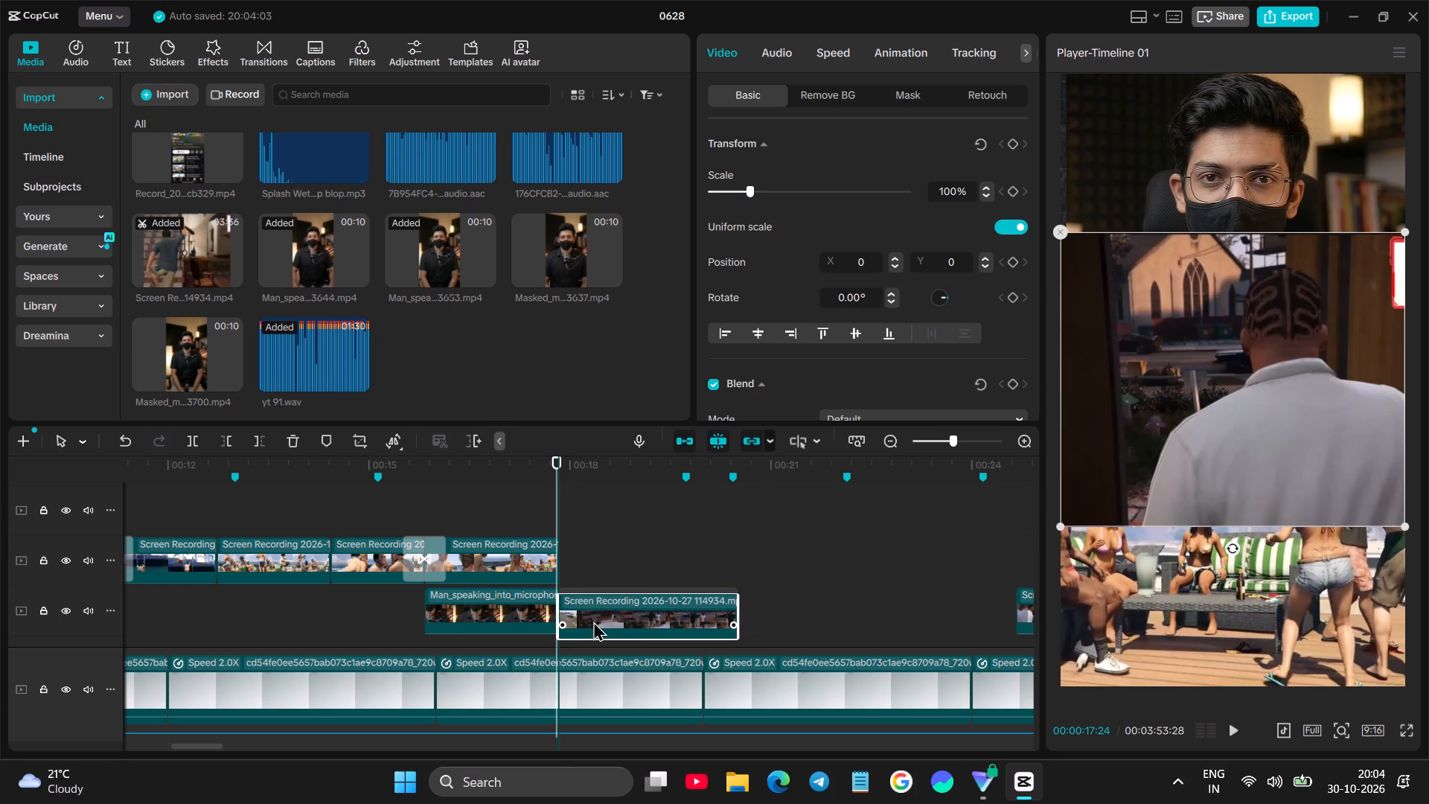
drag(593, 621, 592, 621)
click(611, 535)
click(548, 514)
key(space)
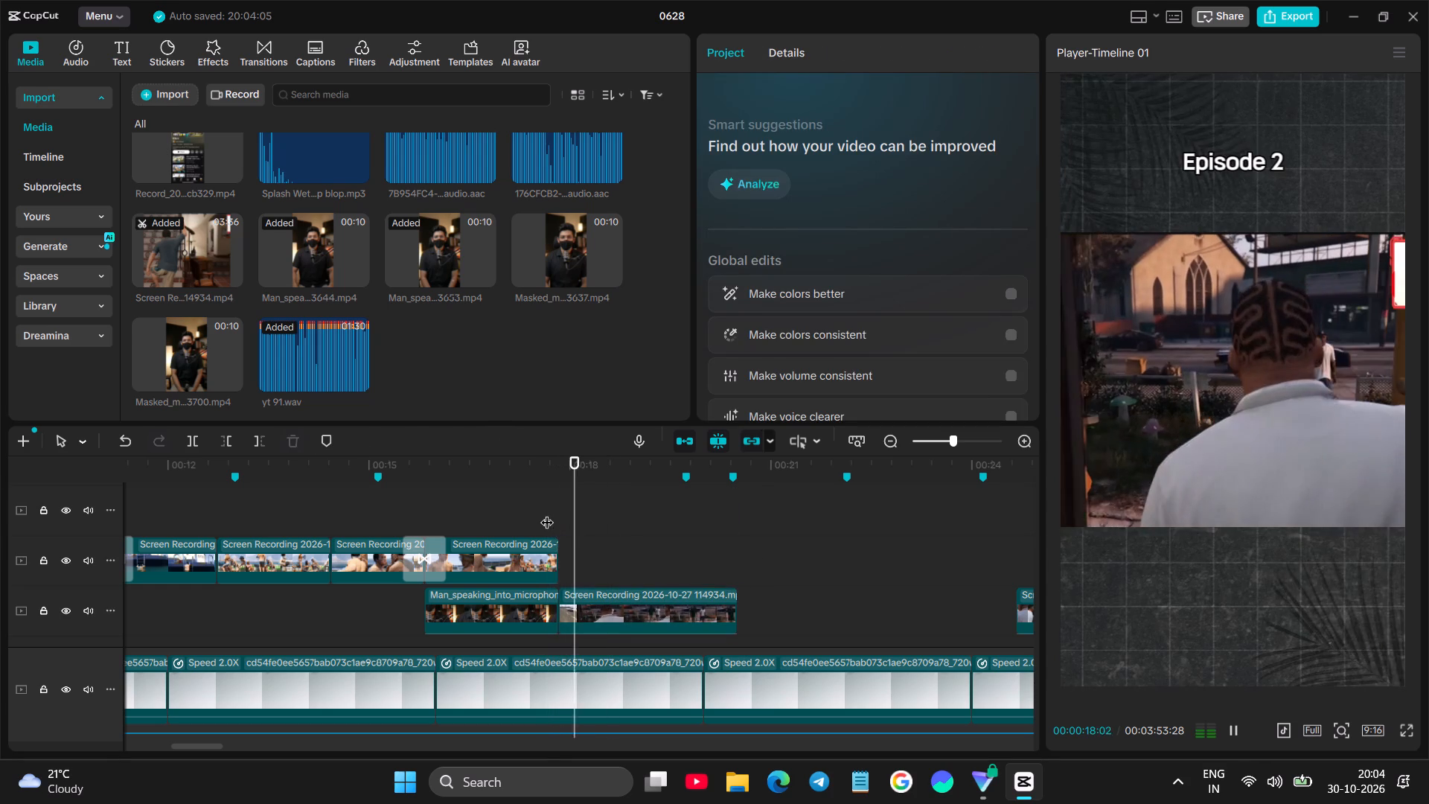
key(space)
Search the transitions library for "glare" and reload the results.
click(256, 36)
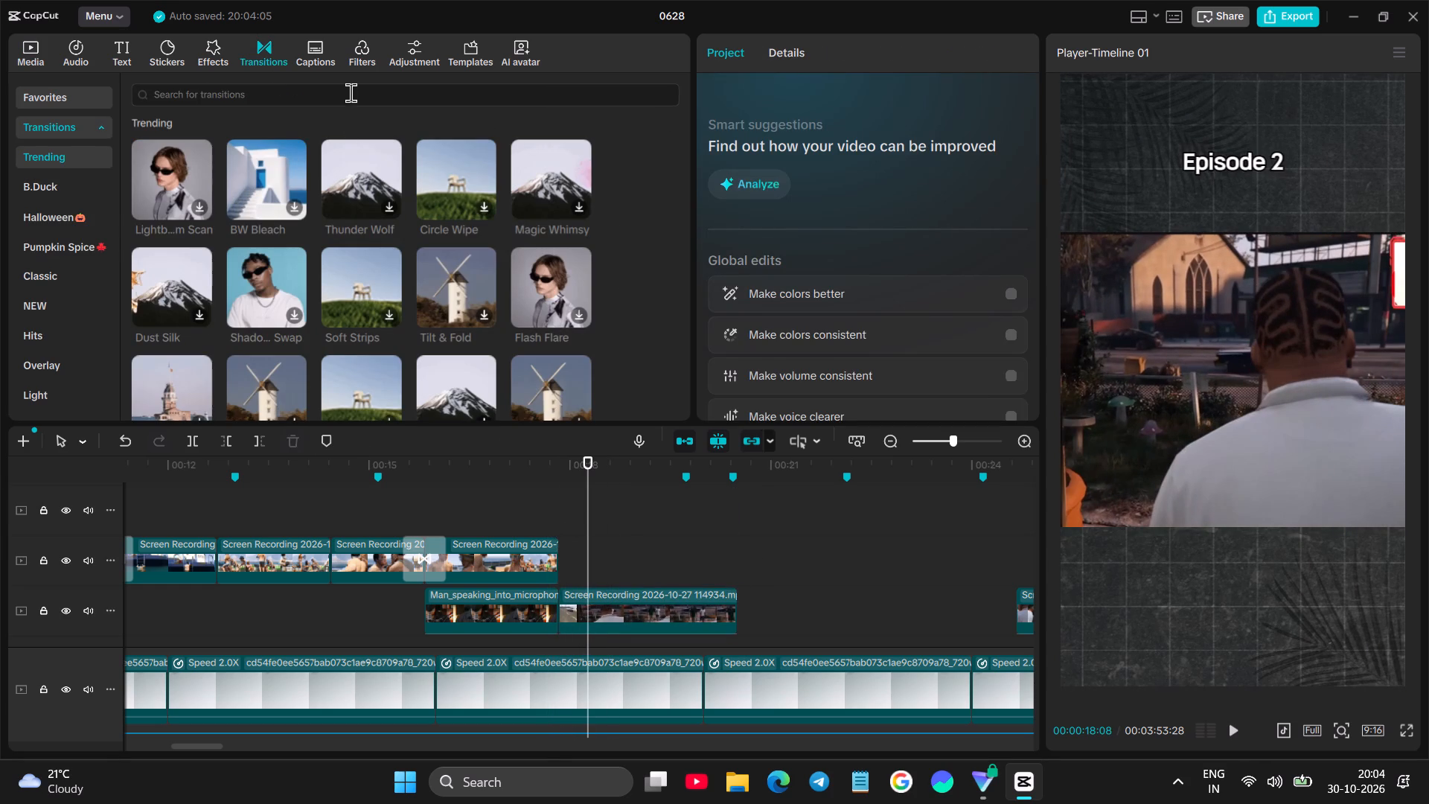
click(351, 92)
click(440, 146)
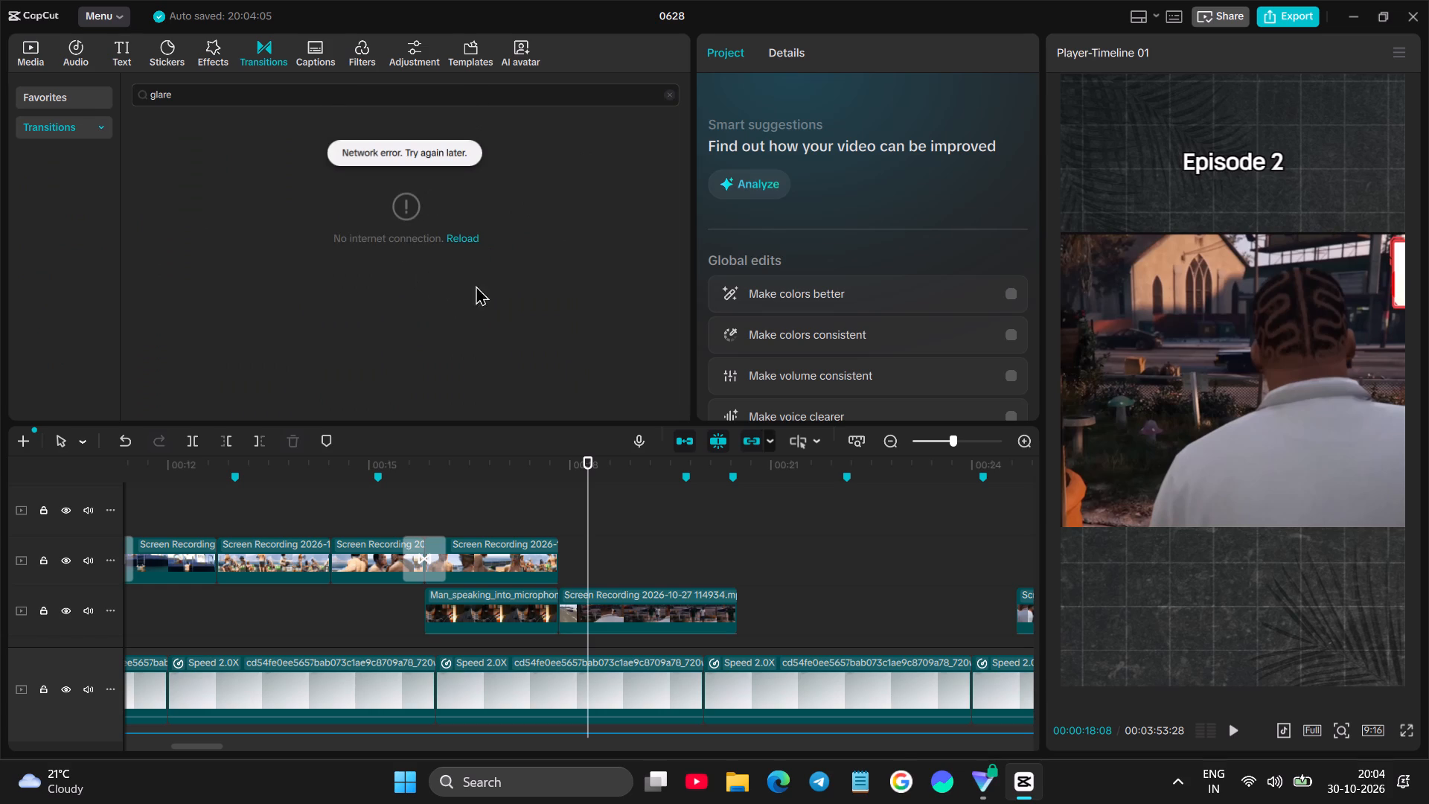
click(468, 238)
double_click(469, 245)
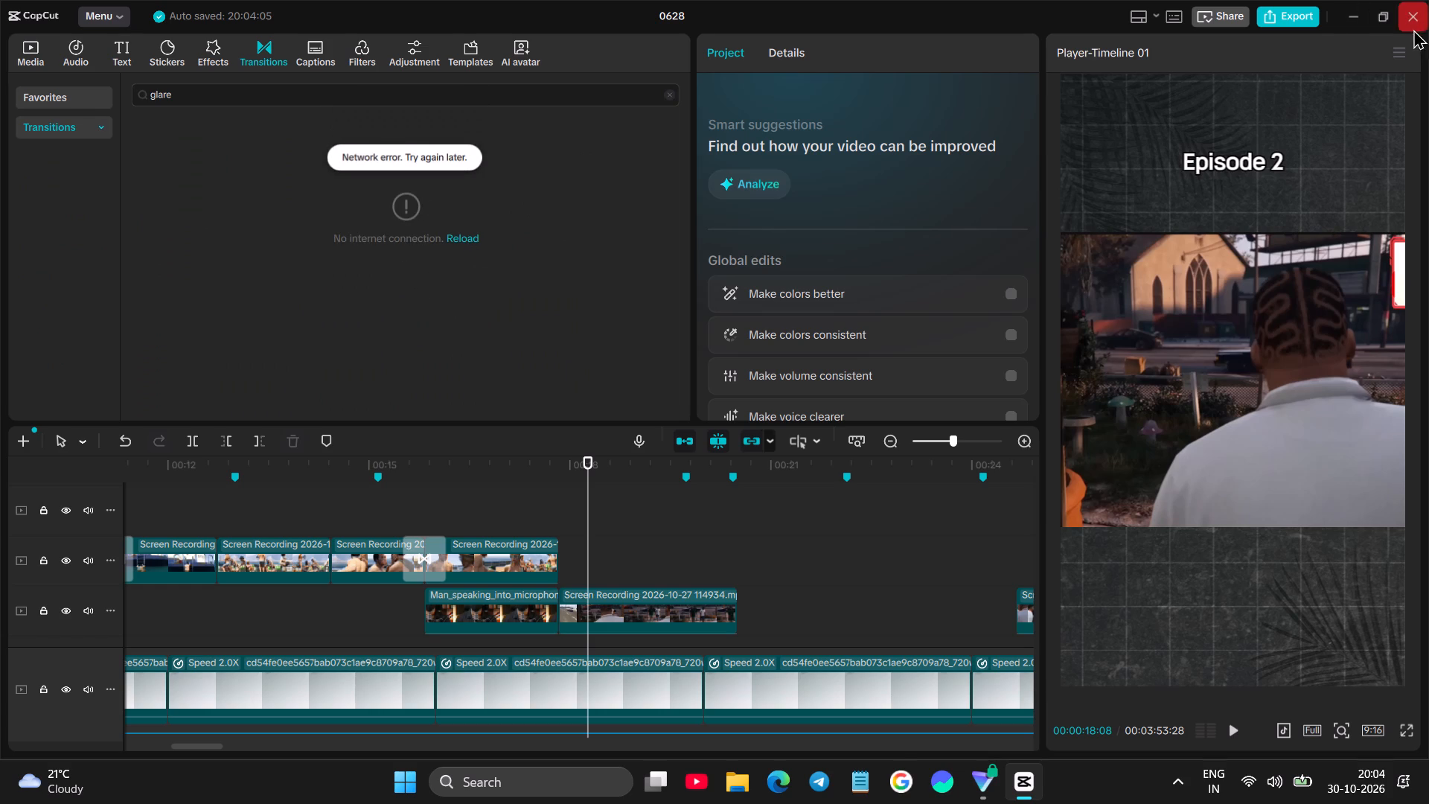
Close project 0628 and quit CapCut completely.
click(1419, 22)
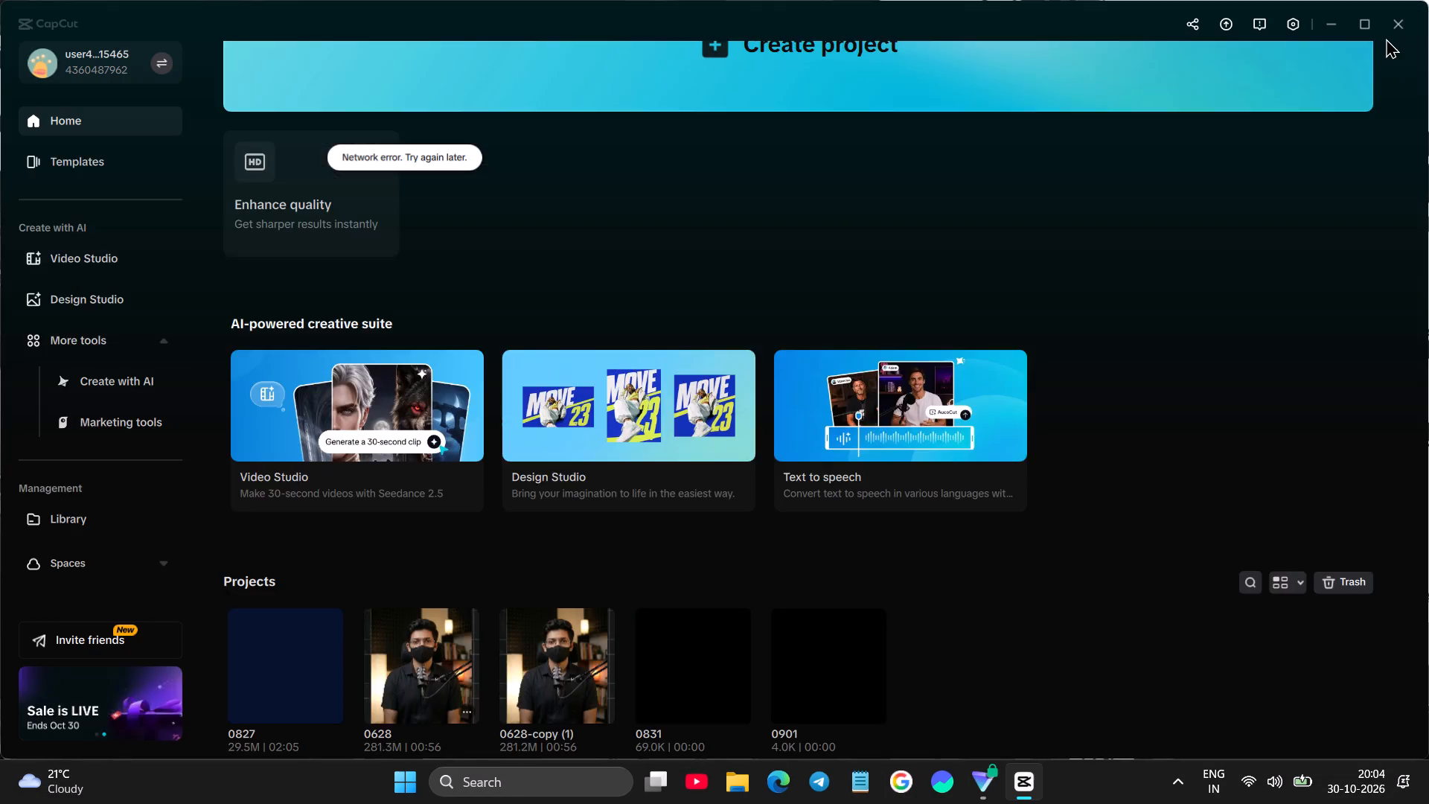
click(1403, 19)
click(1398, 29)
click(1396, 26)
triple_click(1399, 25)
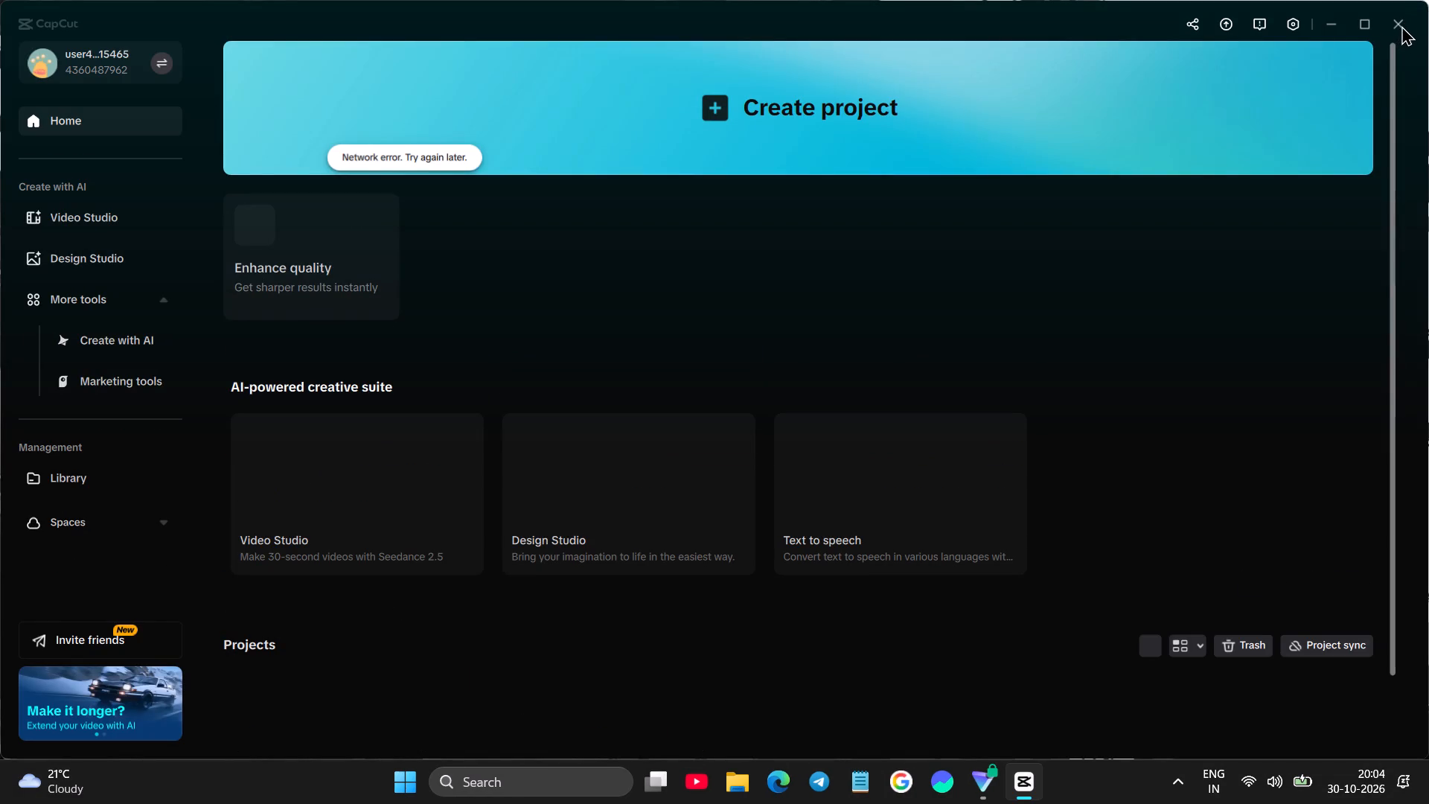
click(1398, 28)
triple_click(1400, 31)
double_click(1396, 25)
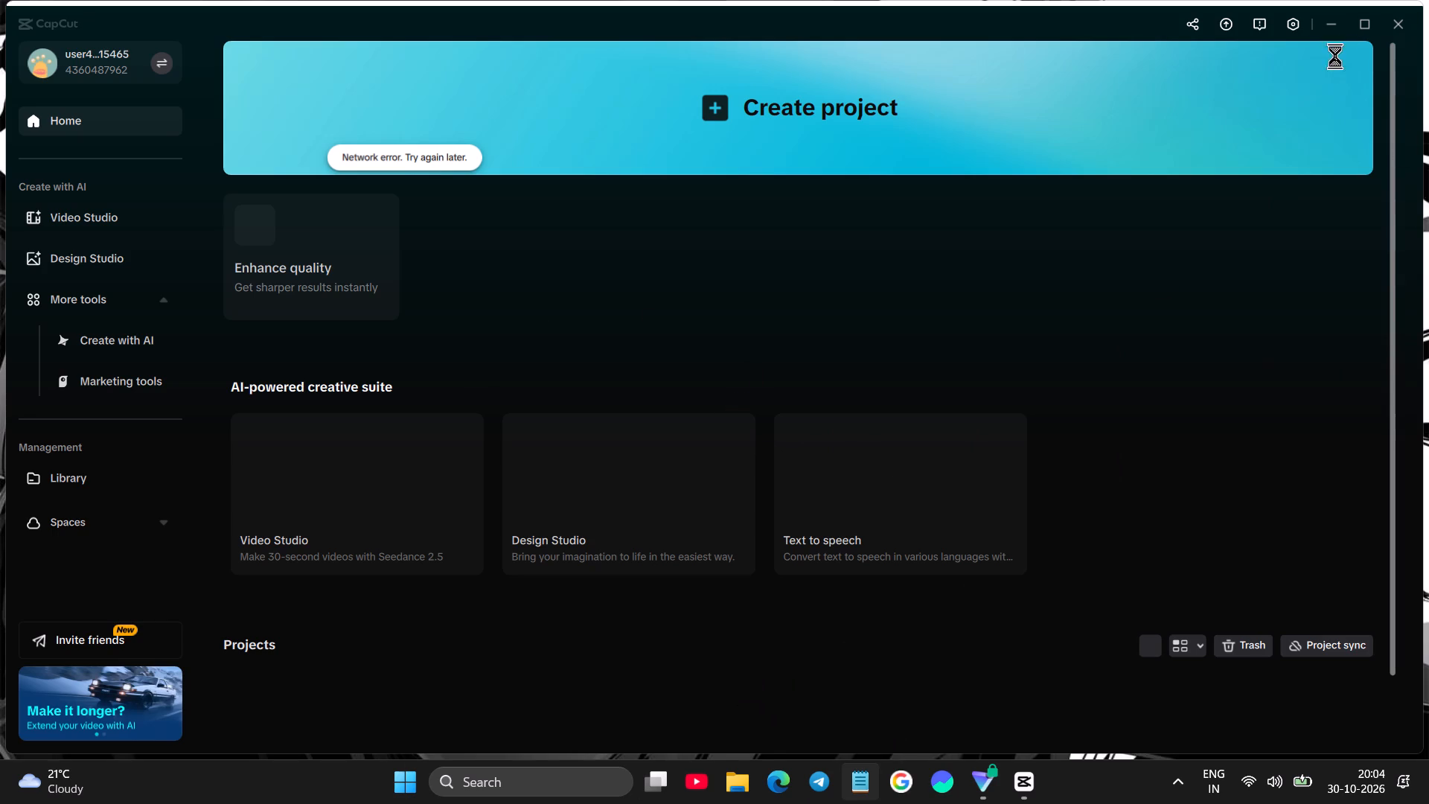
right_click(1020, 790)
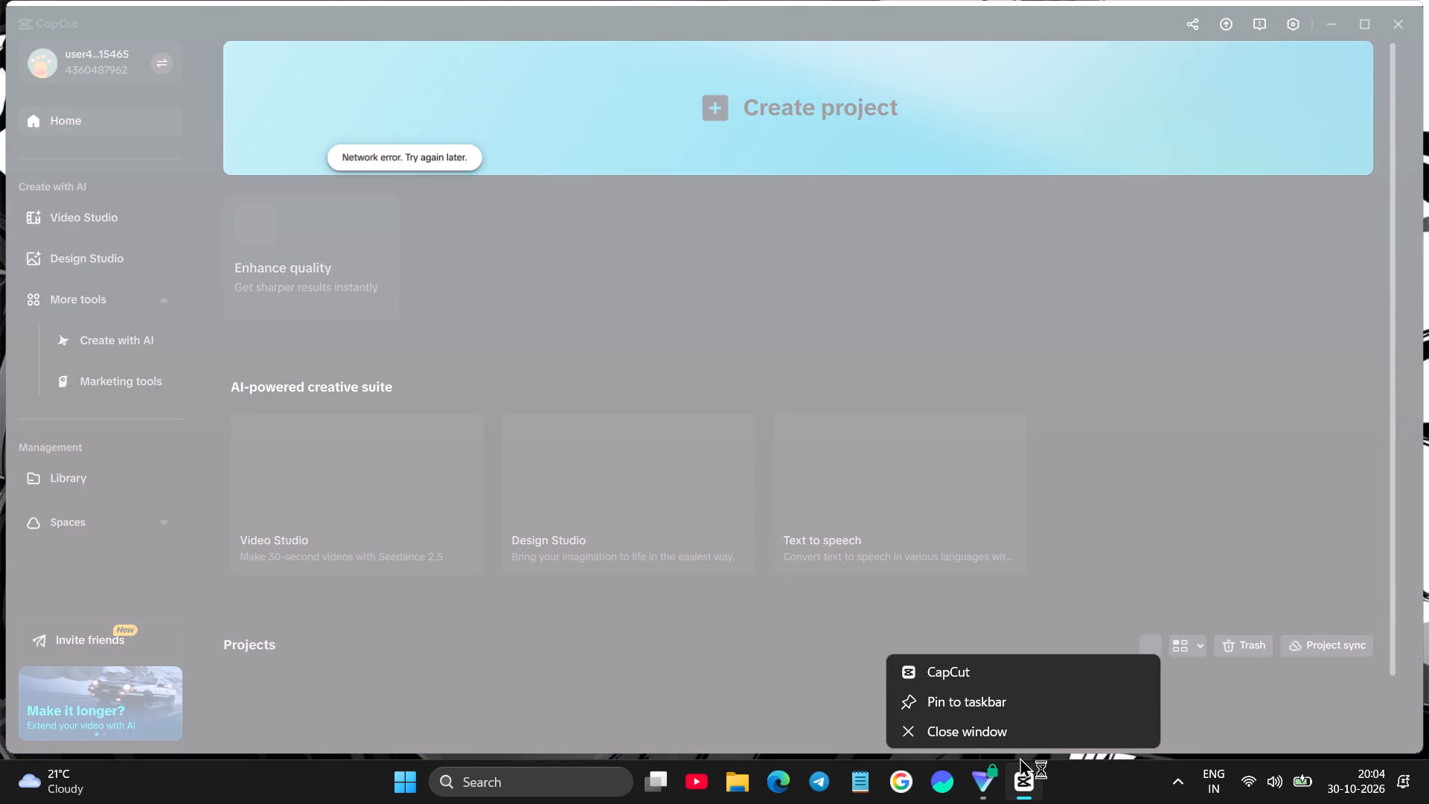
click(1018, 744)
Open the Windows search.
click(593, 774)
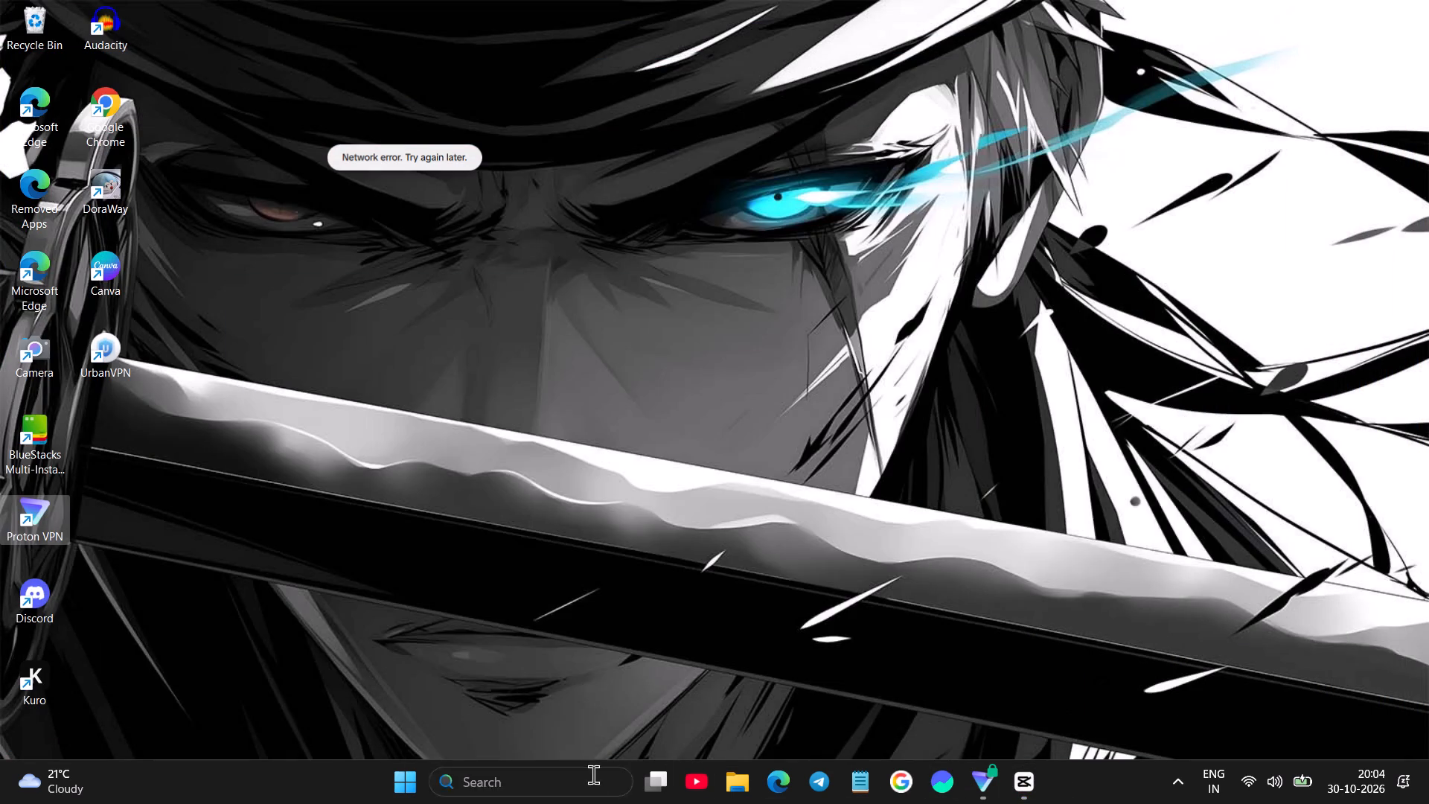
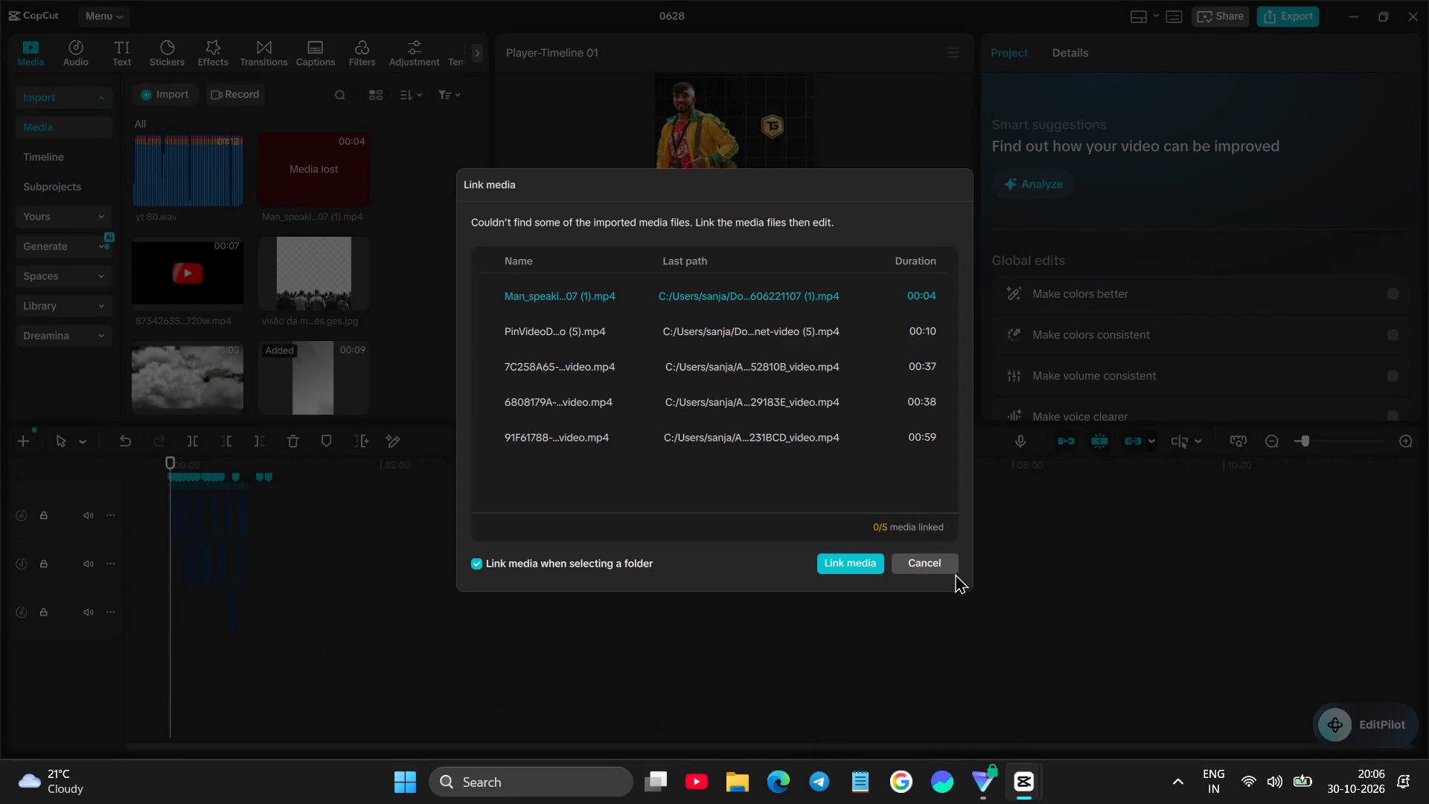
Dismiss the request to link the missing media files without linking any of them.
click(919, 565)
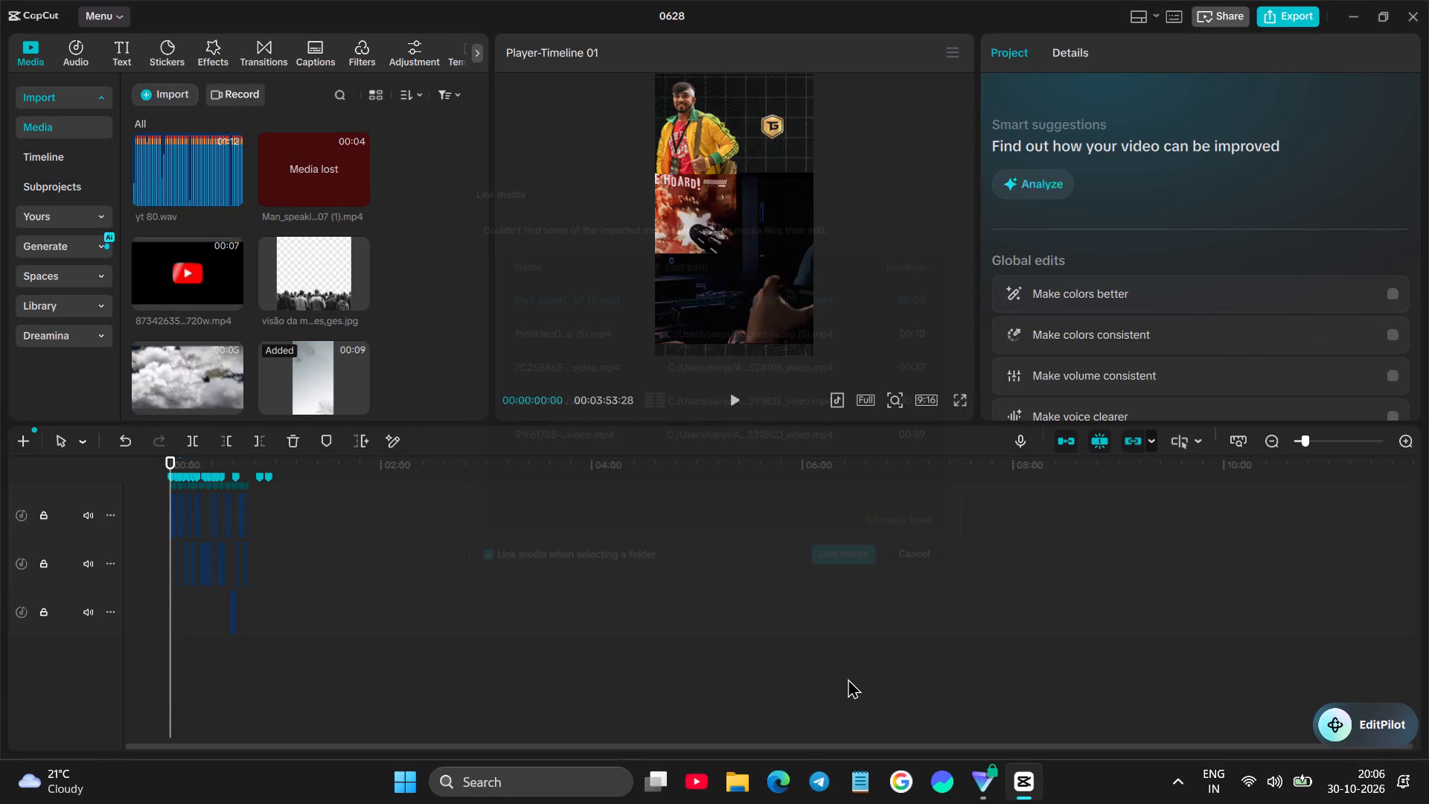
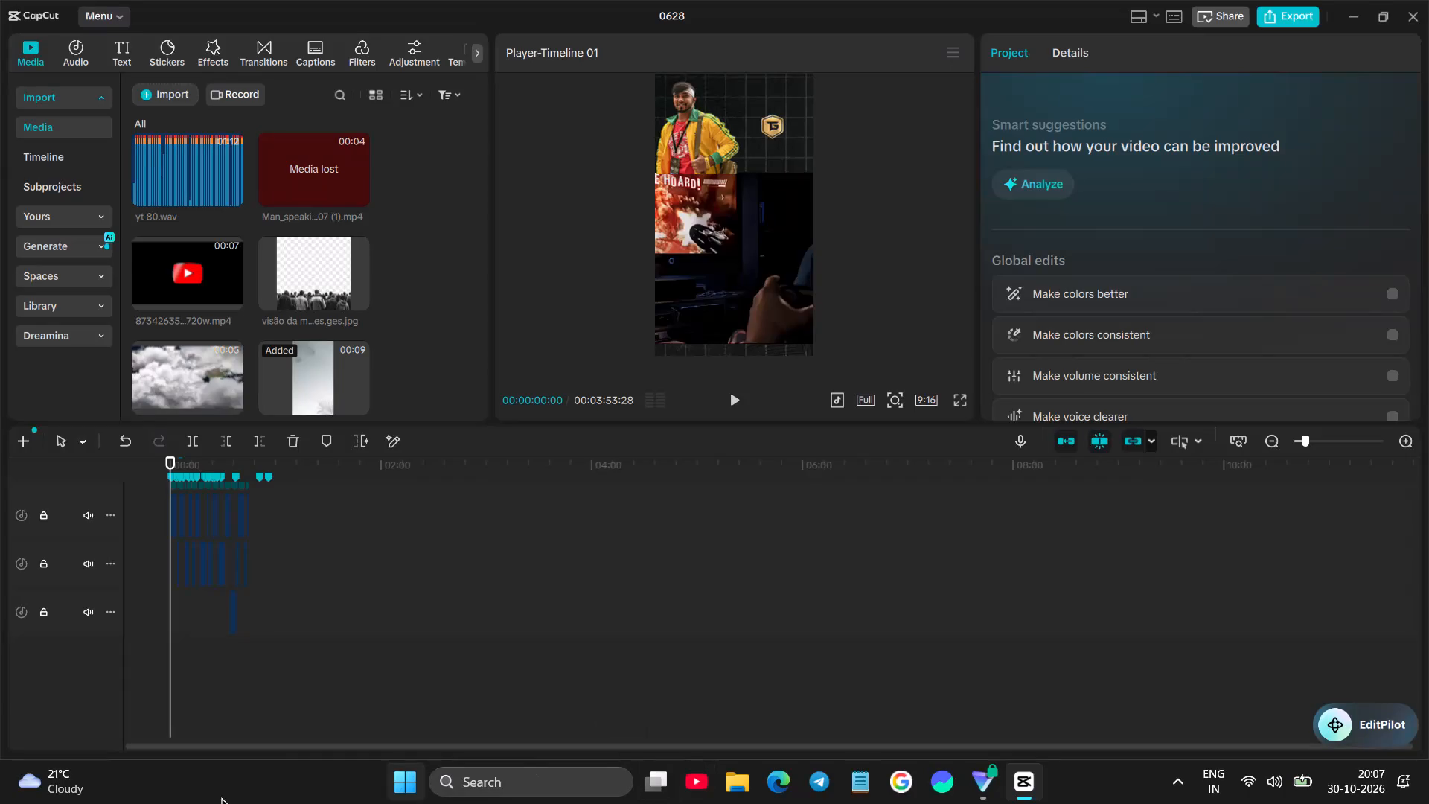
Review the timeline tracks and play the video from about 17 s to examine the most recently placed clips.
scroll(221, 797, up, 2)
scroll(497, 523, down, 13)
scroll(343, 618, up, 7)
scroll(299, 623, down, 5)
scroll(377, 590, up, 20)
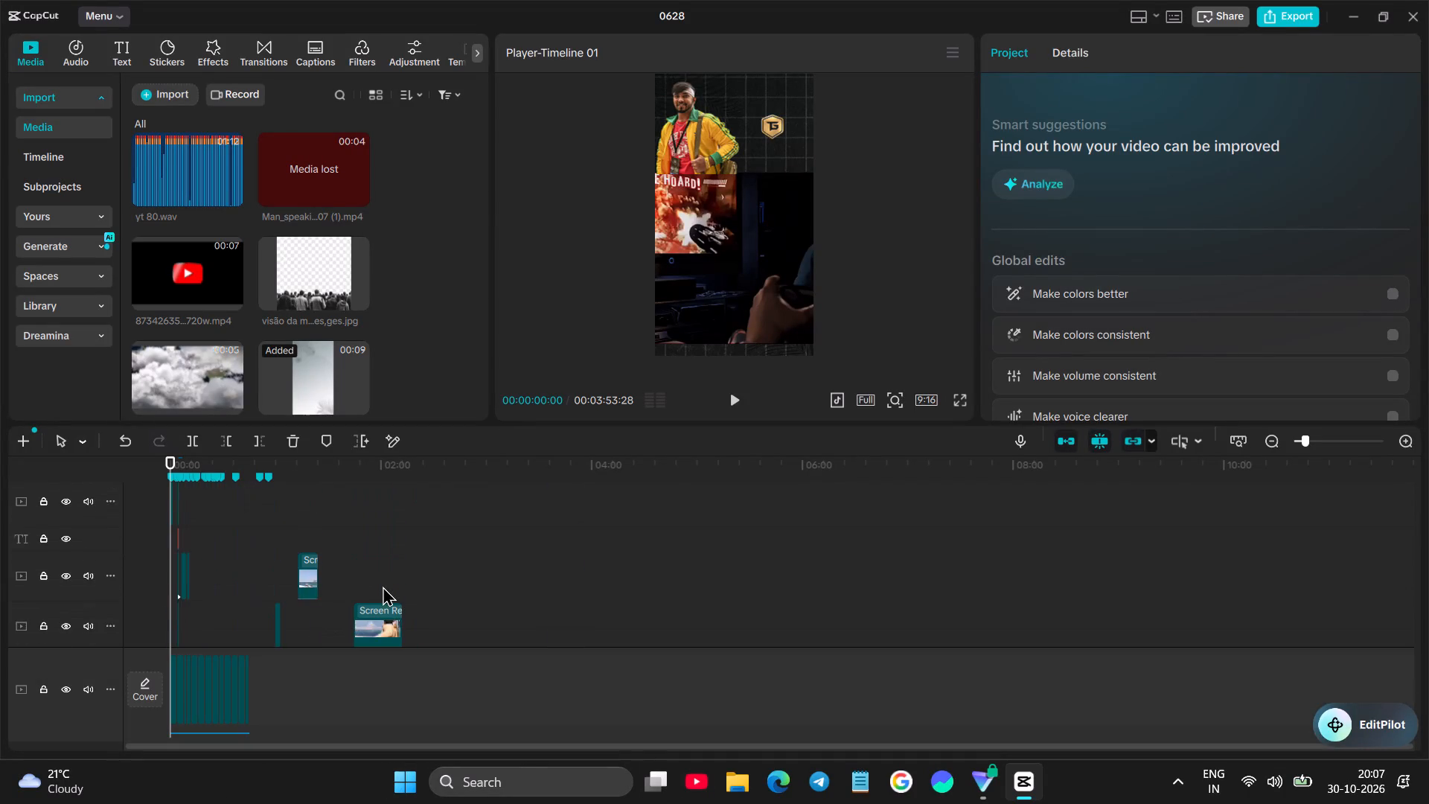
scroll(380, 587, down, 11)
ctrl+scroll(314, 590, up, 20)
ctrl+scroll(314, 590, up, 3)
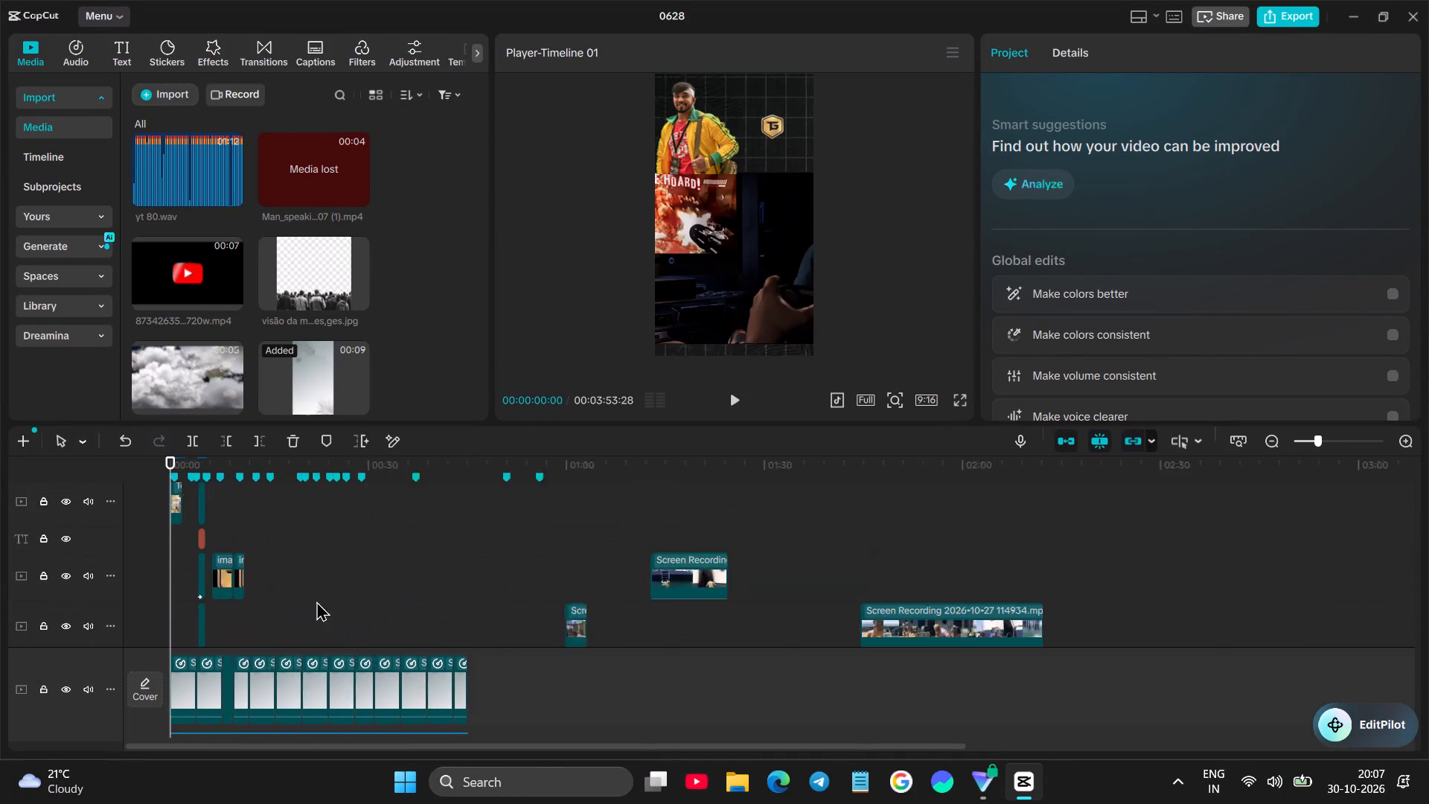
ctrl+scroll(316, 601, up, 10)
ctrl+scroll(386, 582, down, 13)
scroll(463, 580, up, 4)
click(419, 492)
key(space)
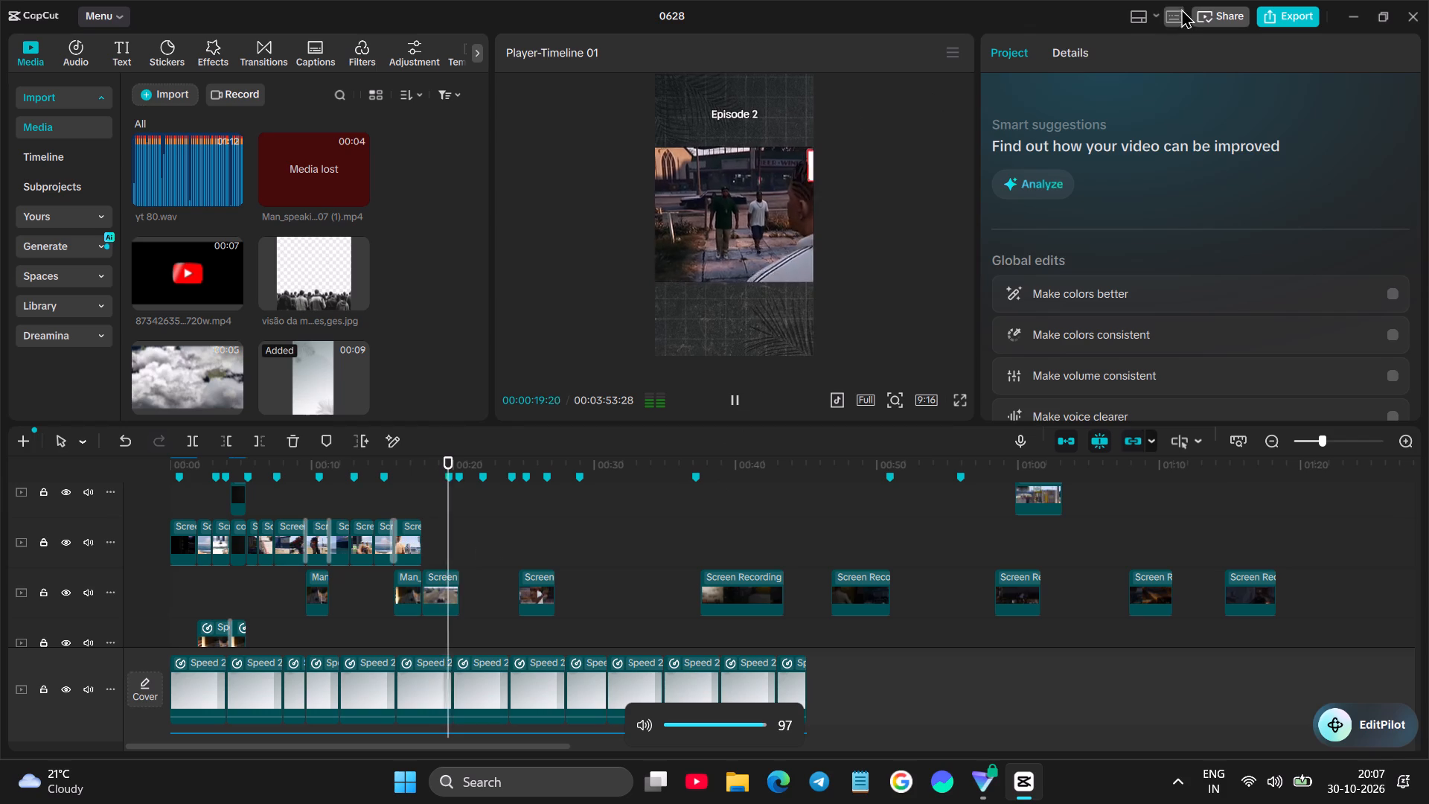
Switch the workspace to the layout with a tall, full-height player for the vertical video, and pause playback.
click(1141, 15)
click(1166, 156)
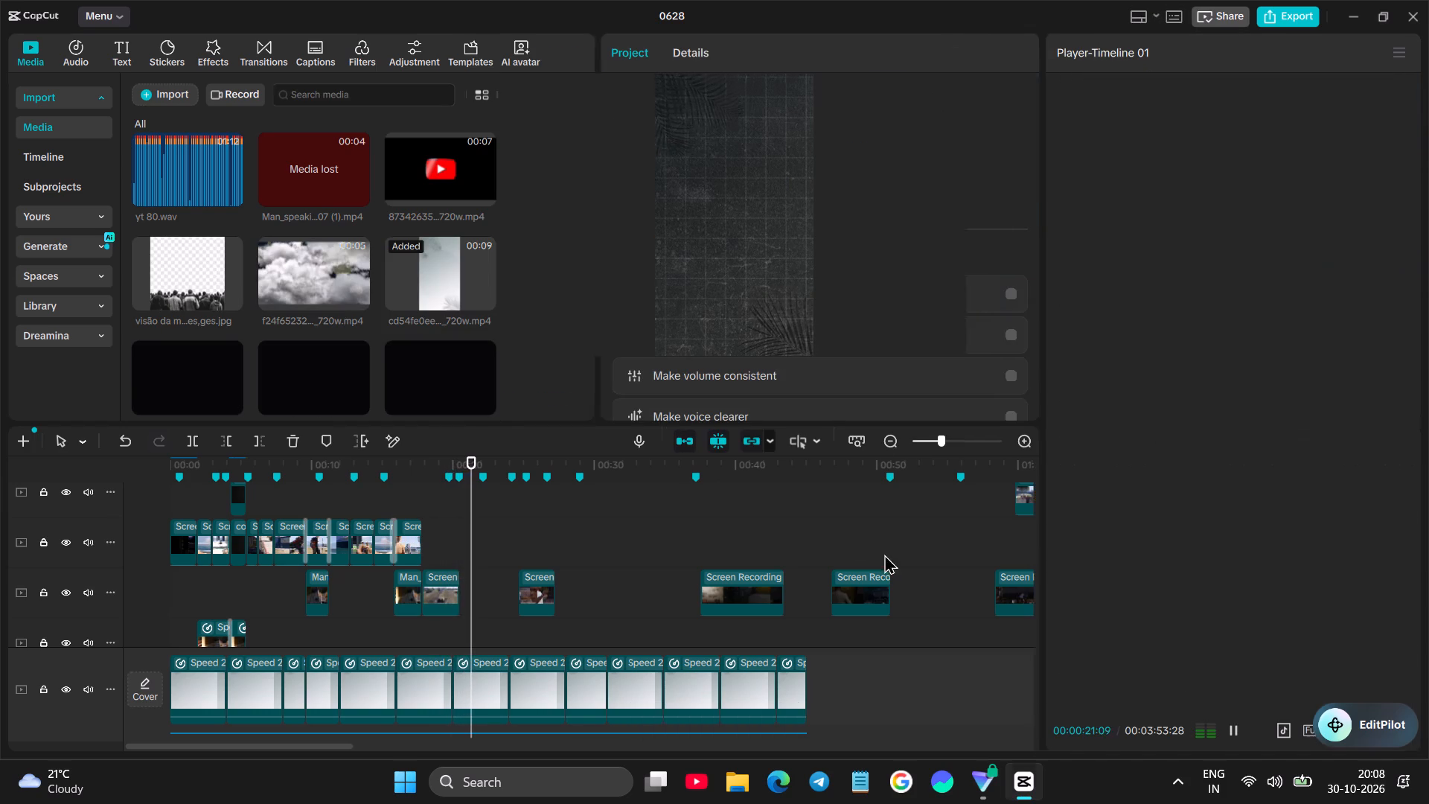
key(space)
Find the Glare transition with the recent glare search and apply it between the Man_speaking and Screen Recording clips at about 18 s.
click(419, 505)
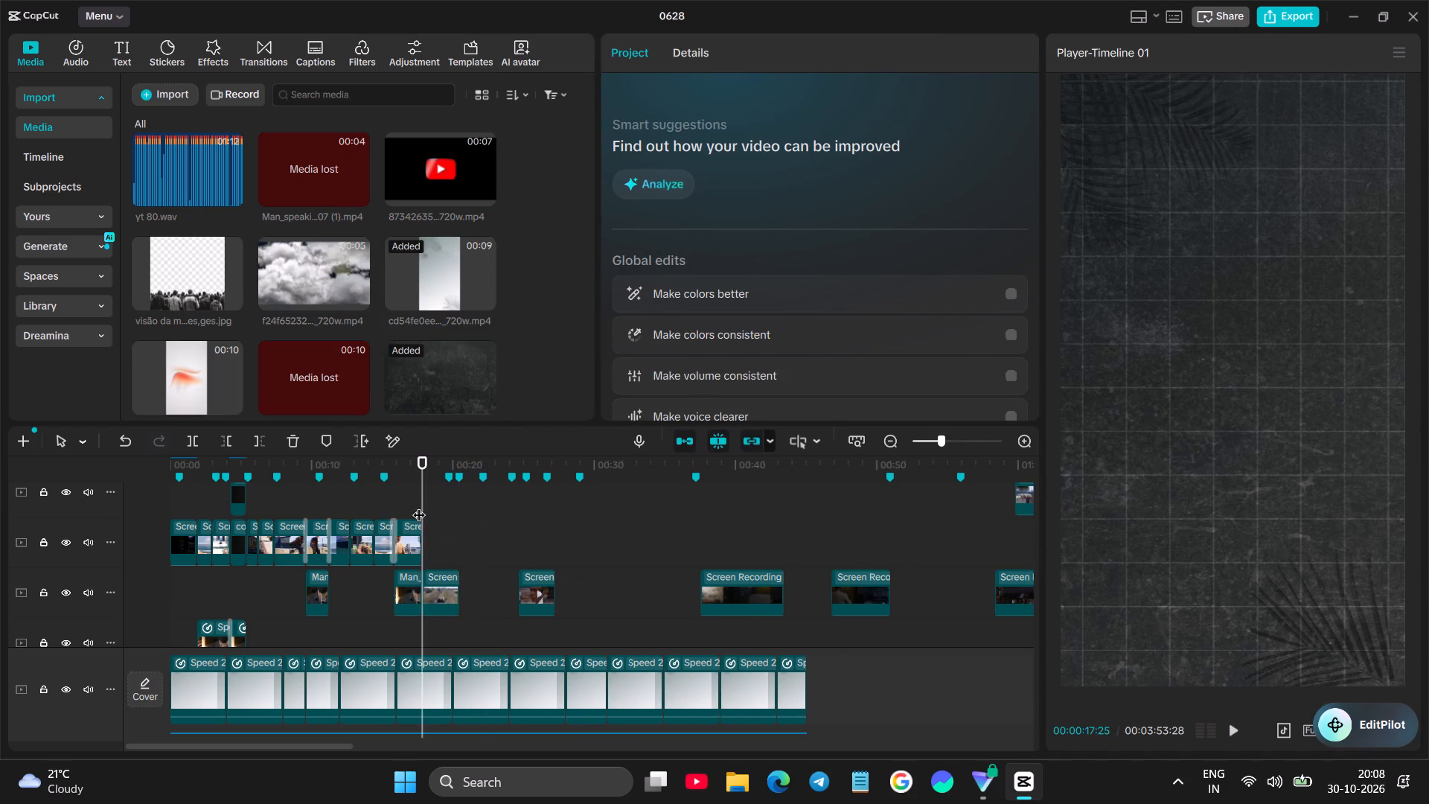
key(space)
key(space)
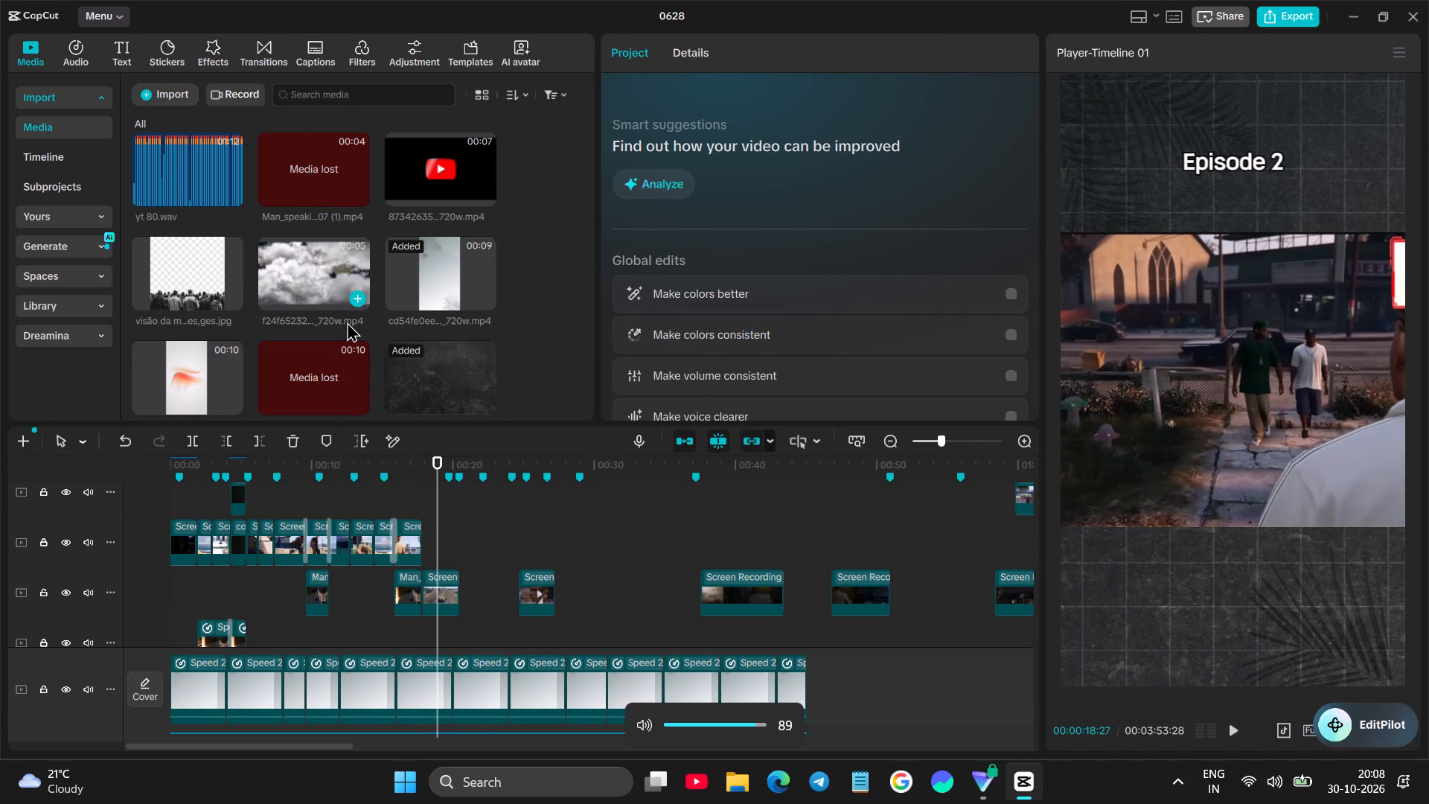
click(266, 56)
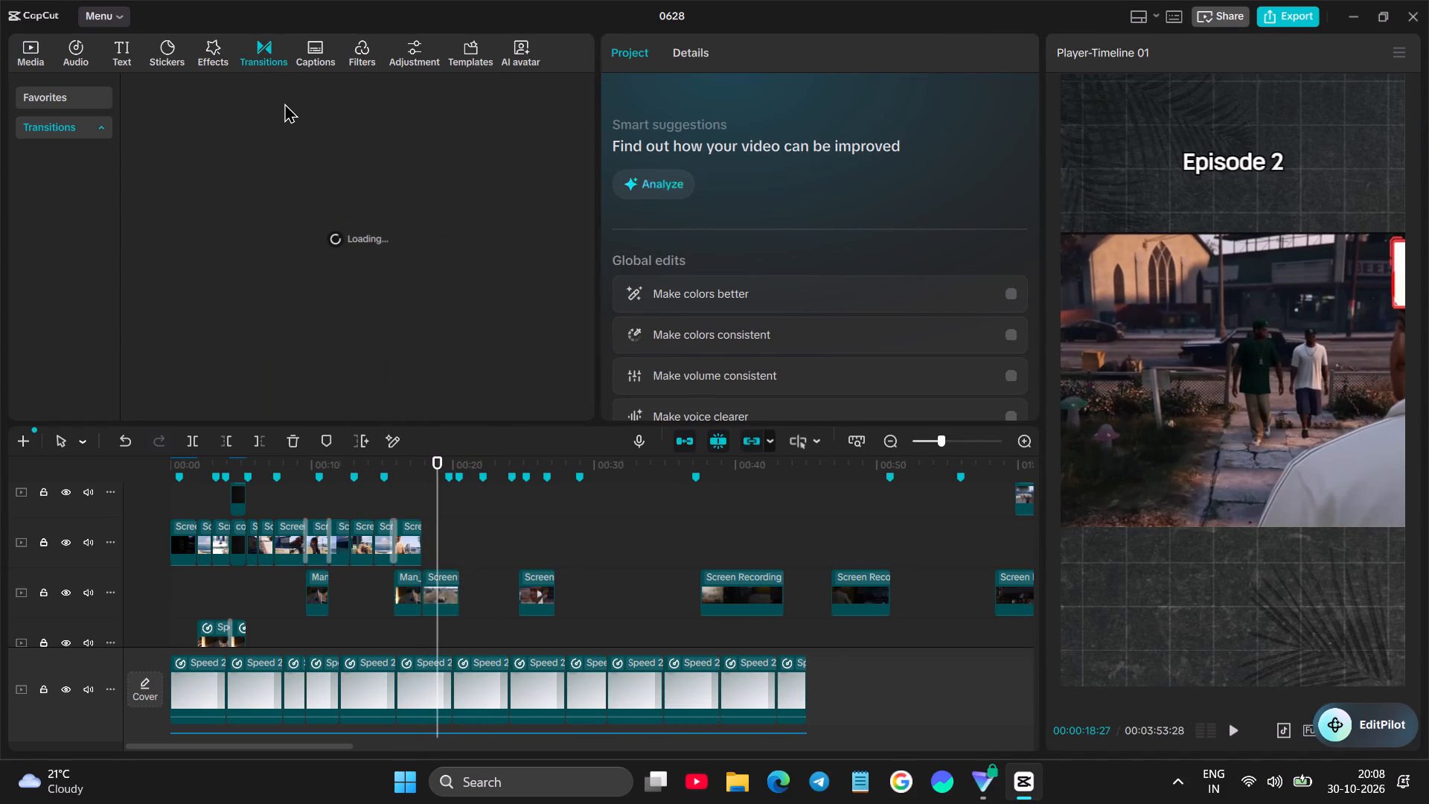
click(299, 102)
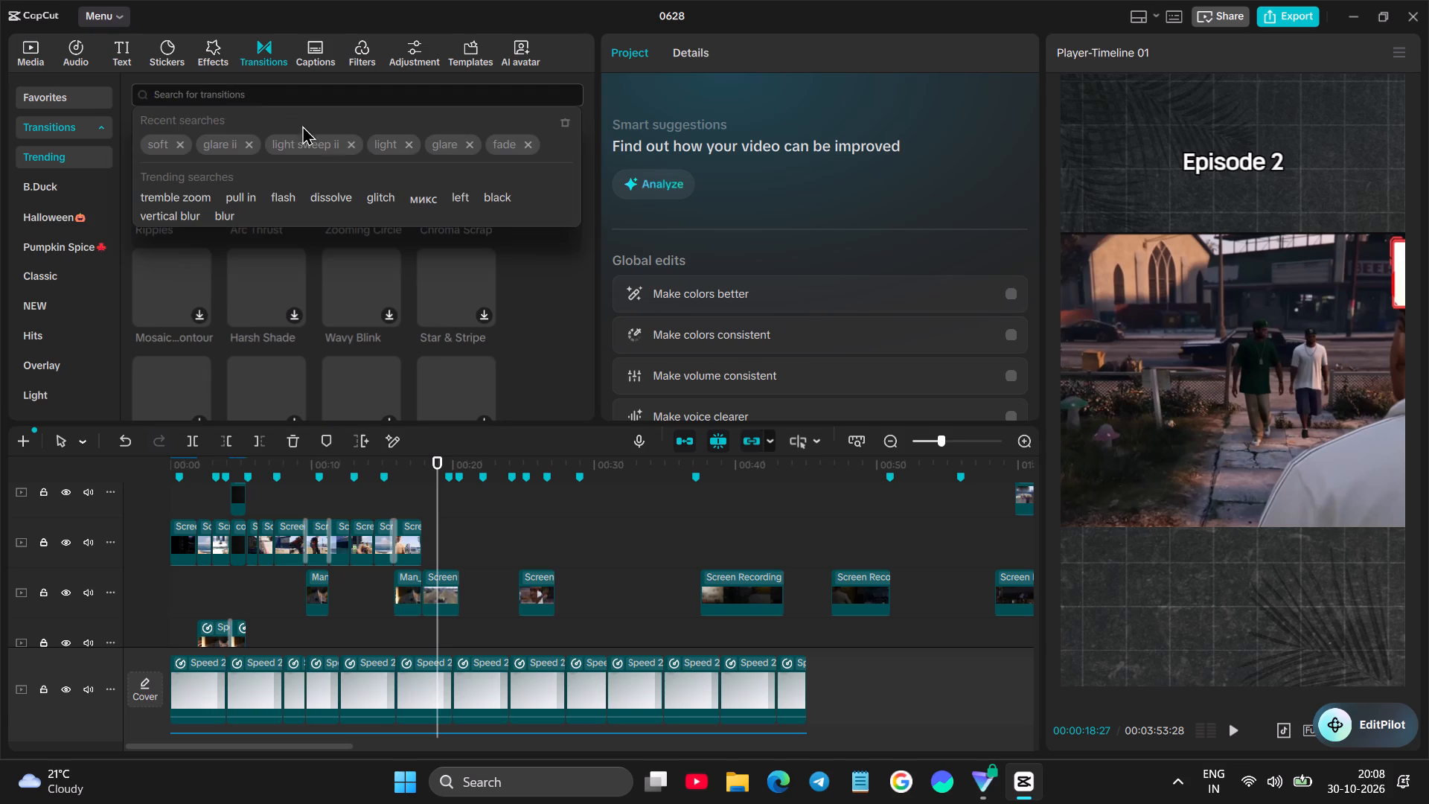
click(430, 146)
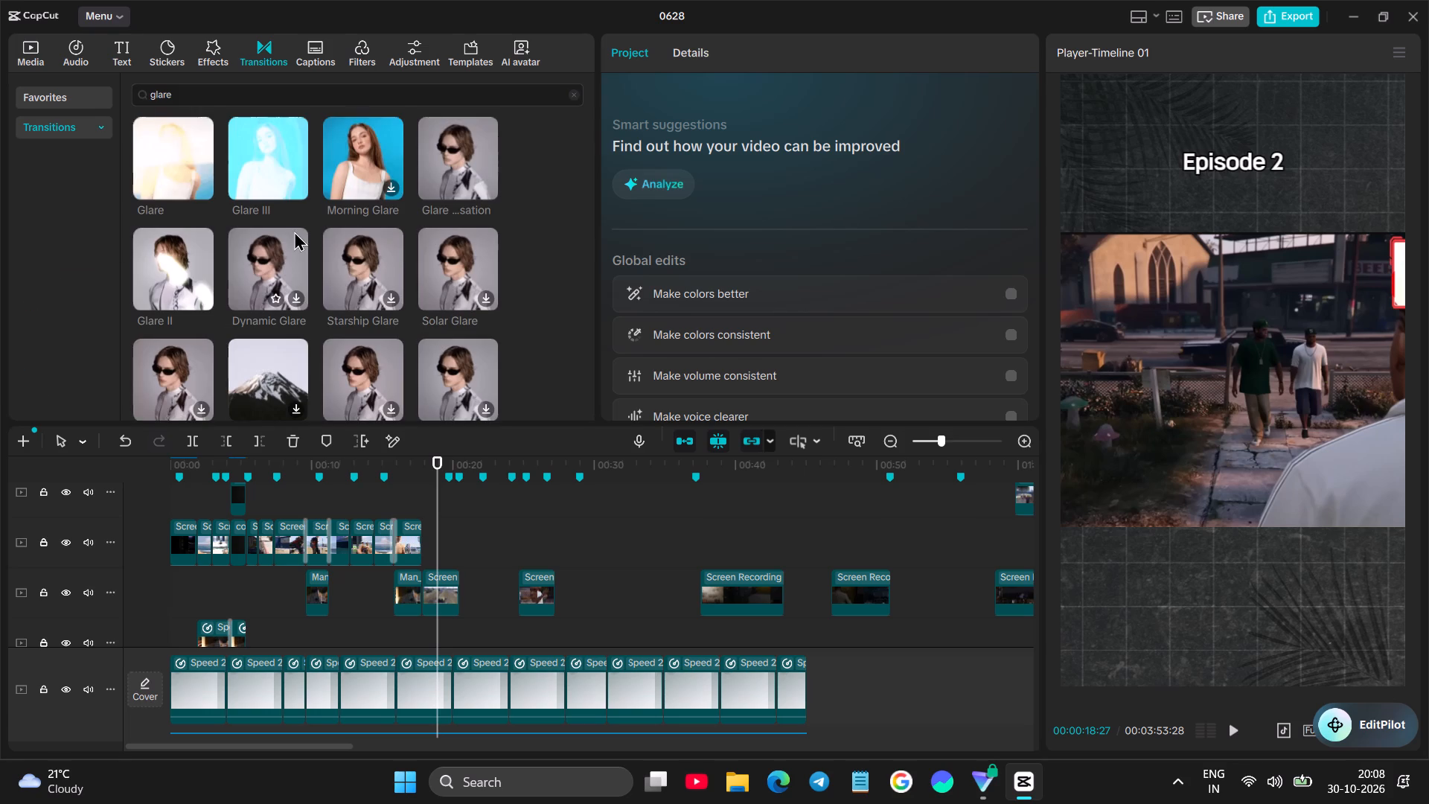
drag(190, 142, 229, 185)
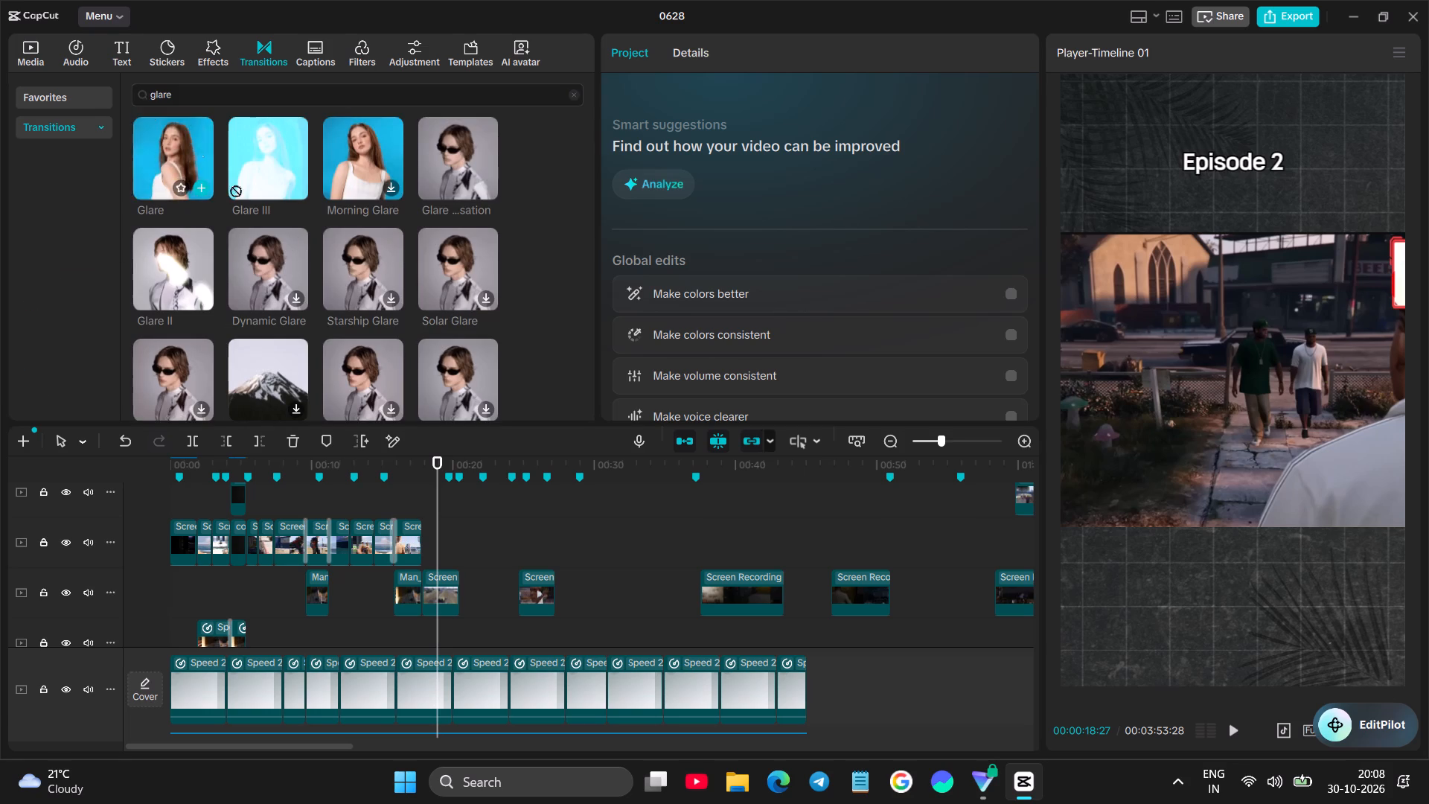
drag(229, 185, 421, 588)
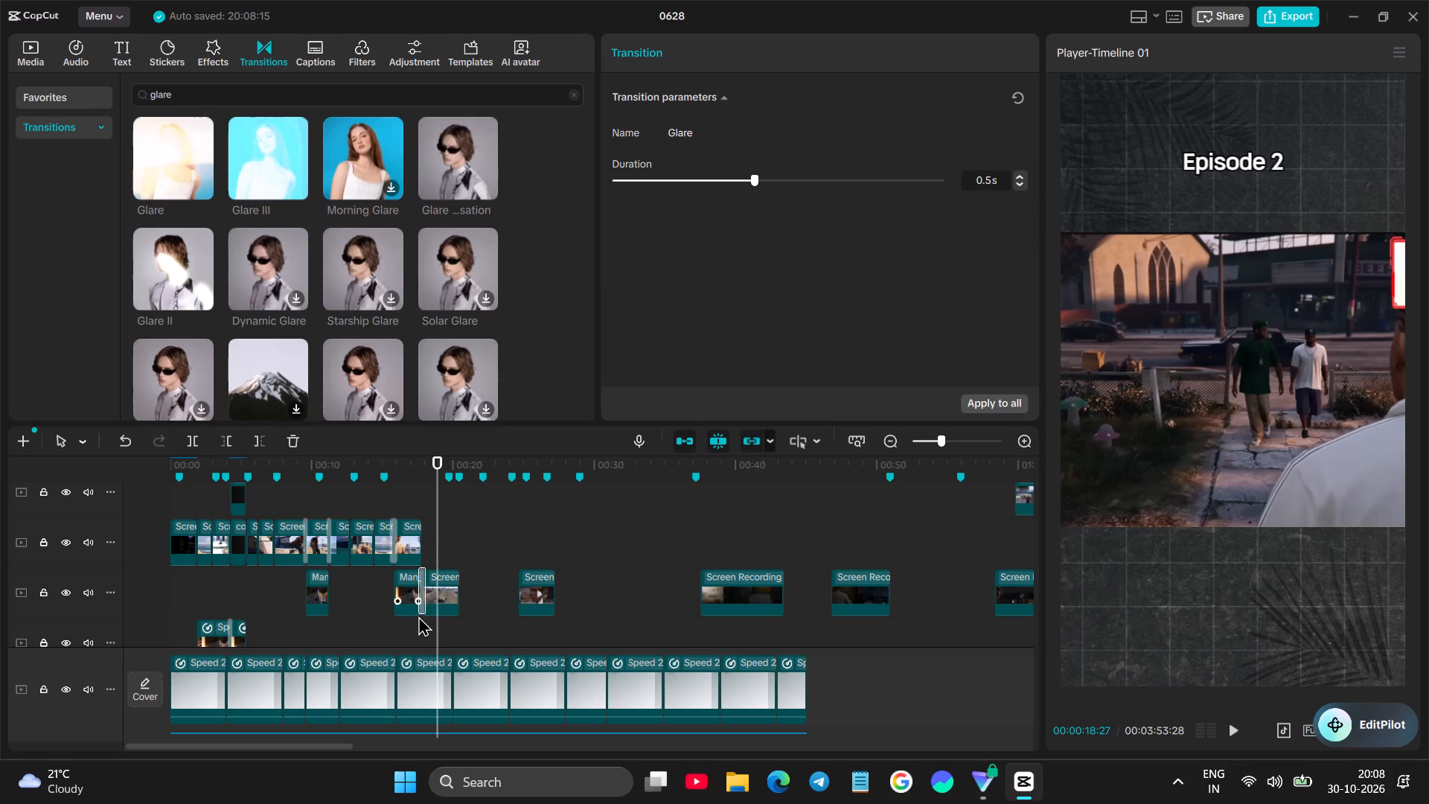
Play back the section around 18 s to check the new Glare transition.
scroll(418, 618, down, 4)
ctrl+scroll(415, 557, up, 10)
click(357, 565)
key(space)
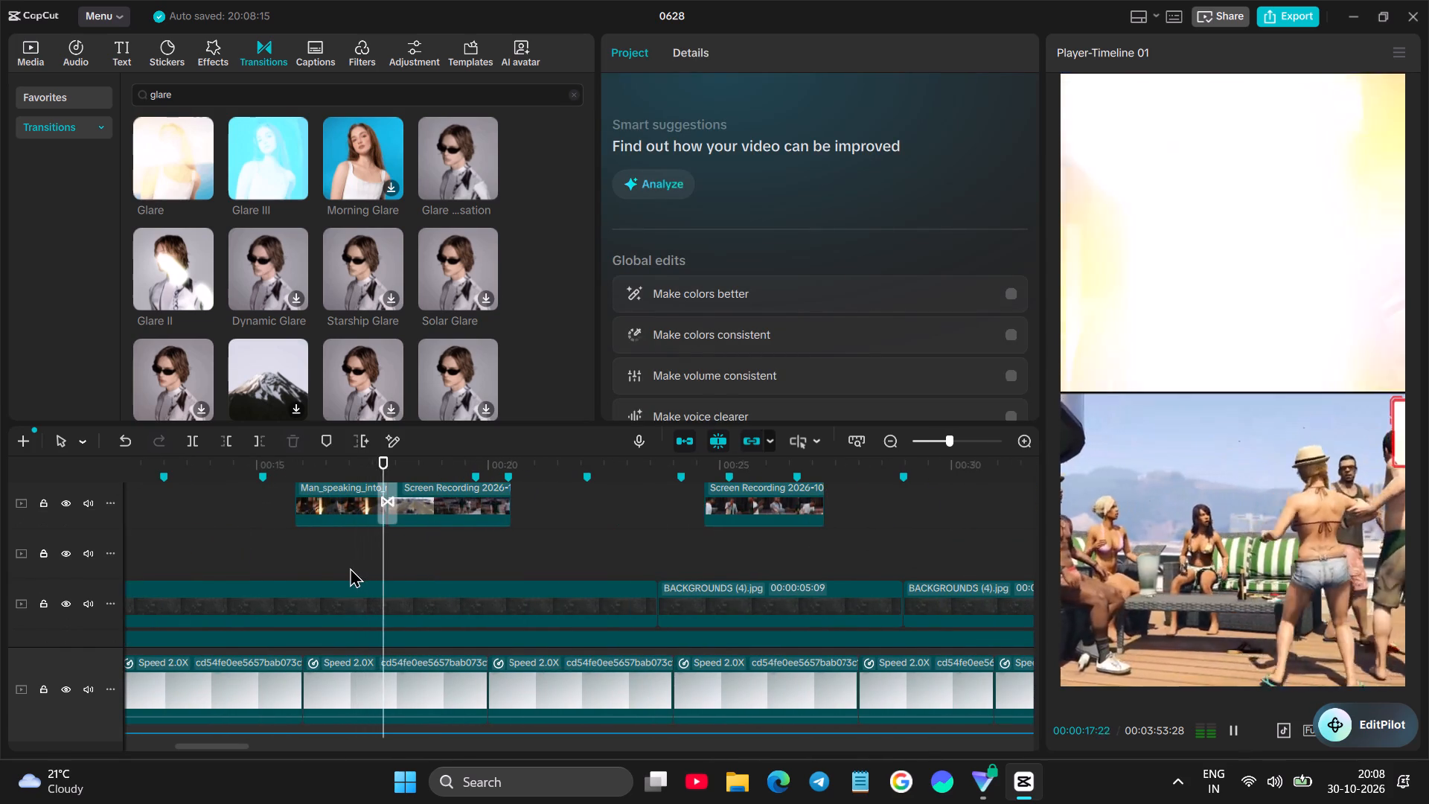
key(space)
key(space)
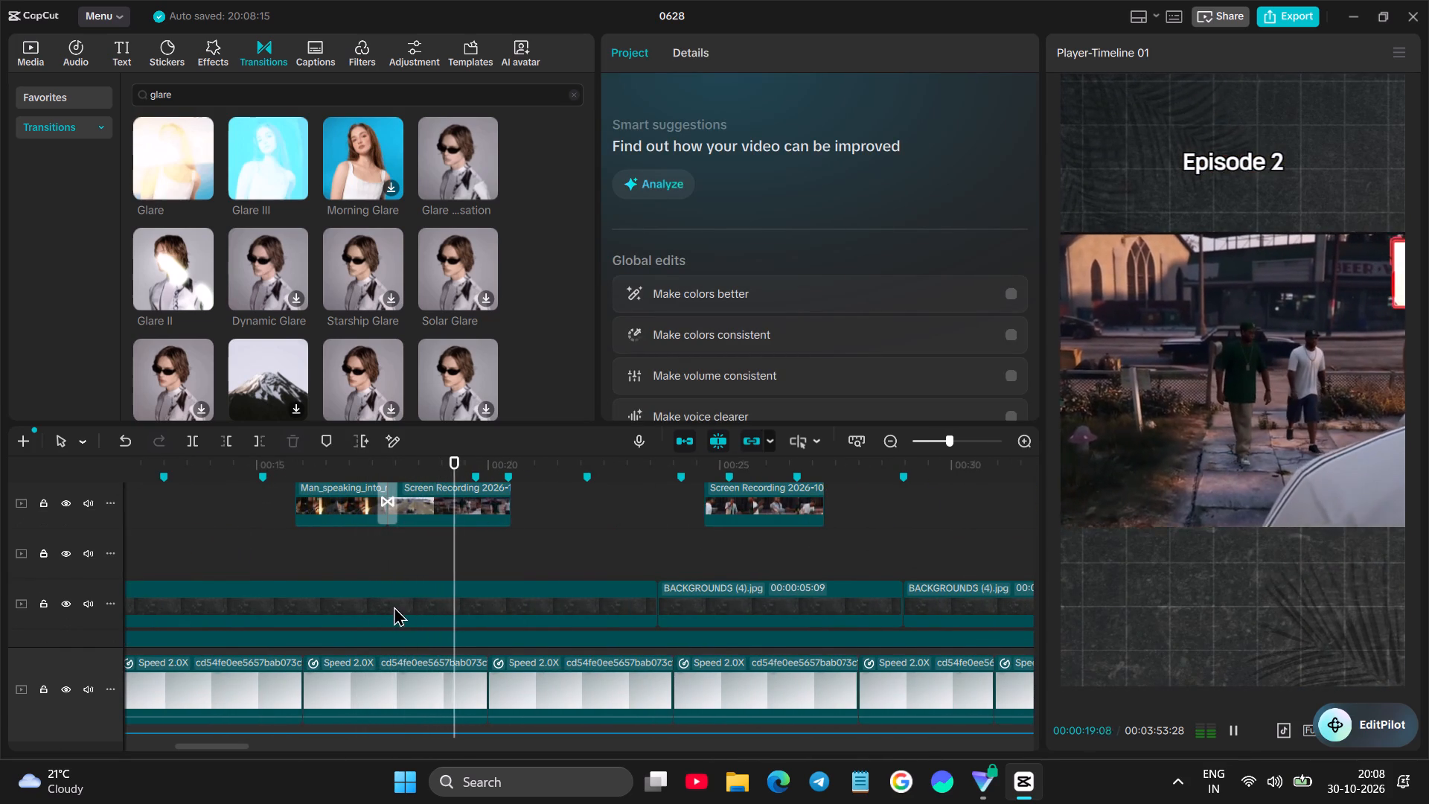
key(space)
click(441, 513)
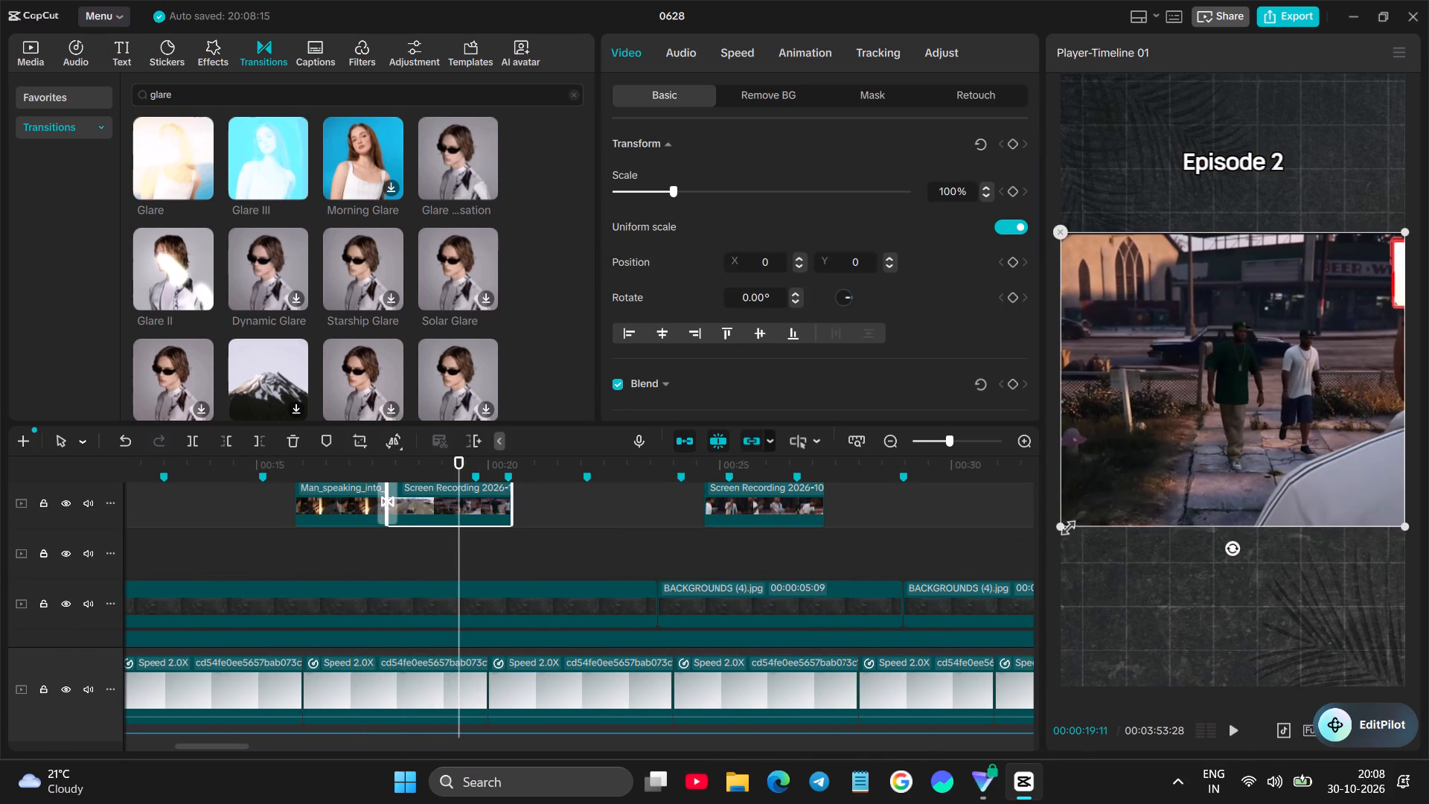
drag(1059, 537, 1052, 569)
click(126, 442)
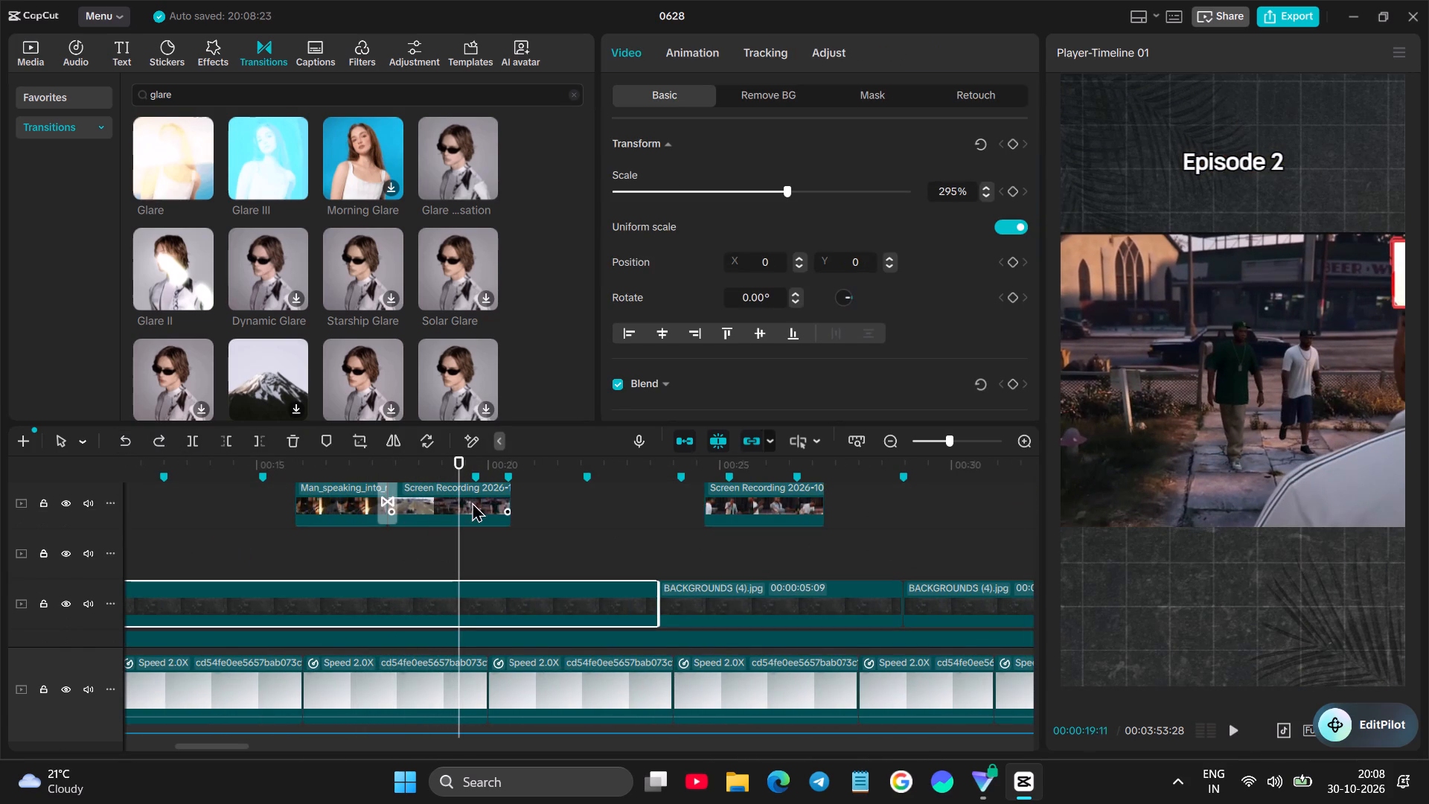
Scale the Screen Recording clip after the Glare transition up to 114%.
click(472, 502)
drag(1059, 525, 1035, 570)
Play back the enlarged Screen Recording clip and trim its end to about 19 s.
key(space)
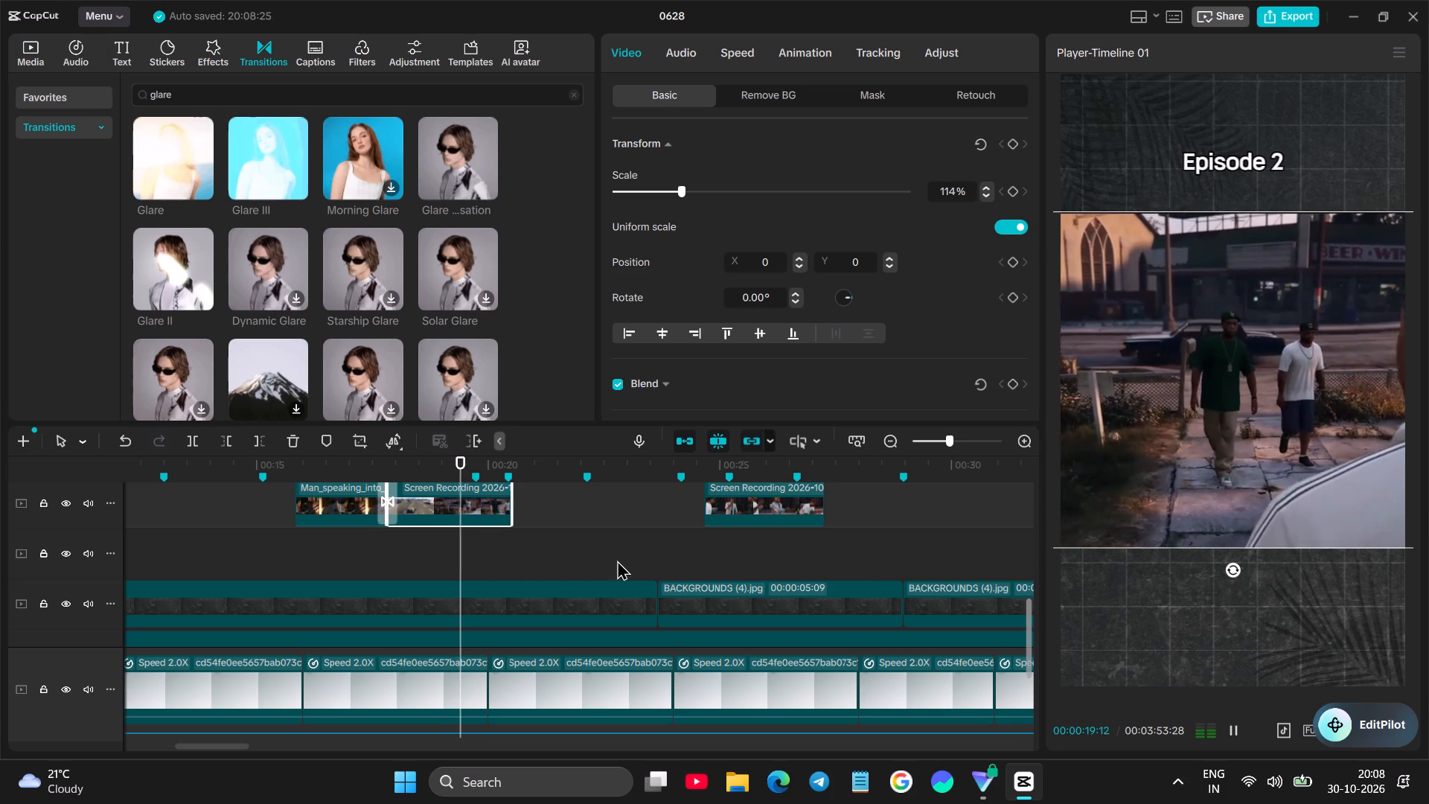
click(391, 547)
key(space)
key(space)
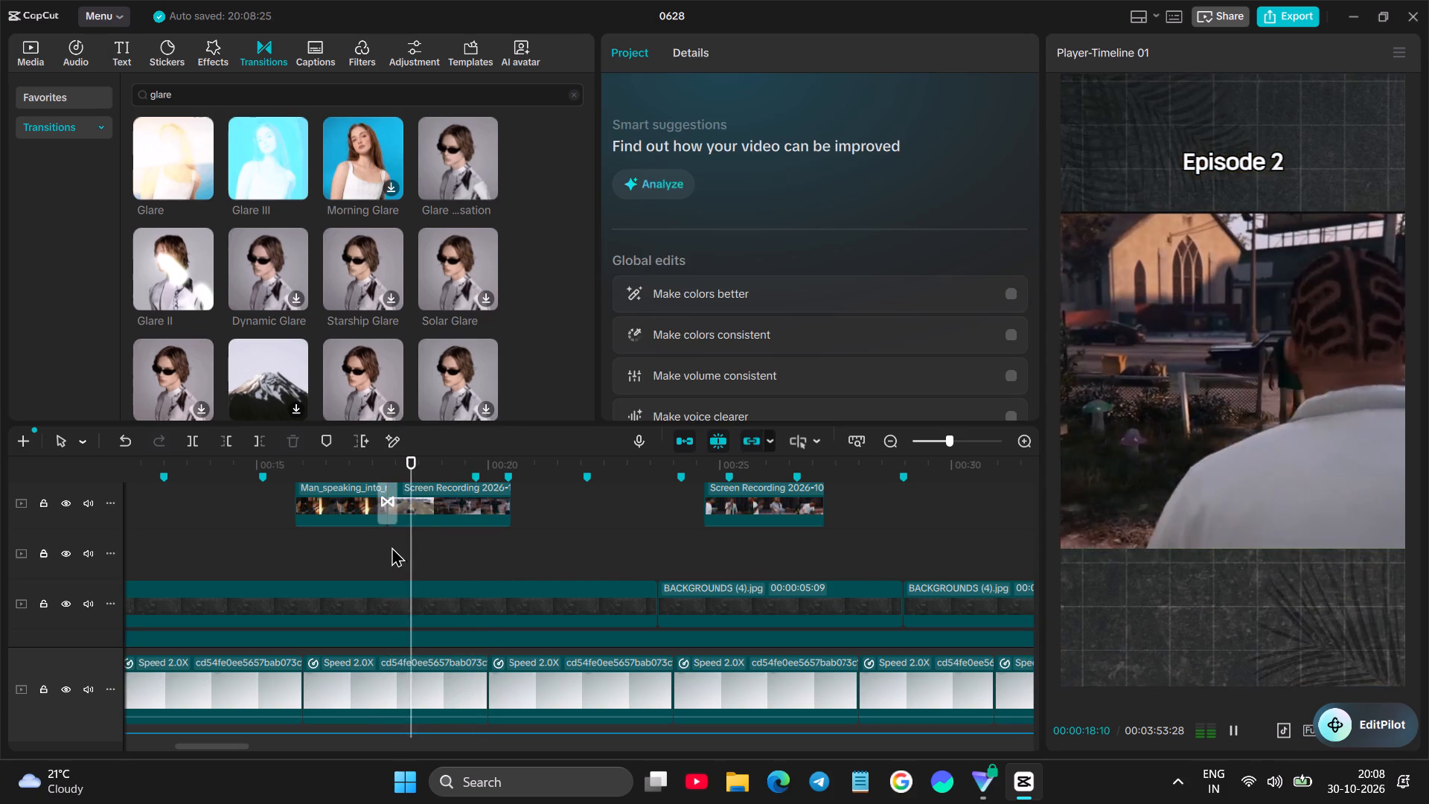
key(space)
click(461, 517)
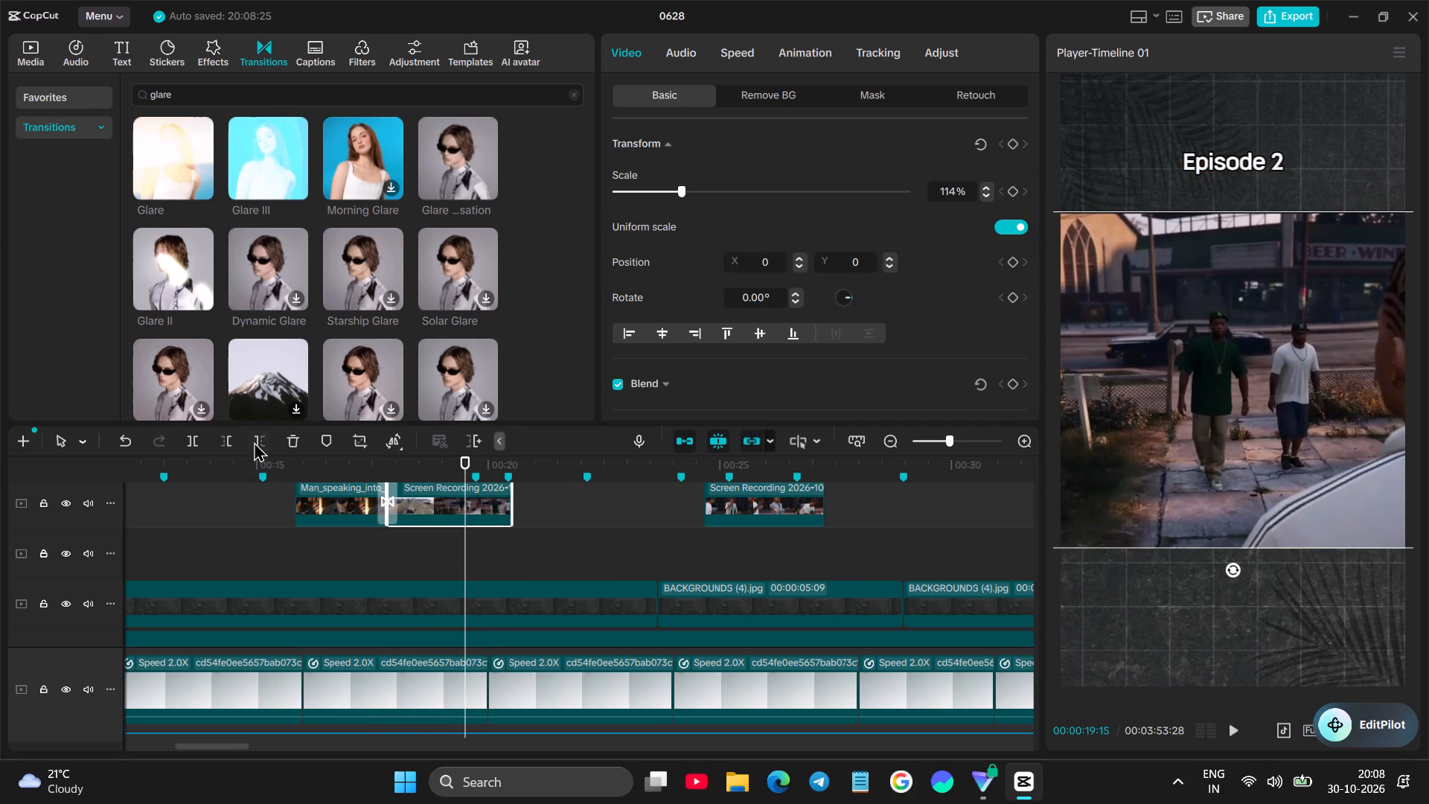
click(254, 441)
drag(467, 497, 458, 496)
click(423, 537)
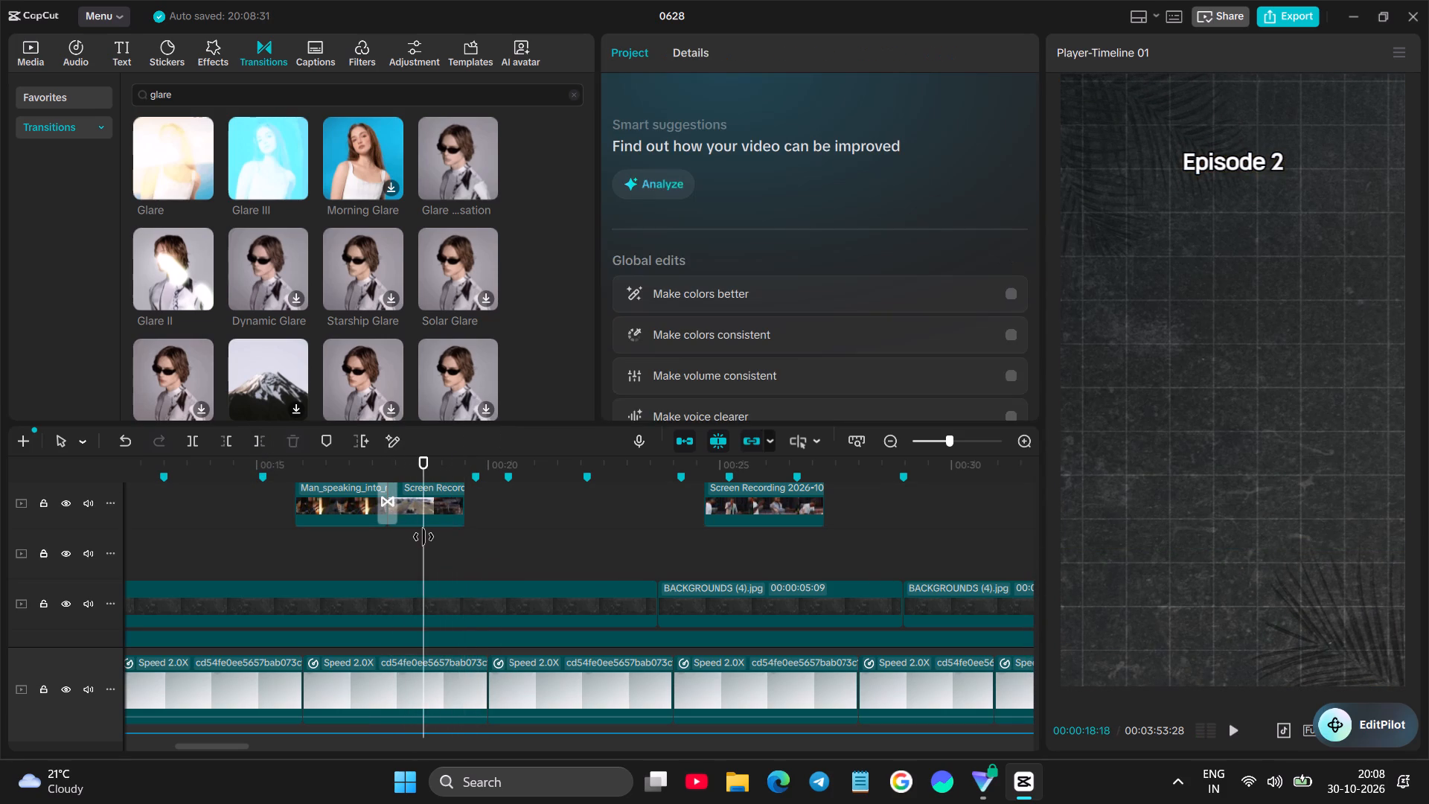
key(space)
key(space)
click(452, 505)
click(461, 494)
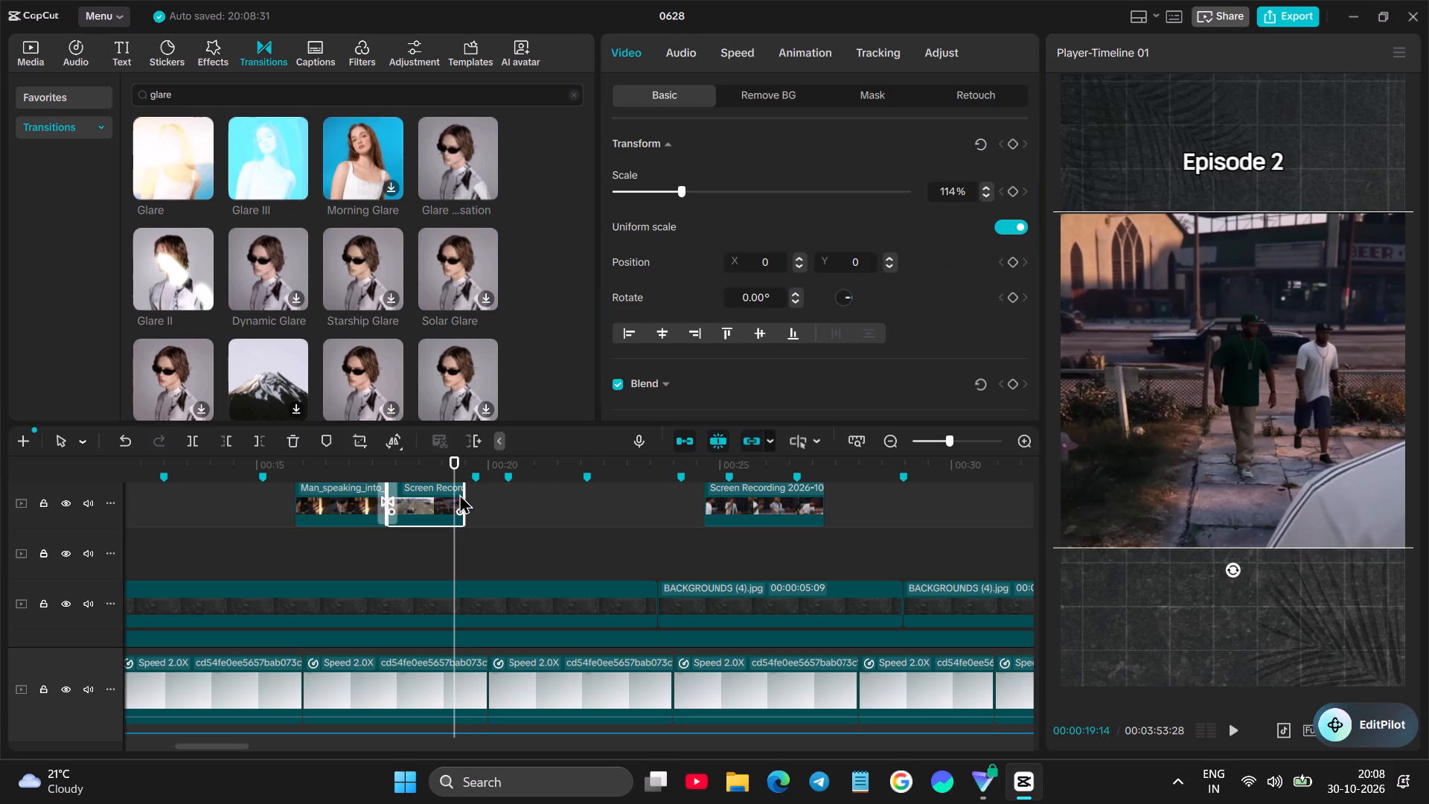
drag(462, 493, 453, 495)
Move all the following Screen Recording clips on that track earlier as a group, starting at about 20 s.
scroll(609, 537, up, 3)
ctrl+scroll(616, 534, down, 7)
ctrl+scroll(764, 545, down, 7)
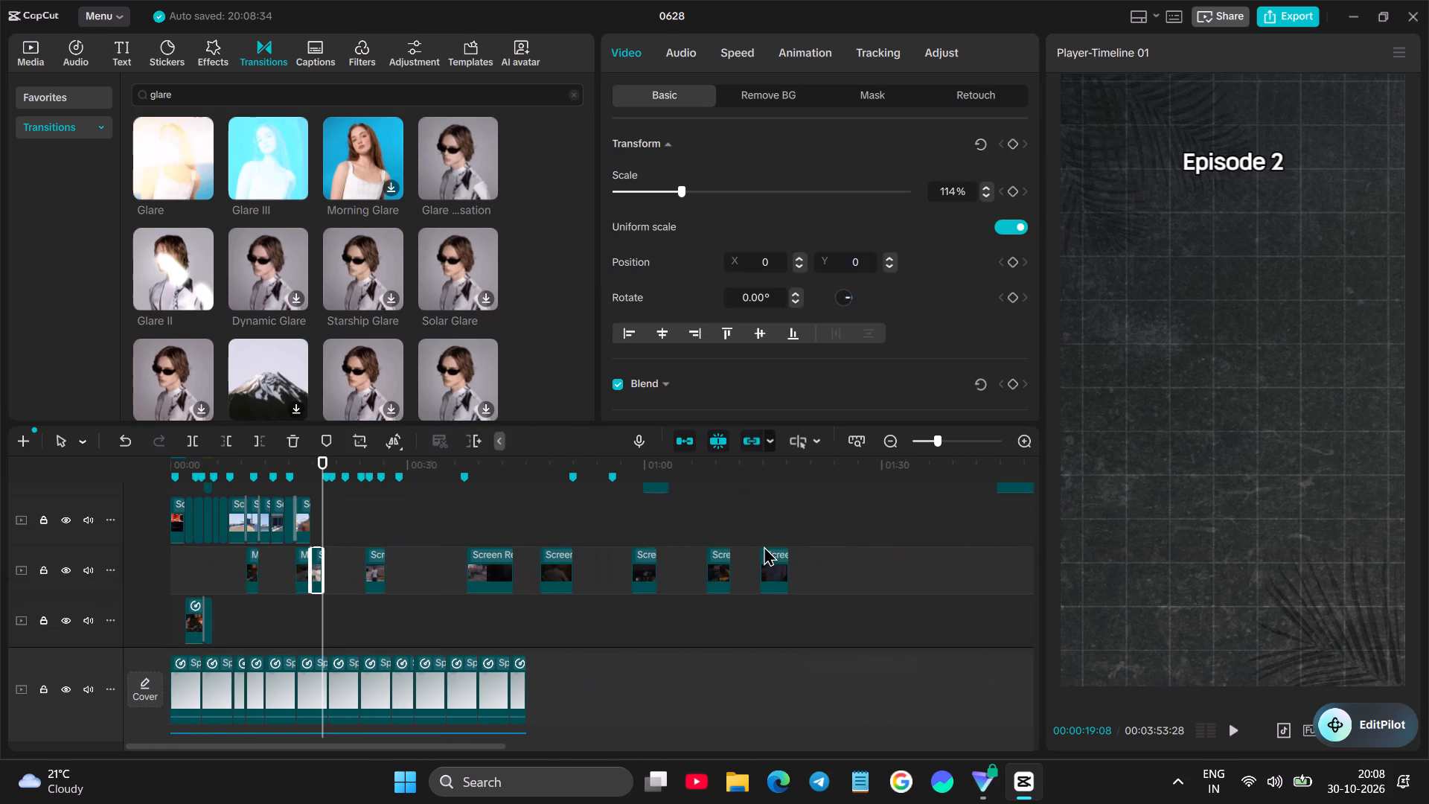
drag(878, 514, 365, 577)
drag(488, 555, 450, 555)
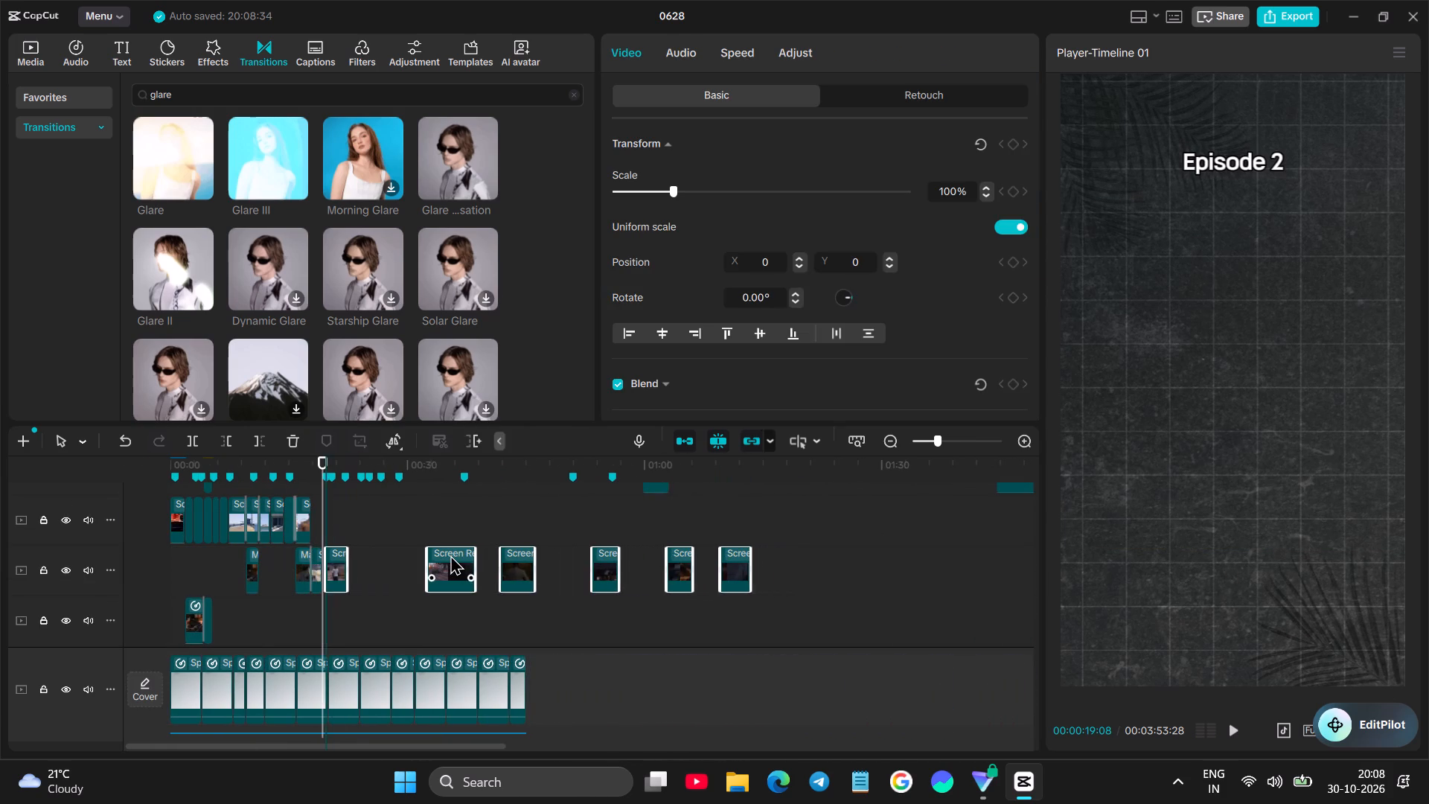
drag(450, 555, 454, 555)
Move the next five Screen Recording clips earlier as a group onto the track above, starting at about 22 s.
click(823, 520)
drag(819, 519, 465, 551)
drag(824, 517, 512, 549)
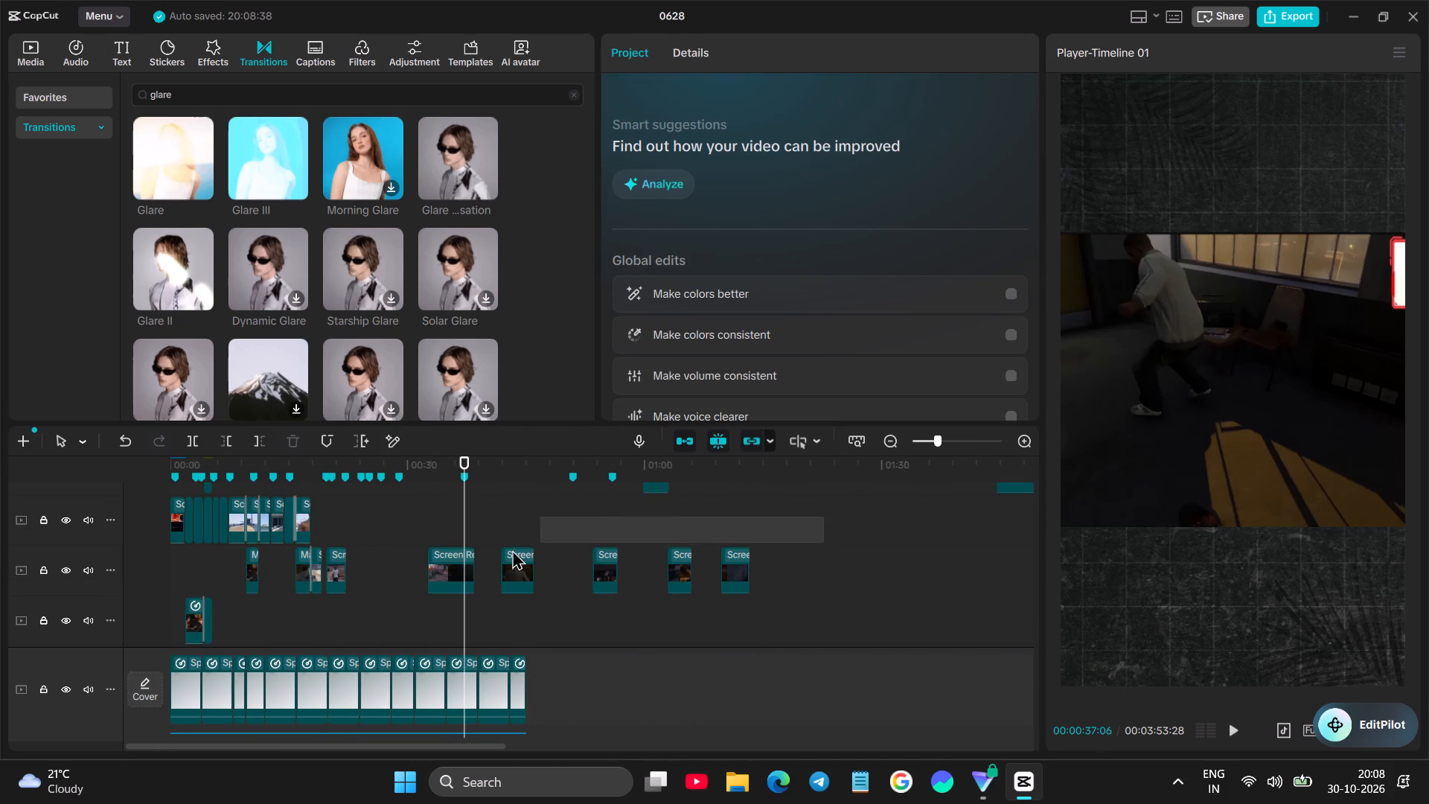
drag(512, 549, 437, 590)
drag(526, 564, 450, 564)
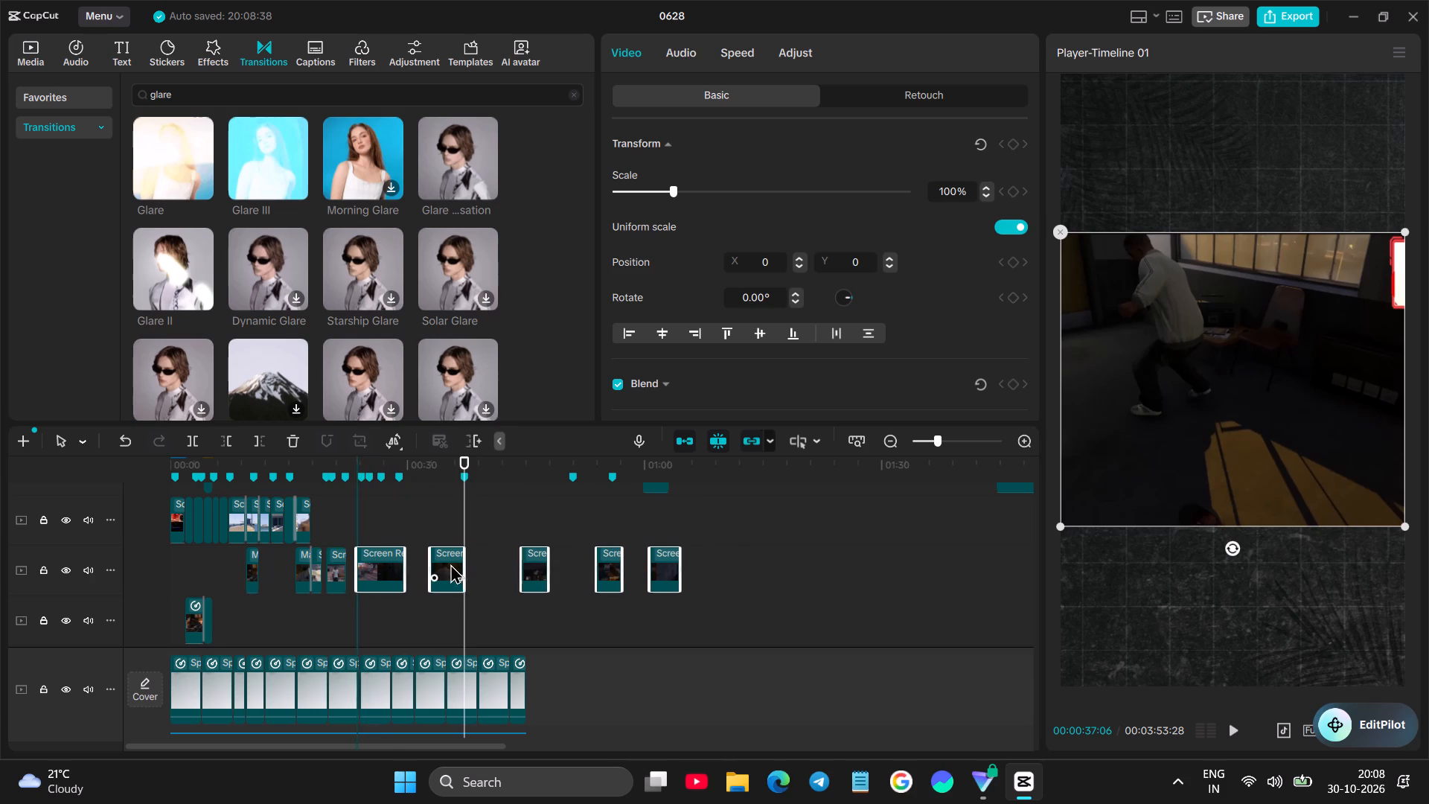
drag(450, 564, 449, 564)
Move the last four Screen Recording clips back to the lower track at about 28 s, closing the gap between the first two.
click(792, 503)
drag(682, 564, 437, 524)
drag(437, 520, 432, 543)
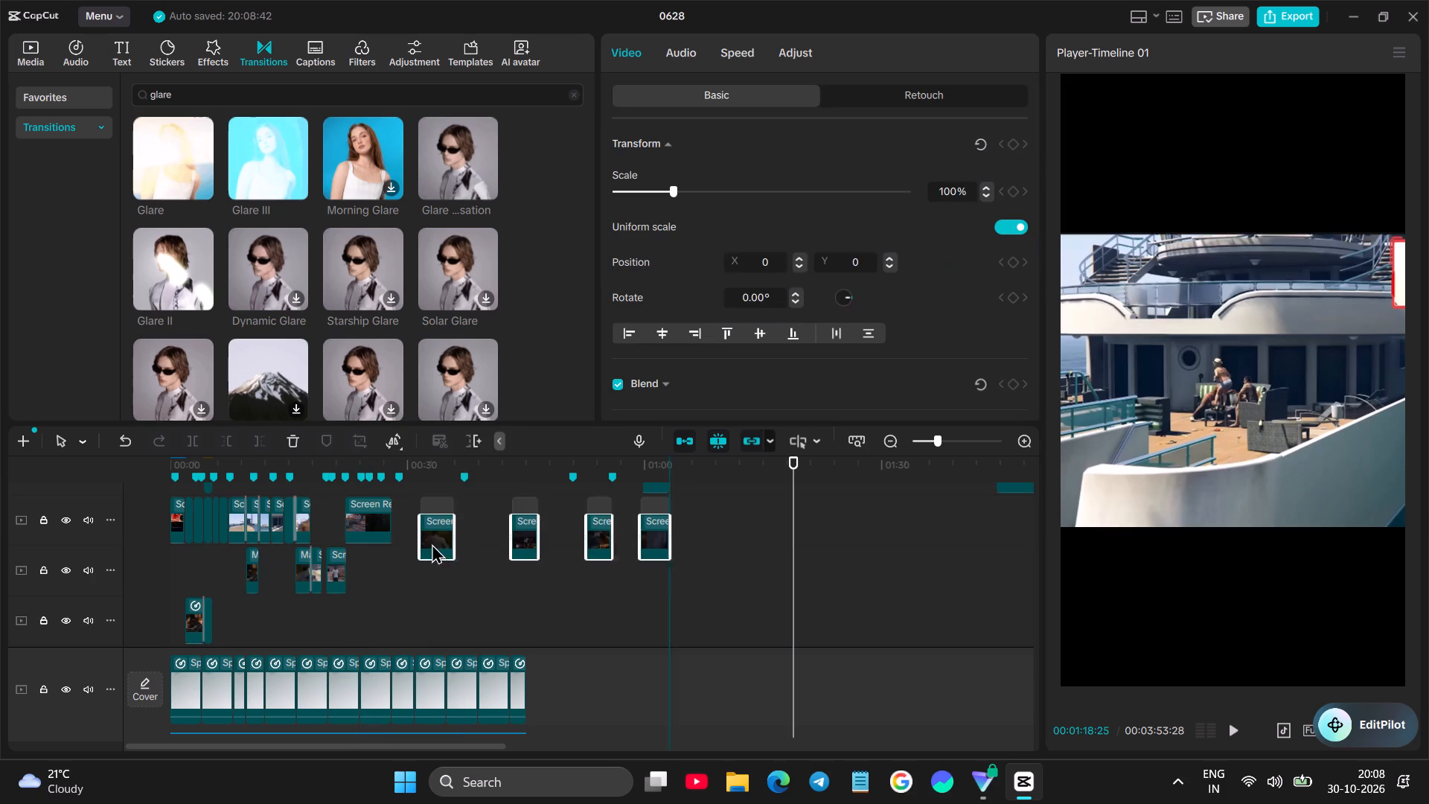
drag(432, 543, 412, 562)
click(674, 561)
drag(685, 540, 492, 568)
drag(493, 568, 432, 572)
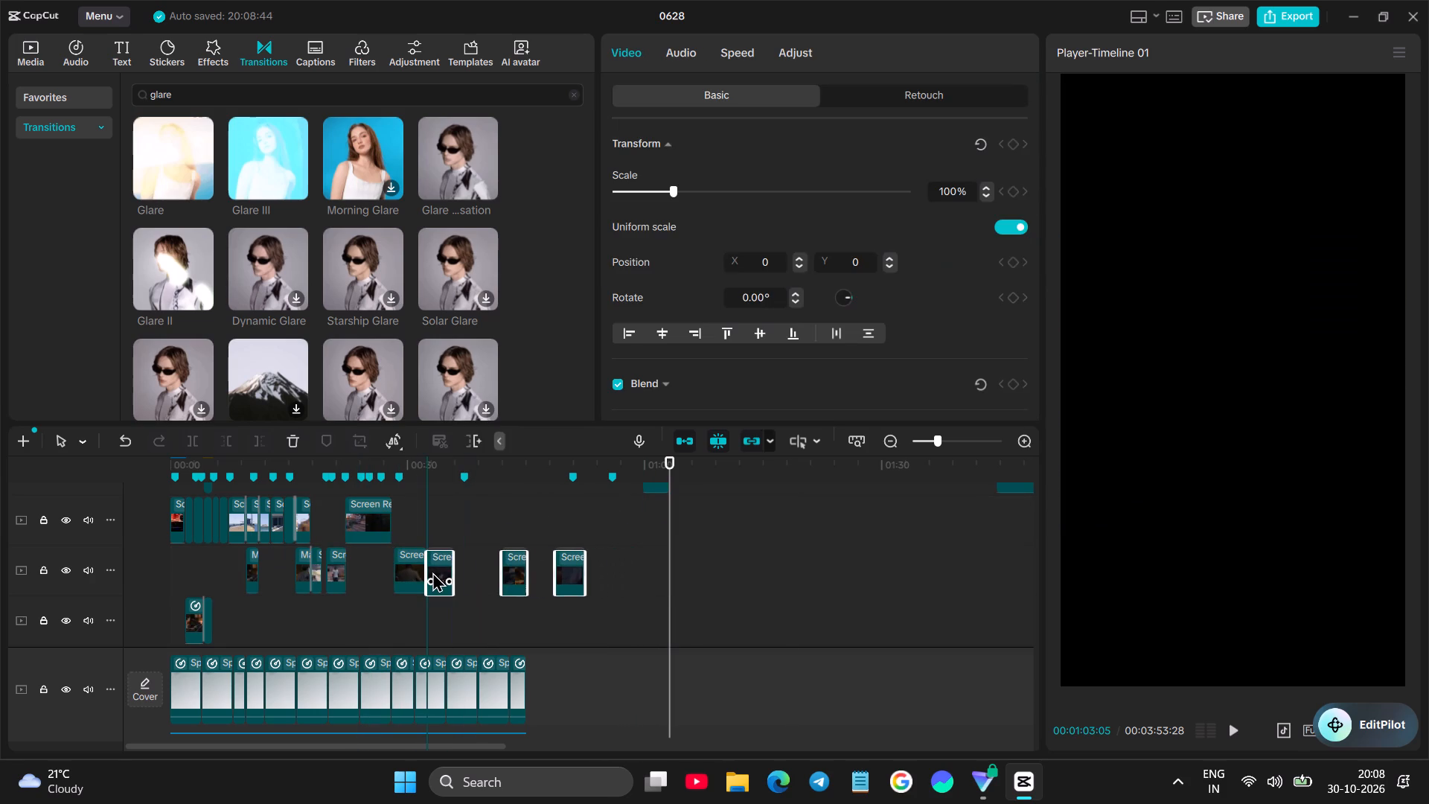
drag(432, 572, 434, 572)
Move the last two Screen Recording clips earlier to about 36 s and 38 s, placing the final one on the track above.
click(614, 549)
drag(633, 601, 522, 599)
drag(522, 605, 639, 593)
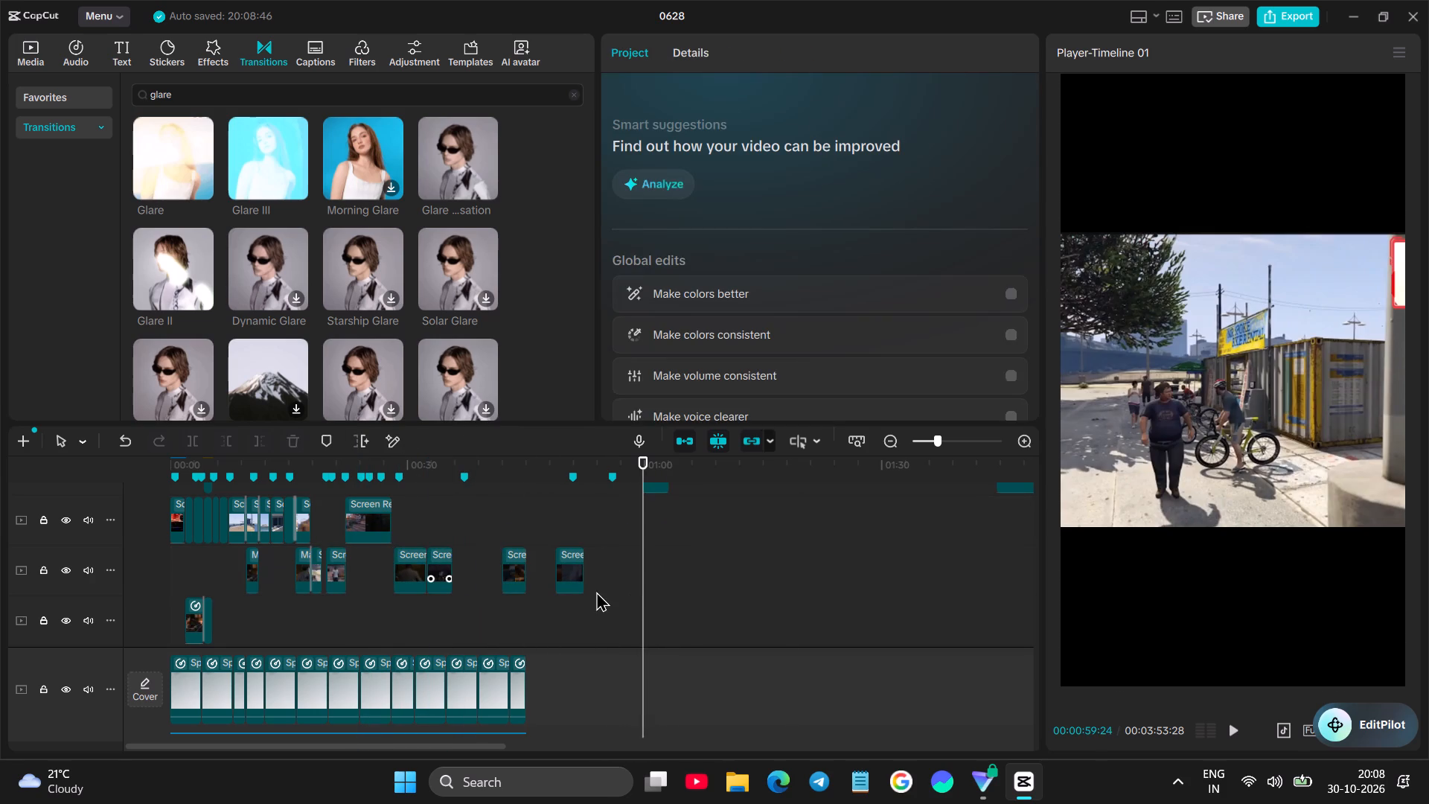
drag(593, 510, 497, 570)
drag(516, 567, 470, 567)
click(577, 522)
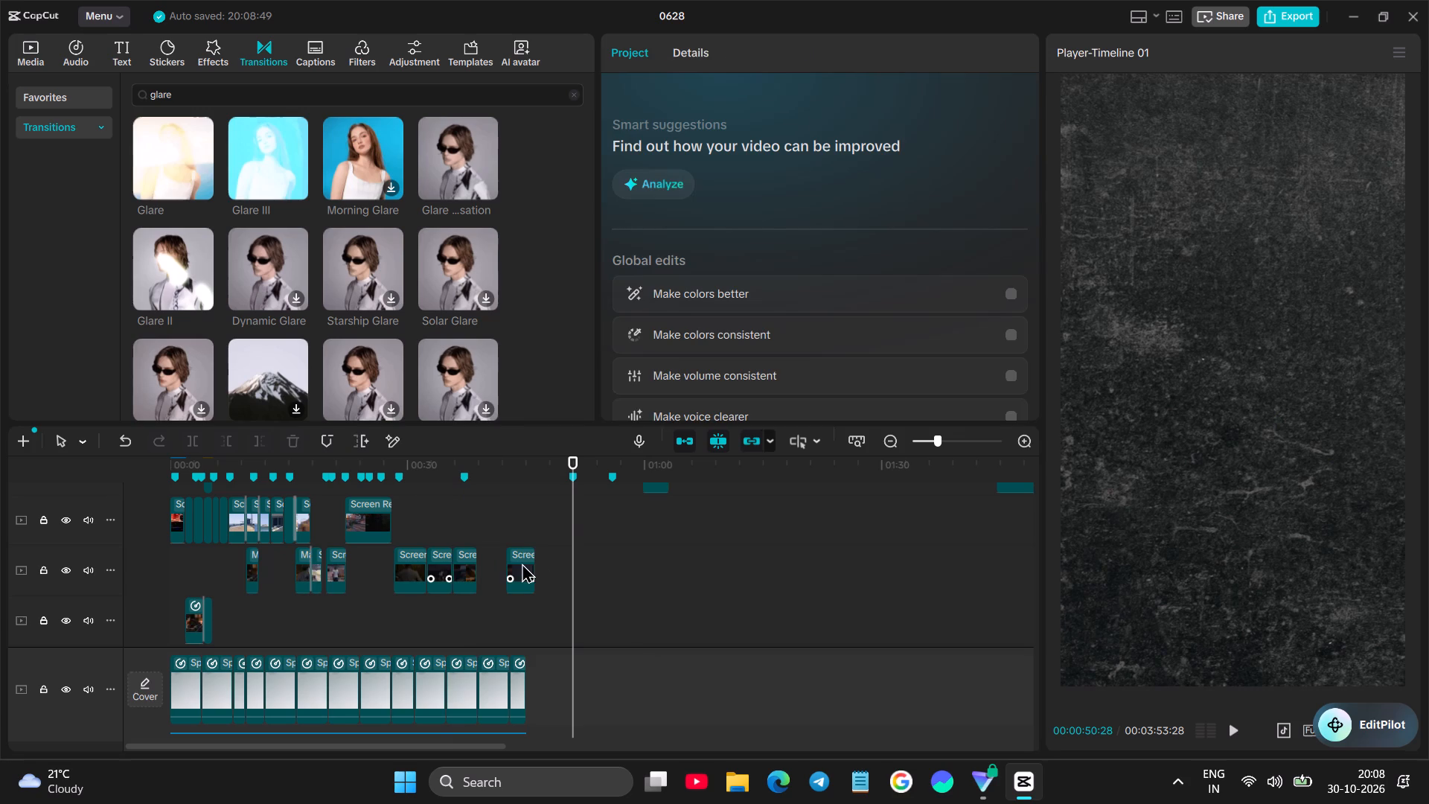
drag(522, 560, 487, 569)
Play back around 19 s and move the next Screen Recording clip earlier to directly follow the enlarged Episode 2 clip.
click(358, 590)
ctrl+scroll(354, 595, up, 8)
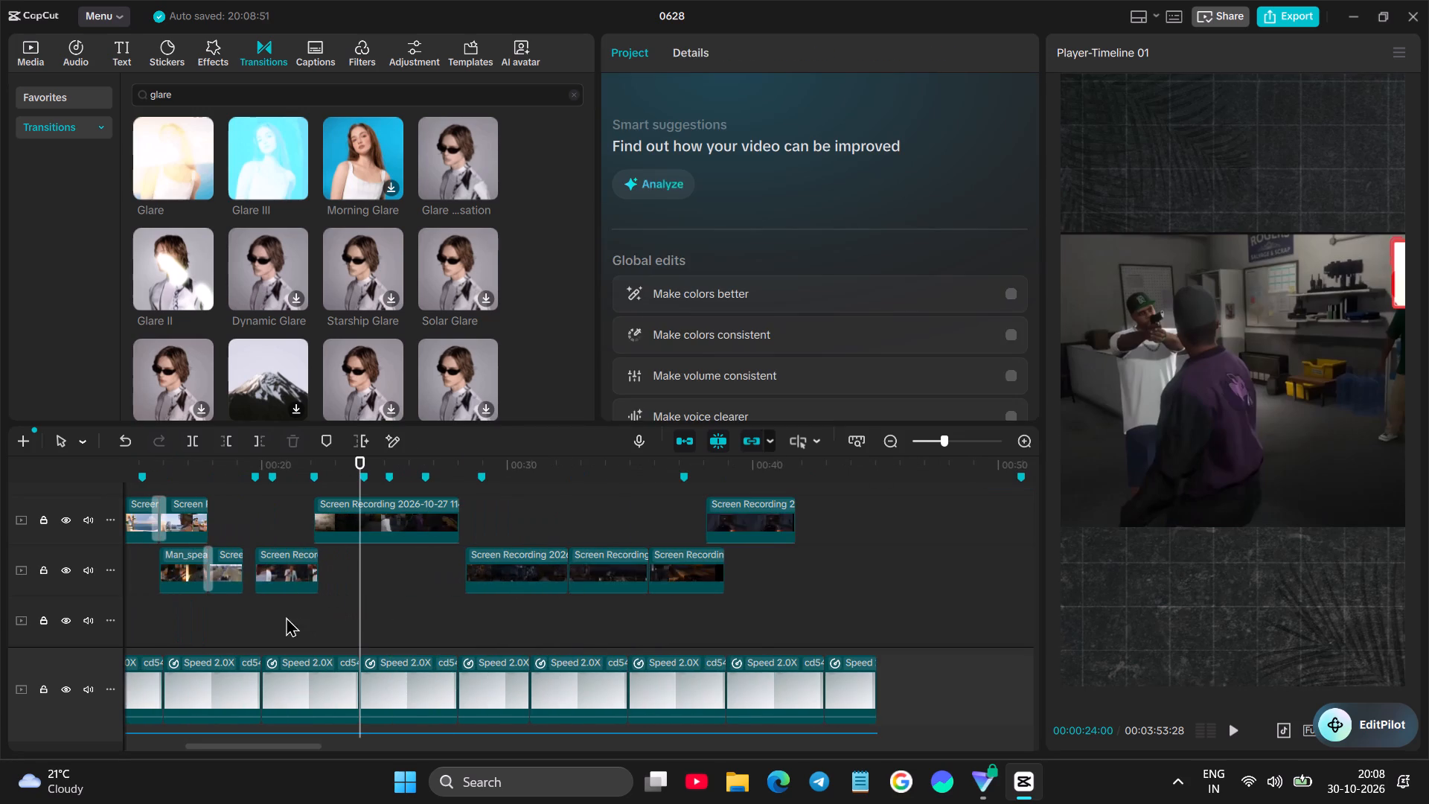
click(255, 616)
key(space)
click(223, 619)
key(space)
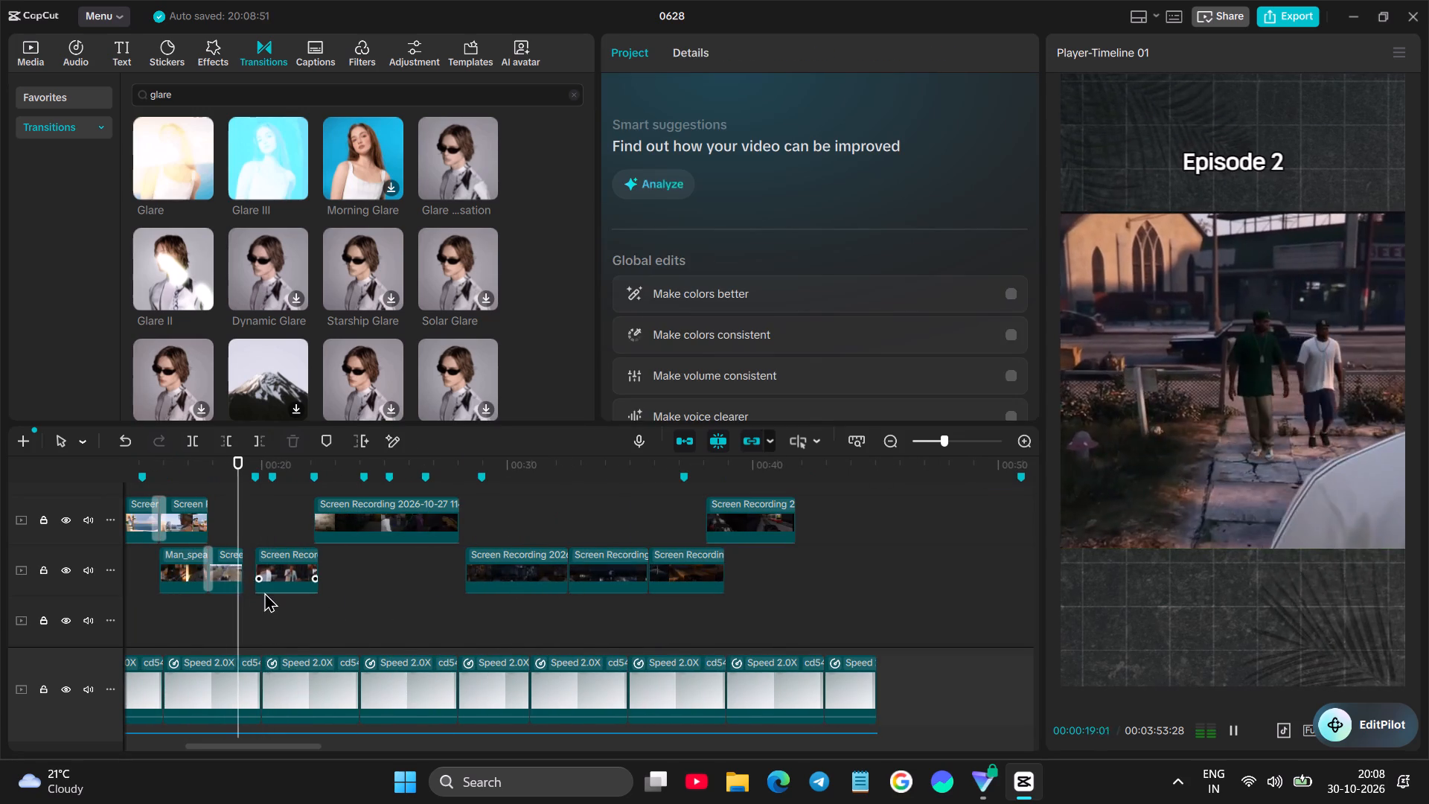
key(space)
drag(272, 567, 267, 567)
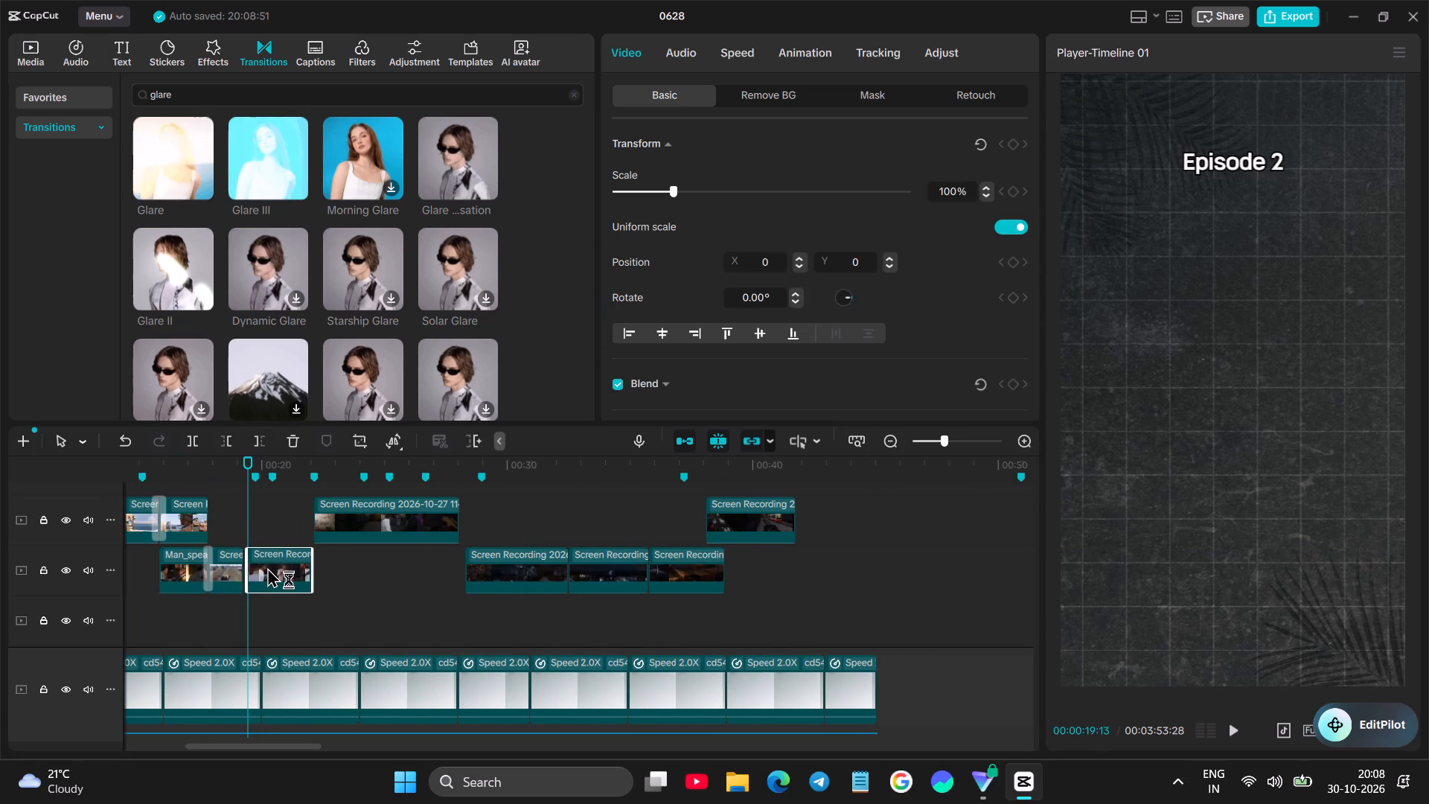
drag(267, 567, 259, 567)
Play back the Screen Recording clip with the men shaking hands and cut off everything after about 21 s.
click(220, 604)
key(space)
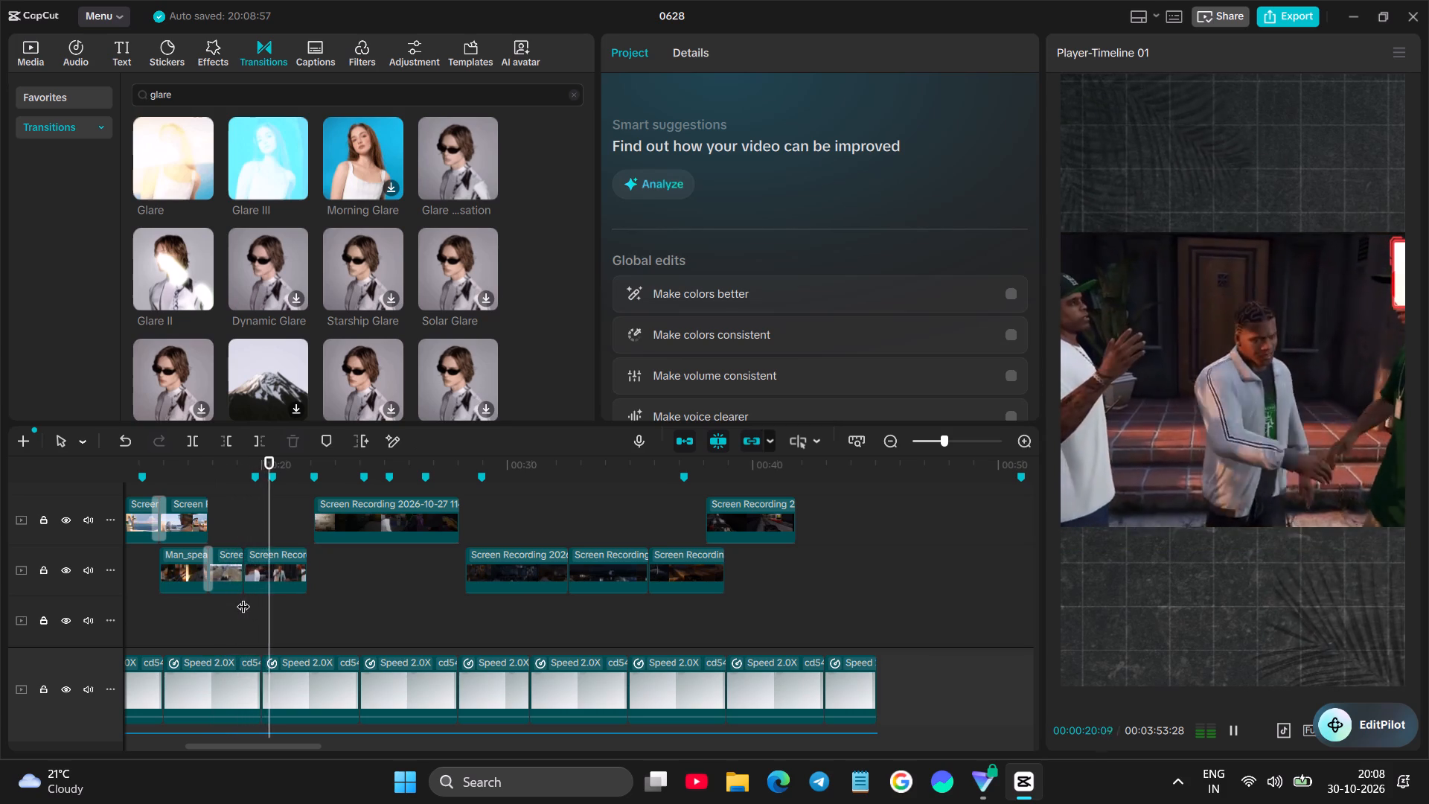
key(space)
key(space)
key(space)
click(284, 570)
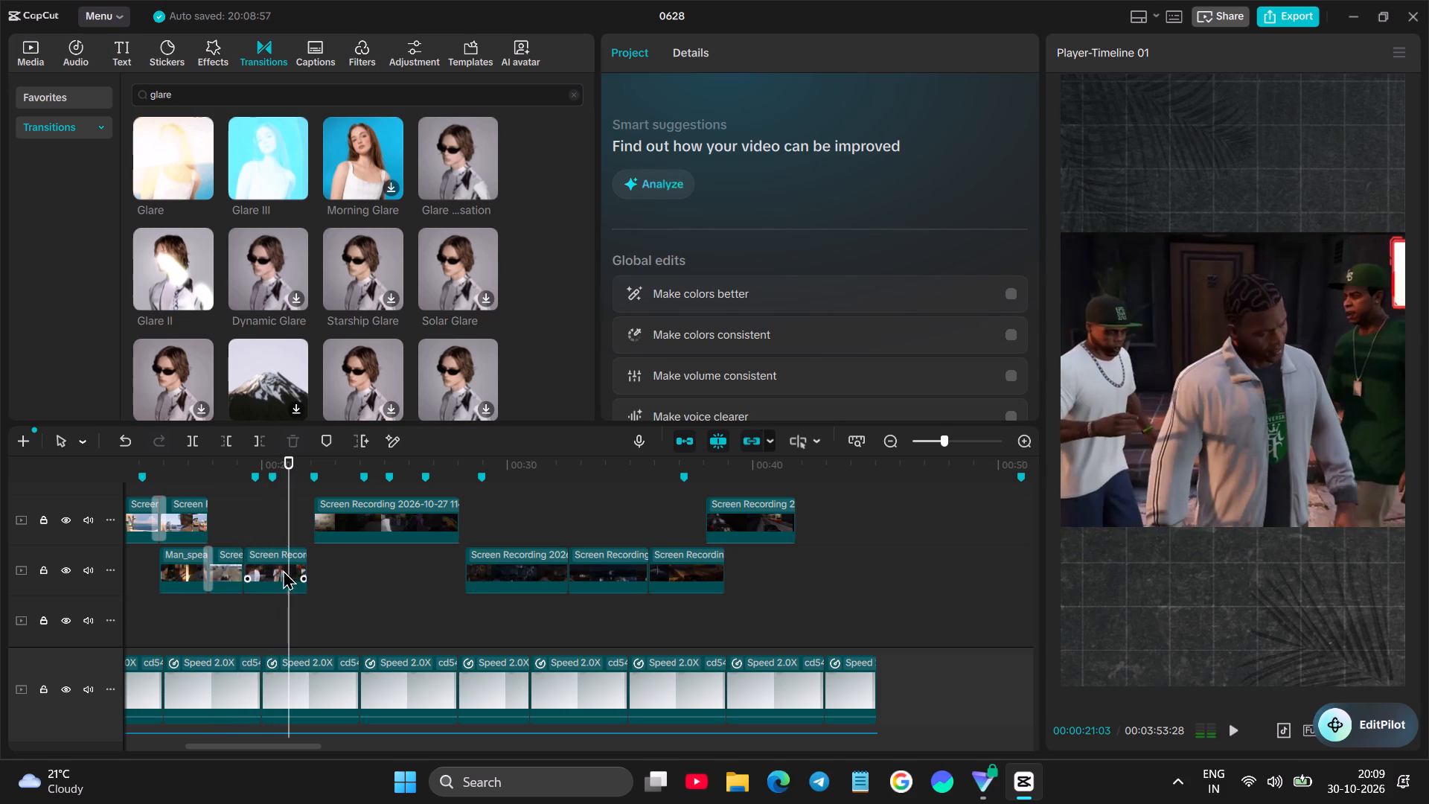
click(257, 437)
Play back from about 19 s and extend the end of the Episode 2 title to about 27 s.
click(227, 519)
key(space)
scroll(304, 535, up, 3)
key(space)
scroll(303, 537, down, 2)
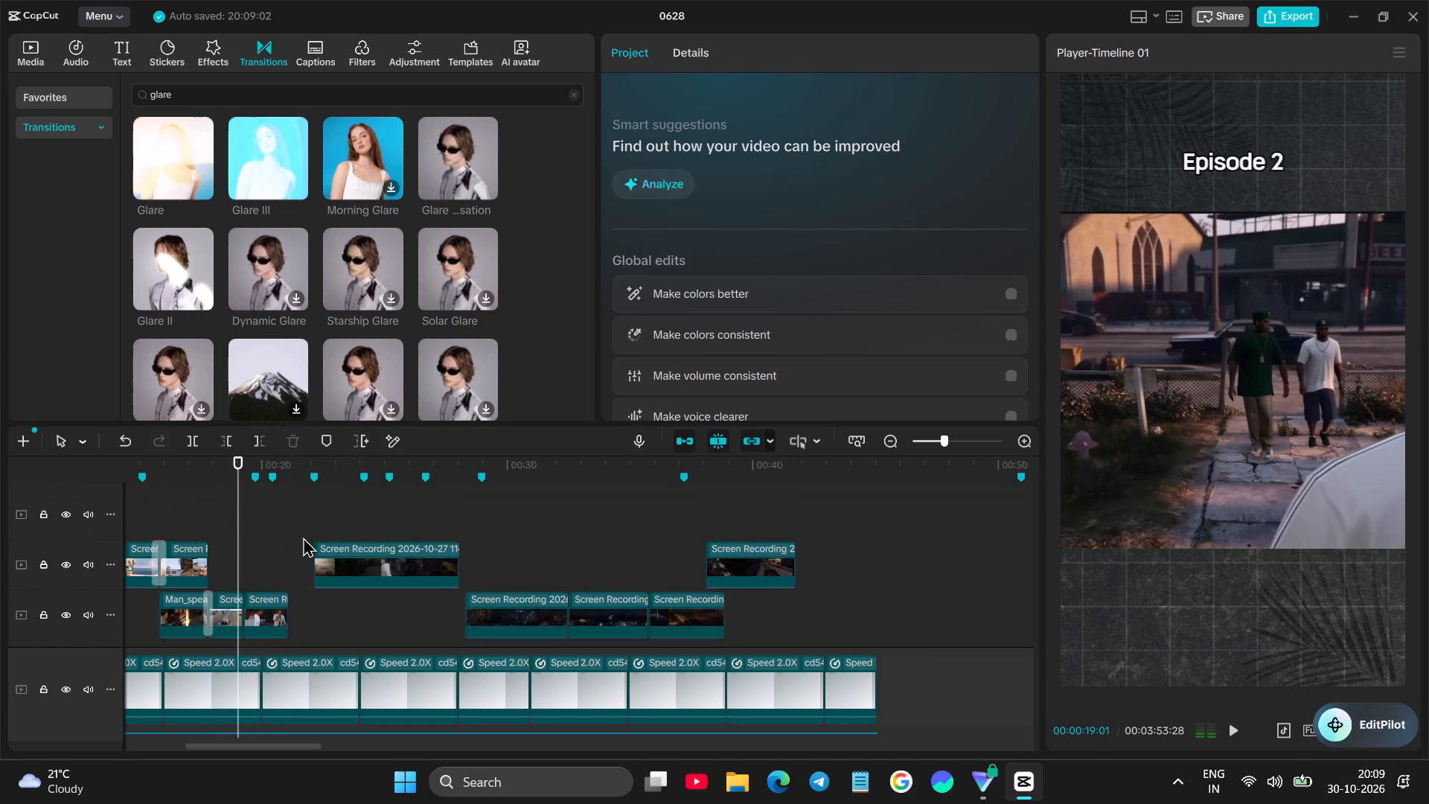
scroll(303, 537, down, 2)
scroll(301, 537, up, 16)
click(265, 560)
drag(265, 560, 295, 556)
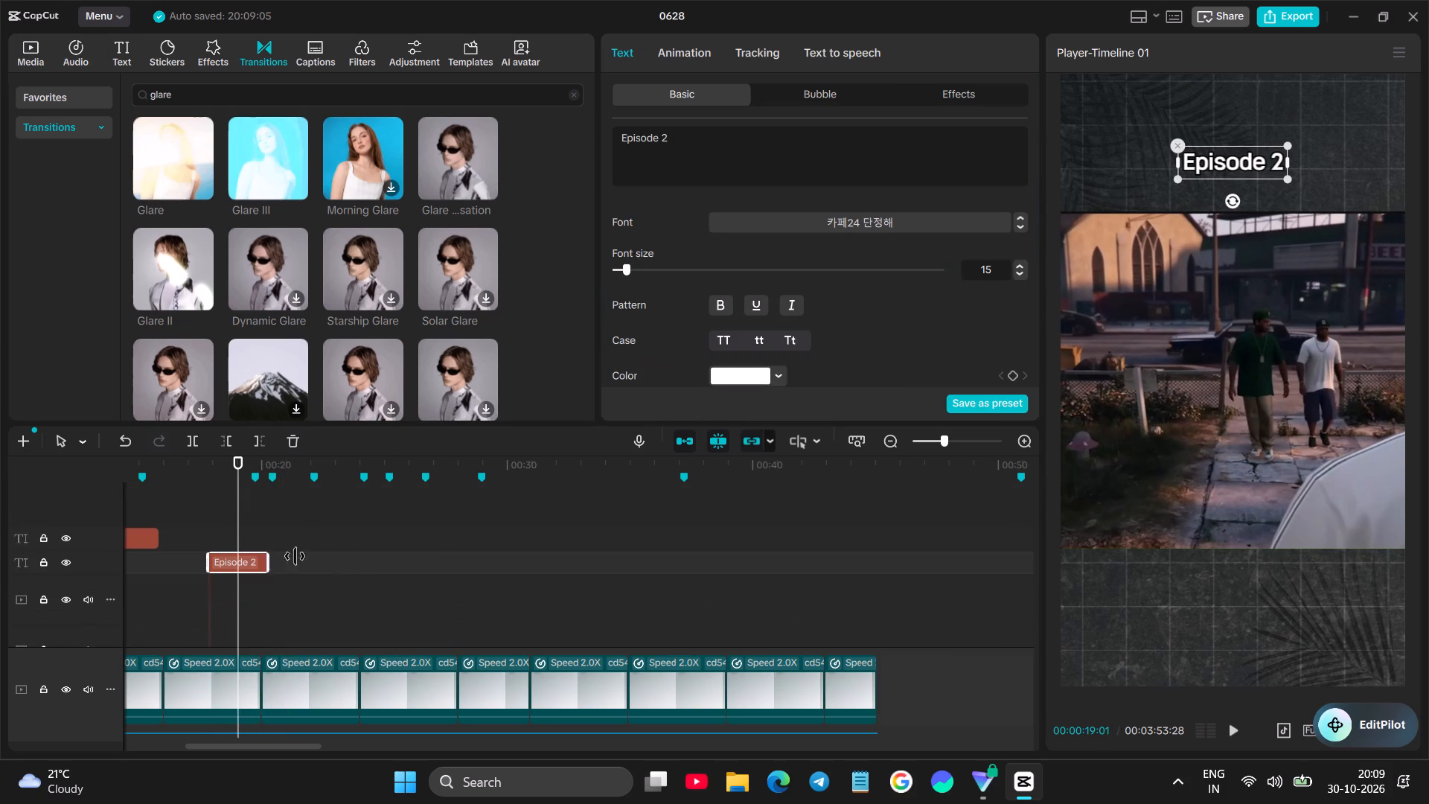
drag(295, 556, 435, 552)
click(238, 601)
key(space)
scroll(283, 595, down, 5)
scroll(402, 597, down, 6)
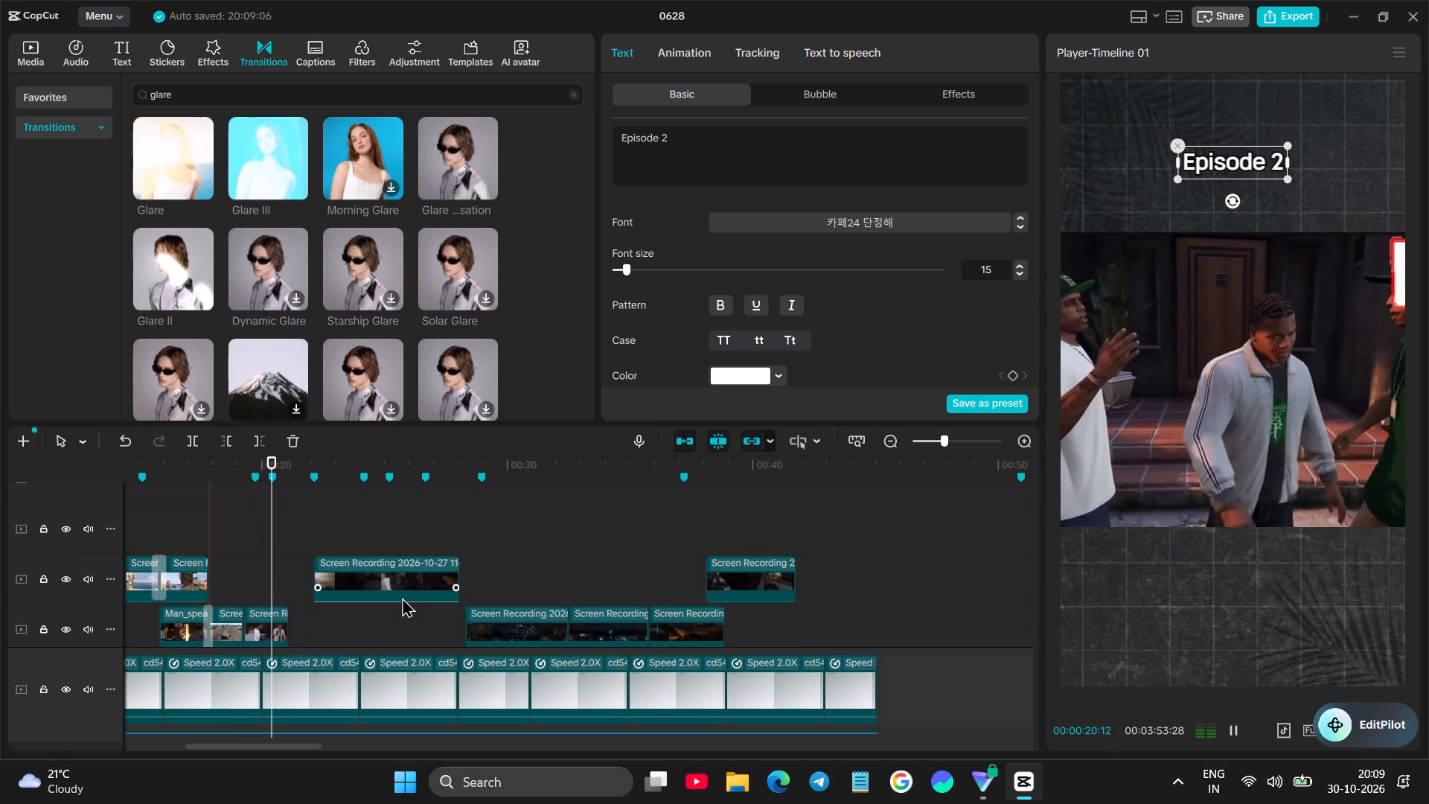
key(space)
Browse the imported media for masked presenter footage and preview the Man_spea...3653.mp4 and Masked_m...3637.mp4 clips.
click(29, 66)
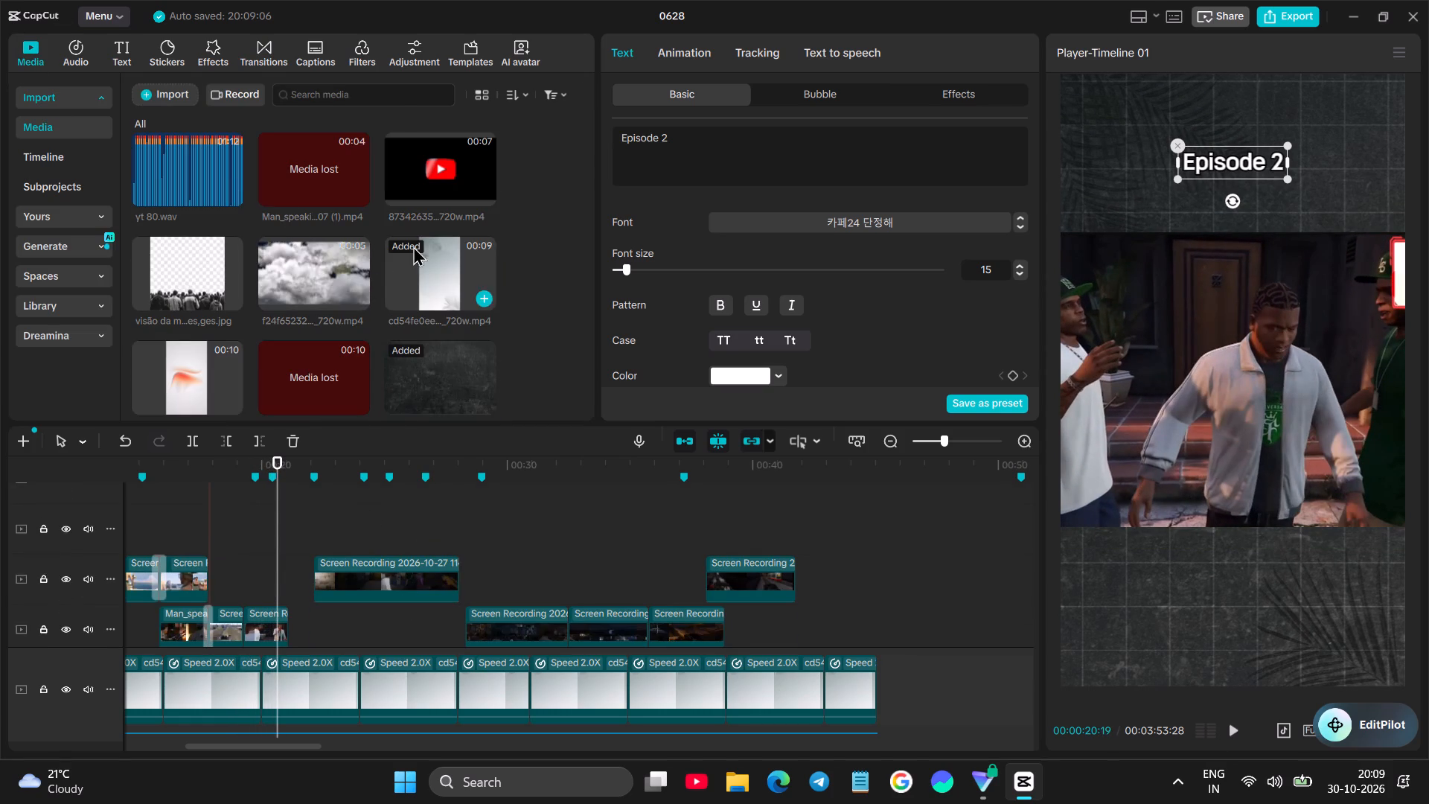
scroll(412, 246, down, 20)
scroll(412, 246, down, 20)
scroll(412, 246, down, 6)
scroll(389, 265, up, 2)
scroll(385, 258, down, 5)
scroll(386, 264, up, 1)
scroll(381, 258, down, 4)
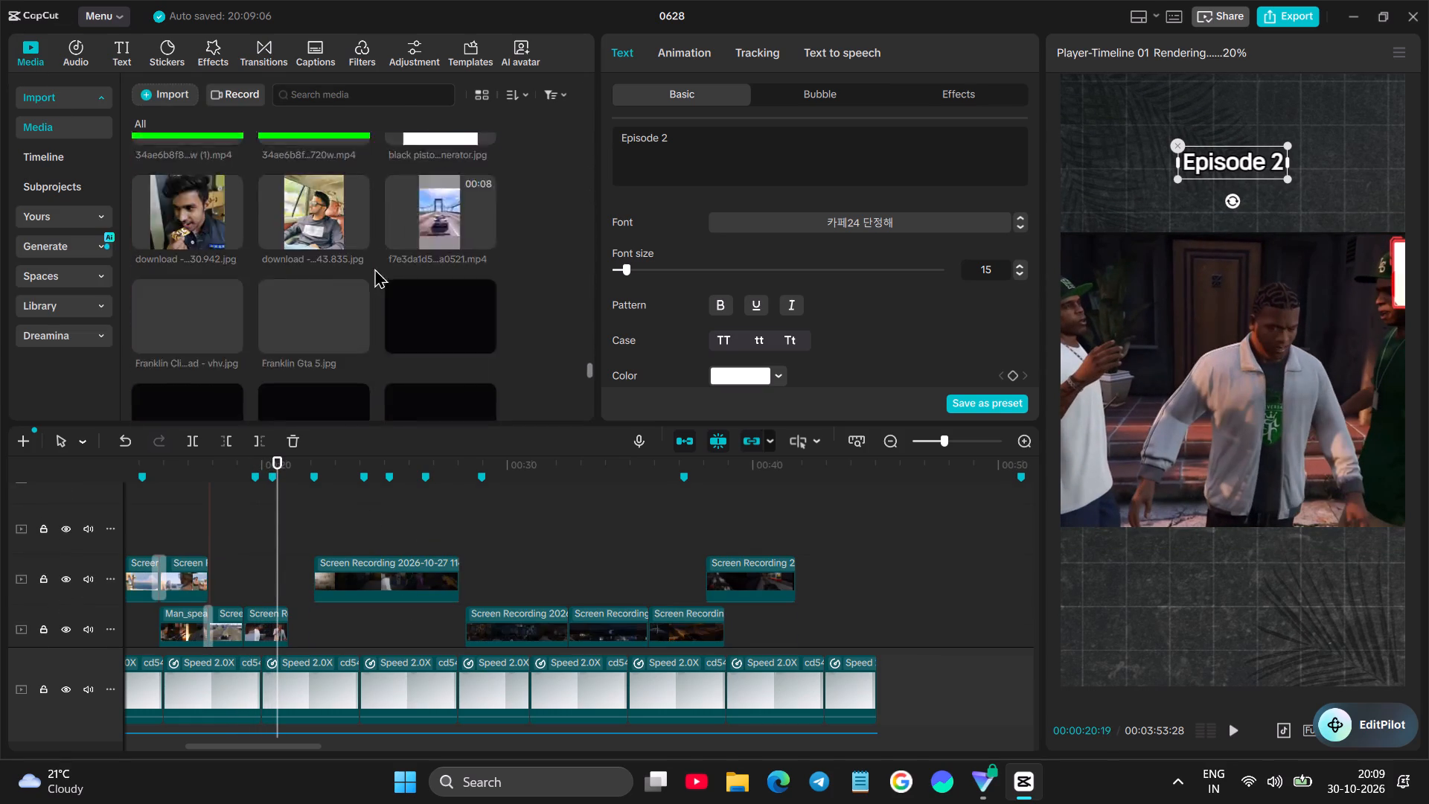
scroll(374, 268, down, 18)
click(333, 226)
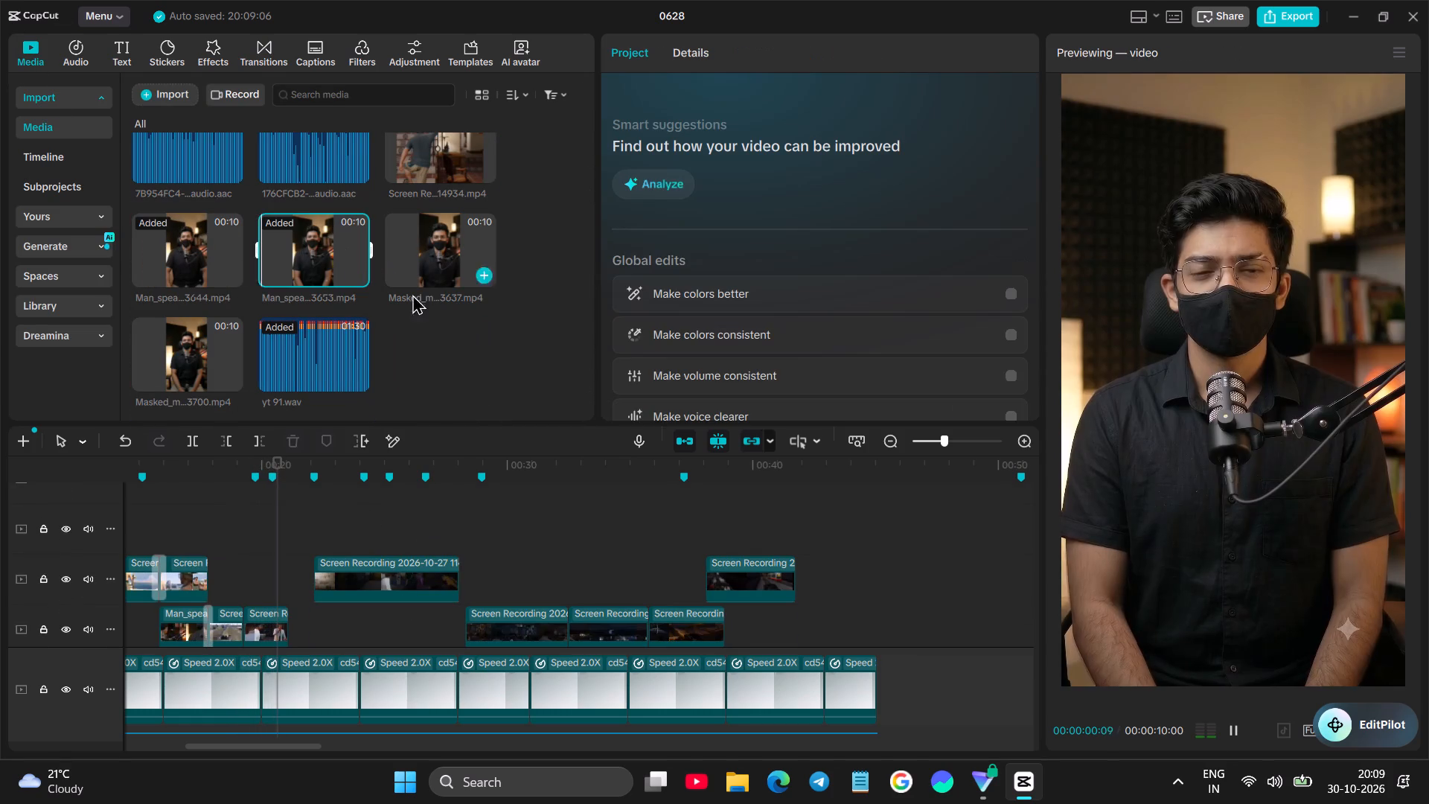
click(444, 266)
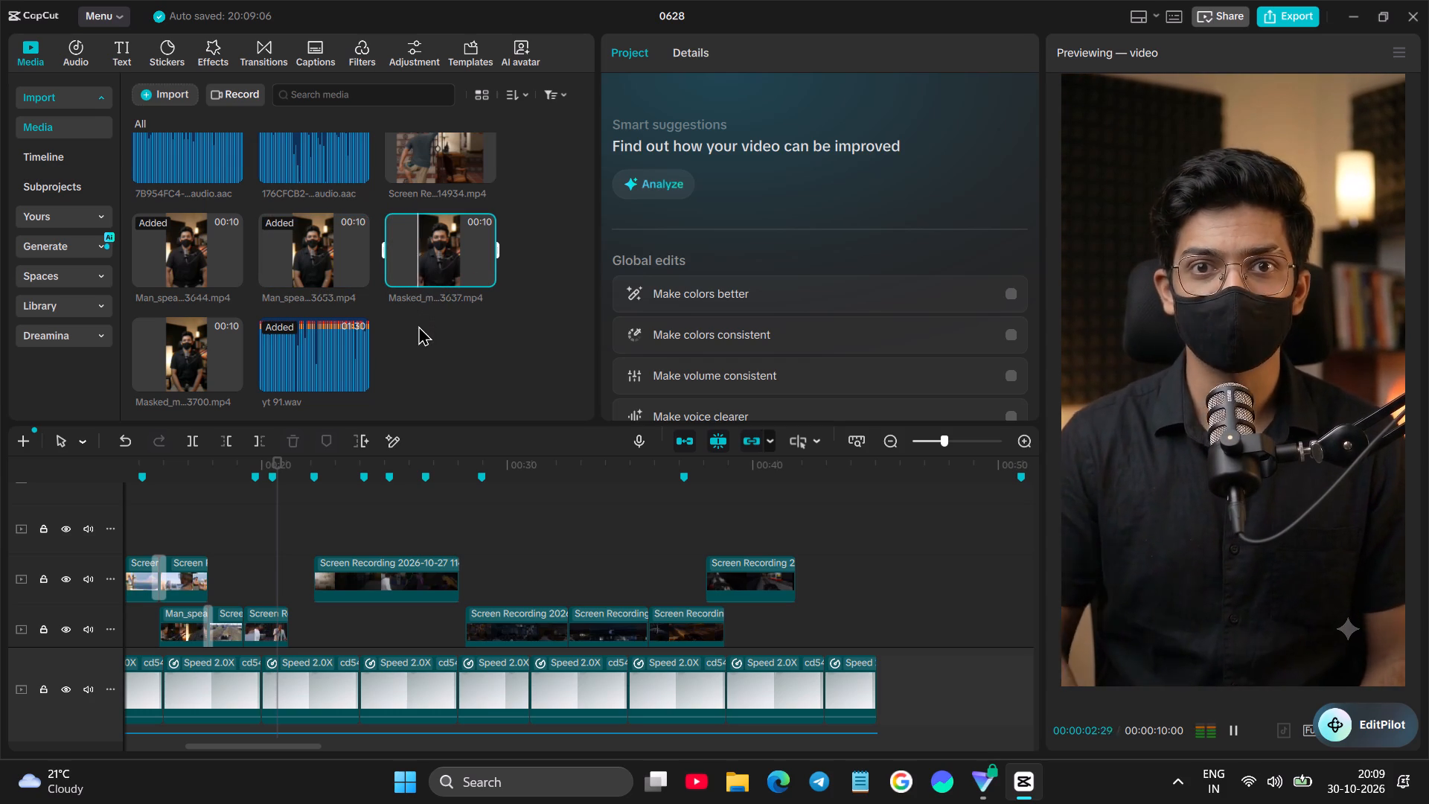
scroll(360, 477, down, 5)
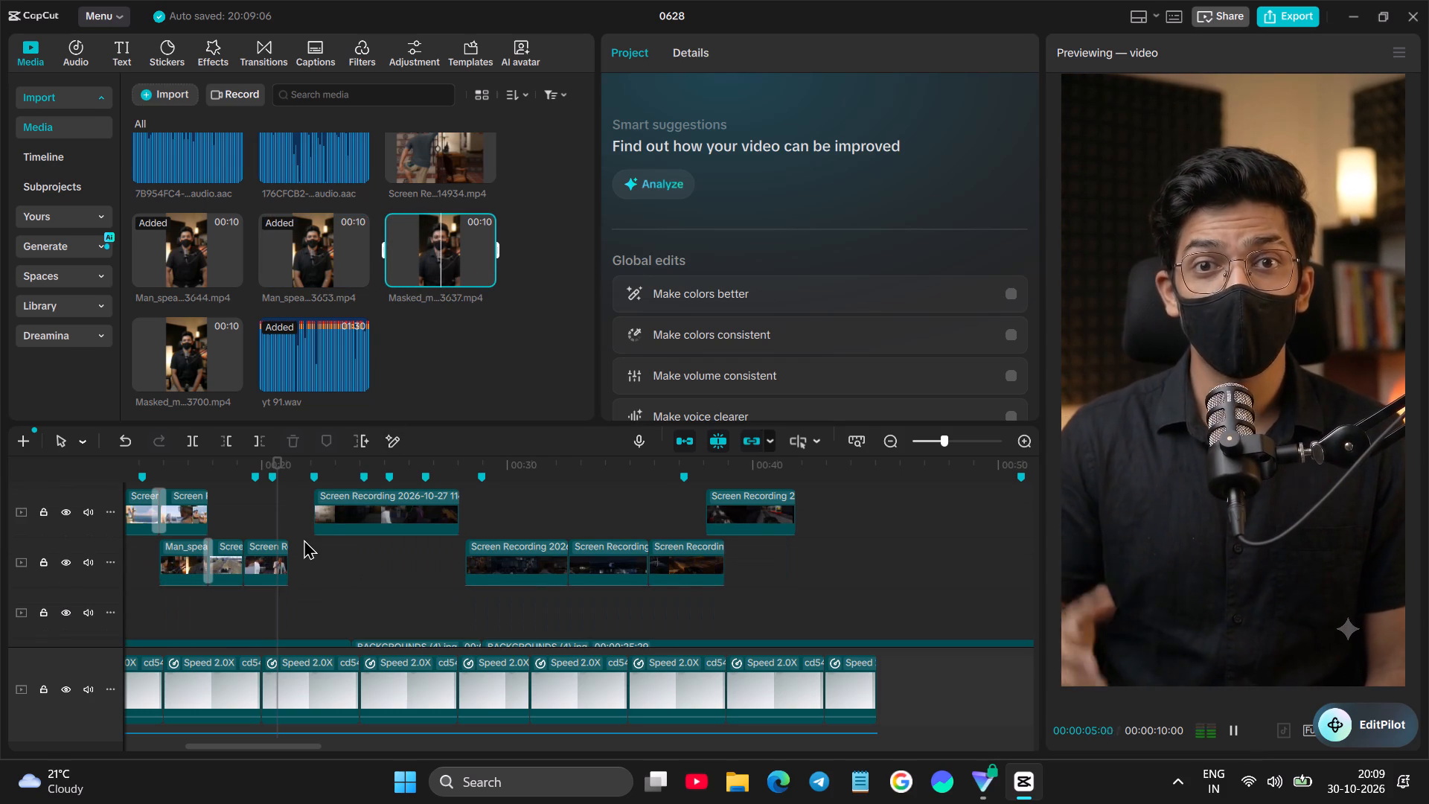
Review the edited sequence by playing it back from about 10 s and again from about 16 s.
click(242, 529)
scroll(242, 529, right, 1)
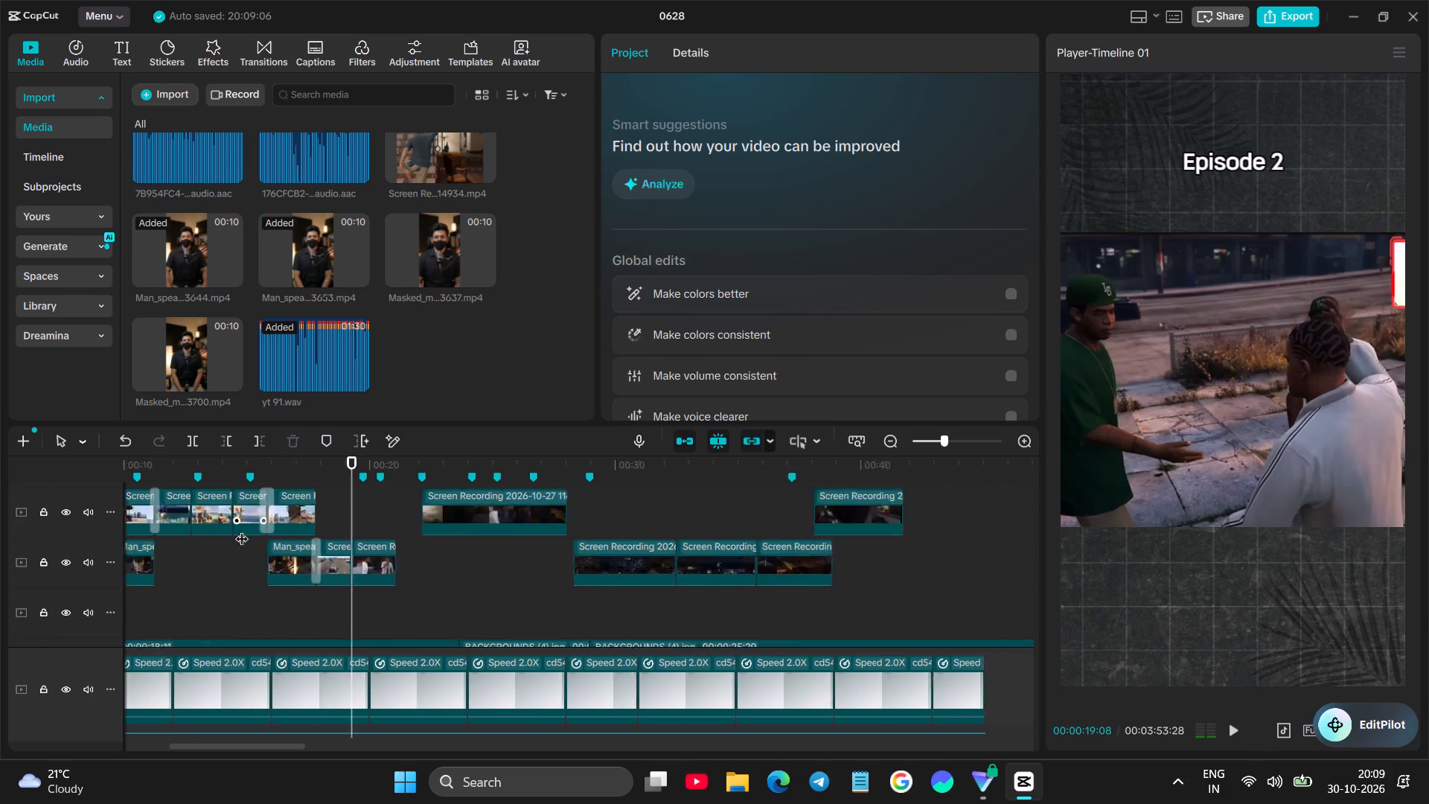
scroll(242, 529, right, 1)
click(358, 579)
key(space)
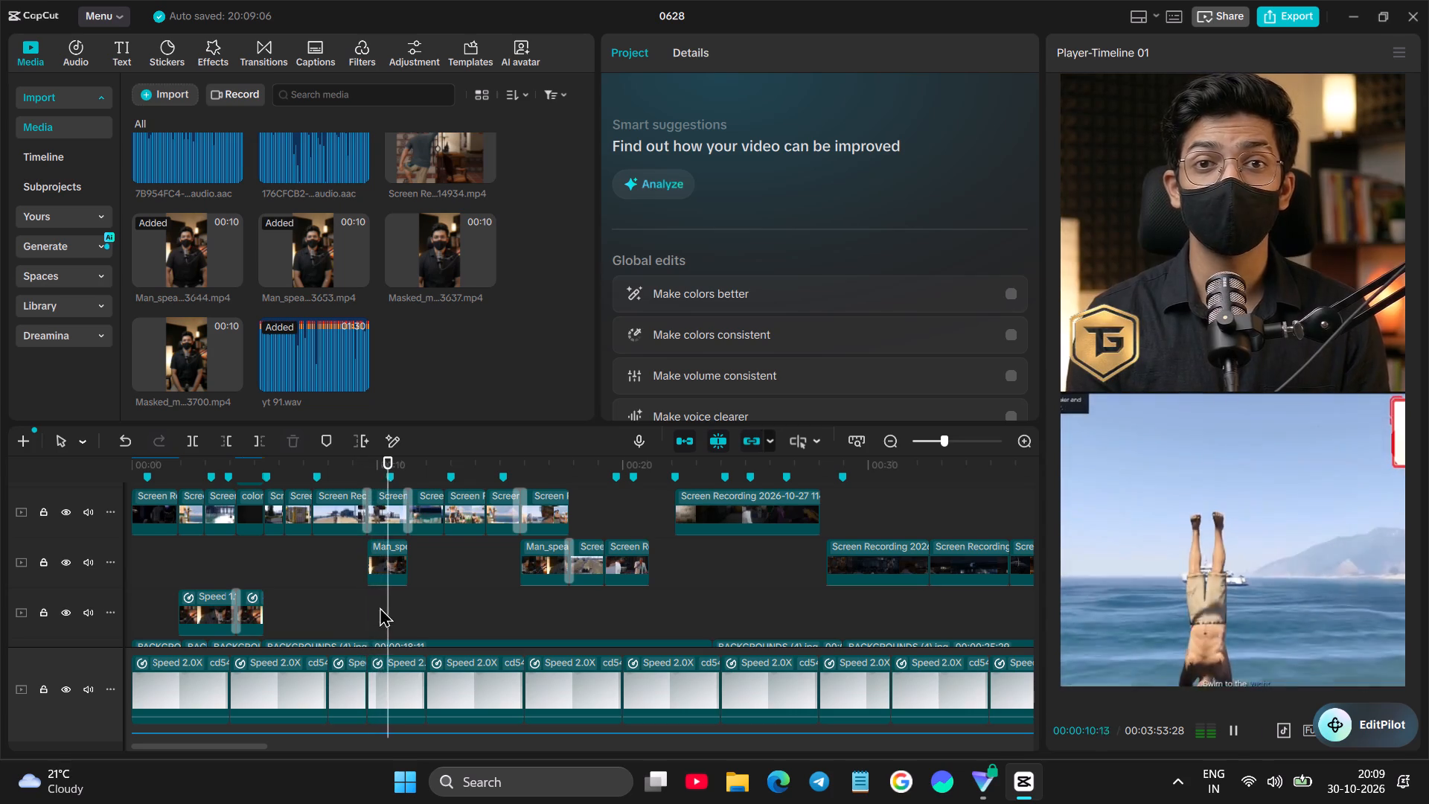
click(522, 595)
key(space)
key(space)
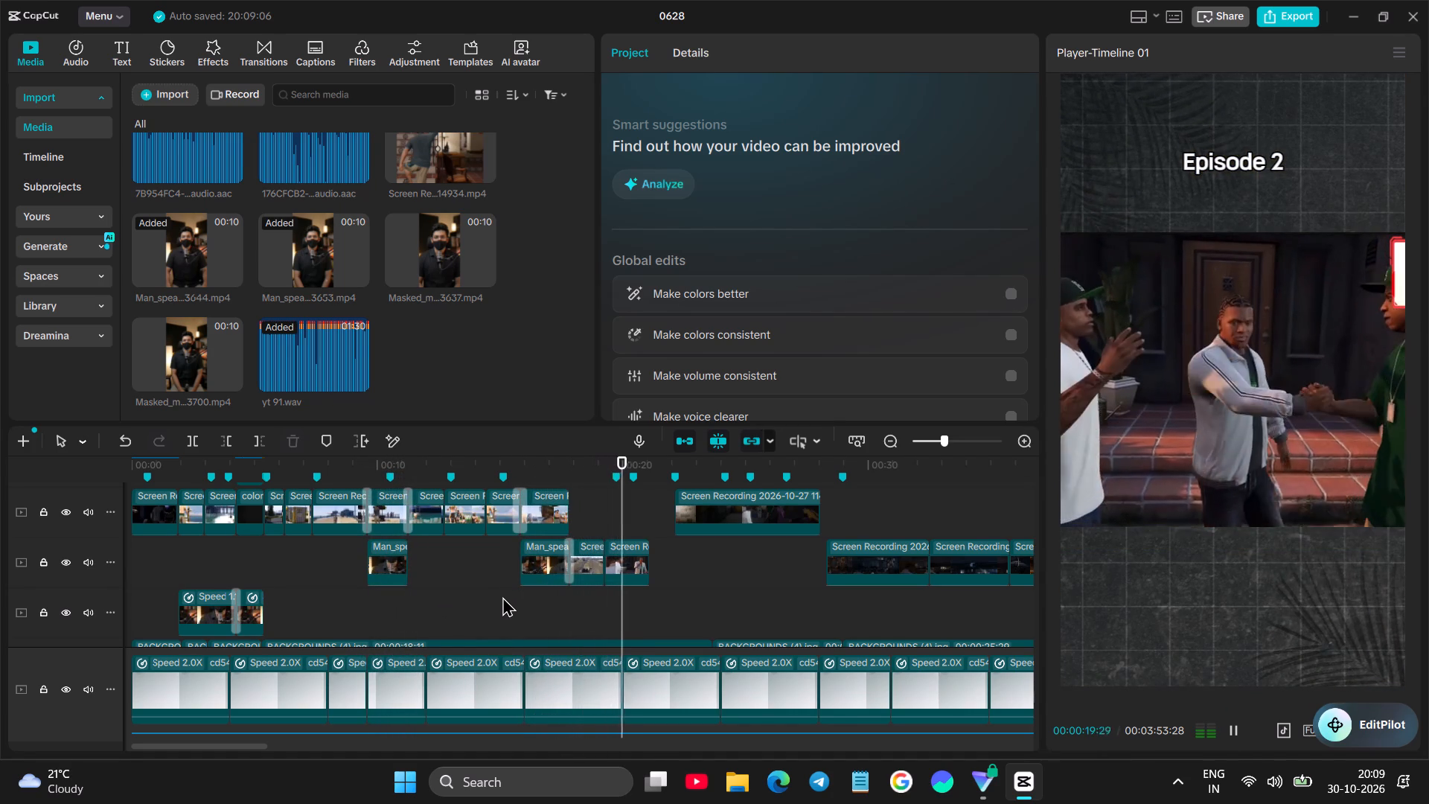
Play back around 20 s and slightly enlarge the Screen Recording clip with the man in the light jacket.
click(603, 503)
key(space)
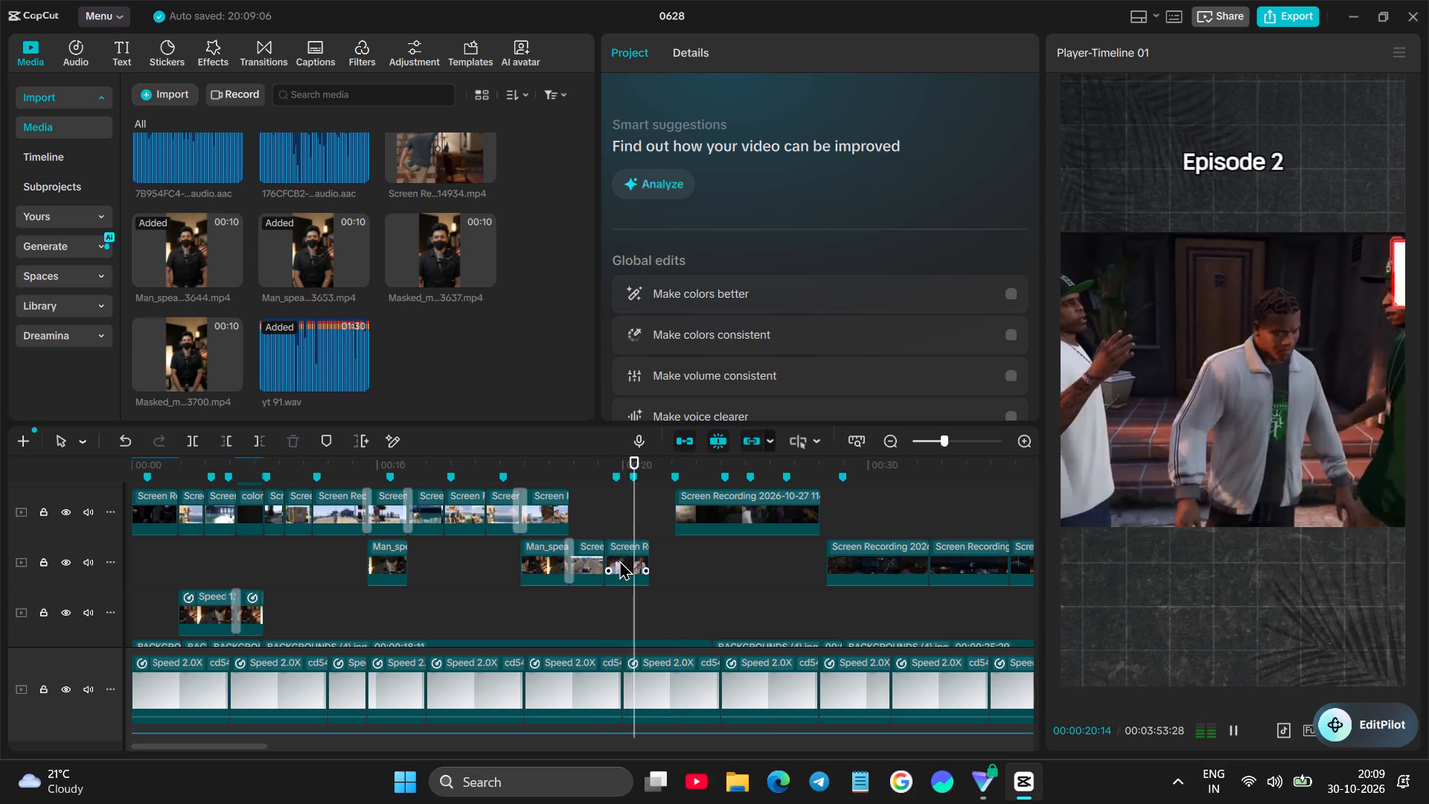
key(space)
click(619, 560)
drag(1065, 528, 1051, 558)
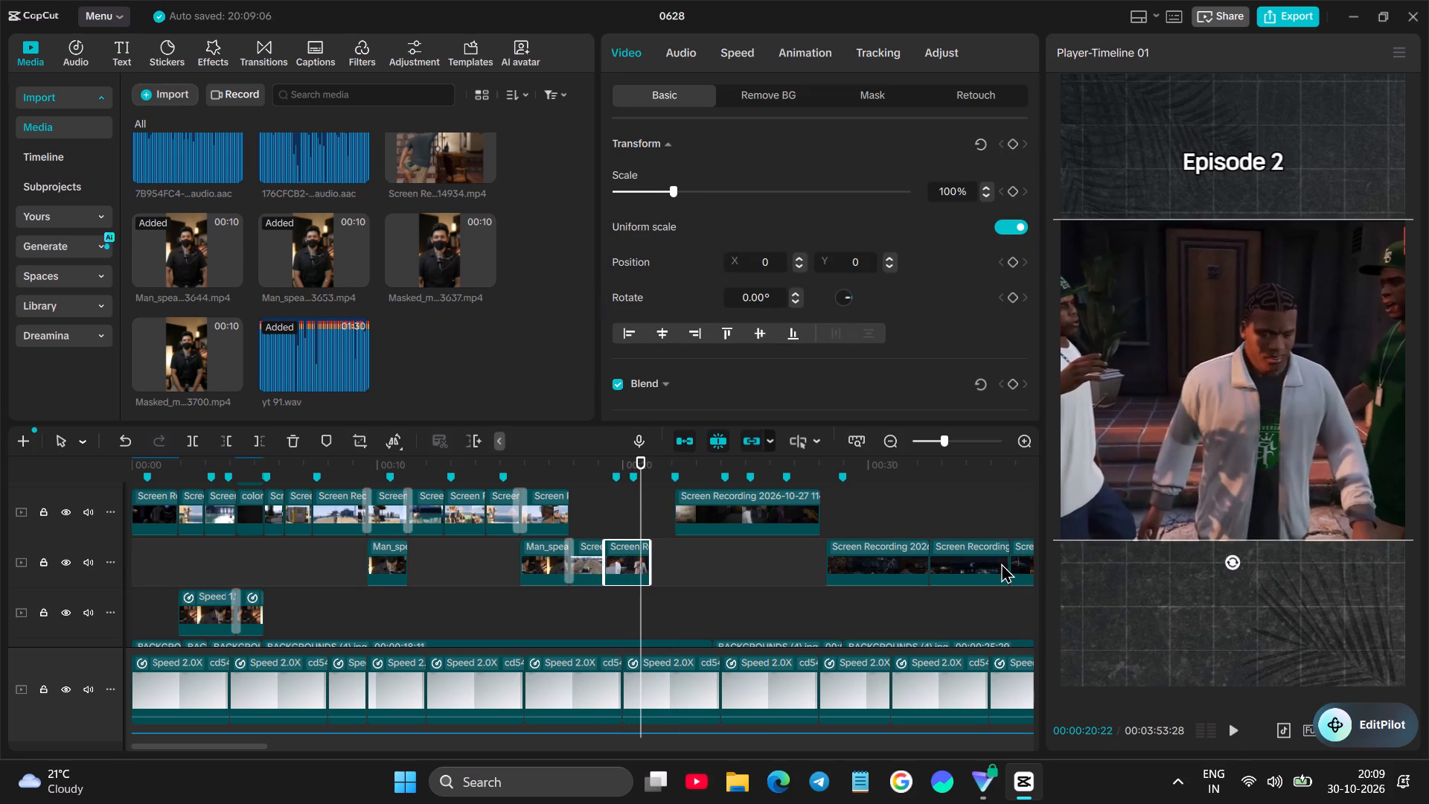
click(606, 603)
key(space)
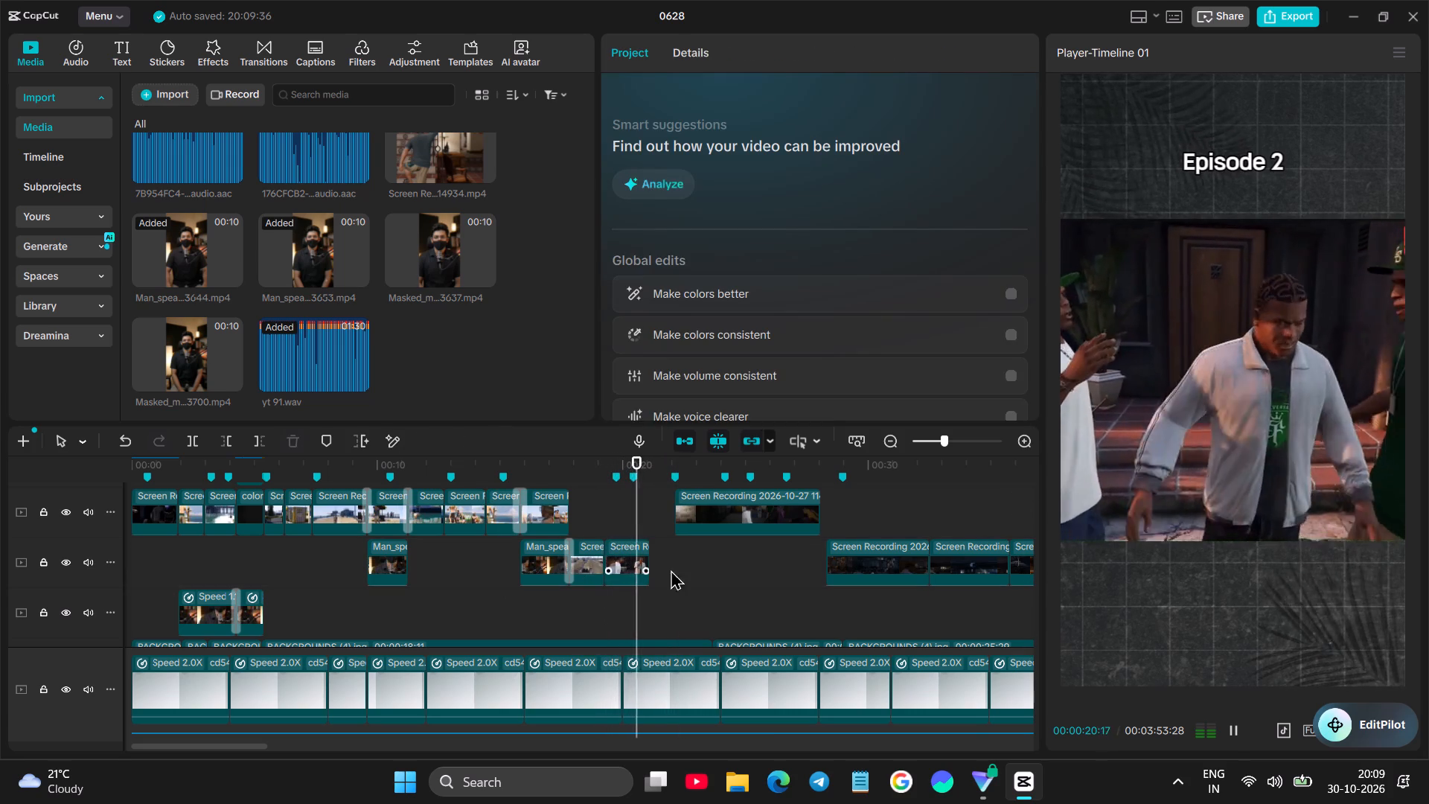
Move the next Screen Recording clip earlier to about 21 s, on the lower track directly after the enlarged clip.
click(677, 547)
key(space)
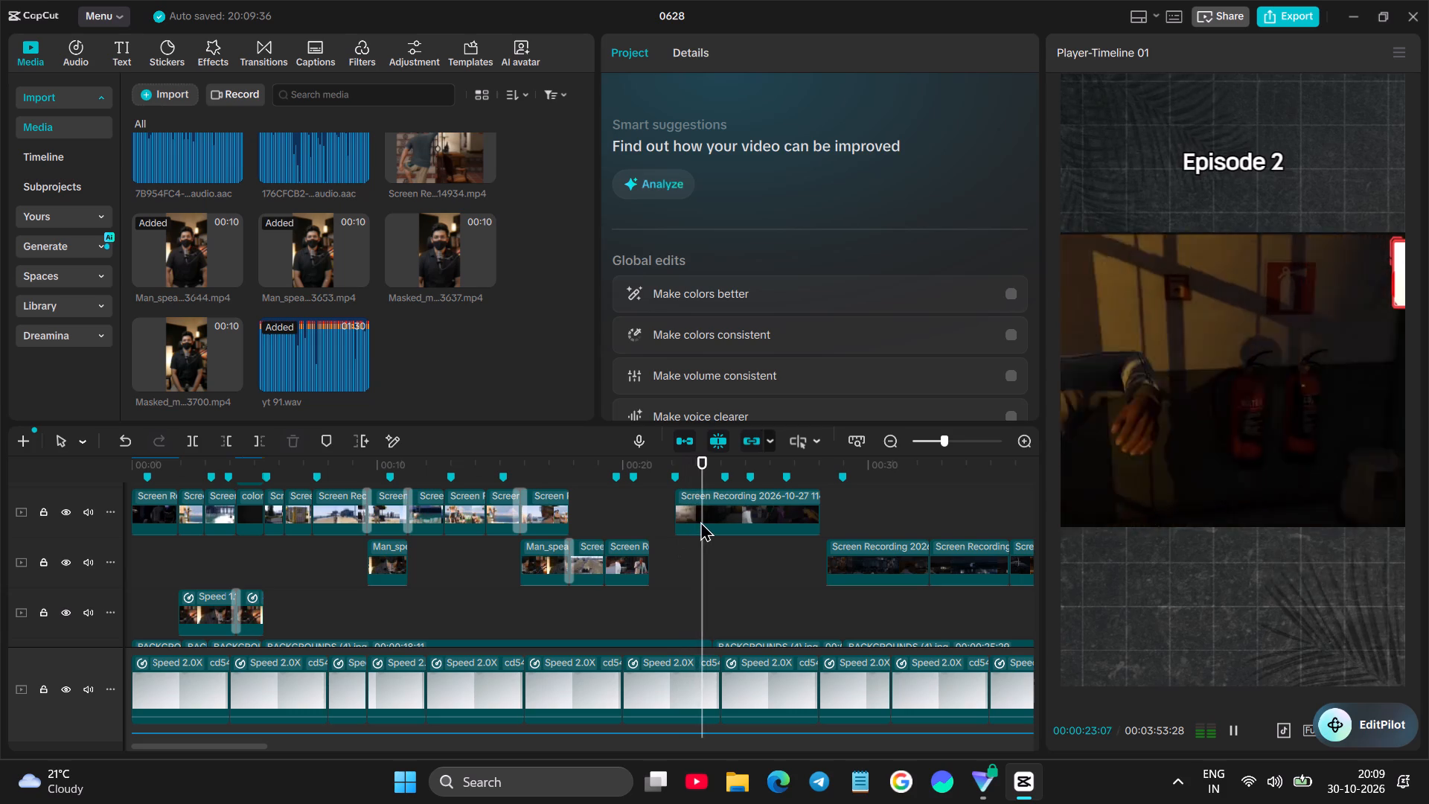
key(space)
drag(704, 511, 683, 532)
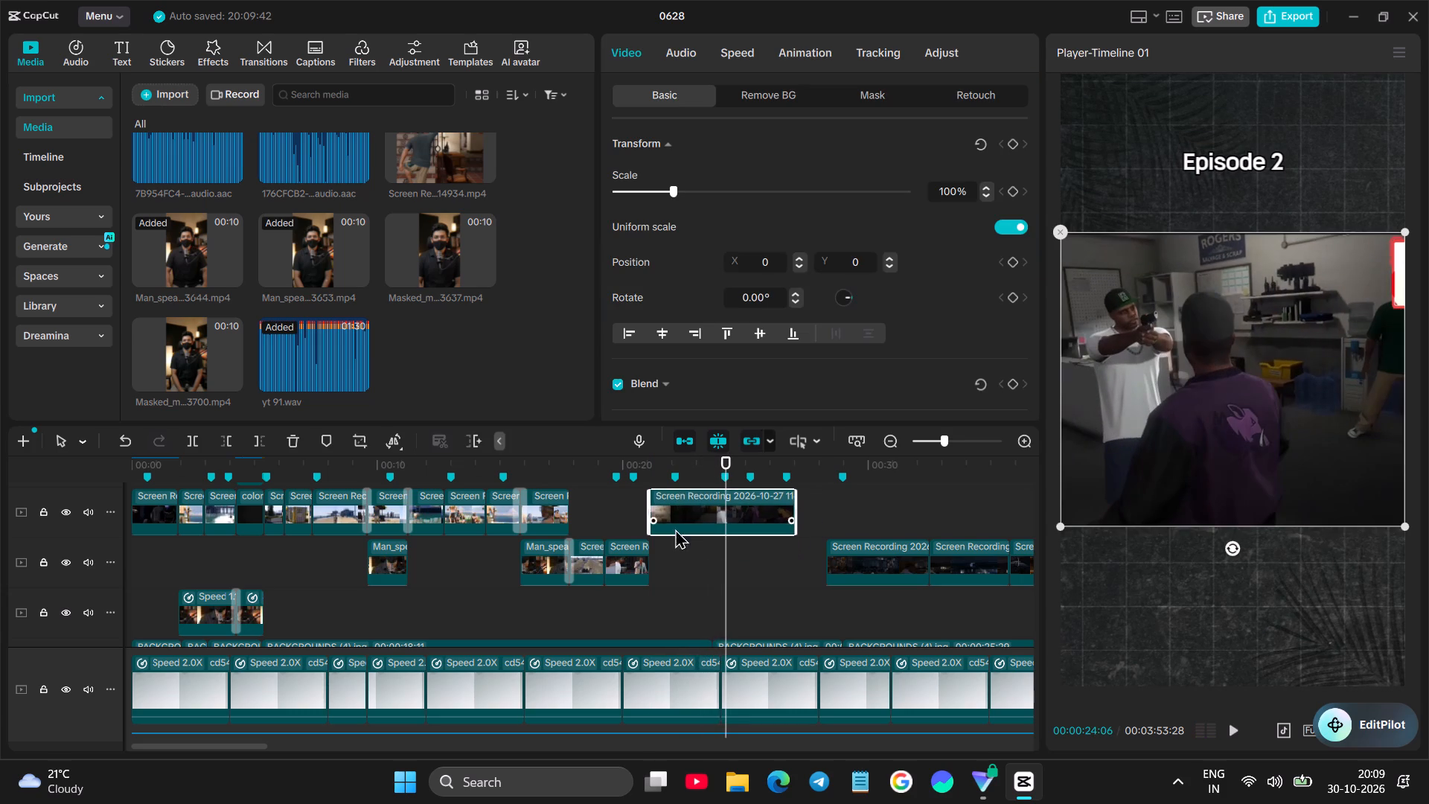
click(633, 508)
key(space)
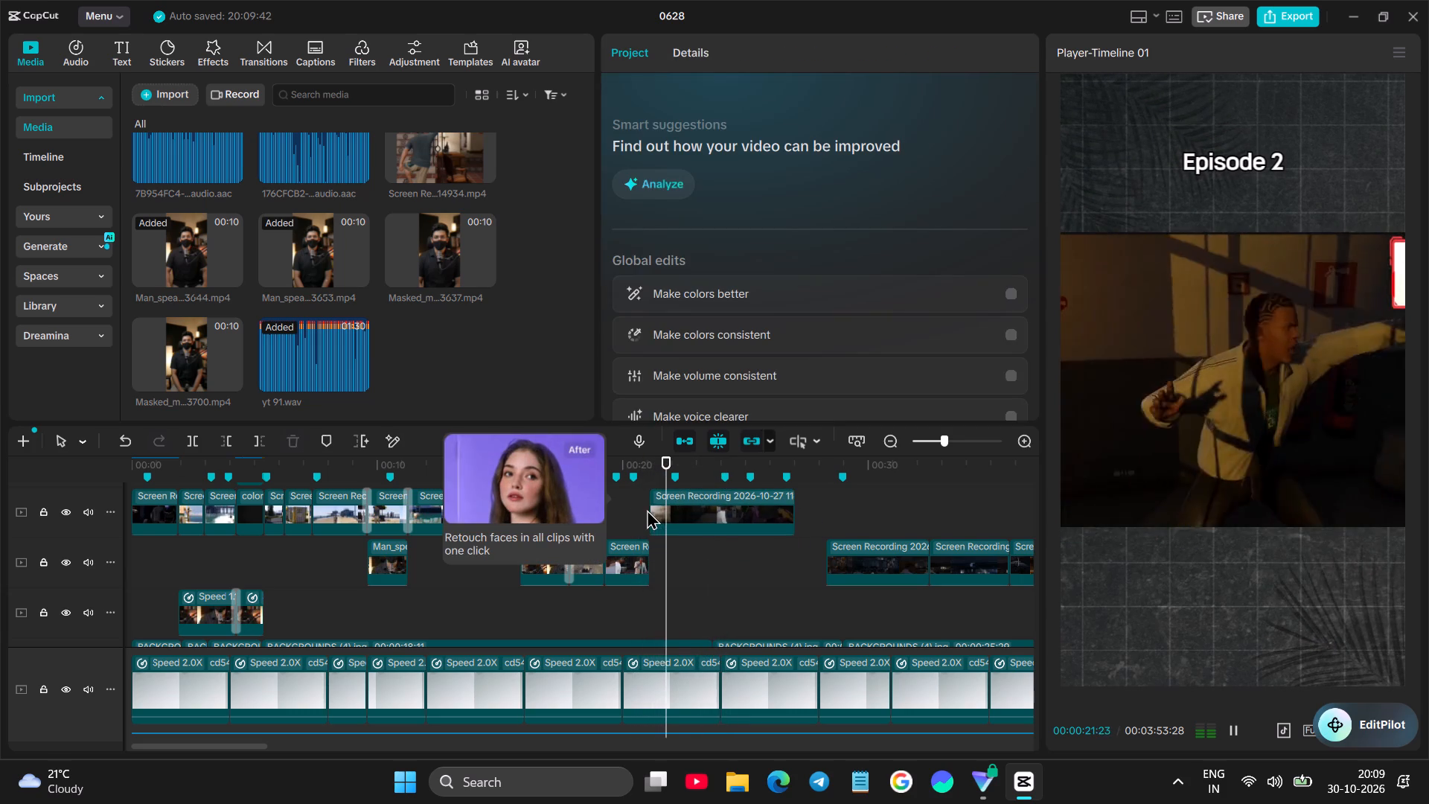
key(space)
scroll(680, 517, up, 3)
drag(707, 577, 711, 629)
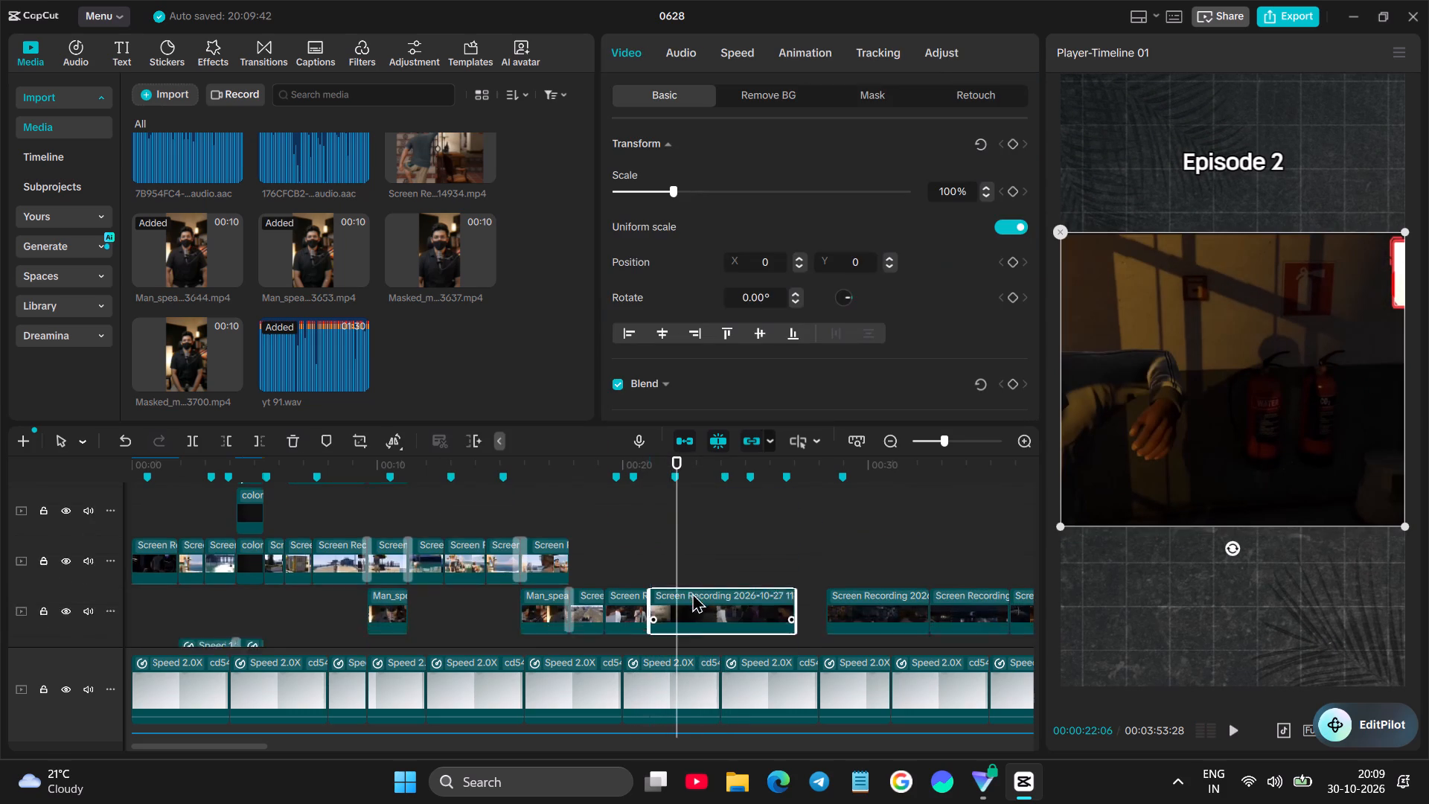
Place the unused clip Masked_man_speaking_Hindi ending in 3637 on the track below the screen recordings, starting at about 21 s.
scroll(691, 589, down, 4)
click(650, 549)
drag(441, 255, 662, 613)
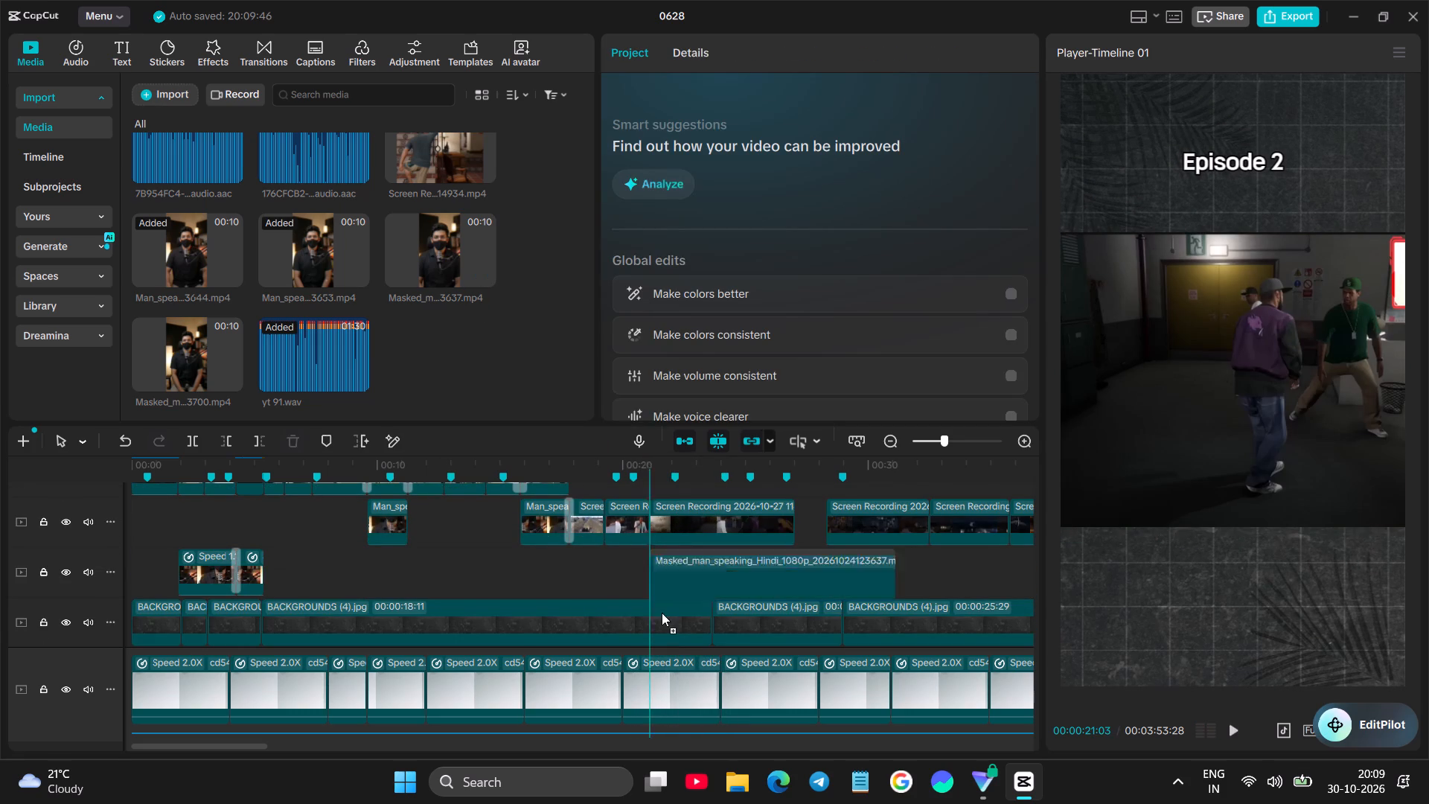
drag(662, 613, 654, 567)
Play back the added masked presenter clip and cut off everything before about 25.6 s.
key(space)
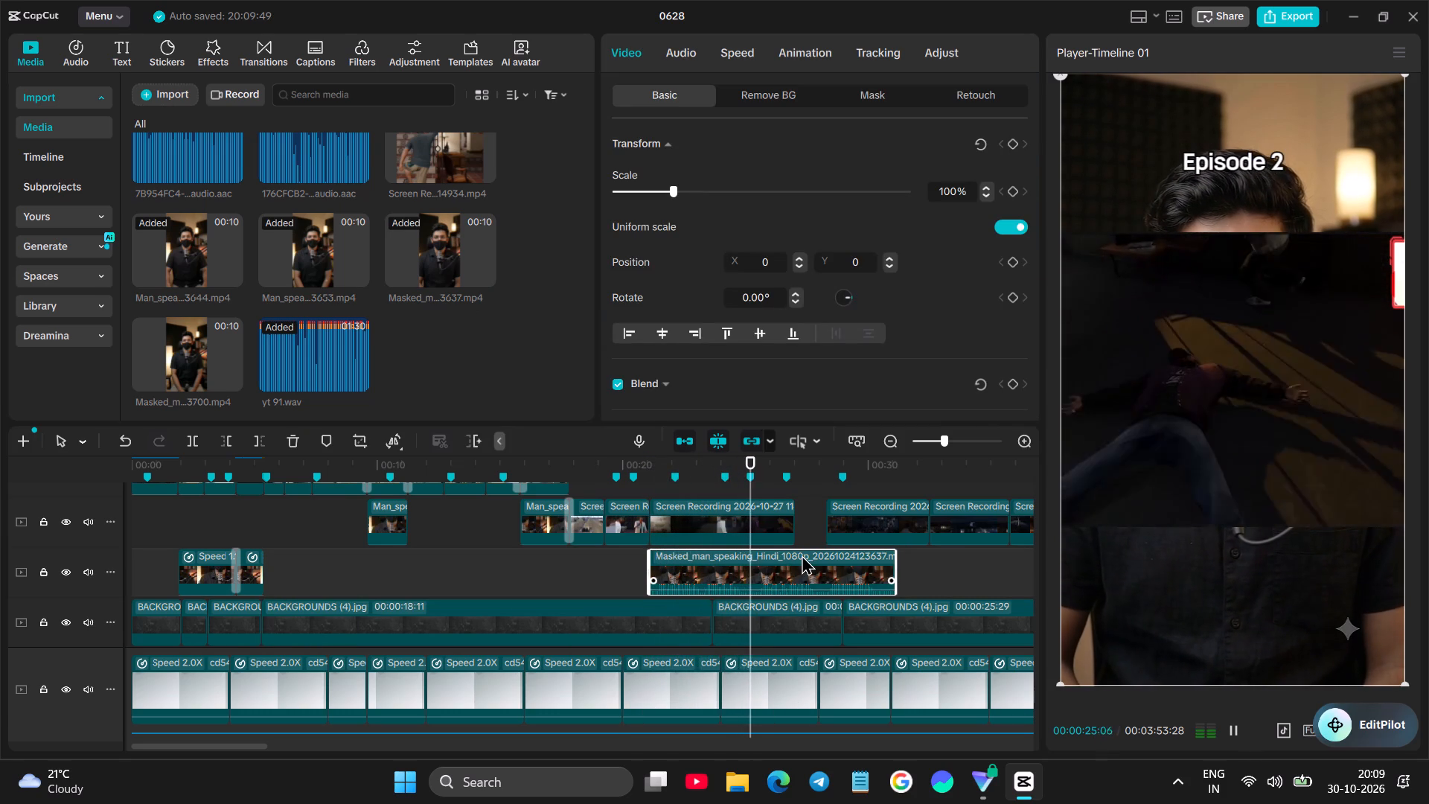
key(space)
key(space)
key(space)
click(784, 572)
click(231, 440)
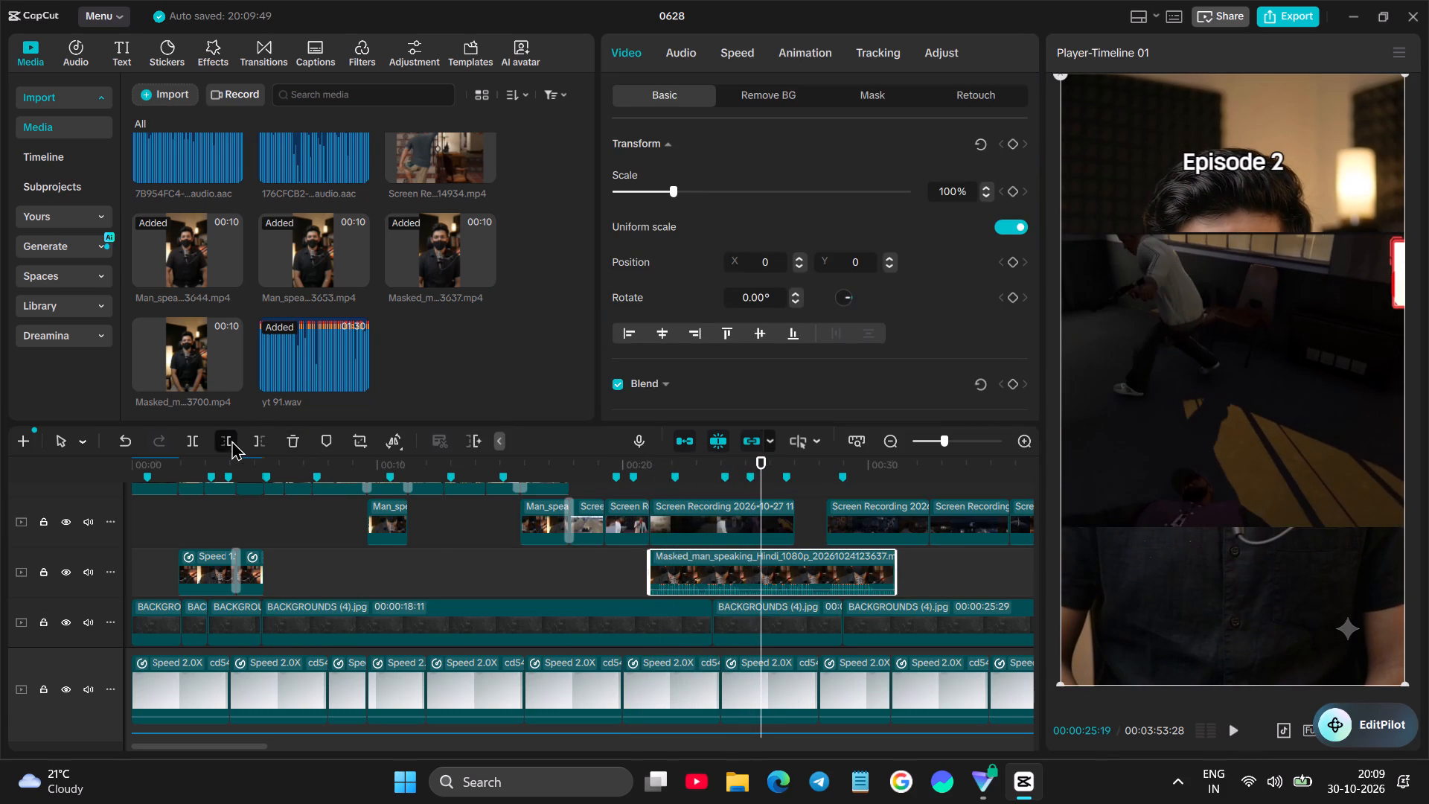
Play on through the trimmed masked presenter clip and split it at about 27.7 s.
key(space)
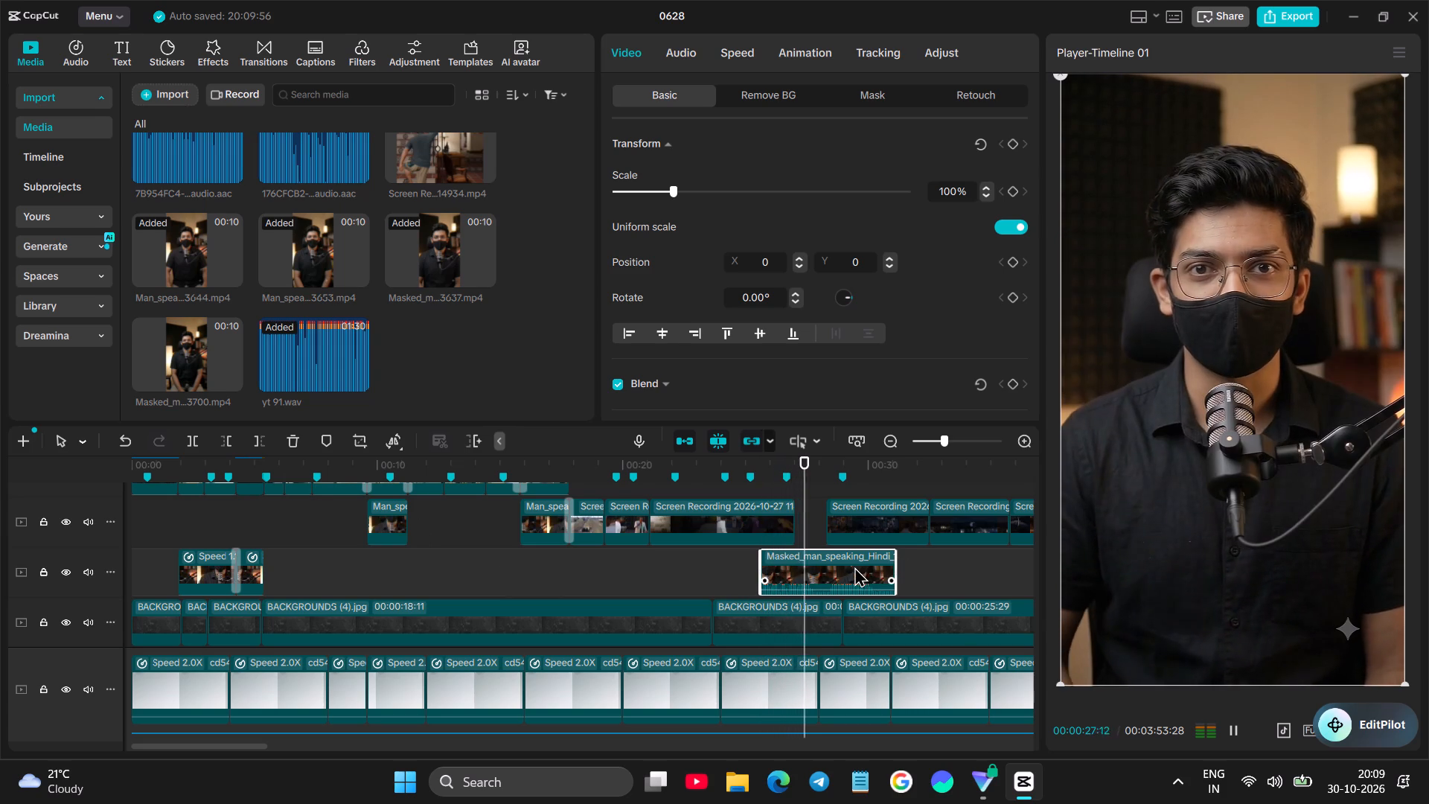
key(space)
click(852, 567)
click(198, 446)
Move the second part of the split presenter clip along its track to start at about 32.5 s.
key(space)
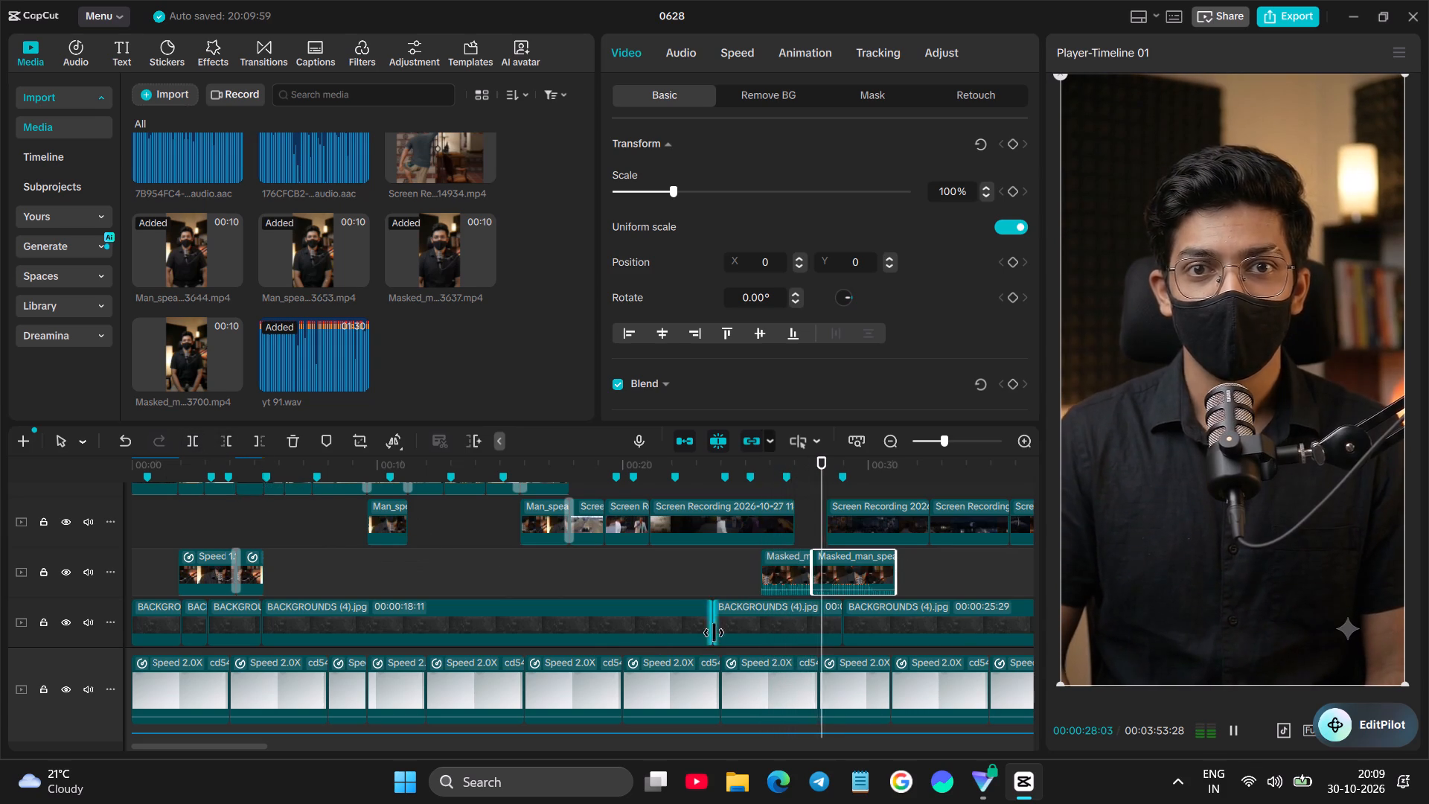
drag(852, 569, 892, 569)
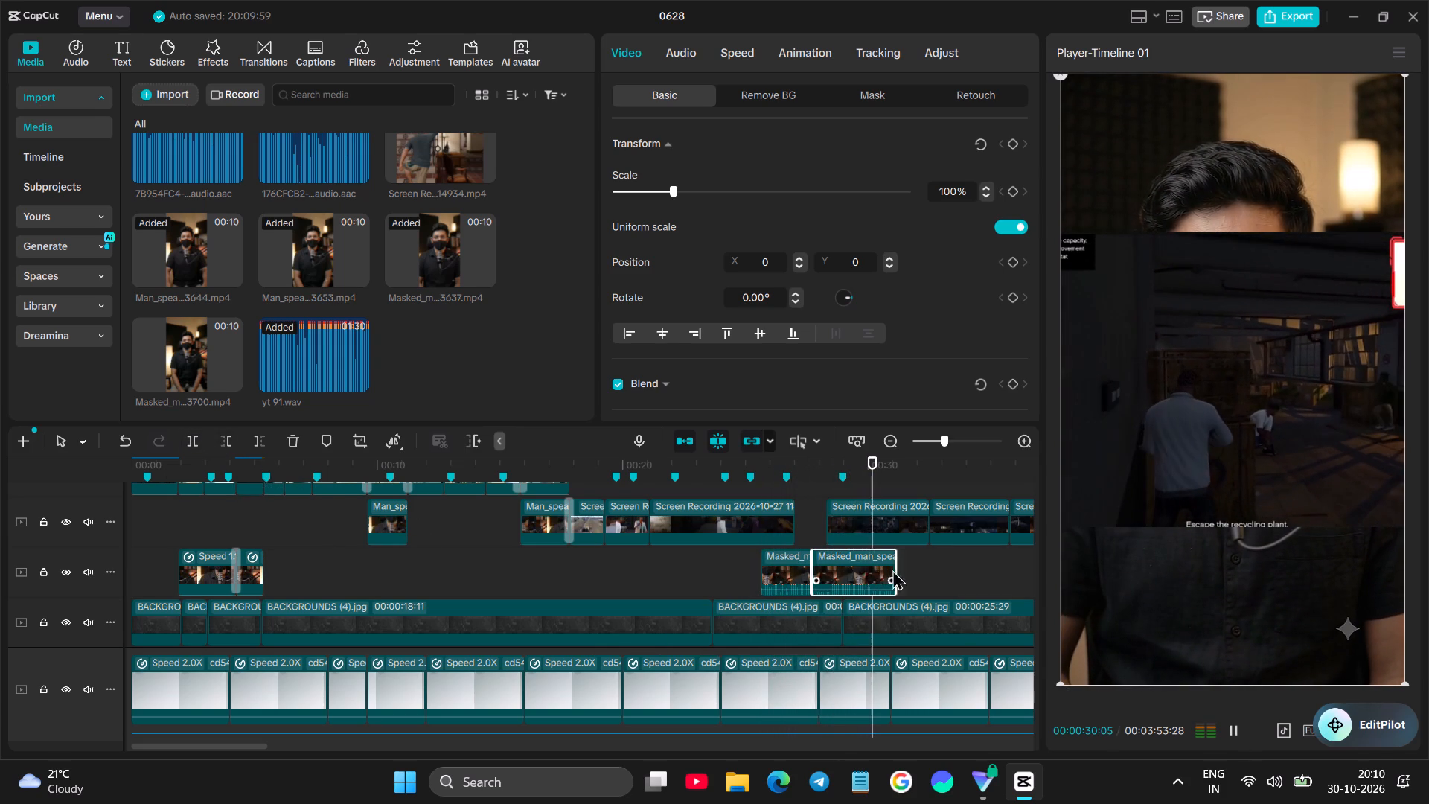
drag(892, 569, 969, 569)
key(space)
drag(974, 590, 993, 626)
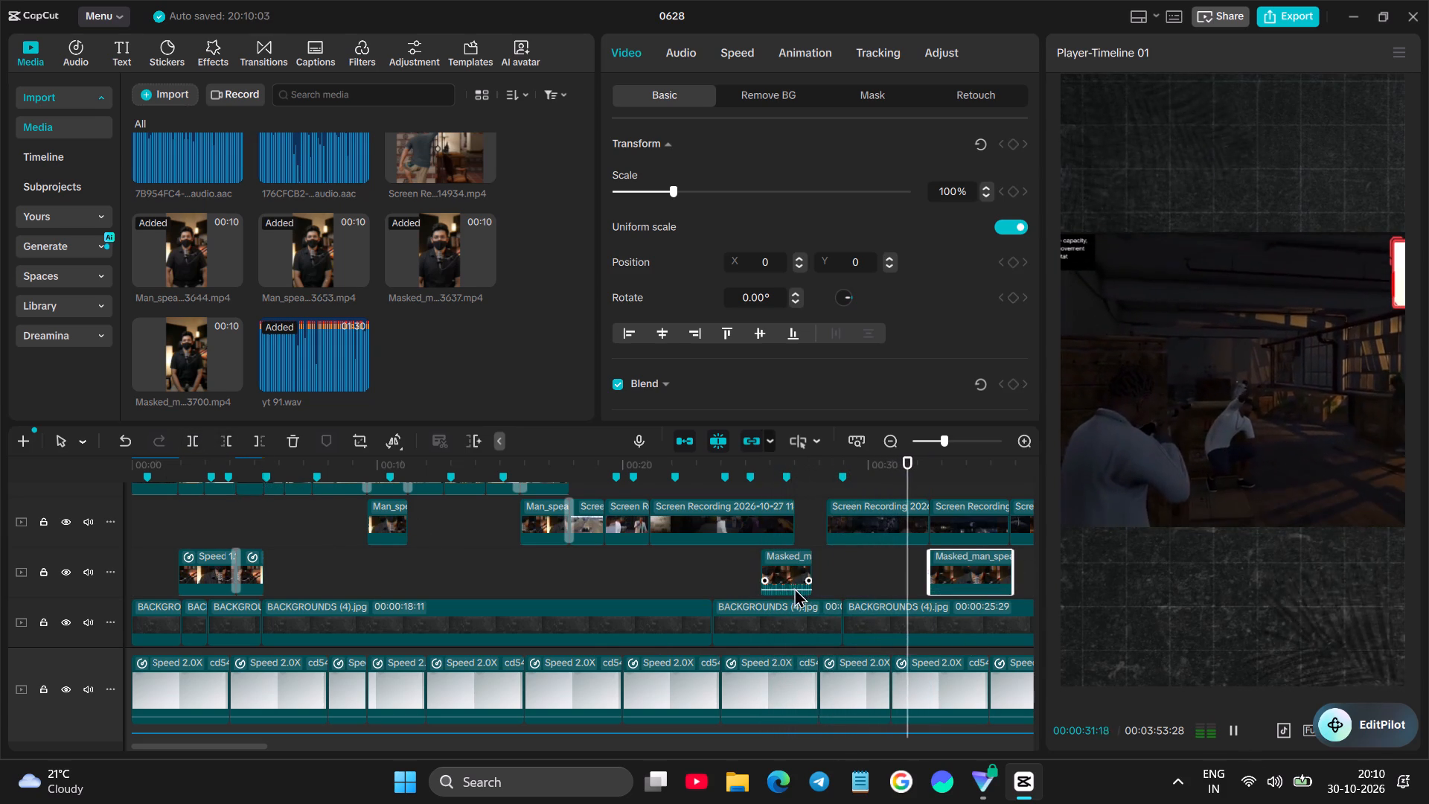
Set the speed of the first presenter part to 1.11x and play it back.
click(775, 560)
click(738, 51)
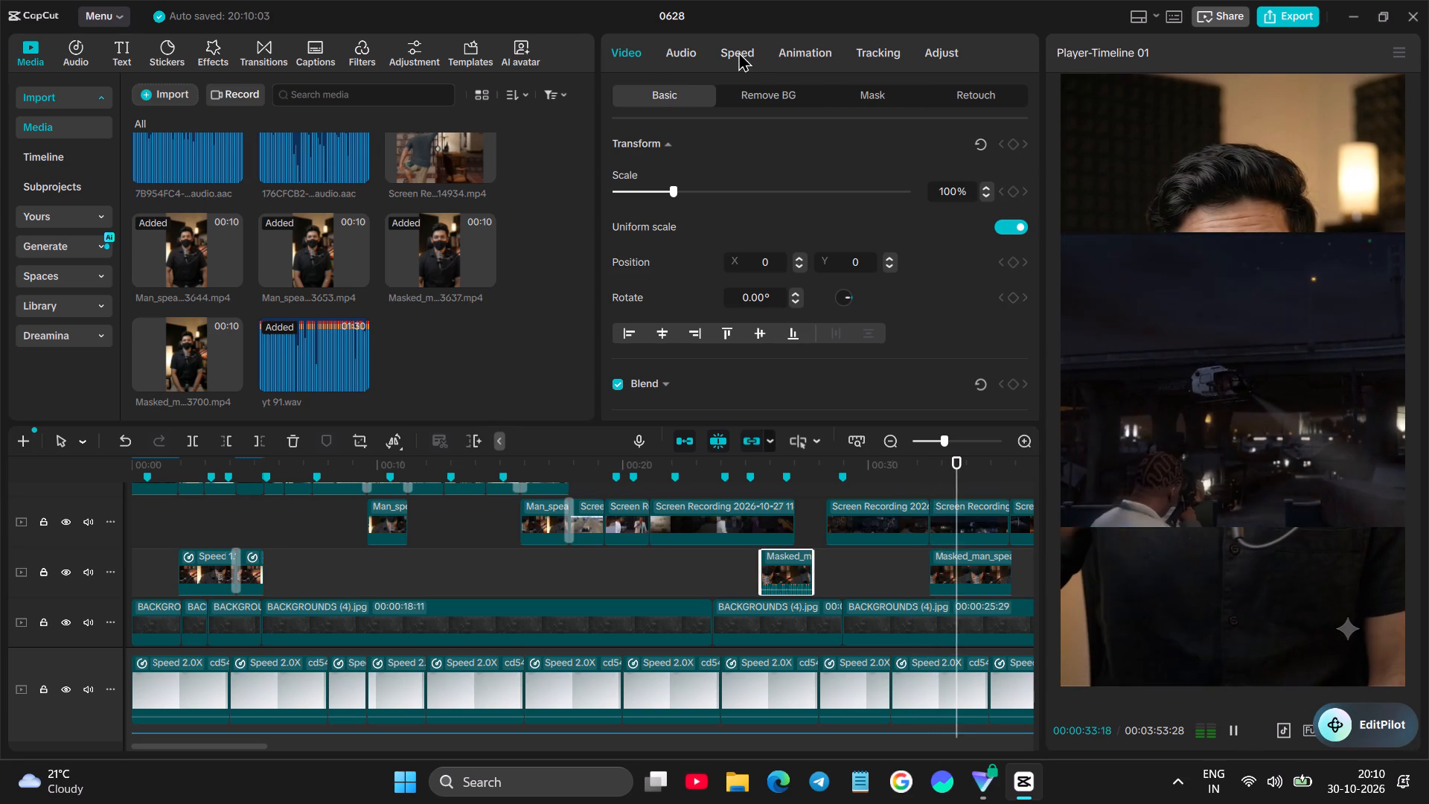
click(681, 173)
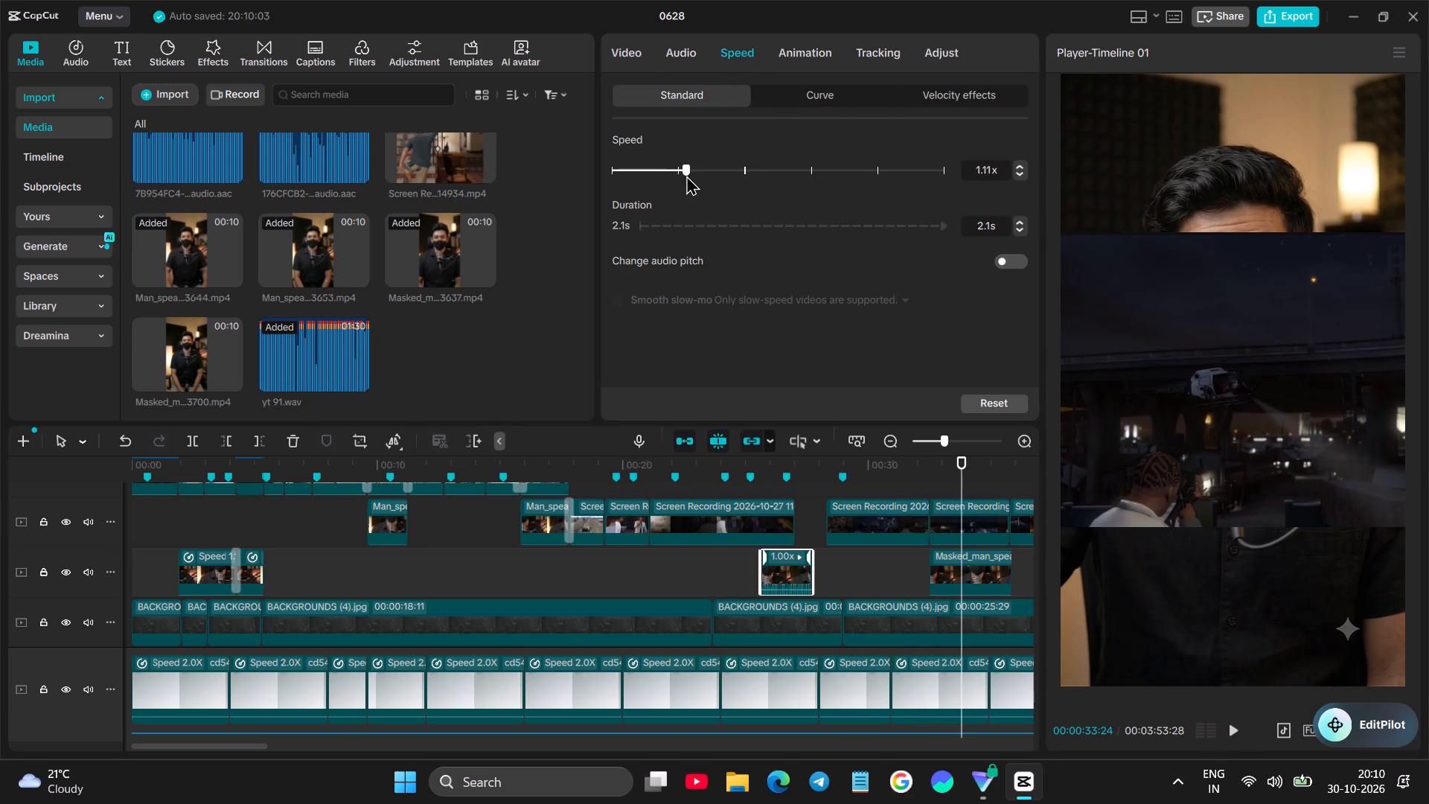
click(749, 581)
key(space)
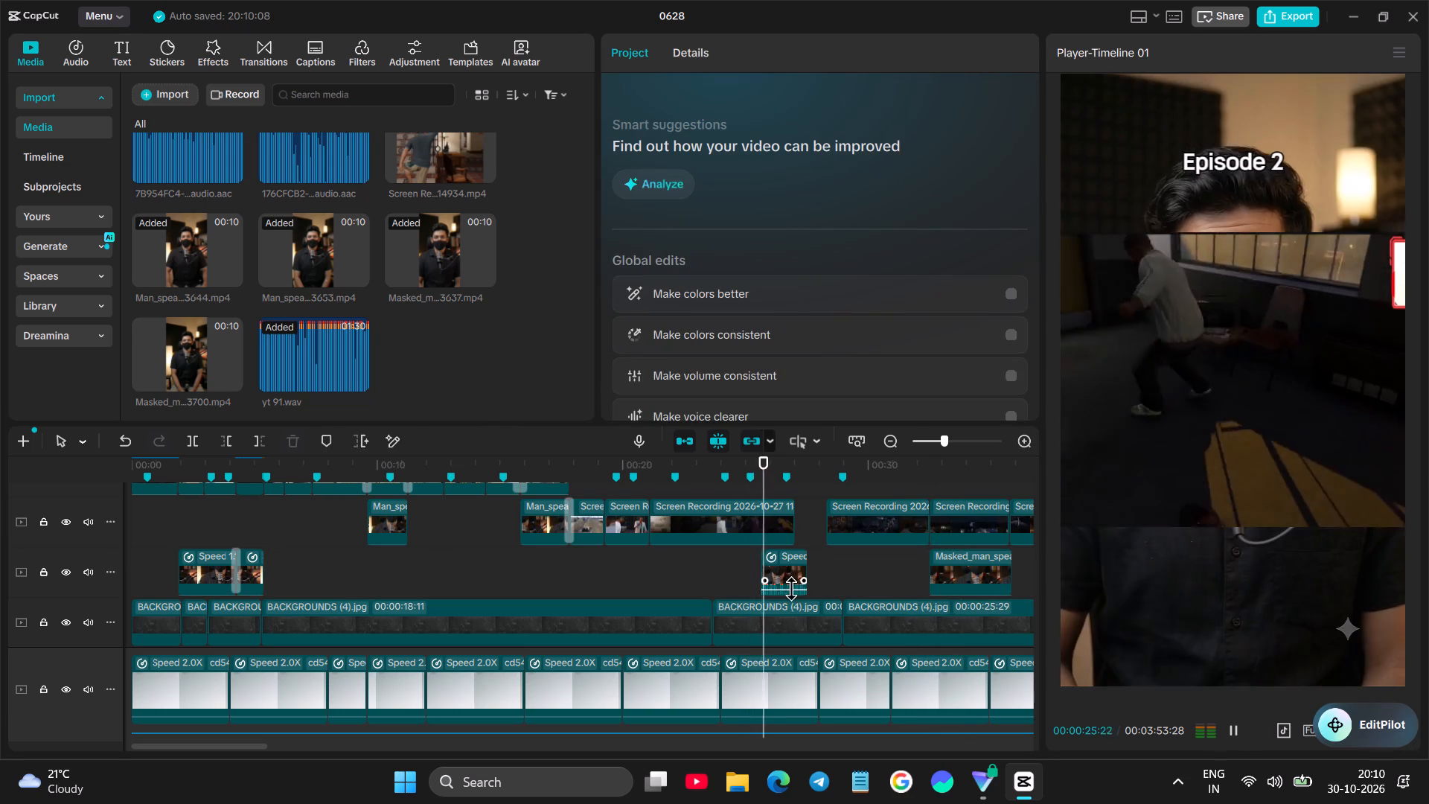
Move the sped-up presenter part earlier to about 21 s, aligned with the start of the Screen Recording clip above.
click(661, 566)
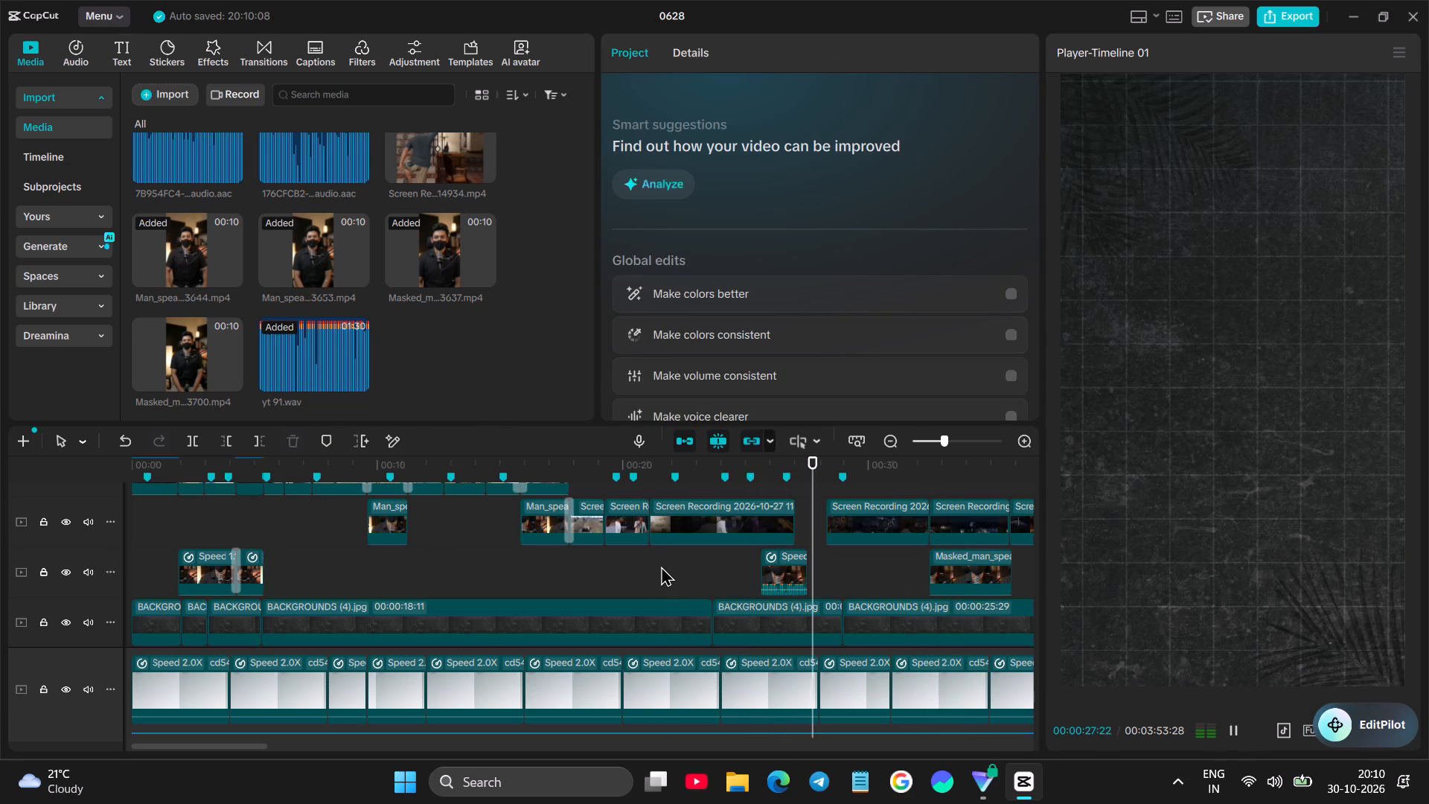
key(space)
key(space)
click(652, 562)
drag(786, 567, 675, 564)
key(space)
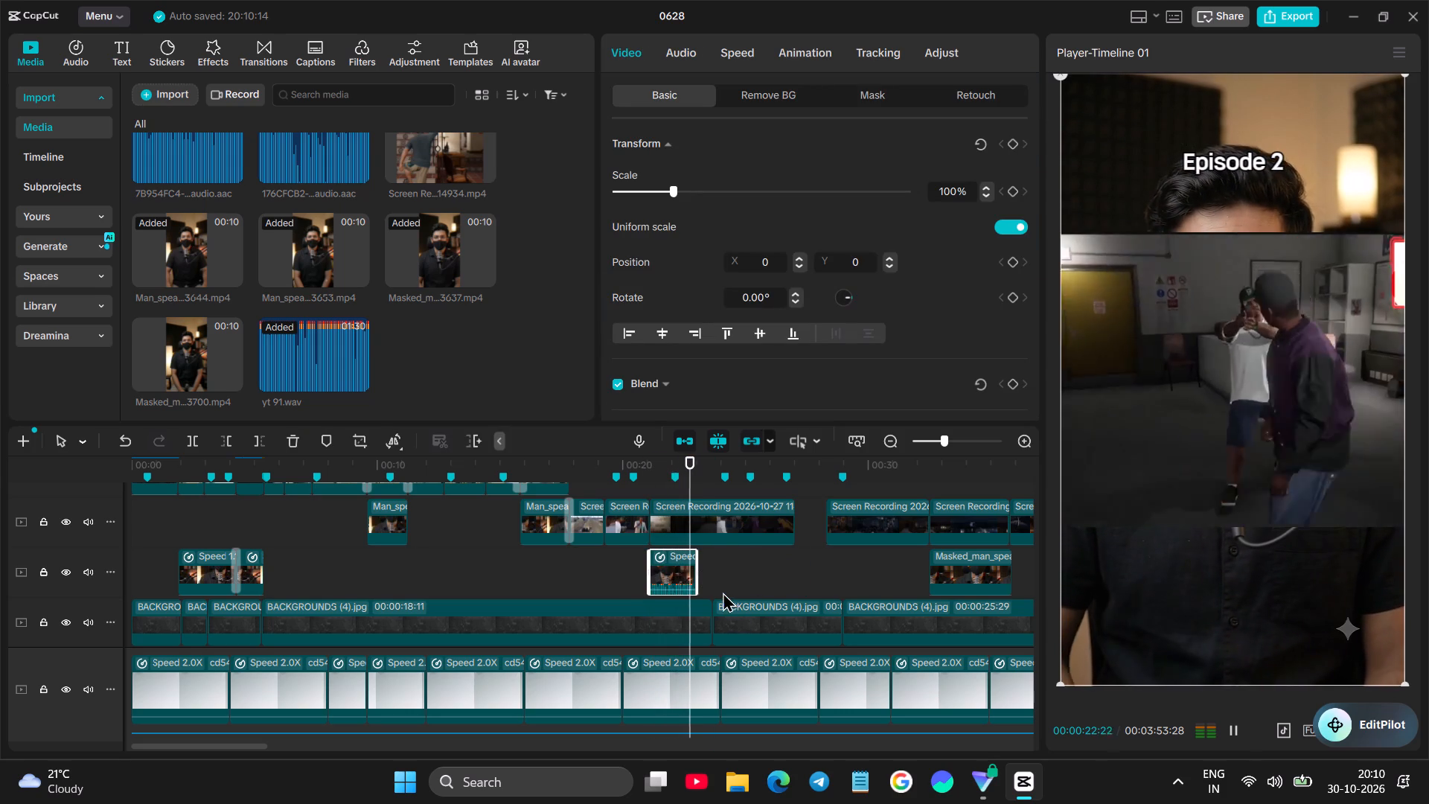
Raise the speed of the presenter clip at 21 s to 1.51x, reduce it slightly, and play back the result.
key(space)
click(656, 55)
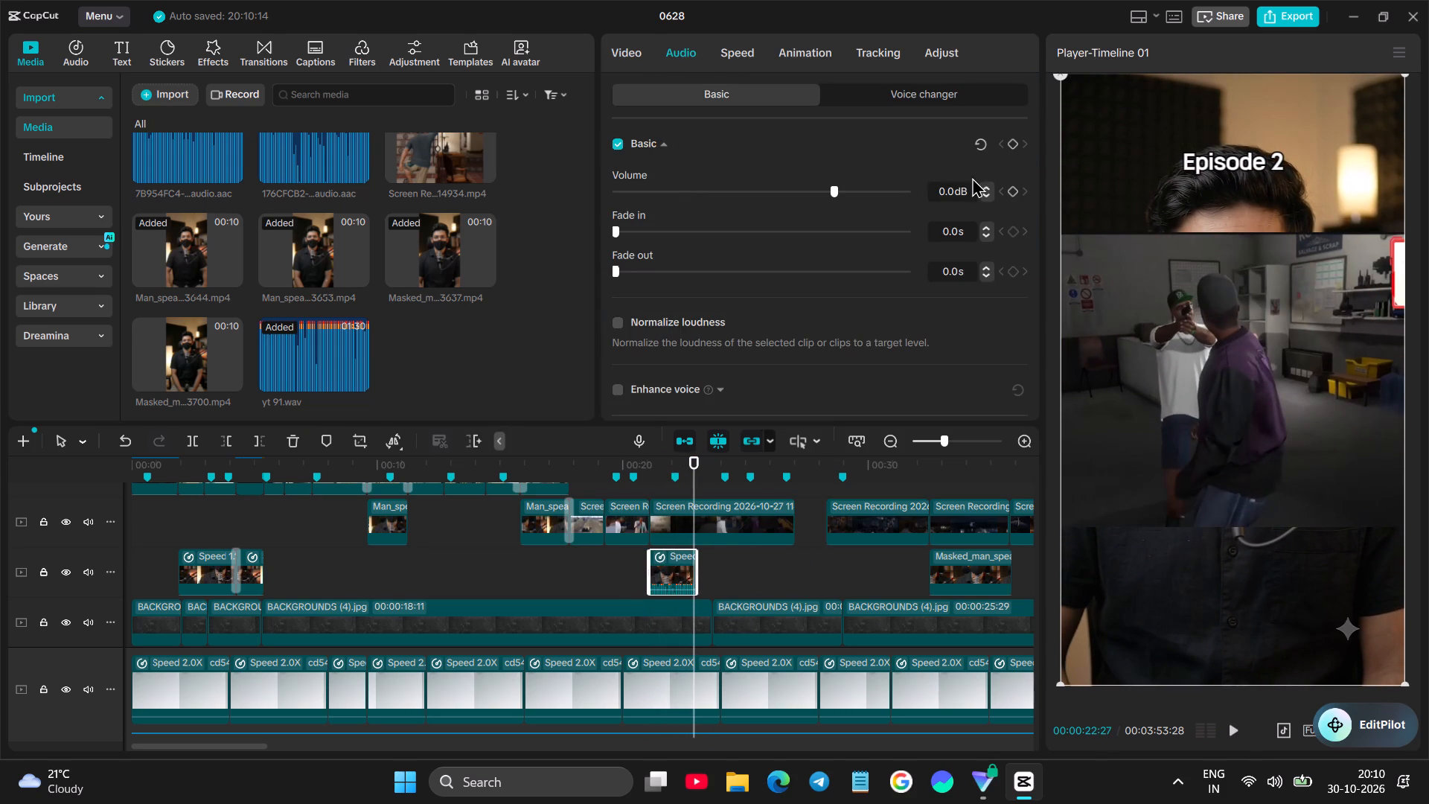
click(745, 34)
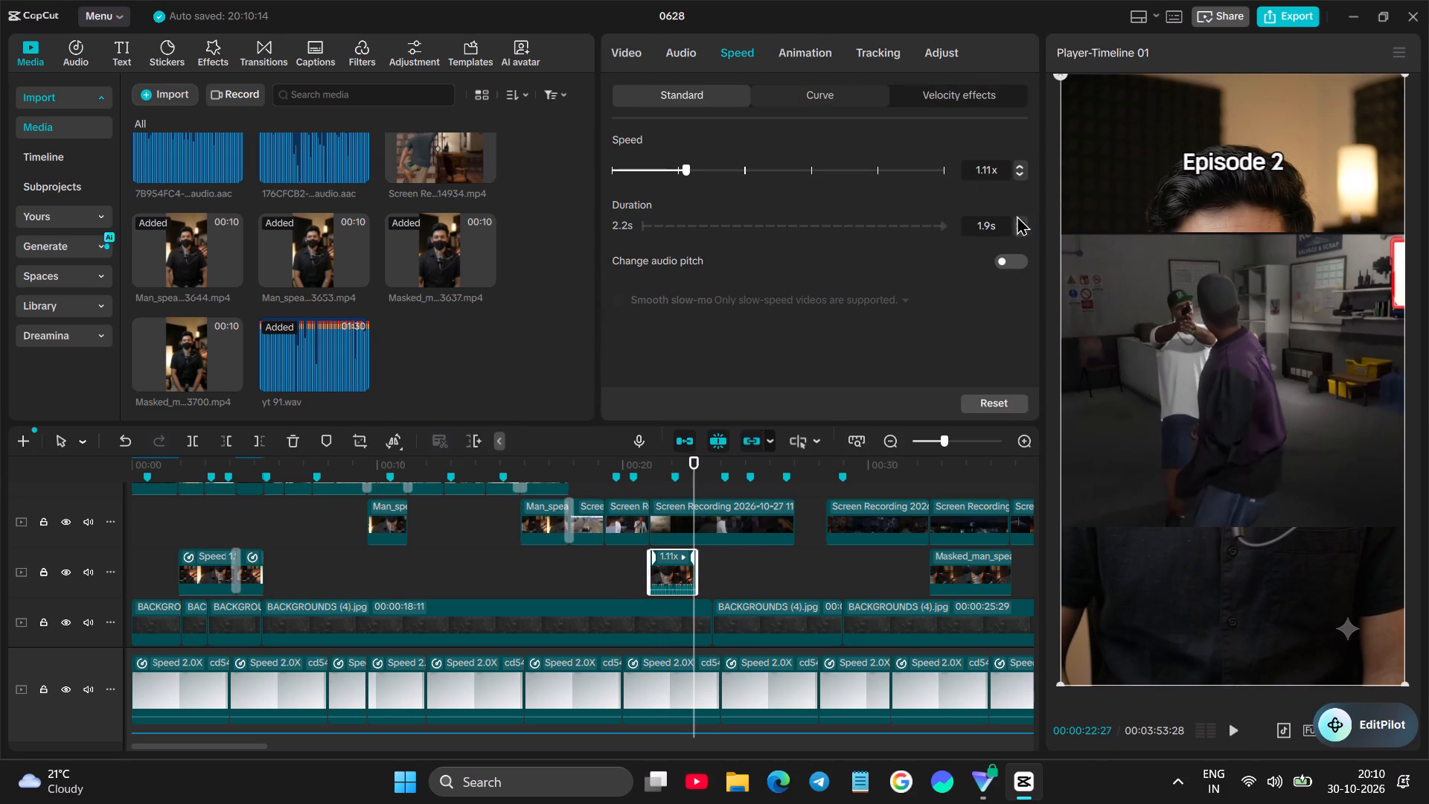
triple_click(1024, 166)
click(1024, 166)
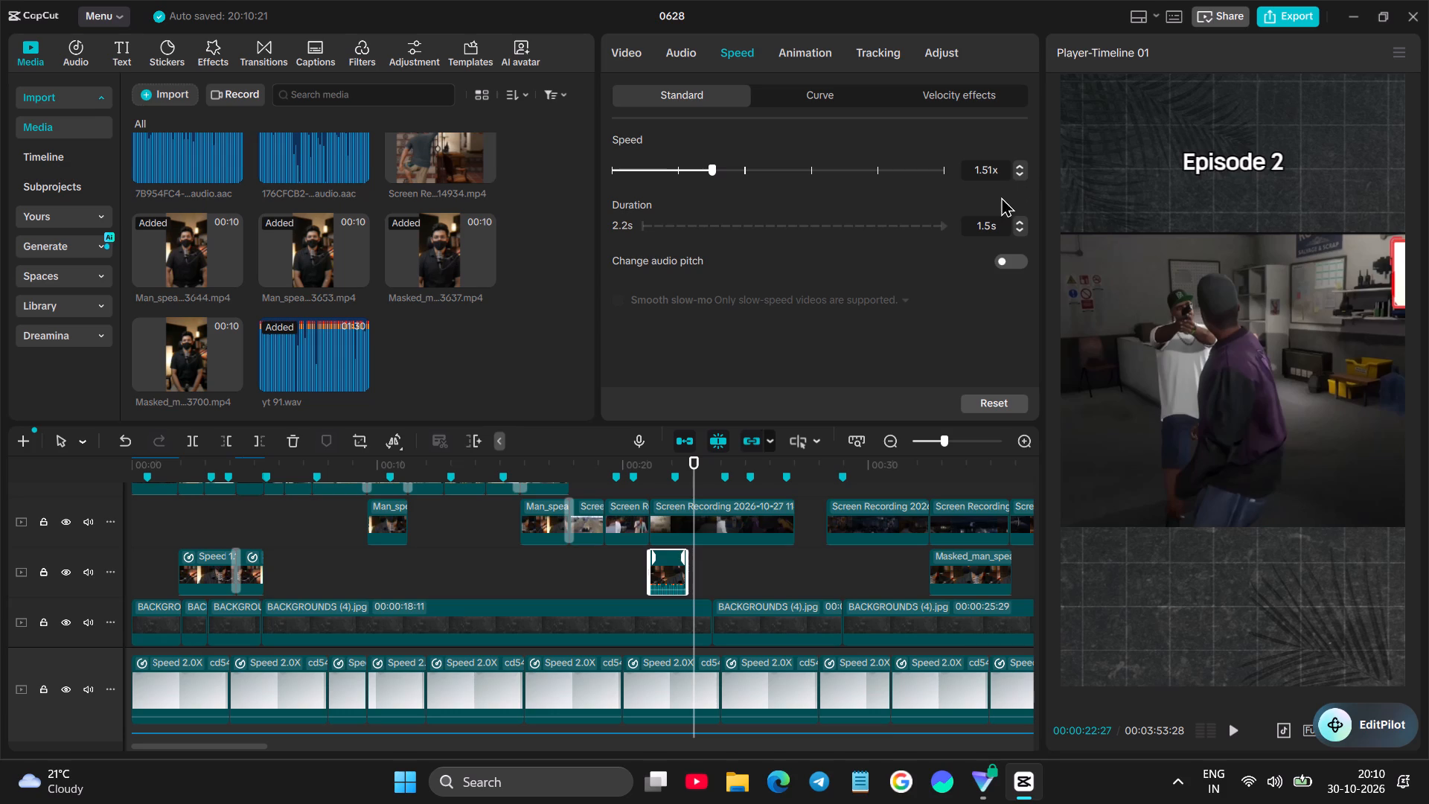
triple_click(1018, 176)
click(631, 555)
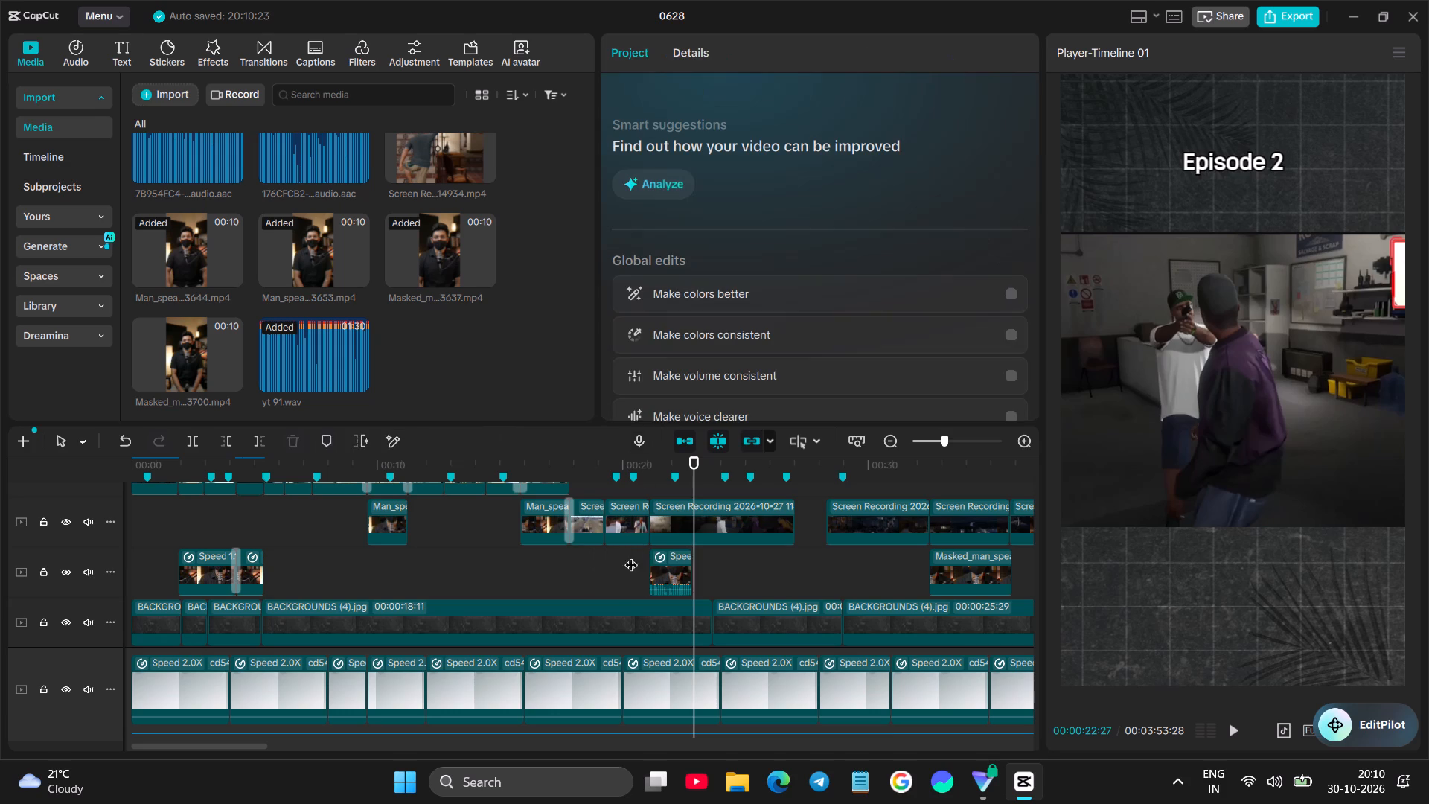
key(space)
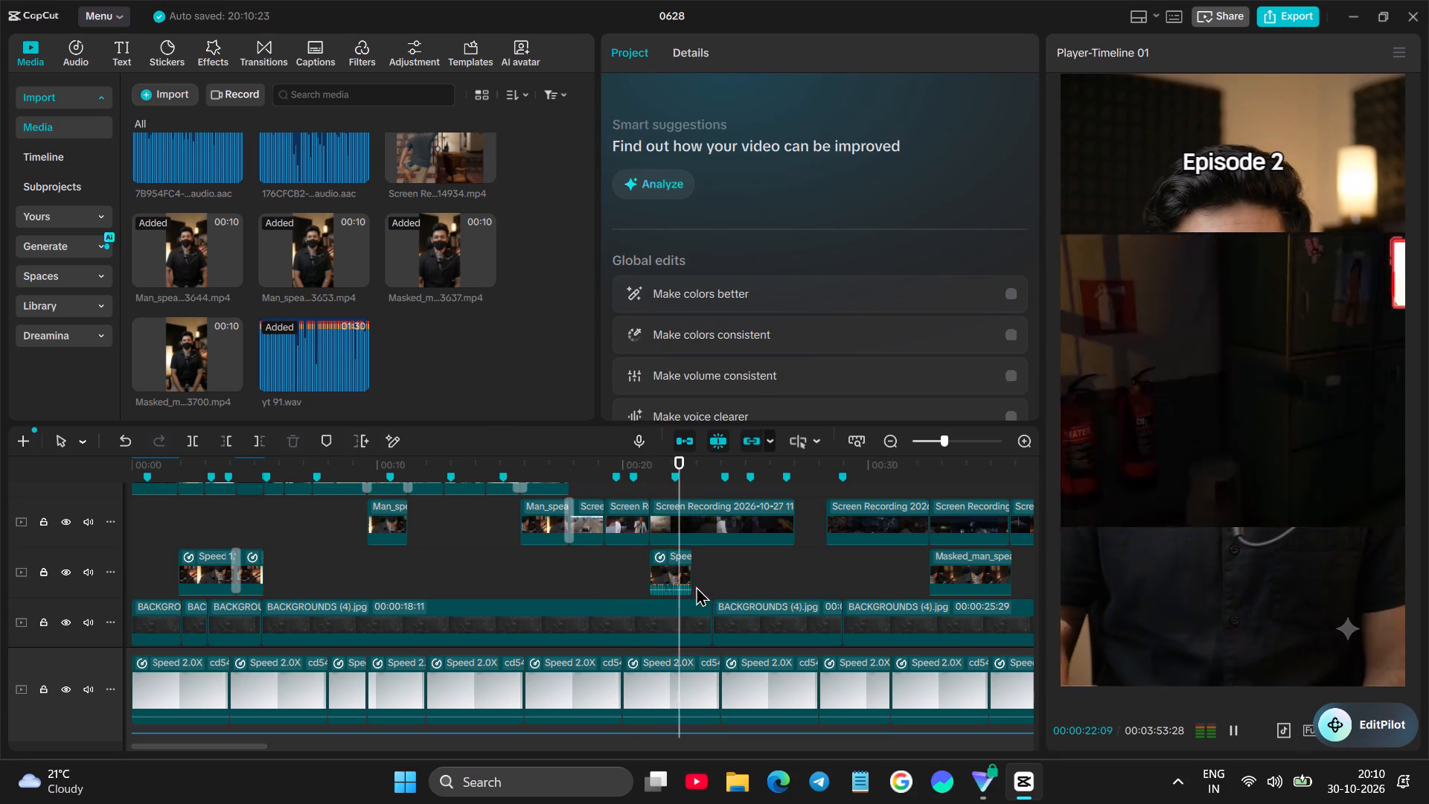
Play back the presenter section and split the Screen Recording clip at 00:00:22:25, where the presenter clip beneath it ends.
key(space)
drag(671, 590, 682, 620)
scroll(672, 558, down, 1)
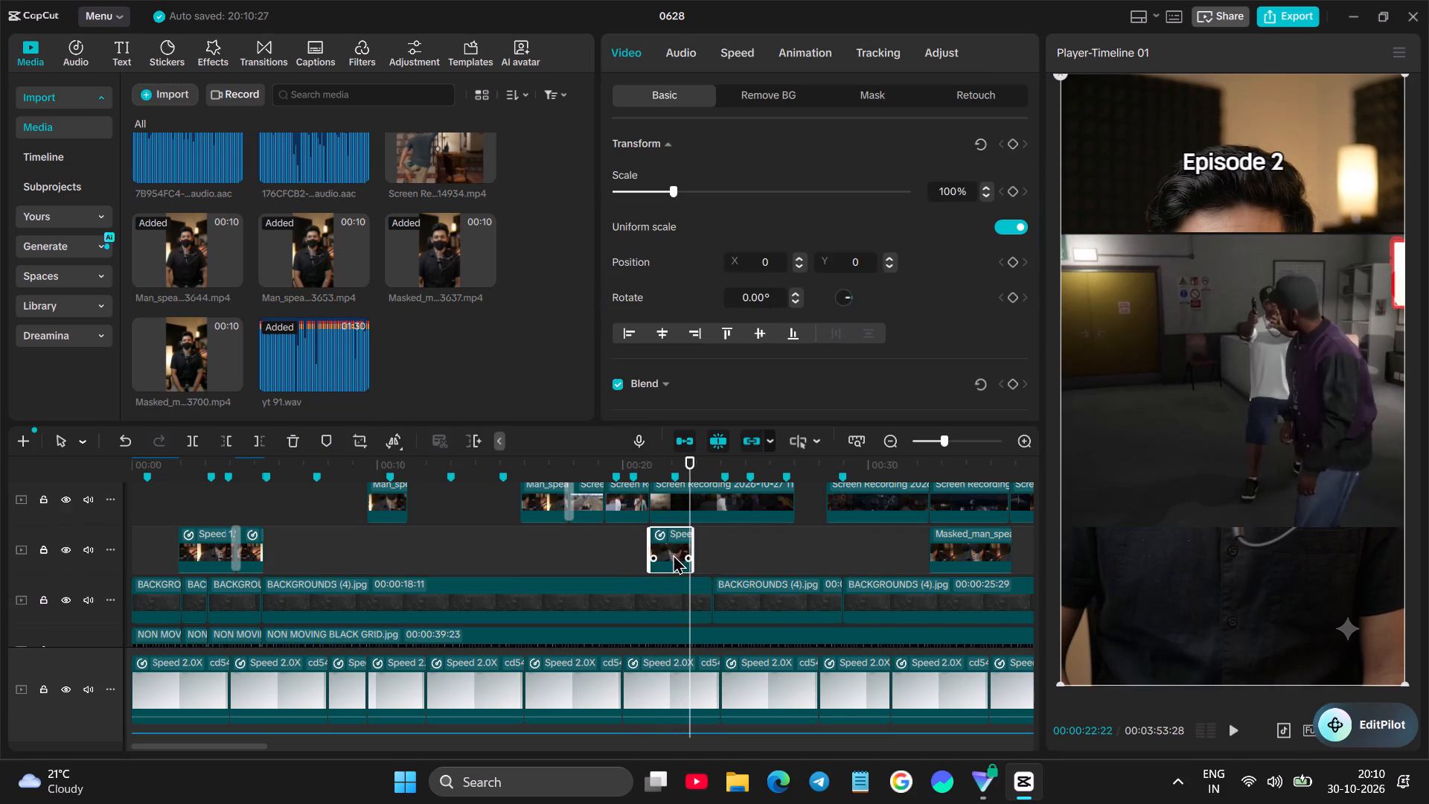
scroll(673, 551, up, 3)
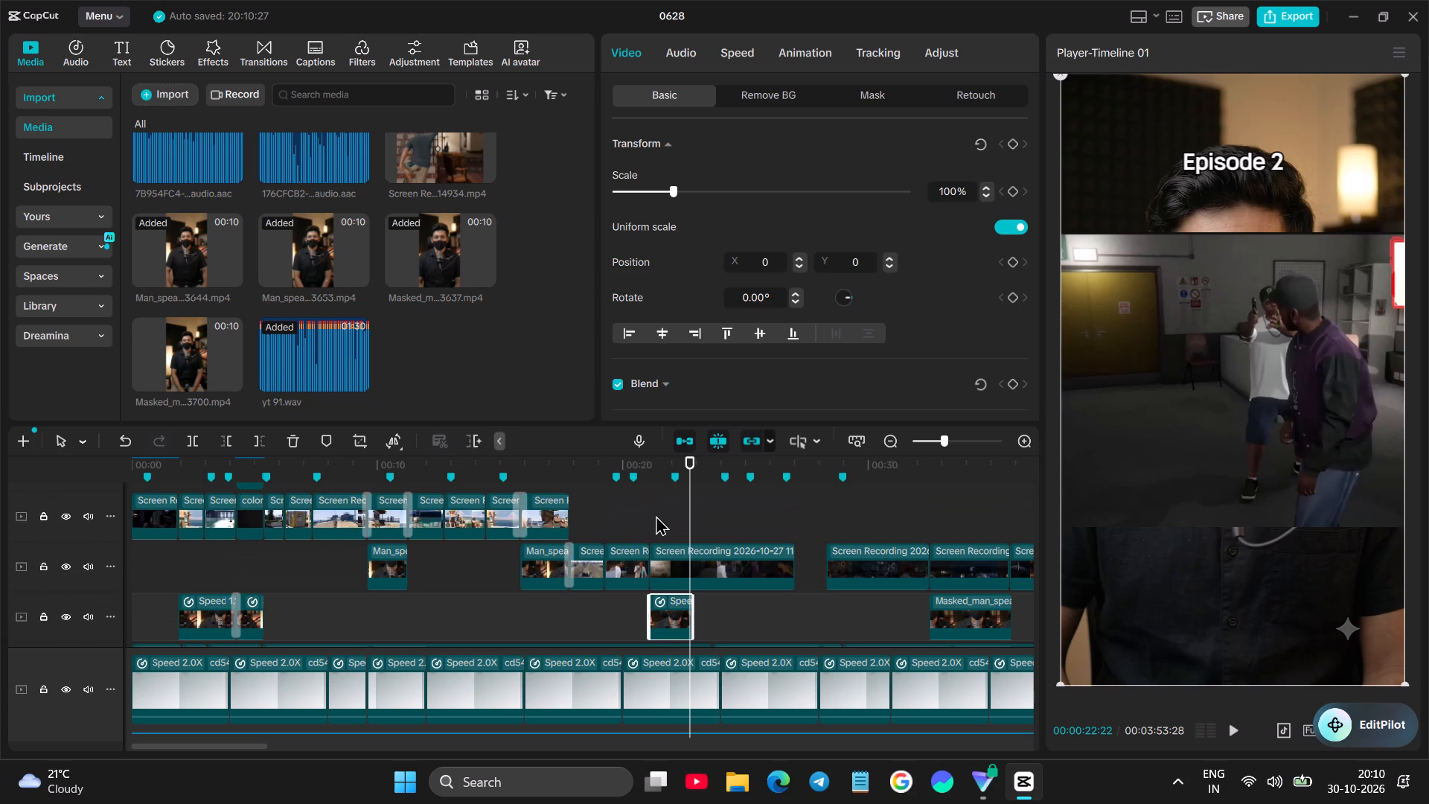
click(649, 512)
key(space)
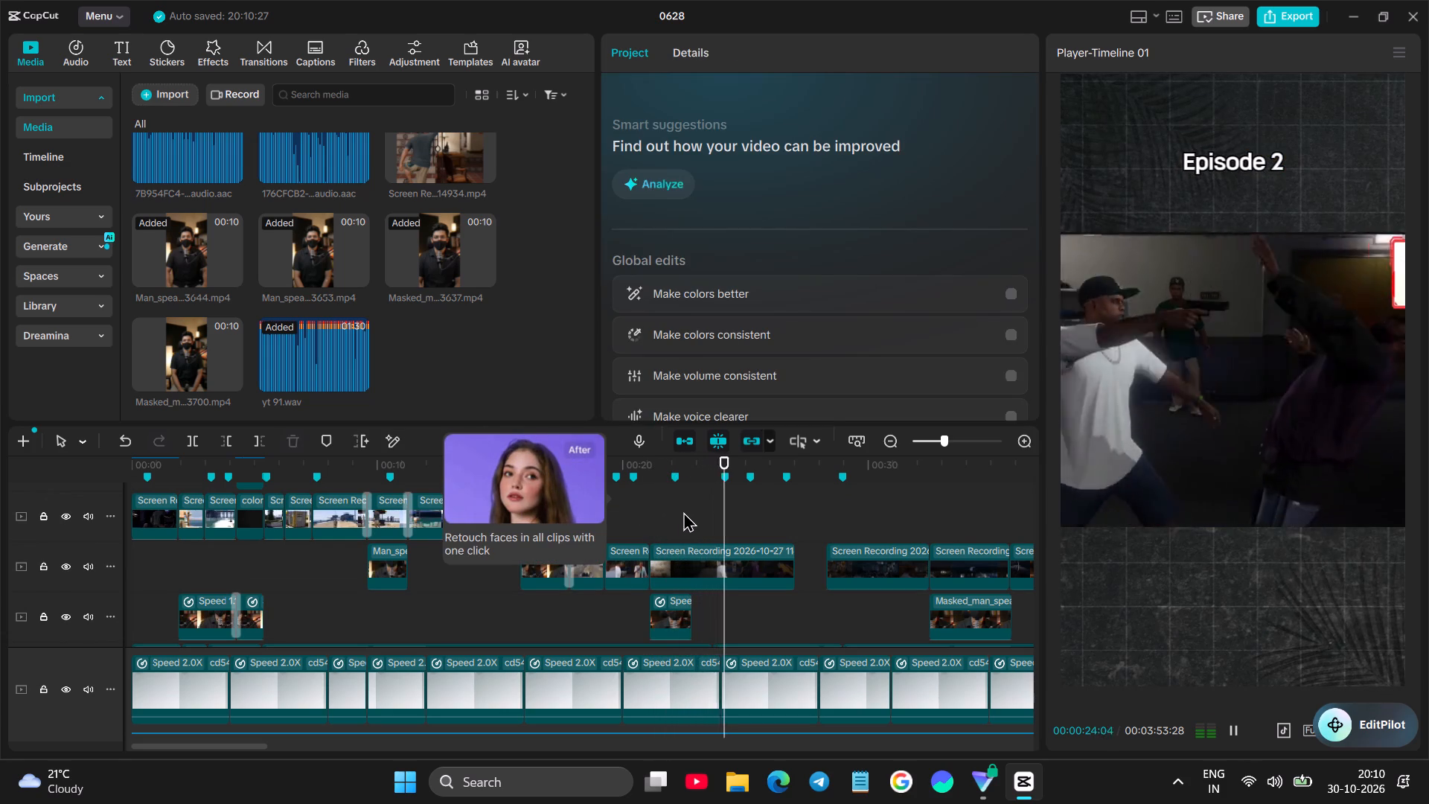
click(683, 511)
drag(683, 511, 691, 516)
click(693, 558)
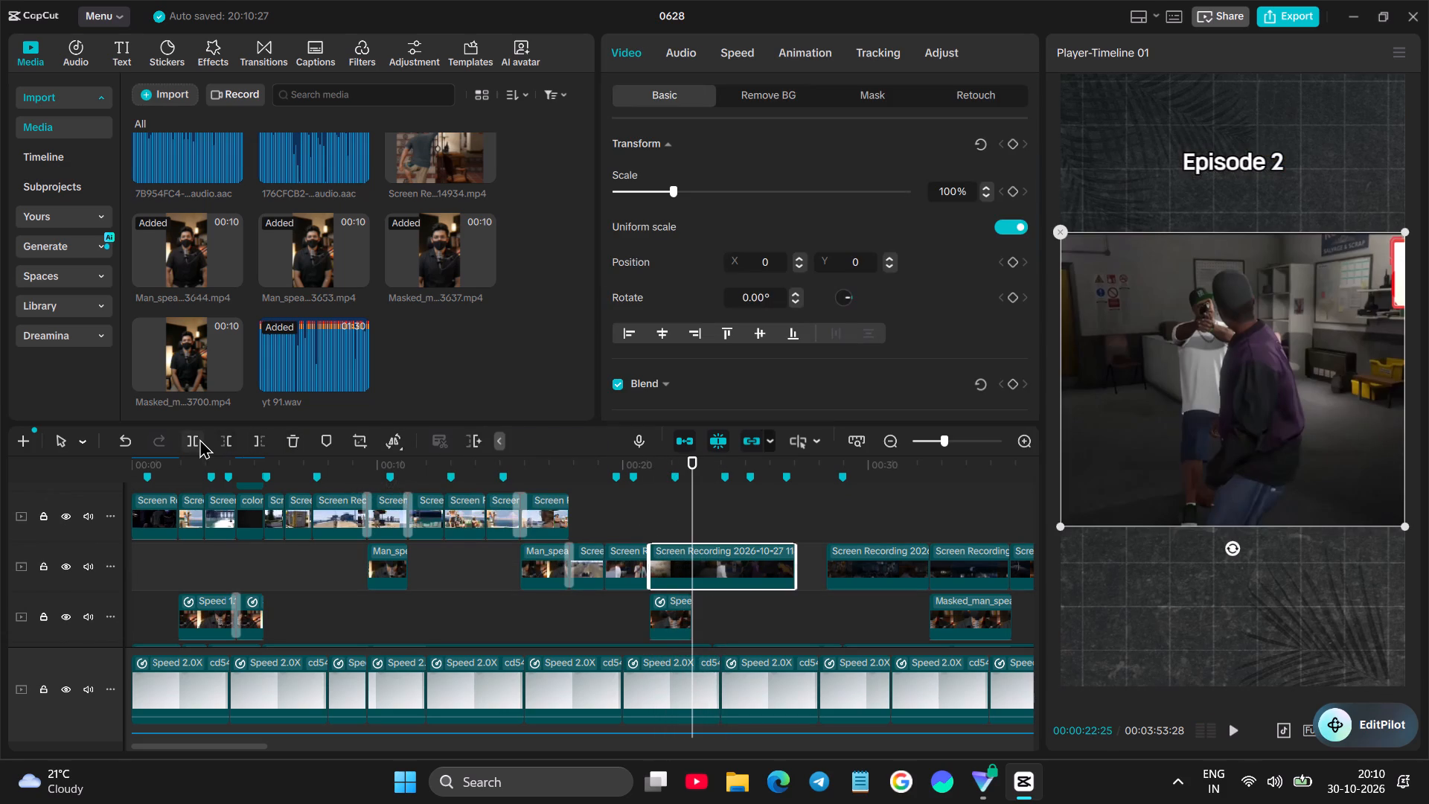
click(197, 438)
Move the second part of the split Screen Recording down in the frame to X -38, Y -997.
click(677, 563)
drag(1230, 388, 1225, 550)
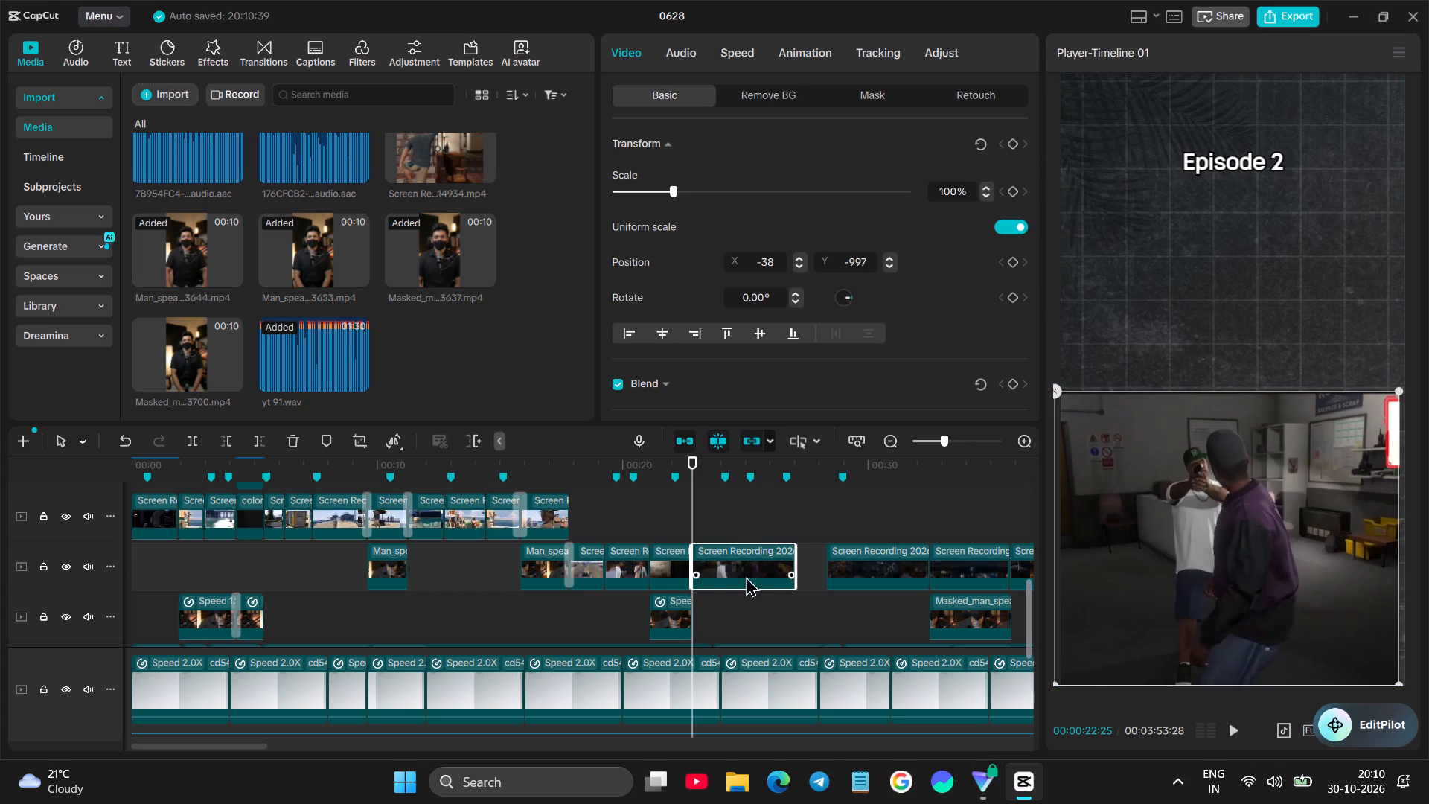
Move the presenter clip at 21 s up in the frame to Y 435 so the face clears the gameplay footage.
click(673, 618)
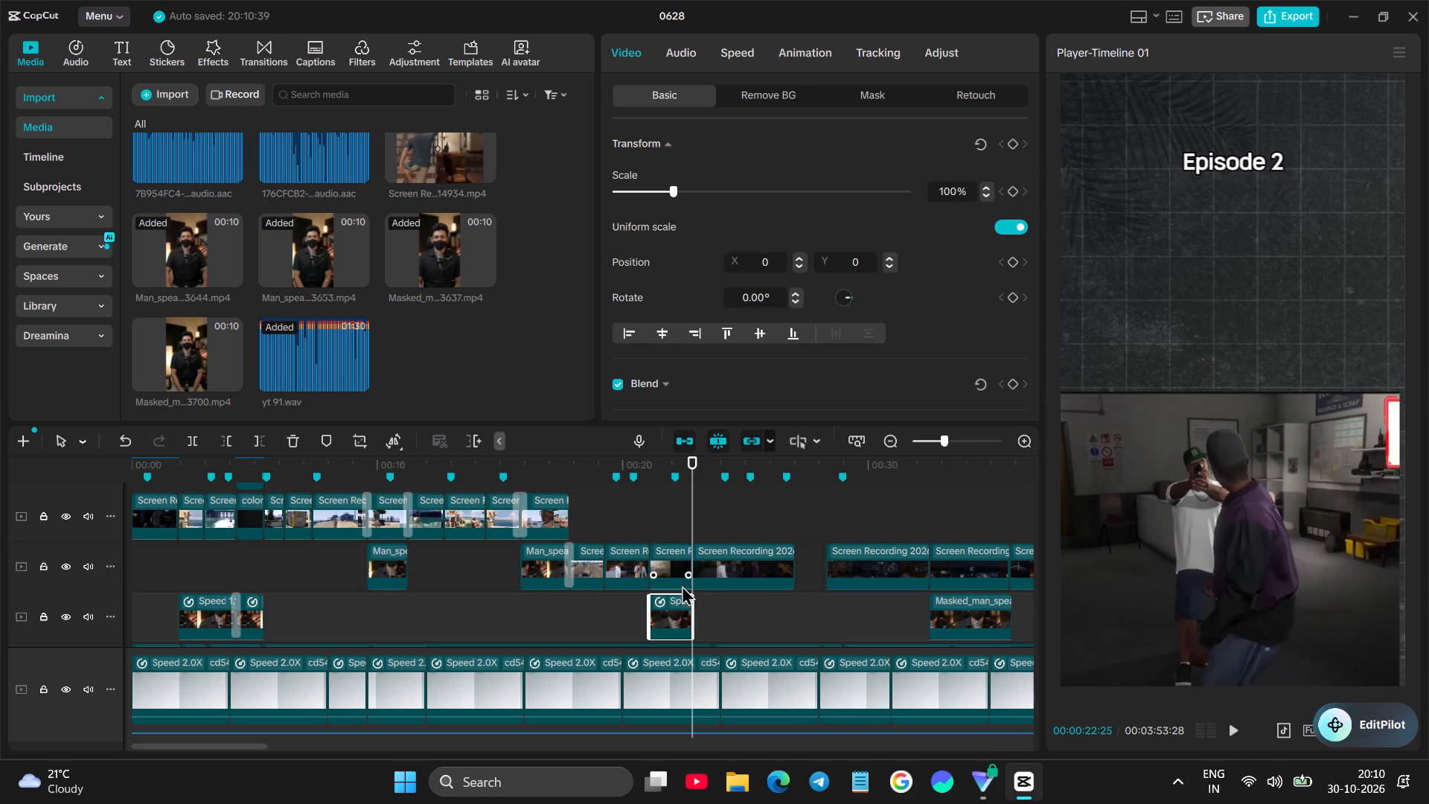
scroll(683, 582, up, 11)
scroll(685, 576, down, 7)
scroll(685, 569, up, 20)
scroll(671, 514, down, 14)
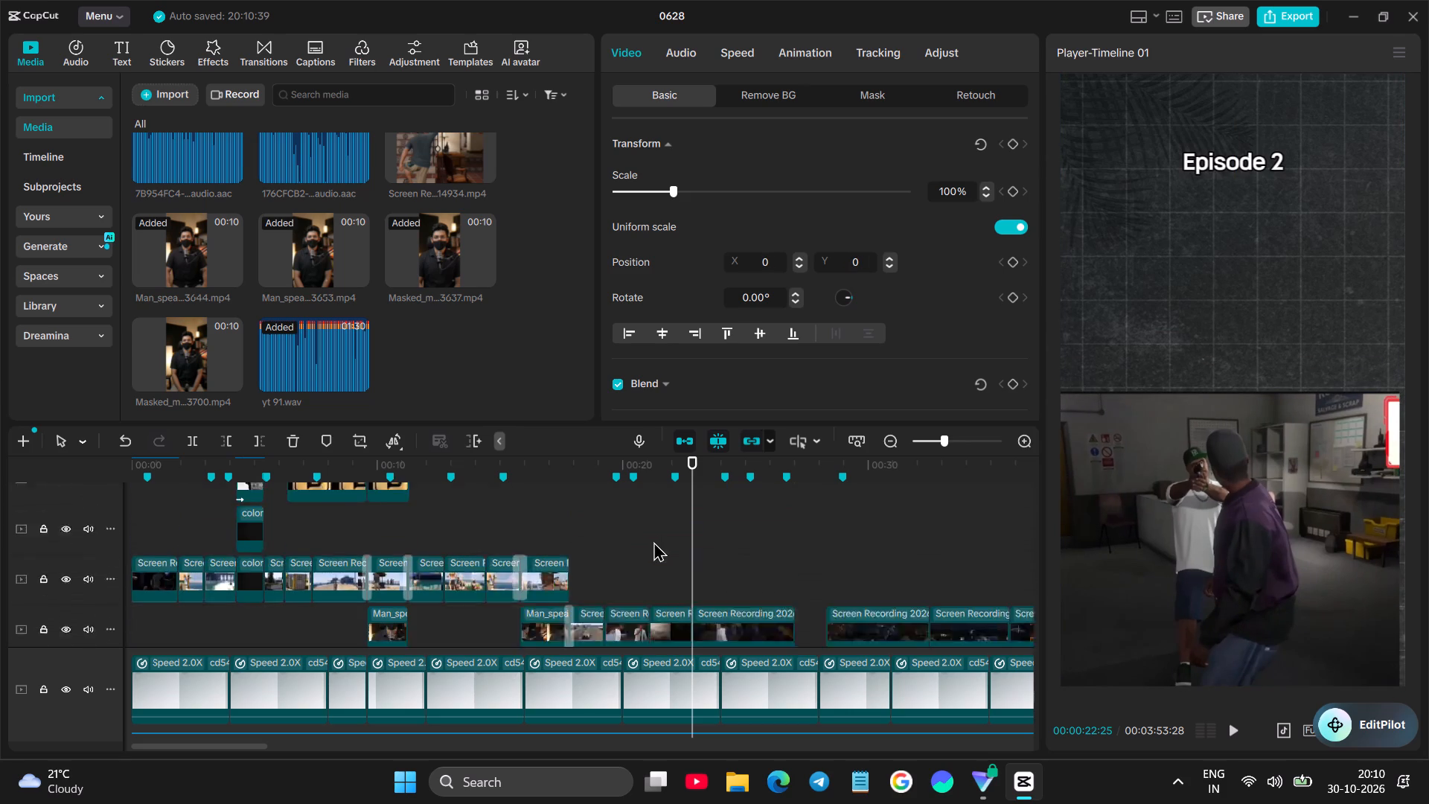
scroll(653, 541, down, 1)
click(663, 494)
click(663, 587)
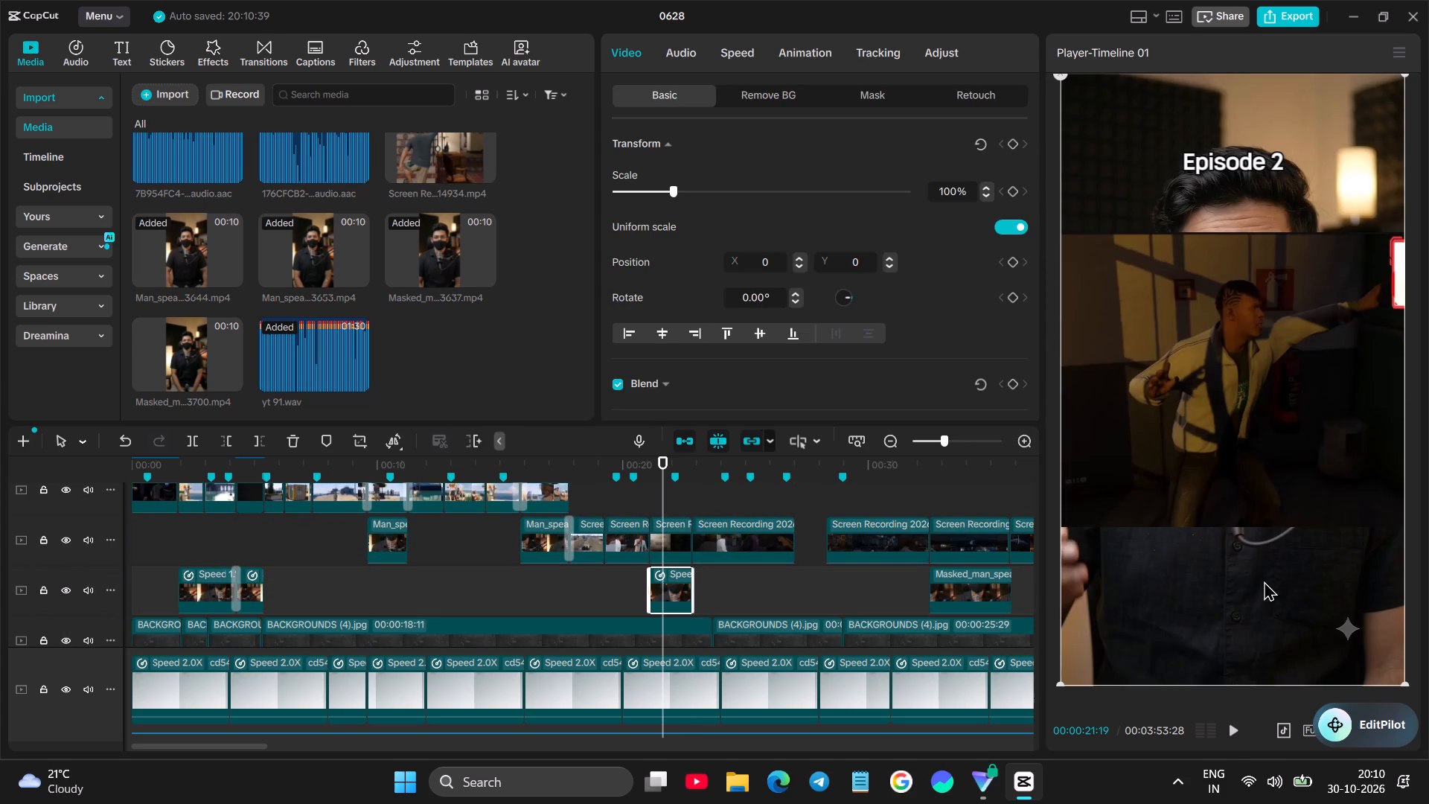
drag(1256, 572, 1258, 503)
Reposition the second part of the split Screen Recording near the middle of the frame, at X 0, Y -183.
click(668, 537)
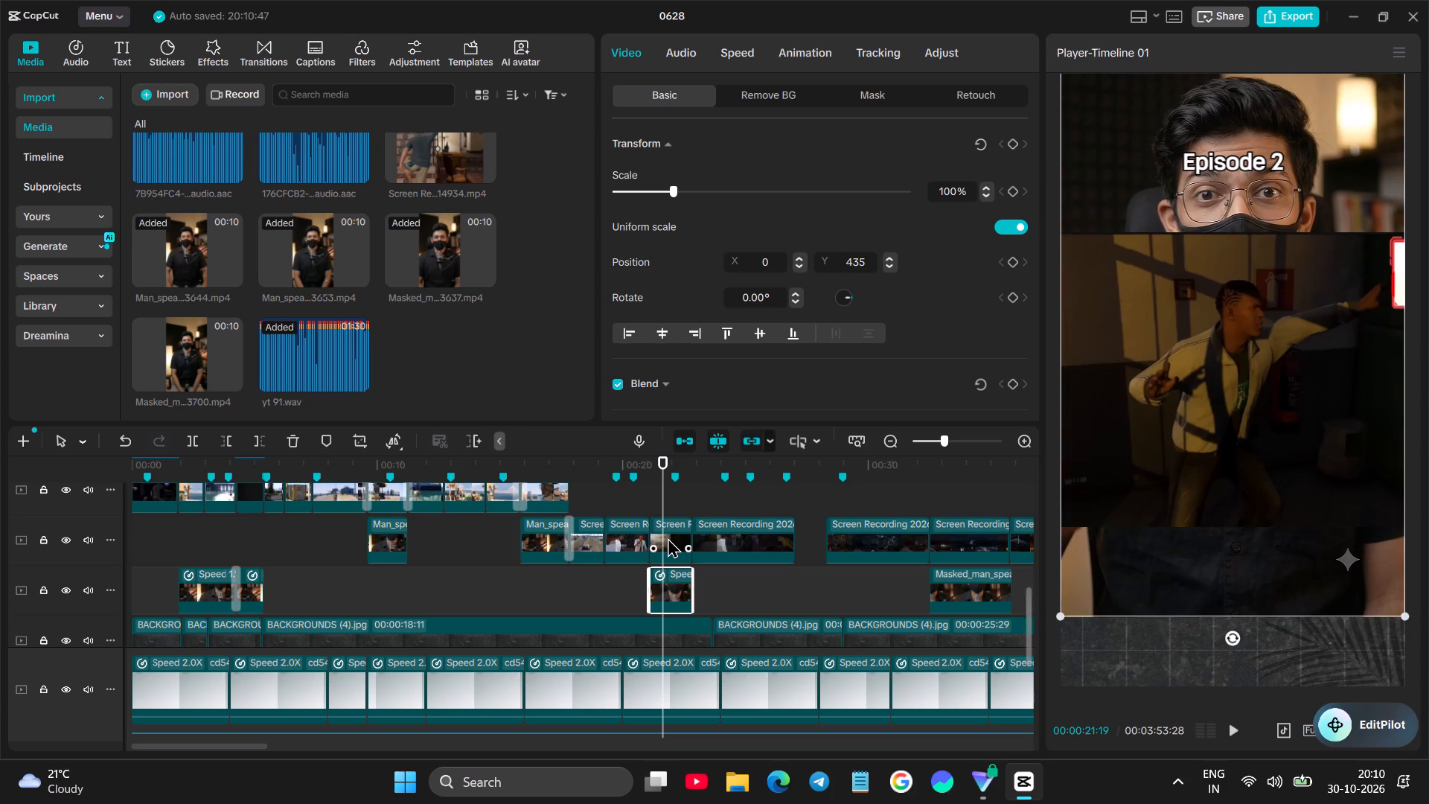
click(732, 526)
click(733, 575)
click(732, 547)
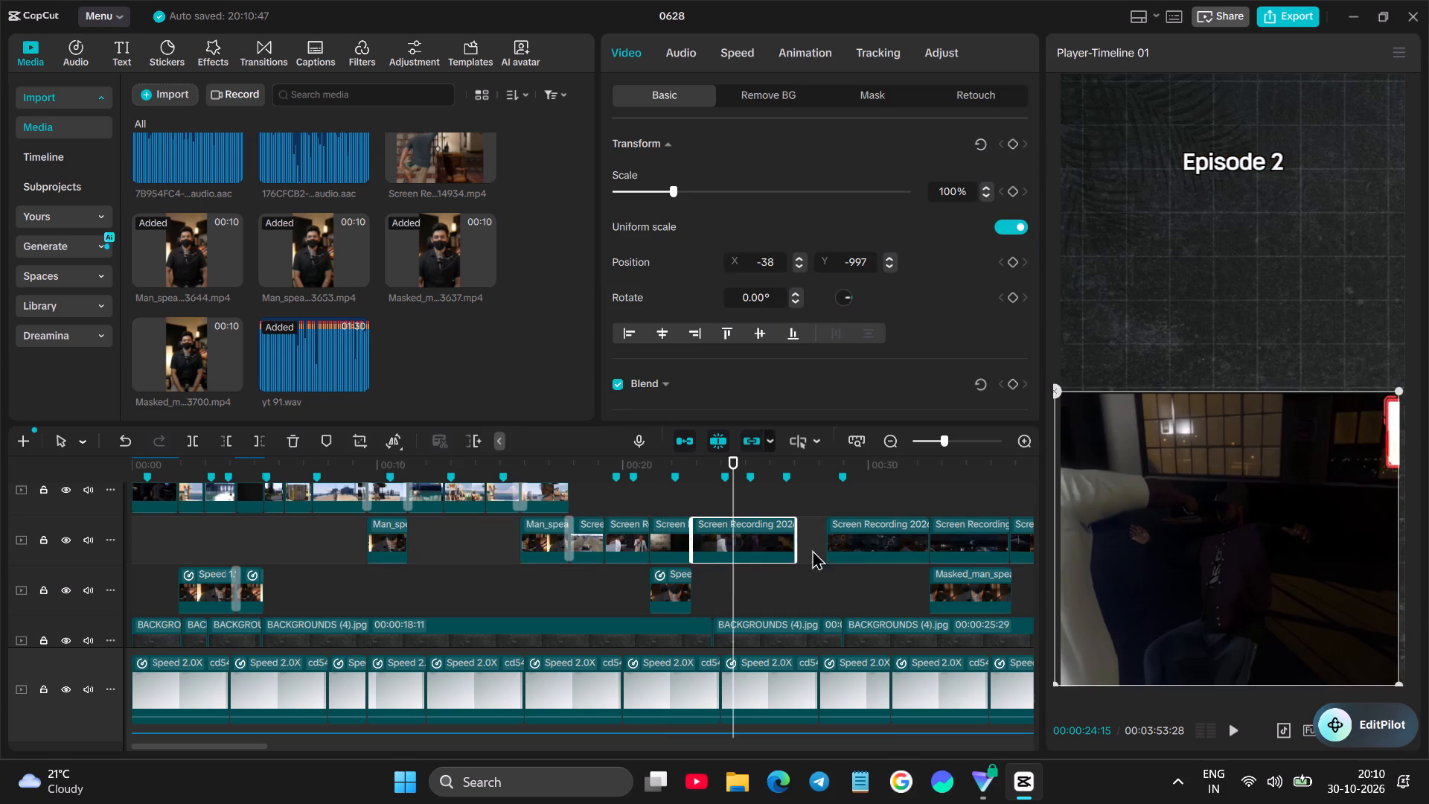
drag(1241, 573, 1235, 481)
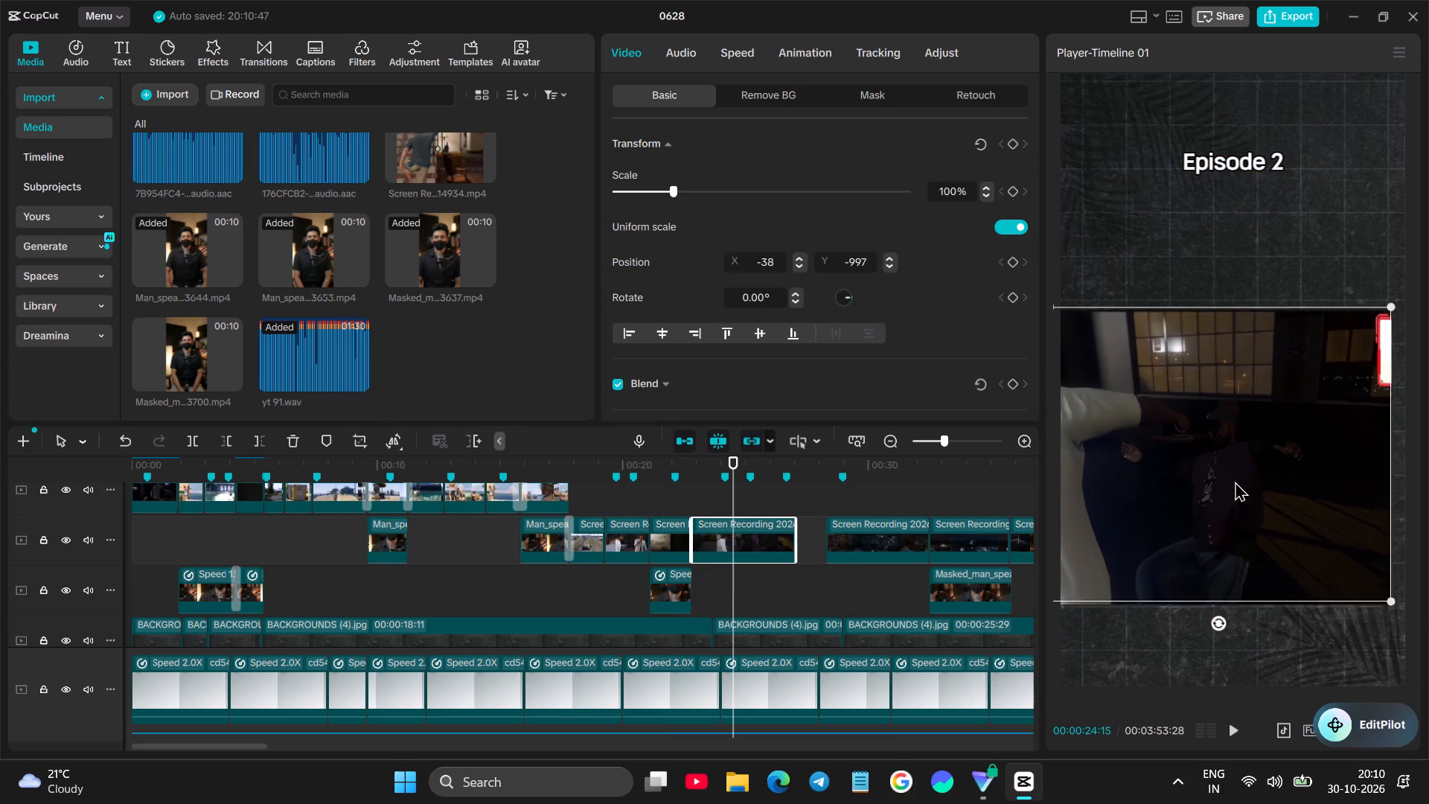
drag(1235, 481, 1249, 444)
Move the first part of the split Screen Recording down into the lower half of the frame, beneath the presenter.
click(674, 504)
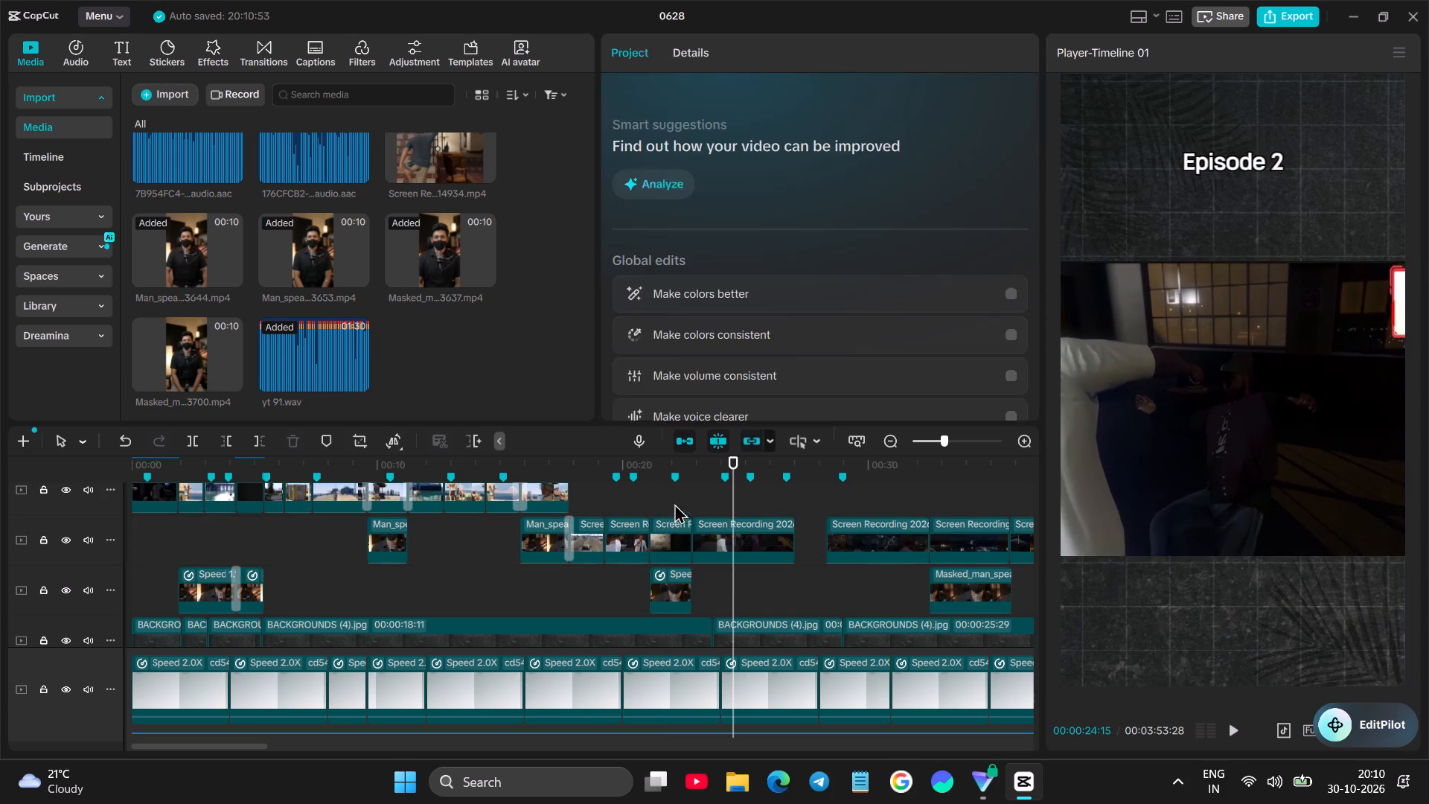
click(670, 528)
drag(1227, 398, 1229, 573)
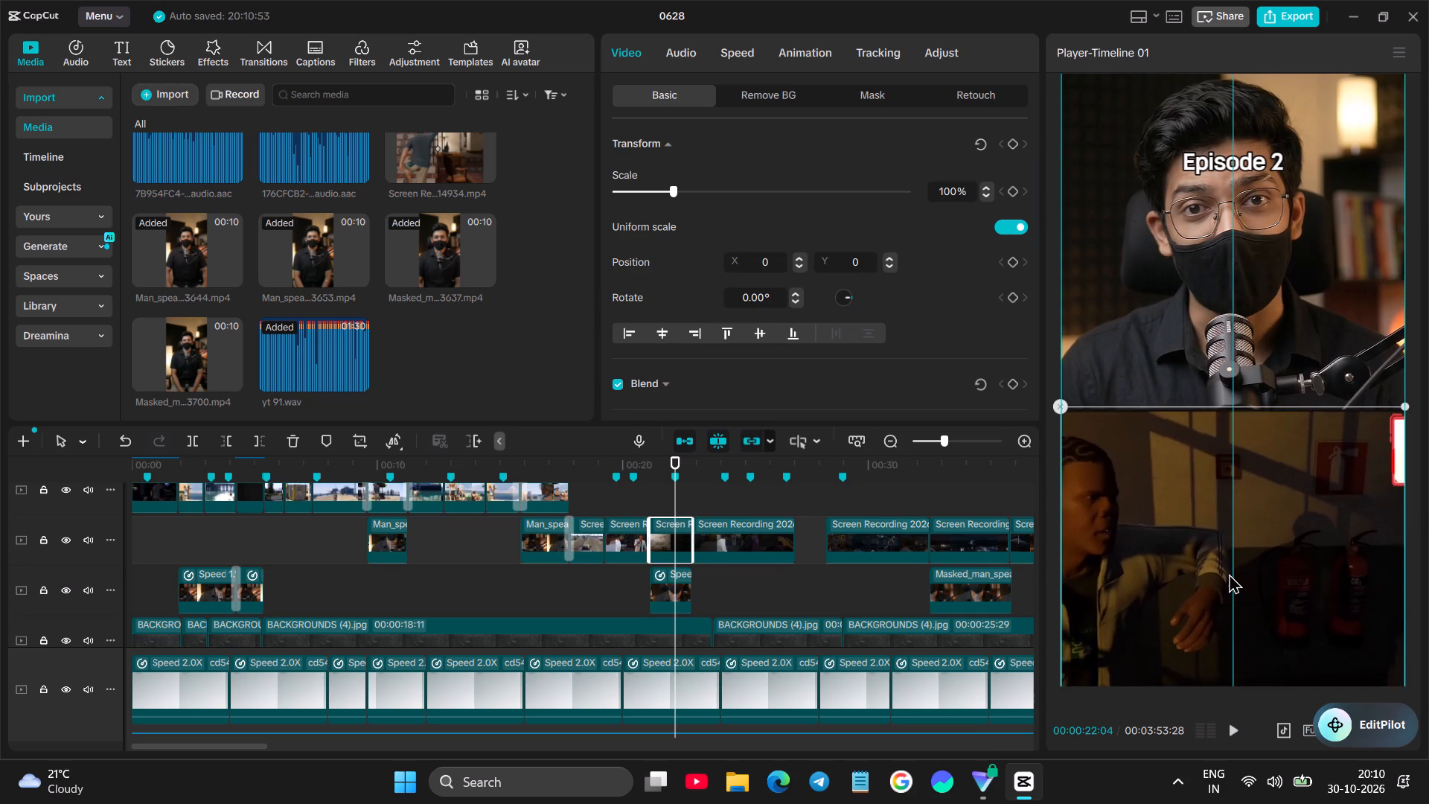
drag(1229, 573, 1228, 555)
Fine-tune the placement and size of the presenter clip above the gameplay footage at about 22 s.
click(669, 579)
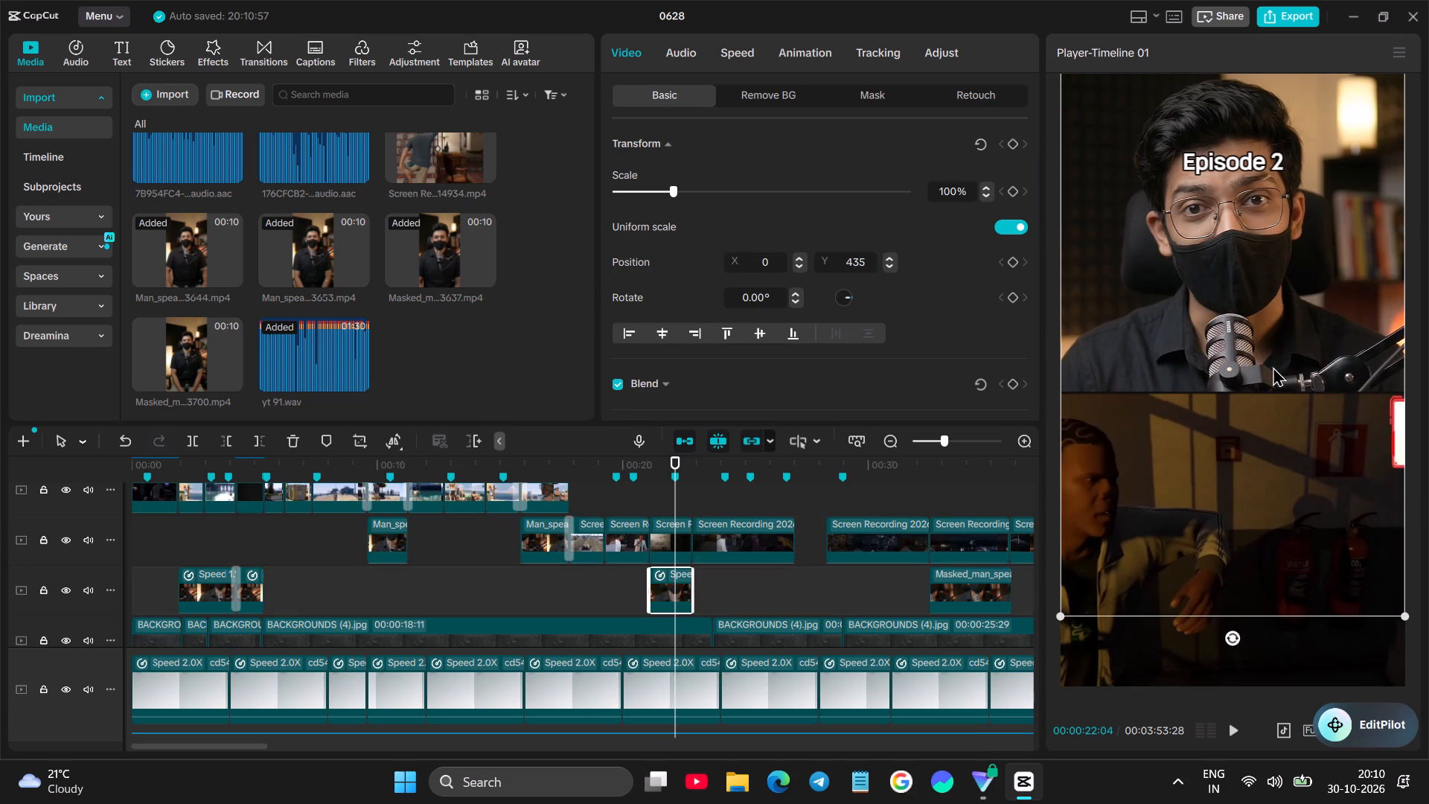
drag(1275, 334, 1275, 321)
drag(1061, 614, 1068, 605)
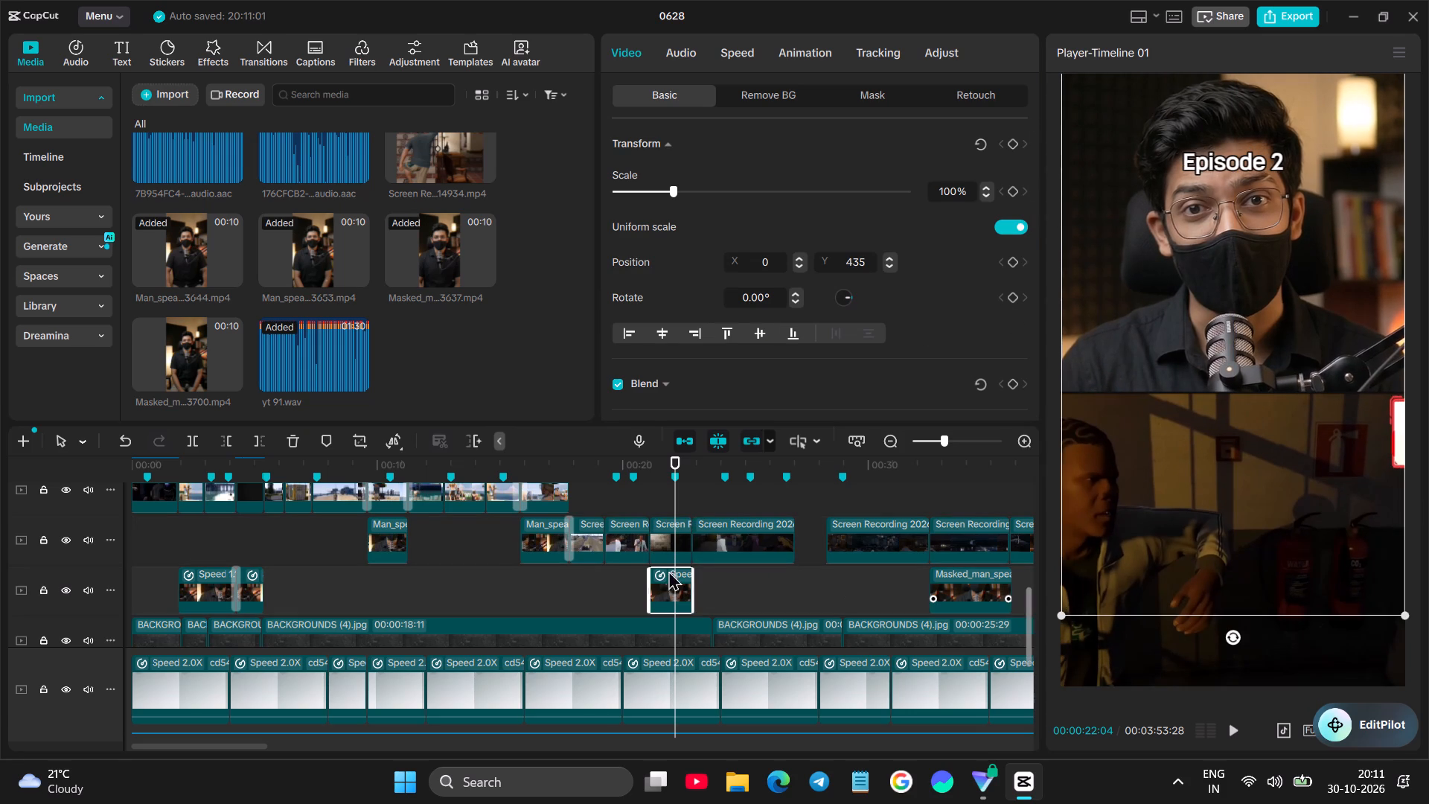
Play back the lead-in to the presenter section from about 19.5 s, and again from about 18 s.
click(610, 584)
key(space)
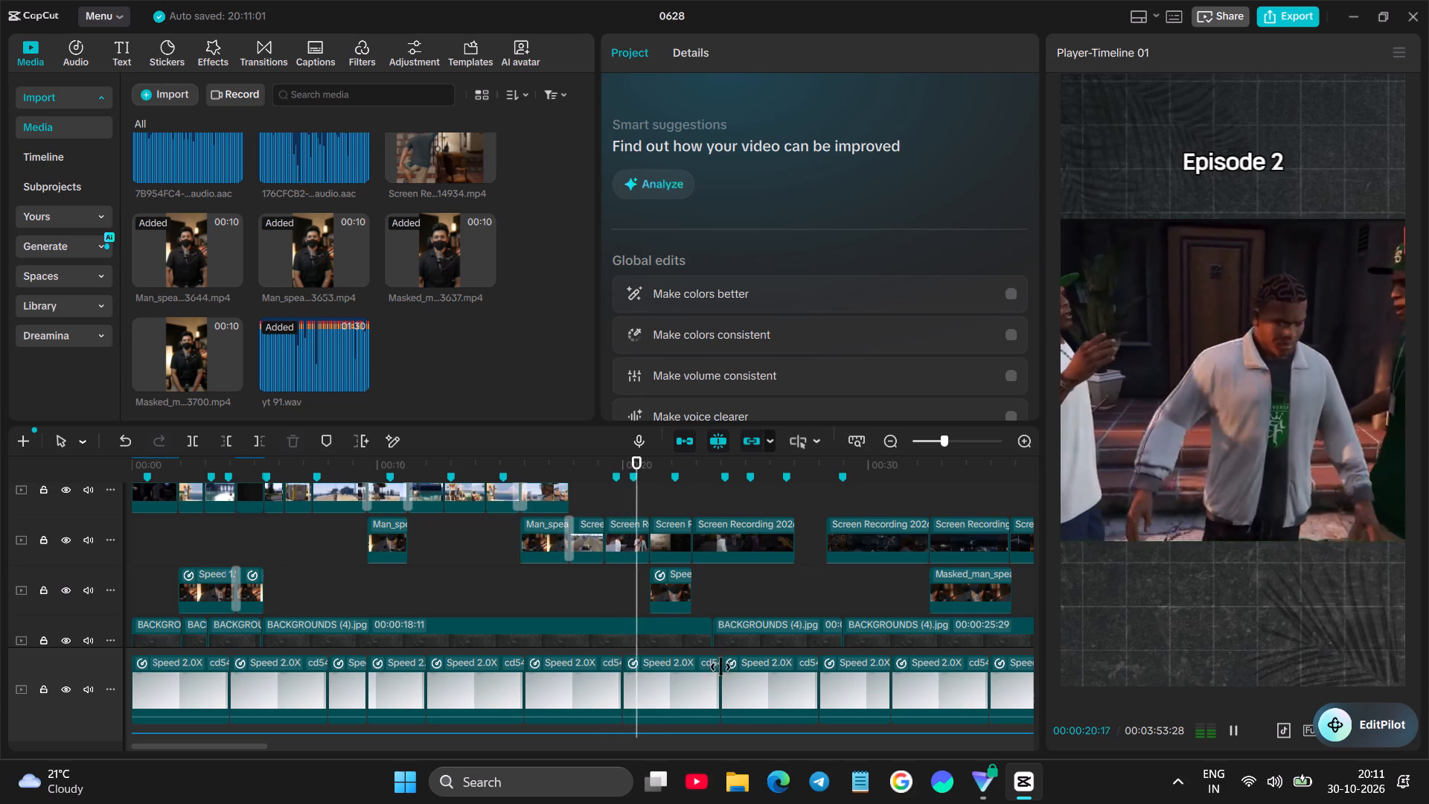
key(space)
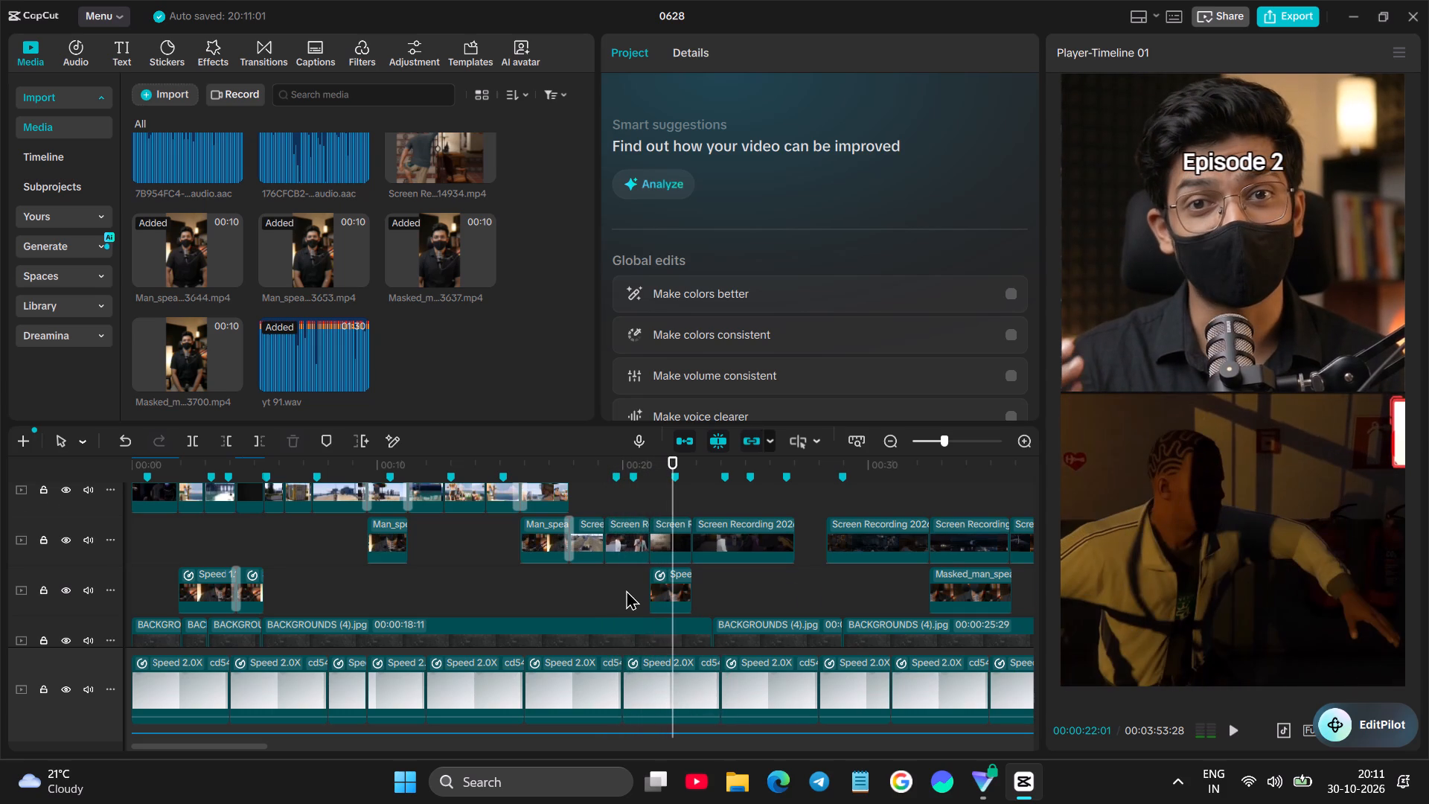
scroll(626, 588, up, 8)
click(569, 549)
key(space)
scroll(740, 580, down, 5)
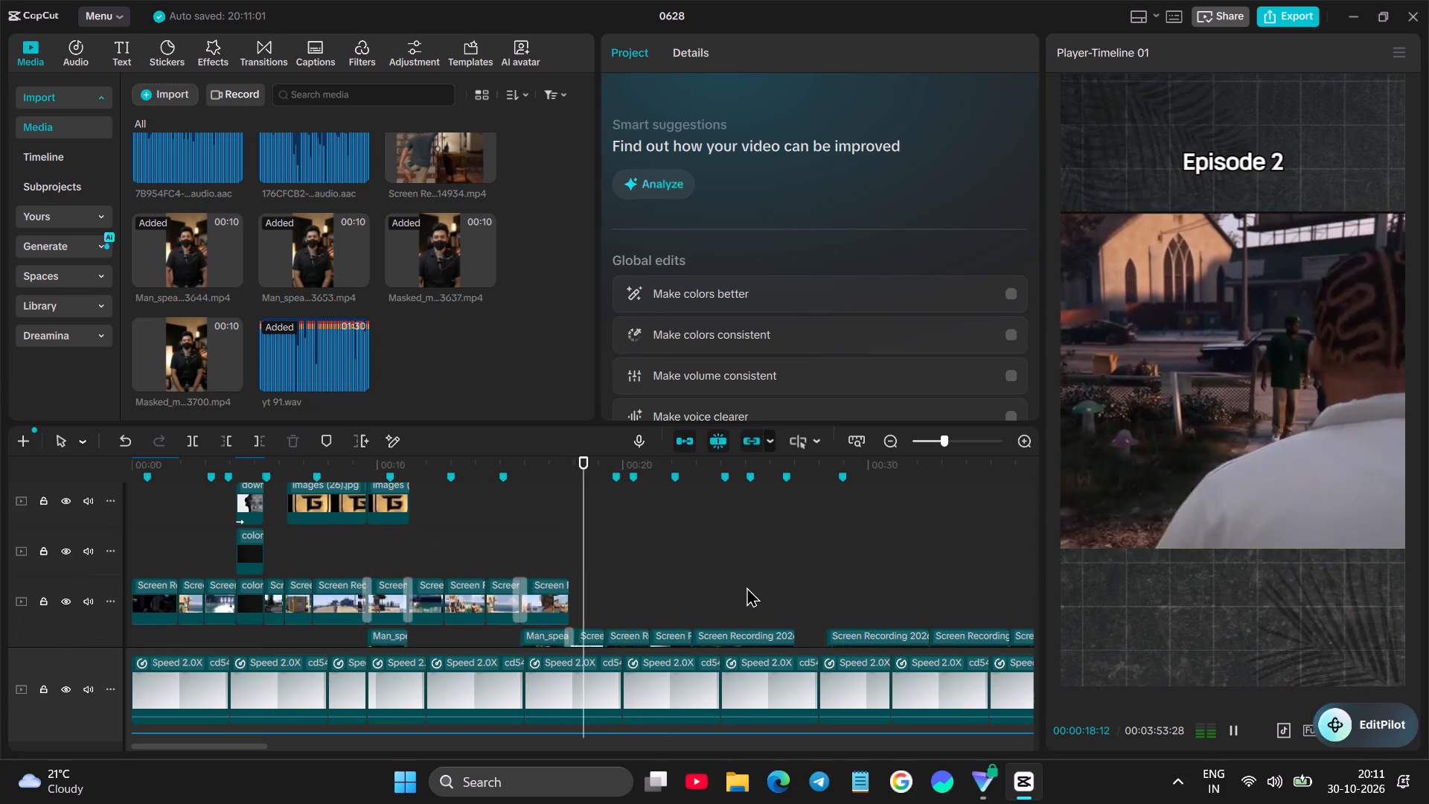
scroll(747, 587, down, 4)
Split the long Episode 2 title at 00:00:21:03, where the presenter clip starts.
click(636, 571)
drag(636, 571, 646, 571)
scroll(650, 571, up, 9)
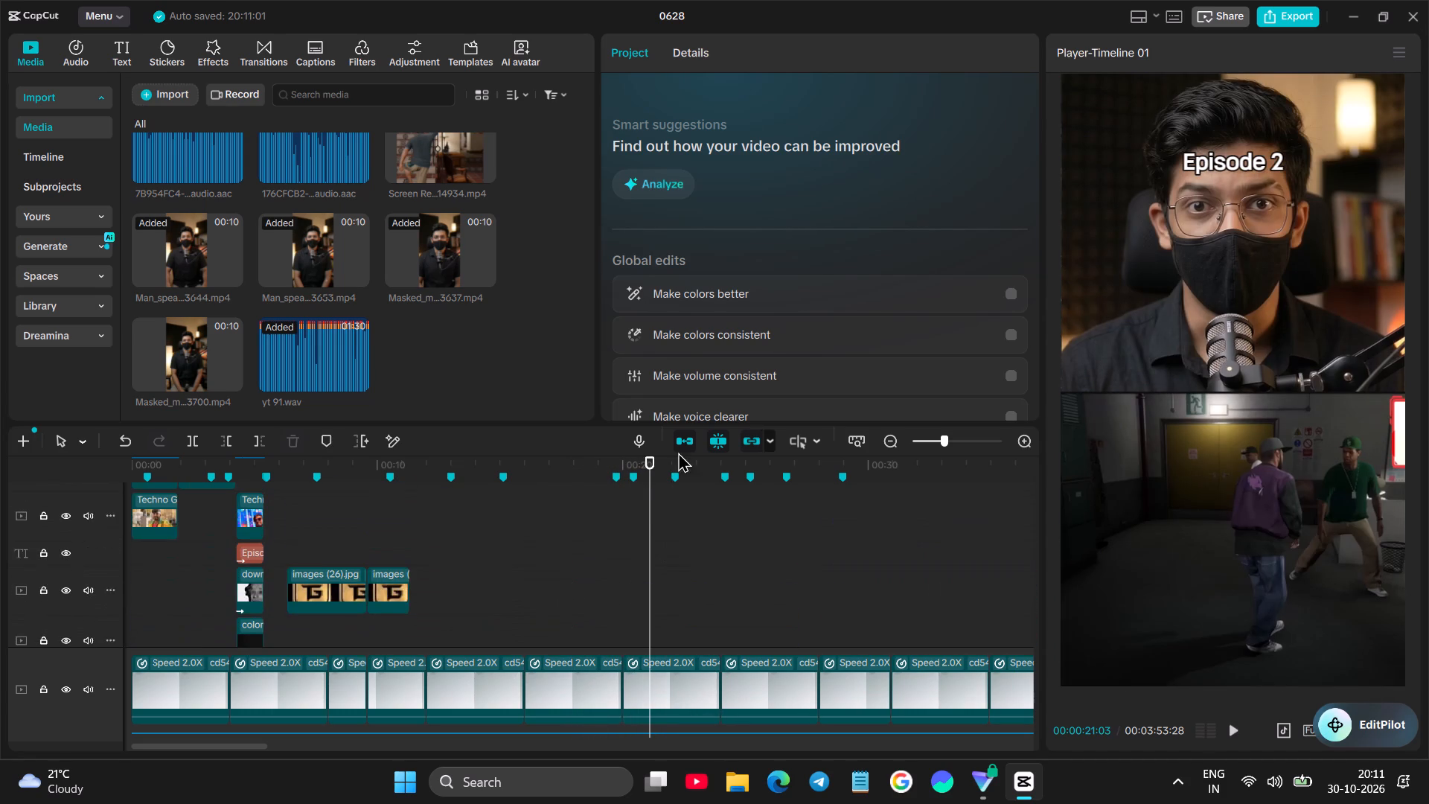
scroll(678, 452, up, 19)
click(676, 558)
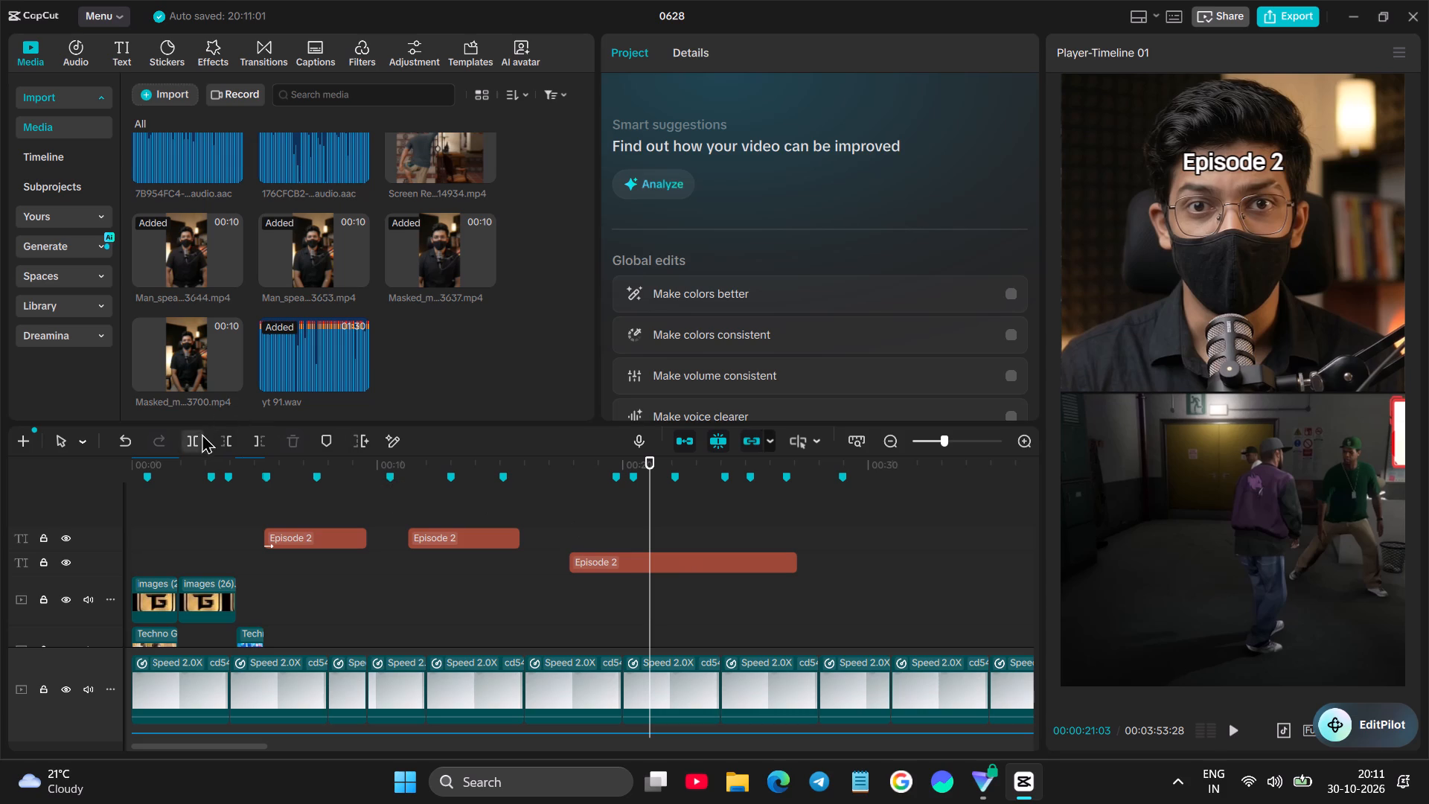
click(639, 569)
click(193, 440)
Move the second part of the split Episode 2 title to start at 00:00:22:25, after the presenter clip ends.
key(space)
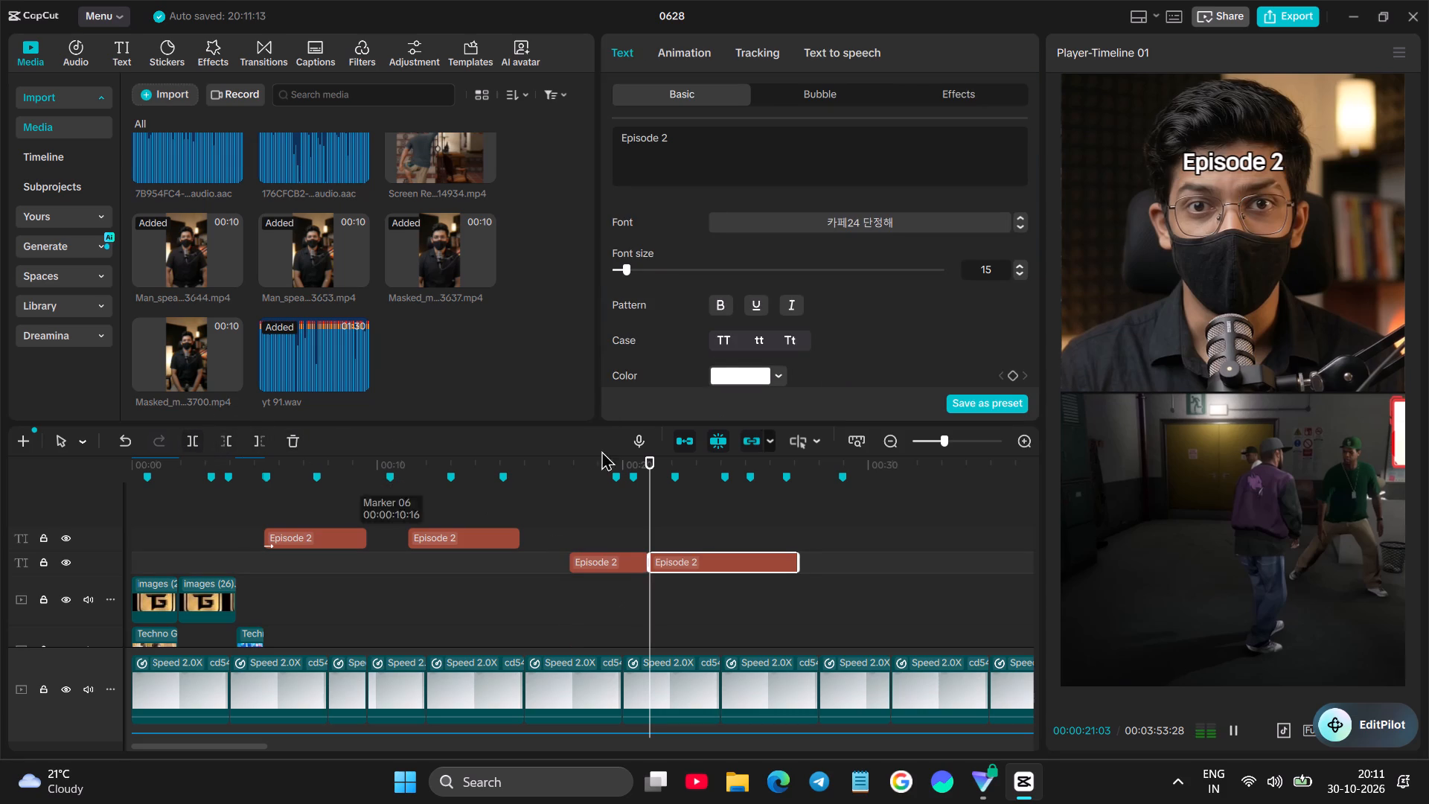
key(space)
drag(718, 561, 883, 544)
scroll(688, 599, down, 4)
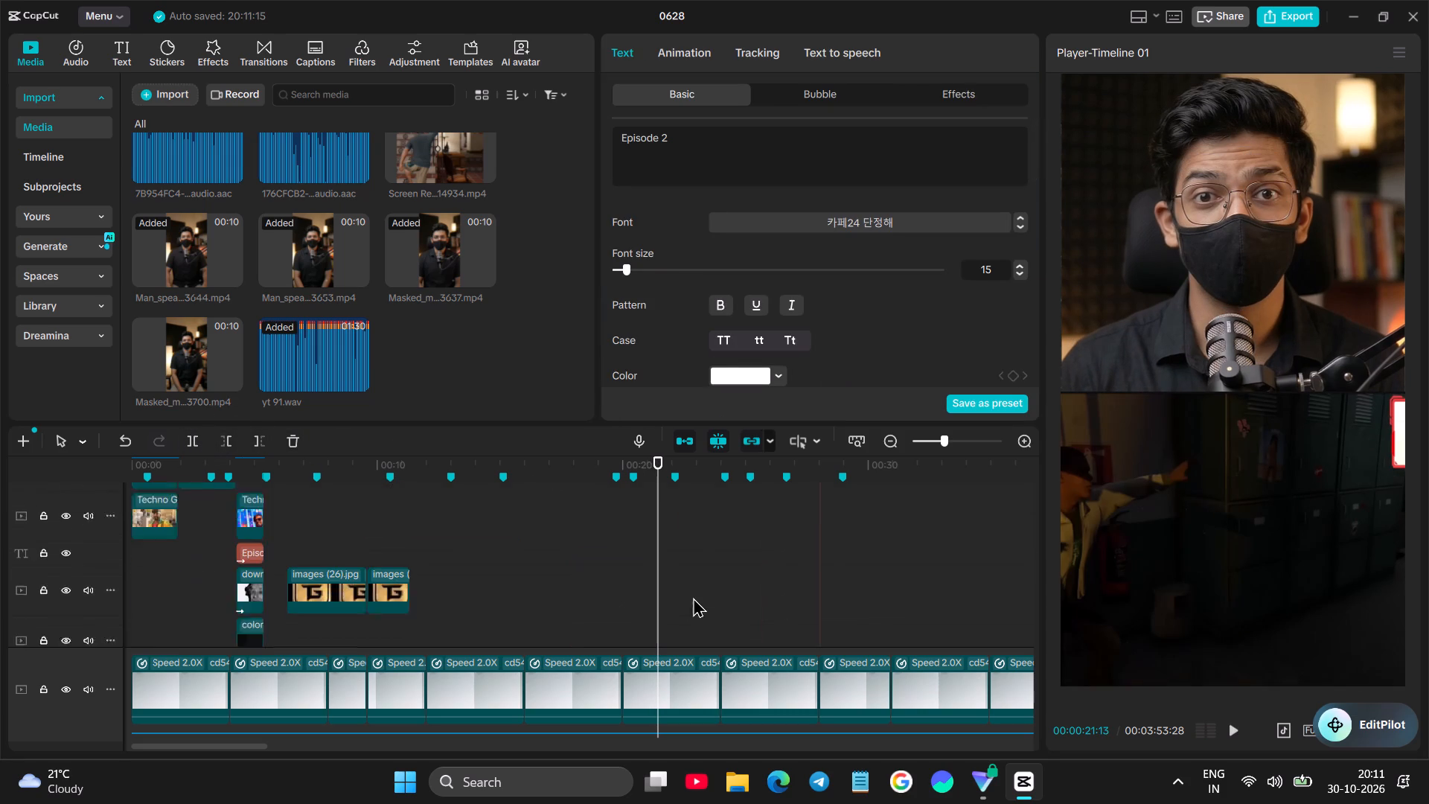
scroll(693, 597, down, 10)
click(706, 602)
drag(706, 602, 696, 607)
scroll(719, 590, up, 8)
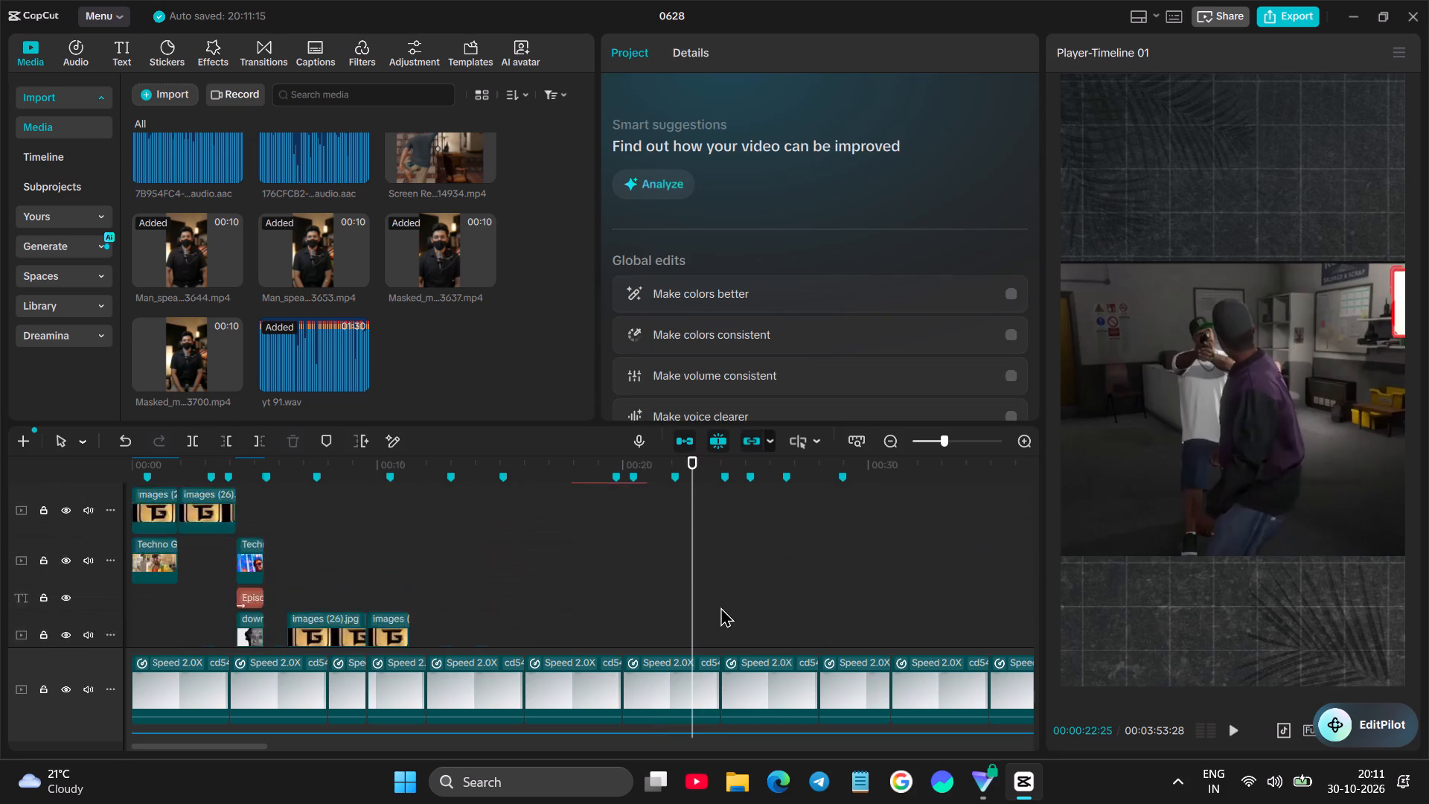
scroll(720, 607, up, 7)
drag(884, 535, 753, 563)
Play back from 00:00:20:13 to check the title gap over the presenter section.
click(633, 619)
key(space)
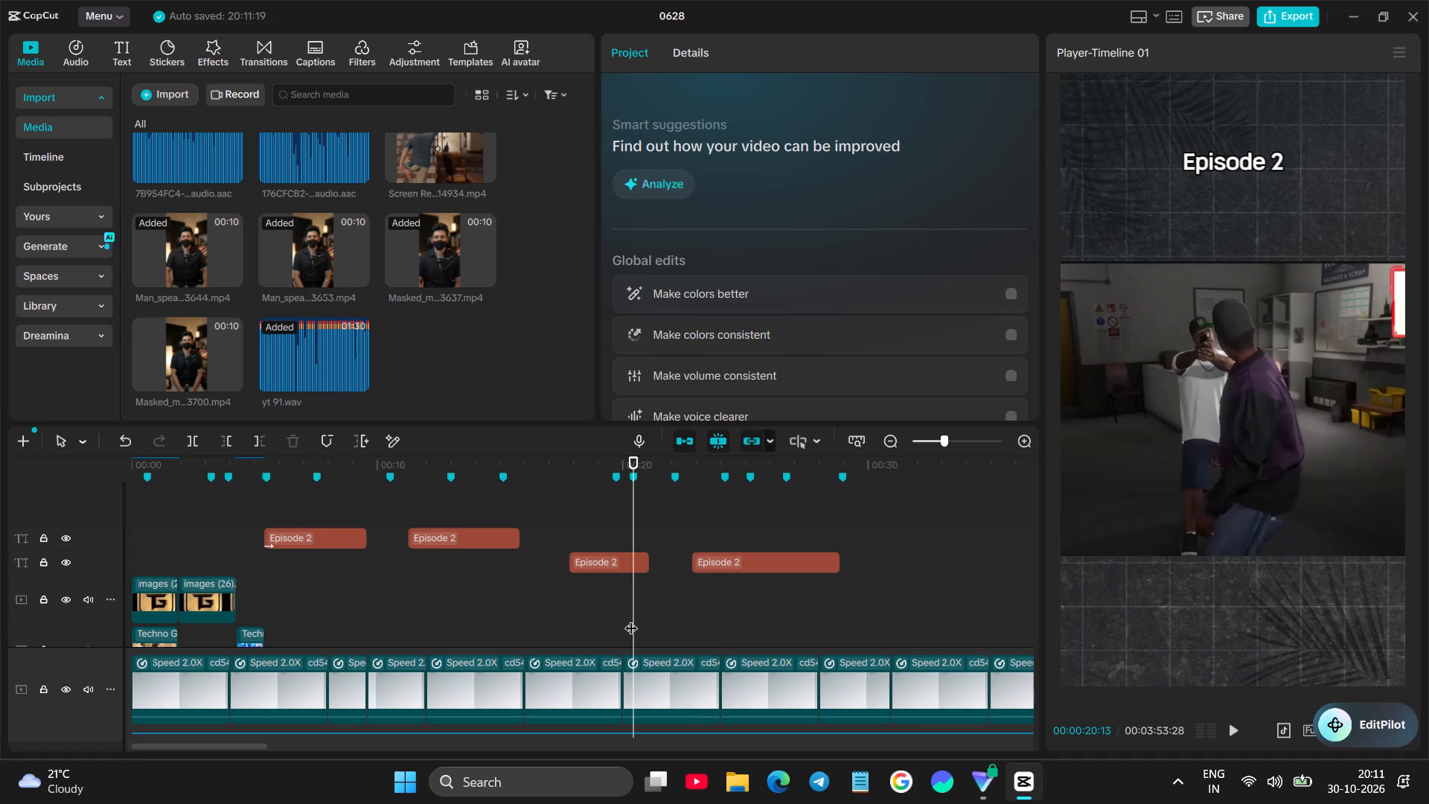
scroll(646, 660, down, 2)
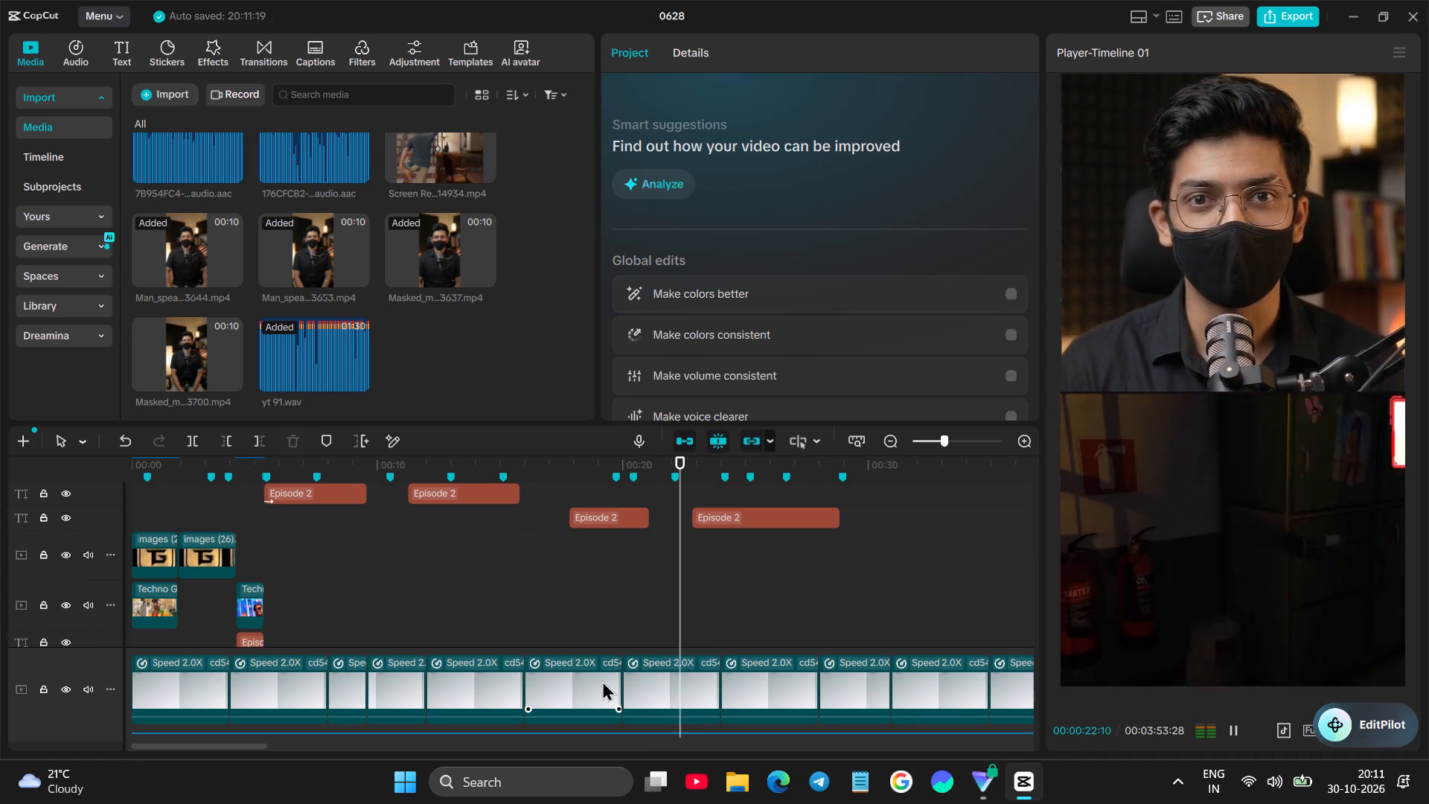
key(space)
scroll(907, 654, down, 3)
key(space)
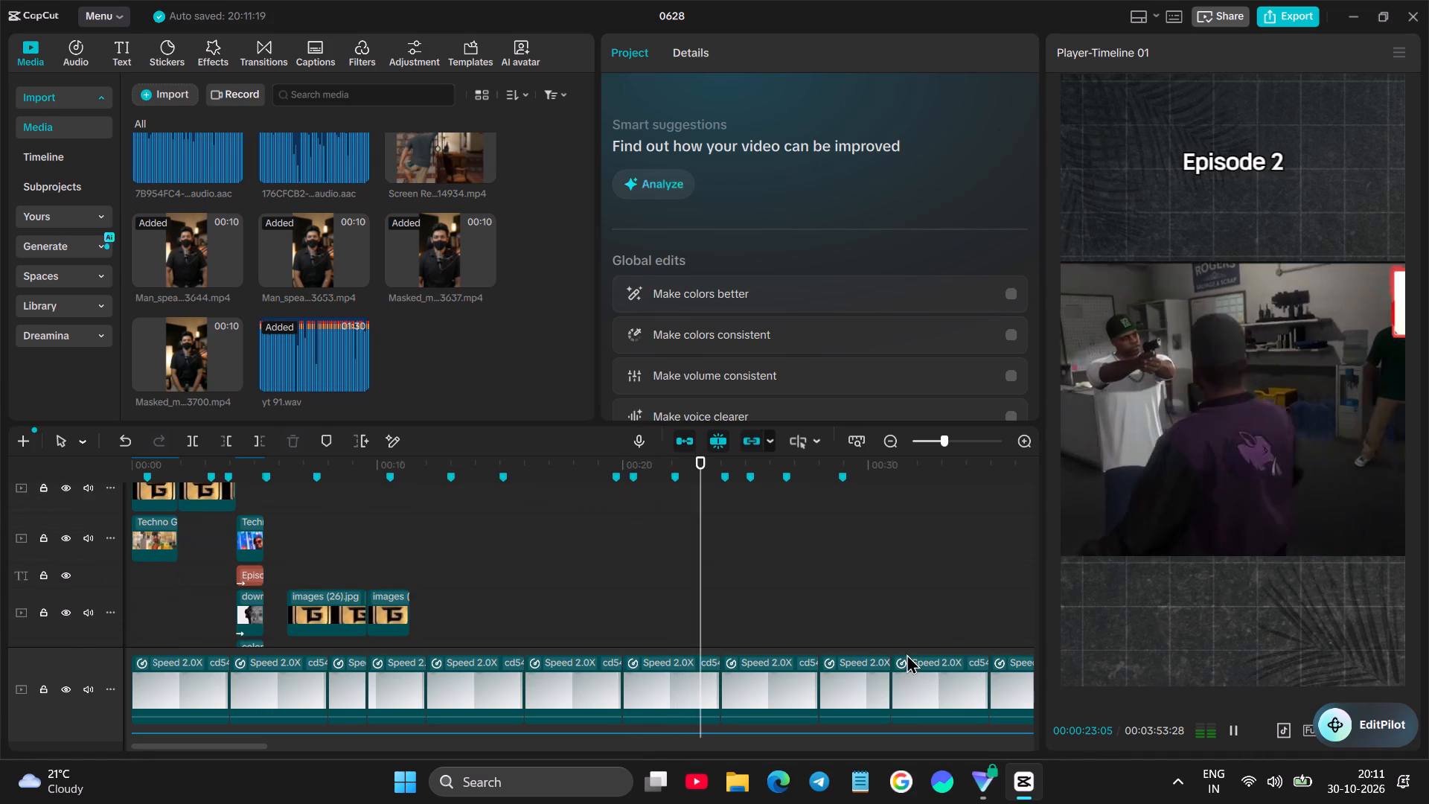
key(space)
Scale the Screen Recording clip that follows the presenter section to 106% and play it back.
click(1184, 502)
drag(1068, 558, 1059, 576)
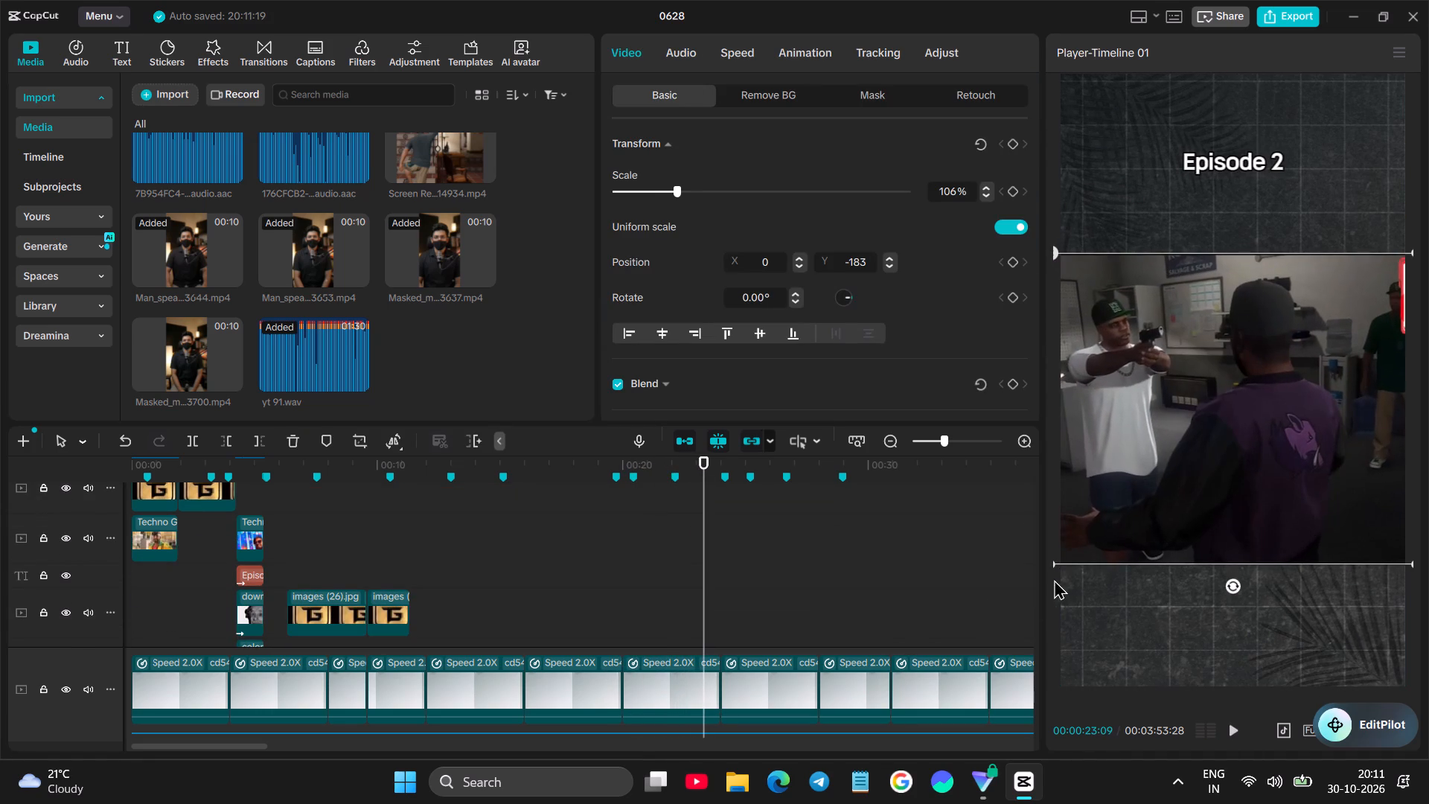
key(space)
key(space)
scroll(789, 624, down, 11)
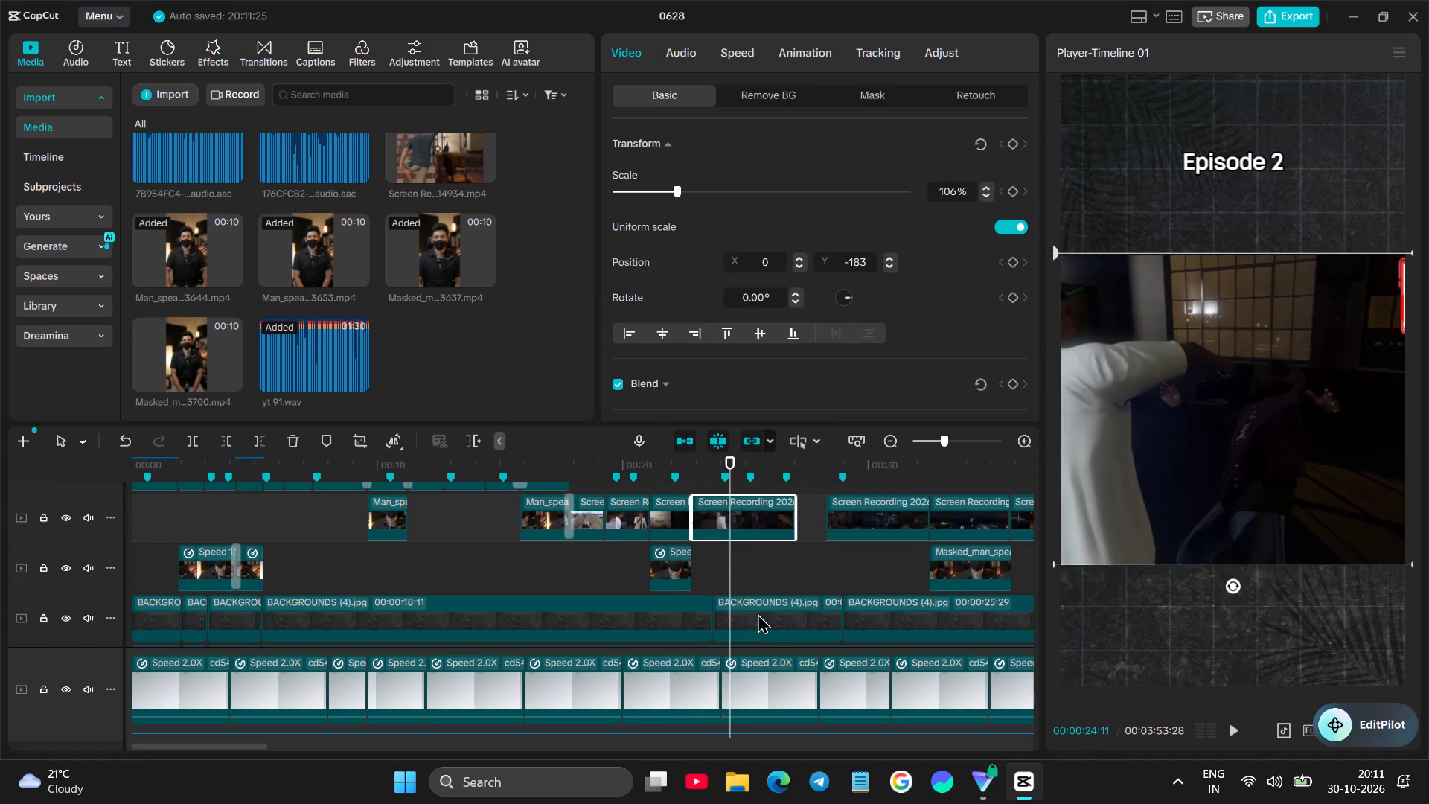
key(space)
scroll(750, 586, up, 4)
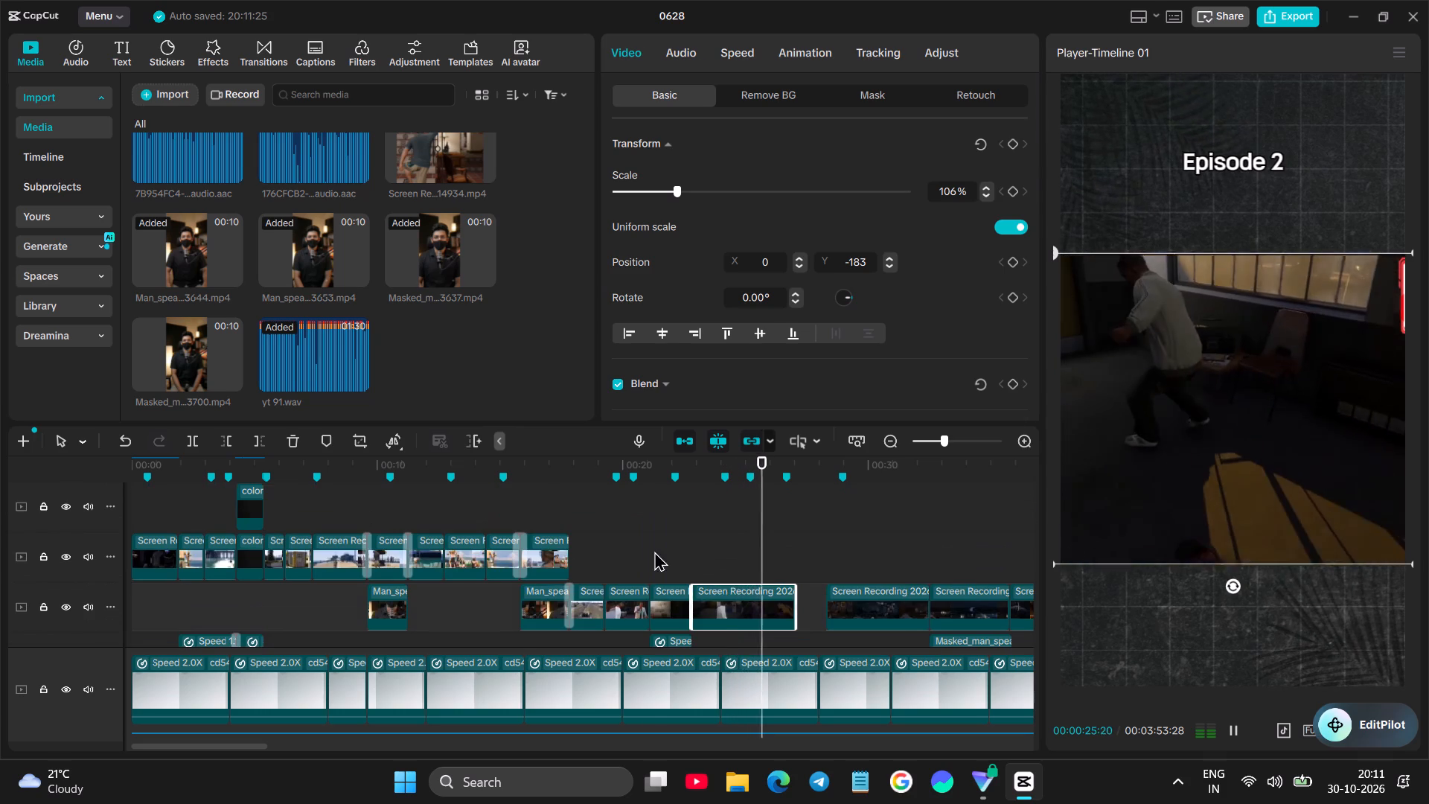
Replay the enlarged Screen Recording clip and trim off its end at 00:00:24:18.
click(654, 551)
key(space)
key(space)
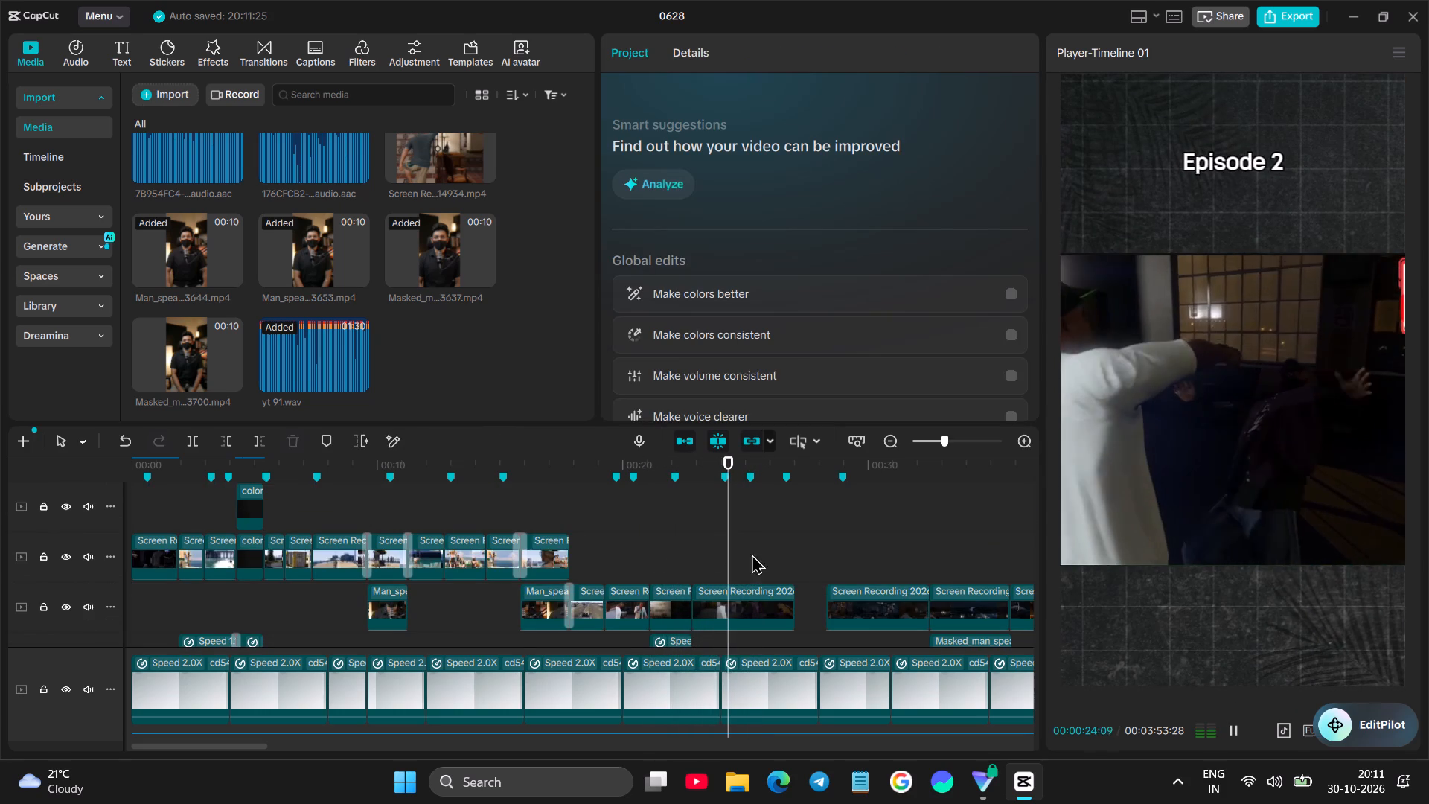
key(space)
key(space)
key(space)
click(747, 604)
click(259, 446)
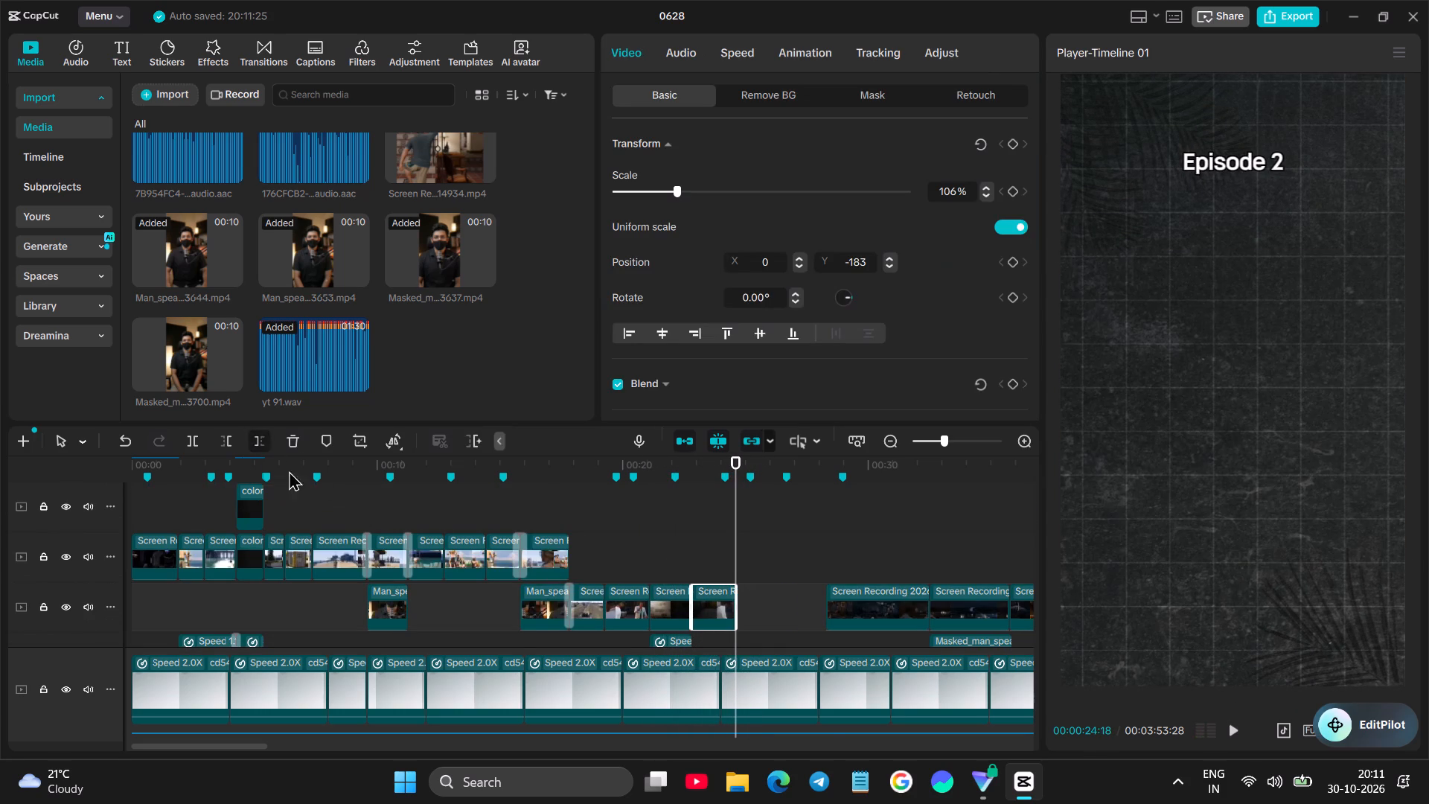
Preview the next Screen Recording clip and move it earlier to start at 00:00:24:18, directly after the trimmed one.
click(831, 553)
key(space)
key(space)
drag(861, 601, 776, 602)
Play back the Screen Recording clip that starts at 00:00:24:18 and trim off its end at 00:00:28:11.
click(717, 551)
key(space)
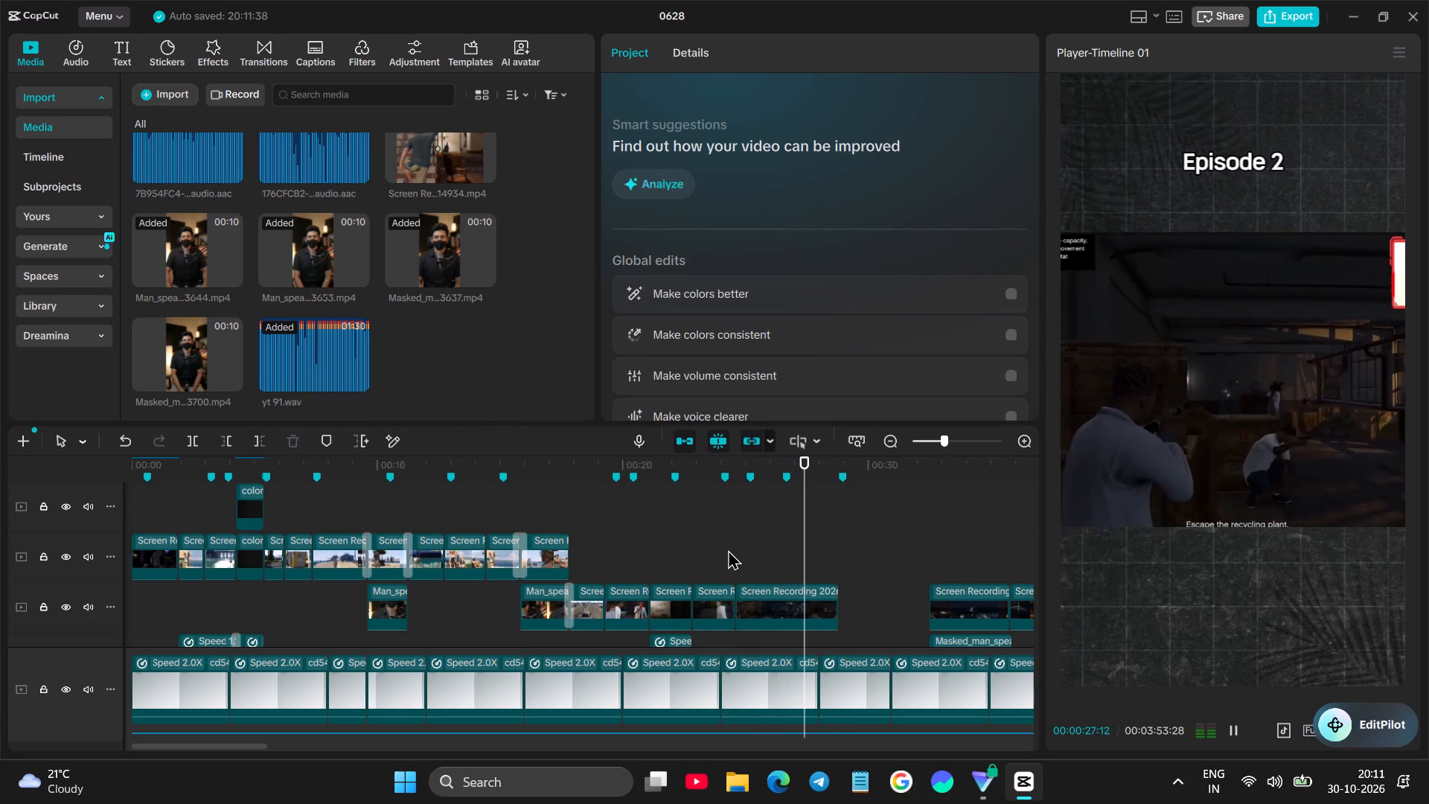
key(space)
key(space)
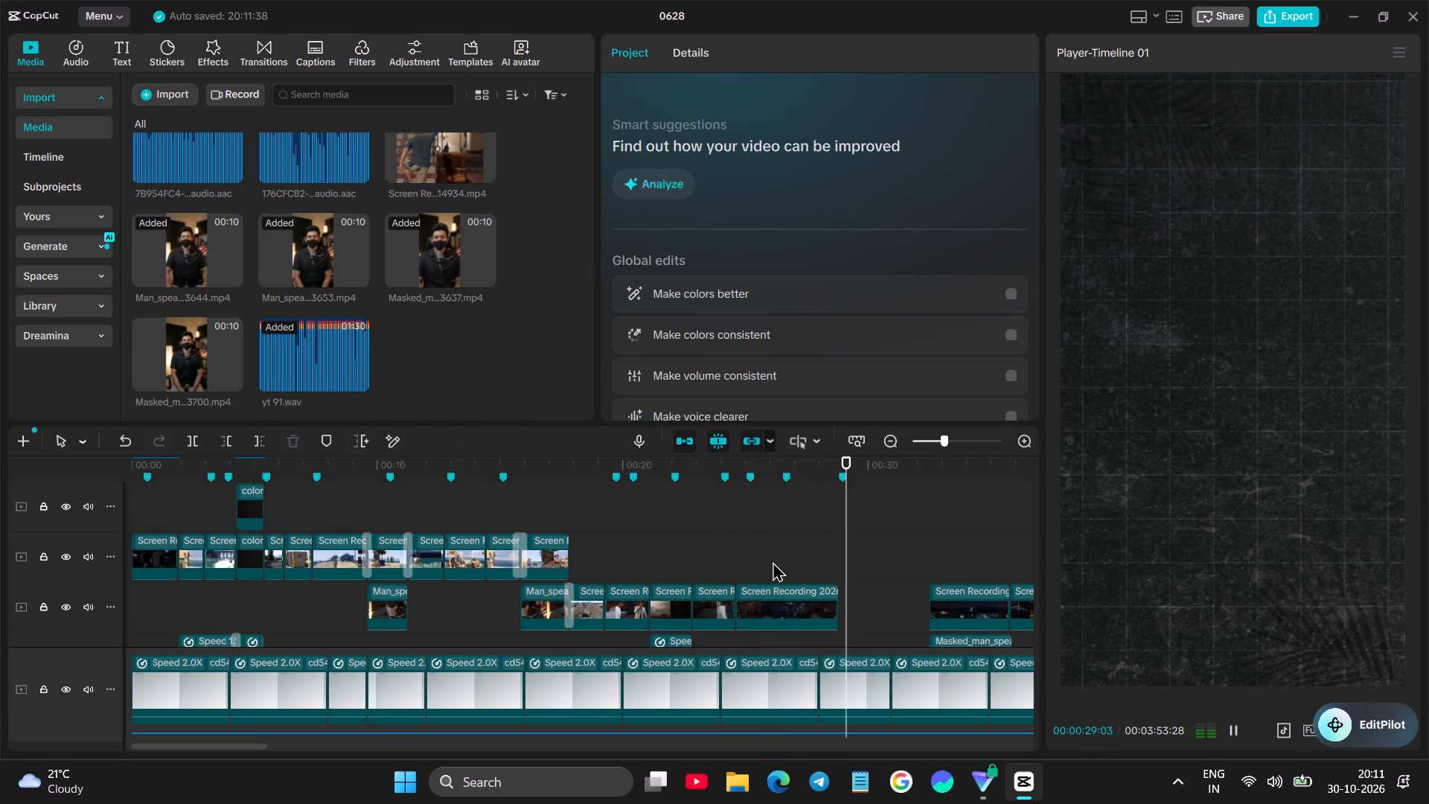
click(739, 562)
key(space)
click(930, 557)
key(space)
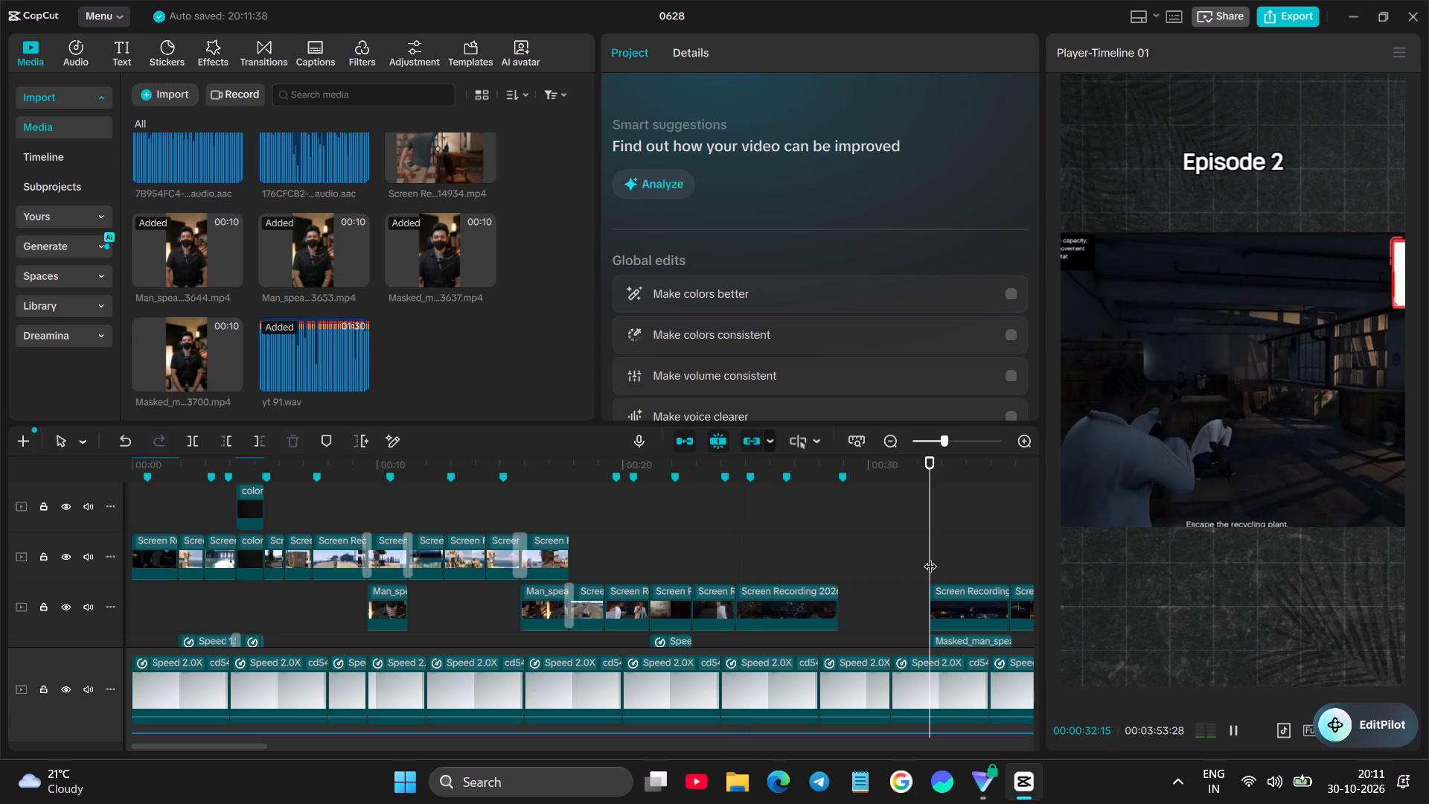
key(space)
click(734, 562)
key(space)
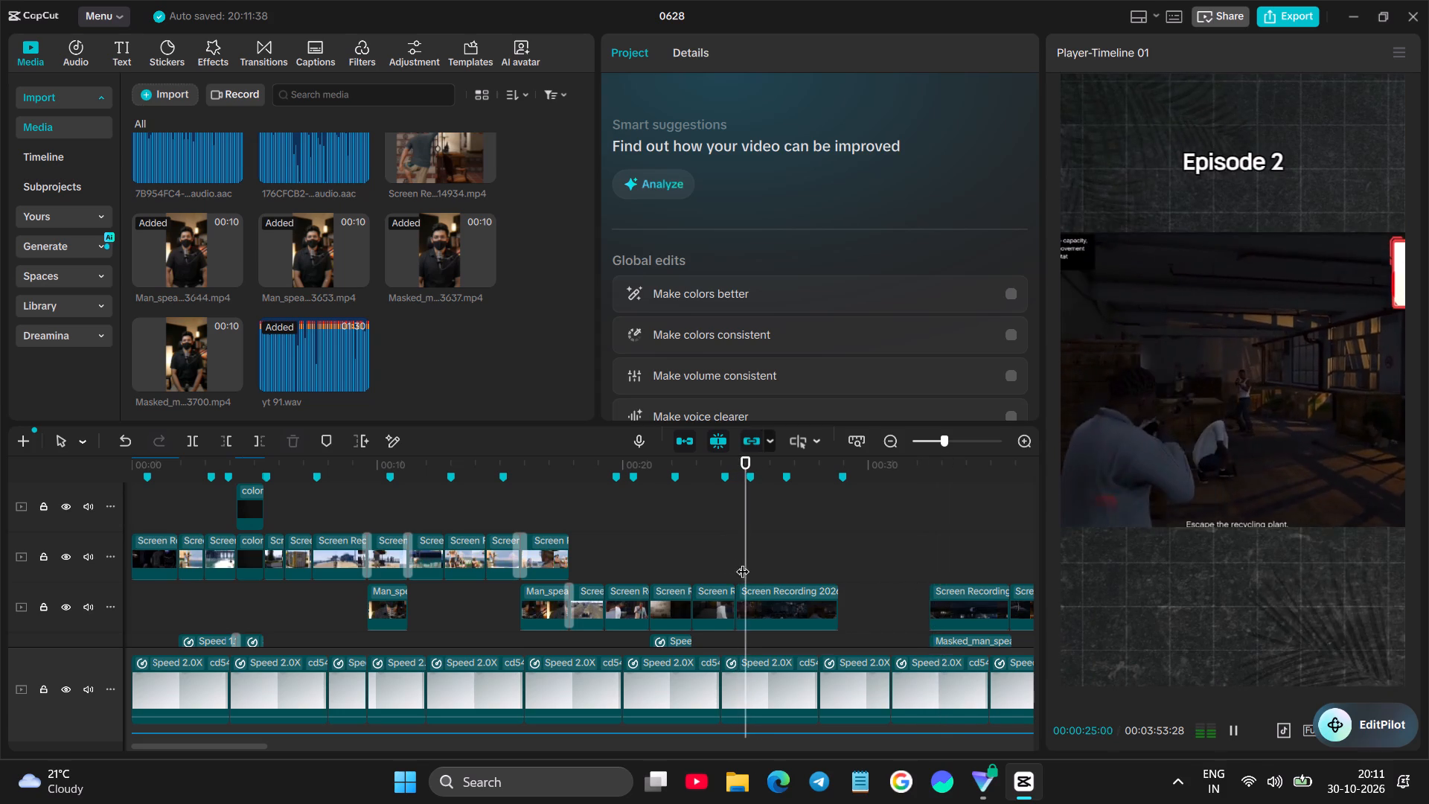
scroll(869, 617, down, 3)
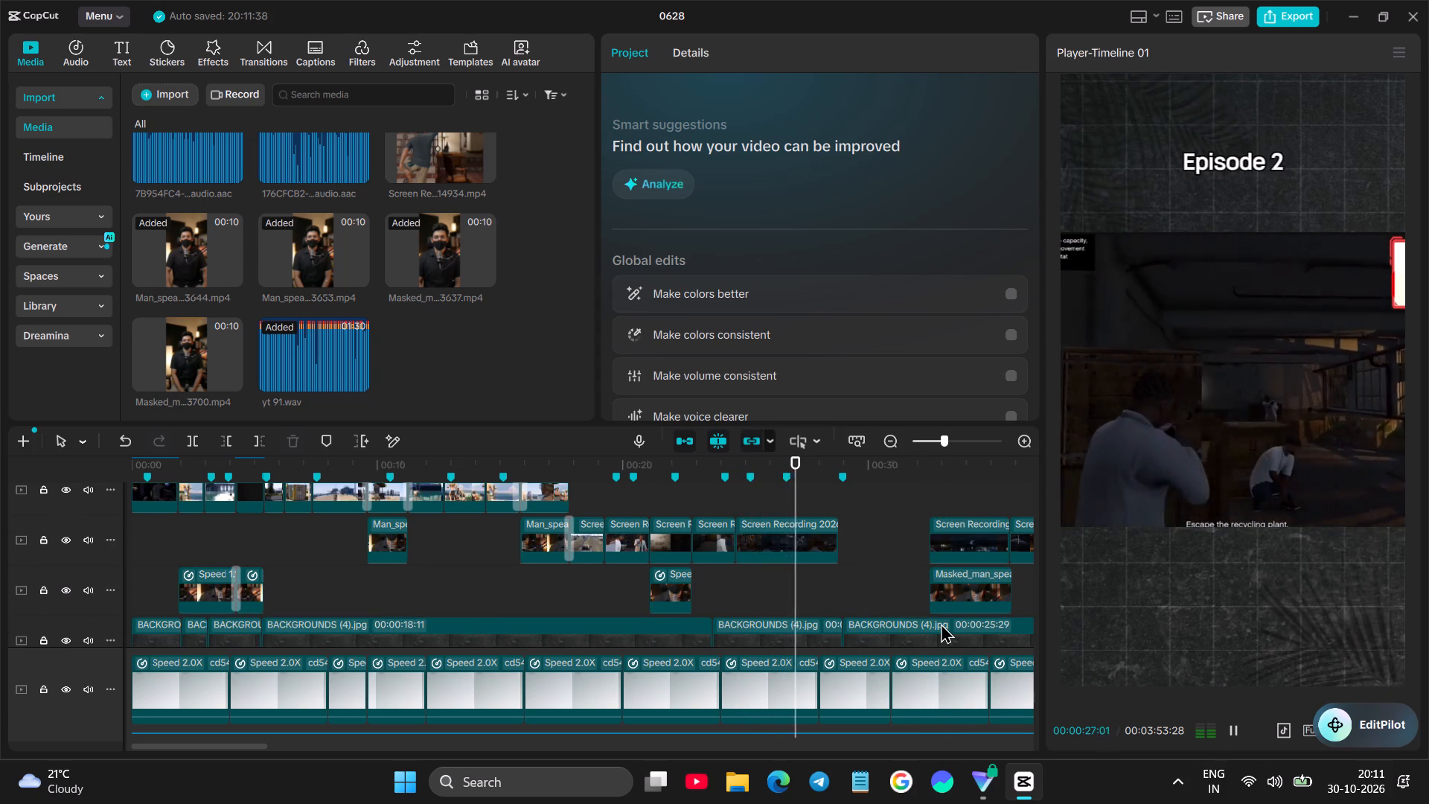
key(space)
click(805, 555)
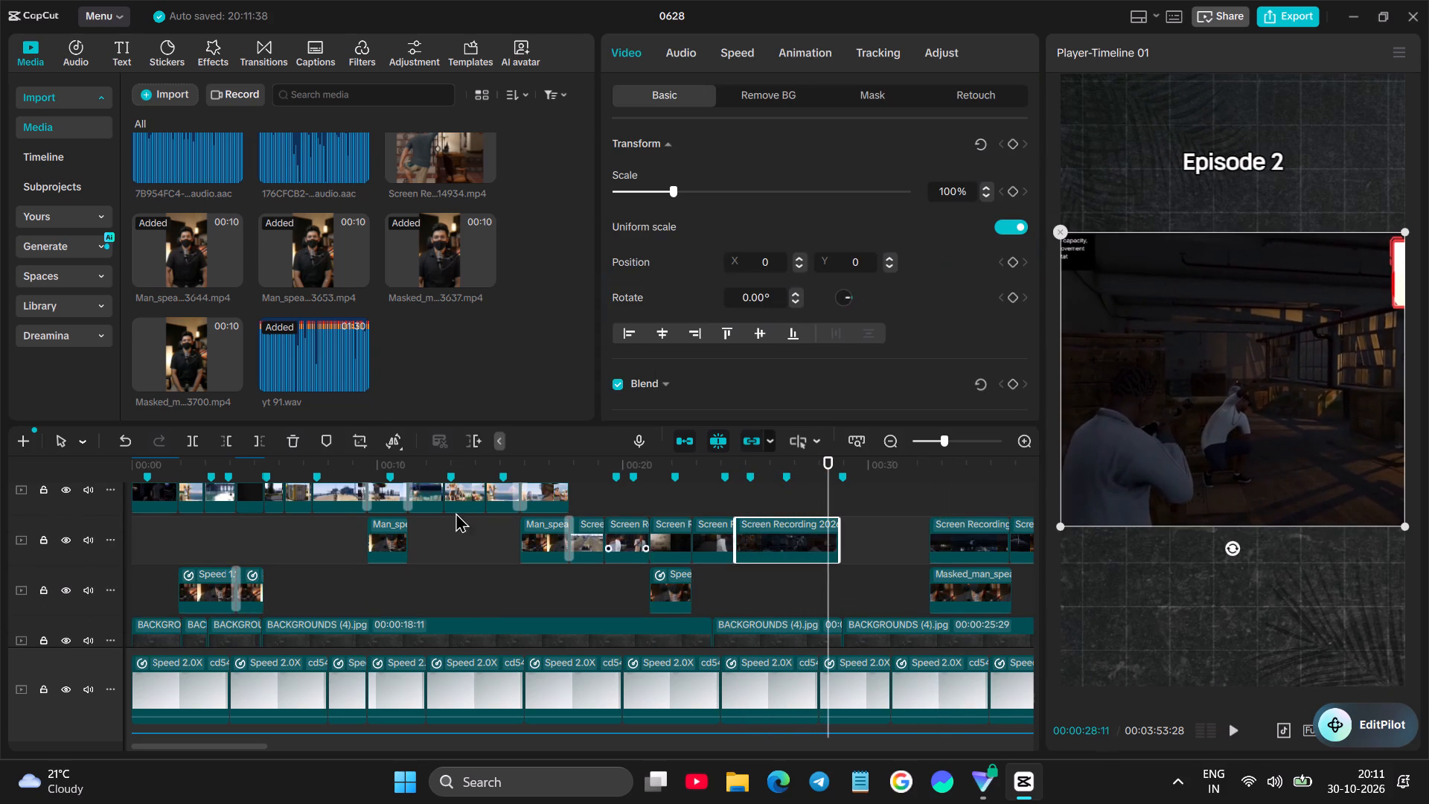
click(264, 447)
Scale the Screen Recording clip starting at 00:00:24:18 to 116% and move it down to Y -190.
click(706, 498)
key(space)
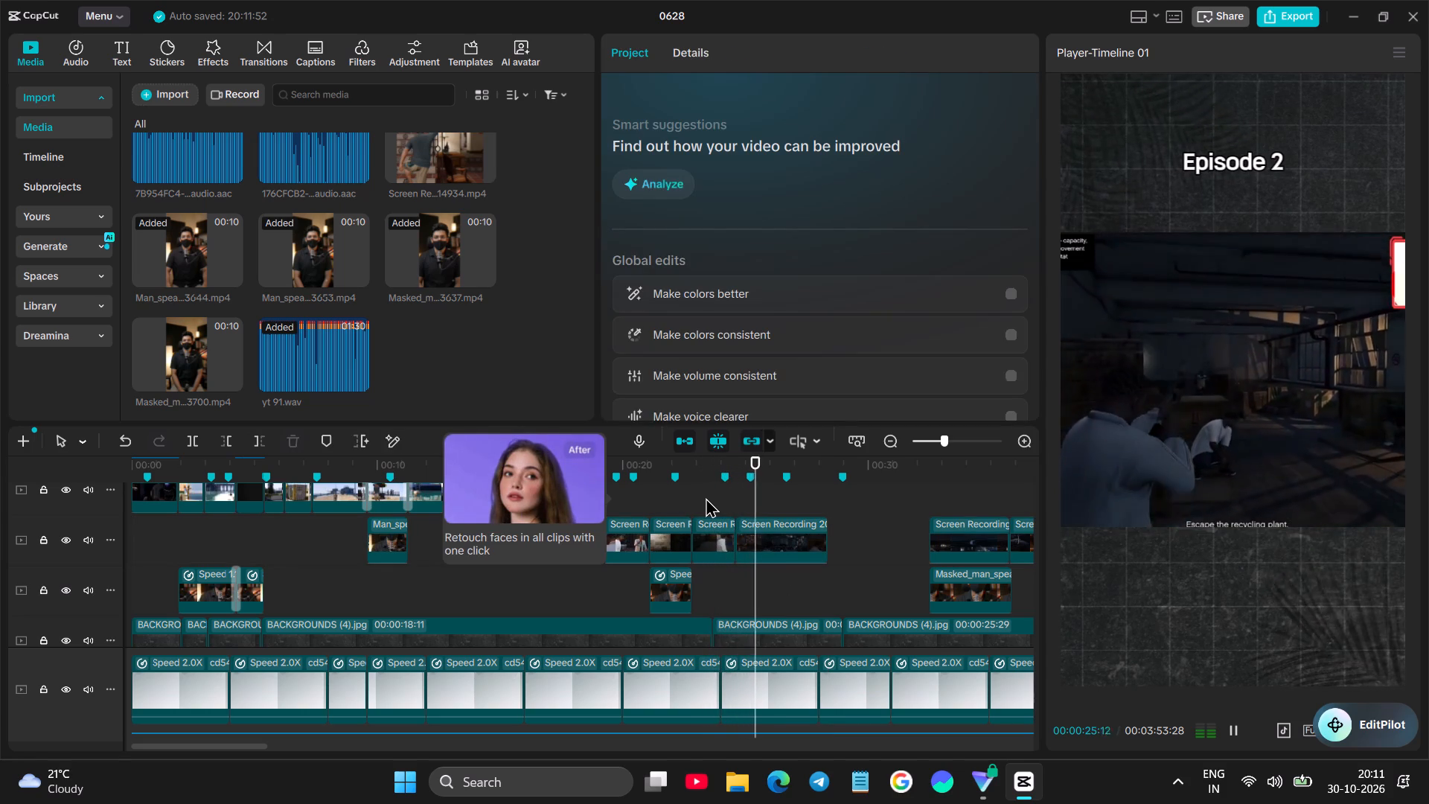
key(space)
click(1174, 457)
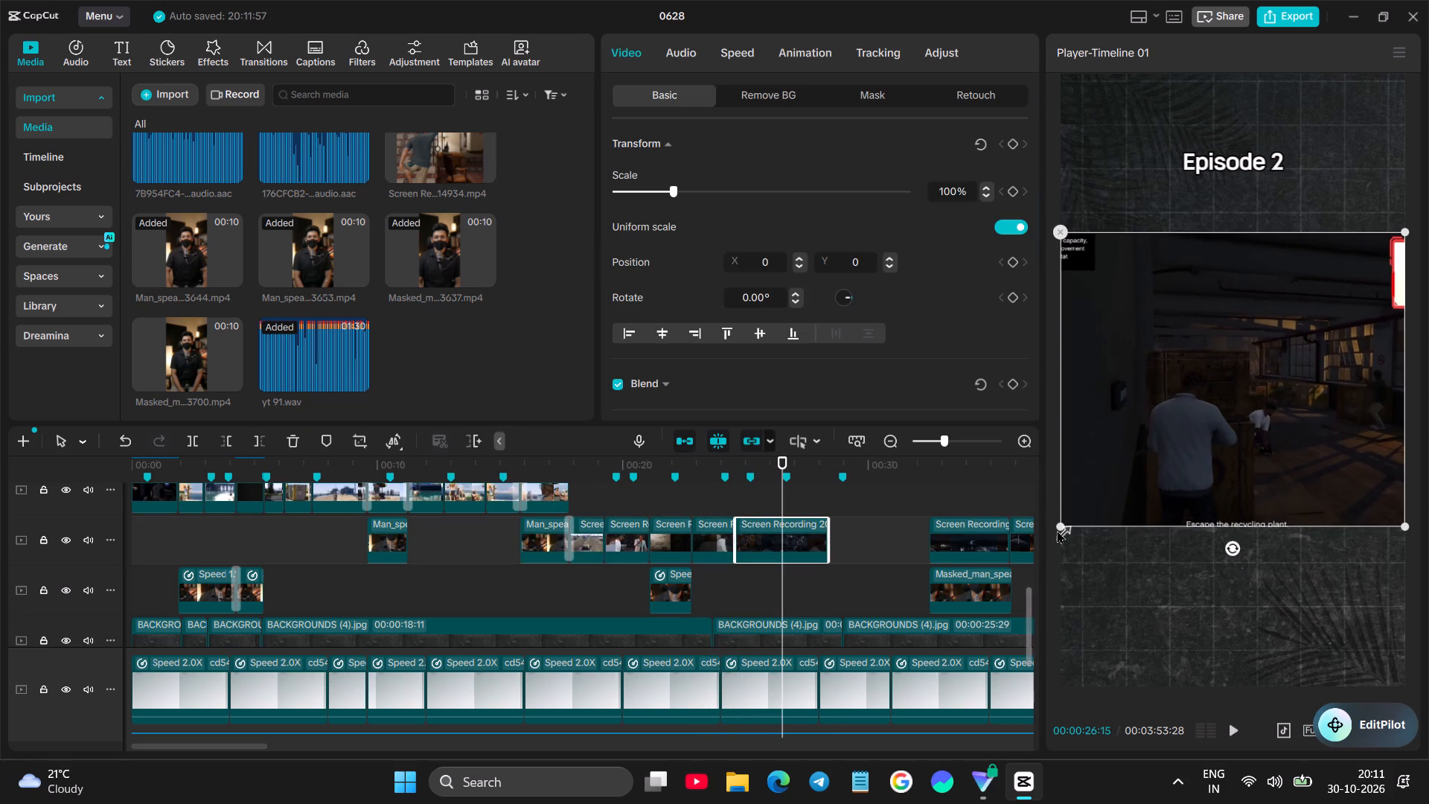
drag(1059, 521, 1040, 590)
drag(1128, 434, 1131, 468)
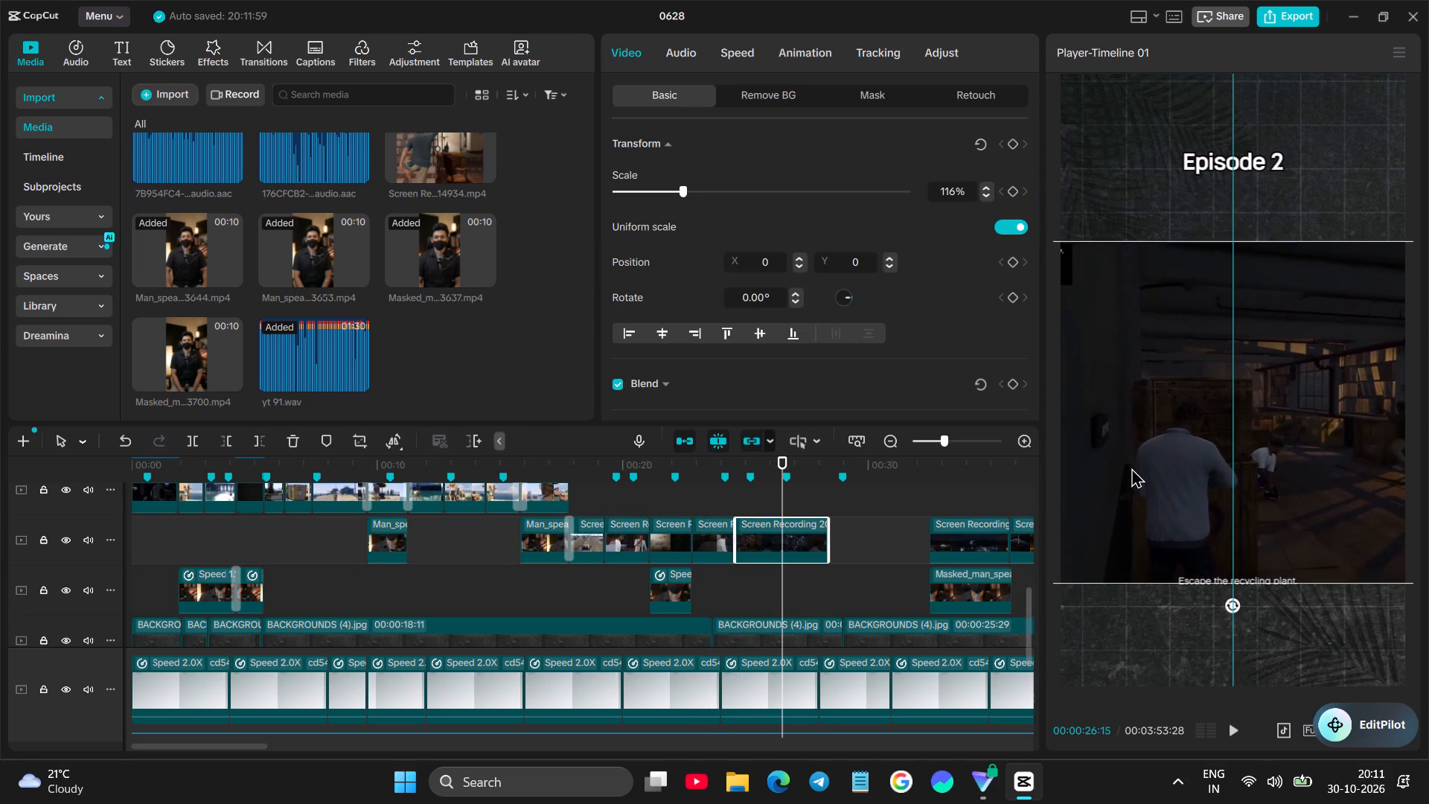
drag(1131, 468, 1128, 464)
Play back the enlarged Screen Recording clip from 00:00:24:18 through its end to check framing and timing.
click(716, 493)
key(space)
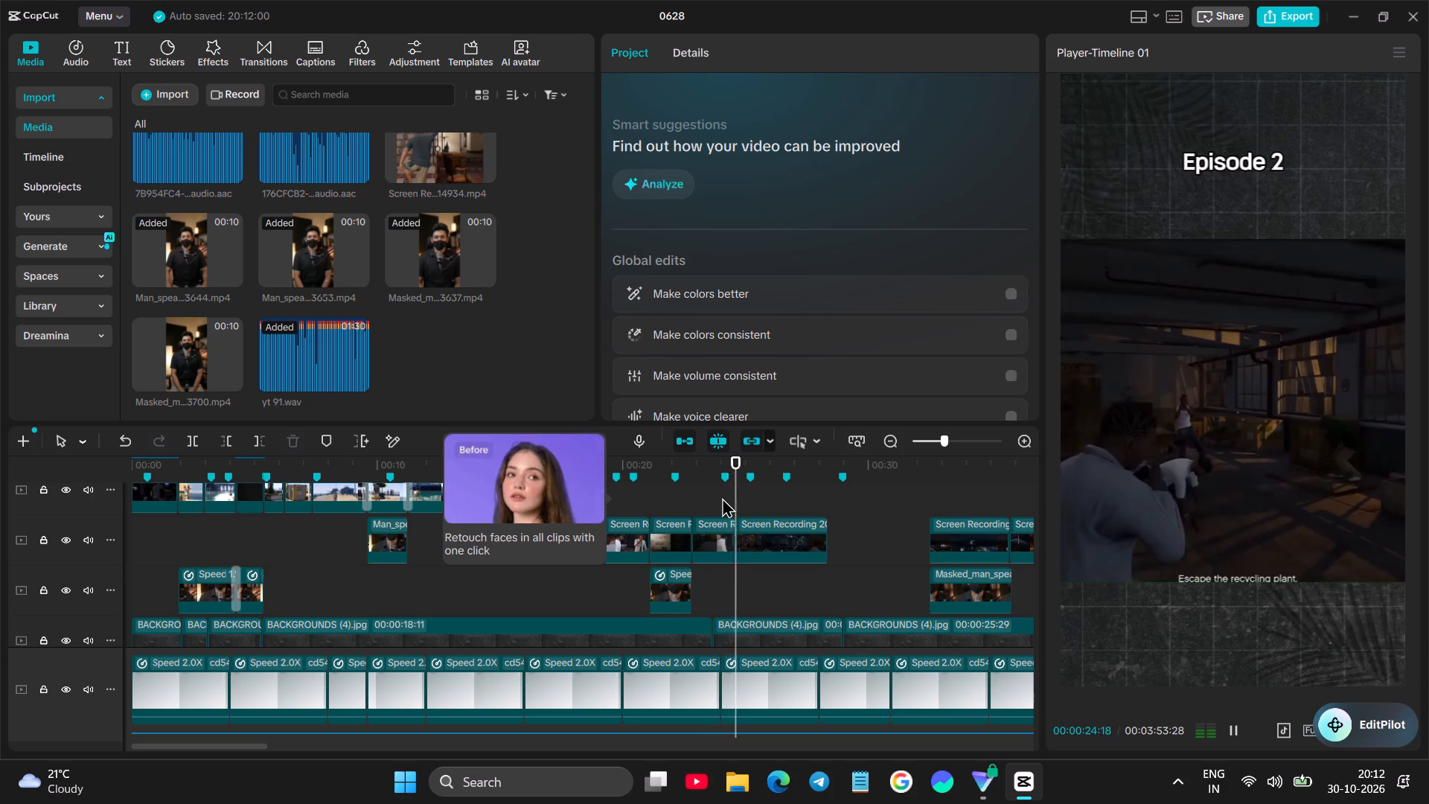
key(space)
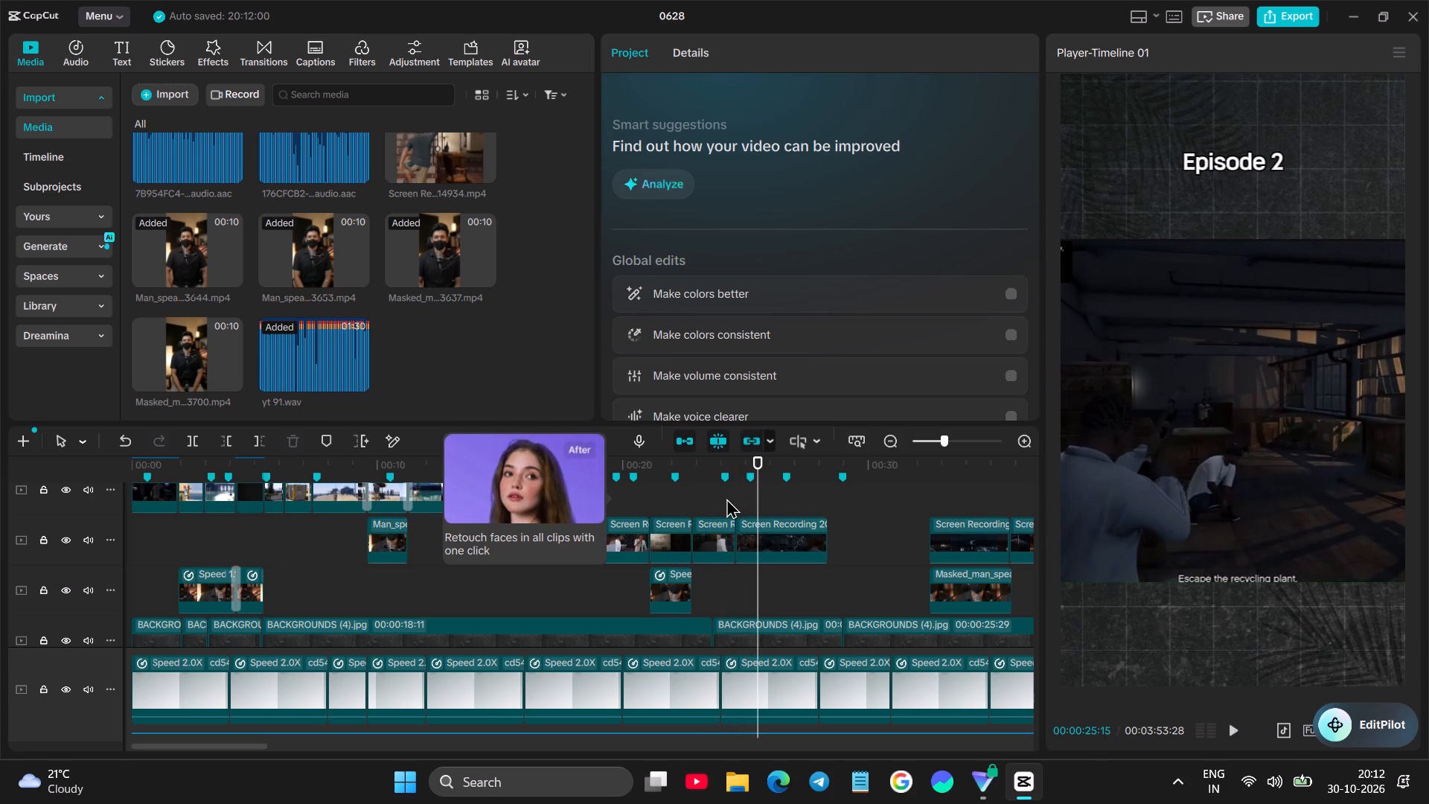
key(space)
click(767, 527)
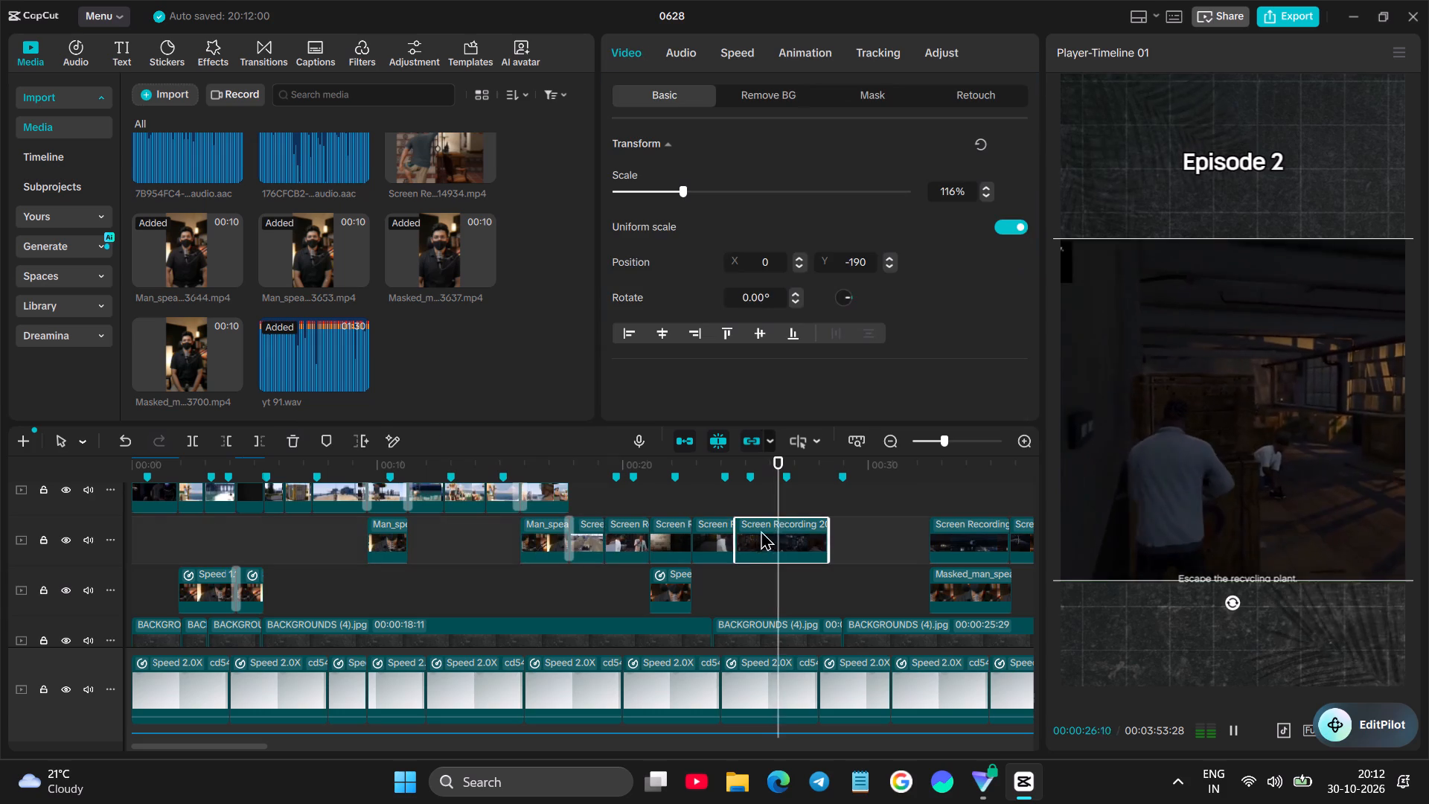
key(space)
key(space)
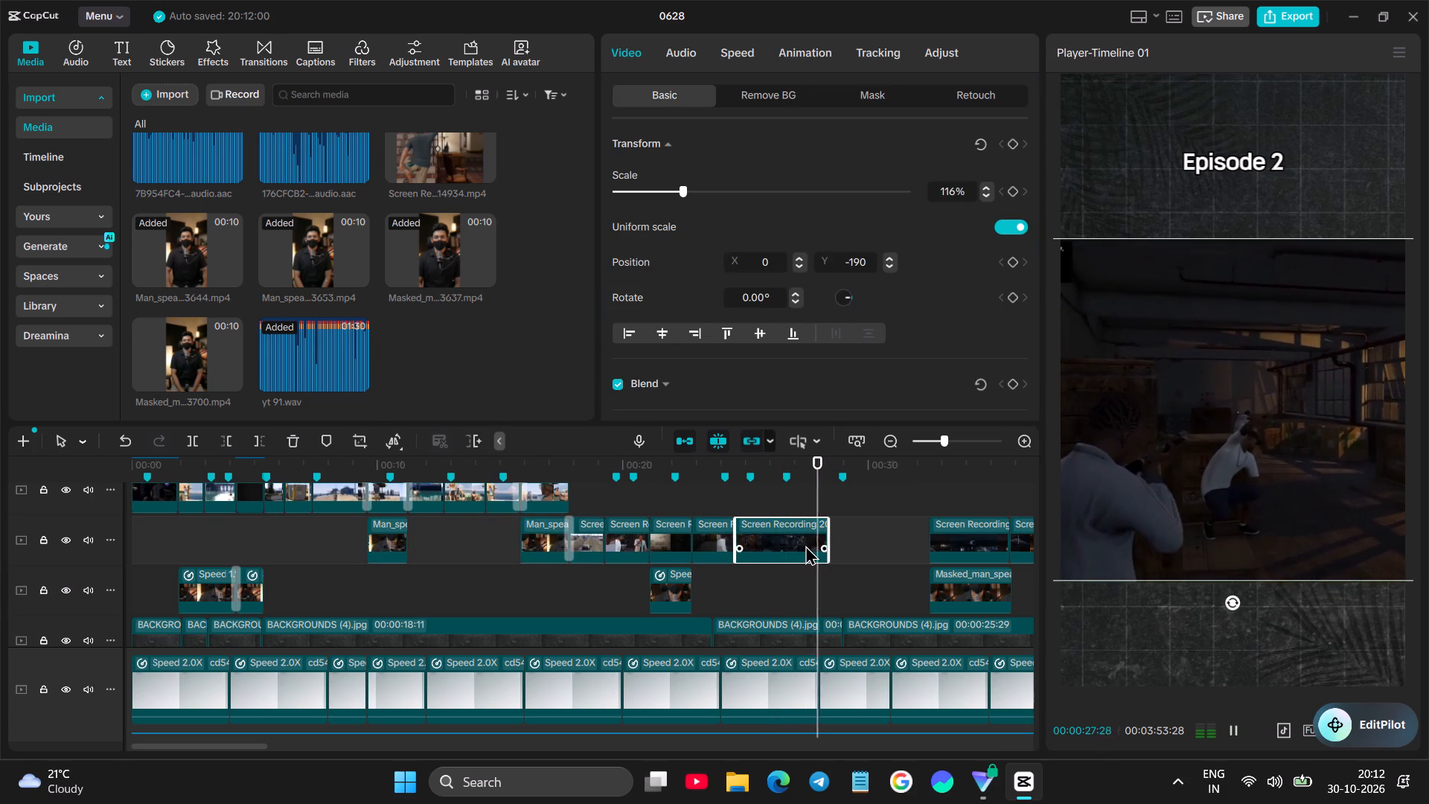
key(space)
key(space)
key(space)
Preview the masked presenter footage in the media library and delete the Masked_man clip at 00:00:32:15 from the timeline.
click(179, 353)
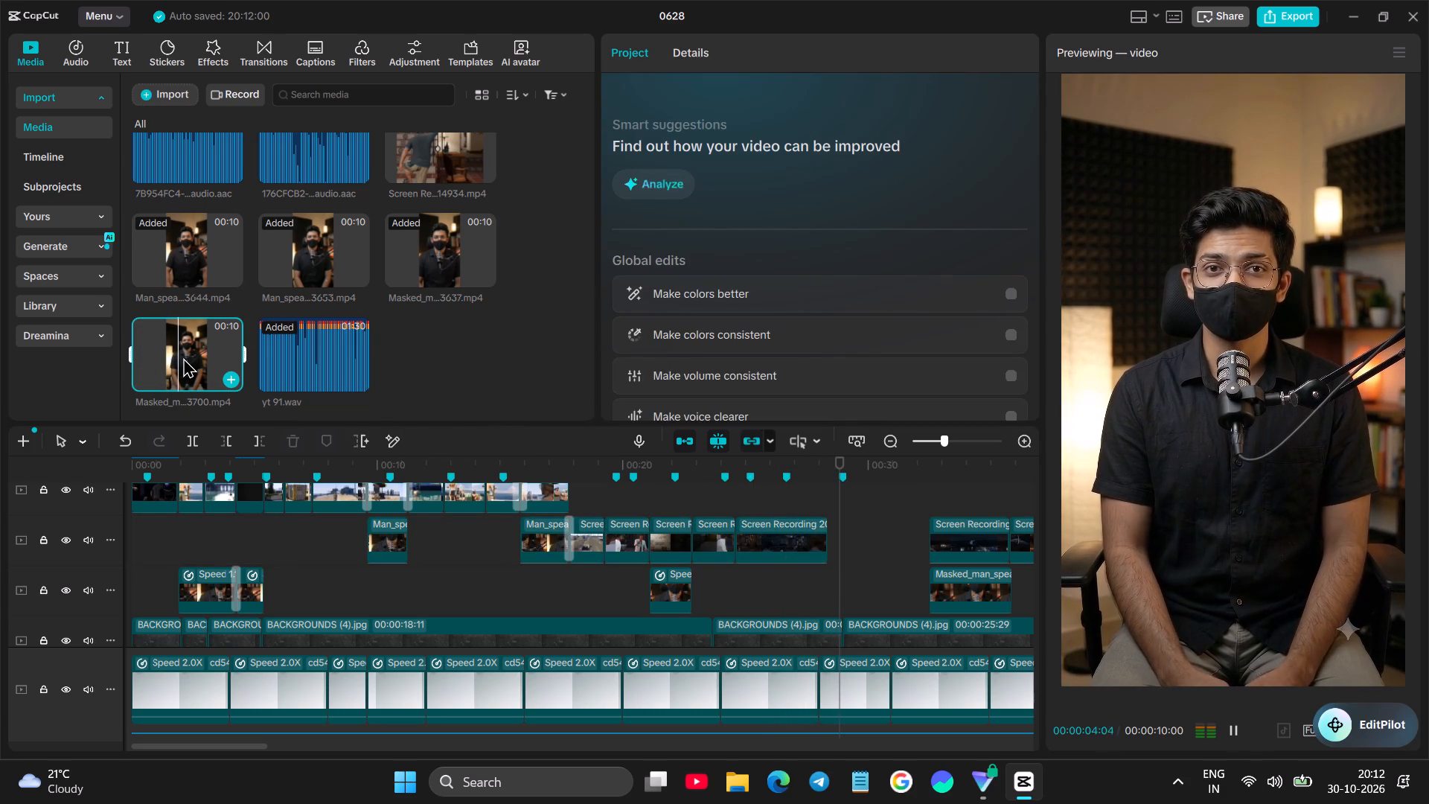
key(space)
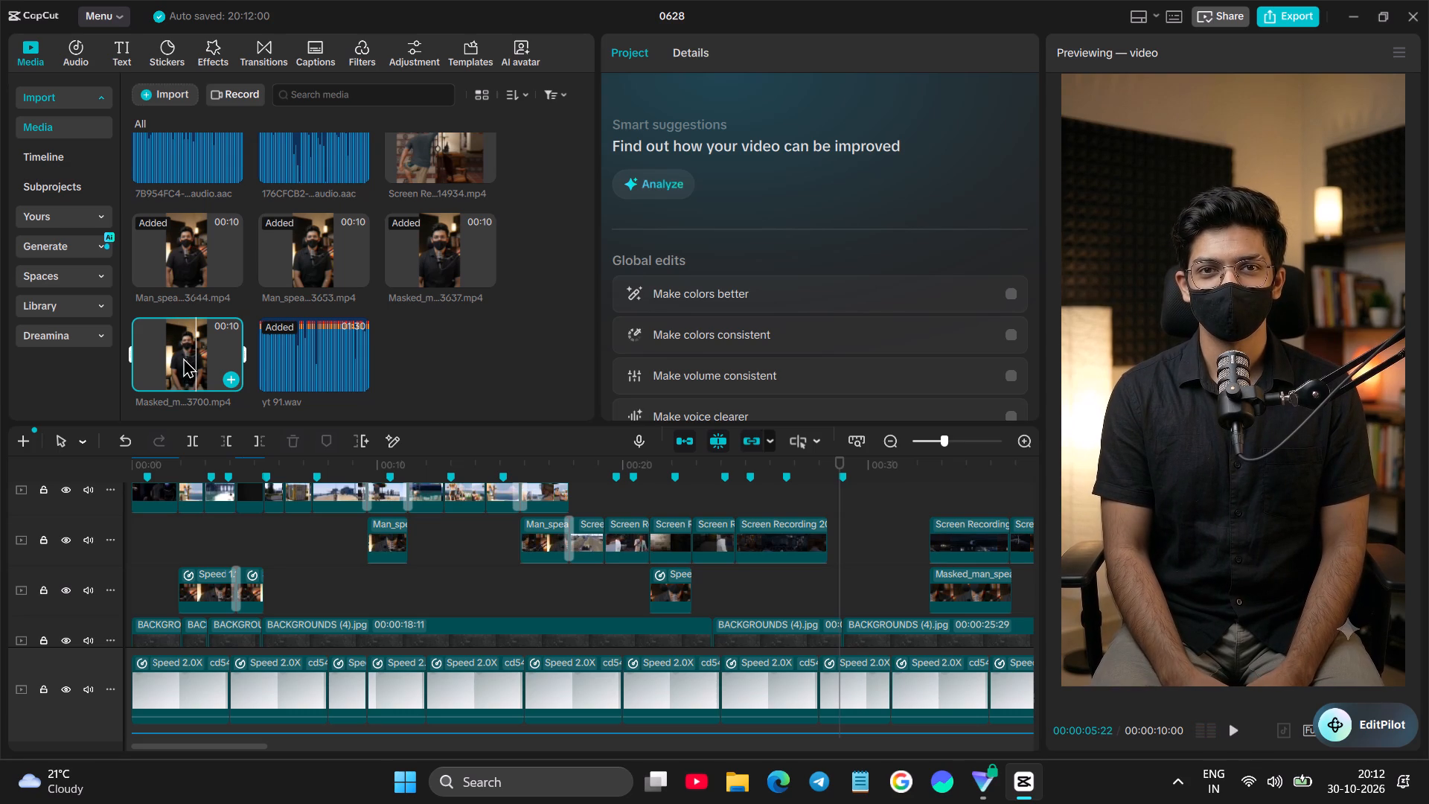
click(428, 224)
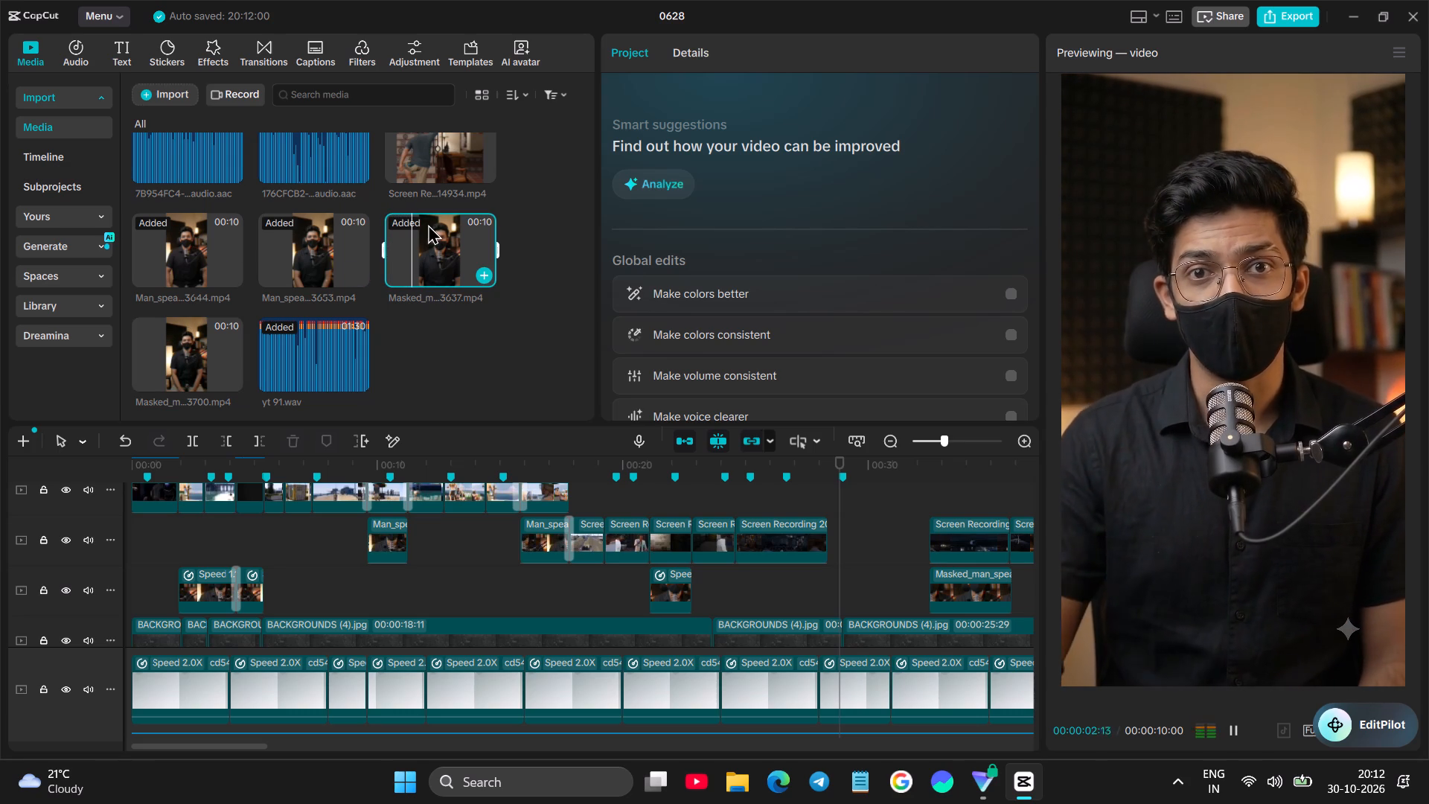
click(825, 583)
click(984, 587)
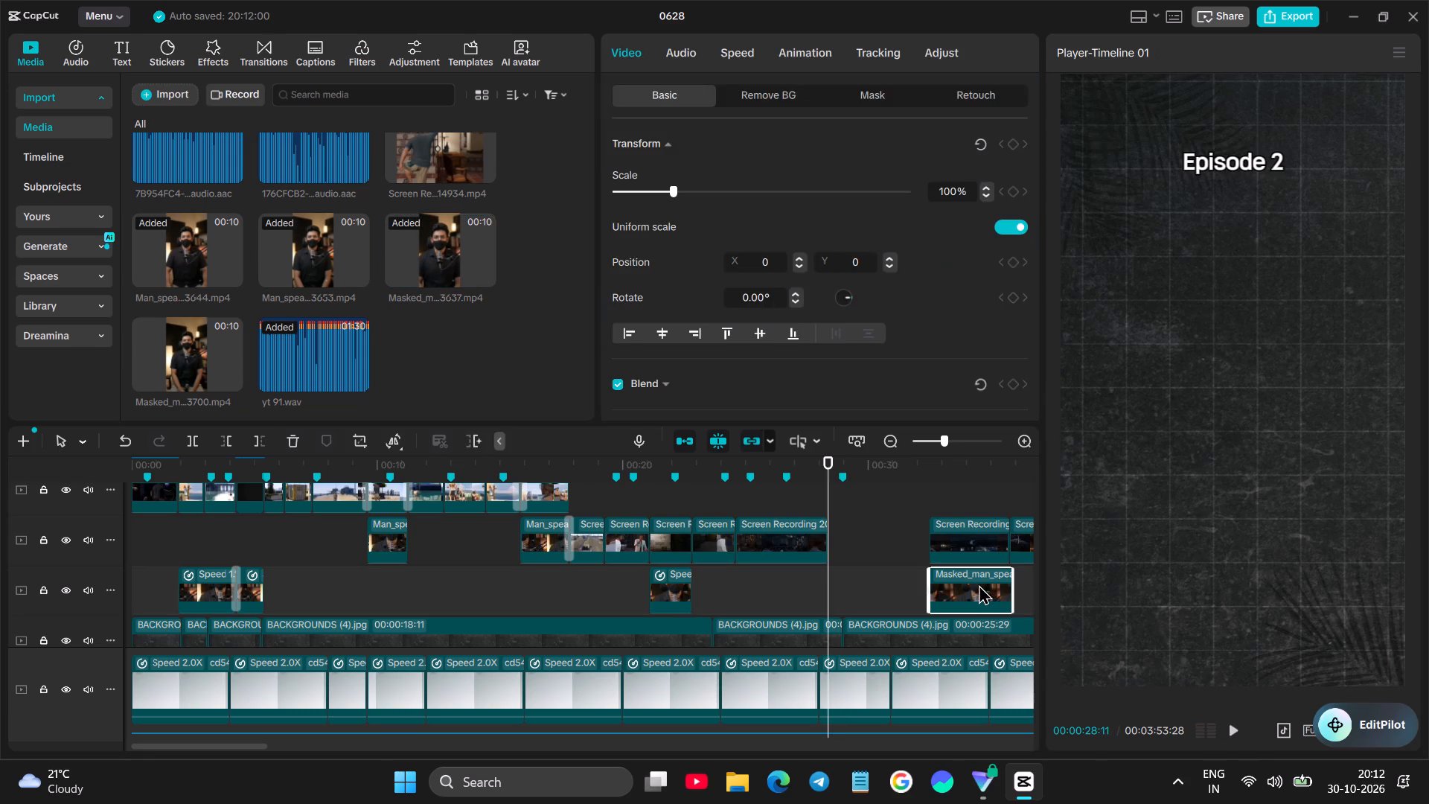
key(BackSpace)
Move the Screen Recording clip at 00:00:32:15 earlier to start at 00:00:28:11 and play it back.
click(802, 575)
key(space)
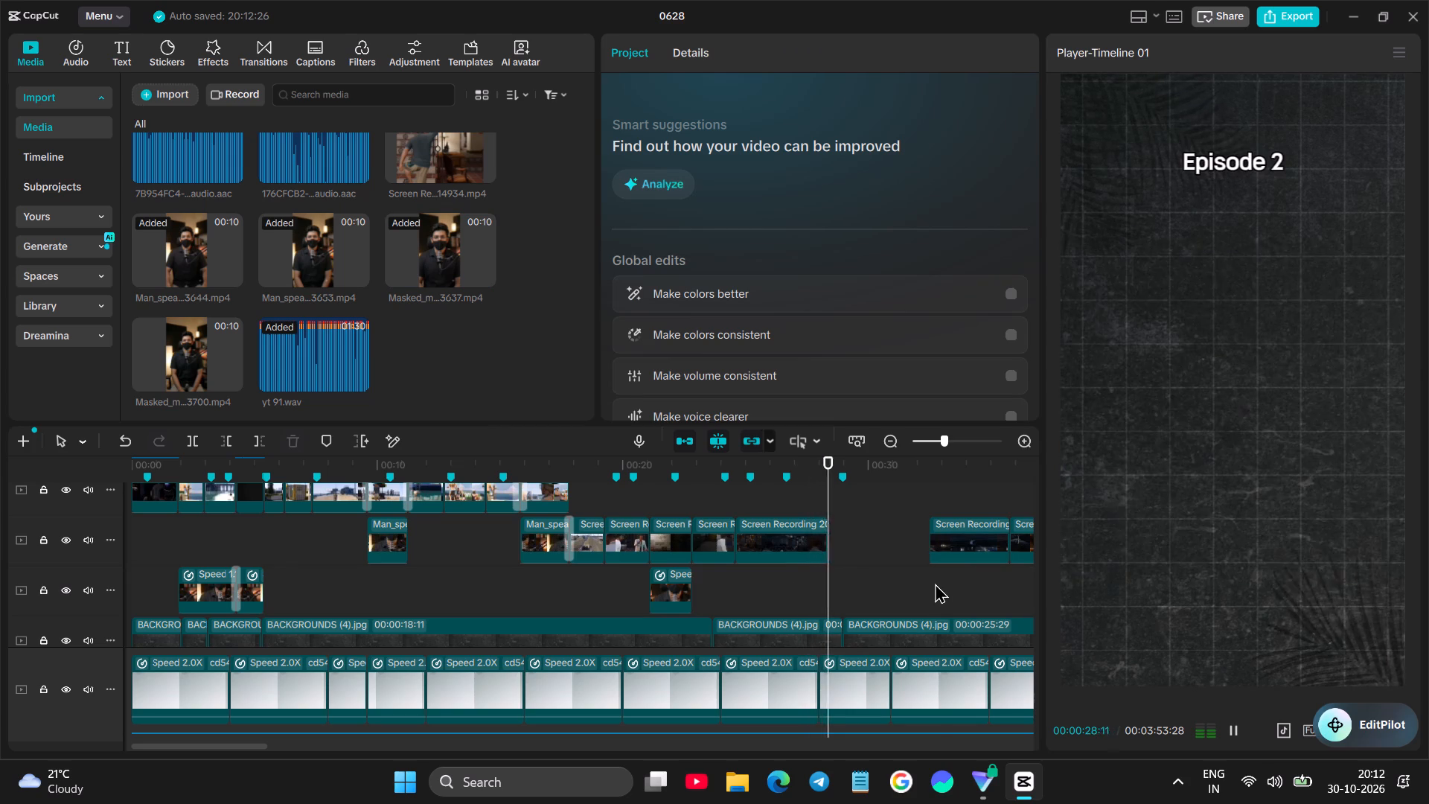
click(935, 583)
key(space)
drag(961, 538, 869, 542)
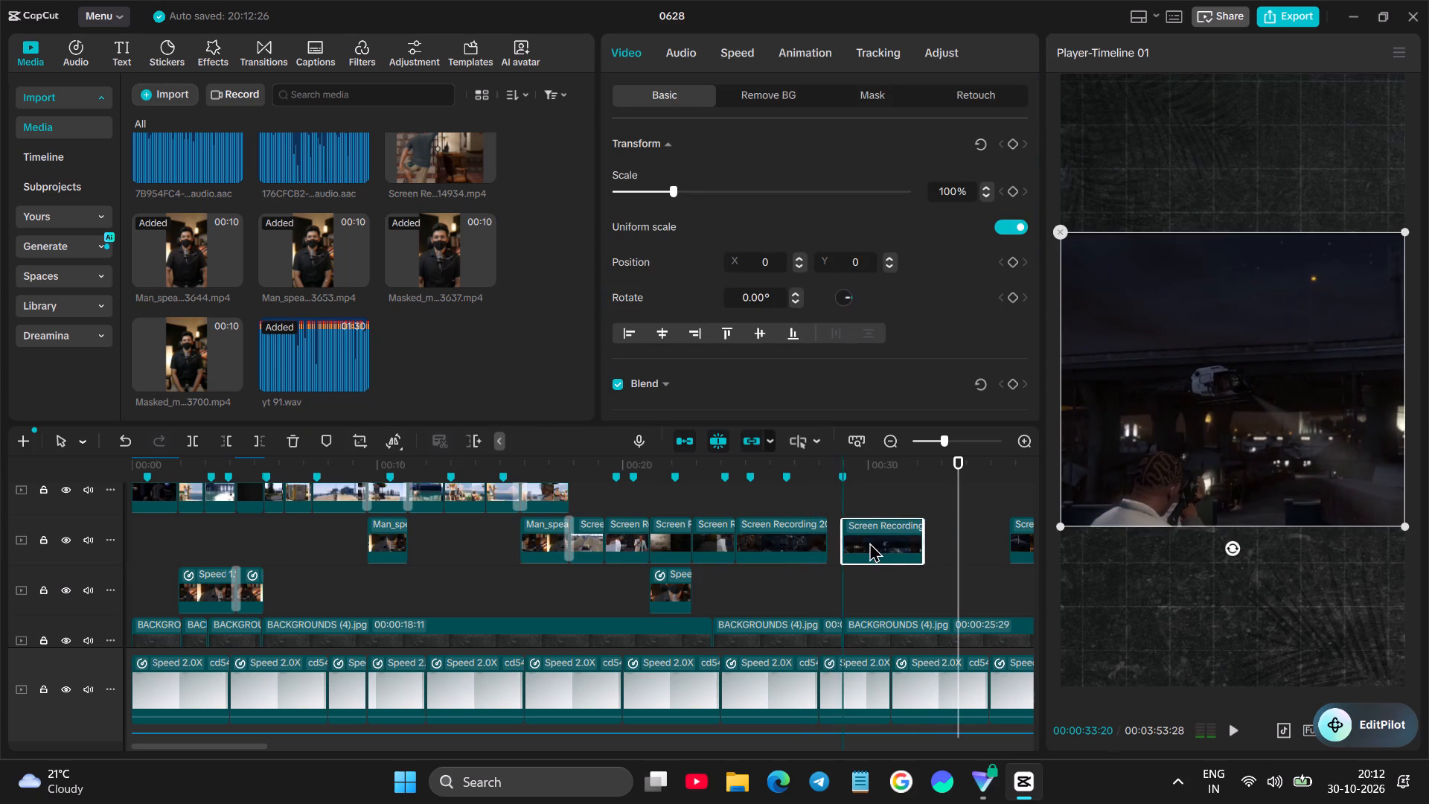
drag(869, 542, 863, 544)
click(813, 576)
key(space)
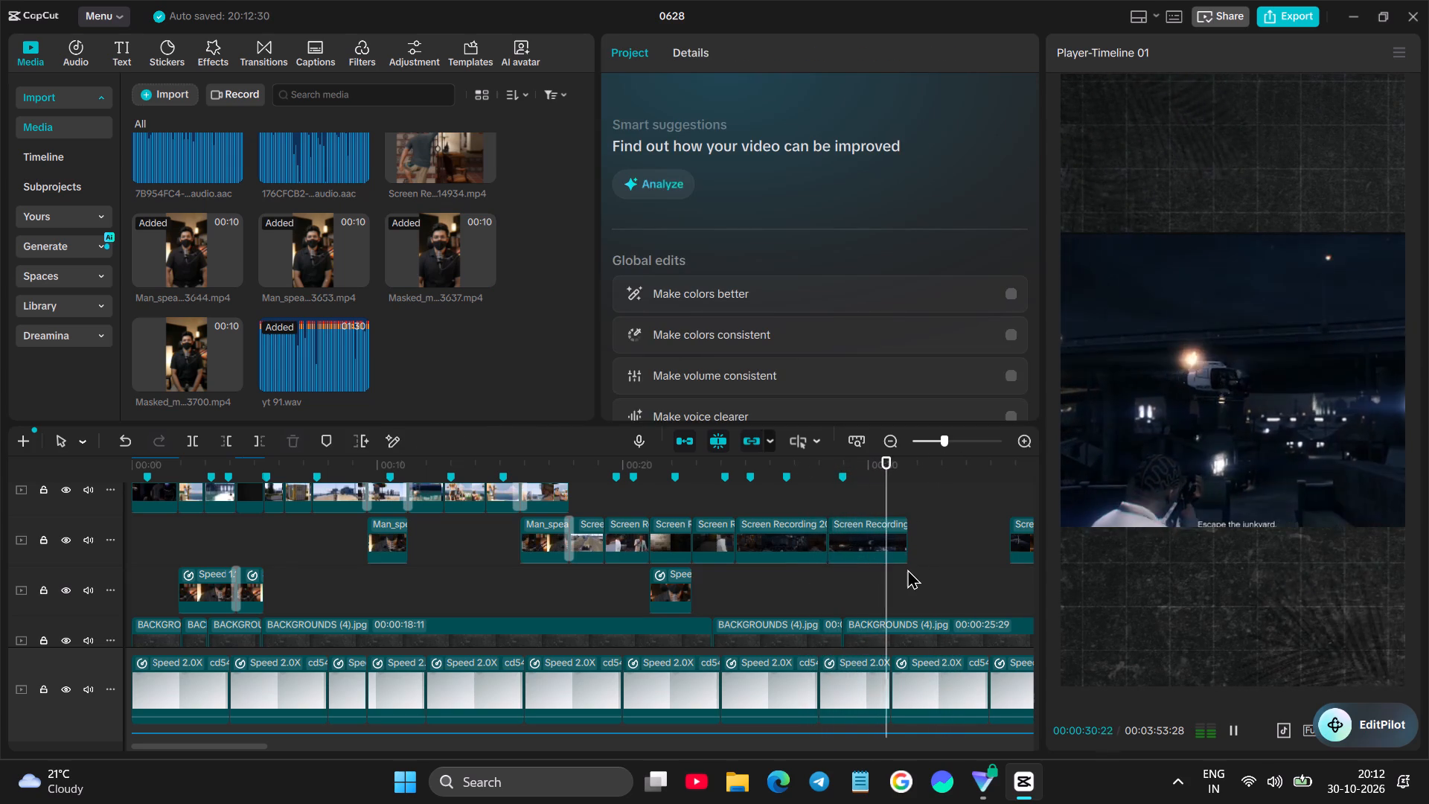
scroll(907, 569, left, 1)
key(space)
Move that Screen Recording clip later to start at about 00:00:31:12 and play back the gap before it.
drag(737, 544, 810, 542)
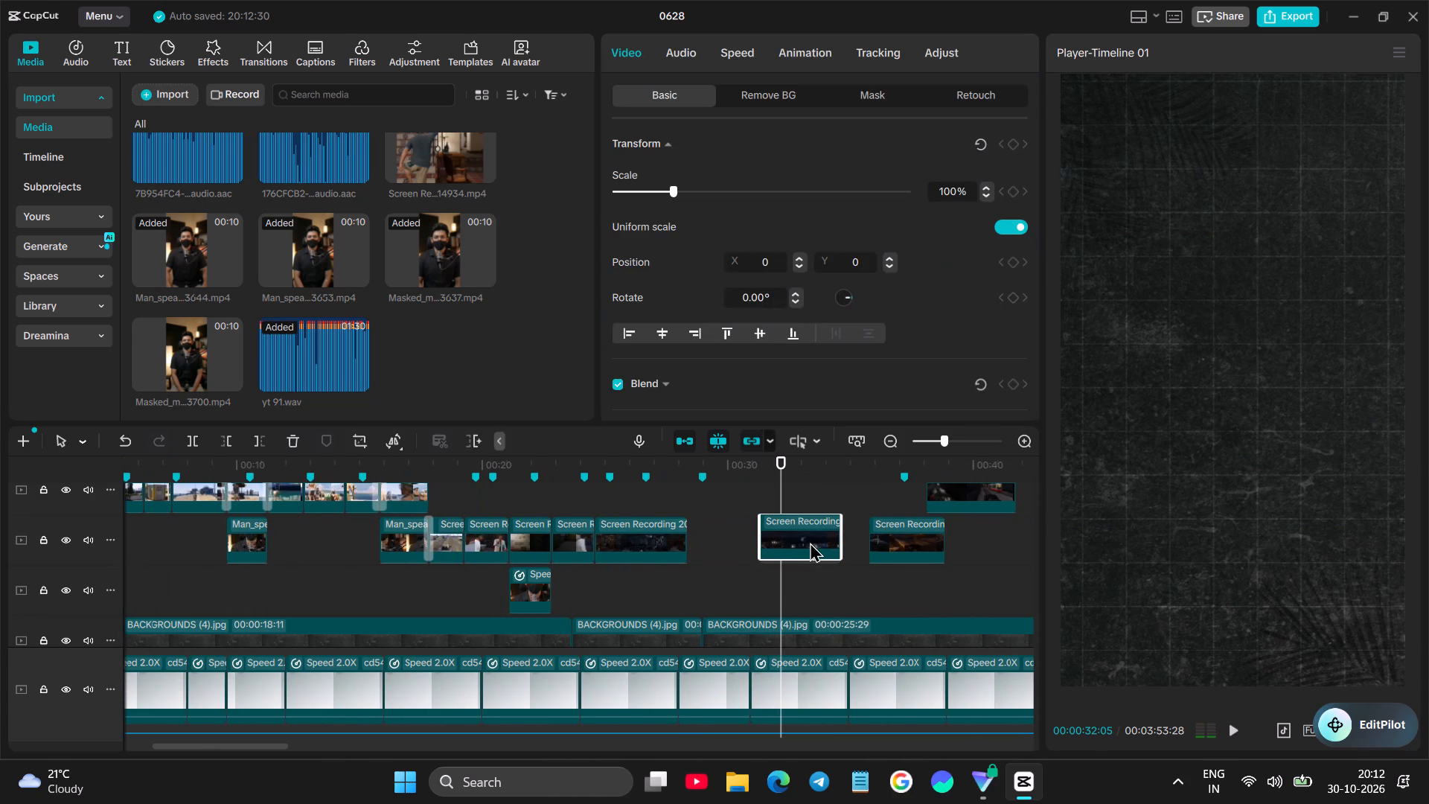
drag(810, 542, 812, 542)
click(690, 581)
key(space)
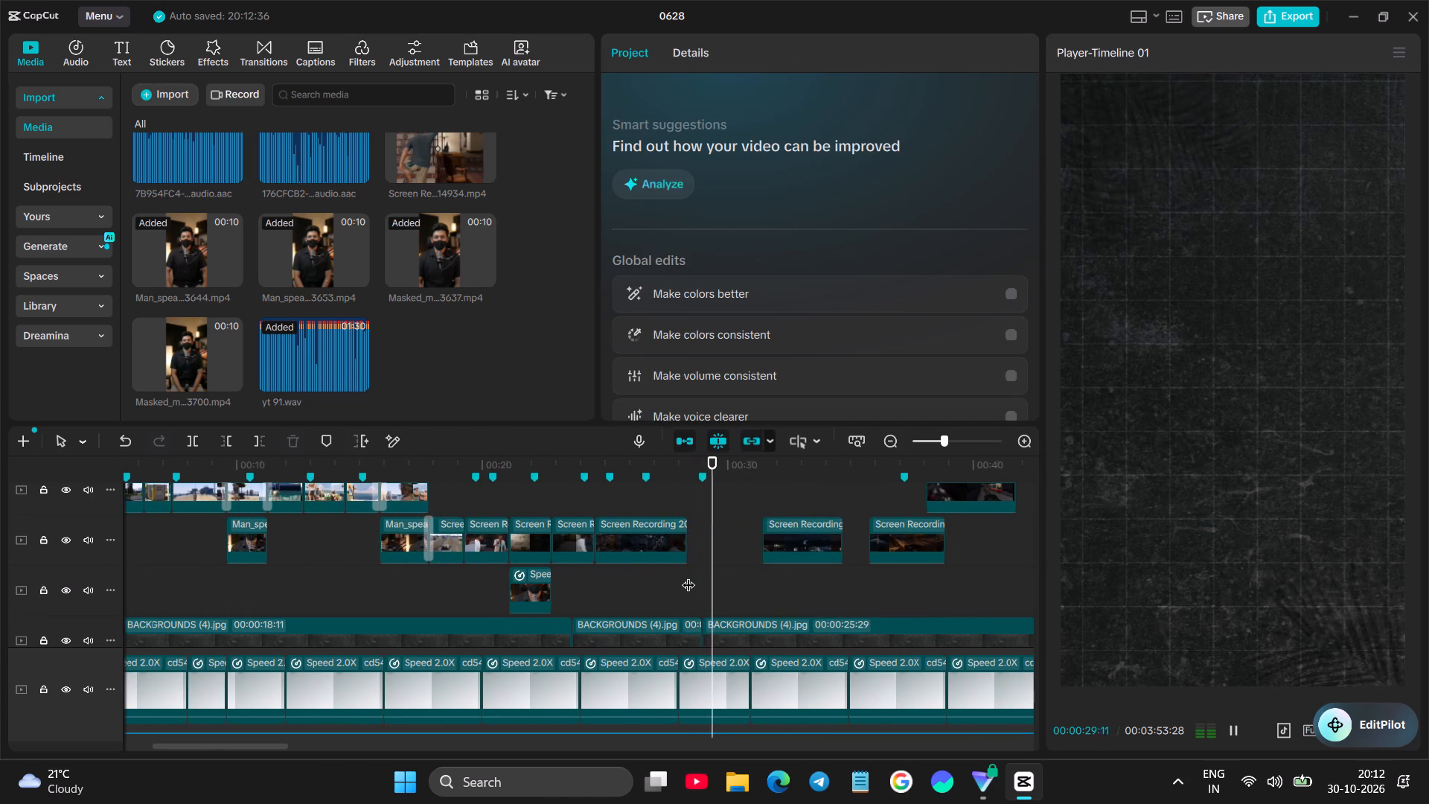
key(space)
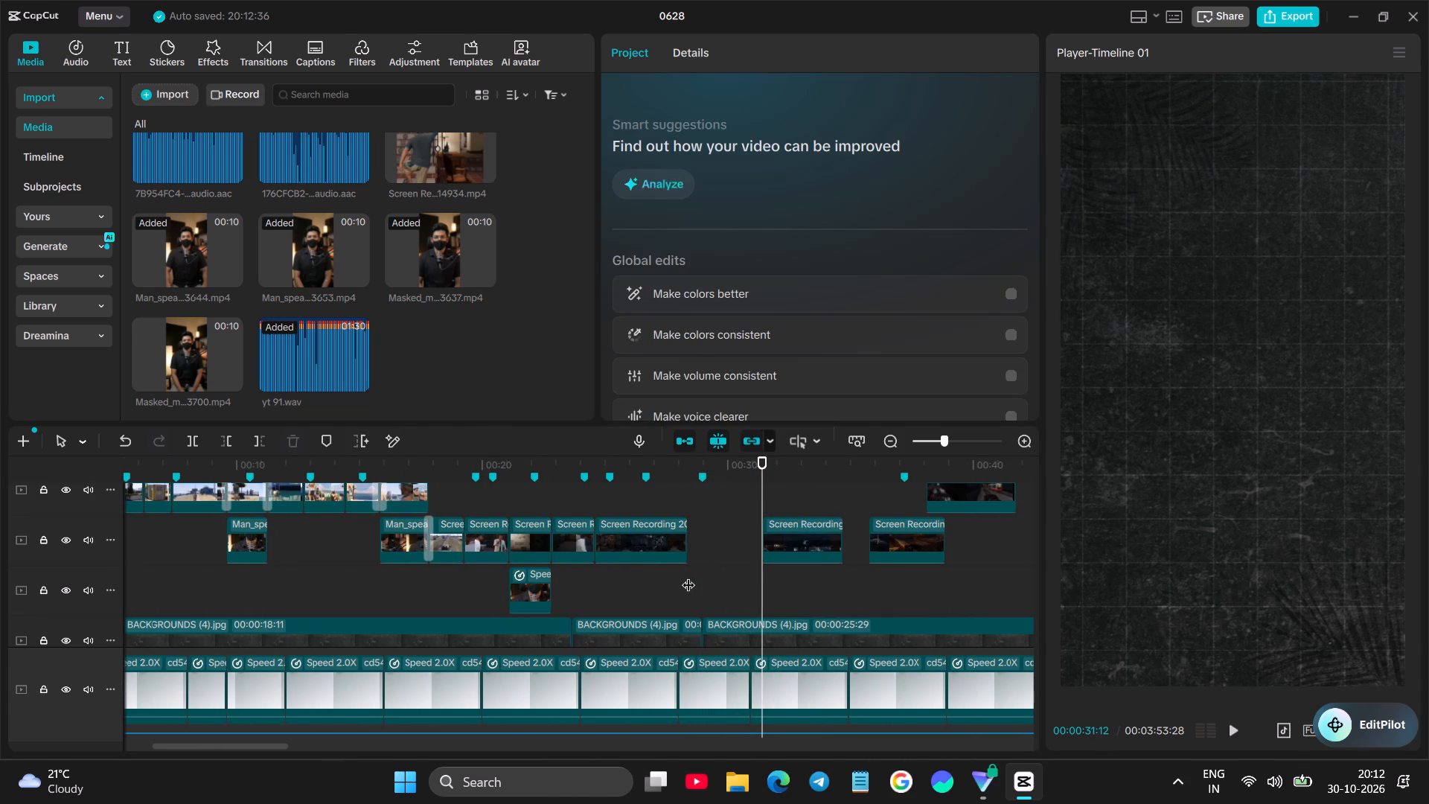
Extend the end of the 116% Screen Recording clip to meet the next clip at about 00:00:31:12.
click(645, 519)
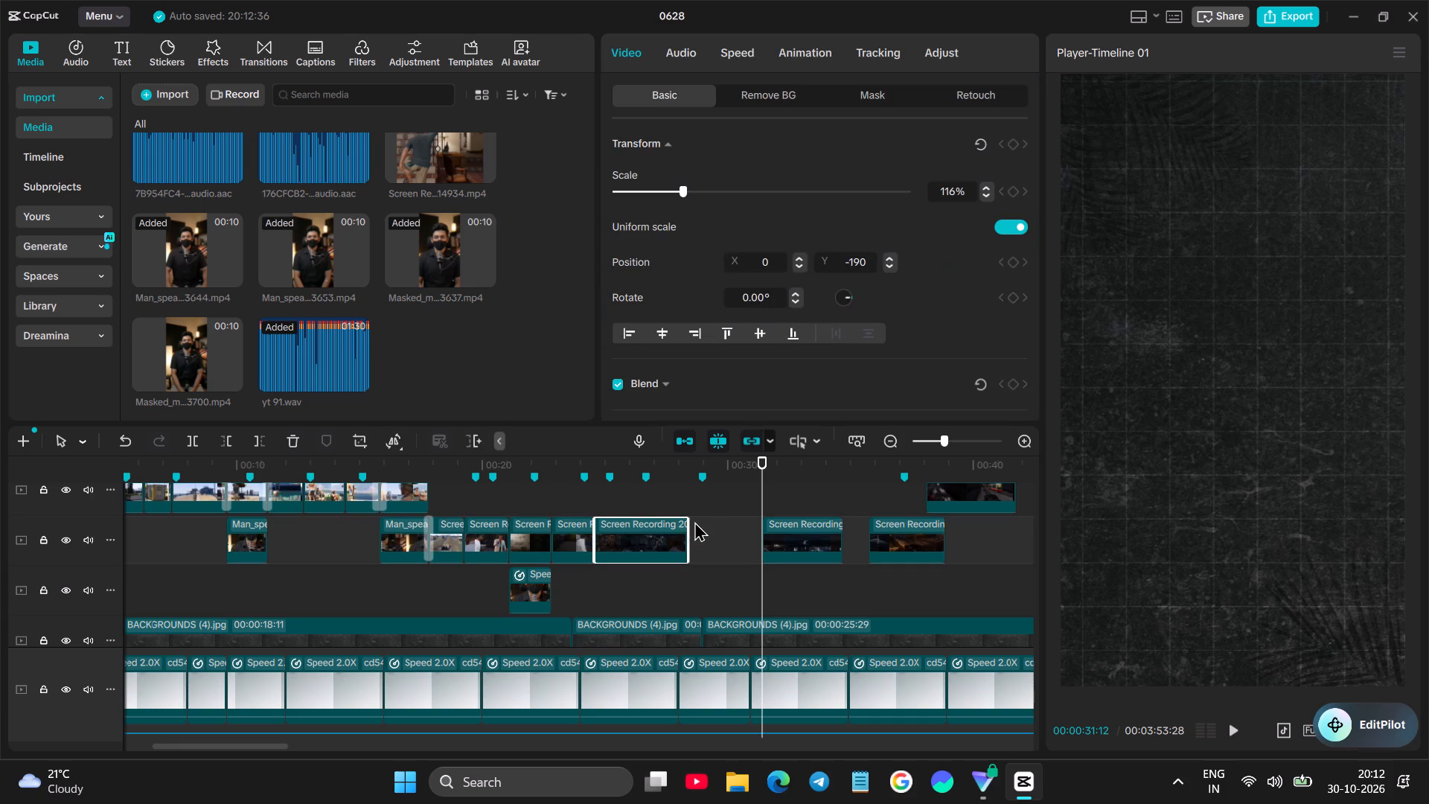
drag(686, 523, 749, 508)
click(671, 578)
key(space)
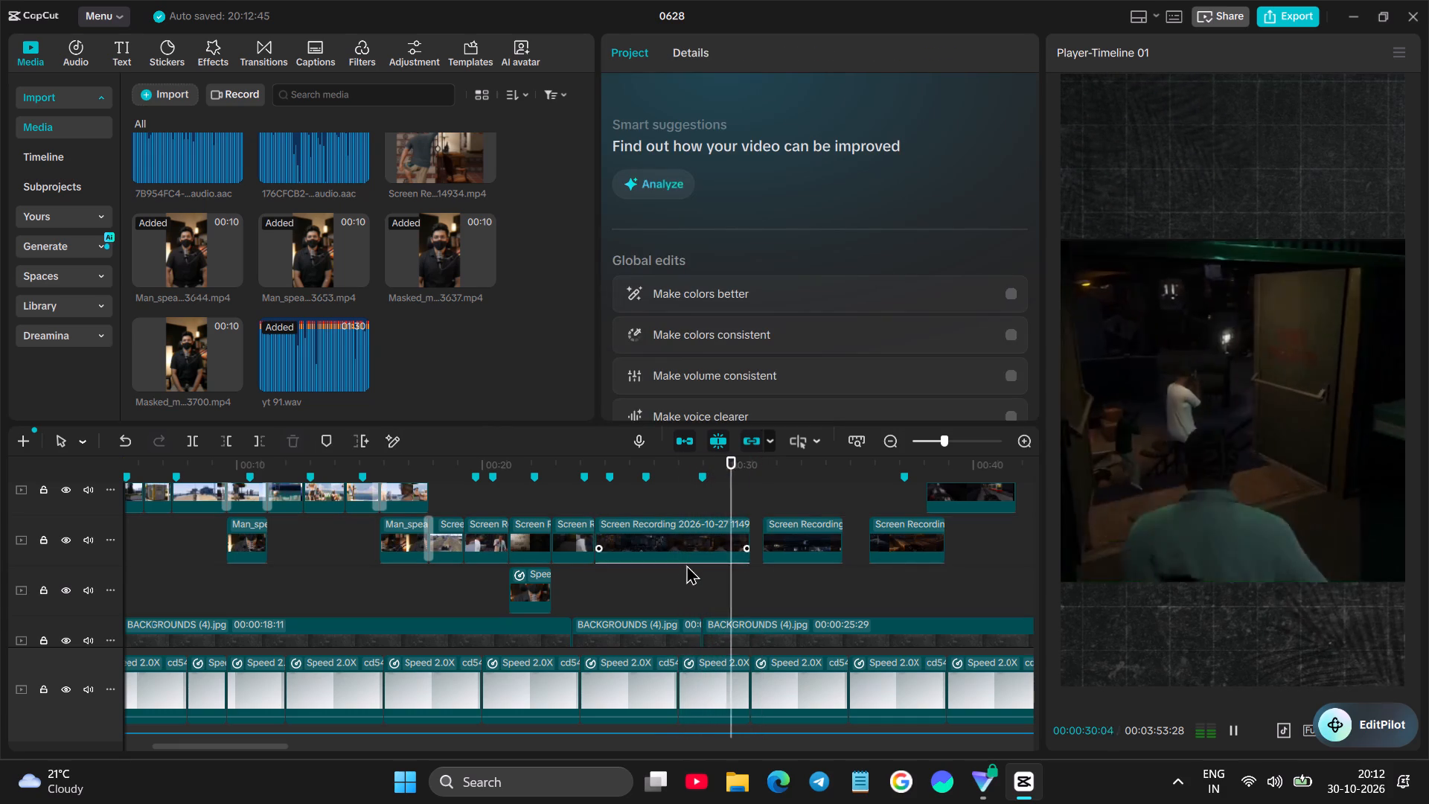
key(space)
click(744, 556)
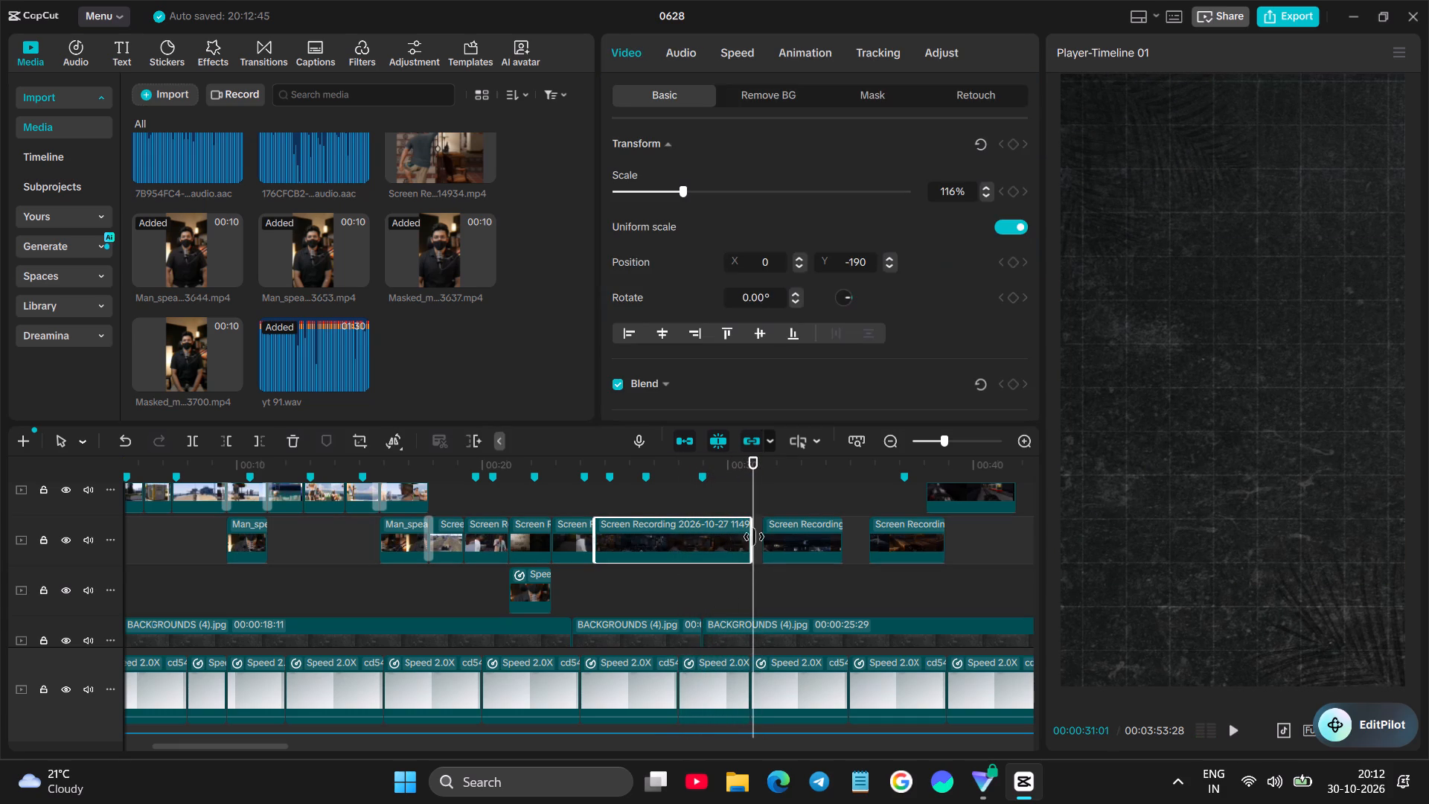
drag(754, 537, 777, 528)
click(728, 579)
Play back across the join and extend the end of the following Screen Recording clip to 00:00:34:27.
key(space)
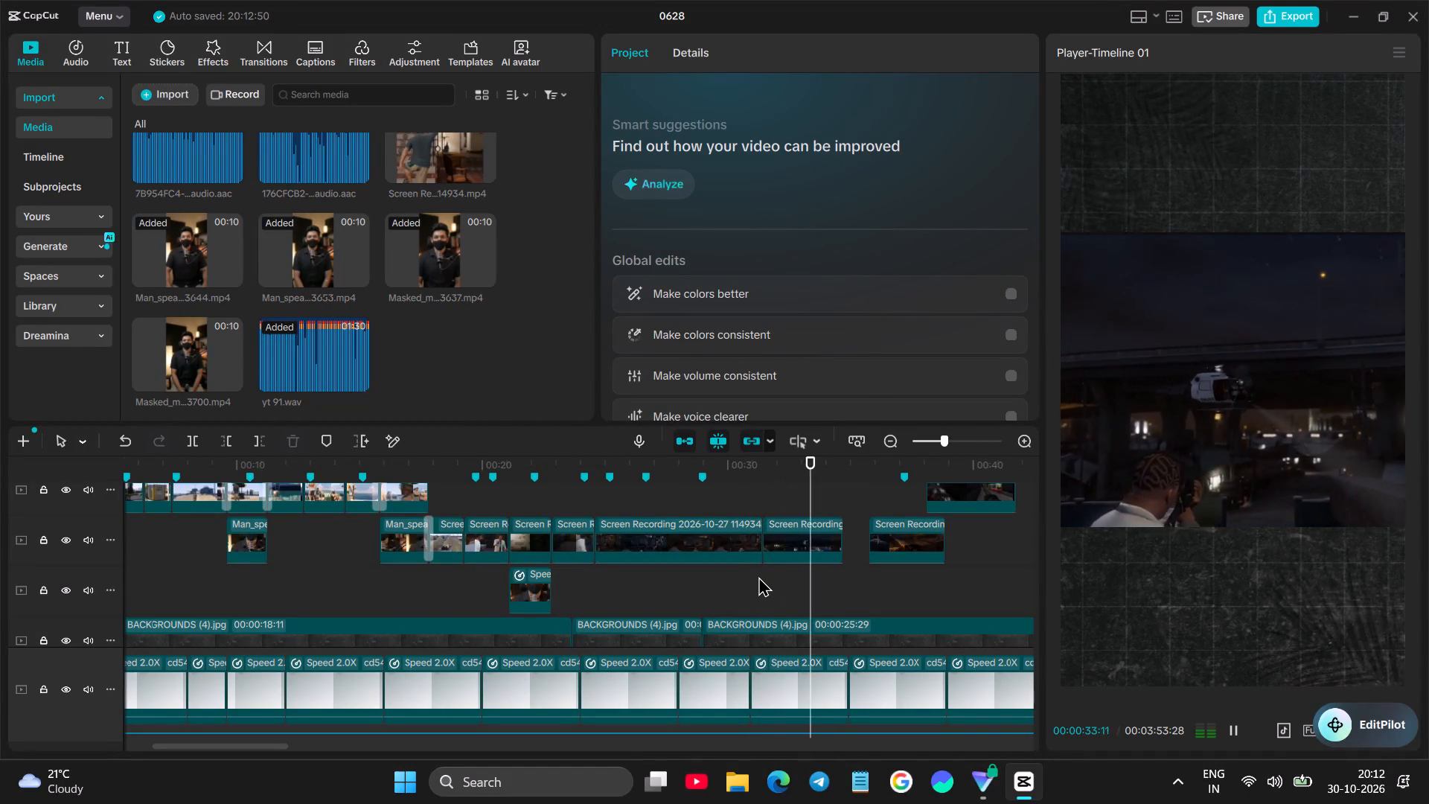
key(space)
key(space)
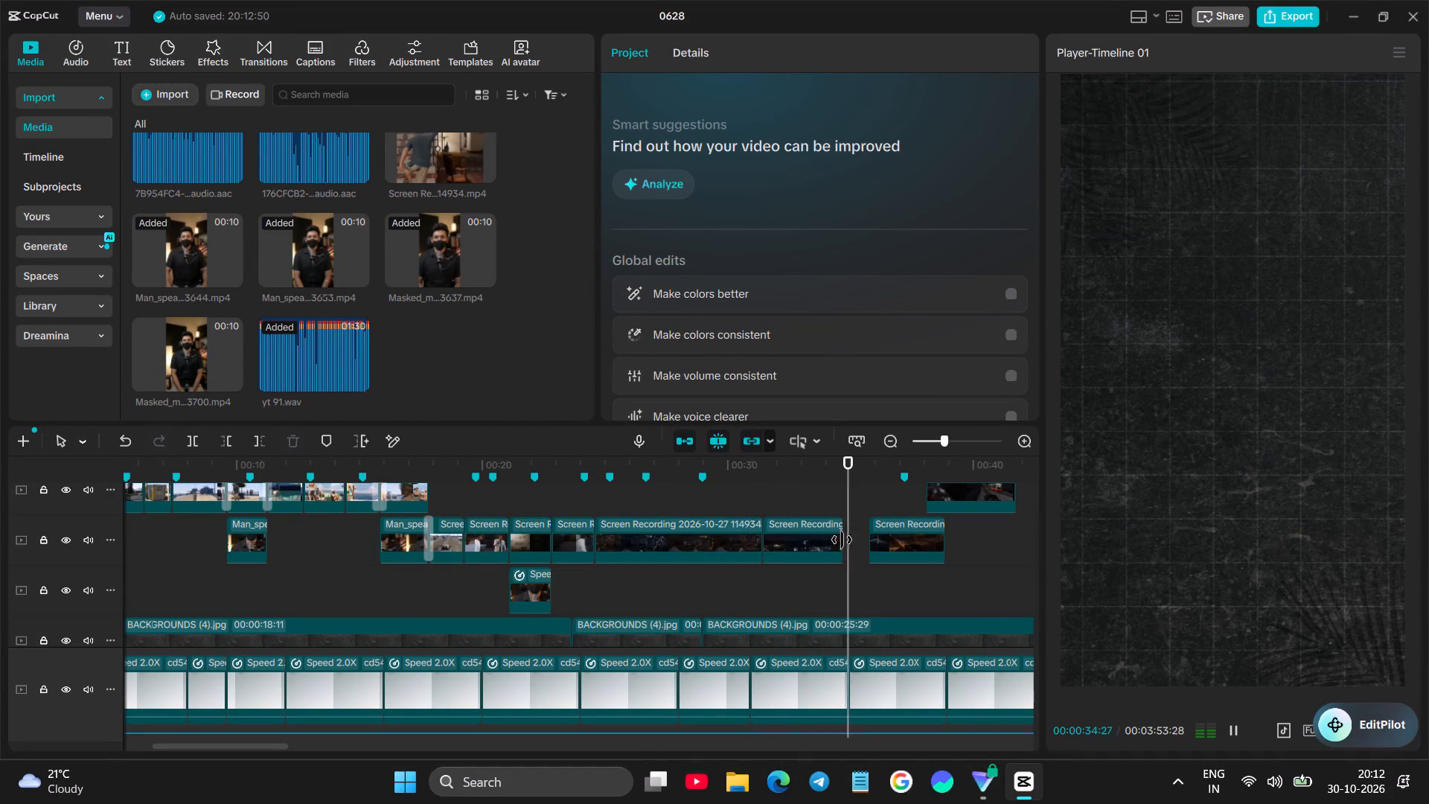
key(space)
double_click(842, 540)
click(796, 596)
key(space)
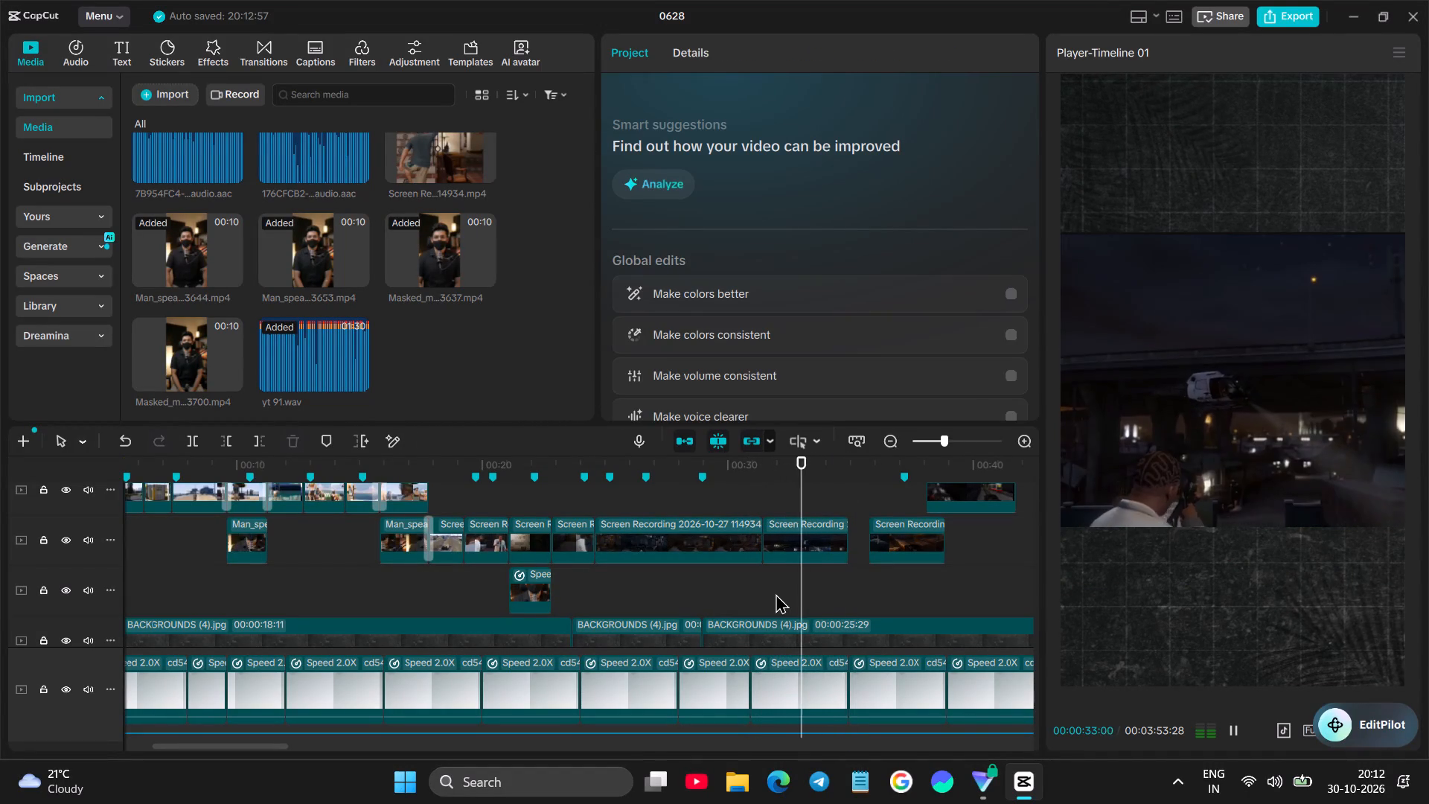
key(space)
Extend the last Episode 2 title to end at about 00:00:34:14, over both Screen Recording clips.
click(674, 576)
key(space)
scroll(682, 579, up, 5)
key(space)
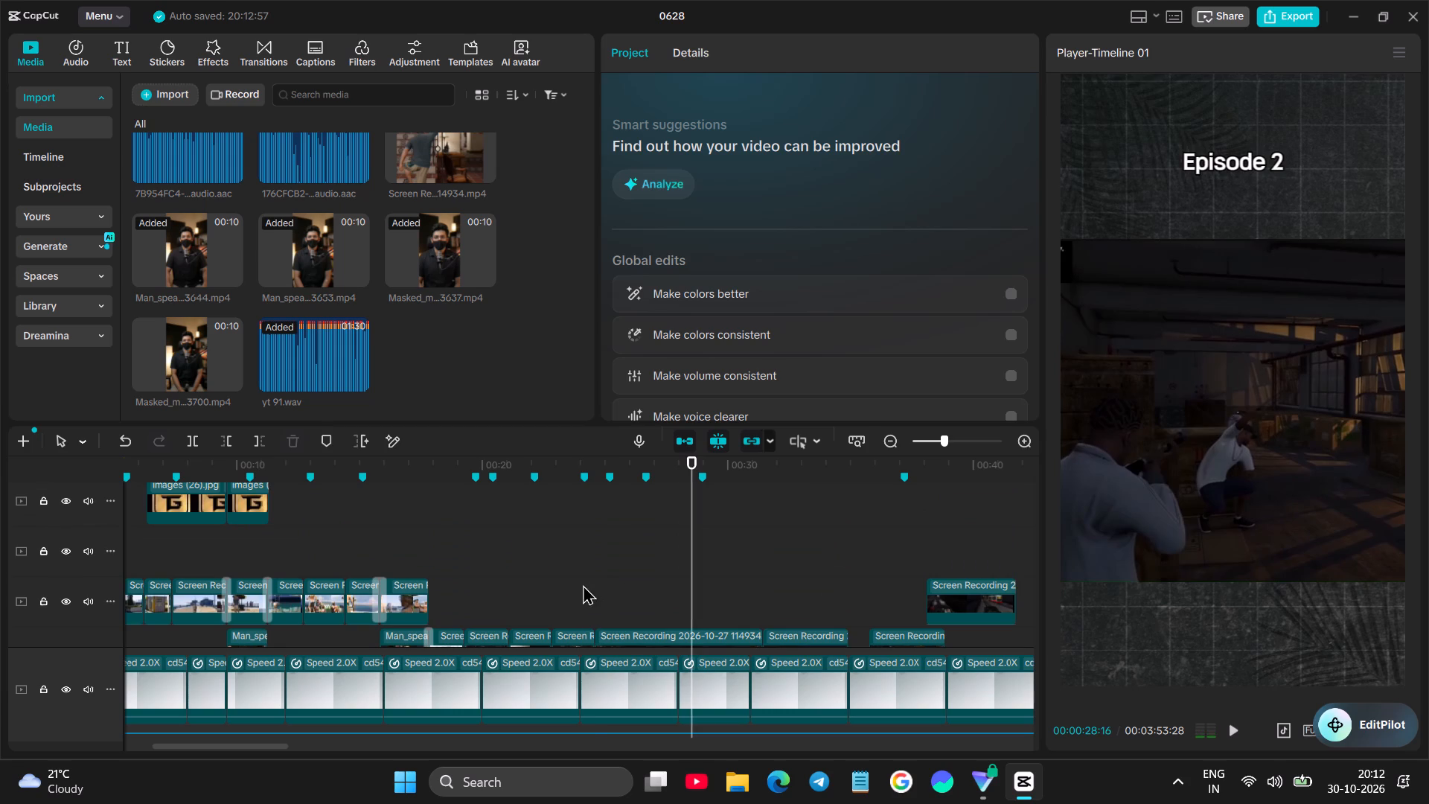
click(583, 584)
click(596, 578)
scroll(598, 578, down, 6)
scroll(600, 576, up, 18)
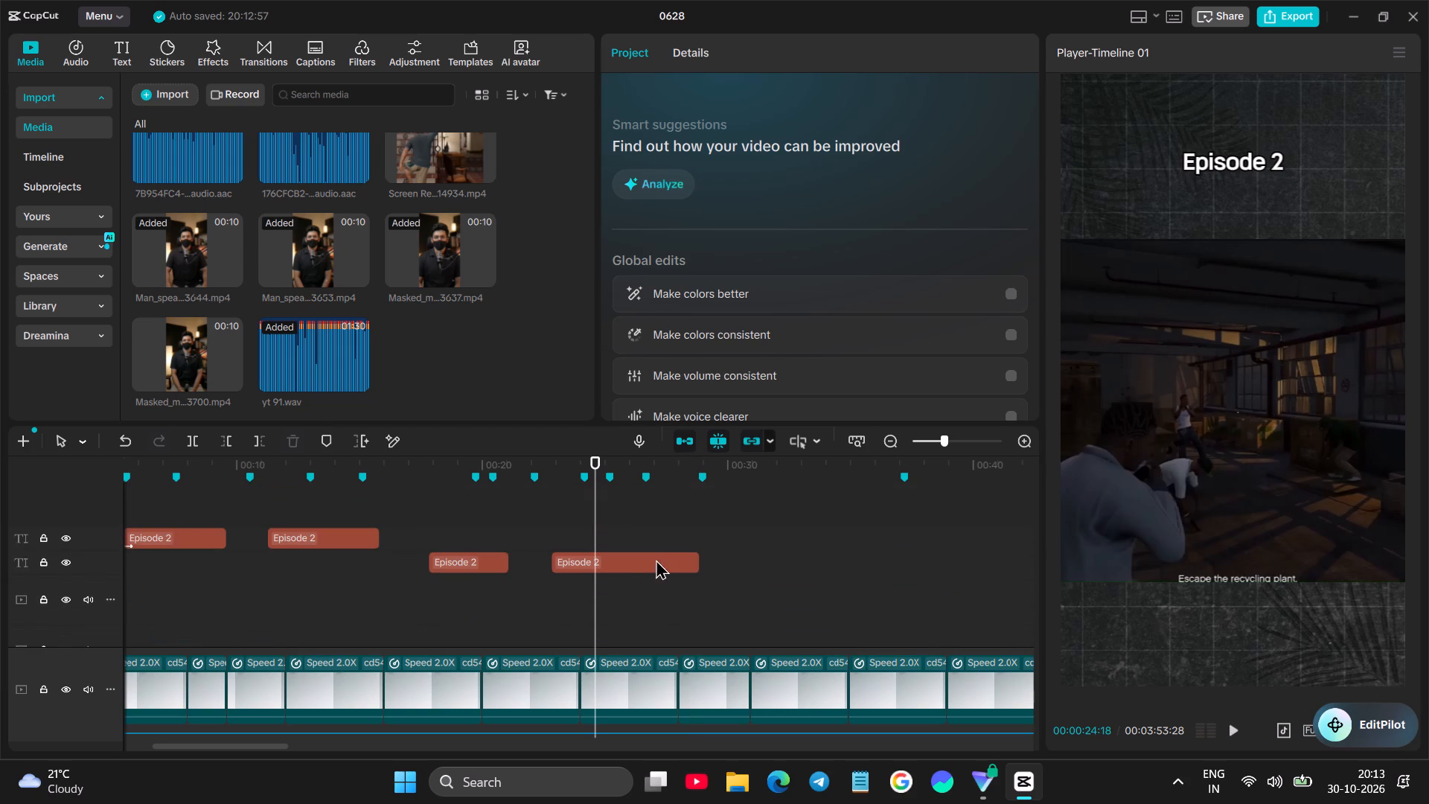
click(656, 559)
drag(701, 555, 836, 546)
click(718, 607)
Play back the extended Episode 2 title across the join between the two Screen Recording clips.
key(space)
scroll(651, 630, down, 3)
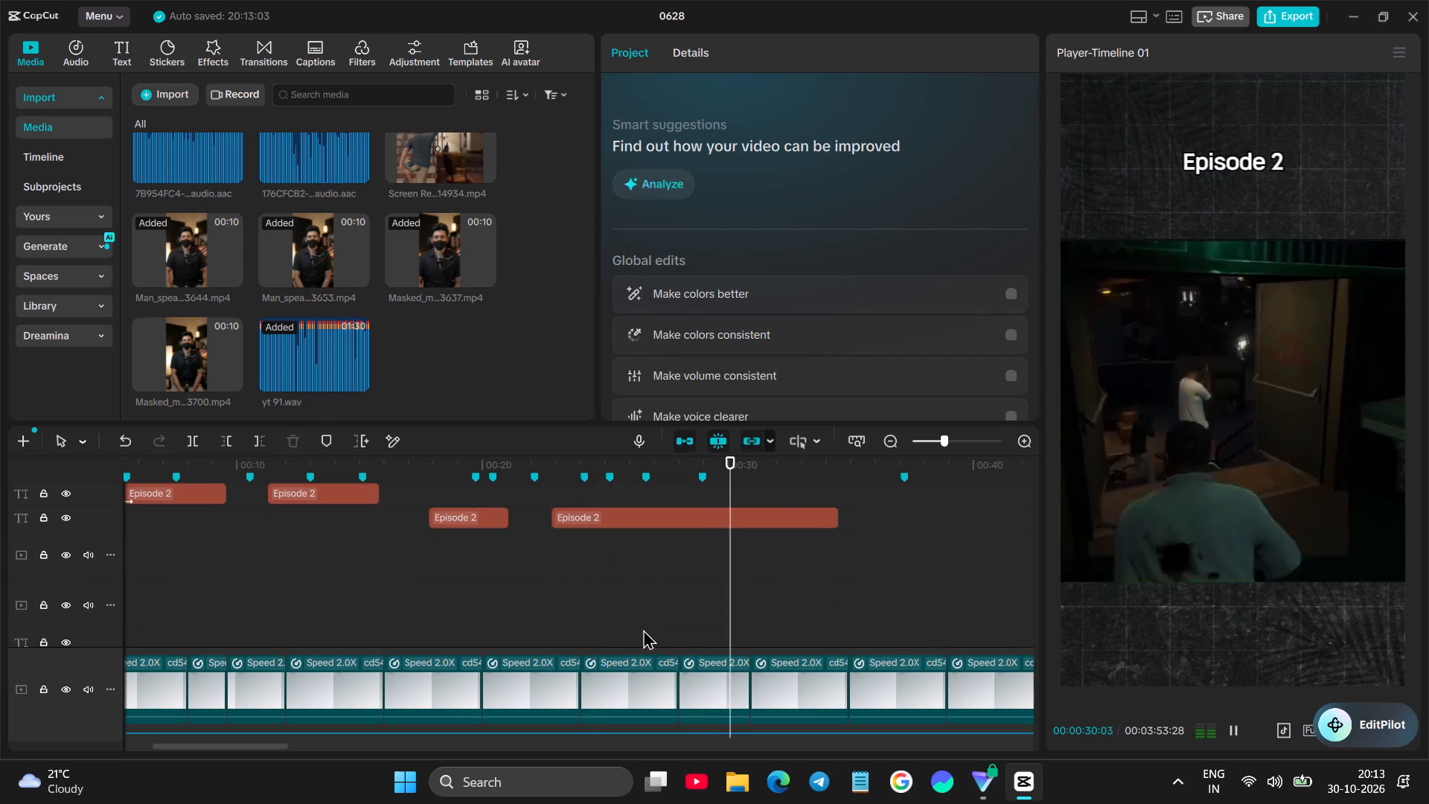
scroll(643, 629, down, 1)
key(space)
scroll(701, 547, down, 14)
scroll(709, 535, up, 3)
key(space)
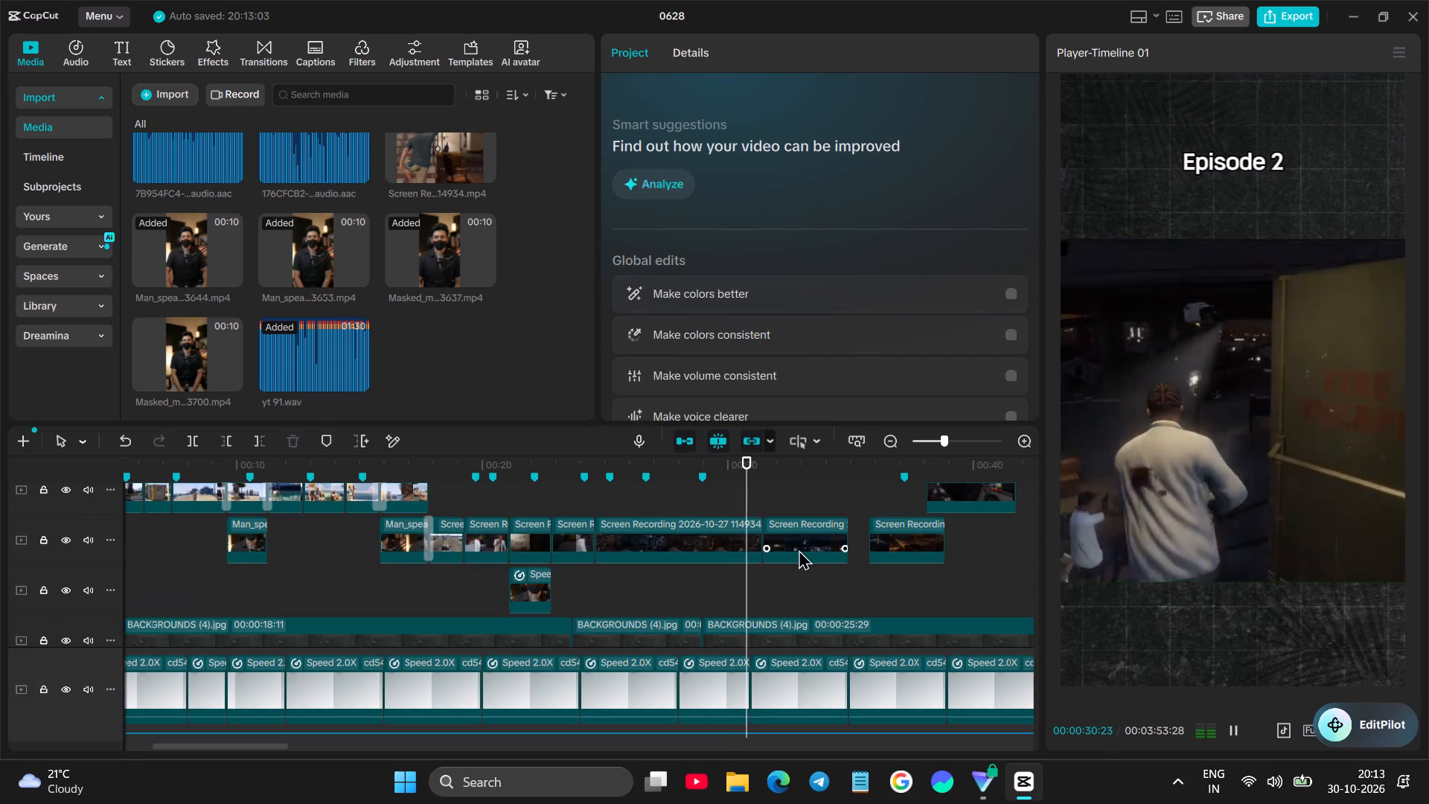
key(space)
Enlarge the Screen Recording clip with the helicopter scene to 123% and lower it to position Y -122.
click(796, 536)
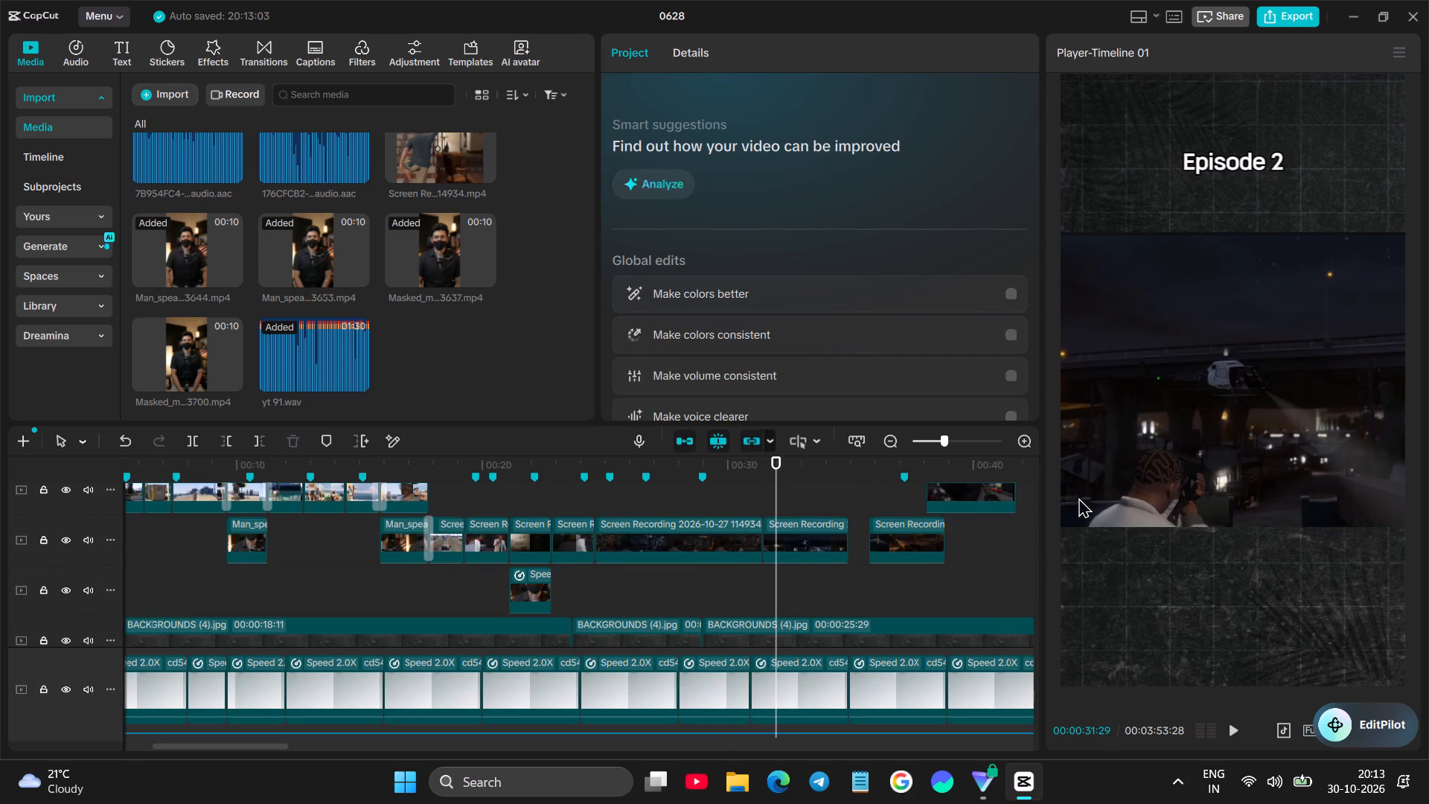
click(840, 537)
drag(1058, 528, 1040, 565)
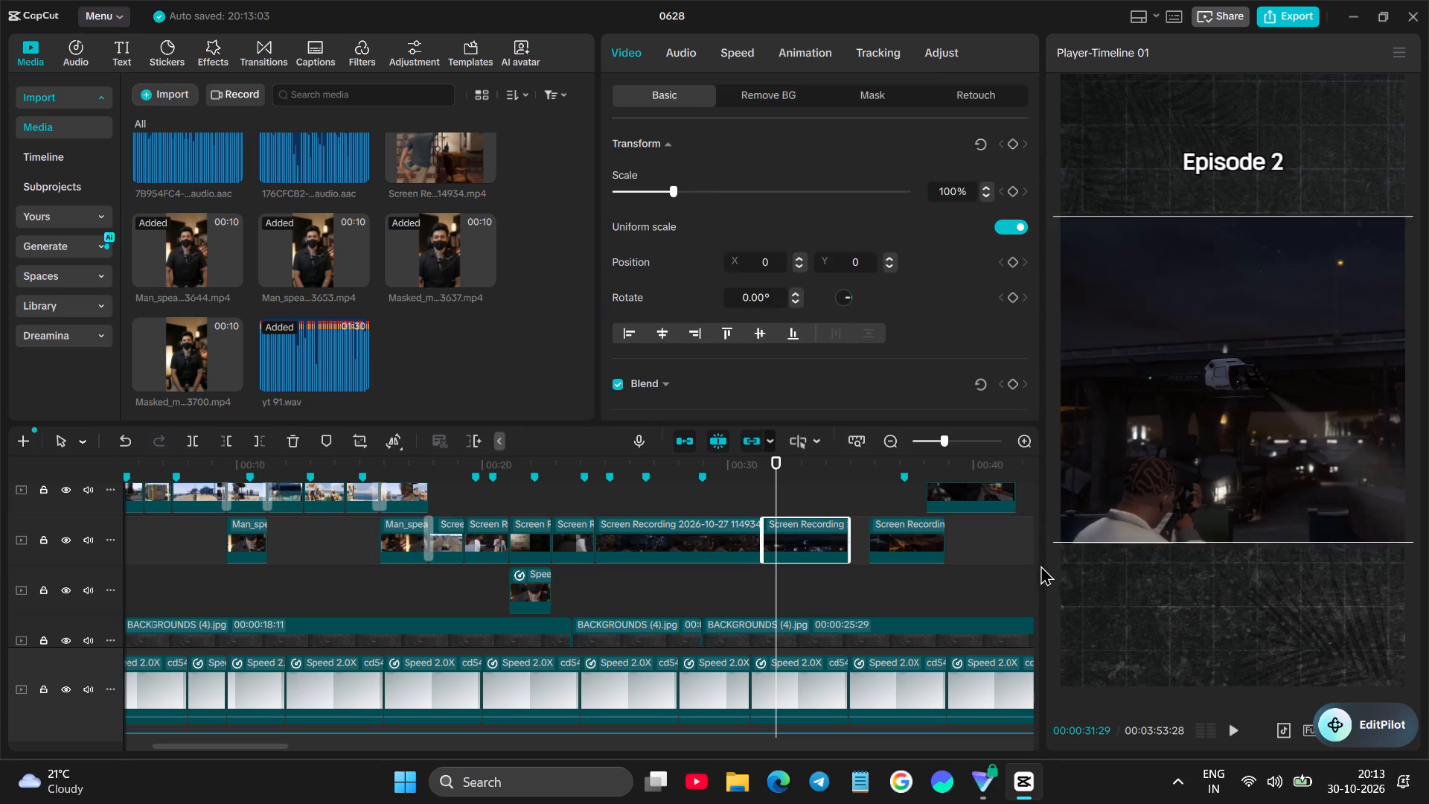
drag(1040, 565, 1026, 616)
drag(1209, 451, 1209, 470)
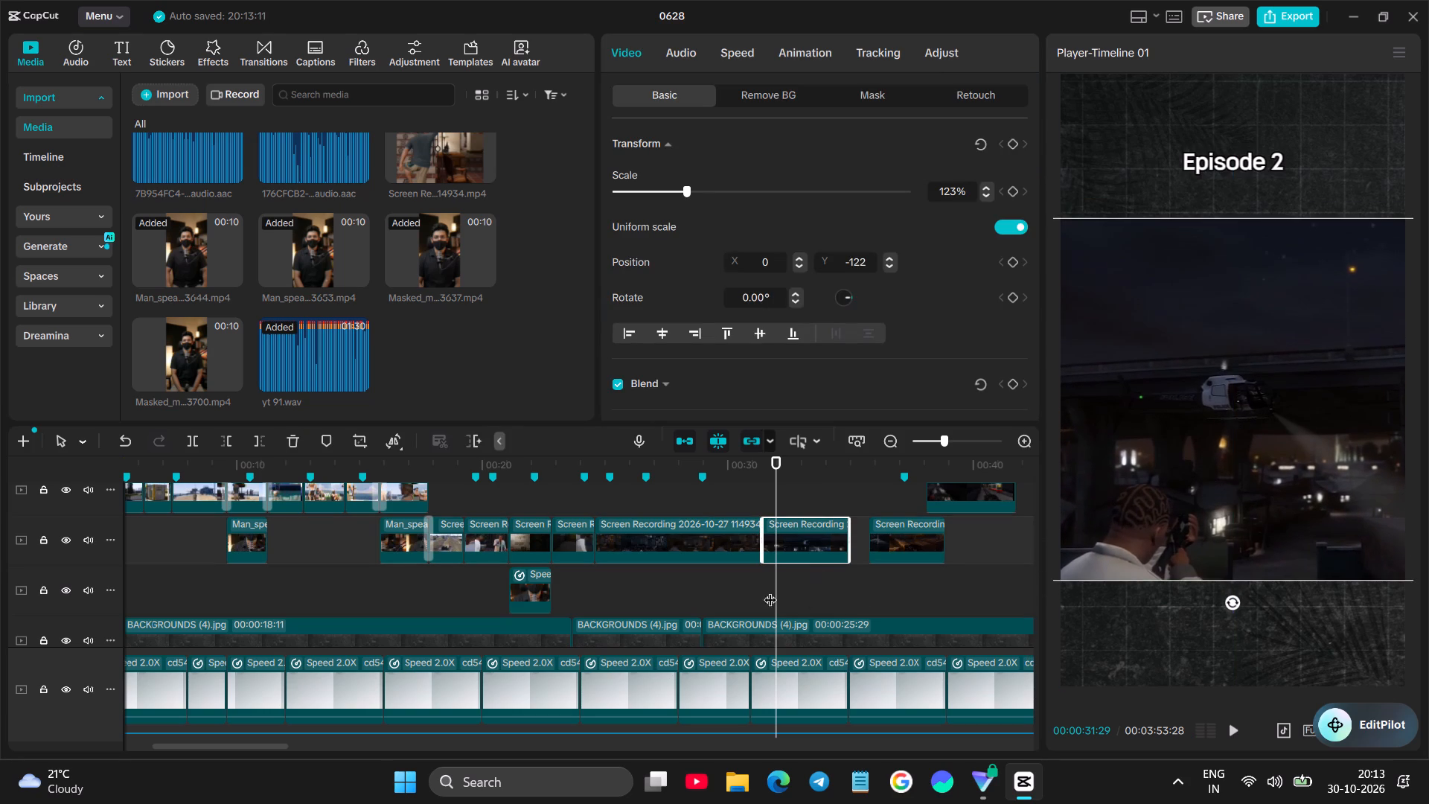
Move the following Screen Recording clip, with the car at night, to start at 00:00:34:28 directly after the helicopter clip.
click(765, 590)
key(space)
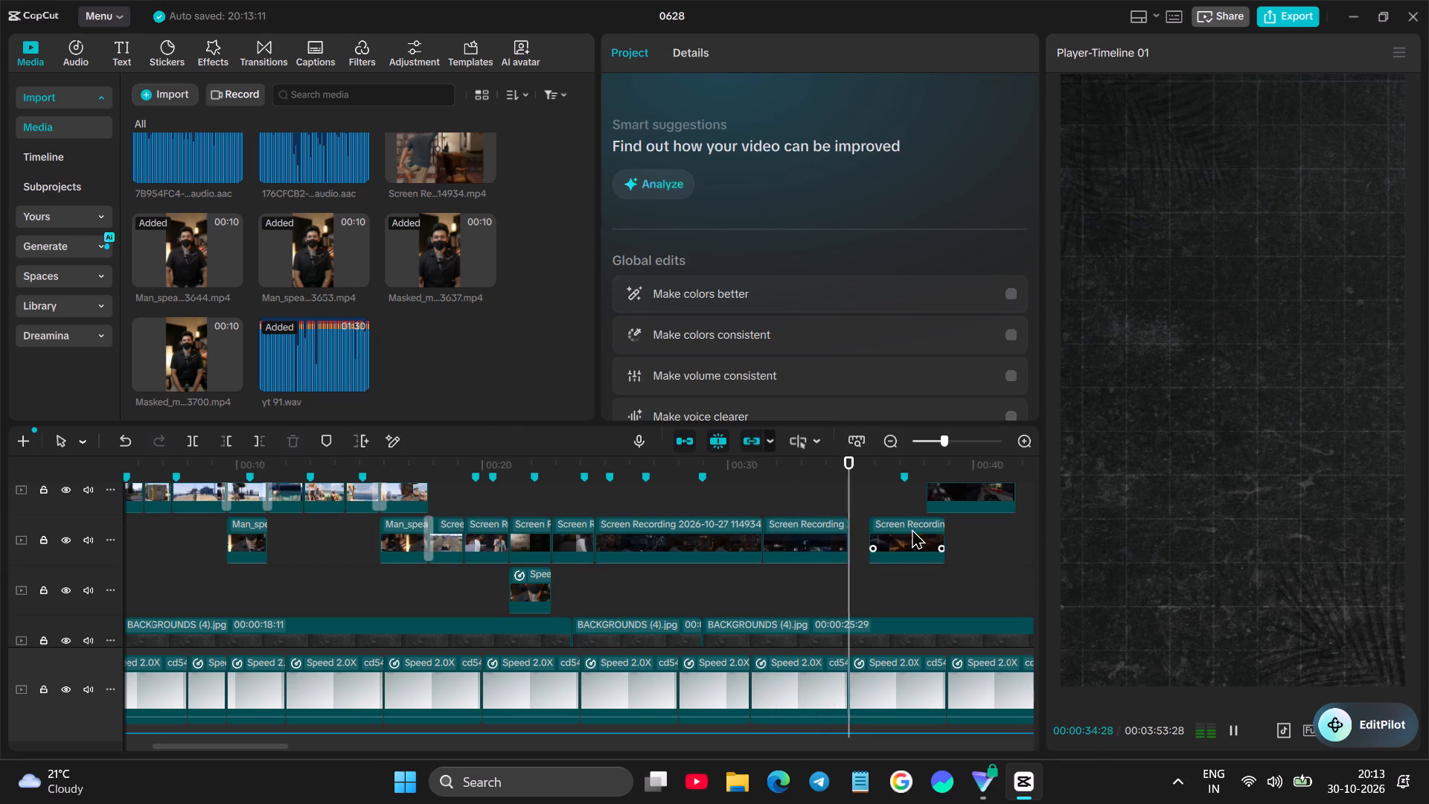
key(space)
drag(913, 531, 892, 532)
click(849, 569)
key(space)
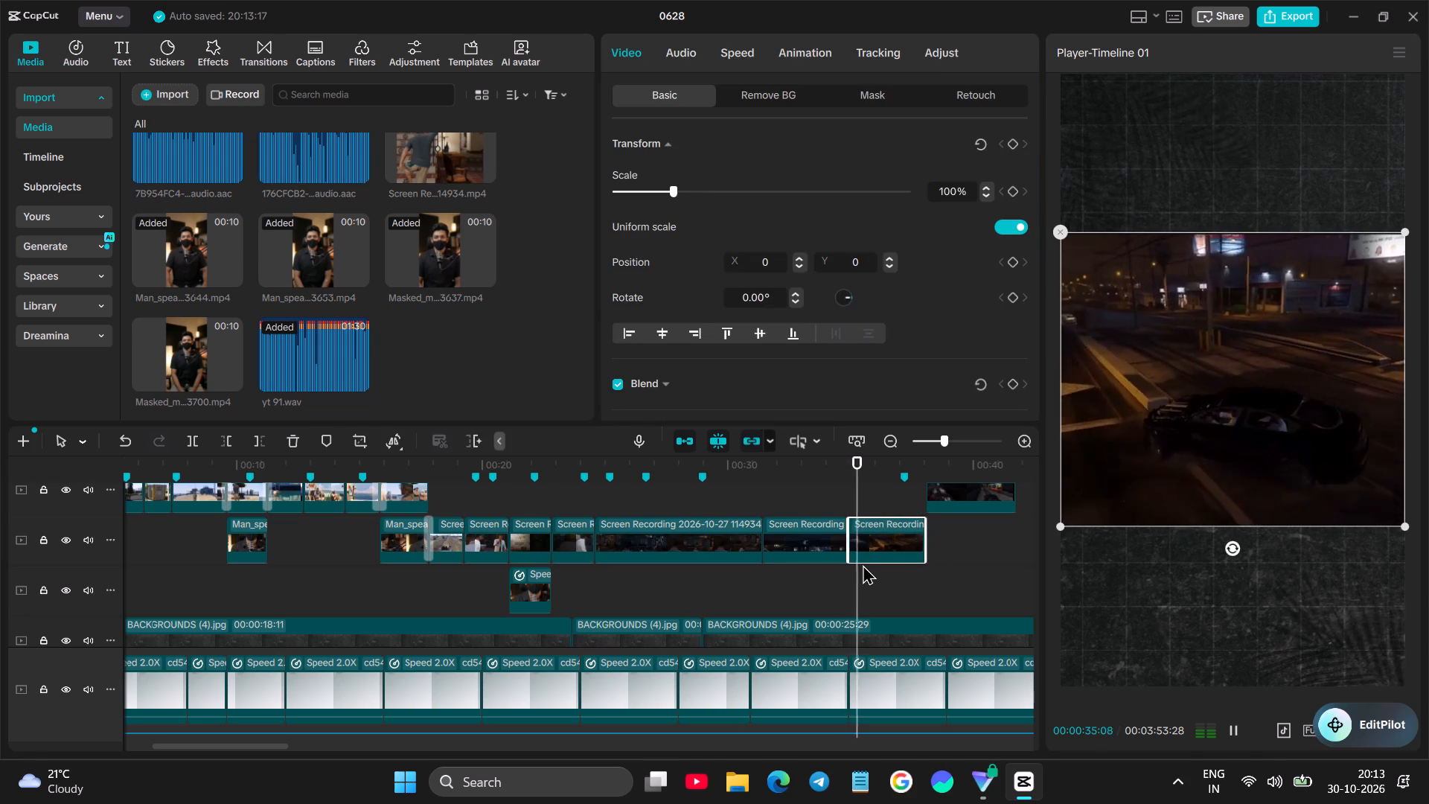
Enlarge the Screen Recording clip with the car at night to 140%.
key(space)
drag(1058, 523, 1022, 606)
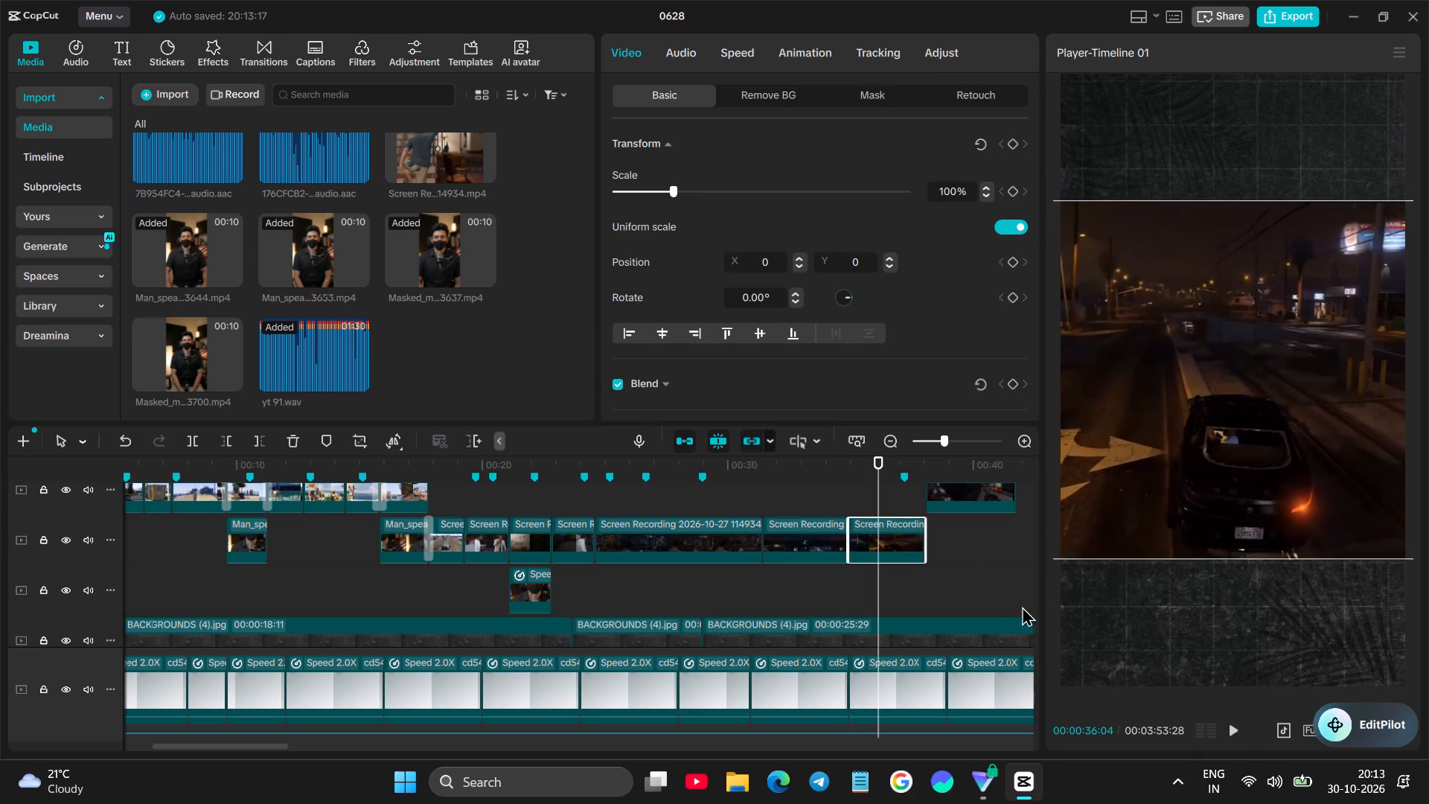
drag(1022, 606, 988, 648)
Extend the last Episode 2 title to end at about 00:00:38:27 and play it back over the car clip.
scroll(659, 571, up, 14)
click(805, 531)
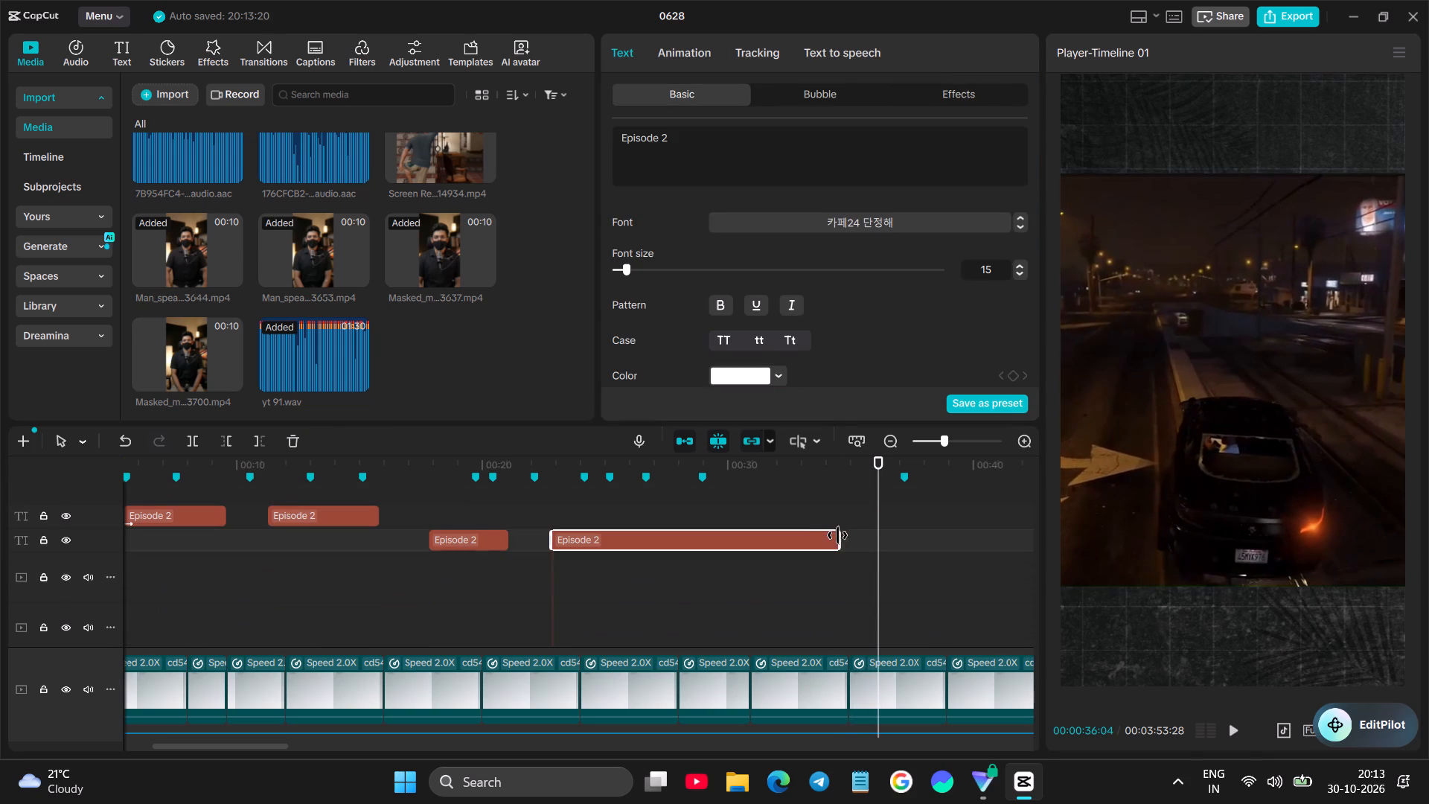
drag(842, 535, 946, 529)
click(859, 583)
key(space)
scroll(862, 582, down, 5)
key(space)
scroll(857, 530, up, 4)
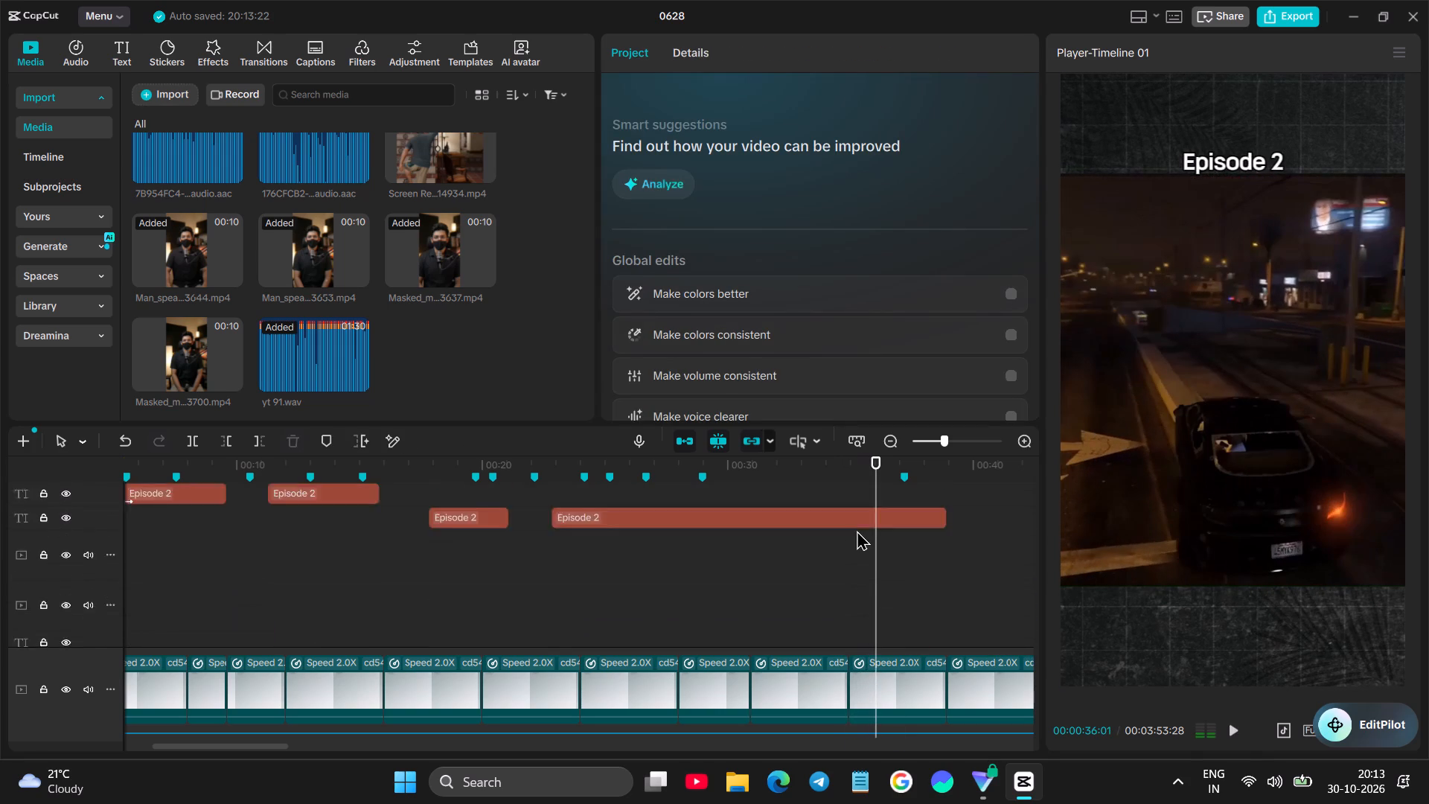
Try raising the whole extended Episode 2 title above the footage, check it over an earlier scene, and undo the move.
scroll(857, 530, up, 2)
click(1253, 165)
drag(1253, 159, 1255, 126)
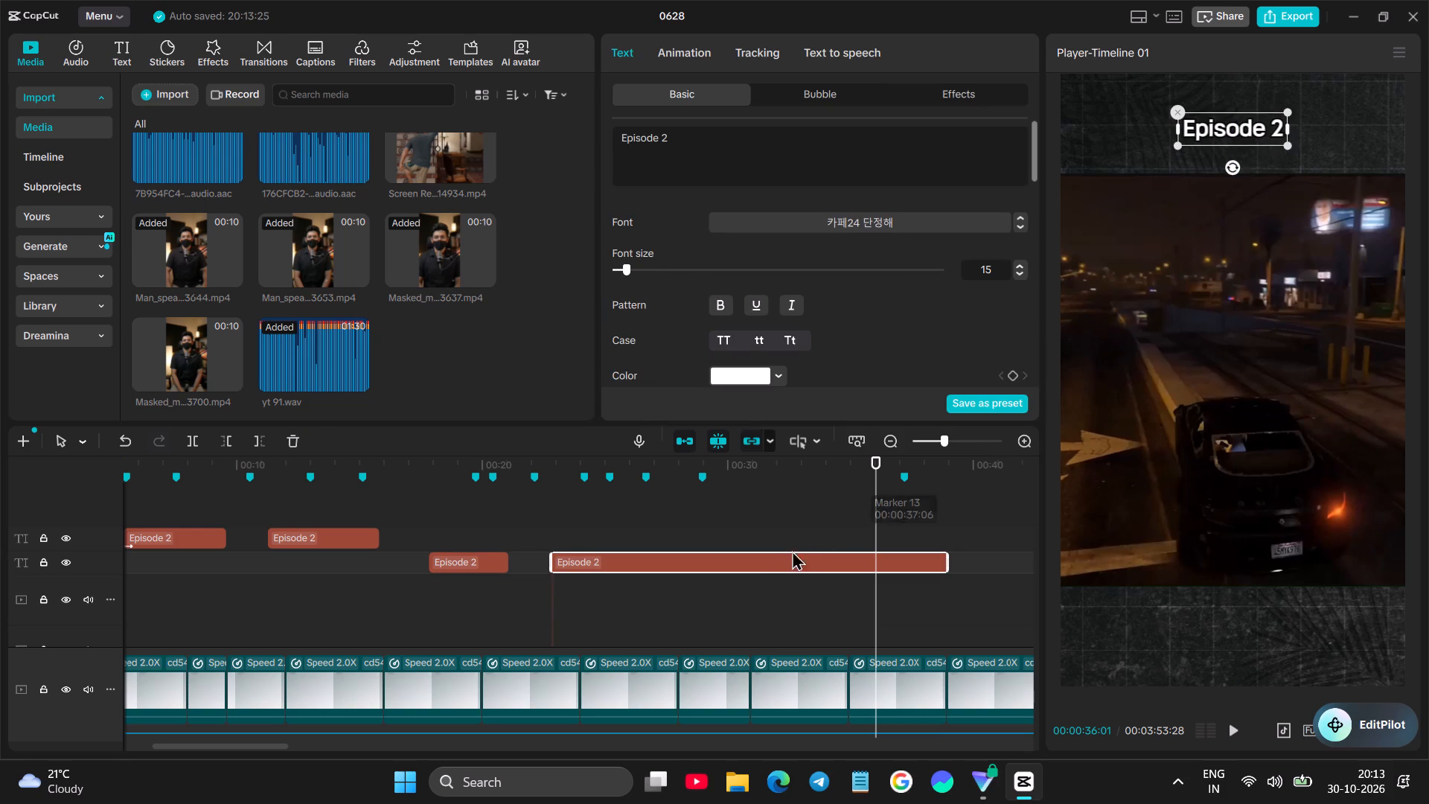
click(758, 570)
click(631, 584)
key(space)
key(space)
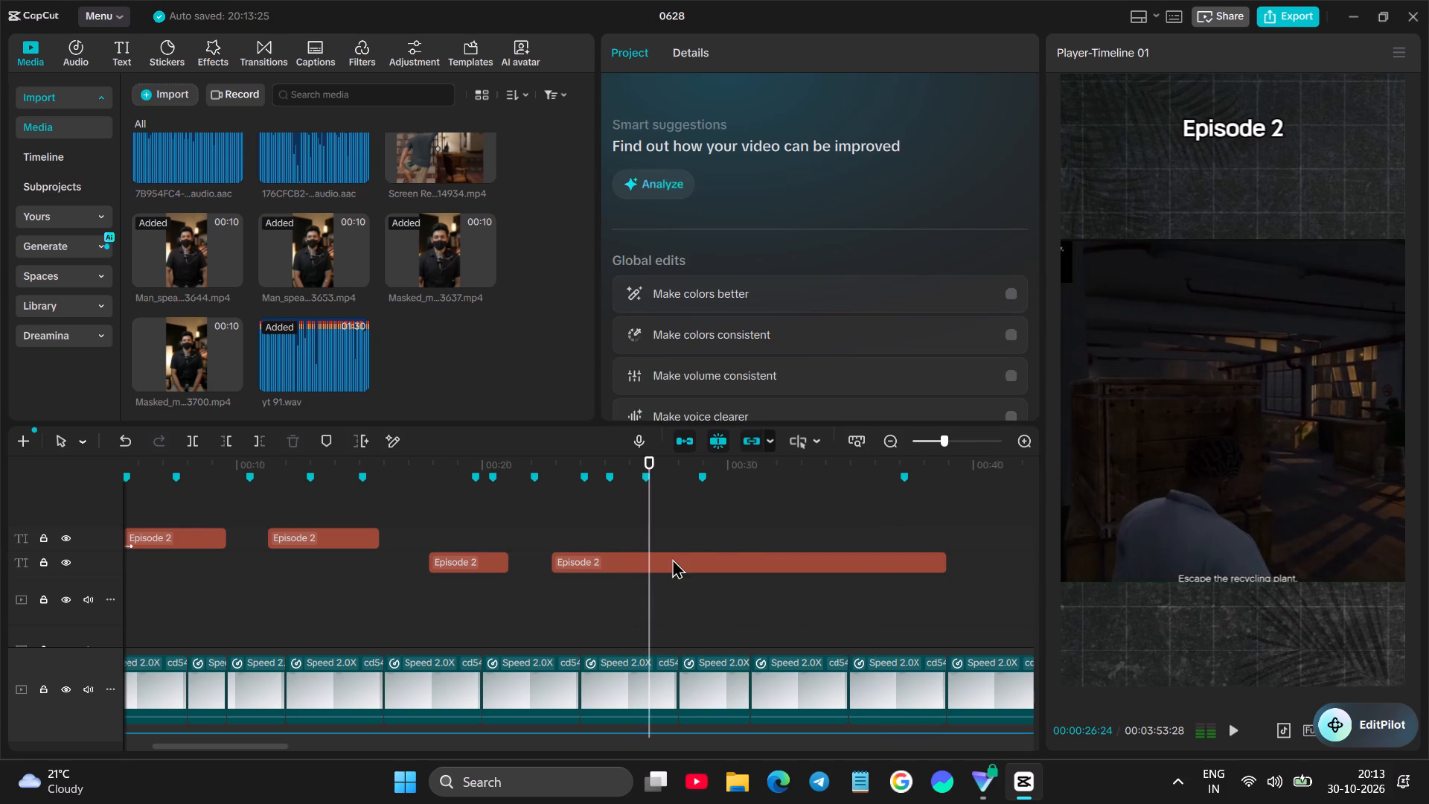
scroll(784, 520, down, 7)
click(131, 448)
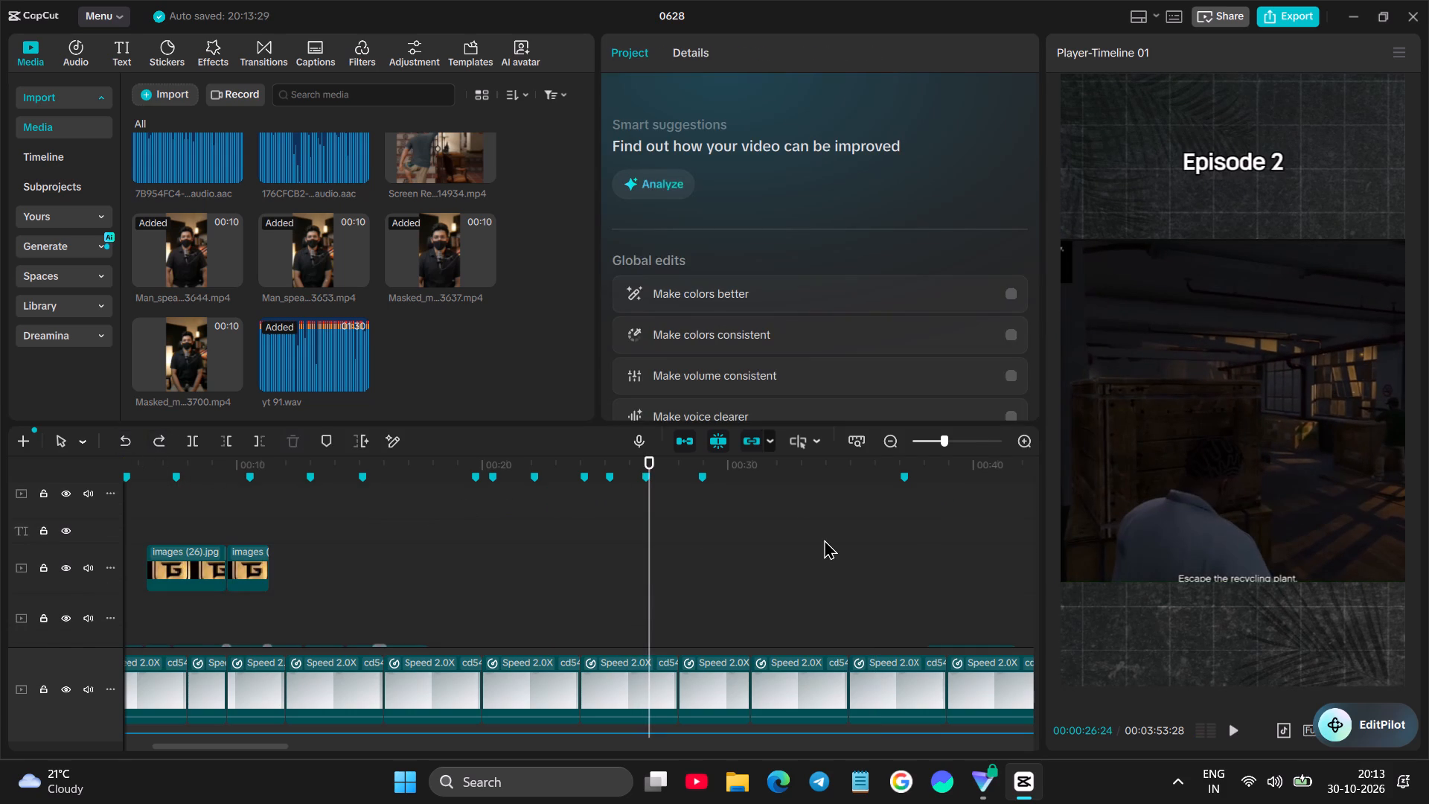
Play through the scenes and split the extended Episode 2 title at 00:00:34:28, where the car clip starts.
scroll(827, 539, down, 1)
key(space)
scroll(754, 537, down, 4)
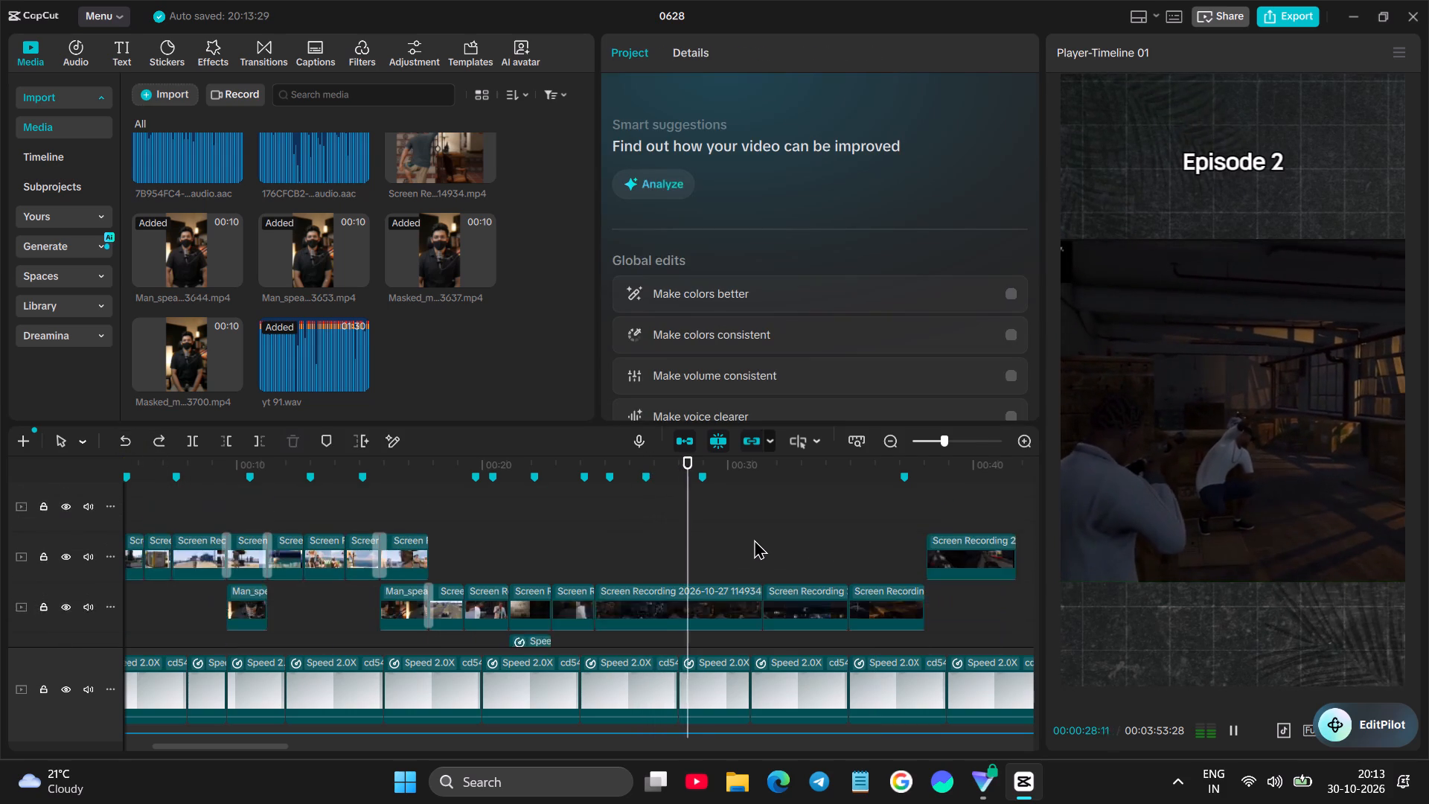
scroll(754, 539, down, 4)
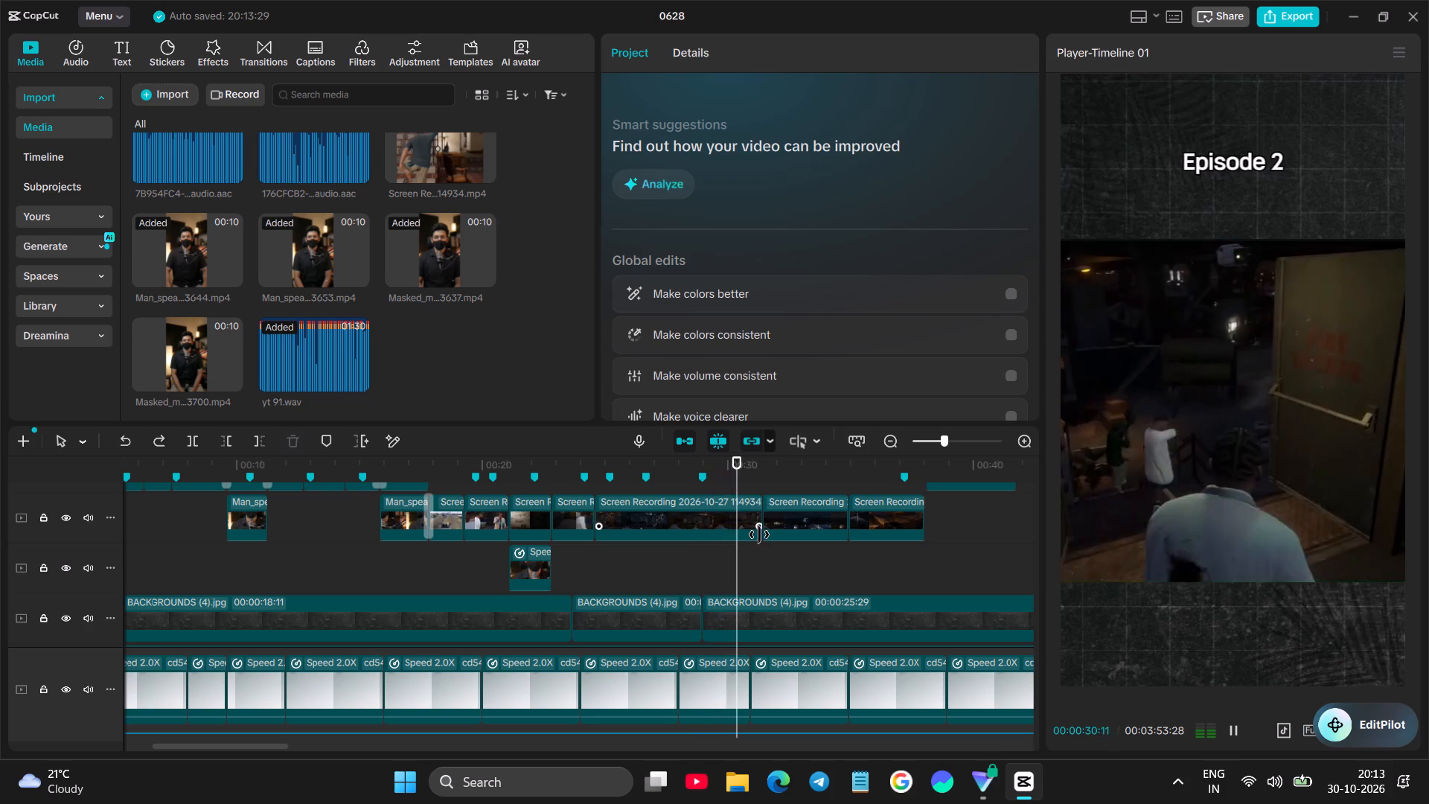
click(850, 548)
scroll(851, 550, up, 14)
click(808, 519)
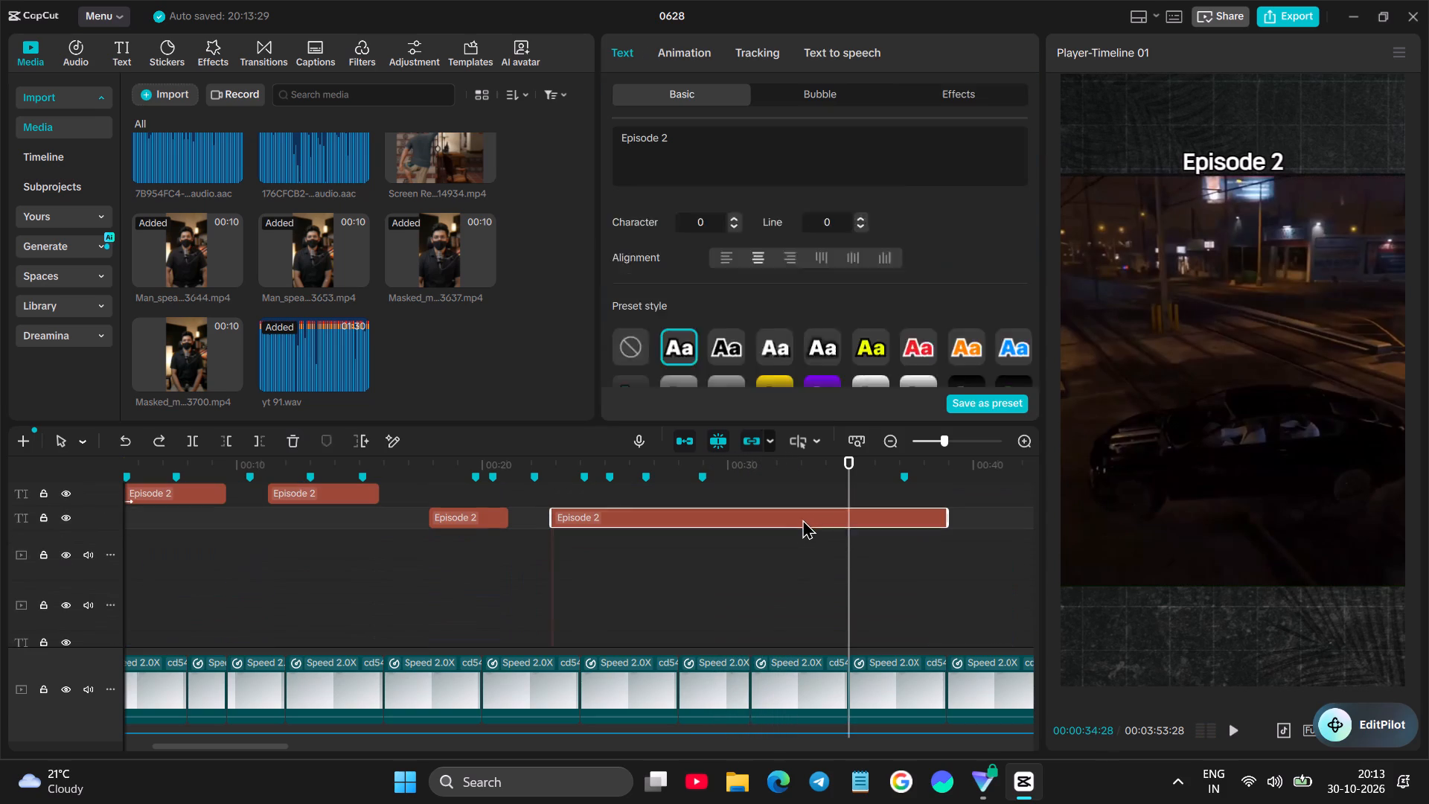
click(185, 432)
Raise the split-off last Episode 2 title segment above the enlarged car footage, keeping it horizontally centred.
drag(1237, 160, 1233, 136)
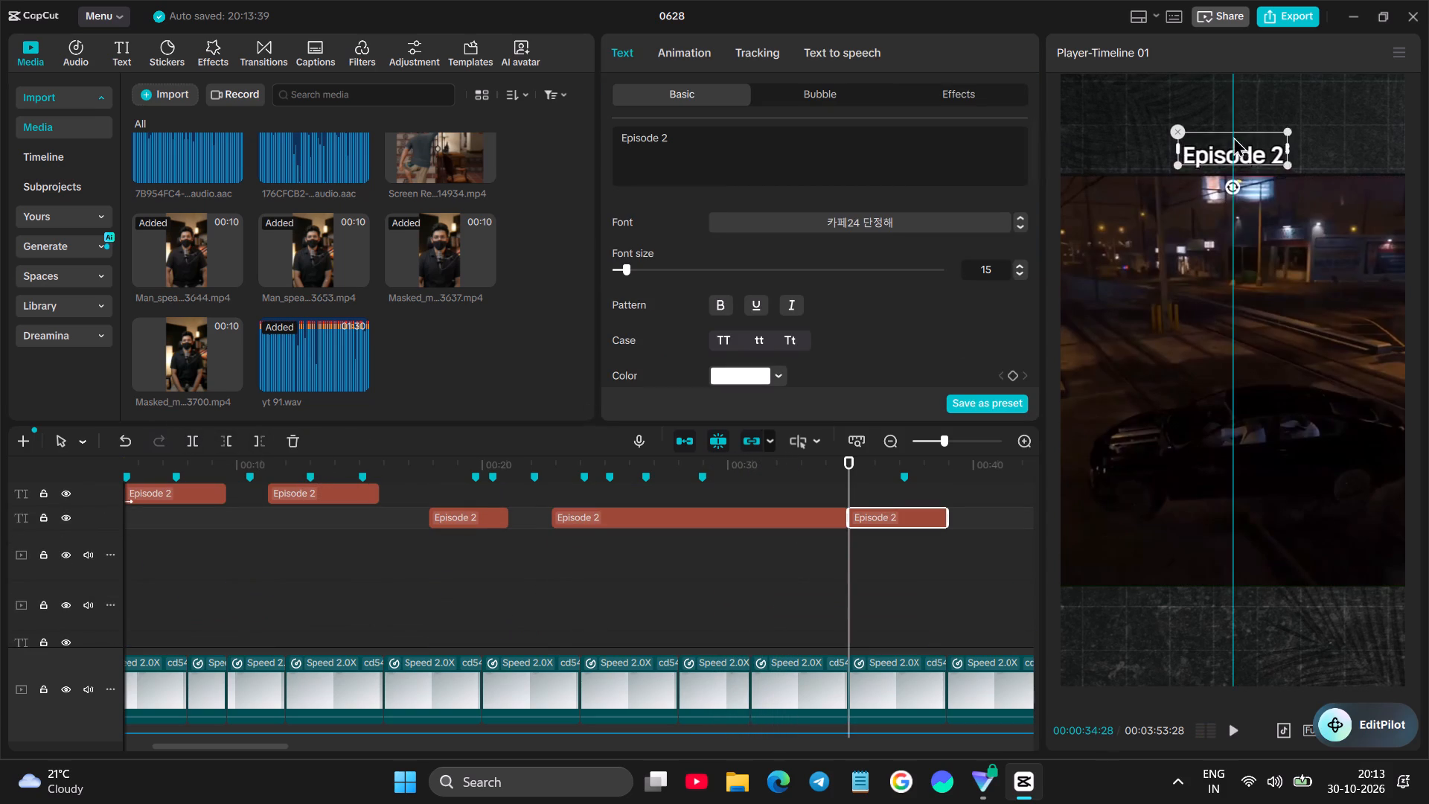
drag(1233, 136, 1235, 123)
Lower the enlarged car clip to position Y -114 and play back across its start with the raised title.
drag(1202, 312, 1203, 331)
click(816, 569)
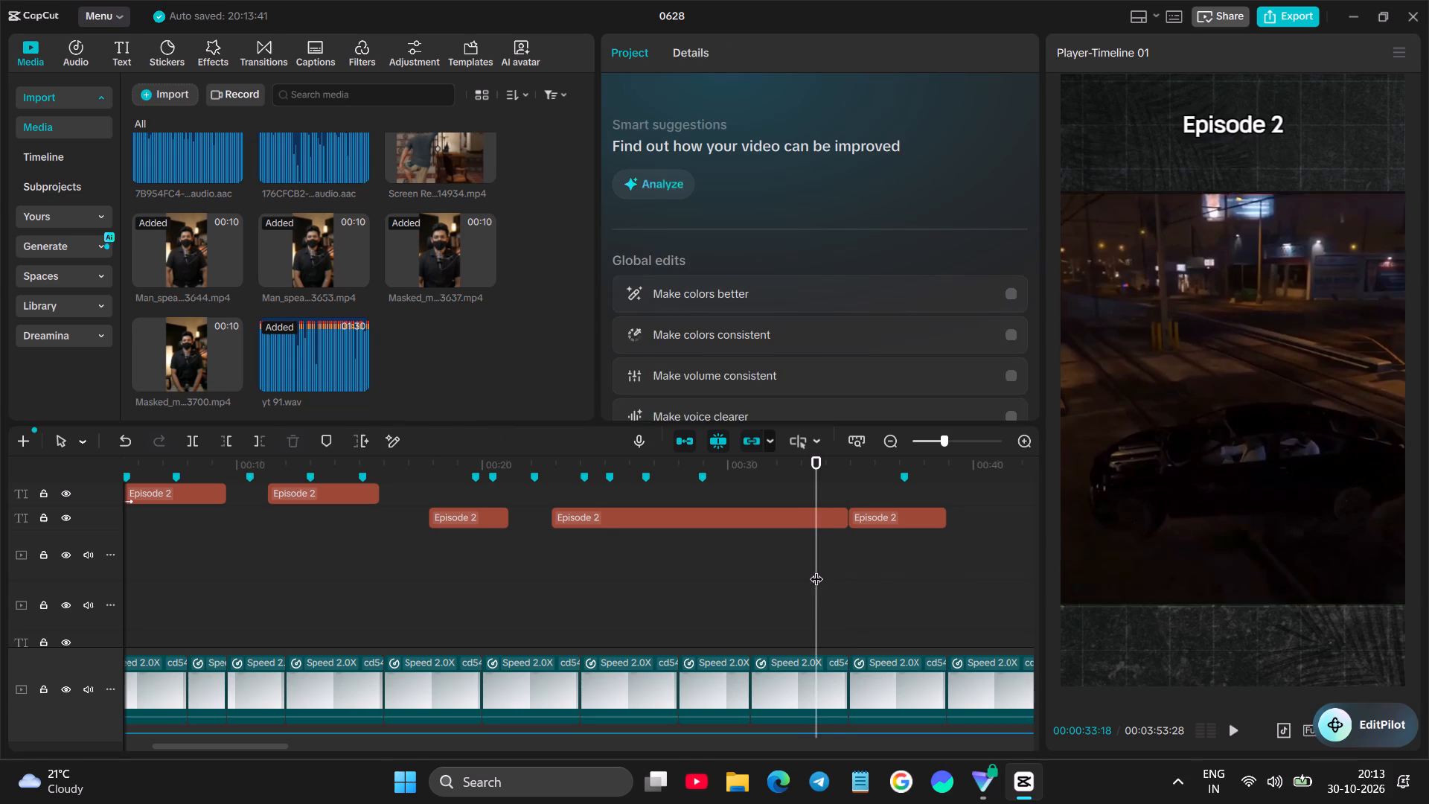
key(space)
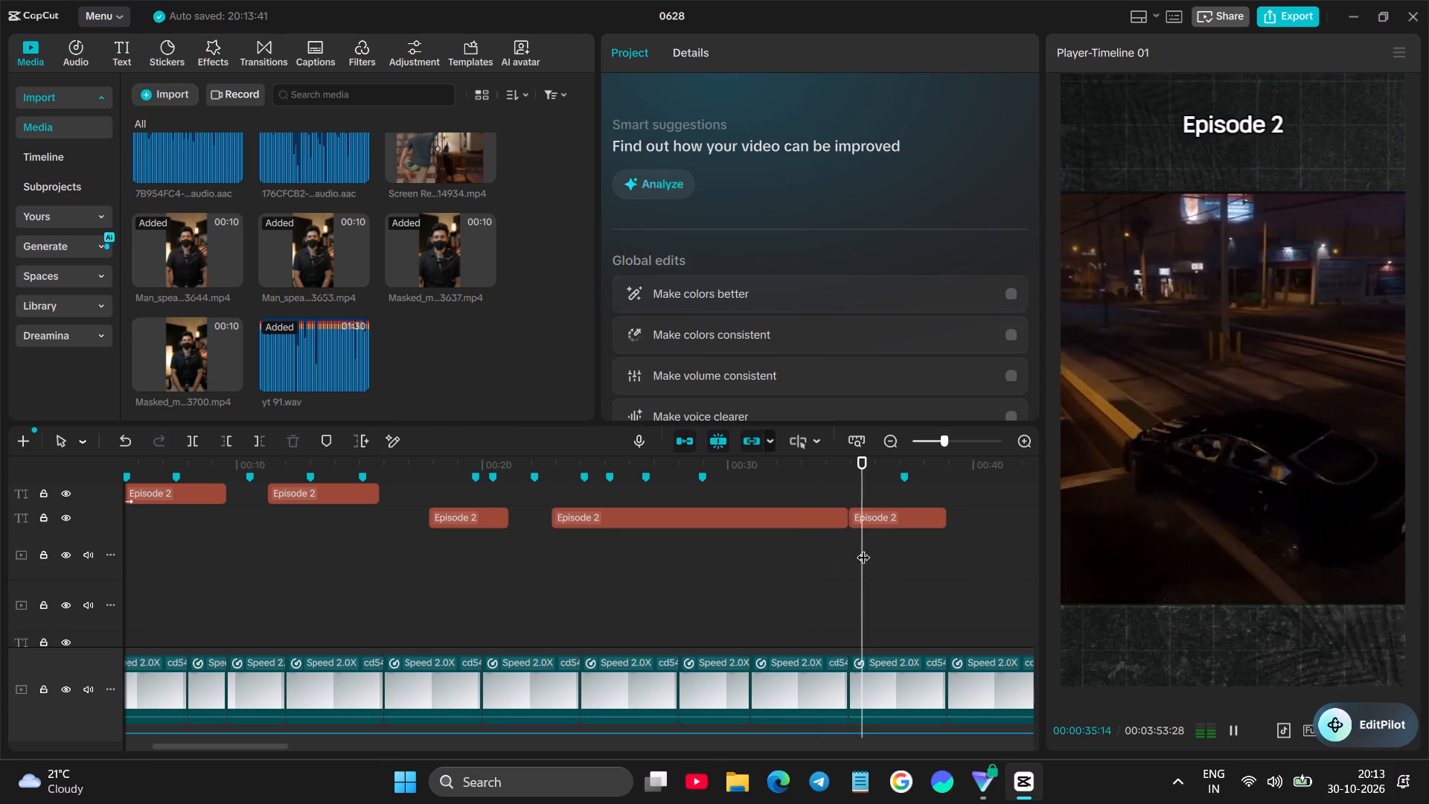
scroll(870, 546, down, 6)
scroll(927, 541, up, 4)
key(space)
scroll(863, 535, up, 3)
scroll(847, 576, down, 16)
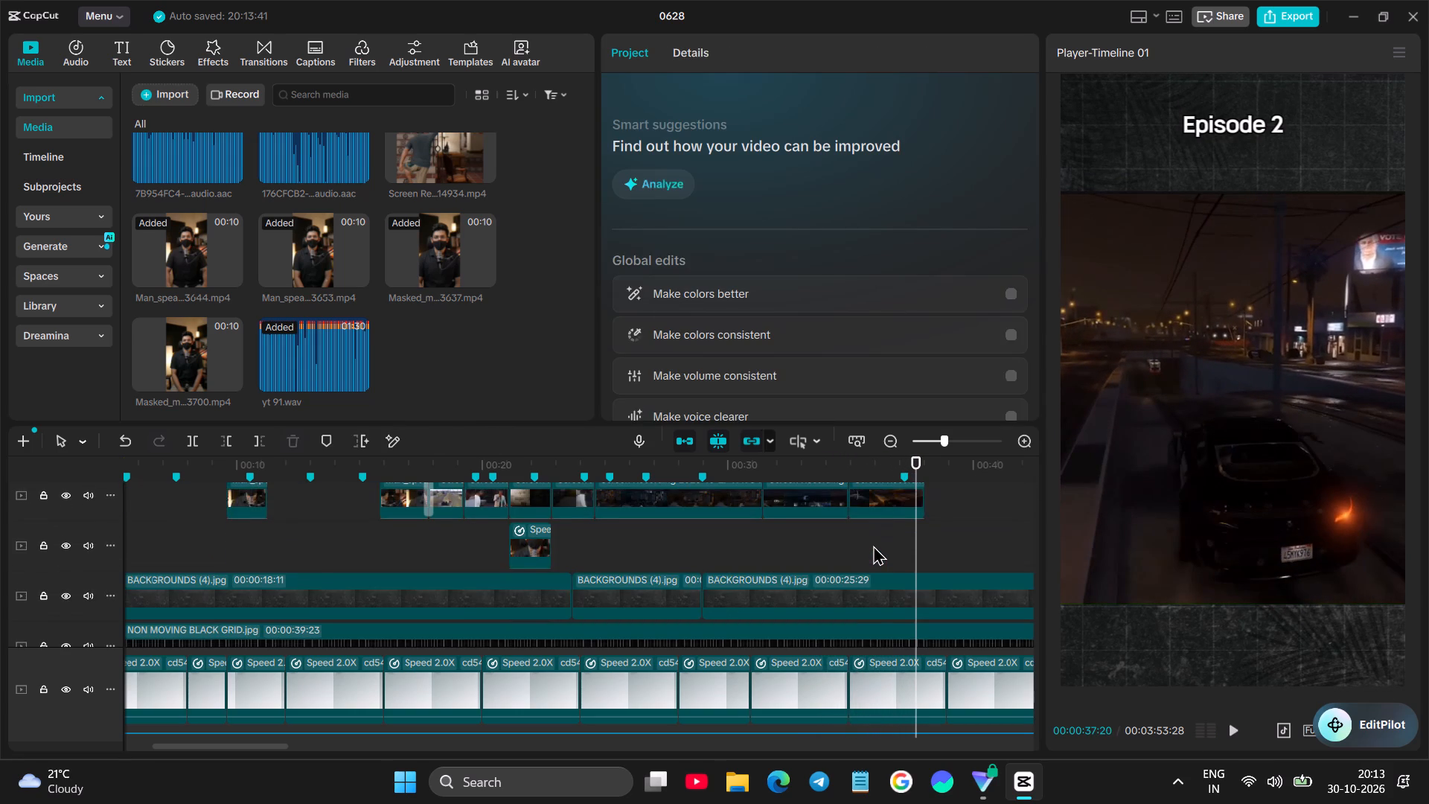
Trim the end of the car clip at 00:00:36:19.
key(space)
click(877, 537)
key(space)
key(space)
click(880, 511)
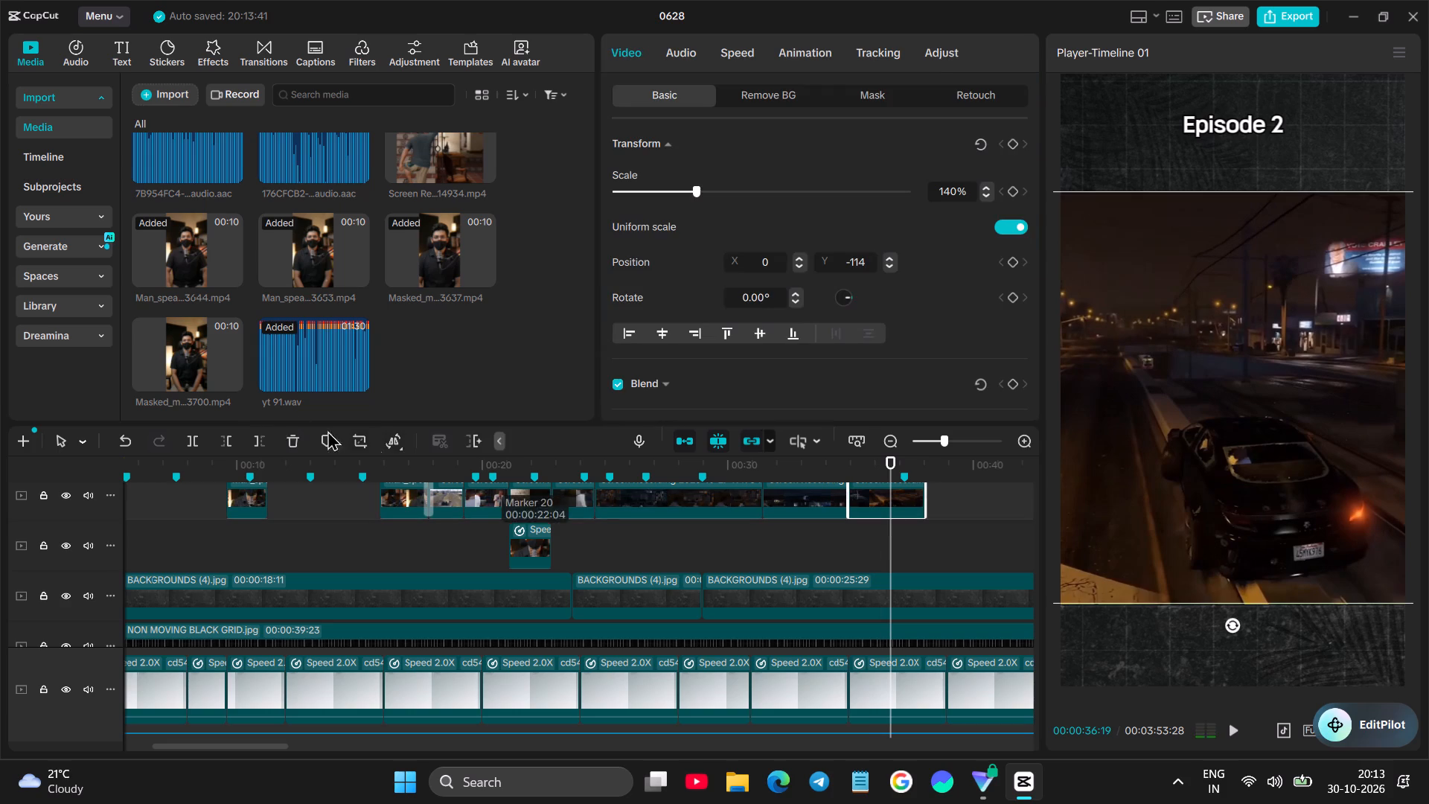
click(265, 441)
Move the next Screen Recording clip, with the train tunnel scene, onto the same track directly after the trimmed car clip.
scroll(951, 518, up, 4)
drag(976, 520, 945, 569)
key(space)
key(space)
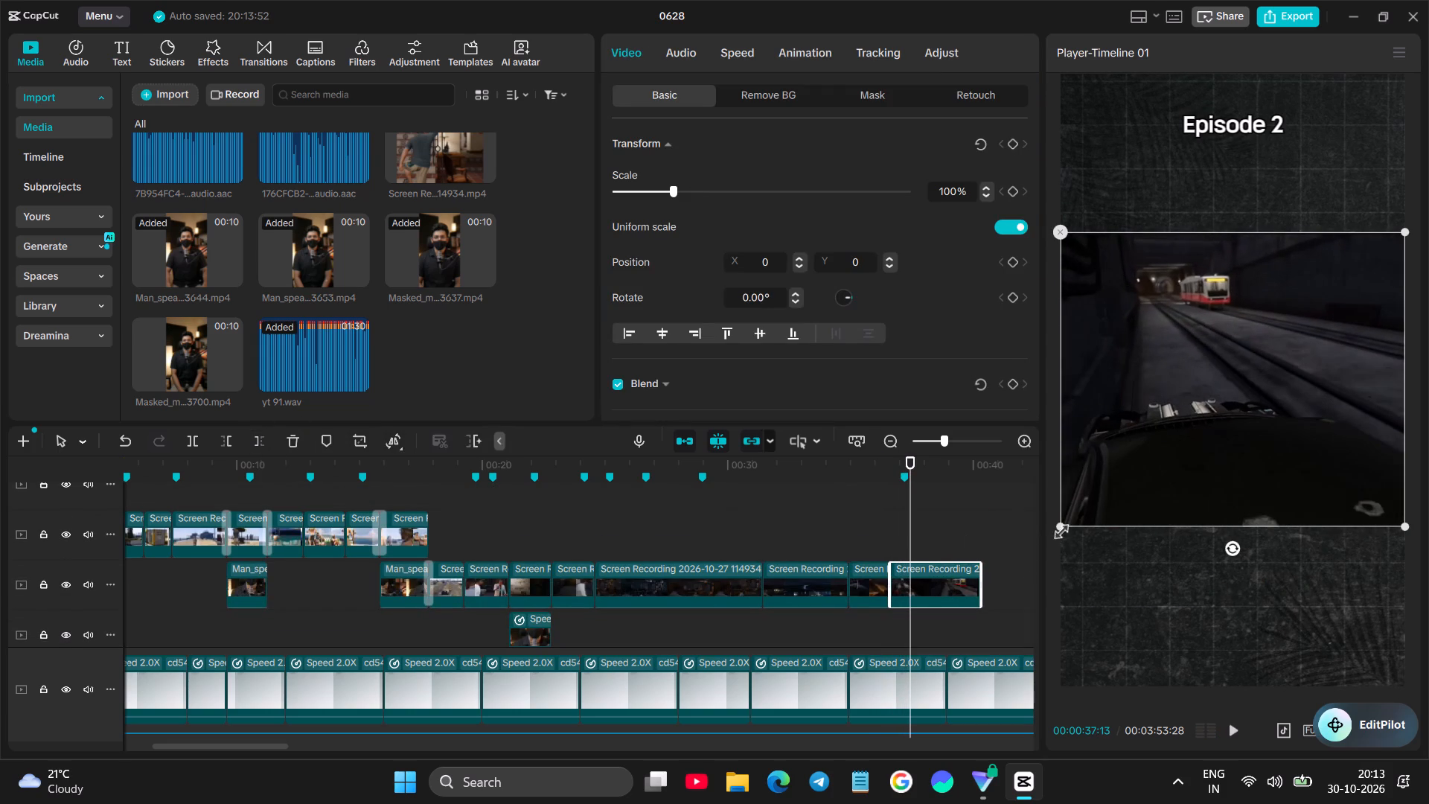
Enlarge the train tunnel clip to 133% and play it back.
drag(1058, 529, 996, 626)
key(space)
key(space)
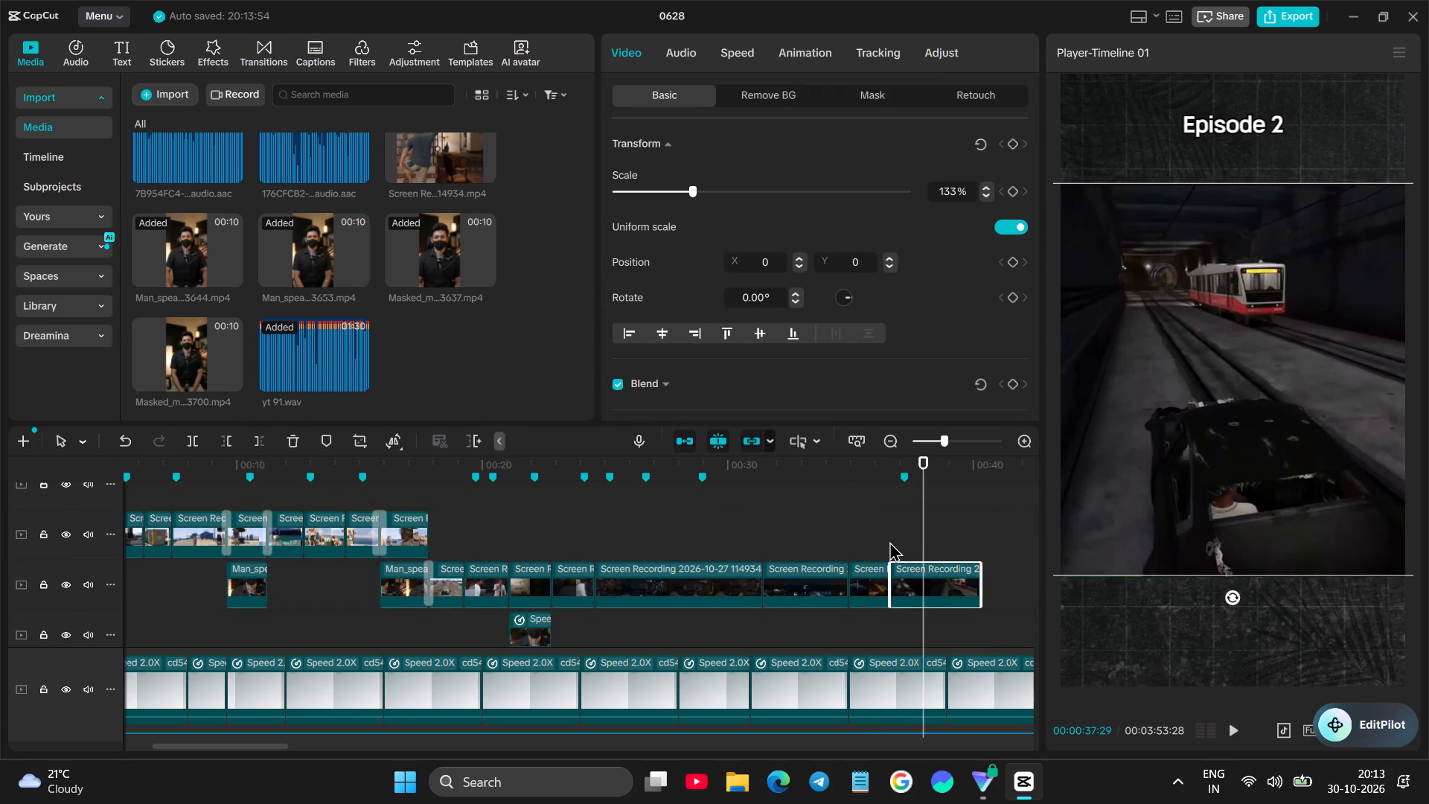
Trim the start of the train tunnel clip at 00:00:37:04 and move the clip back against the car clip.
click(889, 541)
key(space)
key(space)
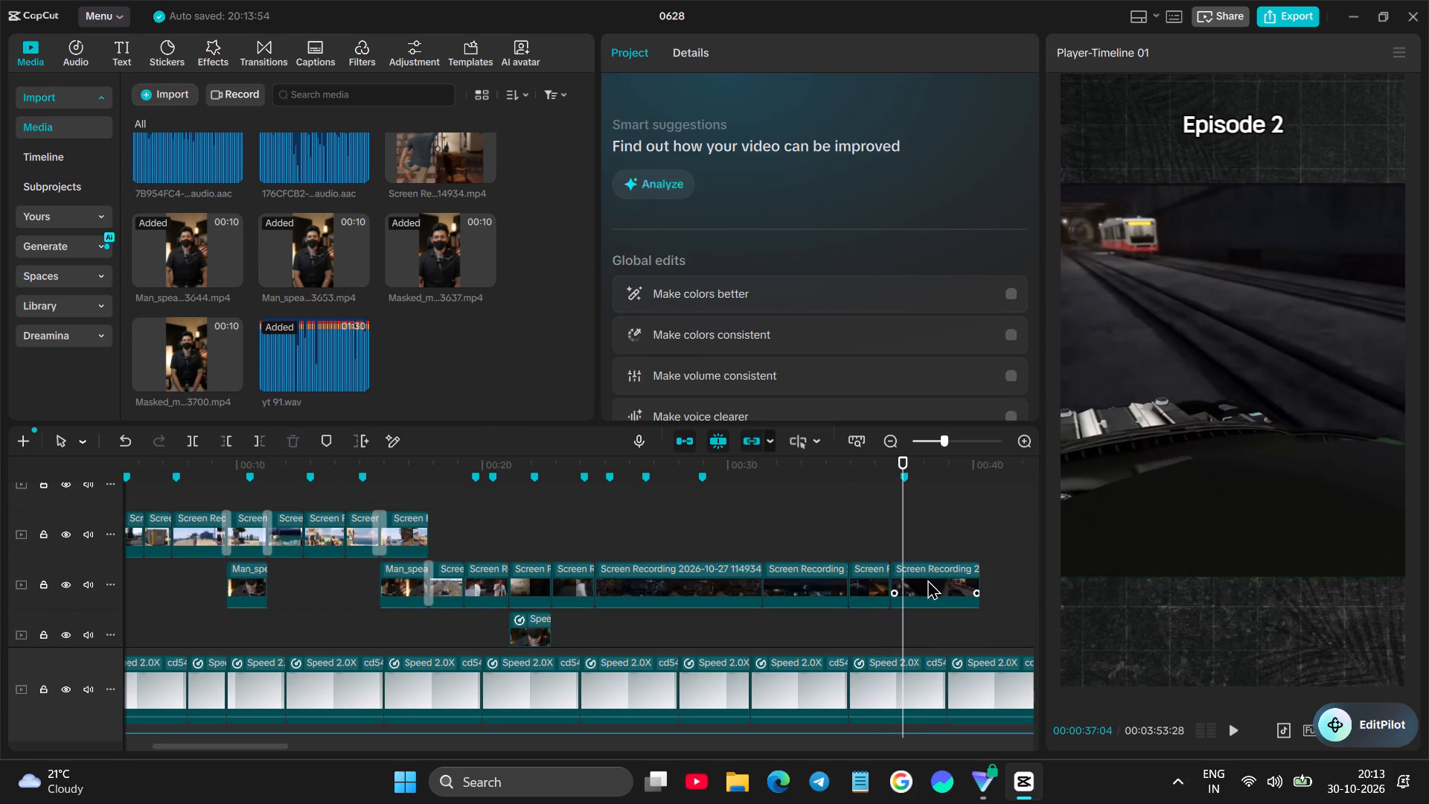
click(927, 579)
click(237, 438)
drag(953, 575, 943, 579)
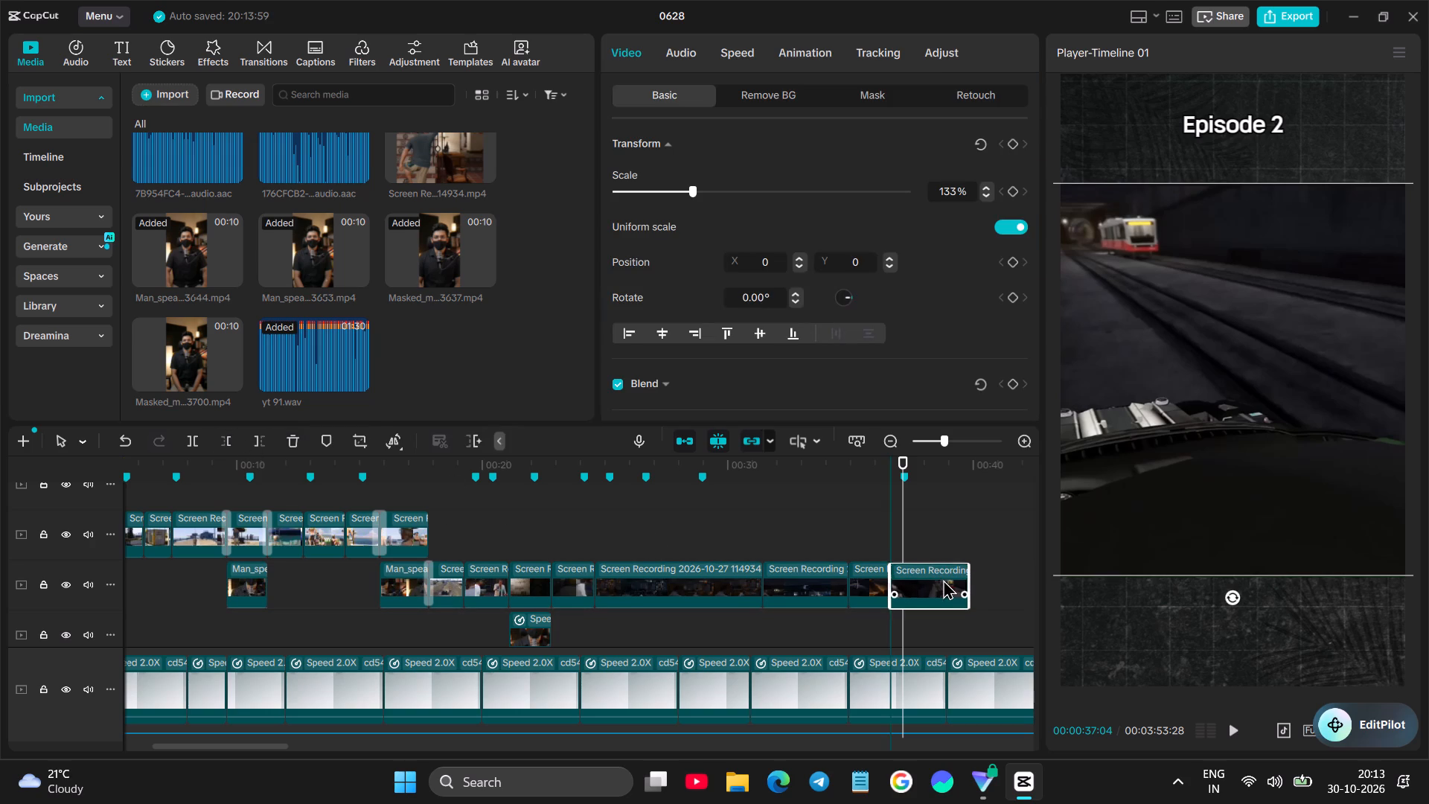
drag(943, 579, 941, 580)
Tighten the train tunnel clip by trimming its end at about 00:00:38:26 and shaving its start, keeping it against the car clip.
click(869, 534)
key(space)
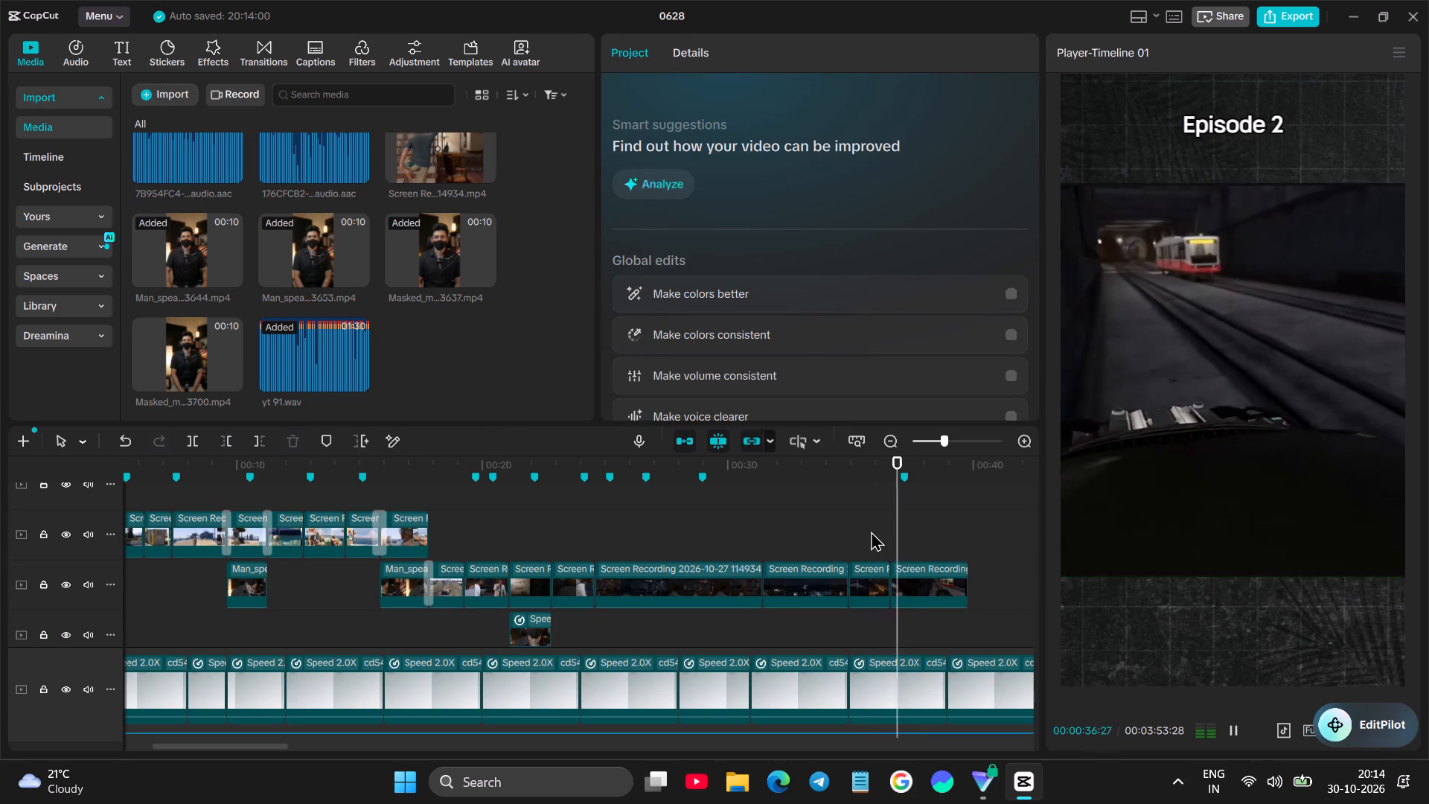
key(space)
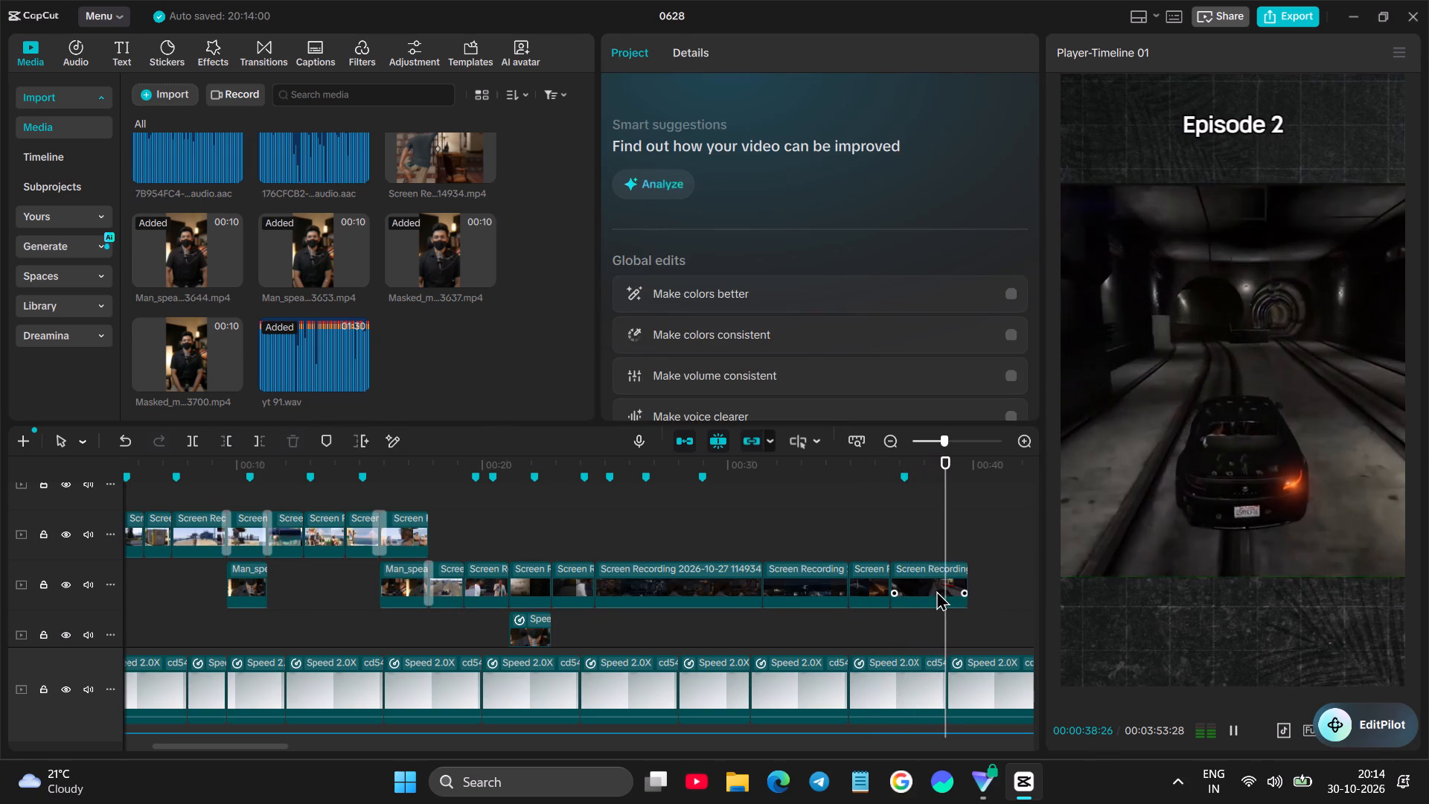
click(936, 590)
click(257, 448)
click(904, 545)
key(space)
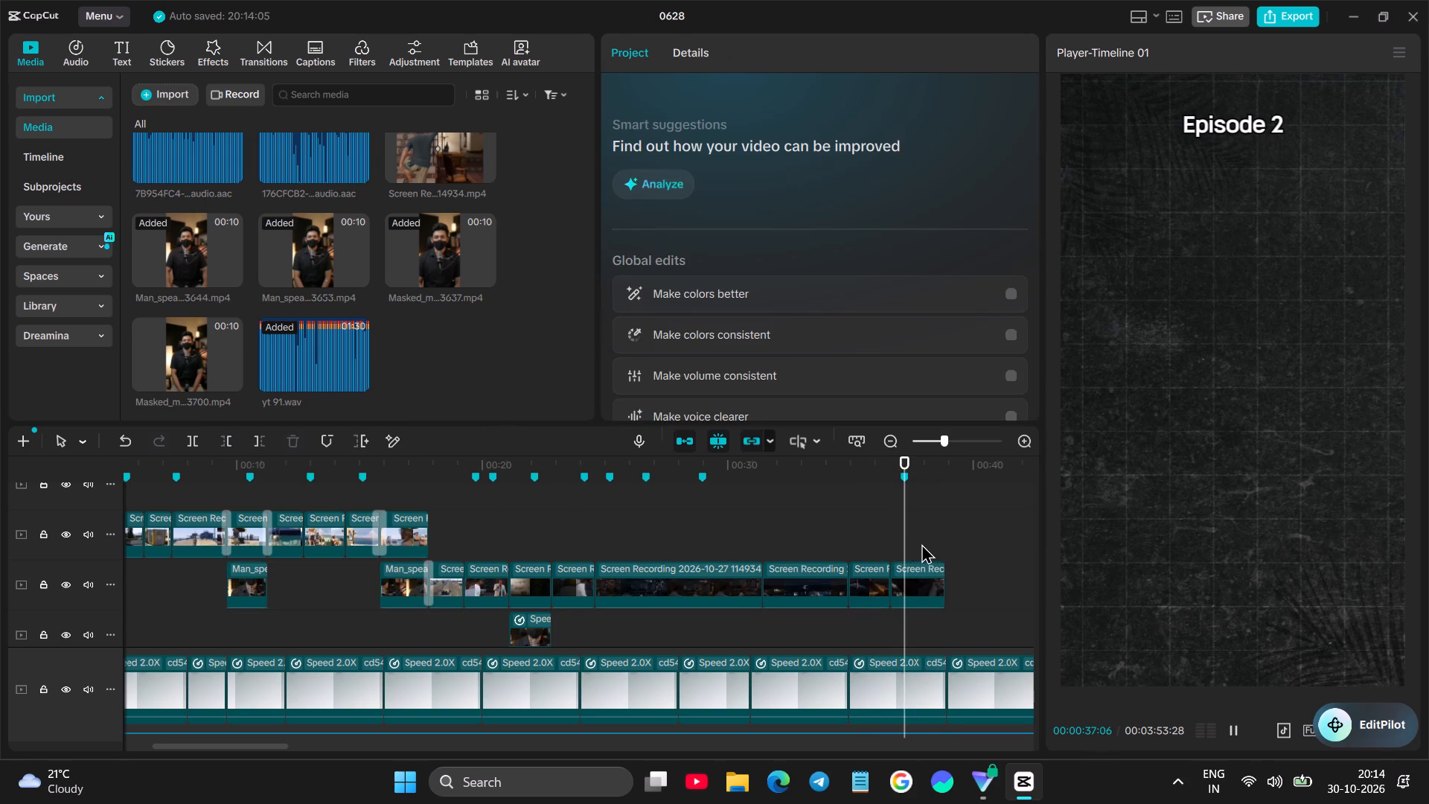
key(space)
click(895, 583)
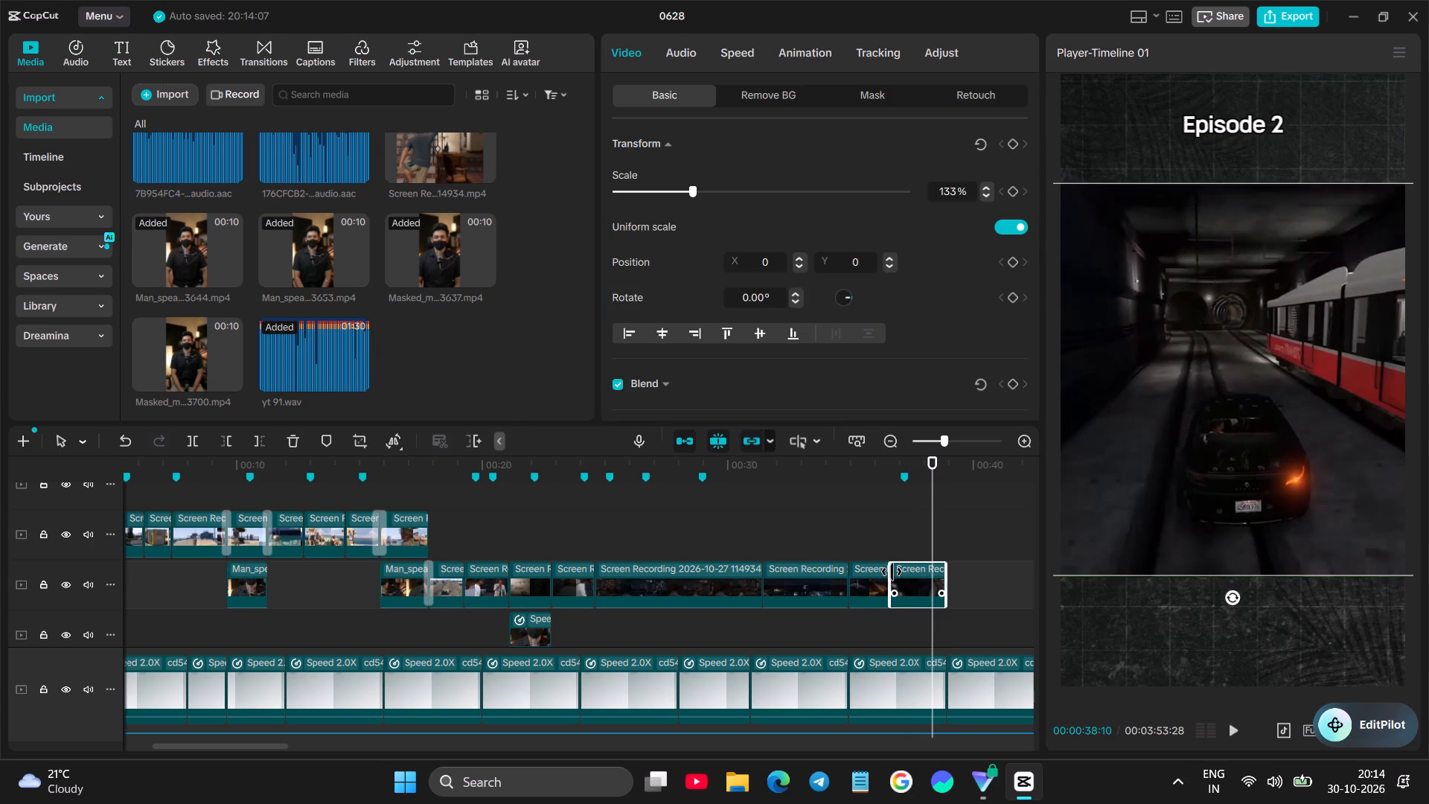
drag(891, 570, 898, 562)
click(909, 575)
Play back from the car clip into the tunnel scene and trim the tunnel clip's end at 00:00:38:05.
click(861, 527)
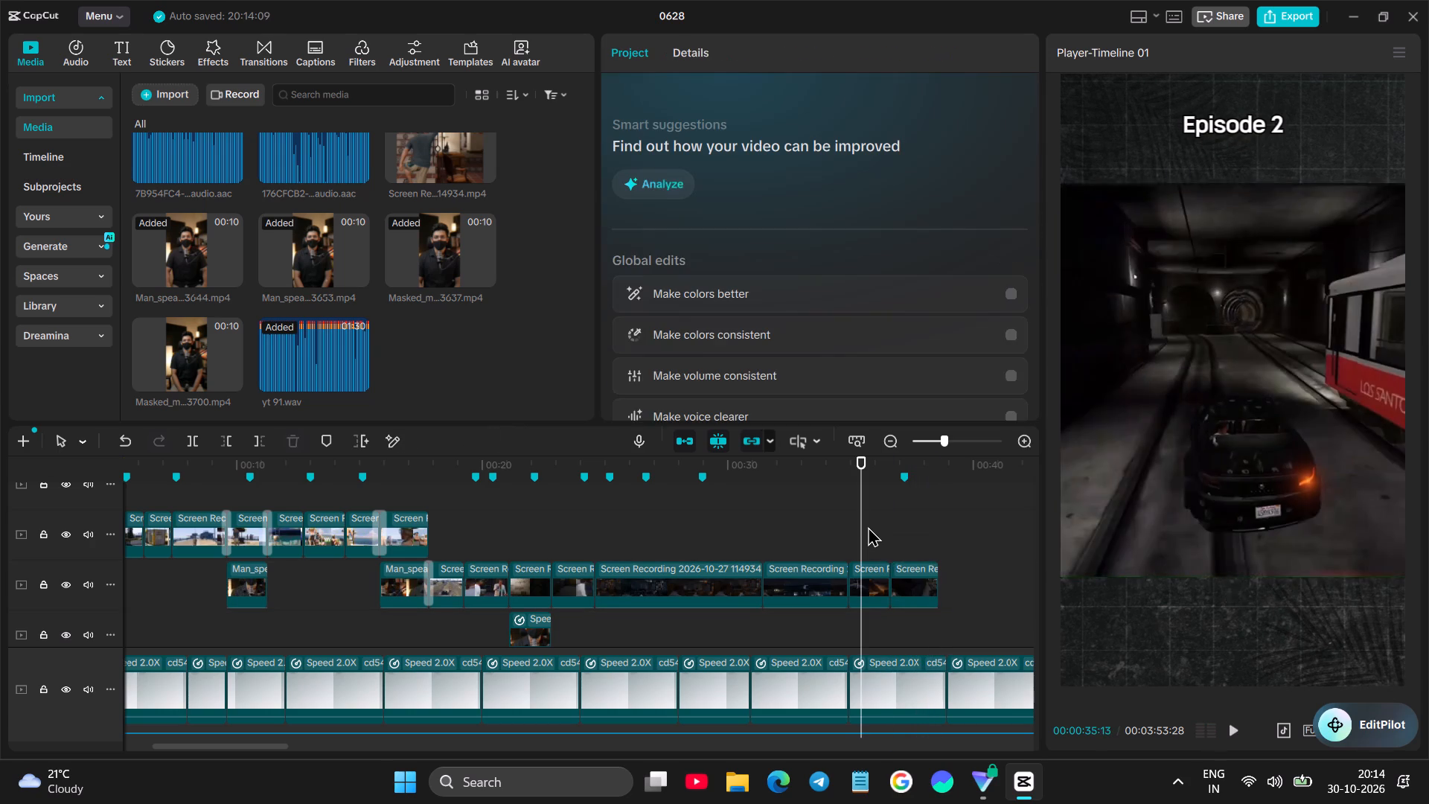
key(space)
key(space)
key(space)
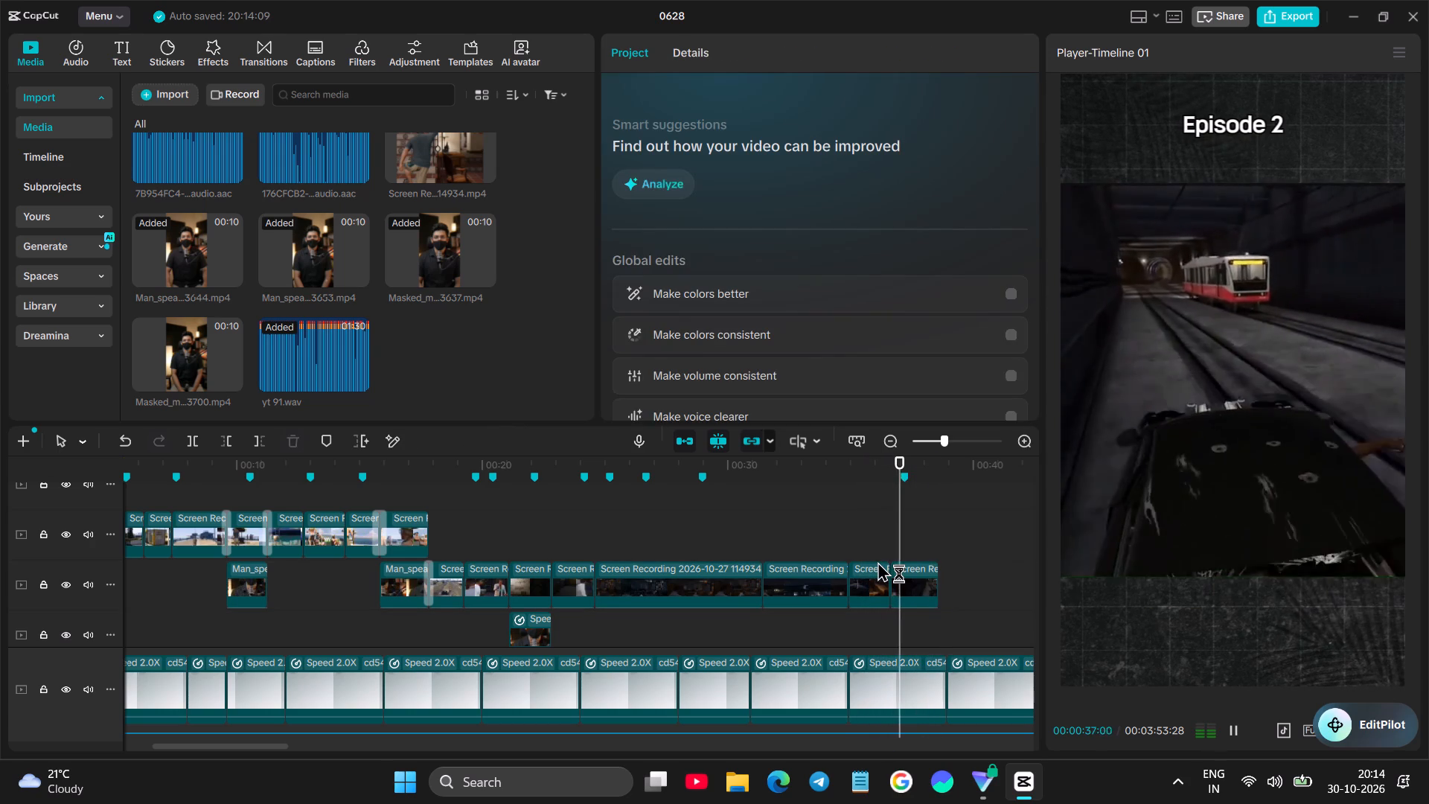
key(space)
key(space)
key(space)
click(928, 582)
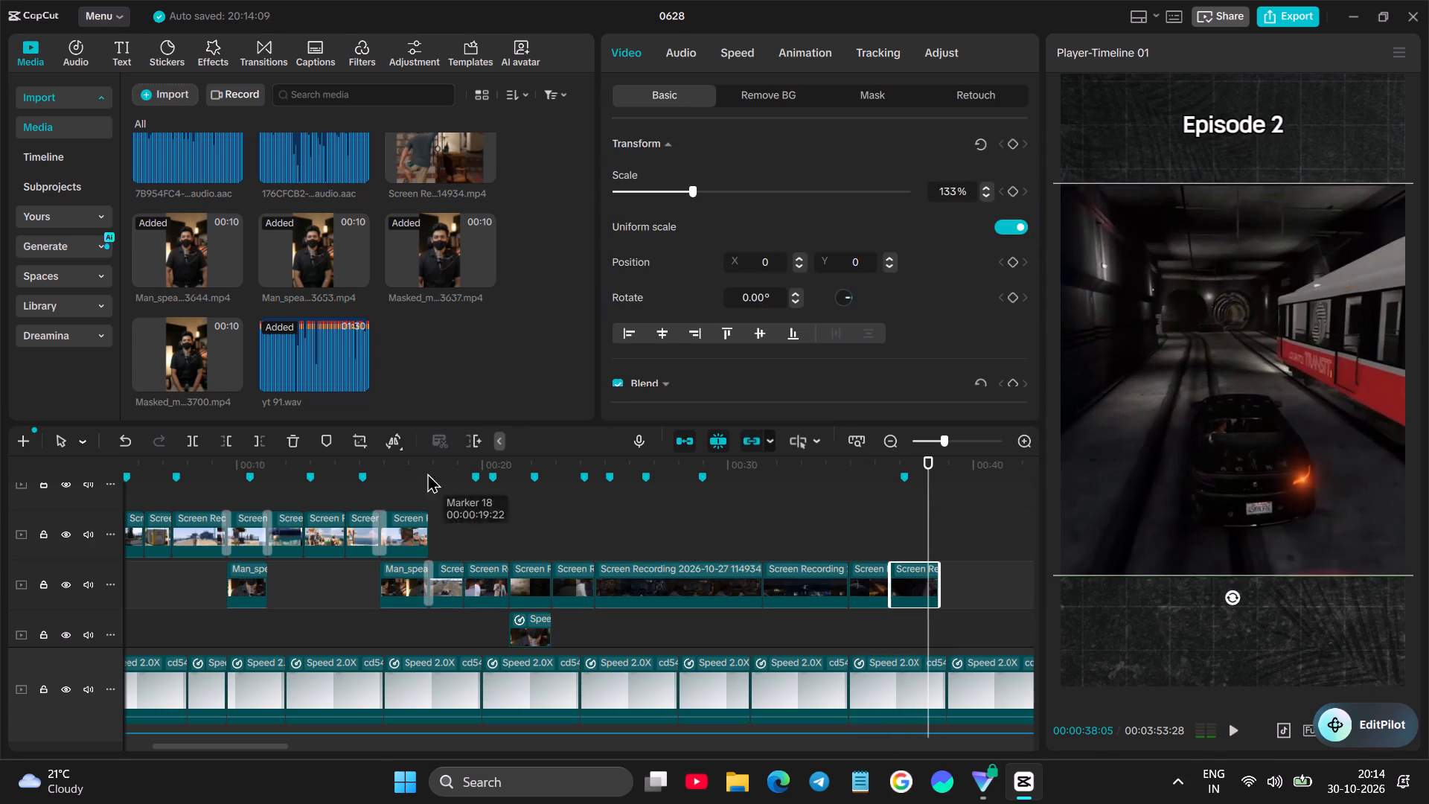
click(255, 437)
Preview and delete the leftover Screen Recording clip at about 00:01:00.
scroll(770, 526, up, 3)
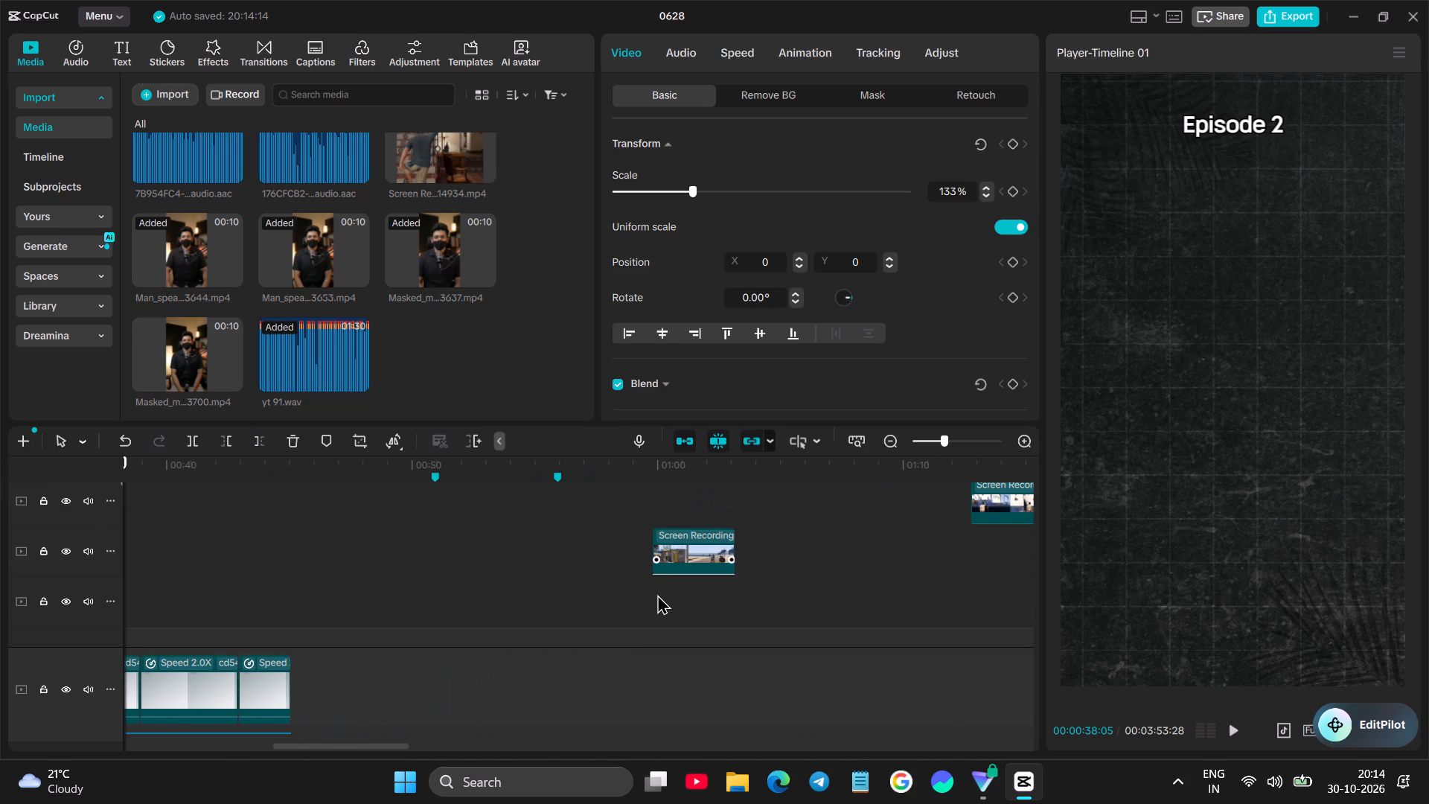
click(657, 594)
key(space)
key(space)
click(708, 551)
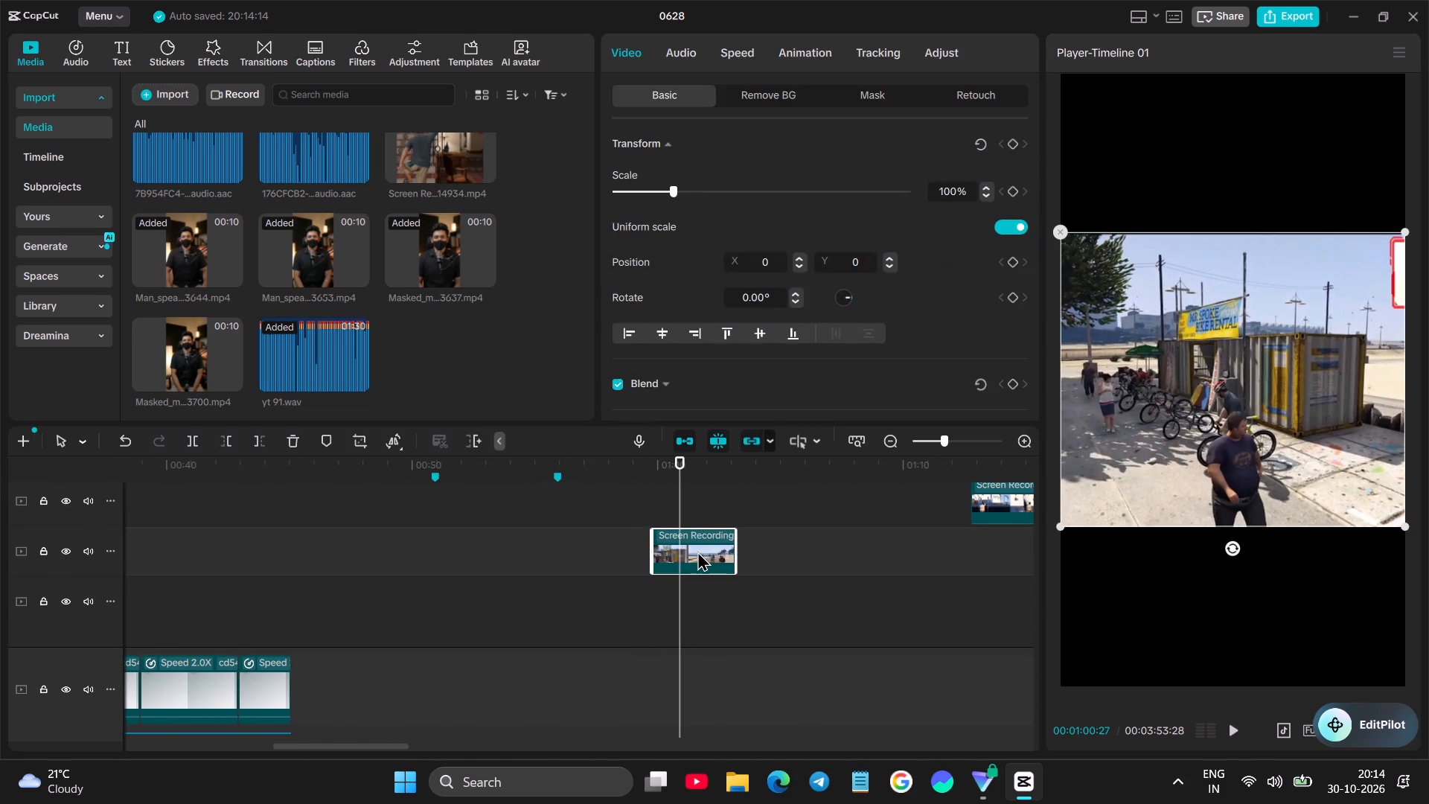
key(BackSpace)
Preview and delete the leftover Screen Recording clip with the yacht scene at about 00:01:13.
click(971, 535)
key(space)
scroll(971, 535, left, 1)
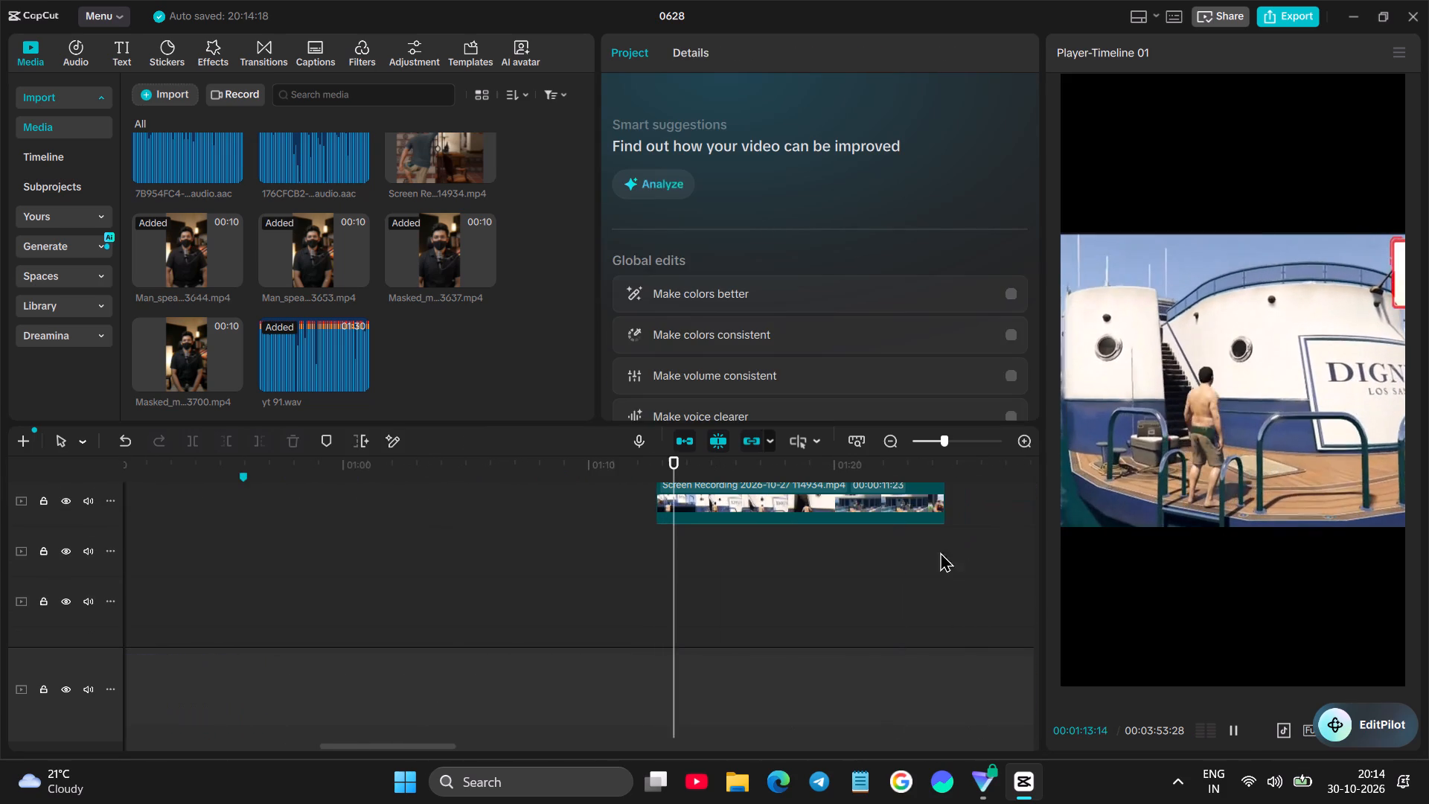
scroll(940, 552, left, 1)
click(781, 521)
key(BackSpace)
Preview and delete the leftover Screen Recording clip with the yacht deck party at about 00:01:45.
ctrl+scroll(805, 548, down, 10)
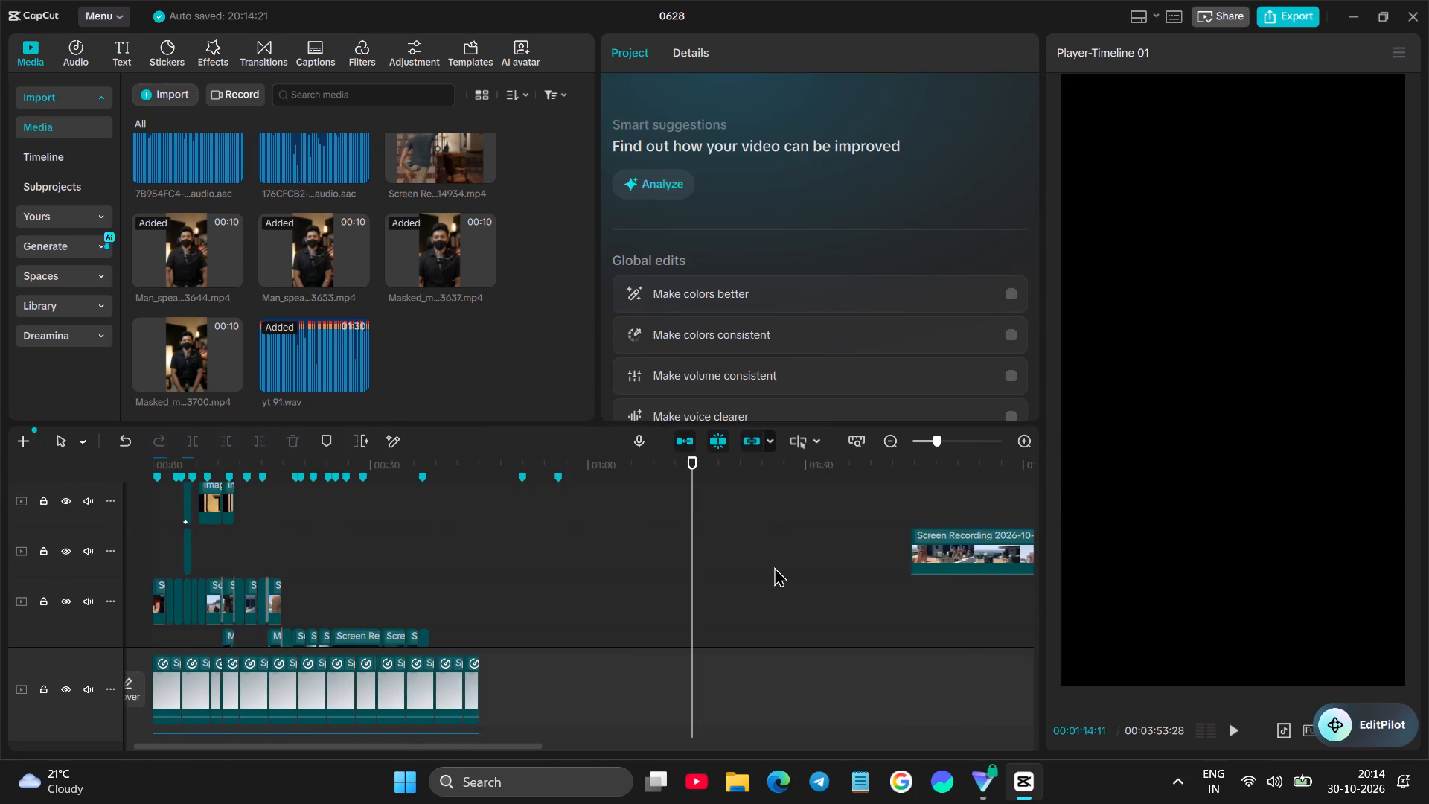
ctrl+scroll(774, 567, down, 2)
scroll(774, 567, left, 1)
scroll(774, 567, down, 1)
scroll(774, 567, left, 1)
ctrl+scroll(774, 567, down, 5)
scroll(801, 551, up, 4)
click(621, 508)
key(space)
drag(674, 506, 680, 502)
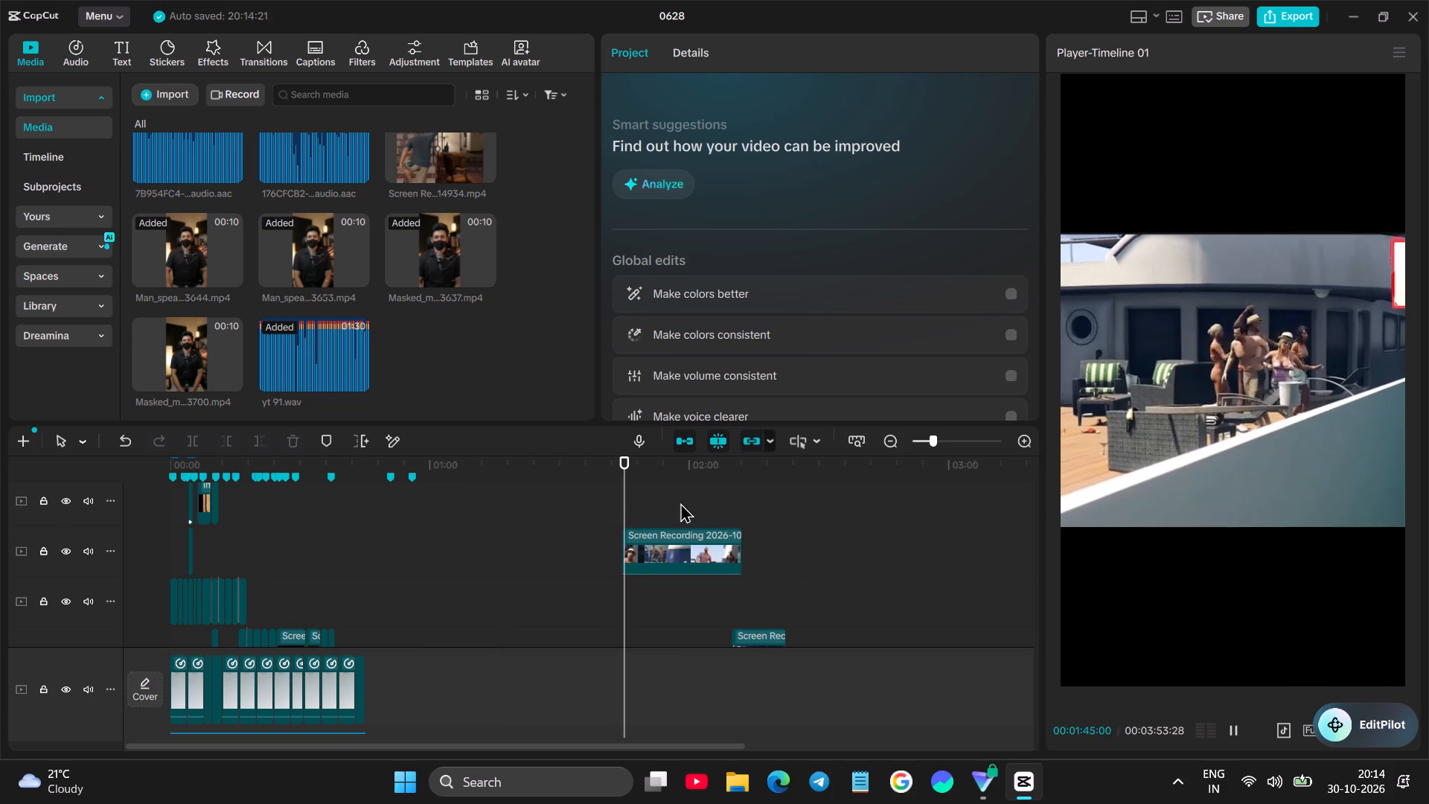
drag(680, 502, 684, 501)
key(space)
click(720, 499)
key(space)
click(714, 532)
key(BackSpace)
Preview and delete the leftover Screen Recording clip with the jet ski scene at about 00:02:10.
scroll(711, 534, down, 1)
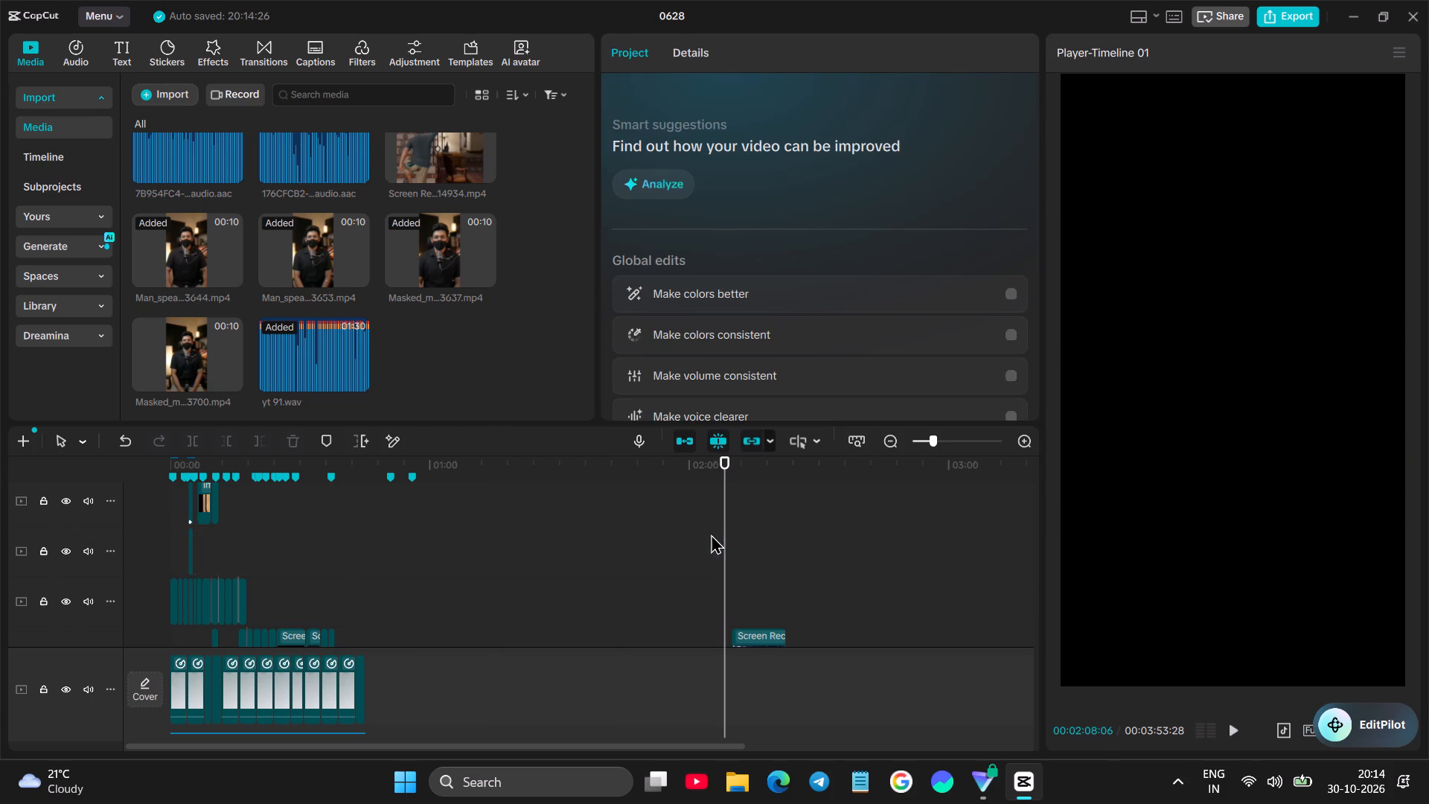
scroll(711, 534, down, 2)
click(741, 532)
key(space)
click(780, 567)
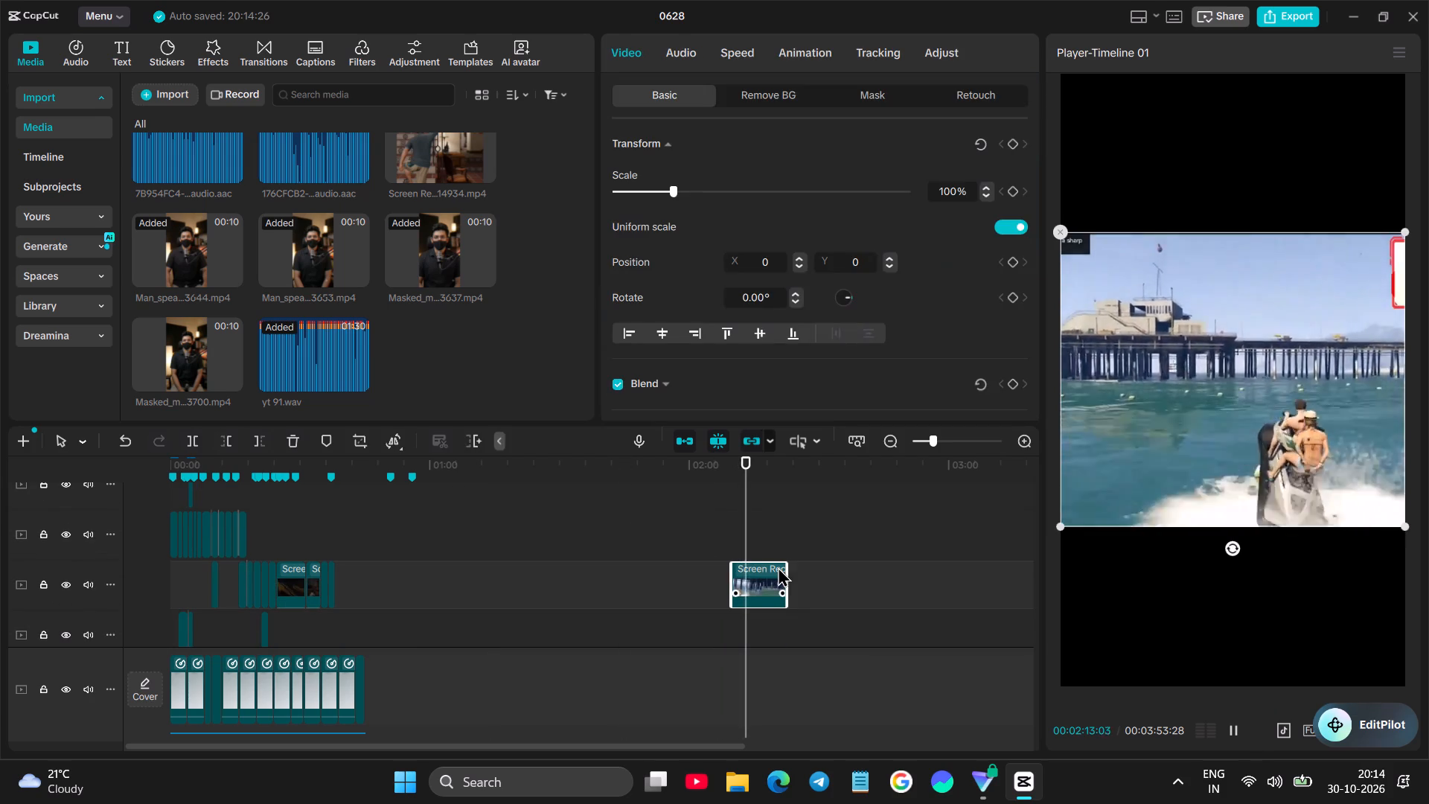
key(BackSpace)
Preview the leftover tunnel Screen Recording clip at about 00:03:37 and move it earlier to start at about 00:01:05.
ctrl+scroll(778, 604, down, 6)
scroll(776, 590, down, 1)
scroll(772, 587, left, 1)
click(683, 526)
key(space)
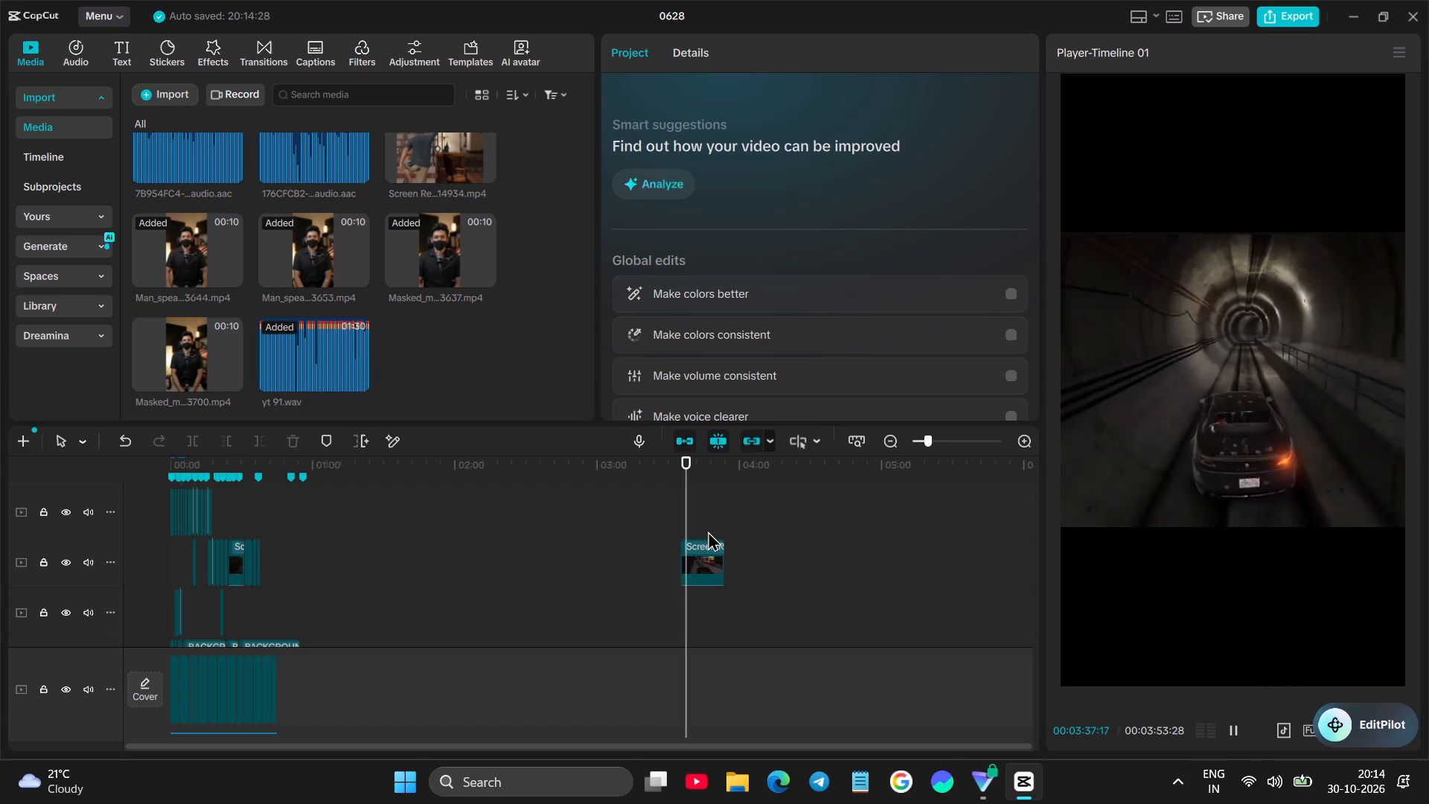
key(space)
drag(706, 562, 351, 549)
ctrl+scroll(831, 602, down, 9)
ctrl+scroll(687, 586, up, 14)
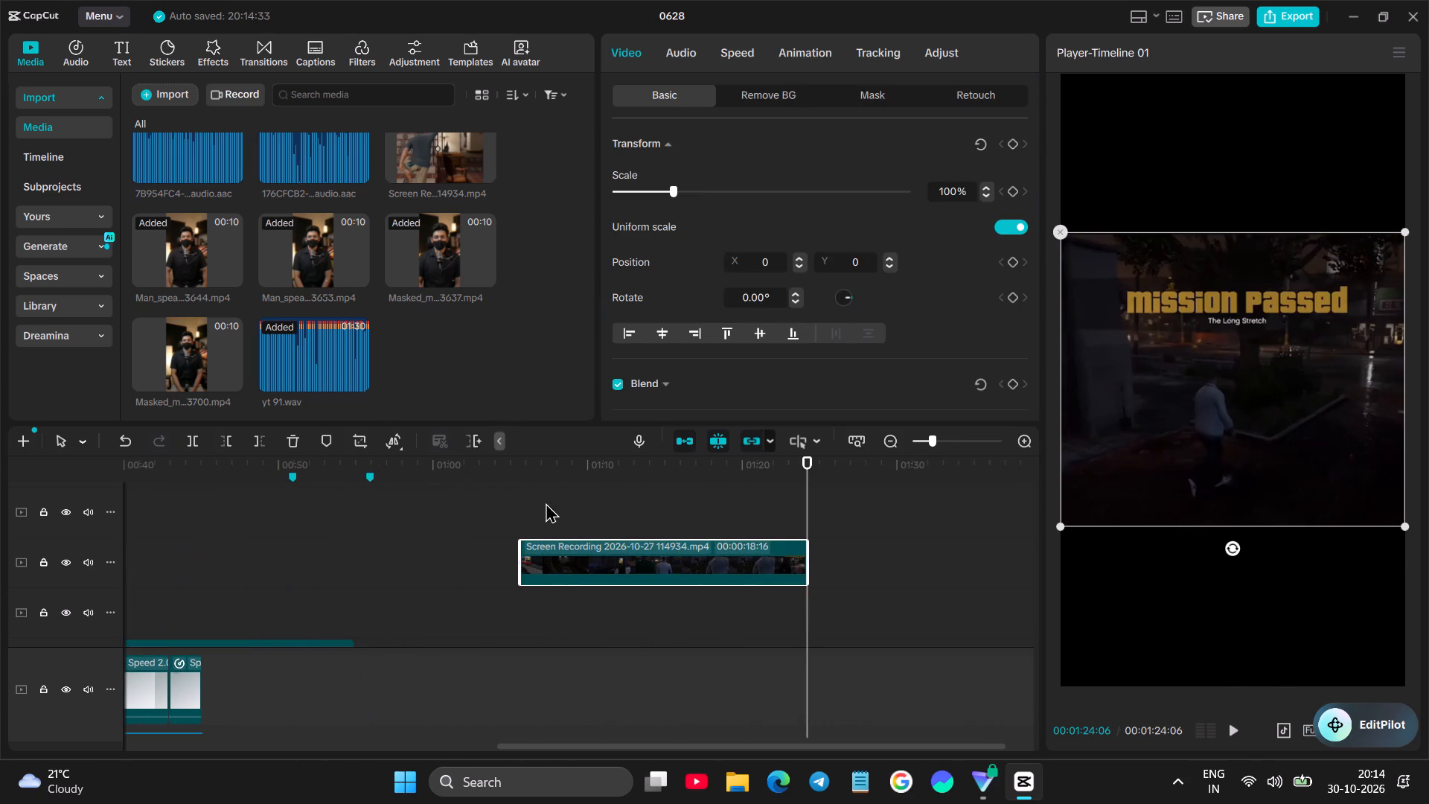
Play the moved tunnel clip from its start and split it at 00:01:07:00.
click(529, 500)
click(521, 501)
key(space)
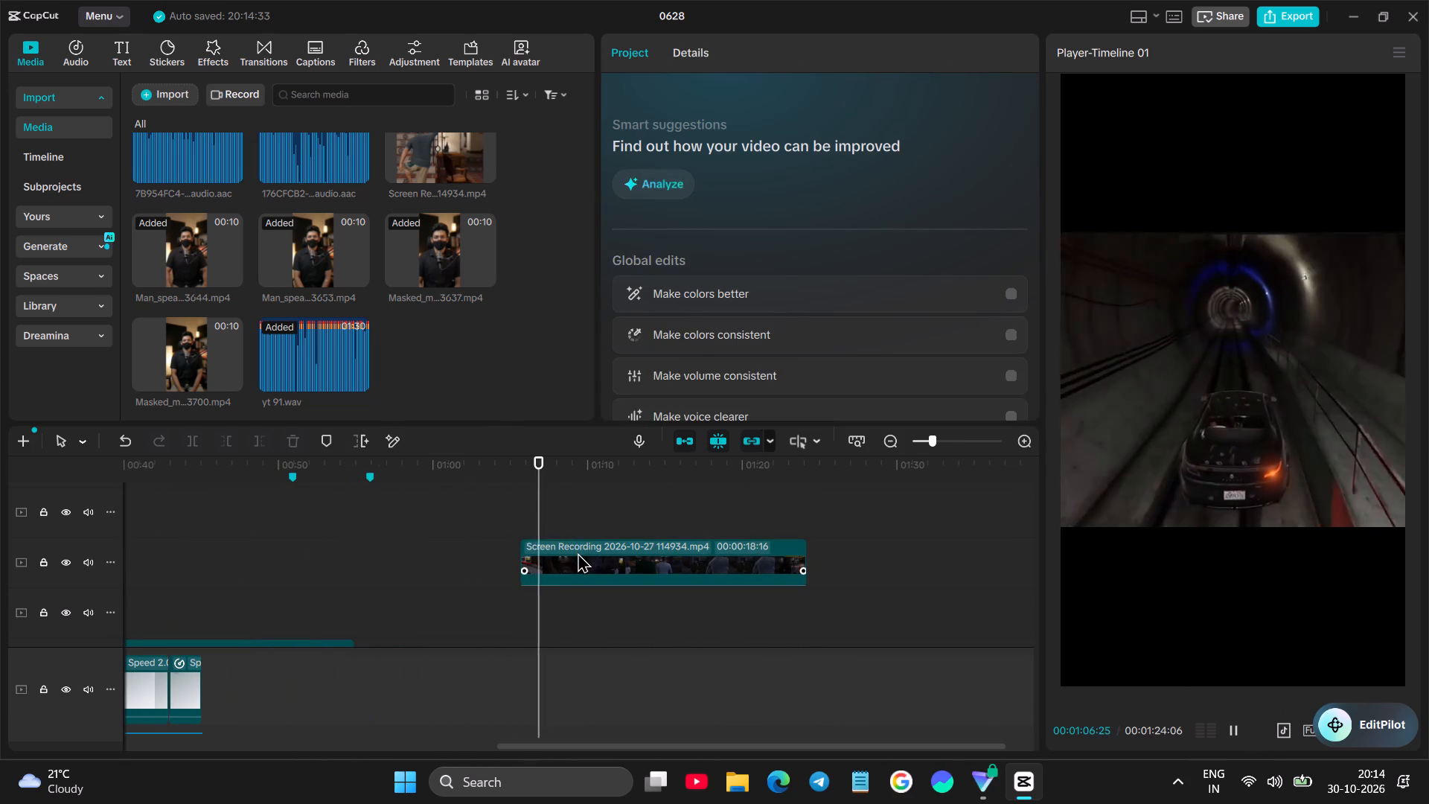
key(space)
click(578, 553)
click(196, 442)
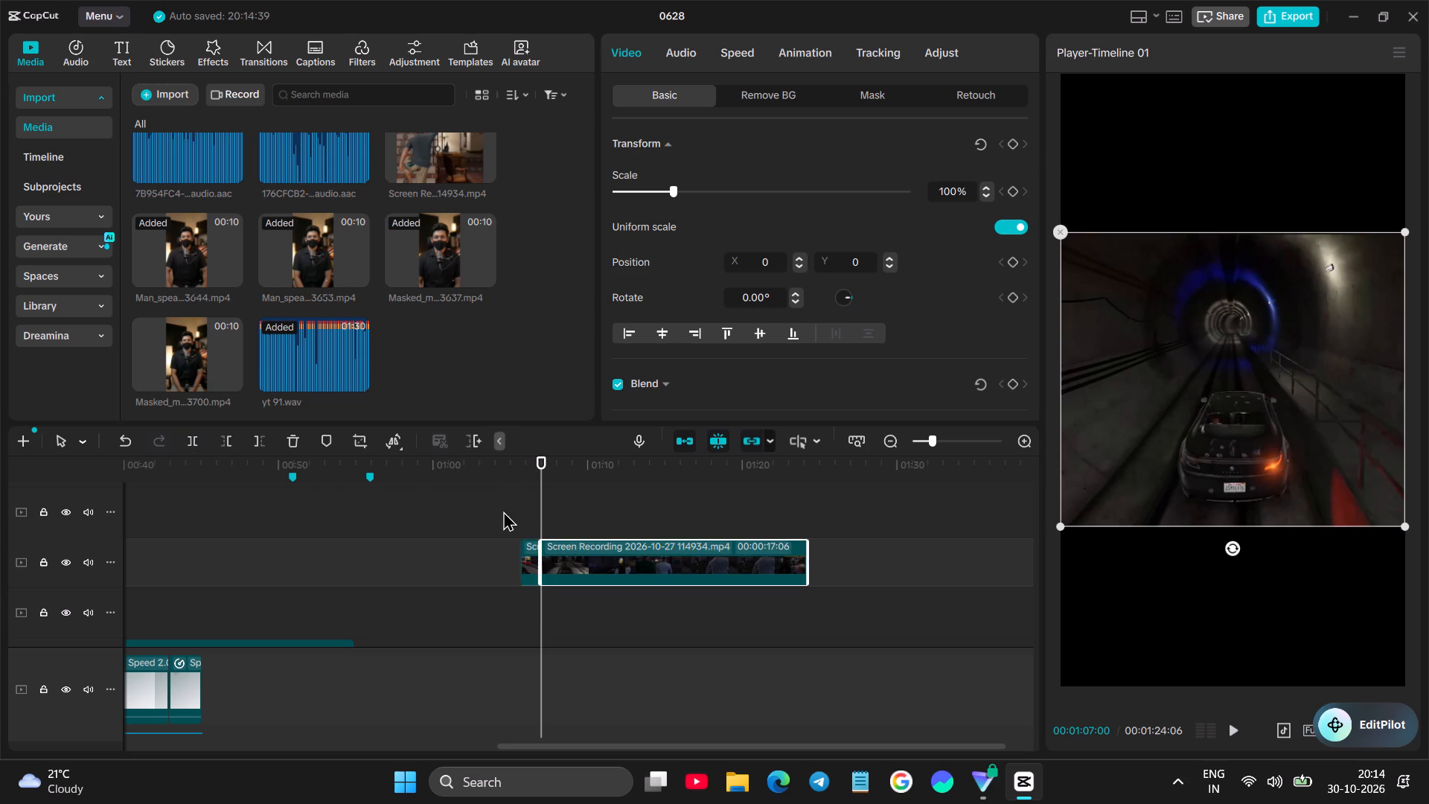
Replace the last tunnel clip at about 00:00:37 with the short split-off tunnel piece, joined to the preceding clip.
drag(531, 551, 301, 531)
scroll(461, 530, right, 2)
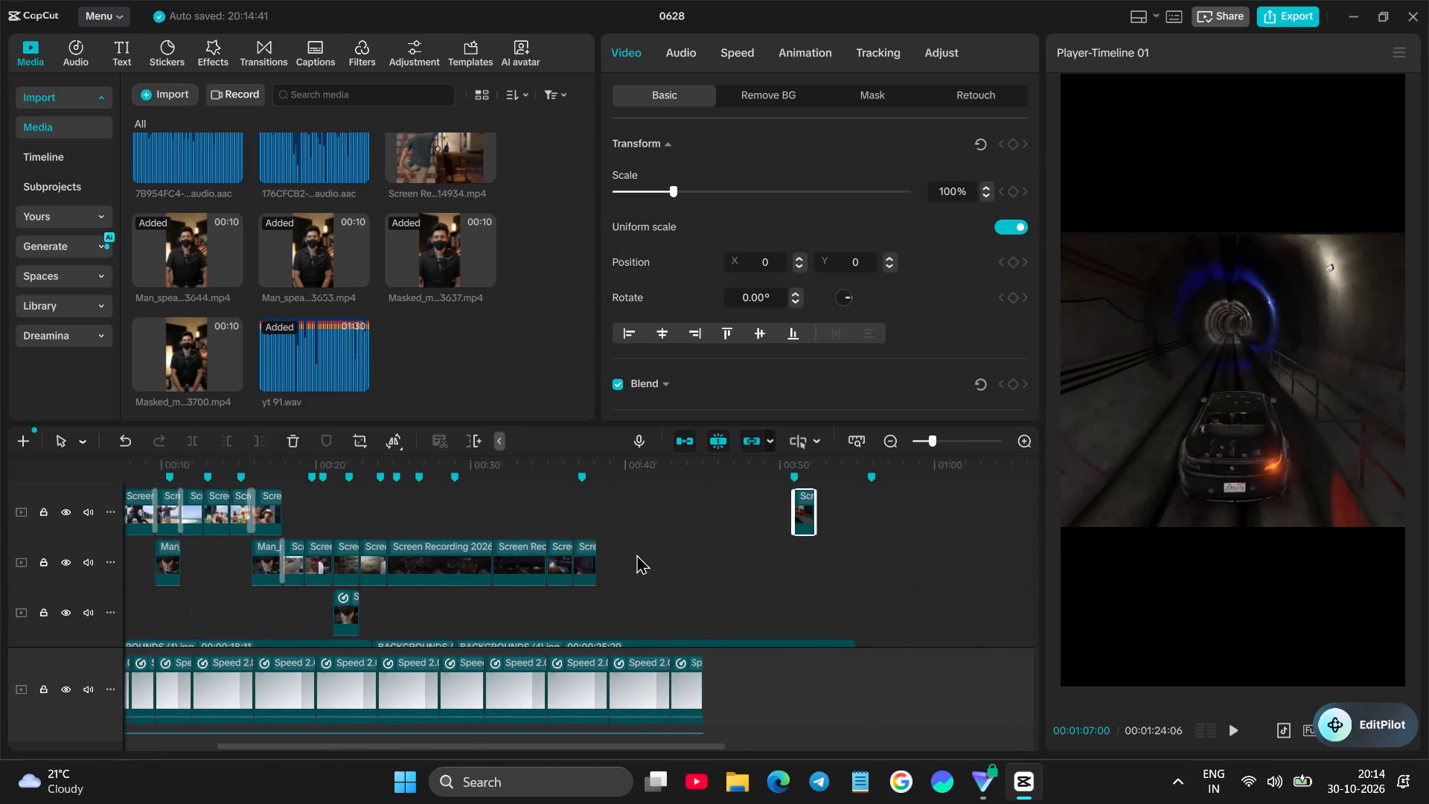
ctrl+scroll(642, 555, up, 6)
scroll(622, 557, right, 1)
ctrl+scroll(621, 557, up, 1)
ctrl+scroll(621, 557, right, 1)
ctrl+scroll(621, 557, up, 2)
scroll(620, 557, right, 1)
scroll(652, 551, left, 1)
drag(820, 508, 458, 549)
click(260, 549)
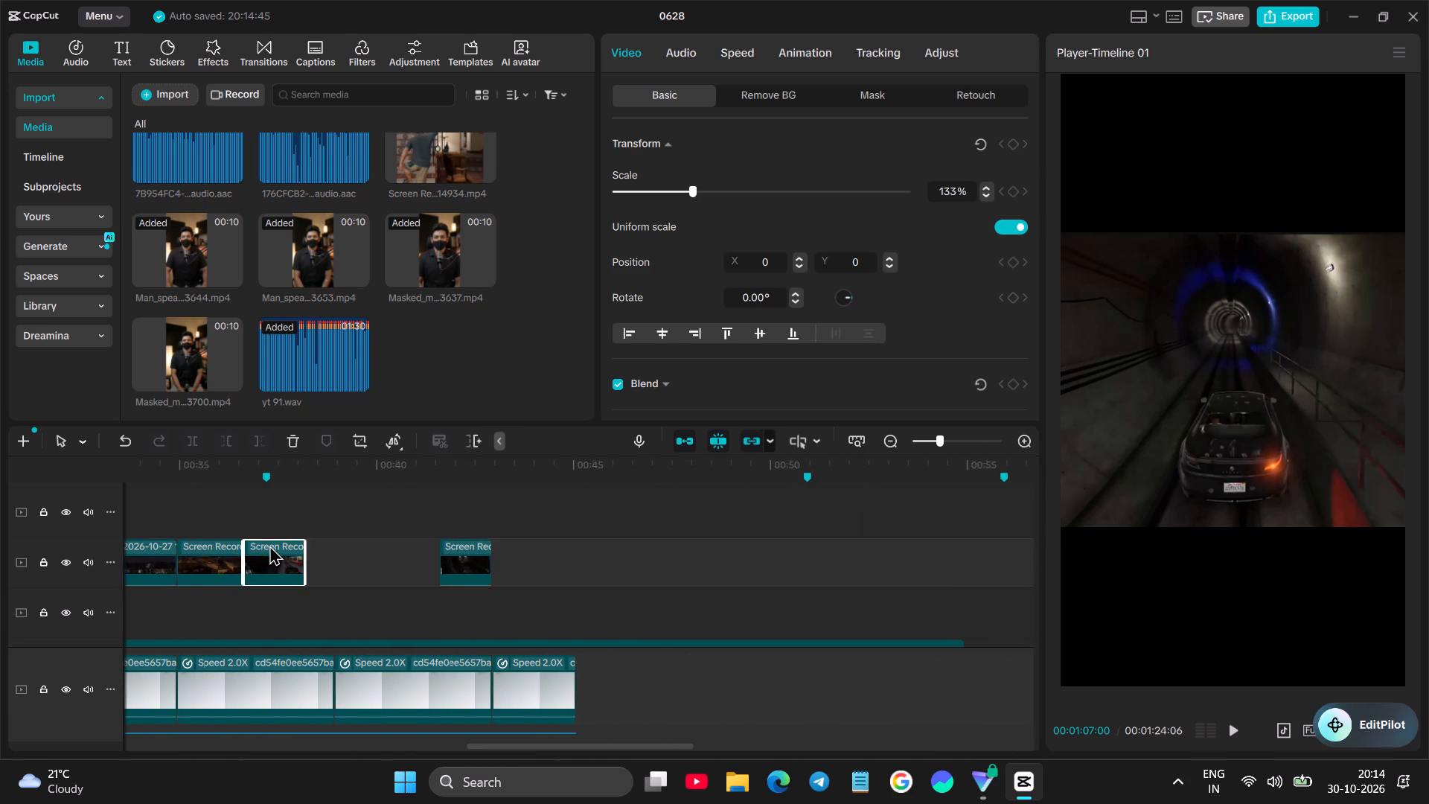
key(BackSpace)
drag(455, 558, 266, 556)
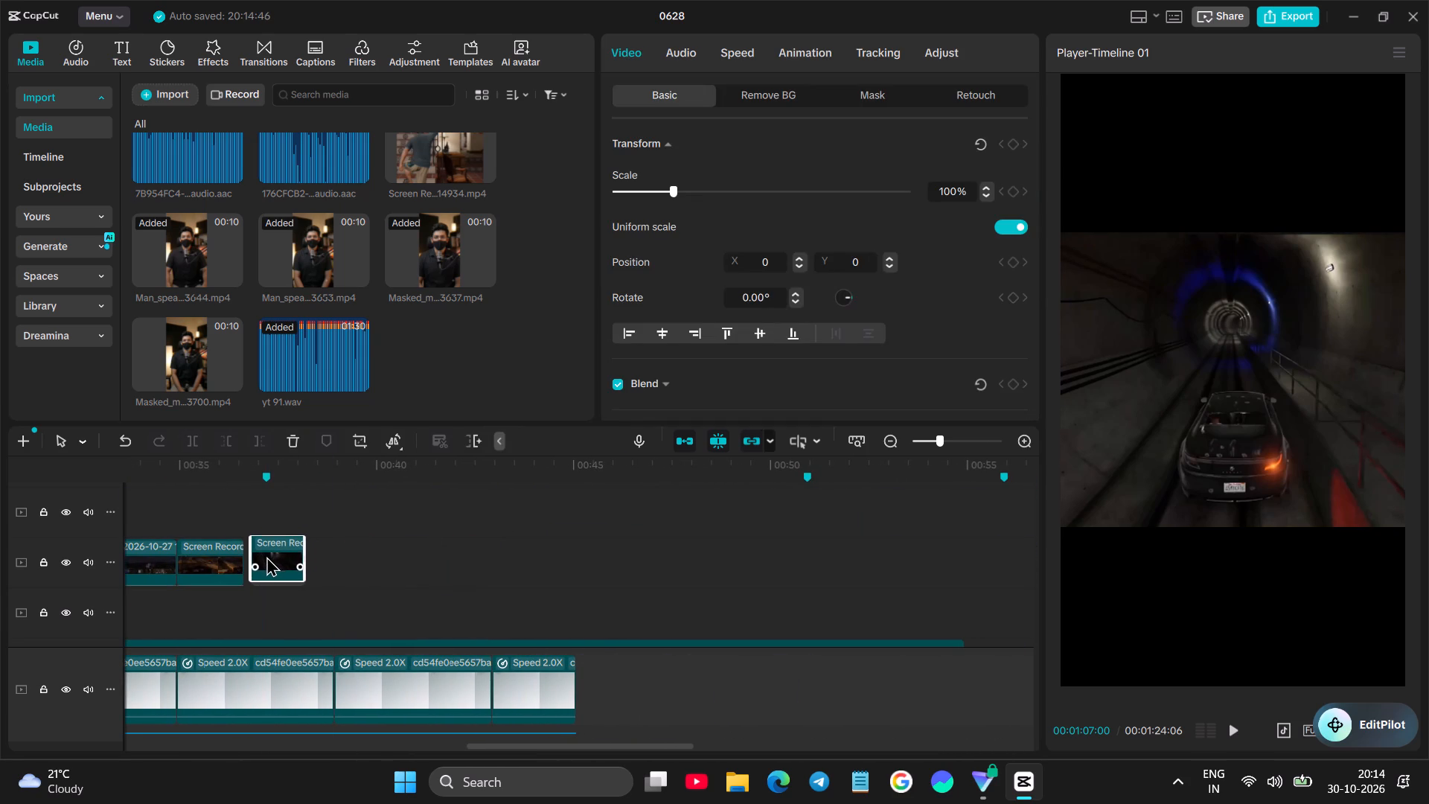
drag(266, 556, 265, 558)
Enlarge the new tunnel clip to 142%, shift it slightly down in the frame, and play the transition back.
click(240, 593)
click(229, 606)
key(space)
key(space)
click(263, 565)
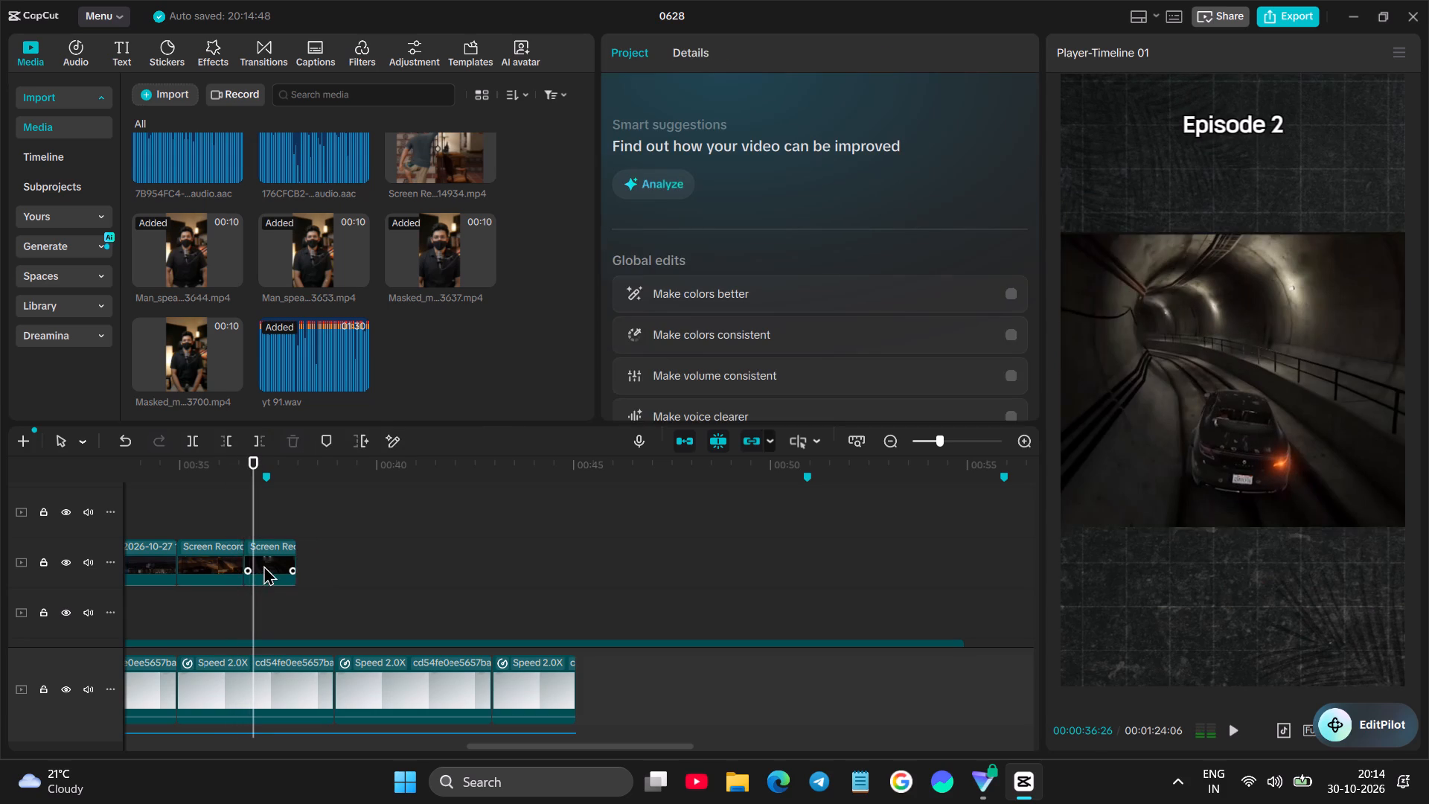
drag(1060, 526, 967, 616)
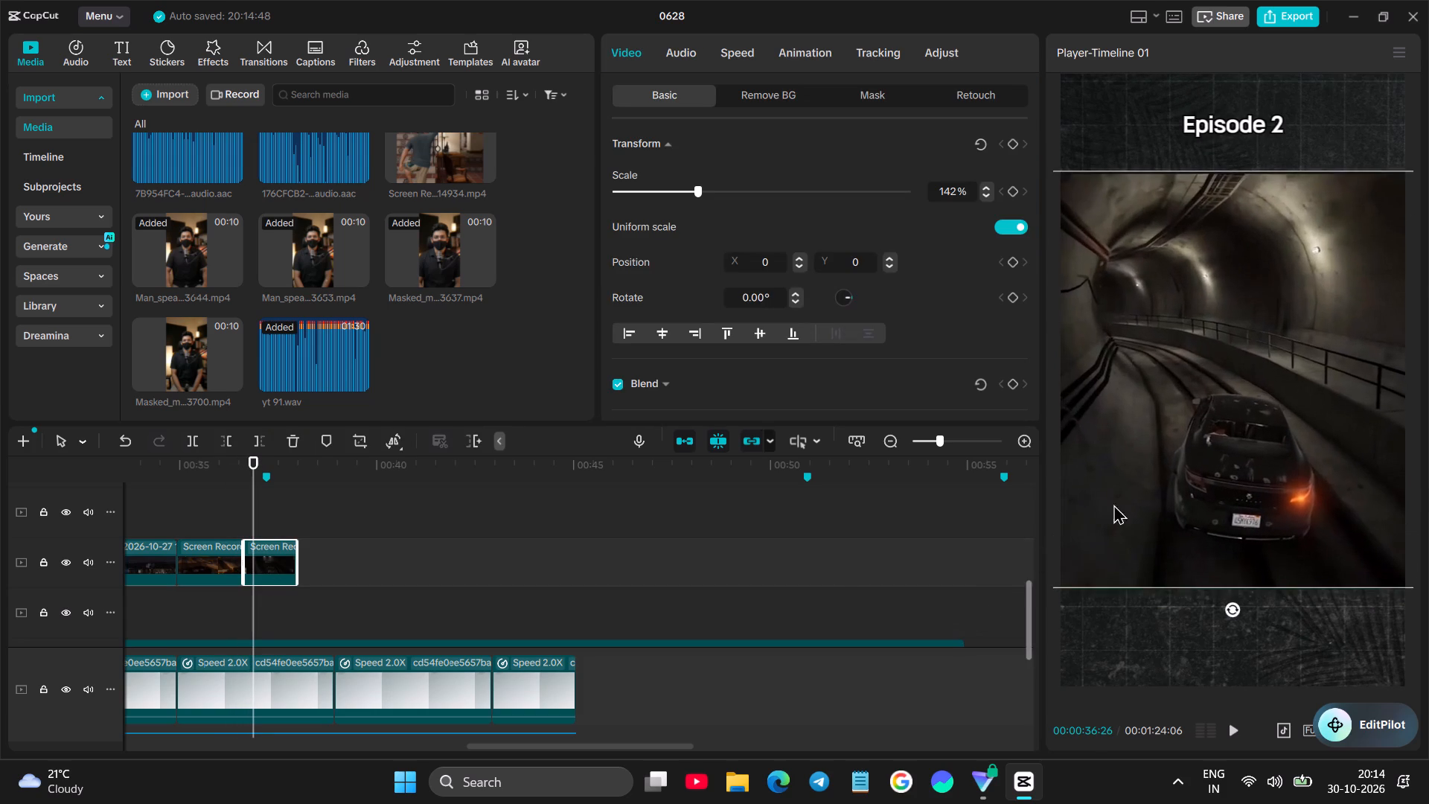
drag(1164, 470, 1162, 493)
click(215, 593)
key(space)
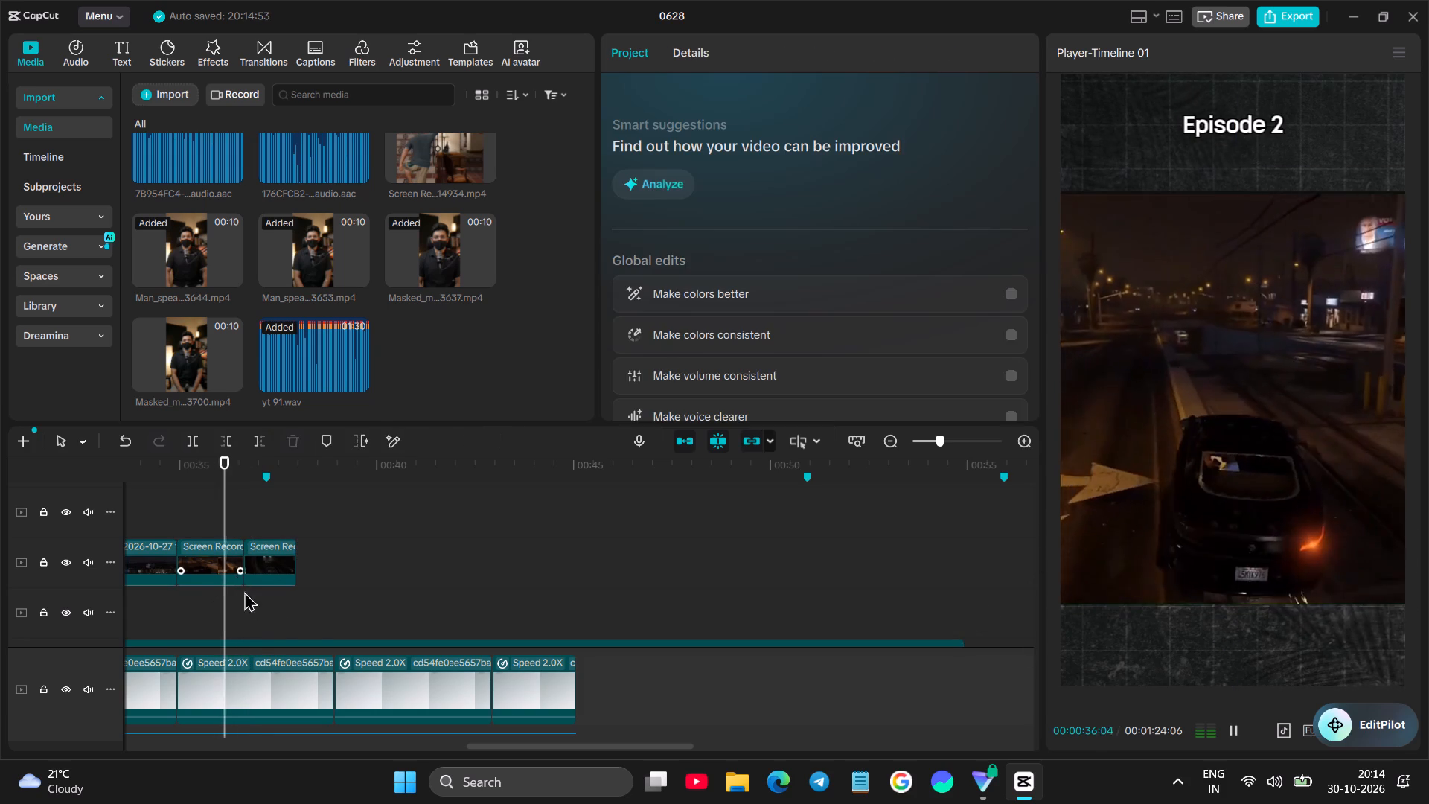
Review the remaining Screen Recording clip from the tunnel through the street walk to the mission passed scene.
scroll(540, 552, left, 1)
ctrl+scroll(543, 553, down, 11)
click(522, 558)
click(624, 523)
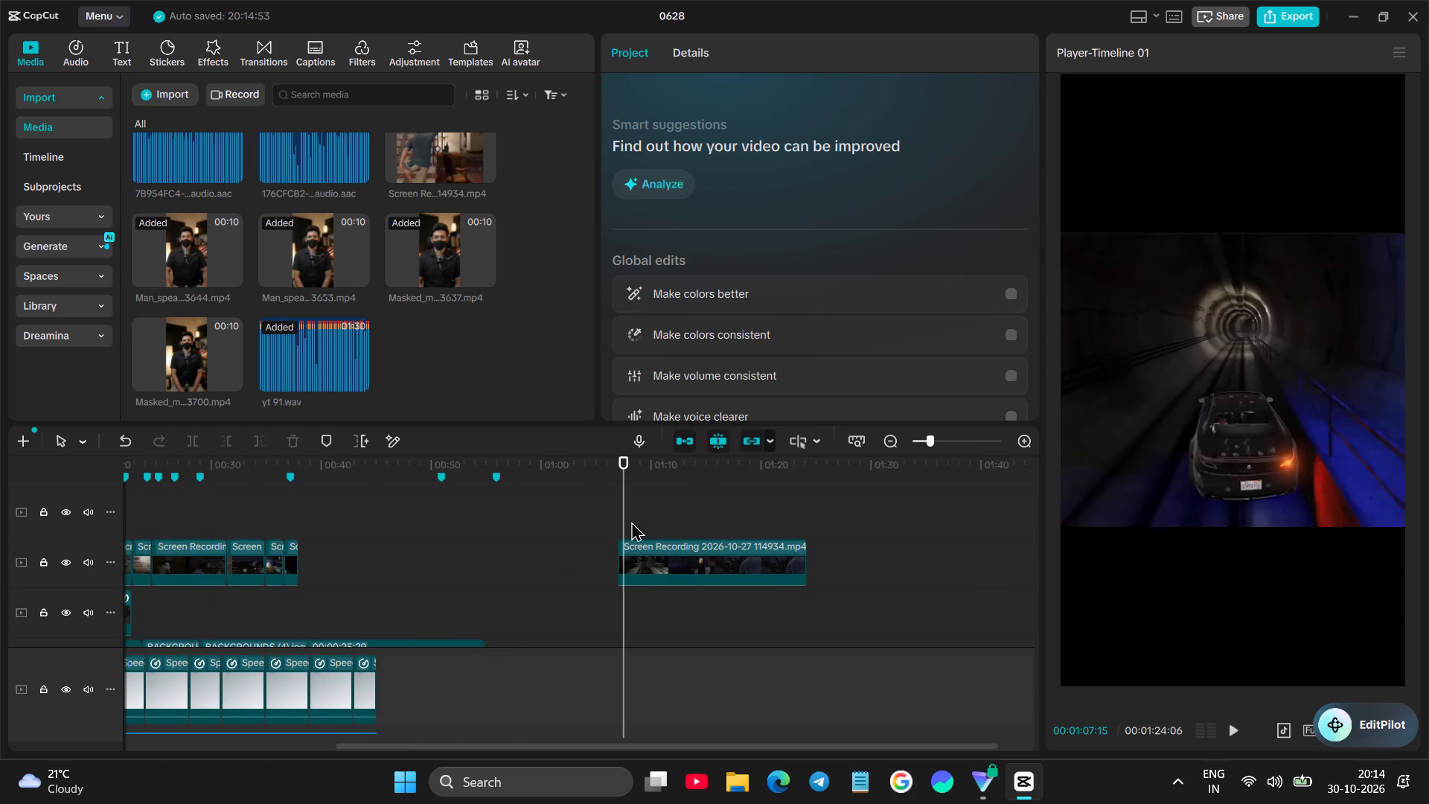
key(space)
click(732, 520)
key(space)
drag(701, 529, 691, 526)
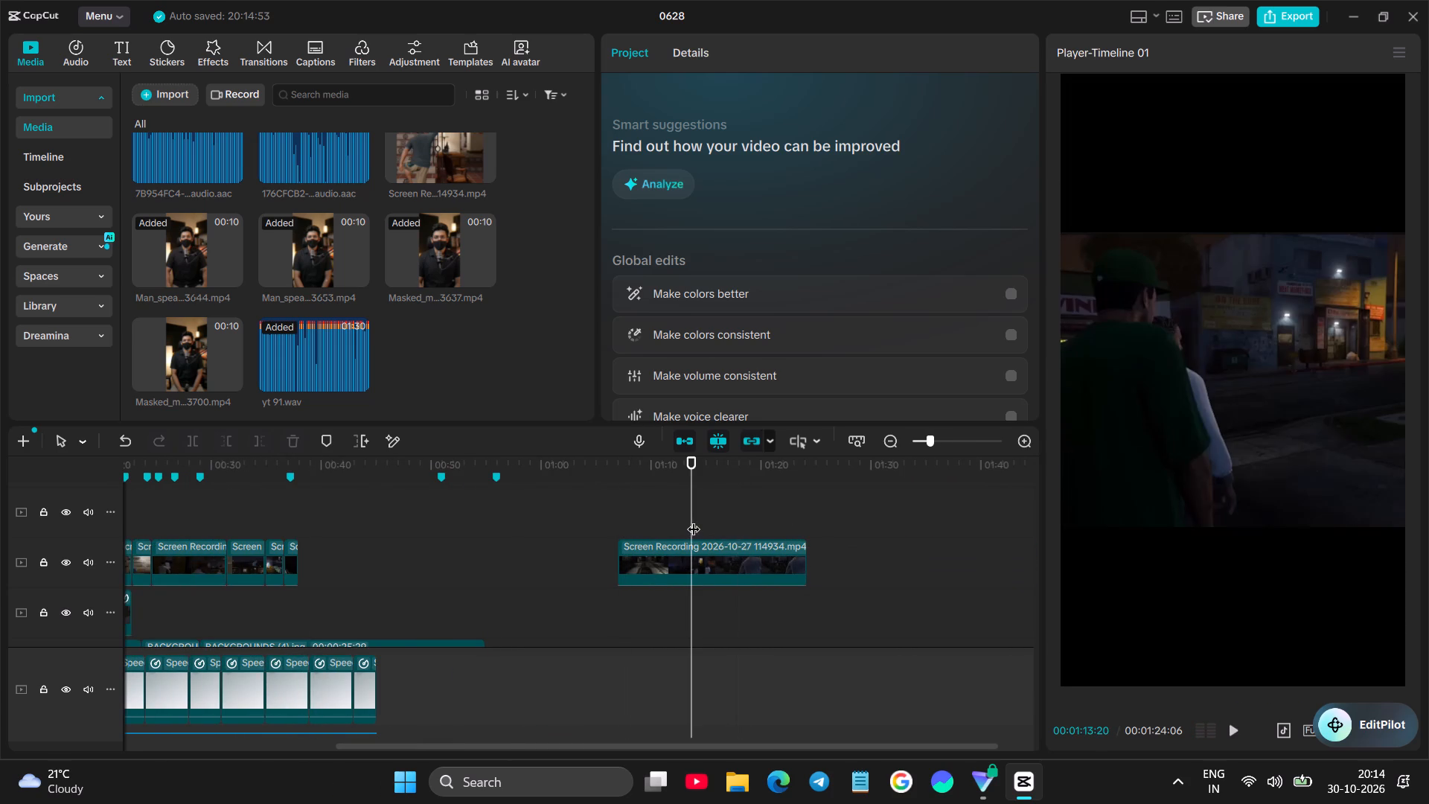
key(space)
click(662, 514)
key(space)
key(space)
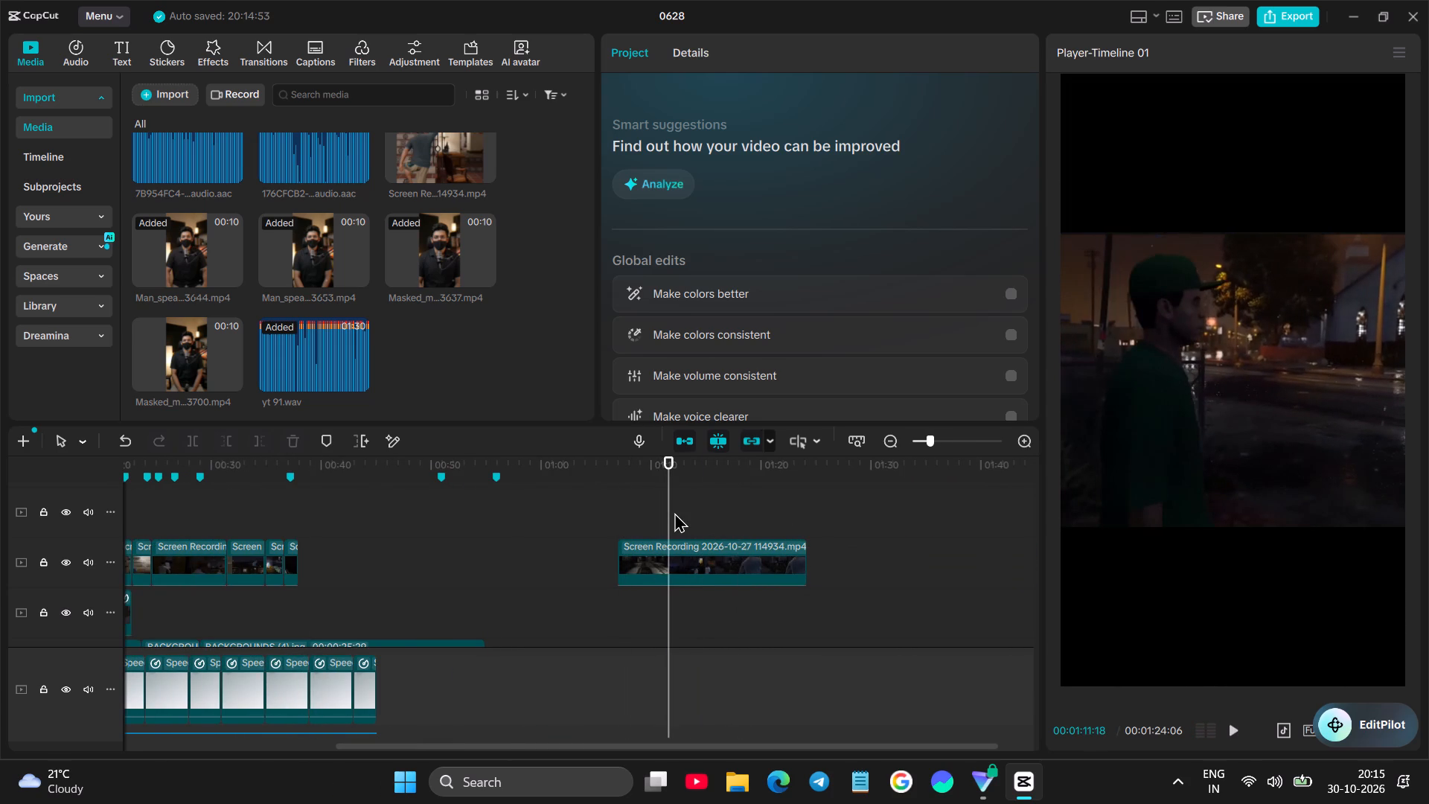
key(space)
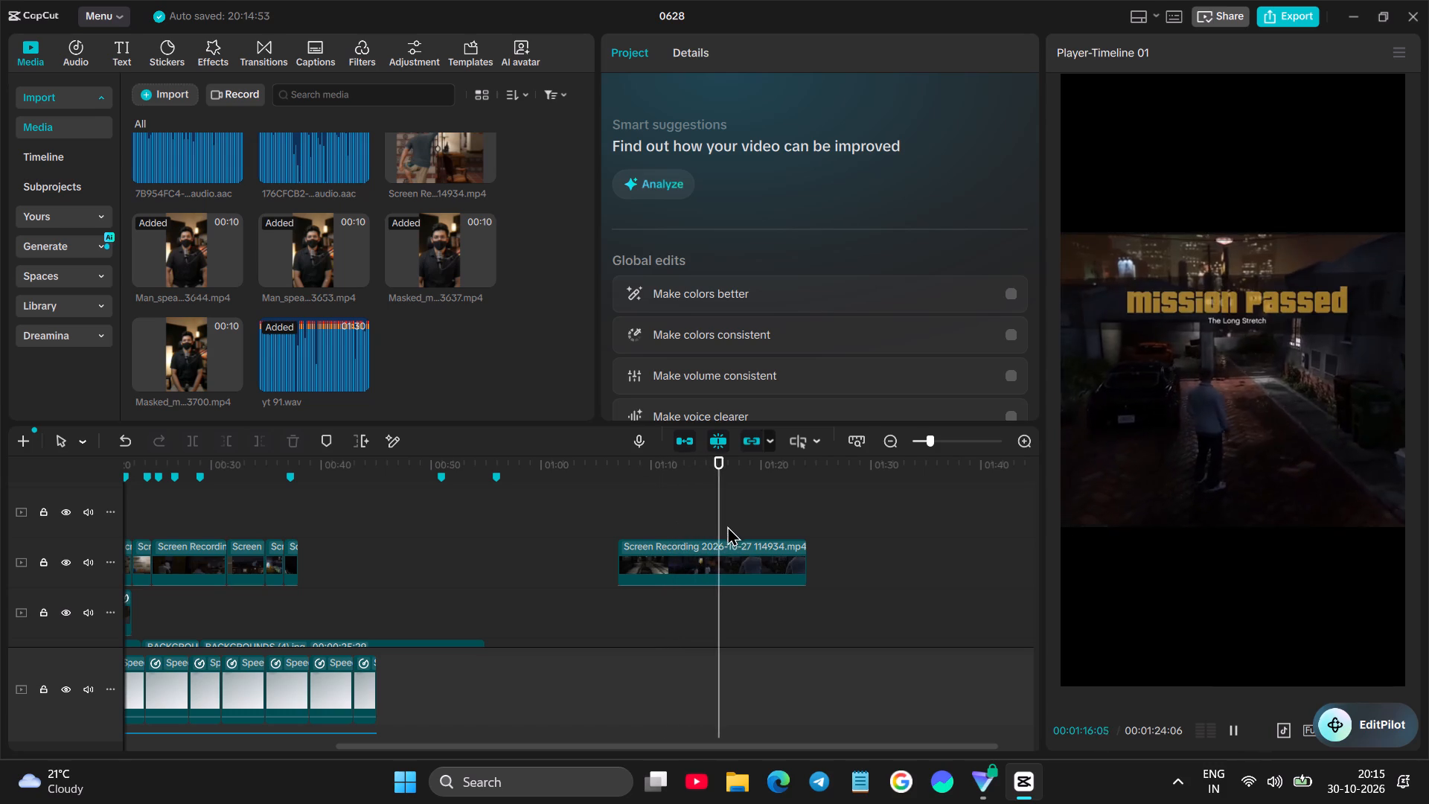
Play the street walking scene and trim the start of the remaining Screen Recording clip at 00:01:14:06.
click(712, 521)
click(675, 518)
key(space)
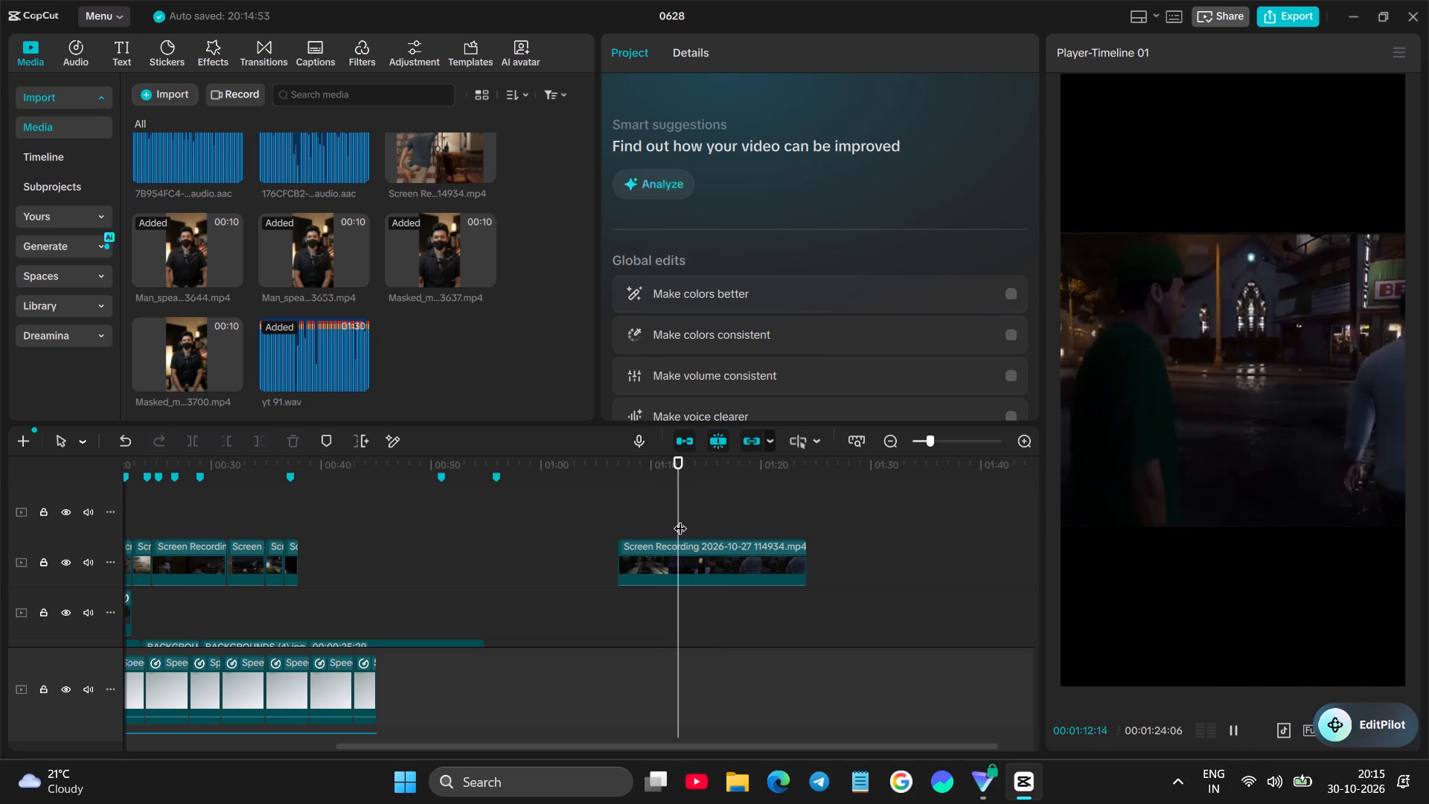
key(space)
click(723, 558)
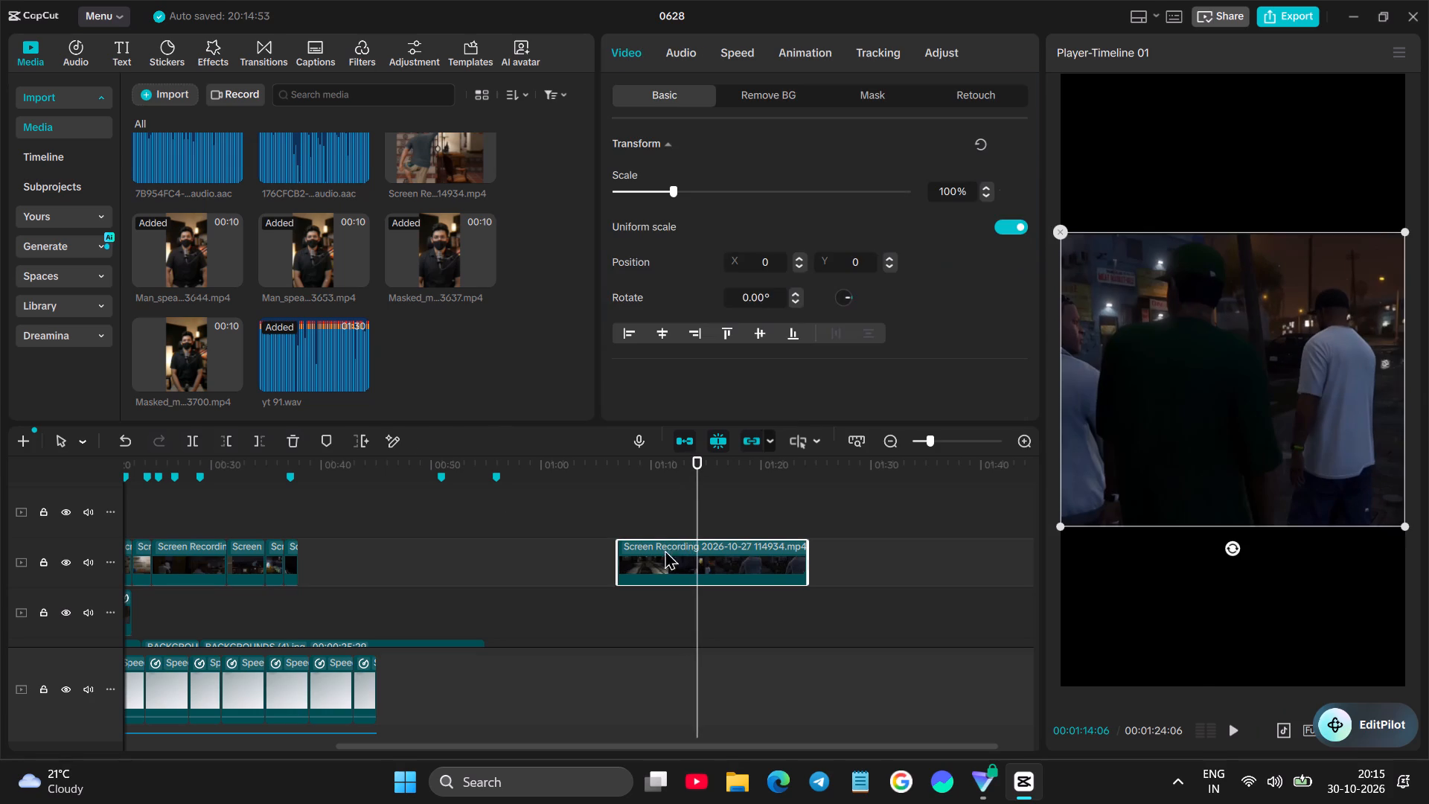
click(225, 445)
Preview the trimmed clip and extend its start back to about 00:01:13:13.
key(space)
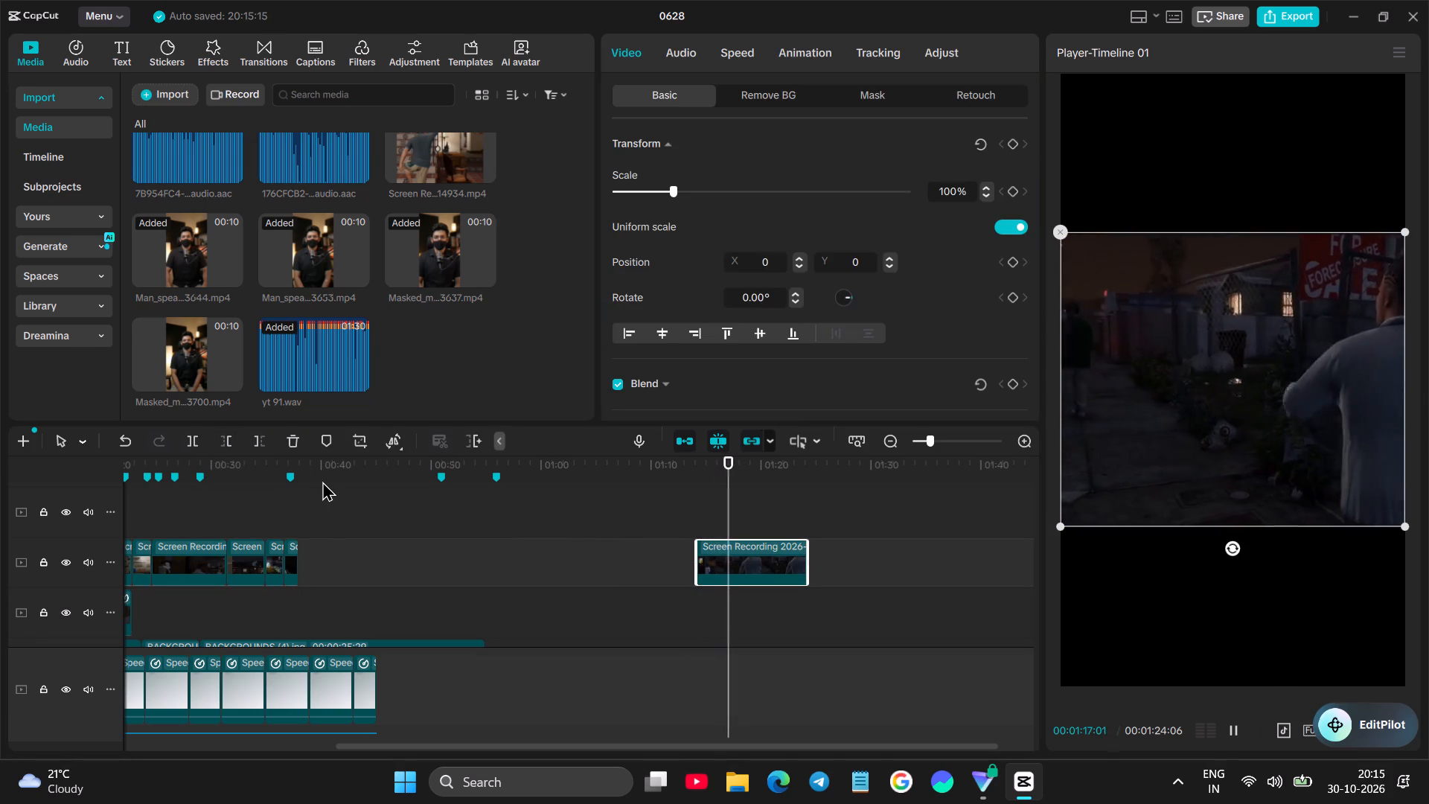
key(space)
click(732, 508)
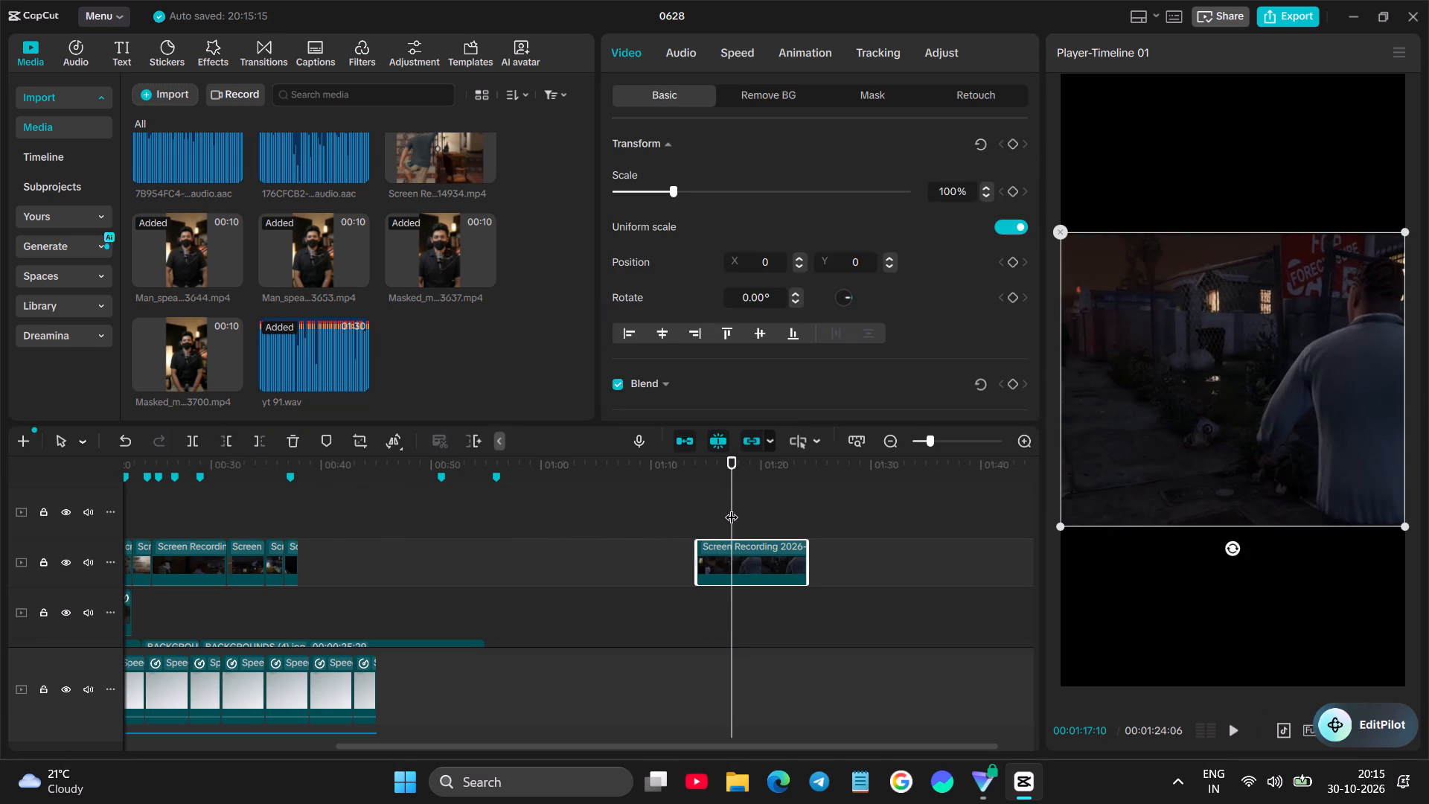
click(700, 512)
key(space)
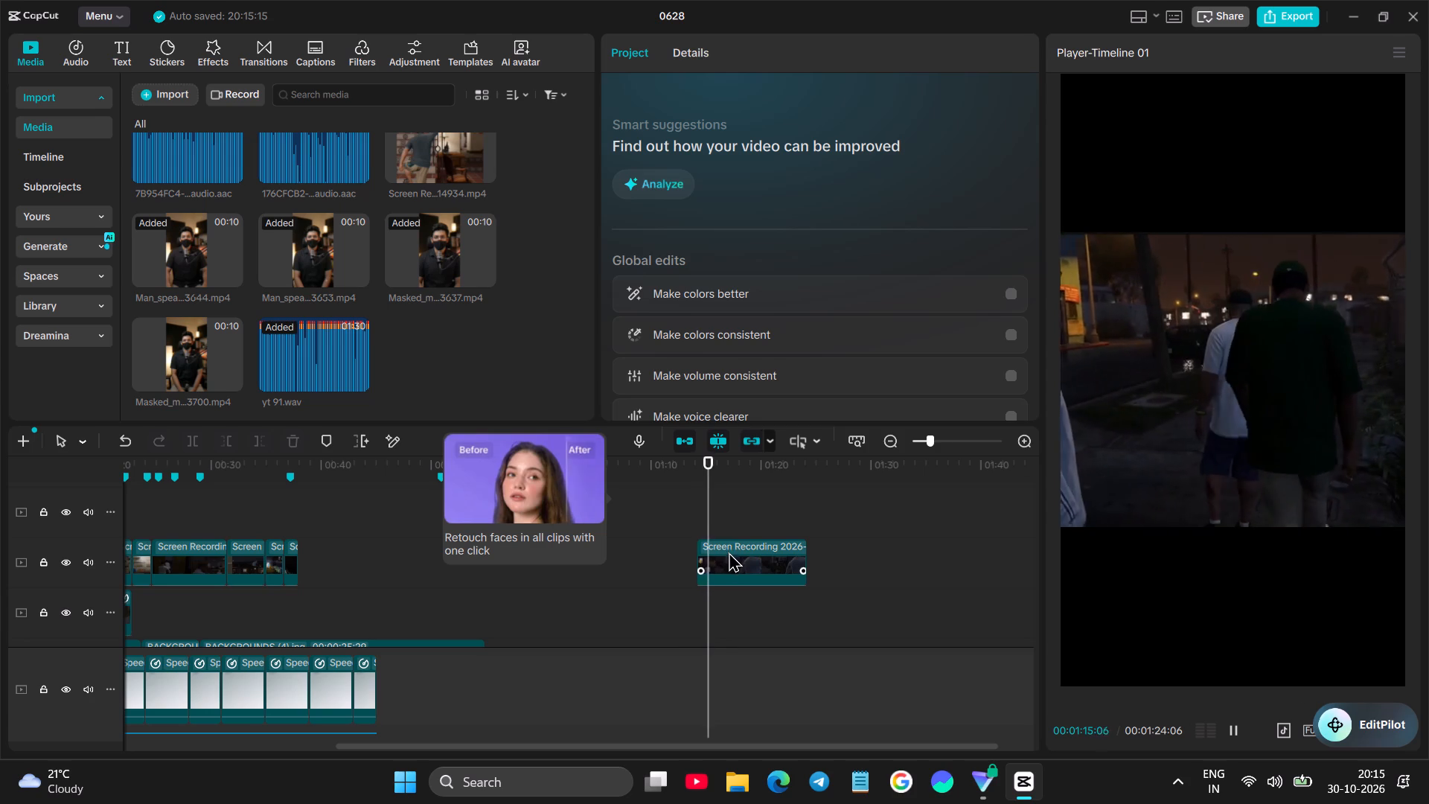
key(space)
click(699, 520)
click(714, 561)
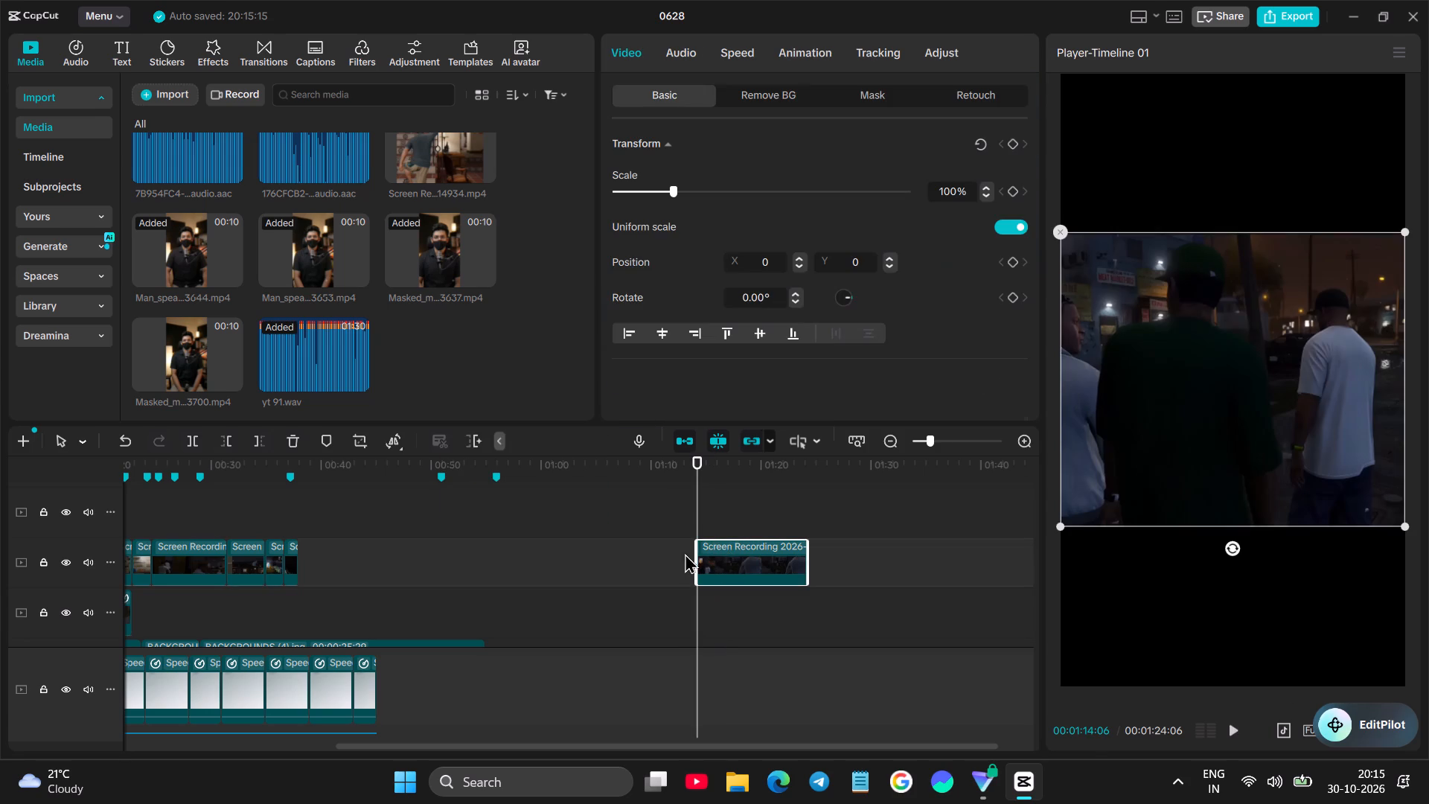
drag(698, 544, 690, 546)
Play the clip from its new start and split it at about 00:01:15, after the two men walking.
click(685, 520)
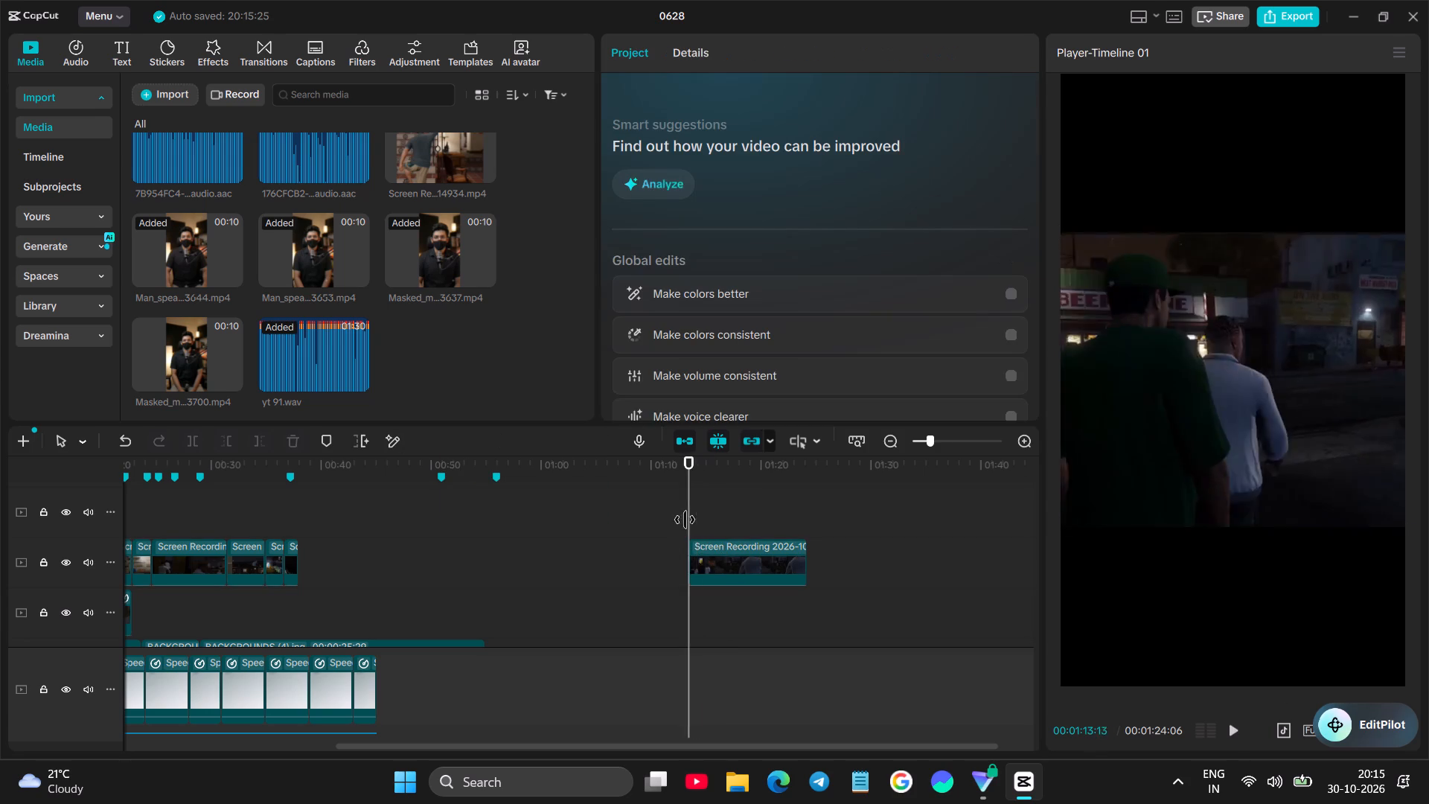
key(space)
key(space)
drag(733, 564, 726, 564)
click(196, 440)
Trim the second piece's start at 00:01:17:23 and shave it further to about 00:01:18.
key(space)
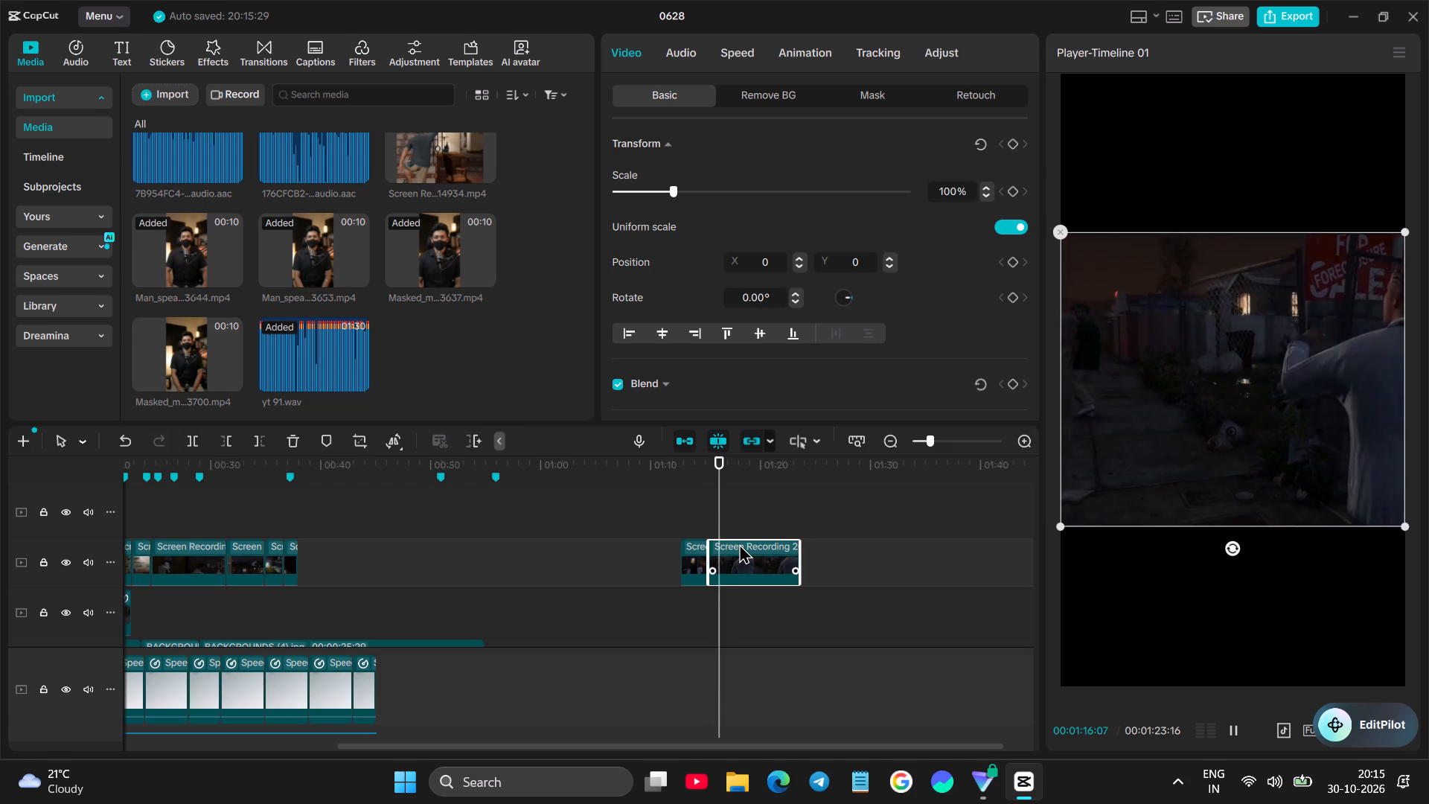
key(space)
click(744, 543)
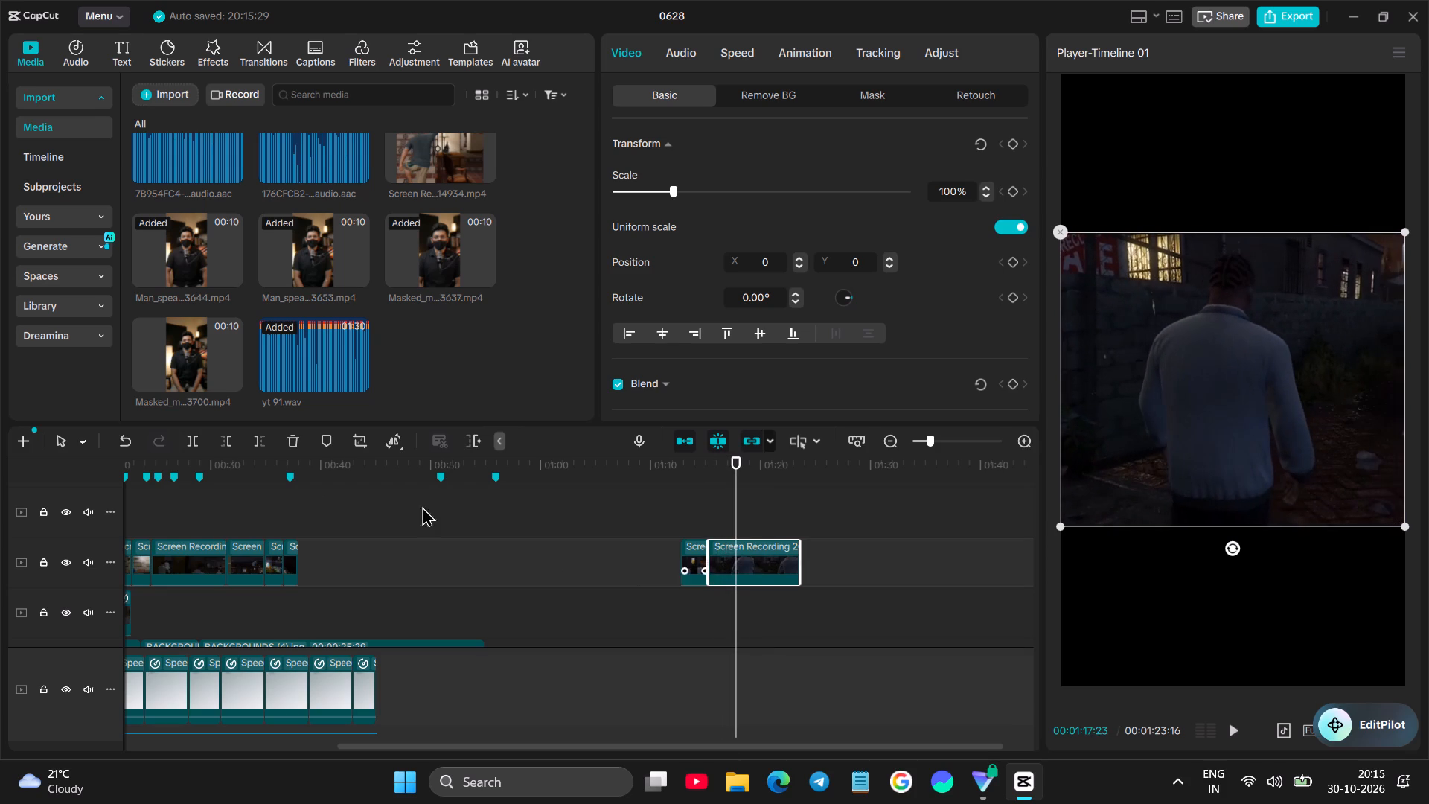
click(228, 447)
key(space)
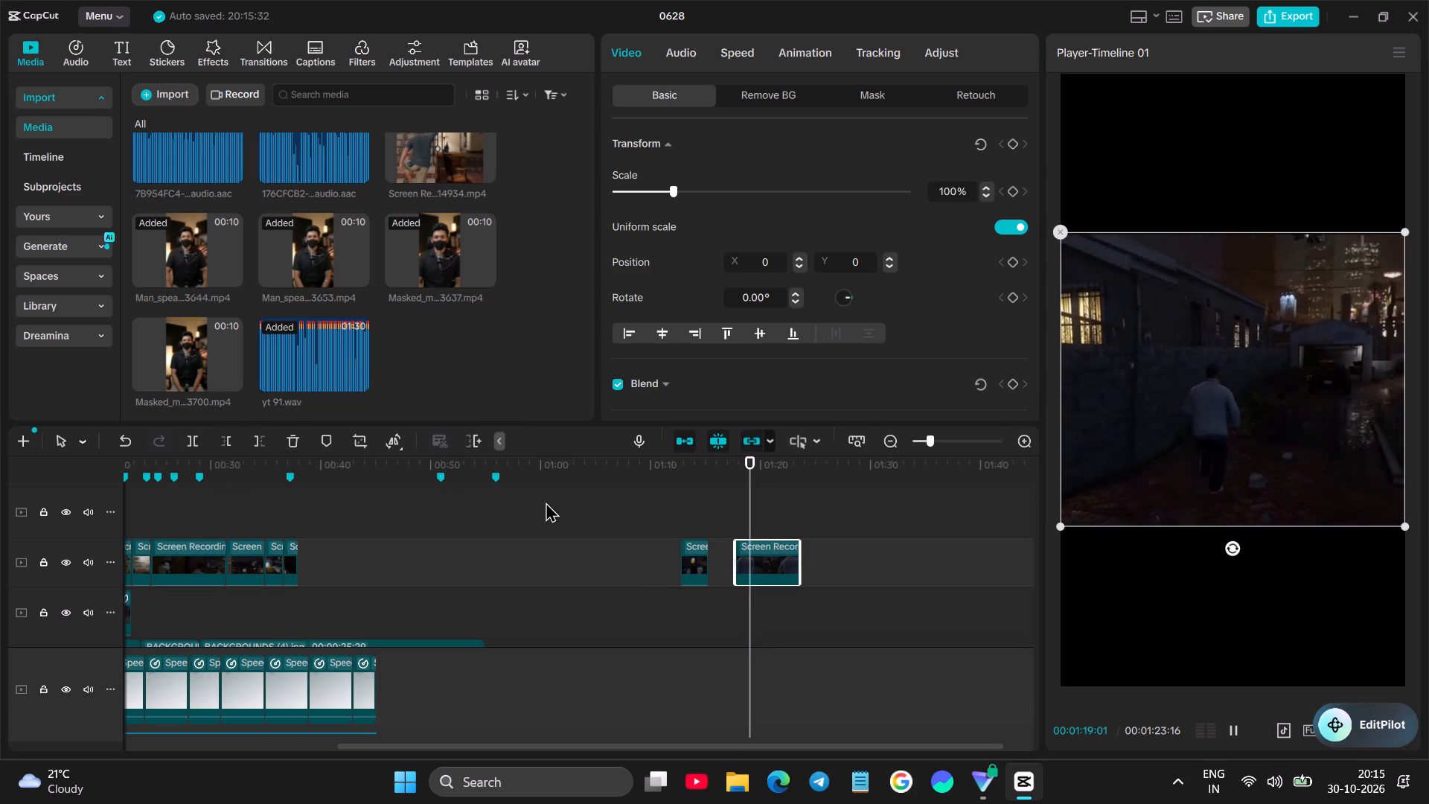
key(space)
drag(733, 546, 740, 538)
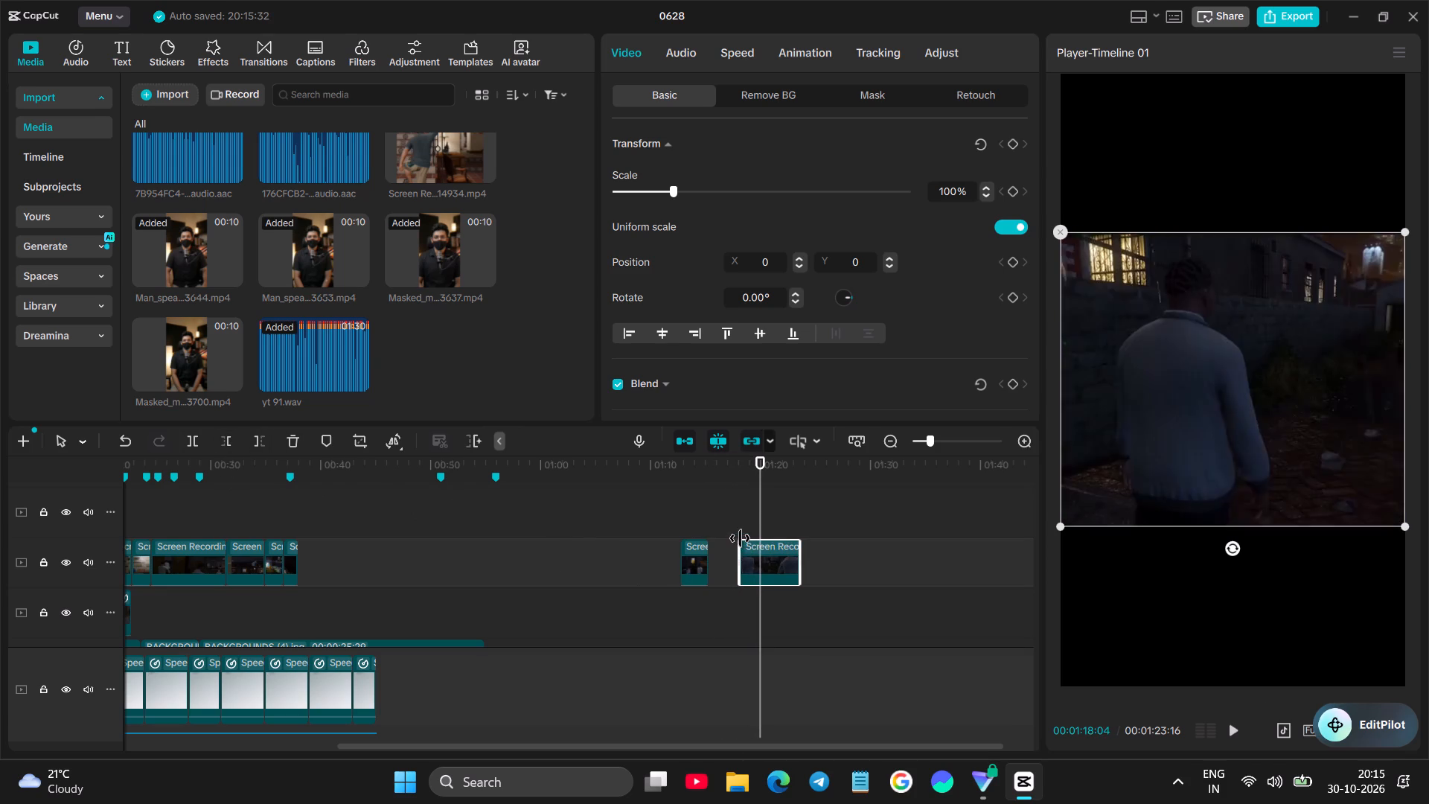
drag(740, 538, 743, 532)
Preview the man running up the alley and shave slightly more off the start of the second piece.
click(738, 526)
key(space)
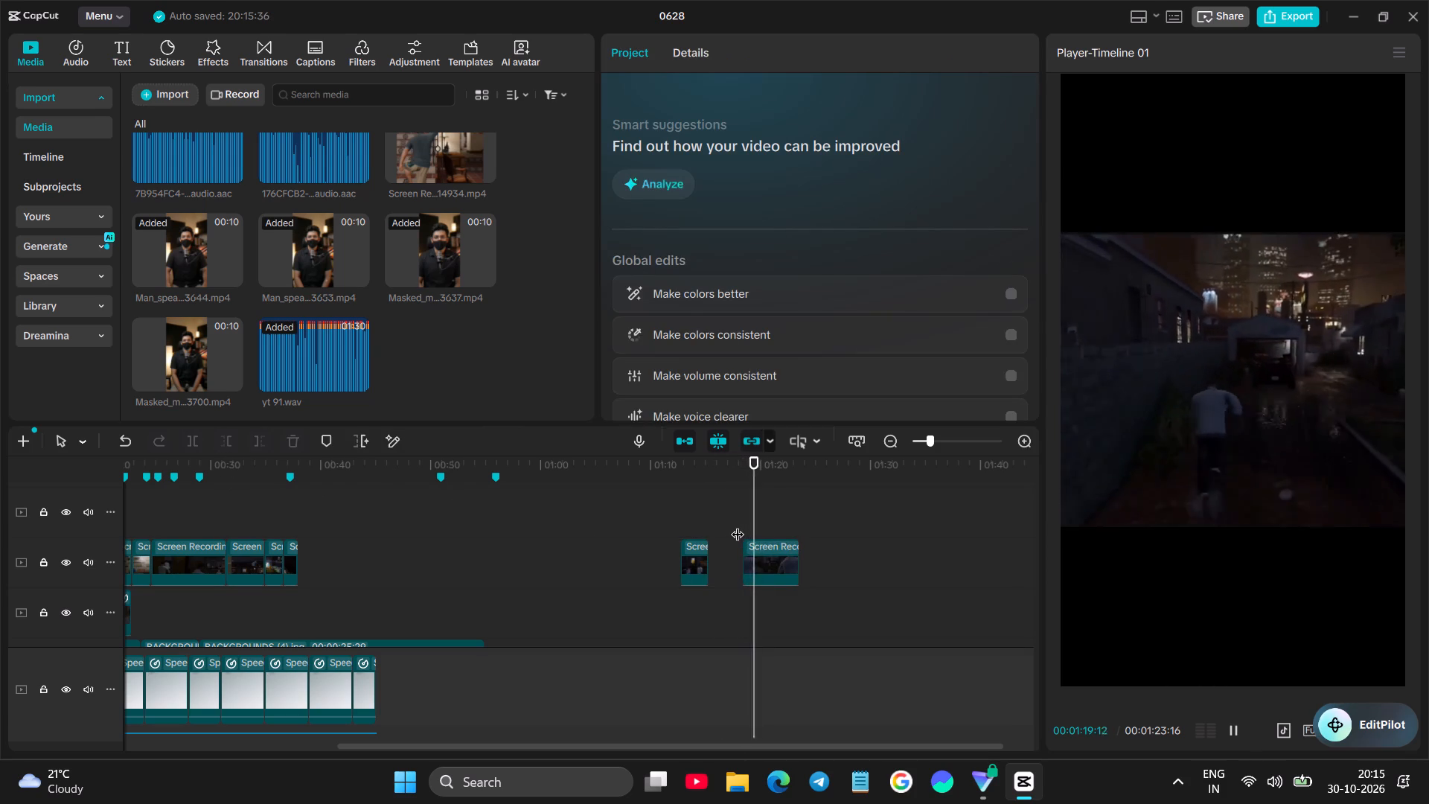
key(space)
click(748, 549)
click(743, 543)
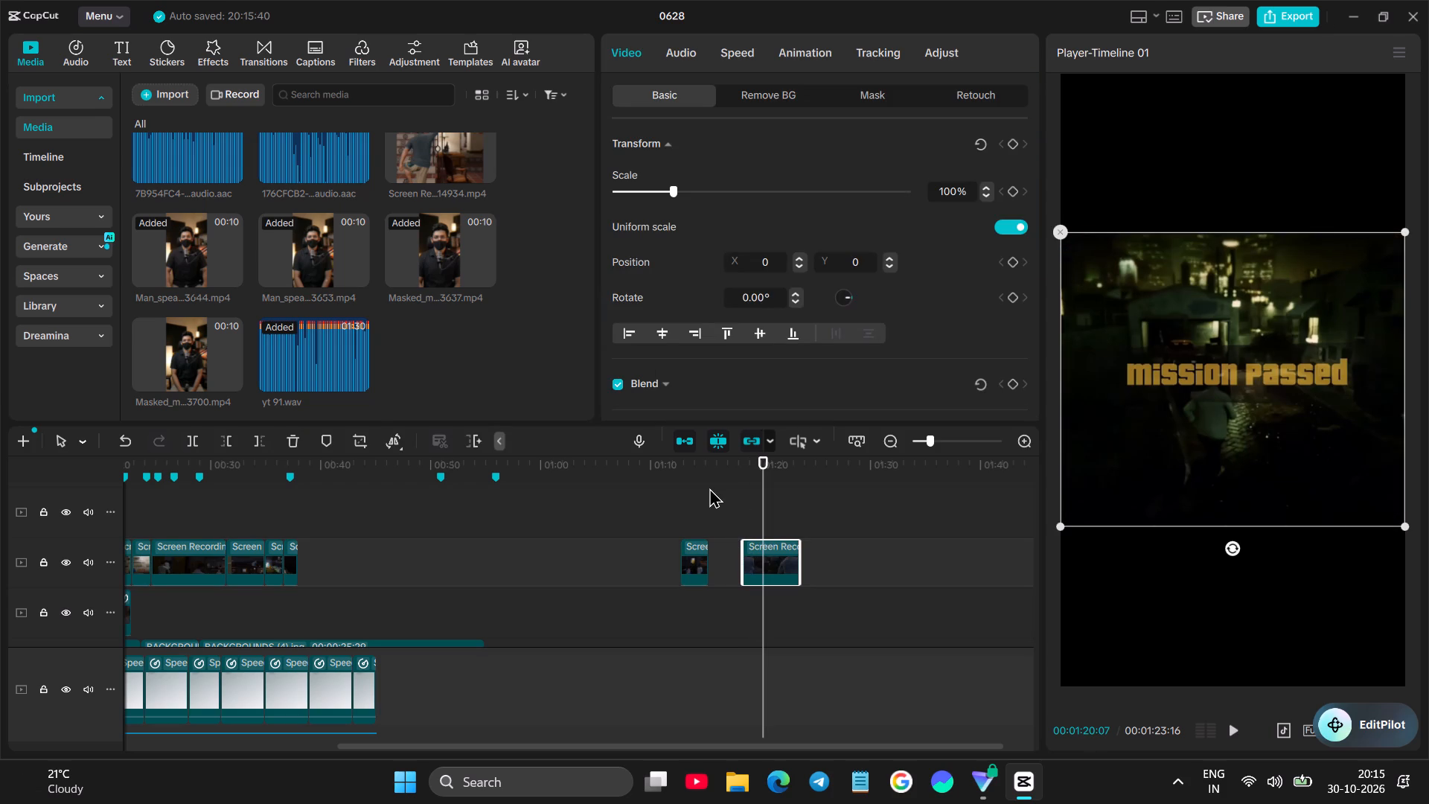
click(741, 510)
key(space)
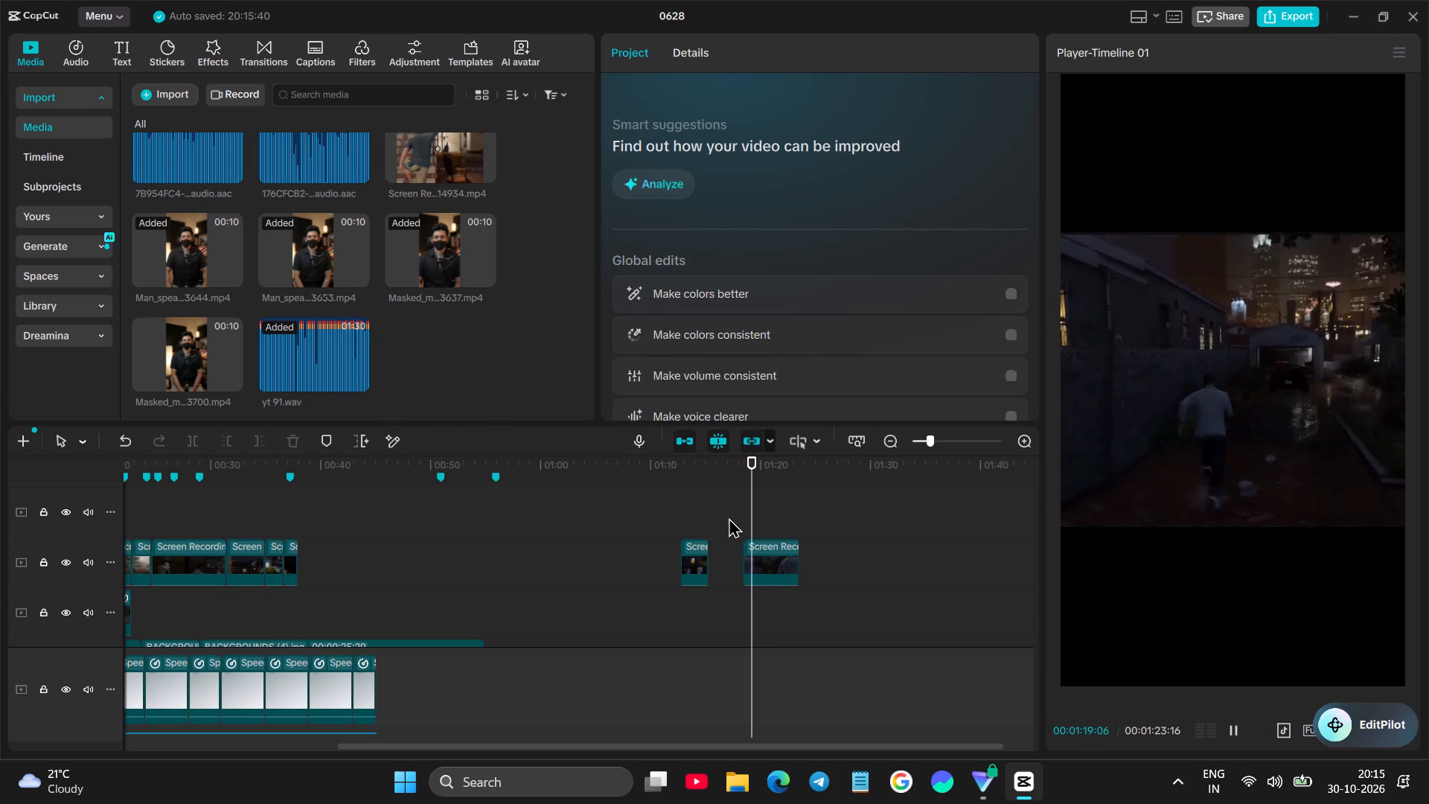
key(space)
click(756, 569)
drag(744, 549, 747, 540)
Play the second piece through the mission passed title and trim its end at 00:01:21:17.
click(747, 525)
key(space)
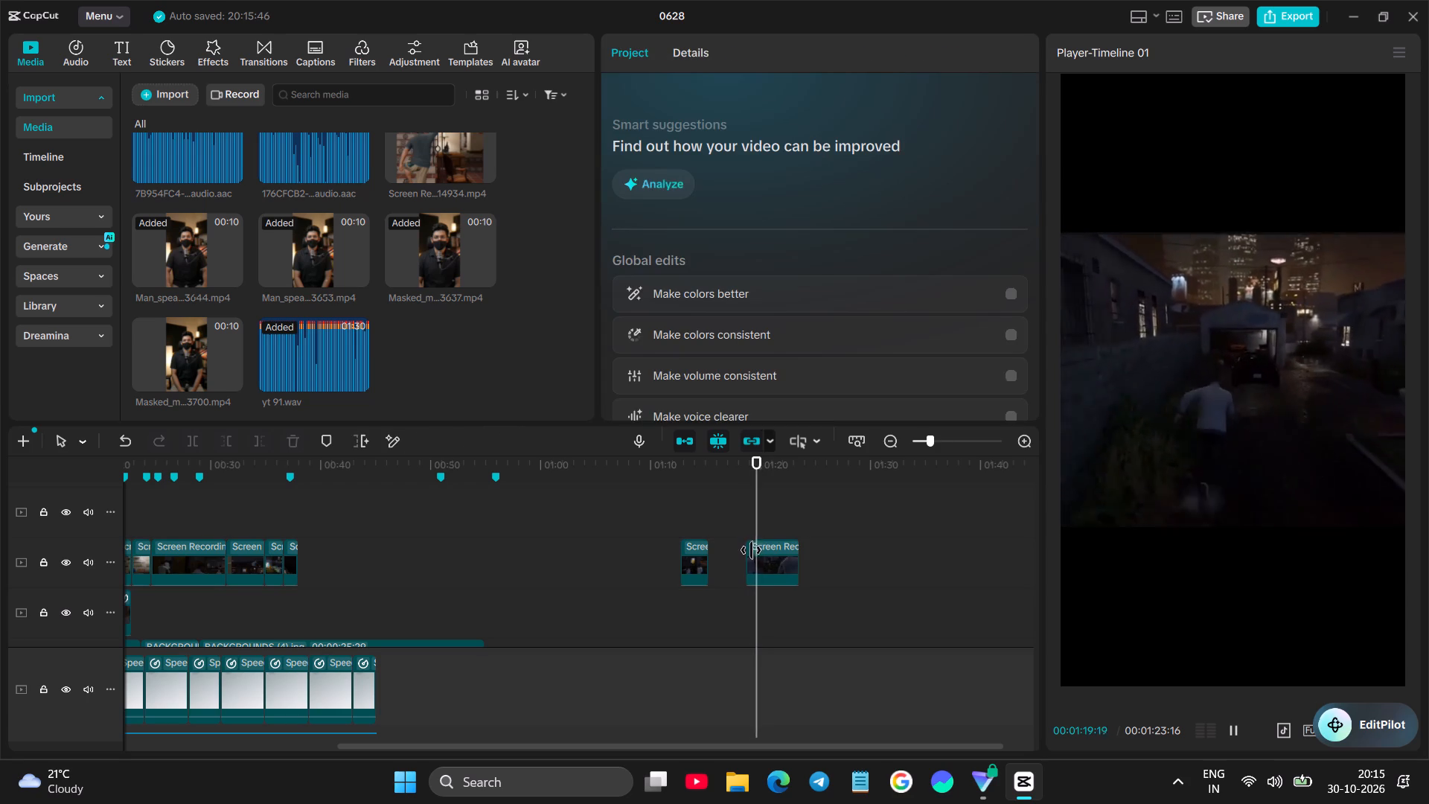
key(space)
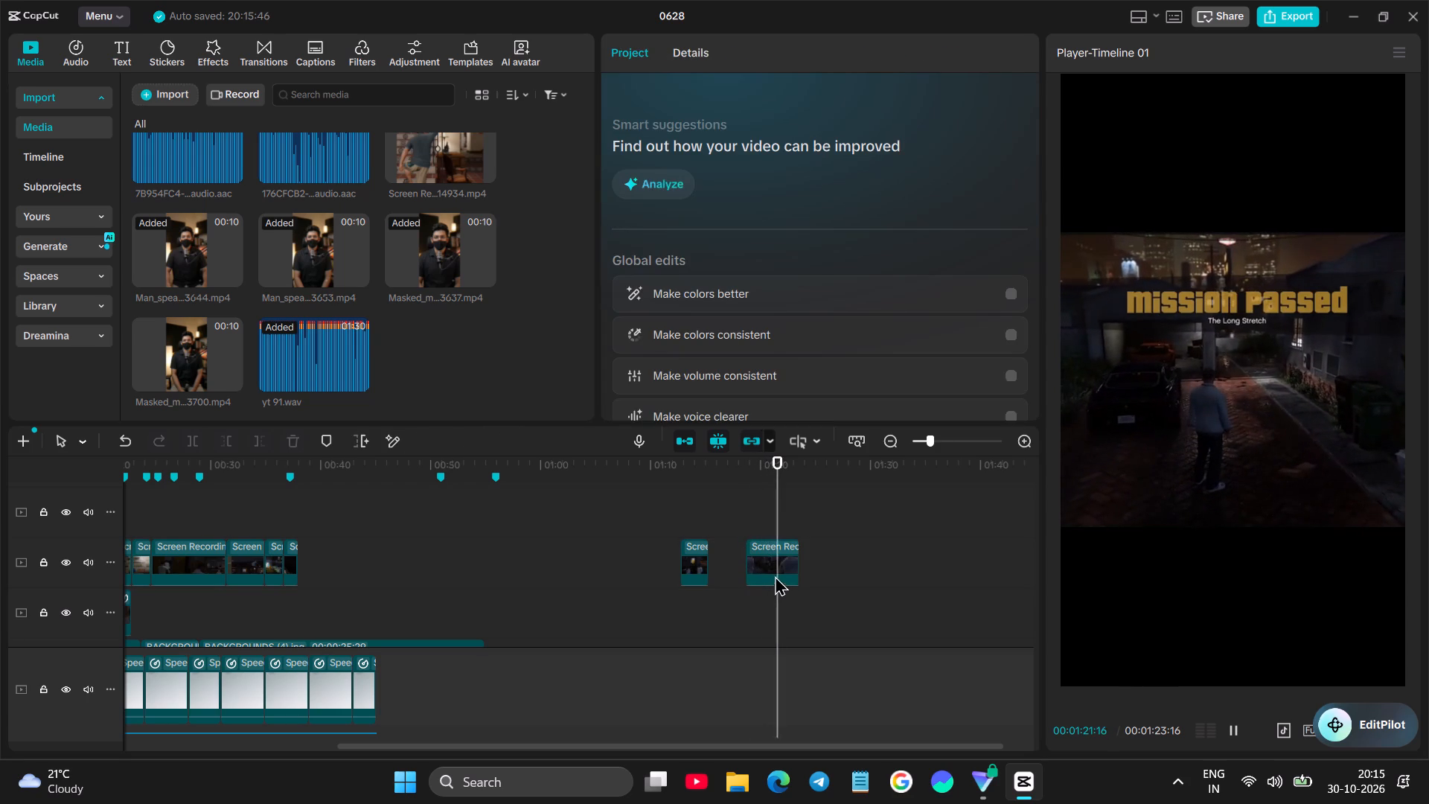
click(775, 575)
click(266, 444)
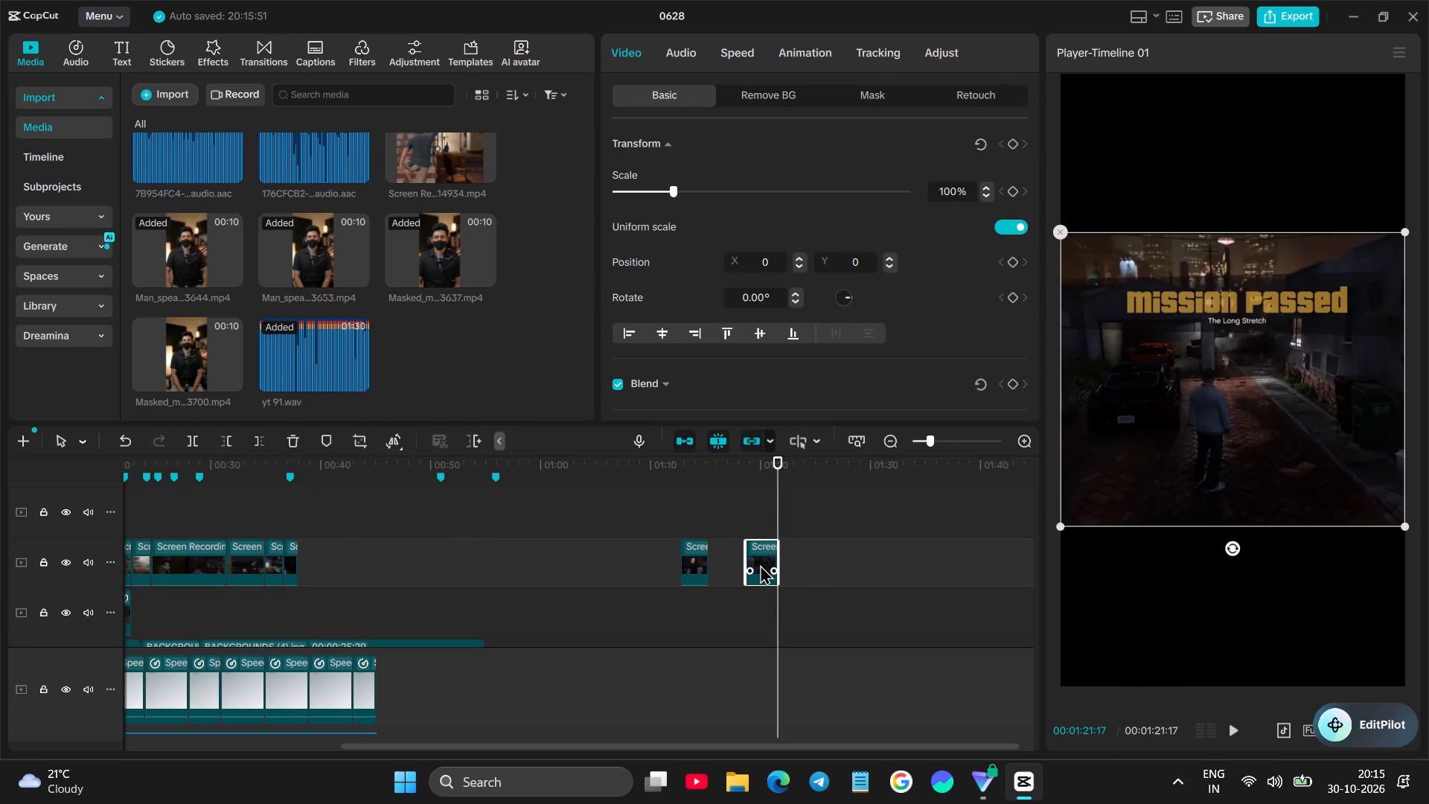
Join the street walk and mission passed clips and move both against the tunnel clip at about 00:00:38.
drag(761, 558, 727, 563)
drag(776, 517, 662, 587)
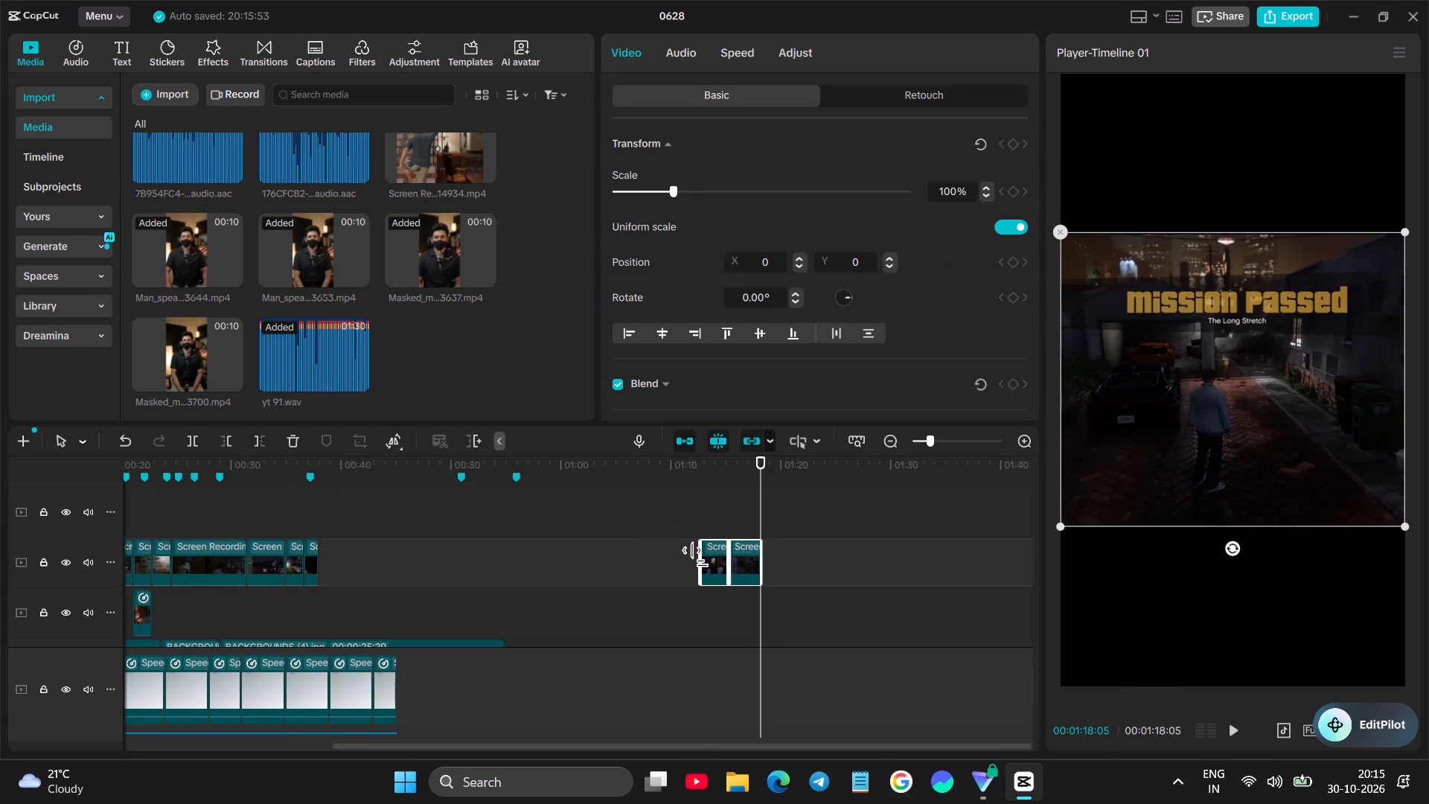
drag(716, 560, 340, 568)
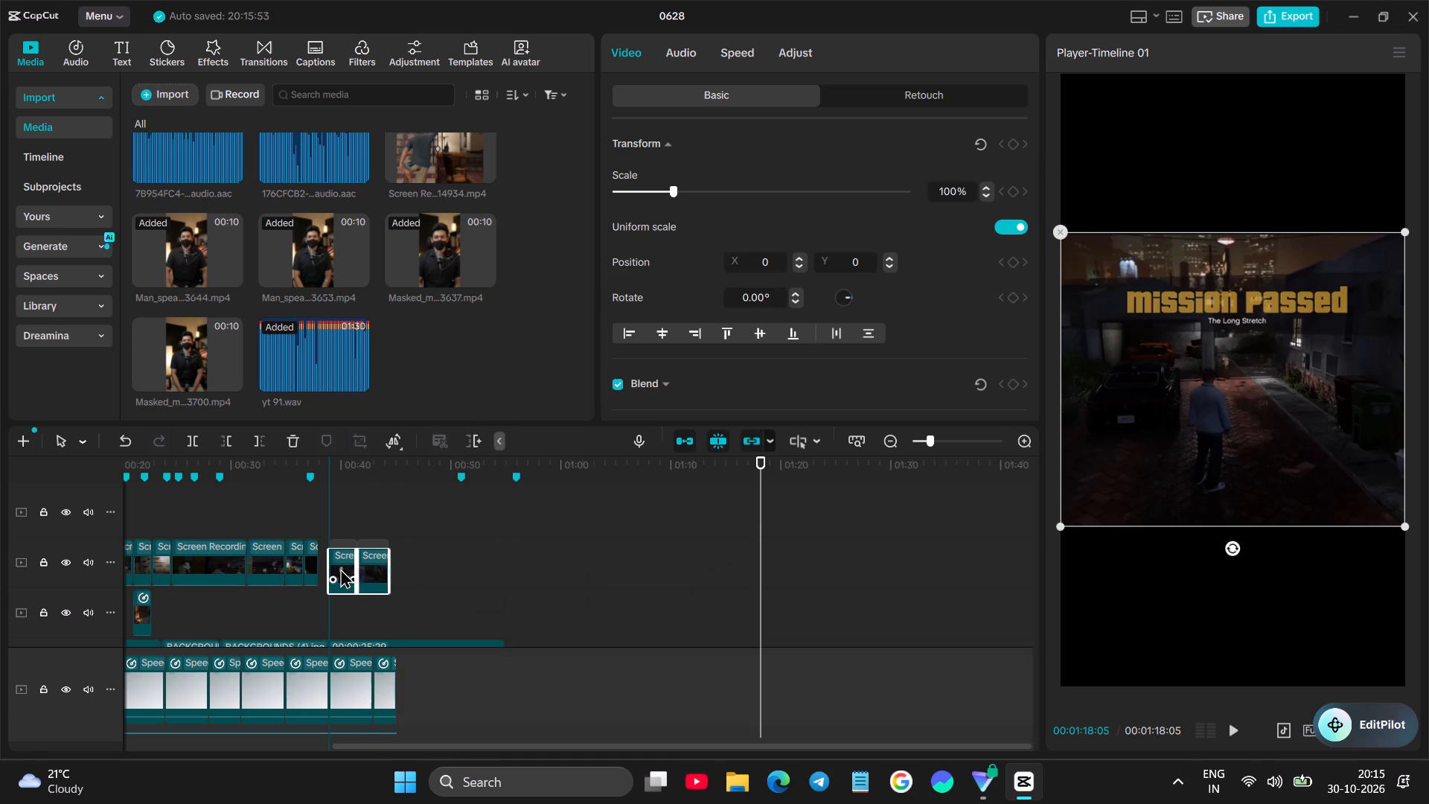
drag(340, 568, 336, 562)
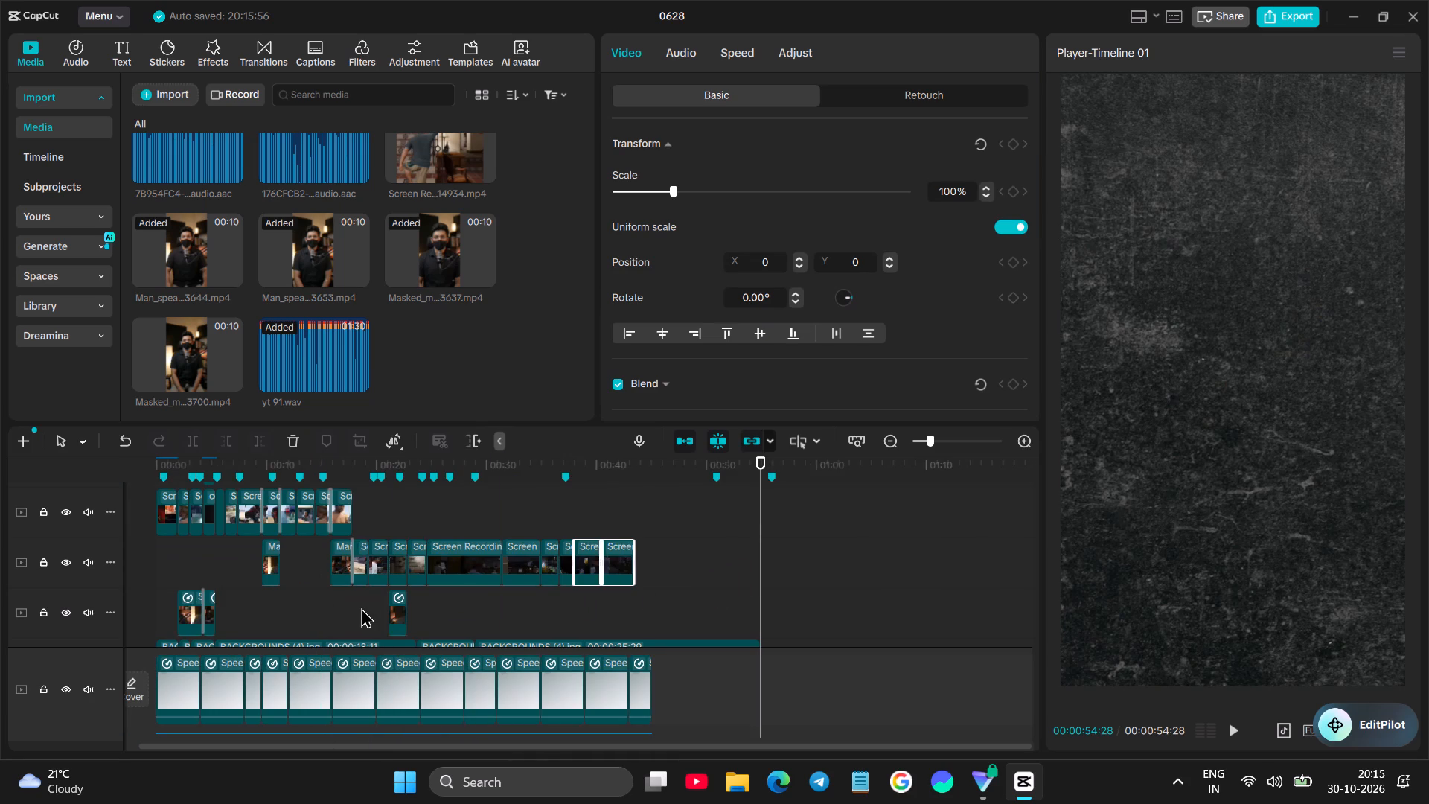
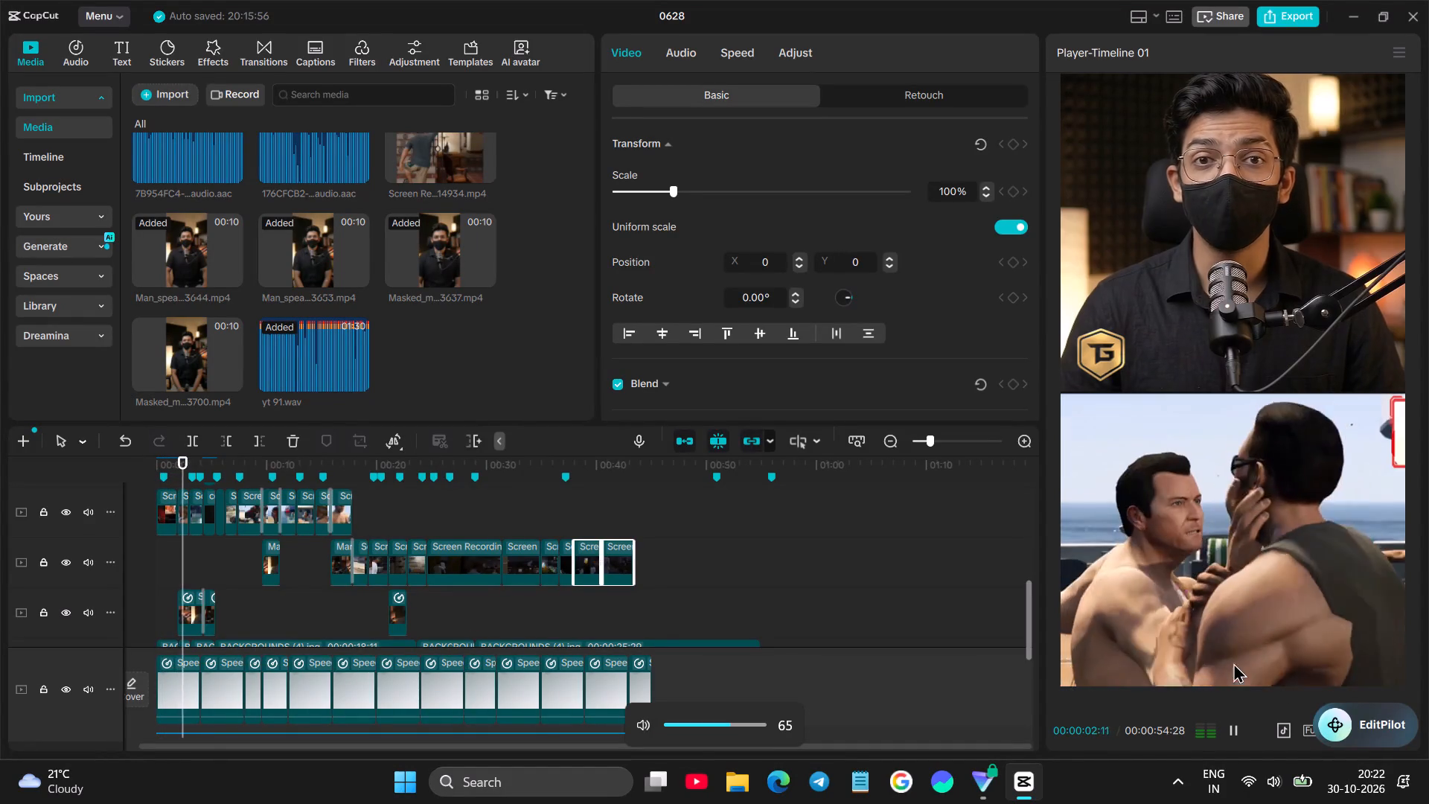
Move the floating EditPilot widget away from the player controls while the timeline plays back.
drag(1361, 726, 613, 0)
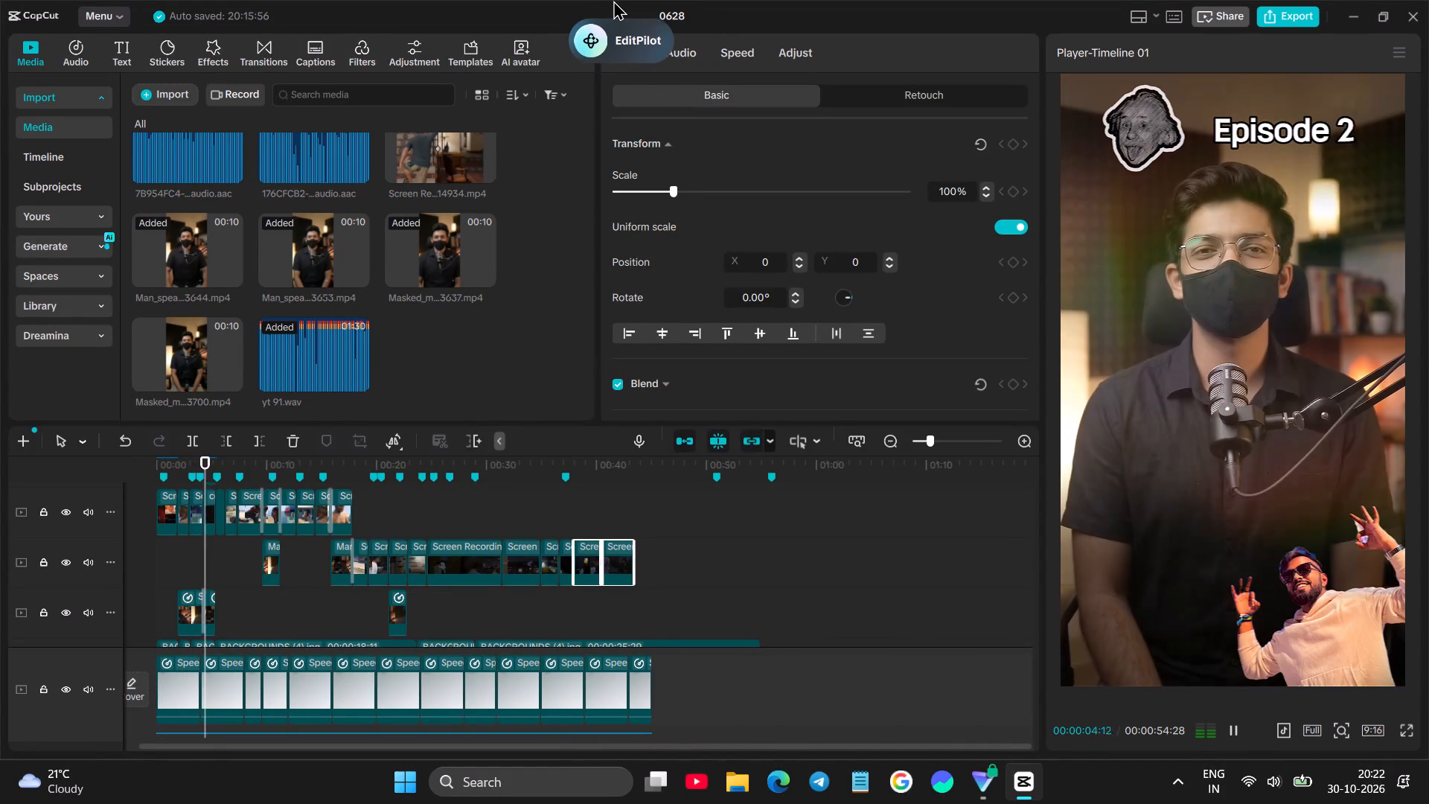
drag(613, 0, 614, 5)
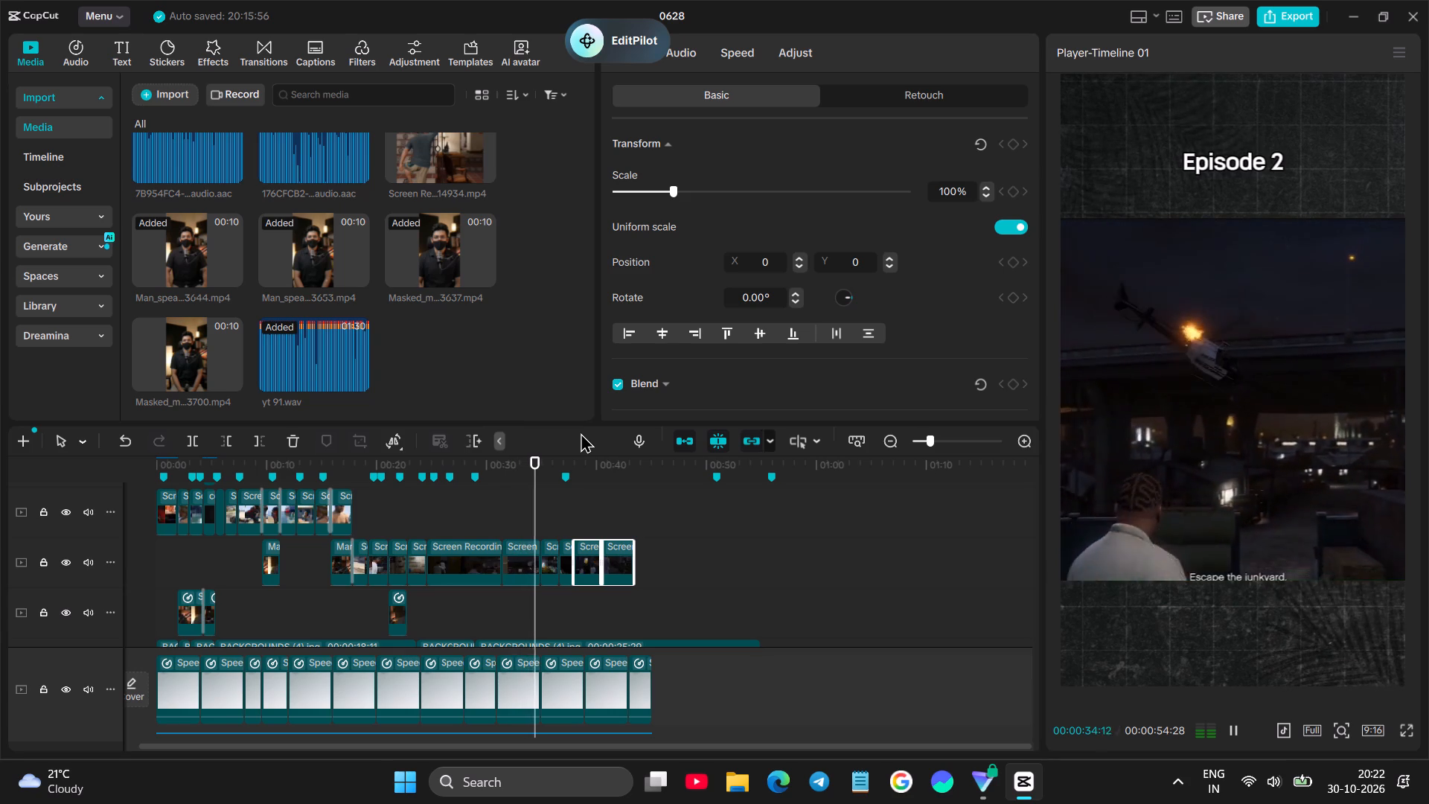
Enlarge the alley run clip with the mission passed title to 107% in the preview.
scroll(655, 463, down, 4)
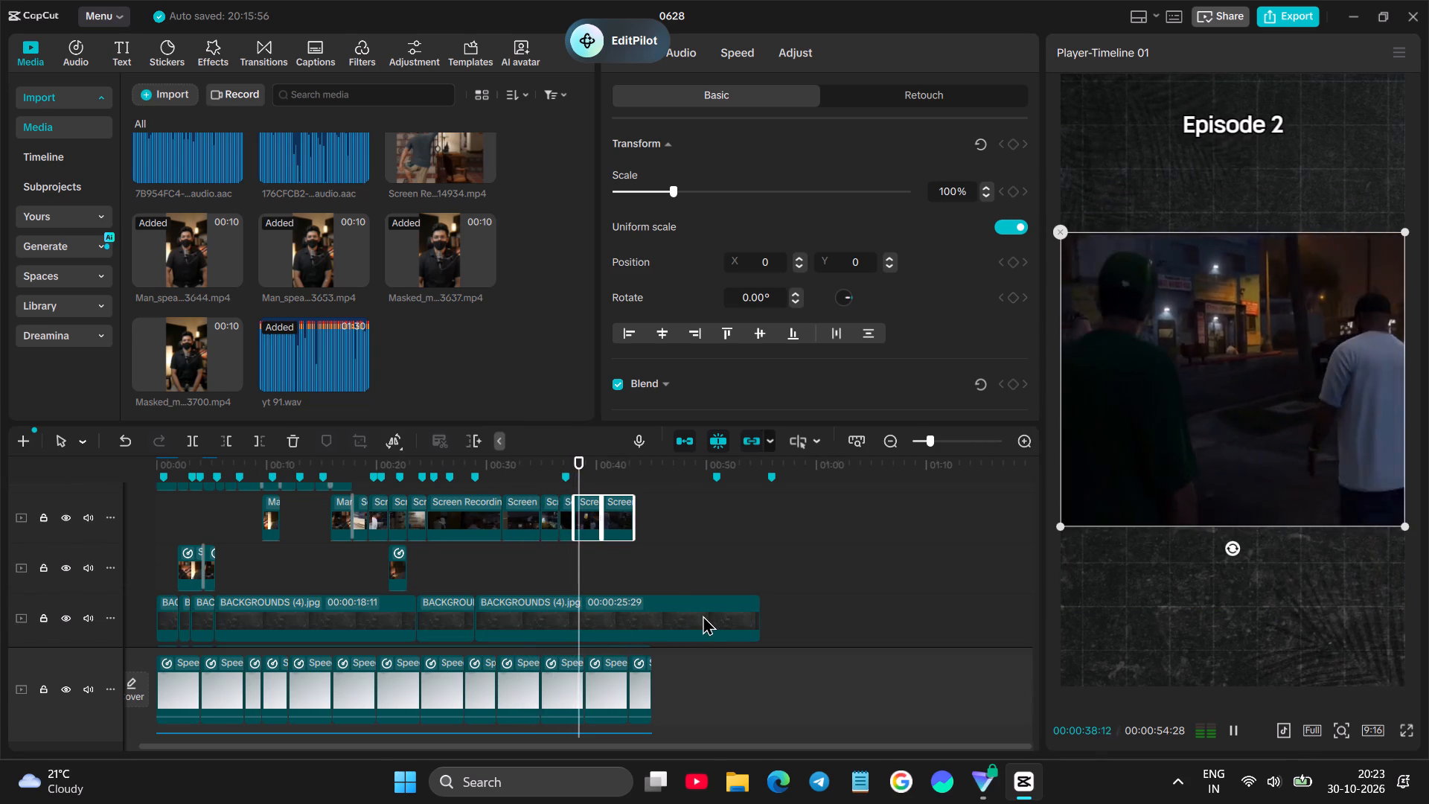
key(space)
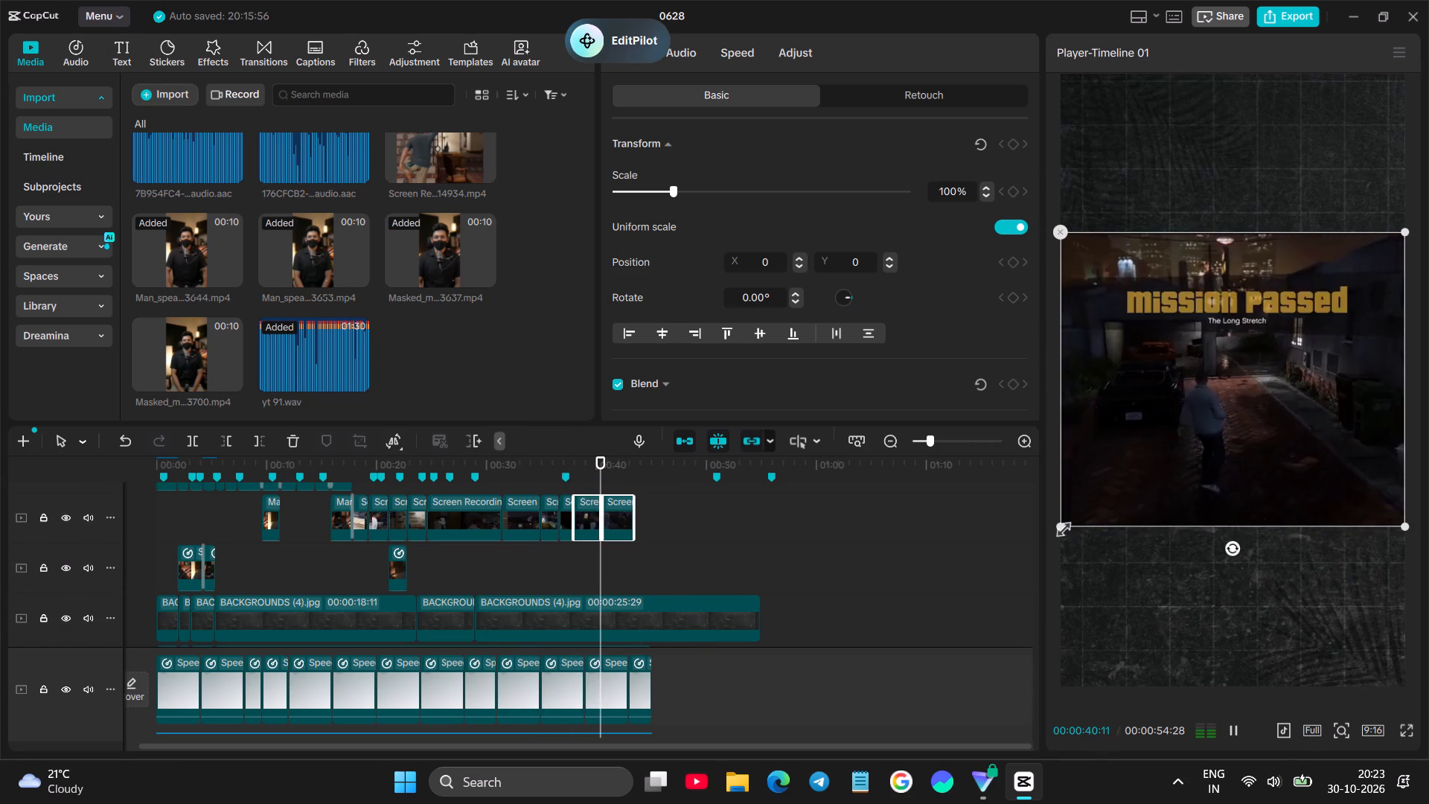
drag(1061, 524, 1046, 544)
Preview the sequence around the night drive, tunnel, street walk and mission passed scenes to check the cuts.
click(550, 556)
key(space)
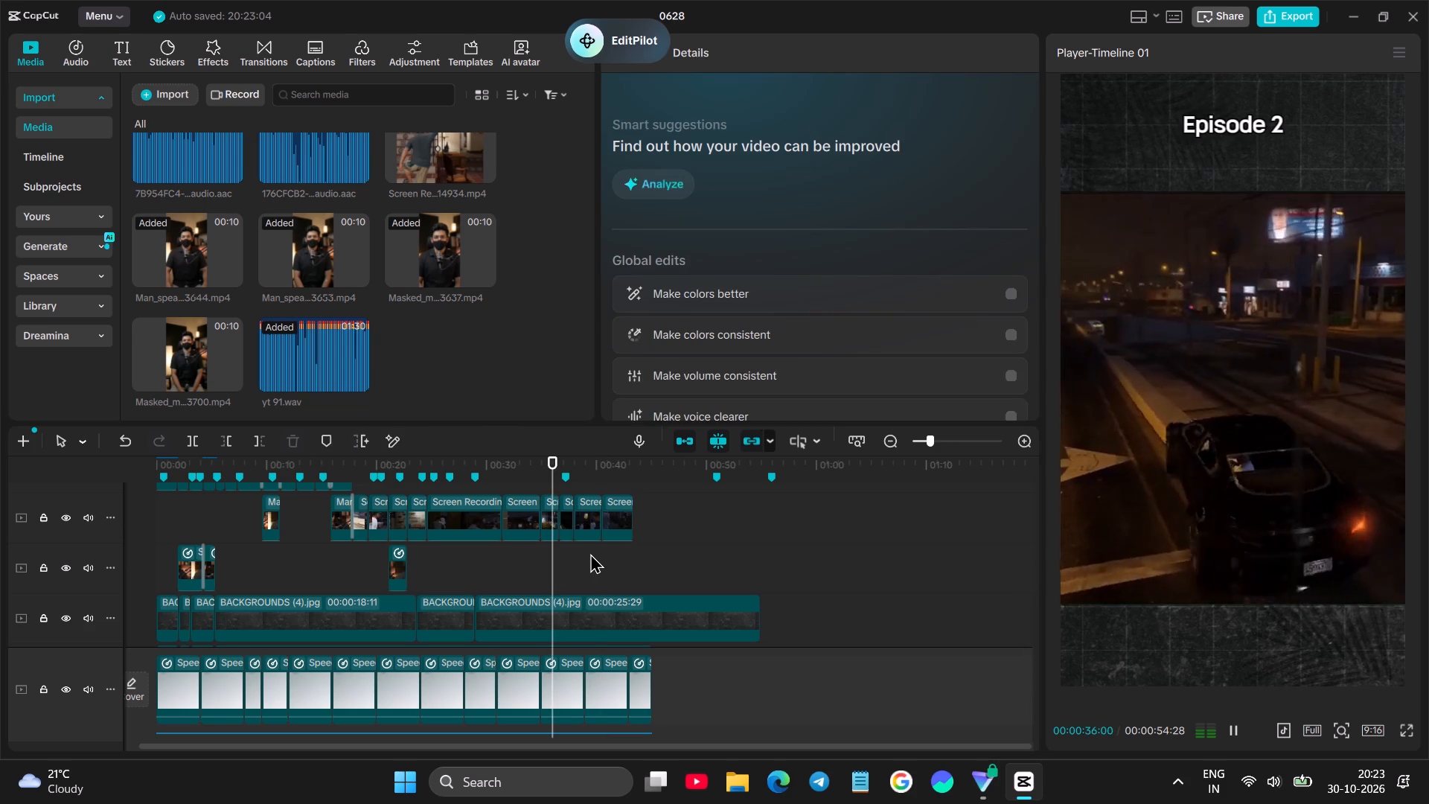
click(595, 553)
key(space)
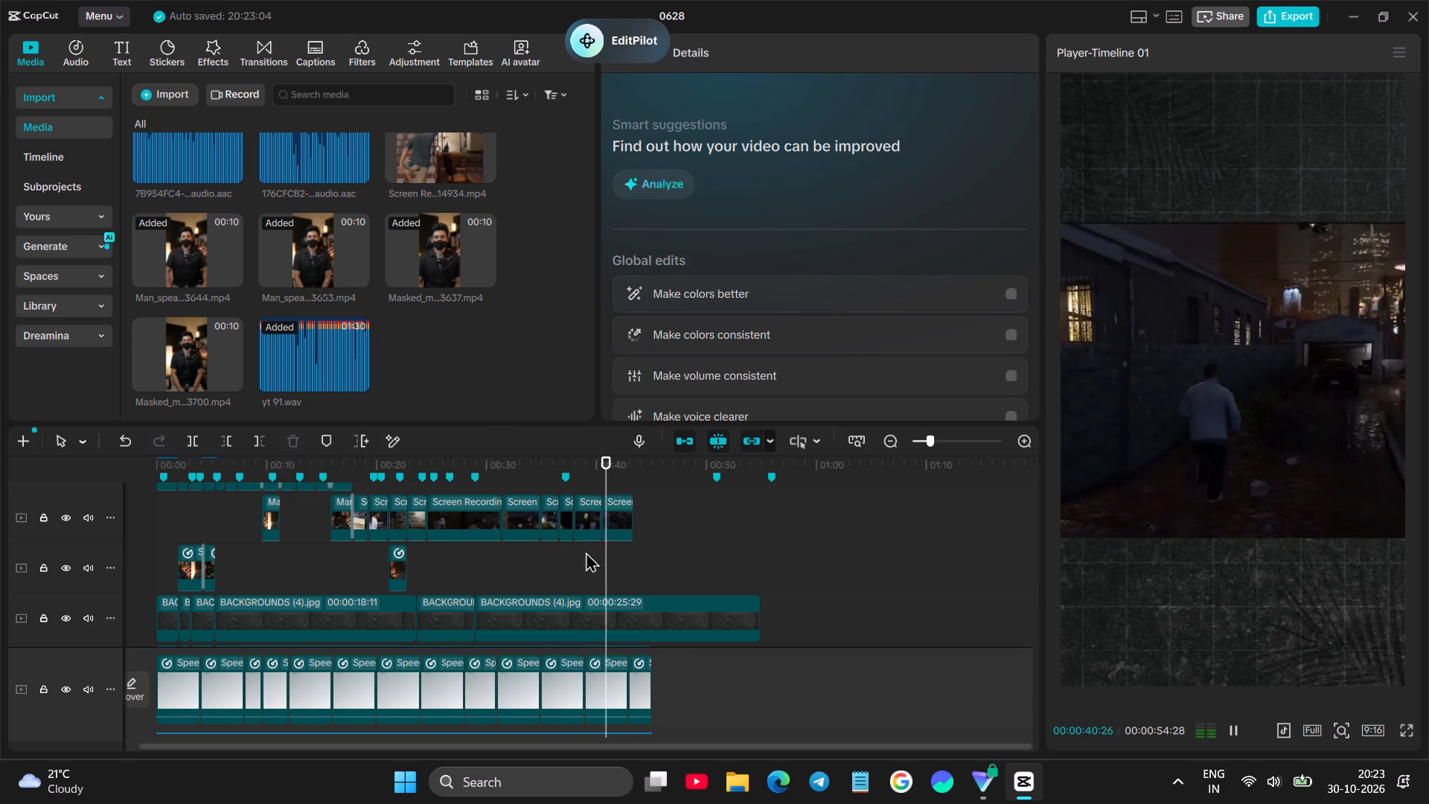
click(553, 555)
key(space)
ctrl+scroll(639, 597, up, 7)
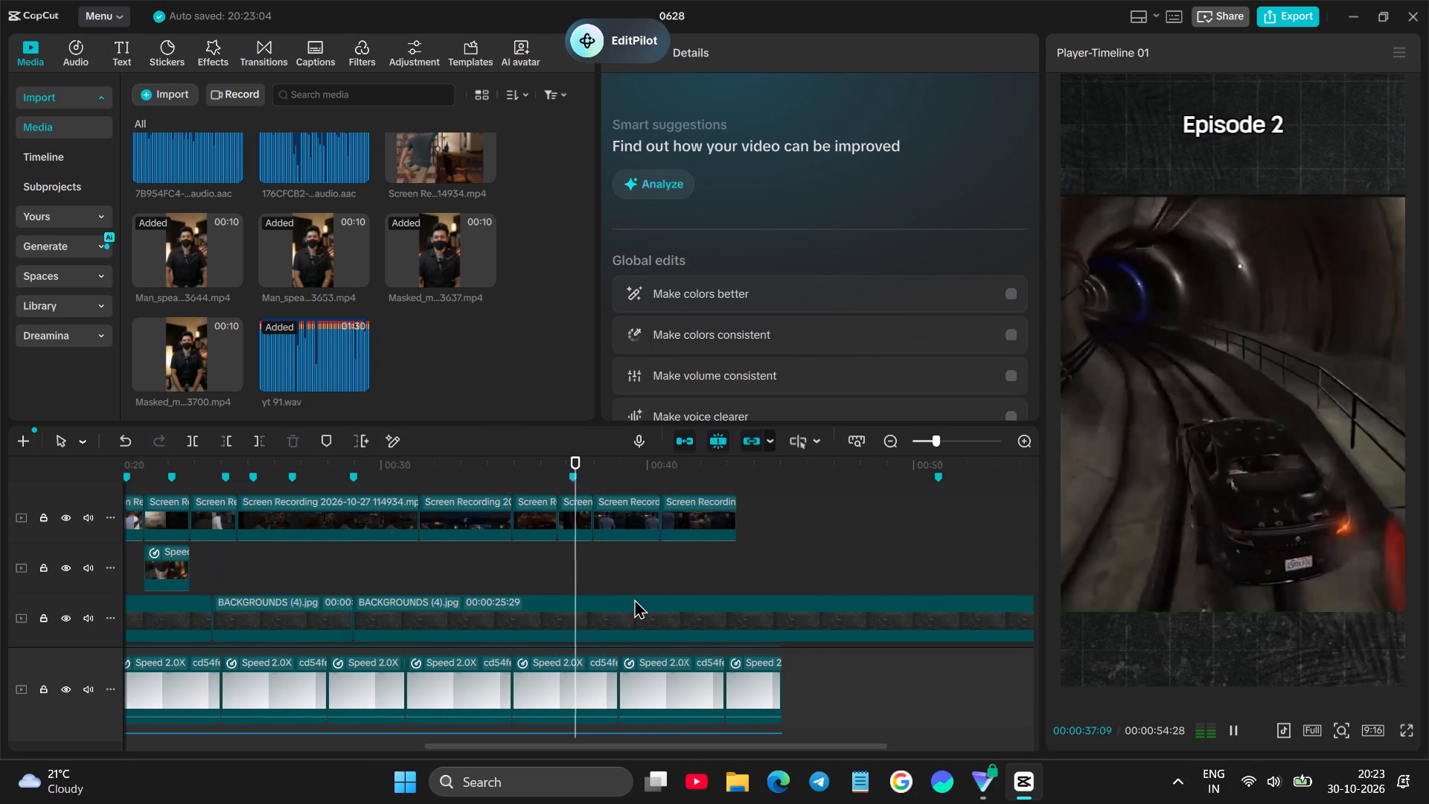
key(space)
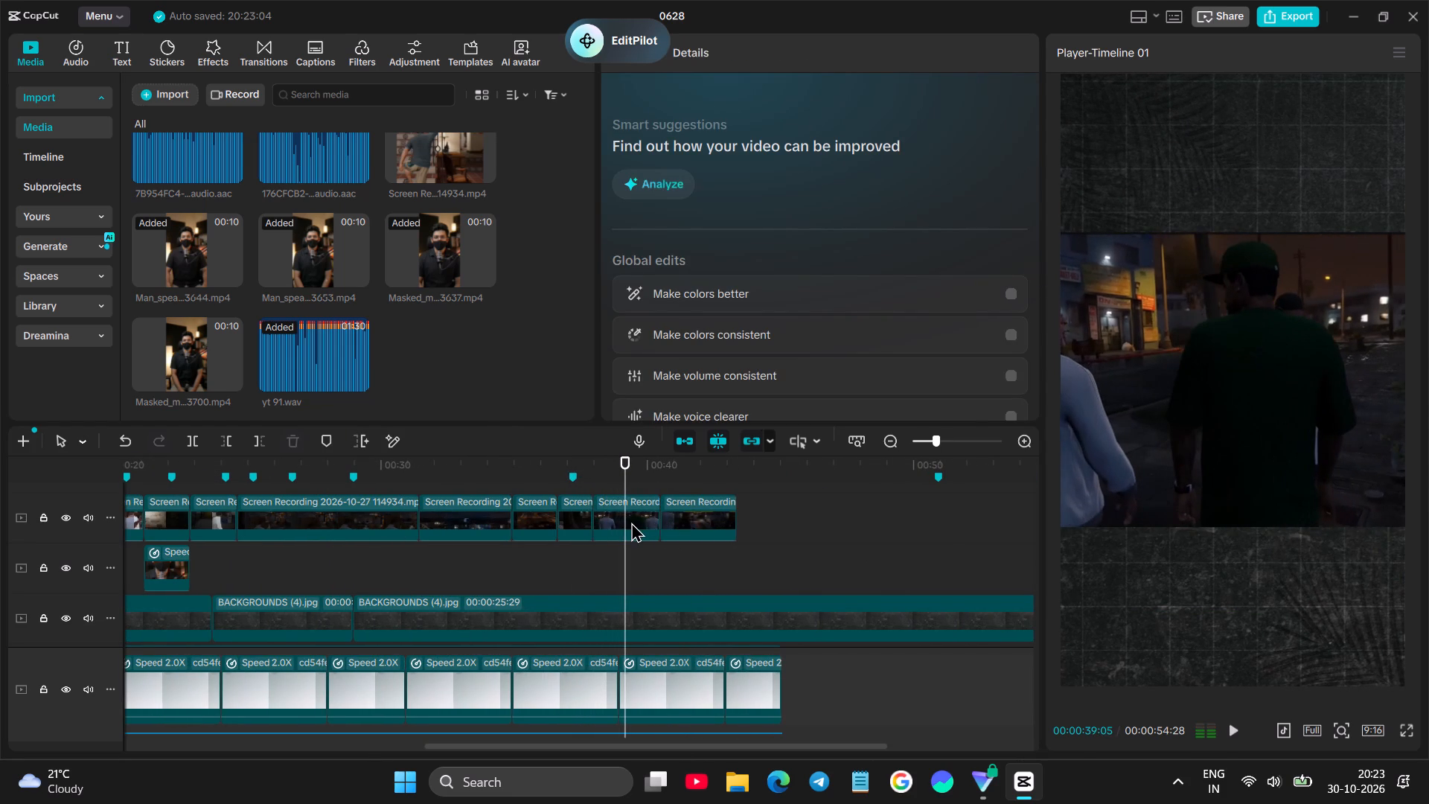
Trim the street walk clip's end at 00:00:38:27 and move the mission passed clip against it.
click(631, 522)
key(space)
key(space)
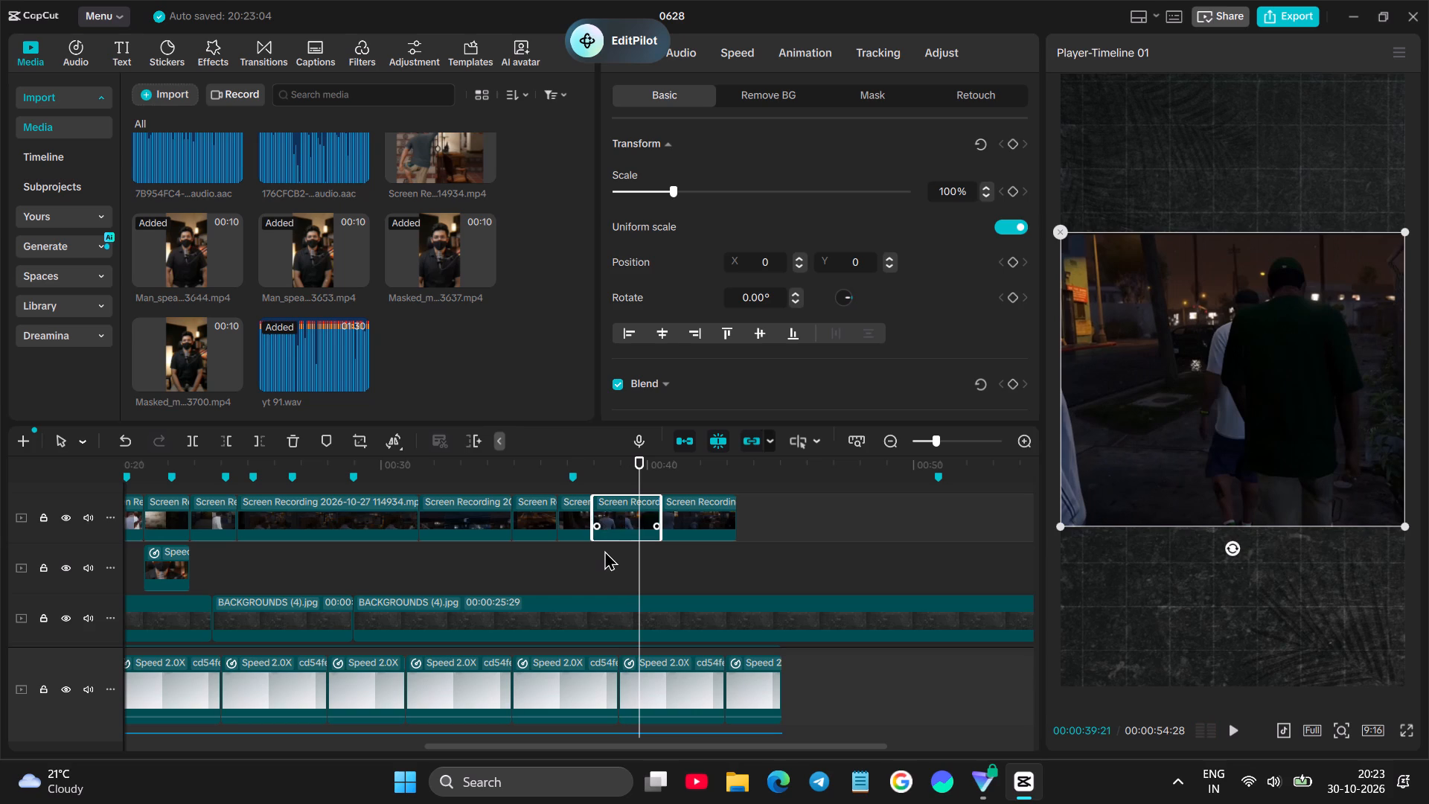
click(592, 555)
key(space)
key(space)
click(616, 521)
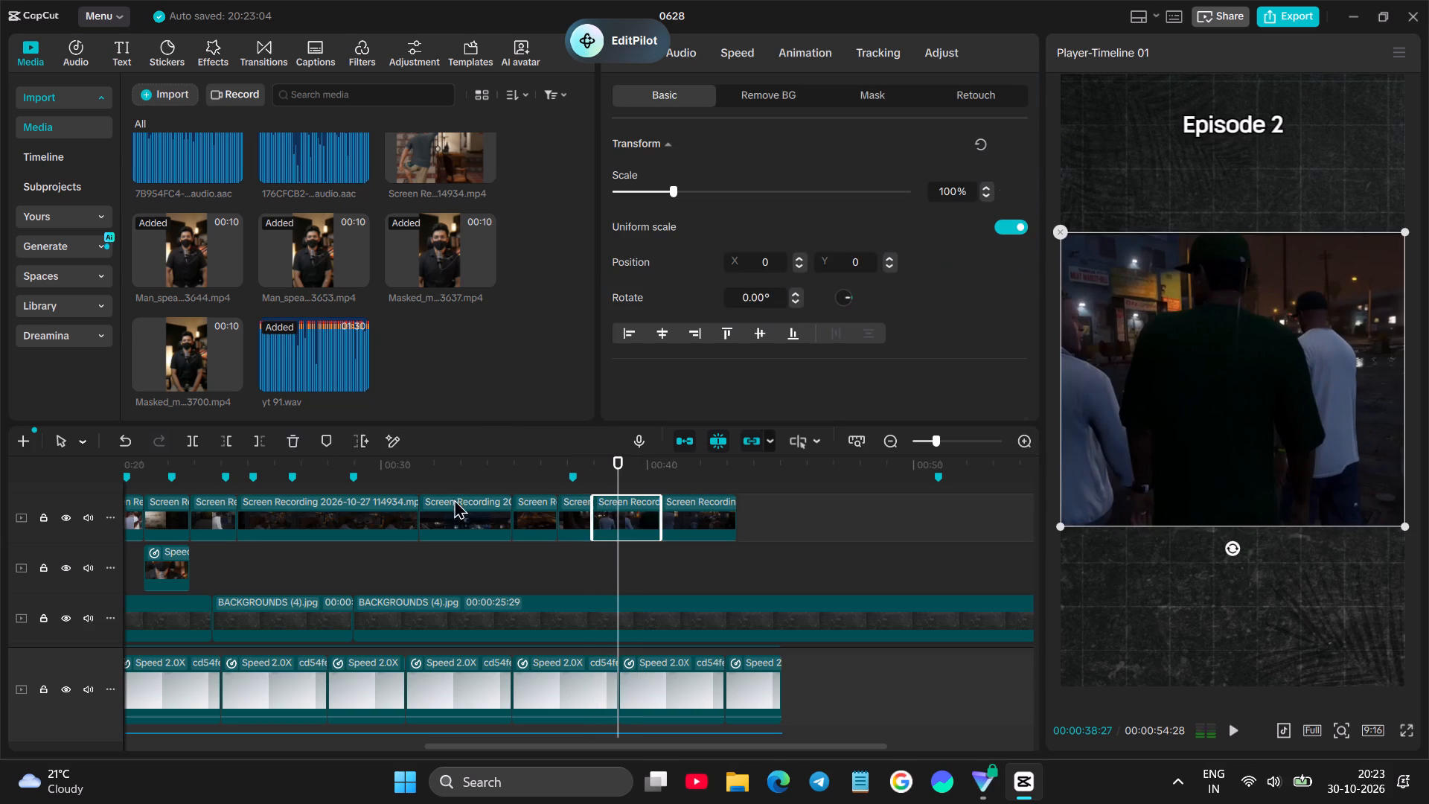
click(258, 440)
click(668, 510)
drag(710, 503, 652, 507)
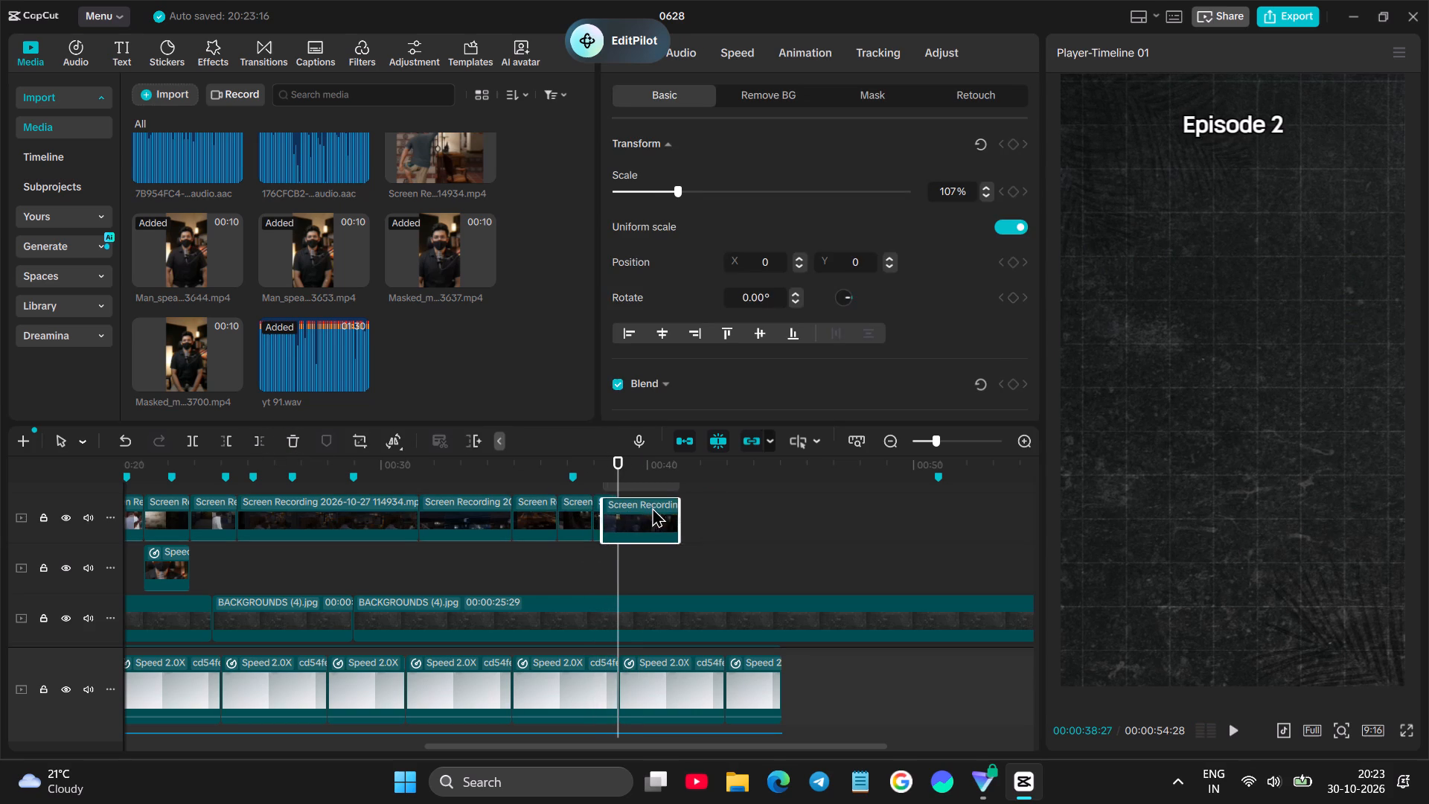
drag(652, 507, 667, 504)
Review the shortened street walk, delete that clip, and move the mission passed clip against the tunnel clip at 00:00:38:00.
click(579, 597)
key(space)
click(604, 558)
key(space)
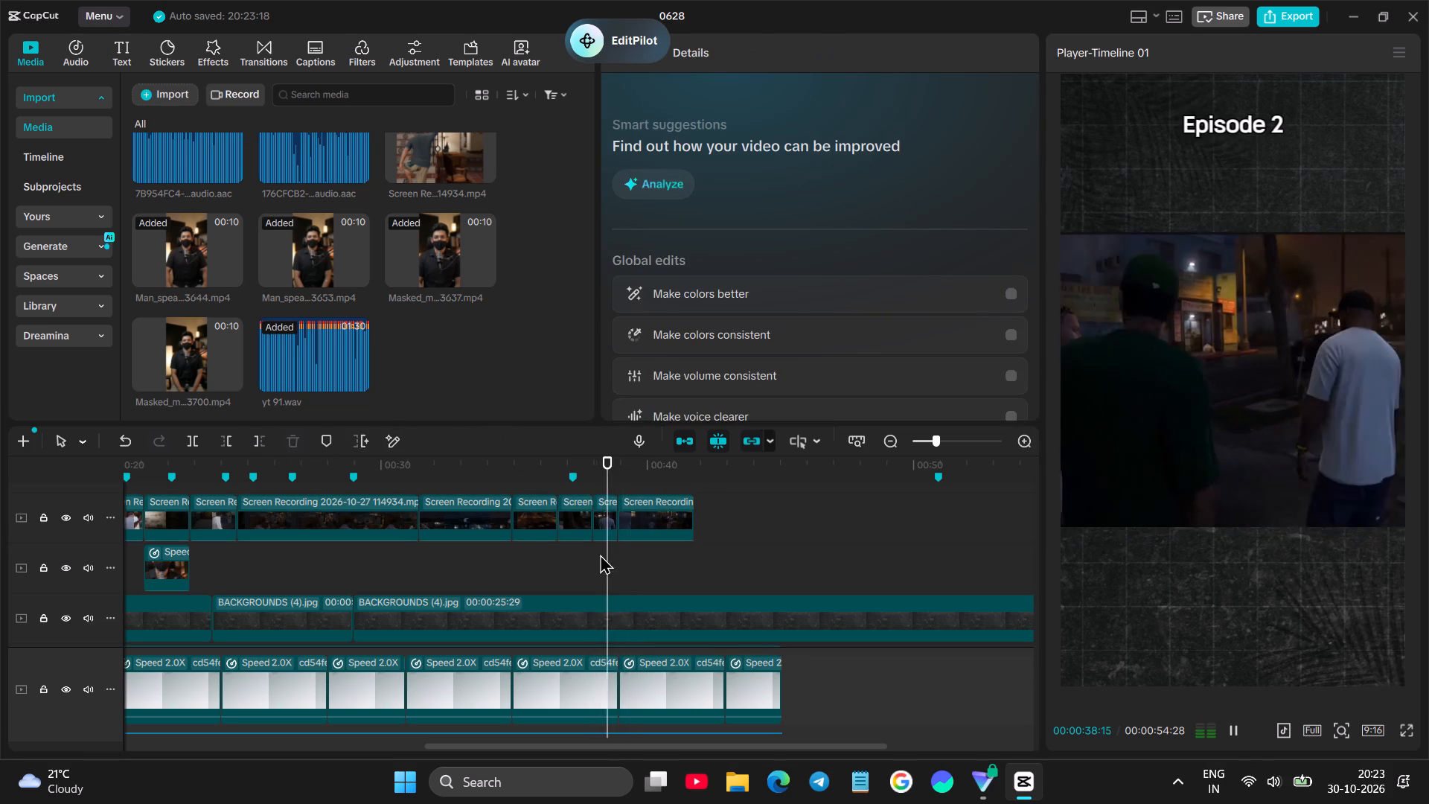
key(space)
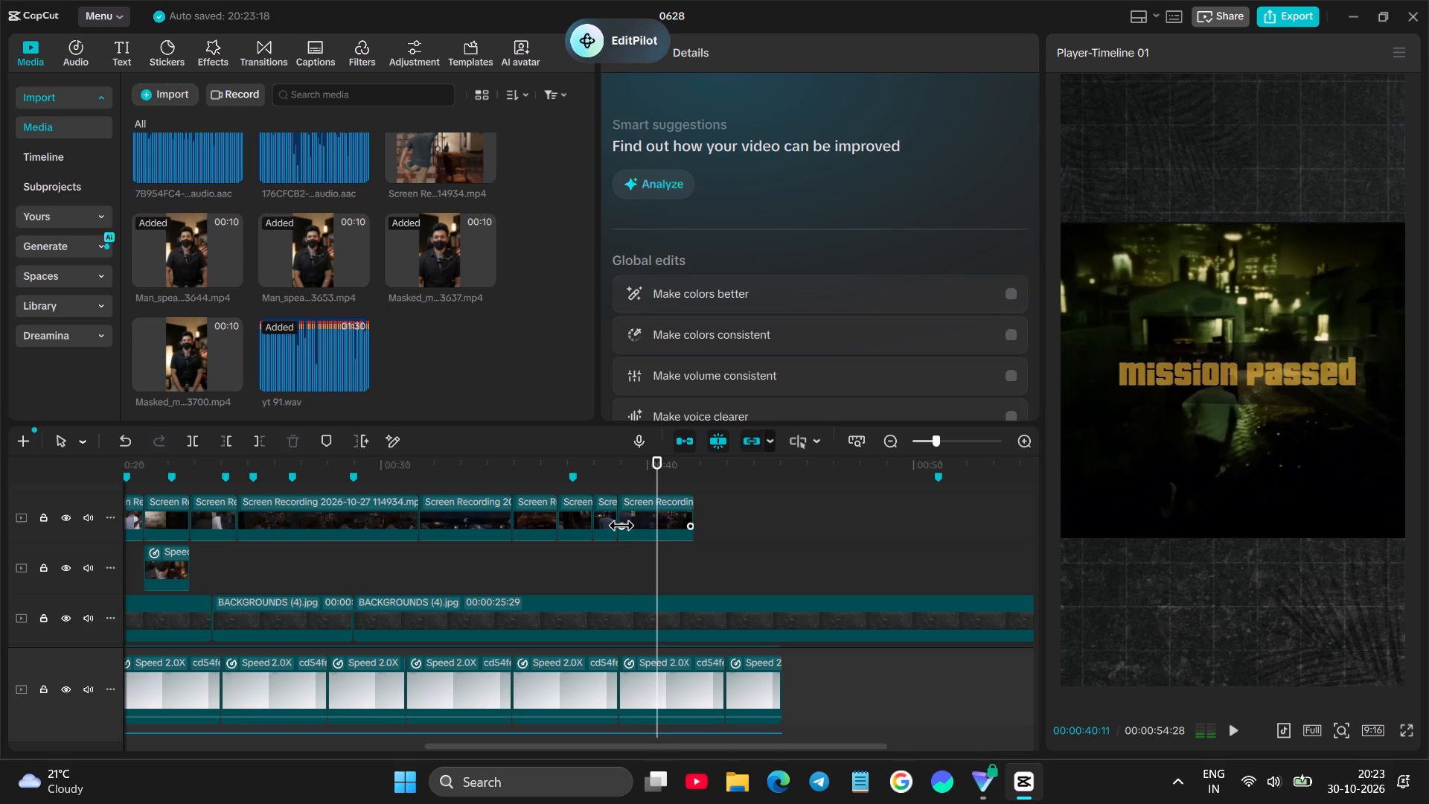
click(582, 539)
key(space)
click(577, 557)
key(space)
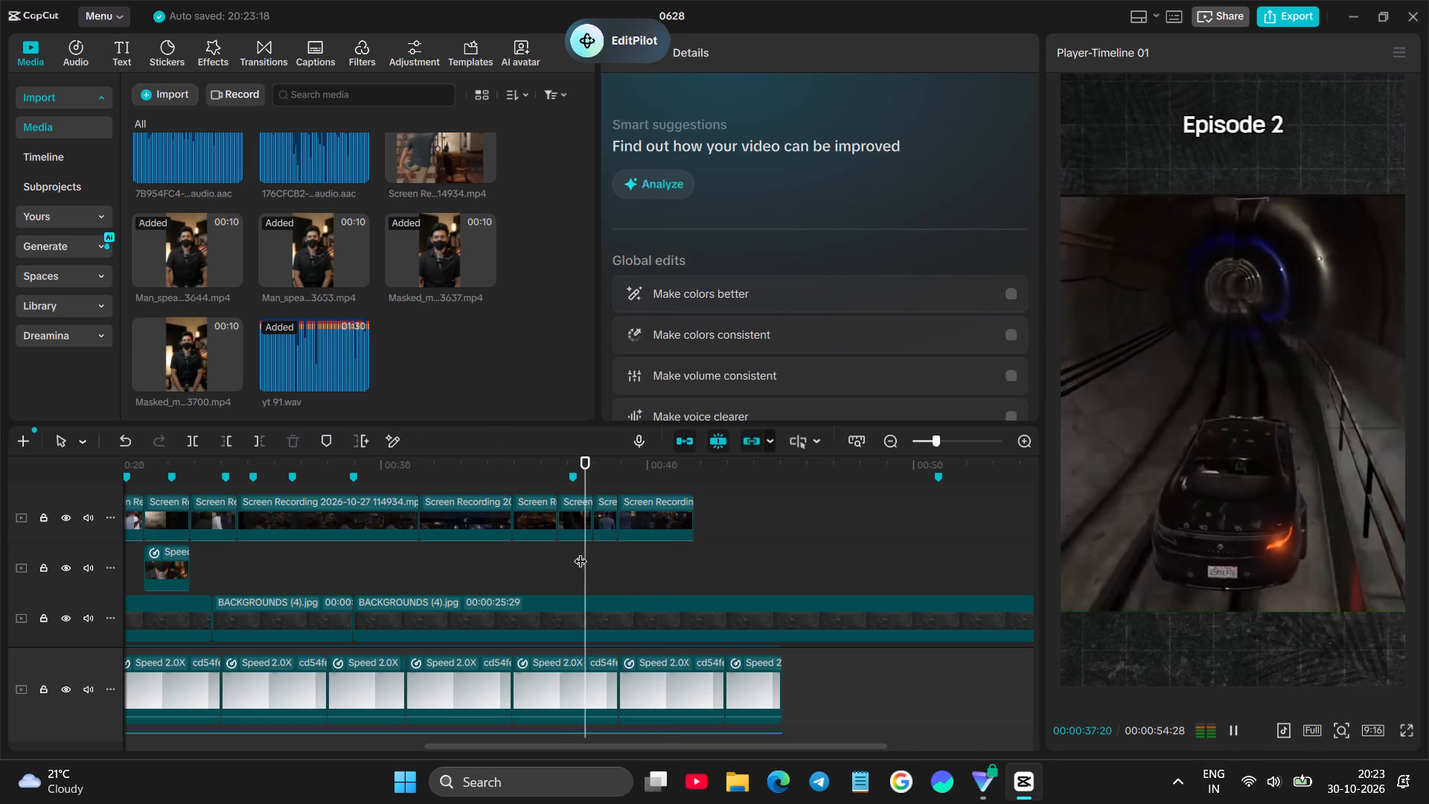
key(space)
click(607, 525)
key(BackSpace)
drag(651, 517, 627, 521)
Play through the mission passed clip and trim its end at 00:00:40:13.
click(568, 568)
key(space)
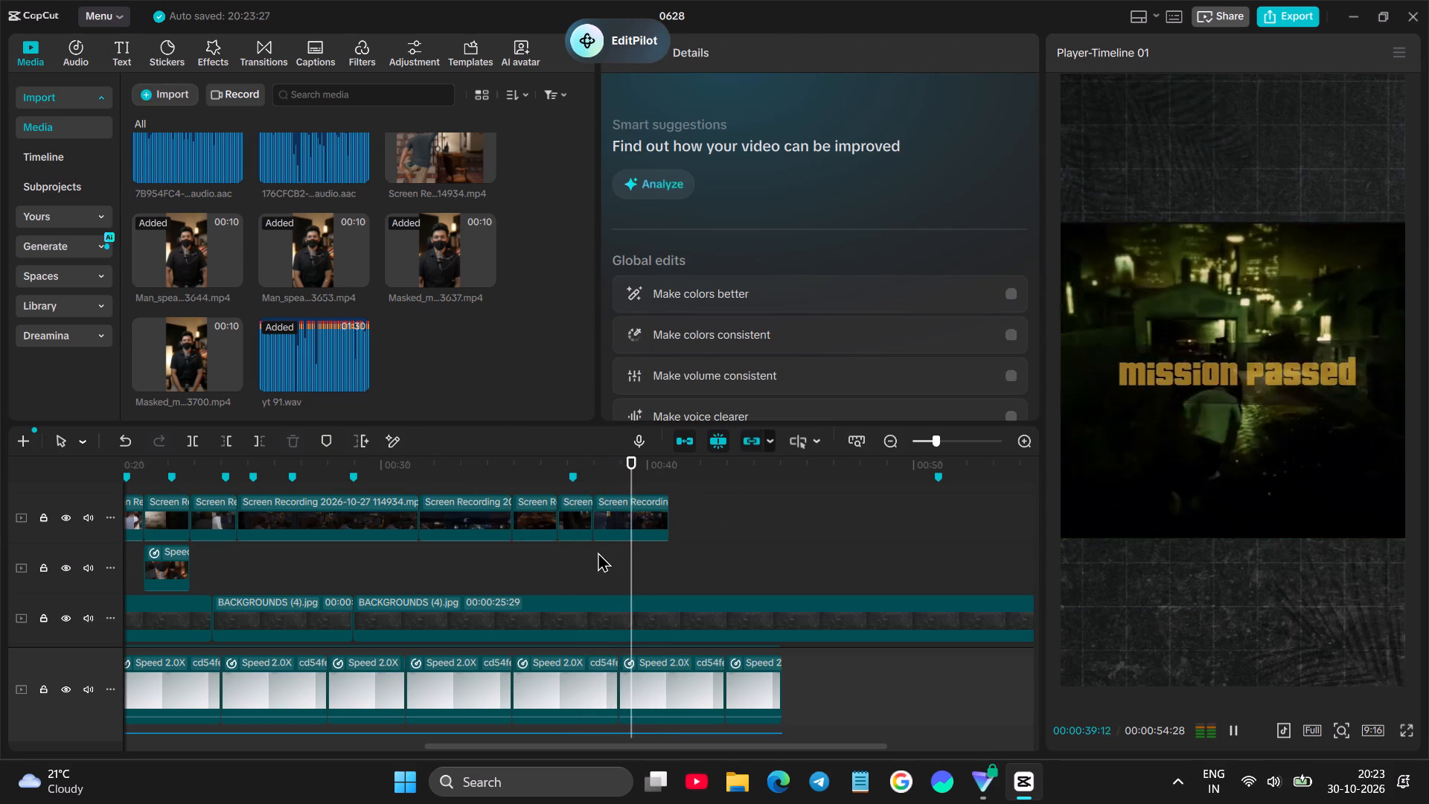
key(space)
key(space)
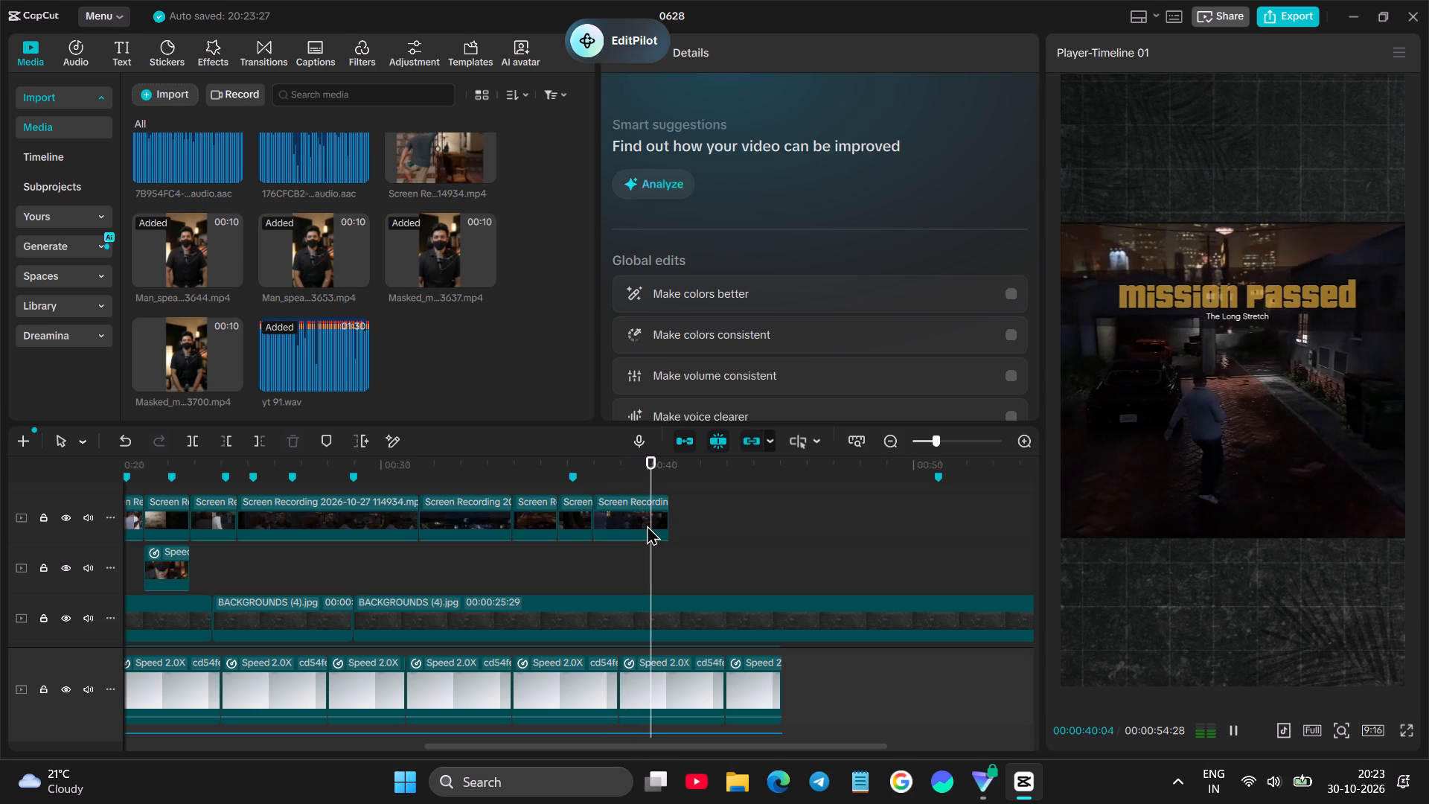
key(space)
click(647, 525)
key(space)
key(space)
click(261, 436)
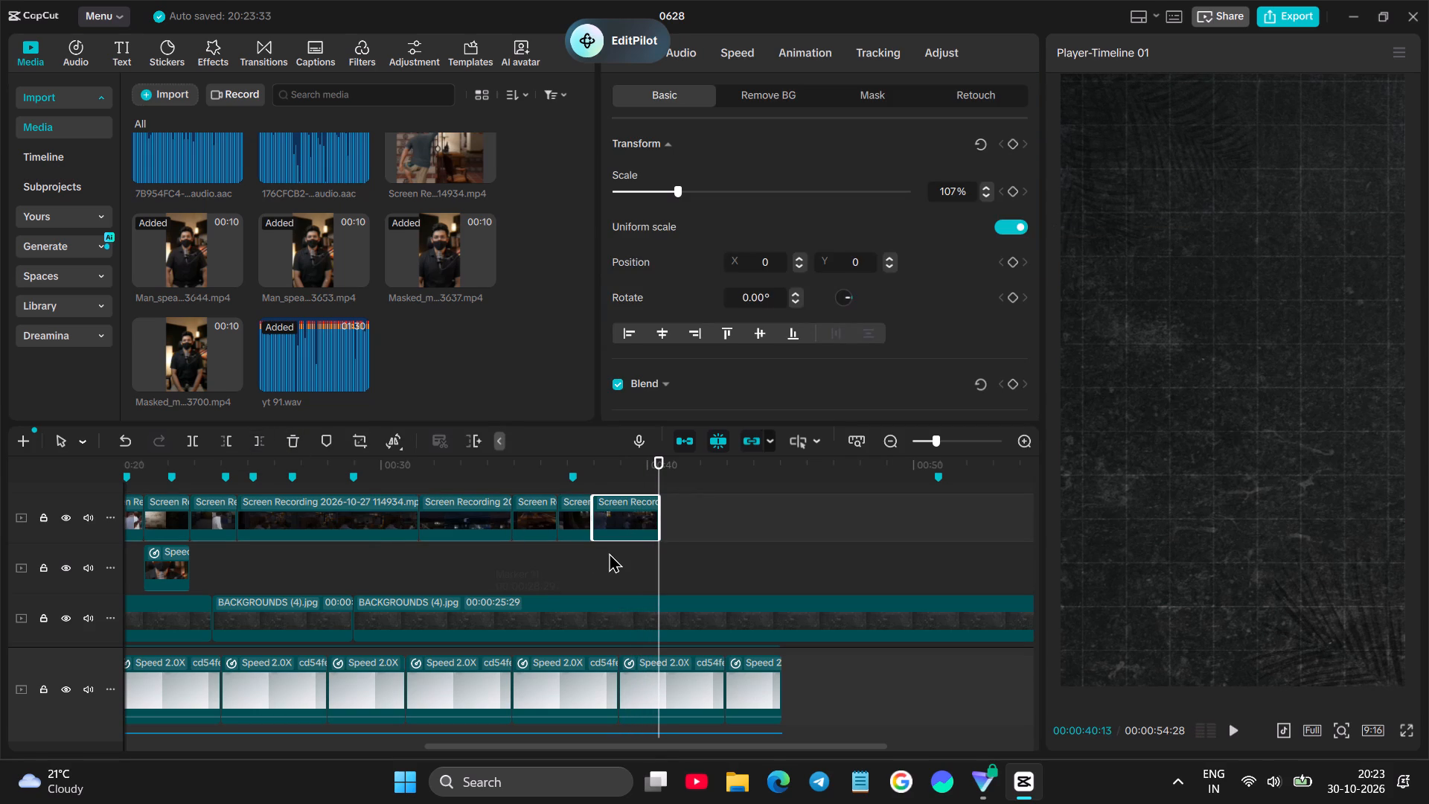
Add the Masked_m...3700.mp4 video below the mission passed clip at about 00:00:39 and trim its start at 00:00:42:17.
drag(200, 347, 617, 569)
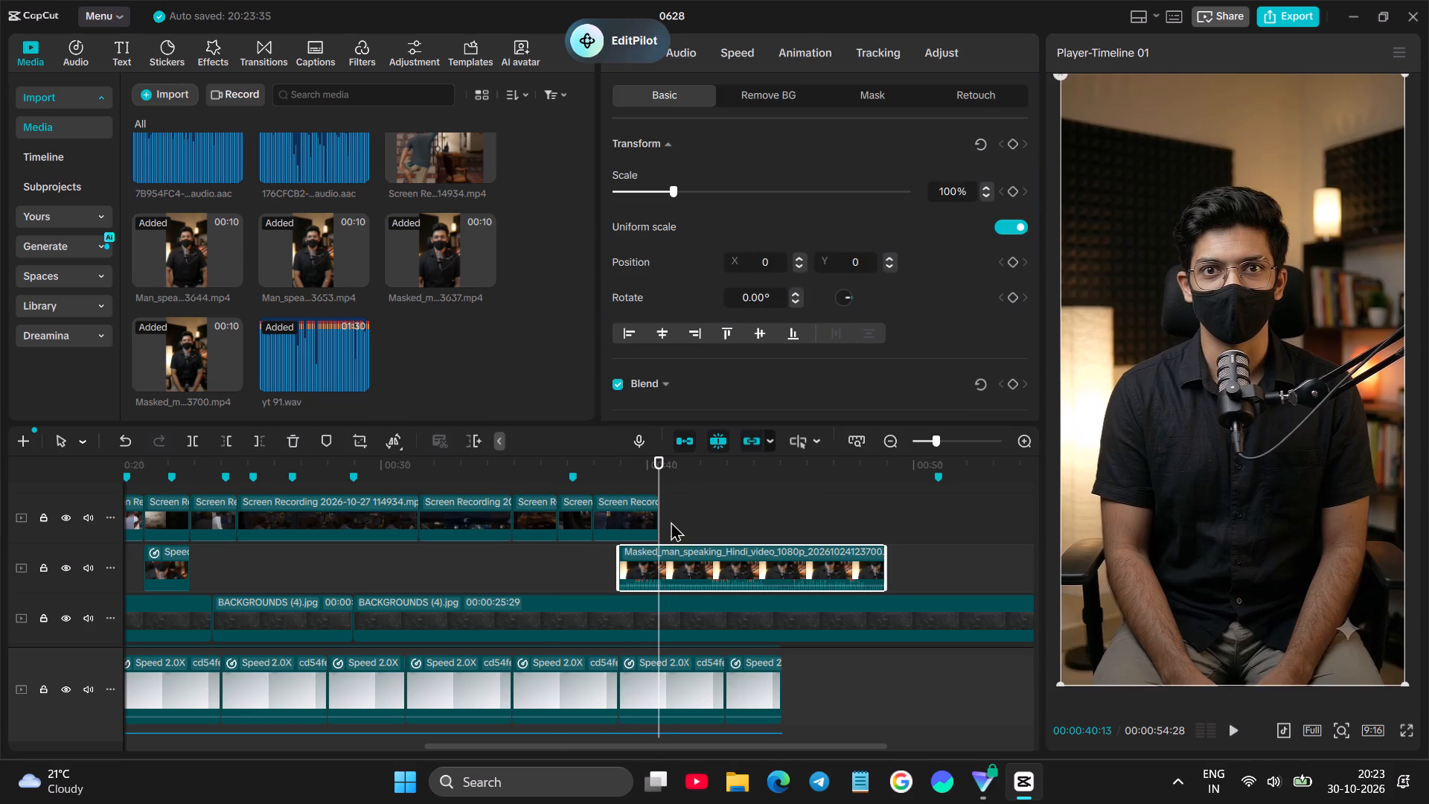
click(682, 513)
drag(682, 513, 719, 508)
key(space)
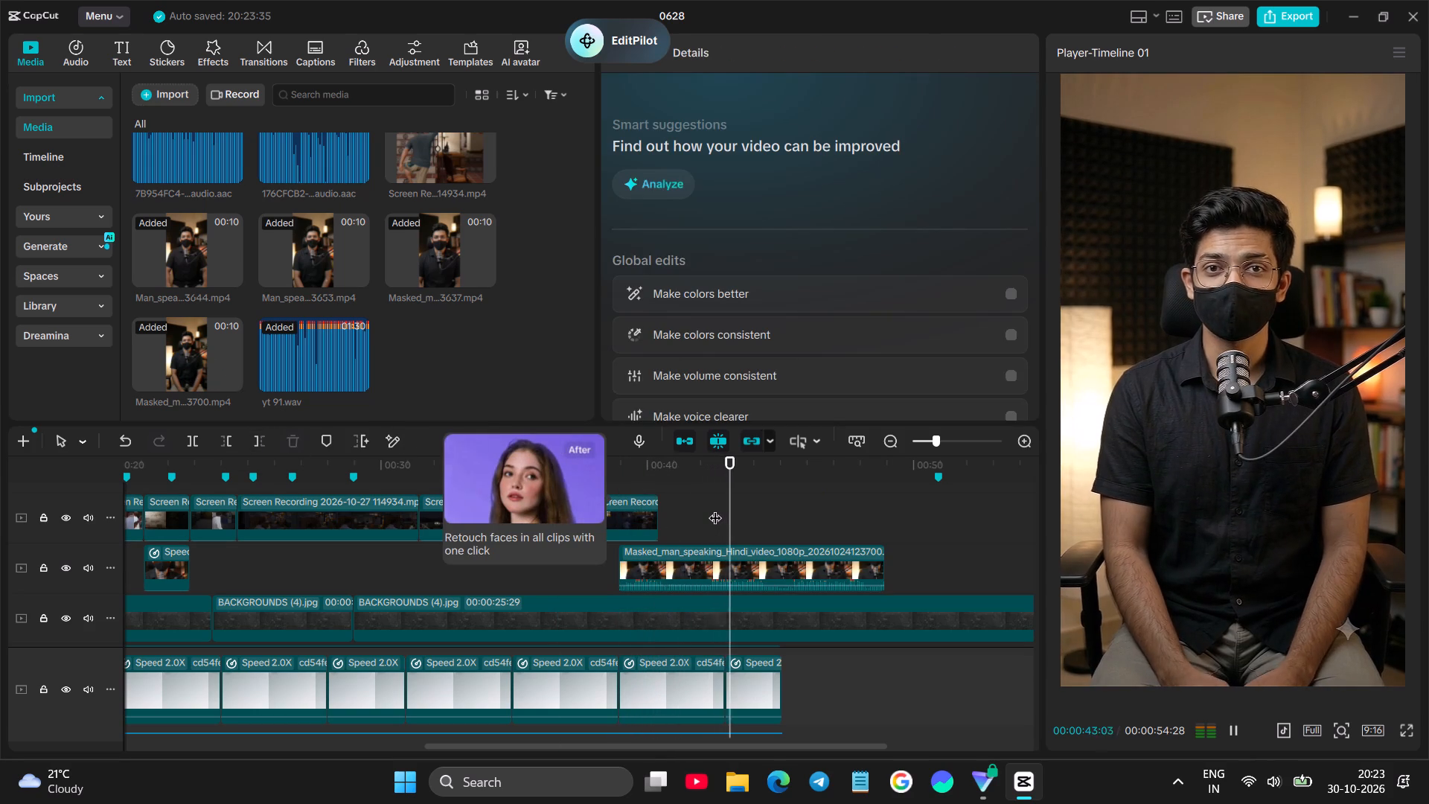
click(715, 508)
click(719, 556)
click(227, 443)
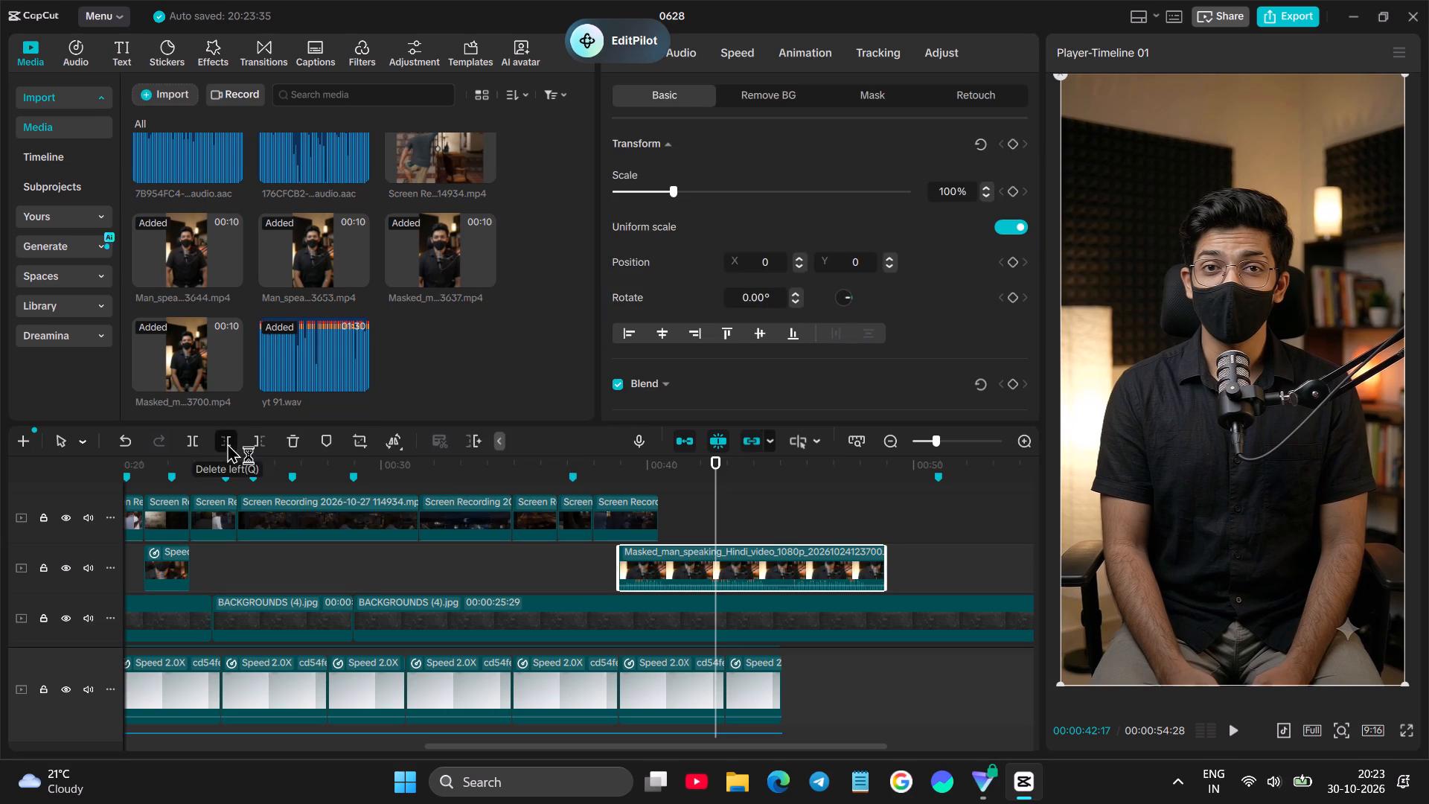
Split the masked man clip about 1.9 seconds in and move the remaining piece further along the timeline.
key(space)
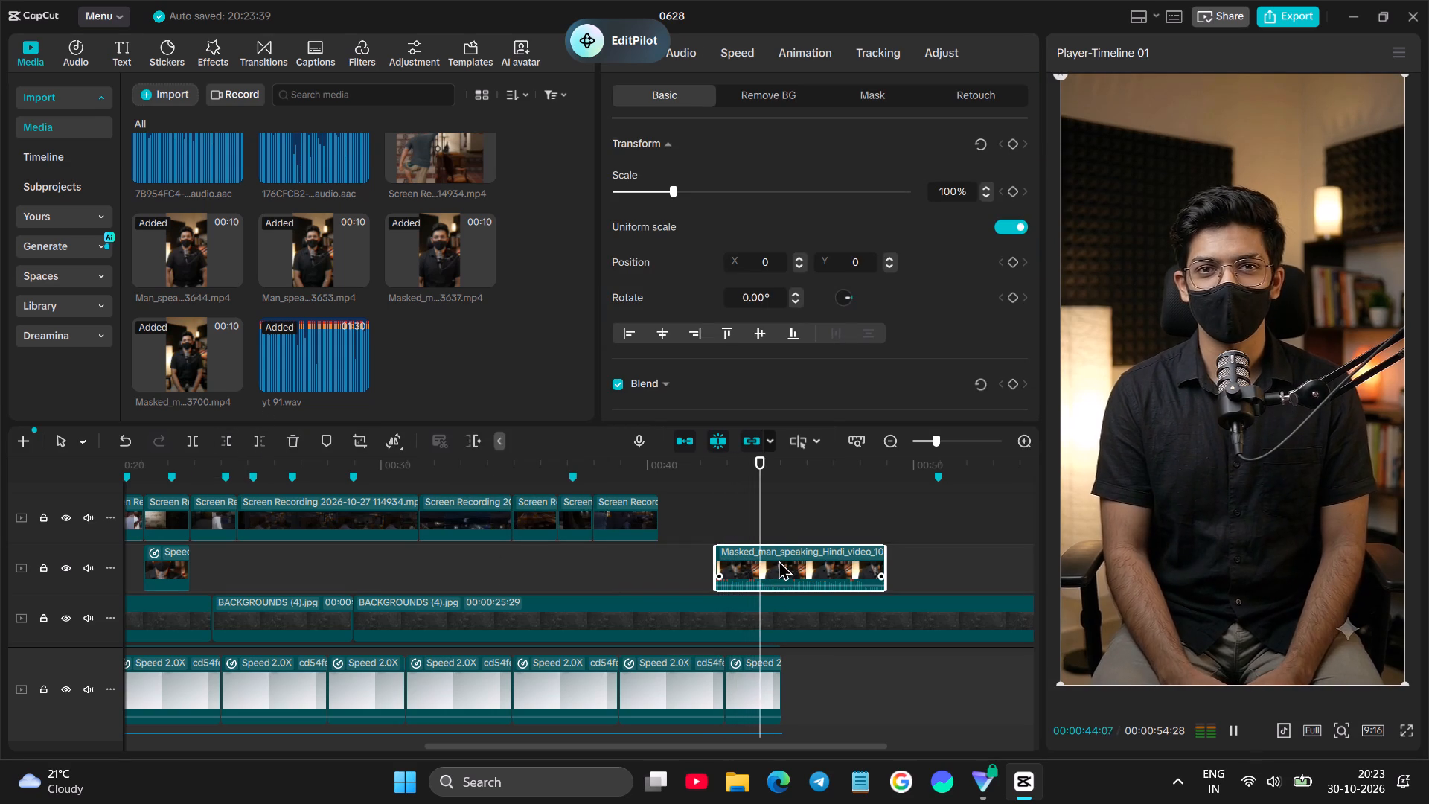
key(space)
click(779, 560)
click(191, 433)
key(space)
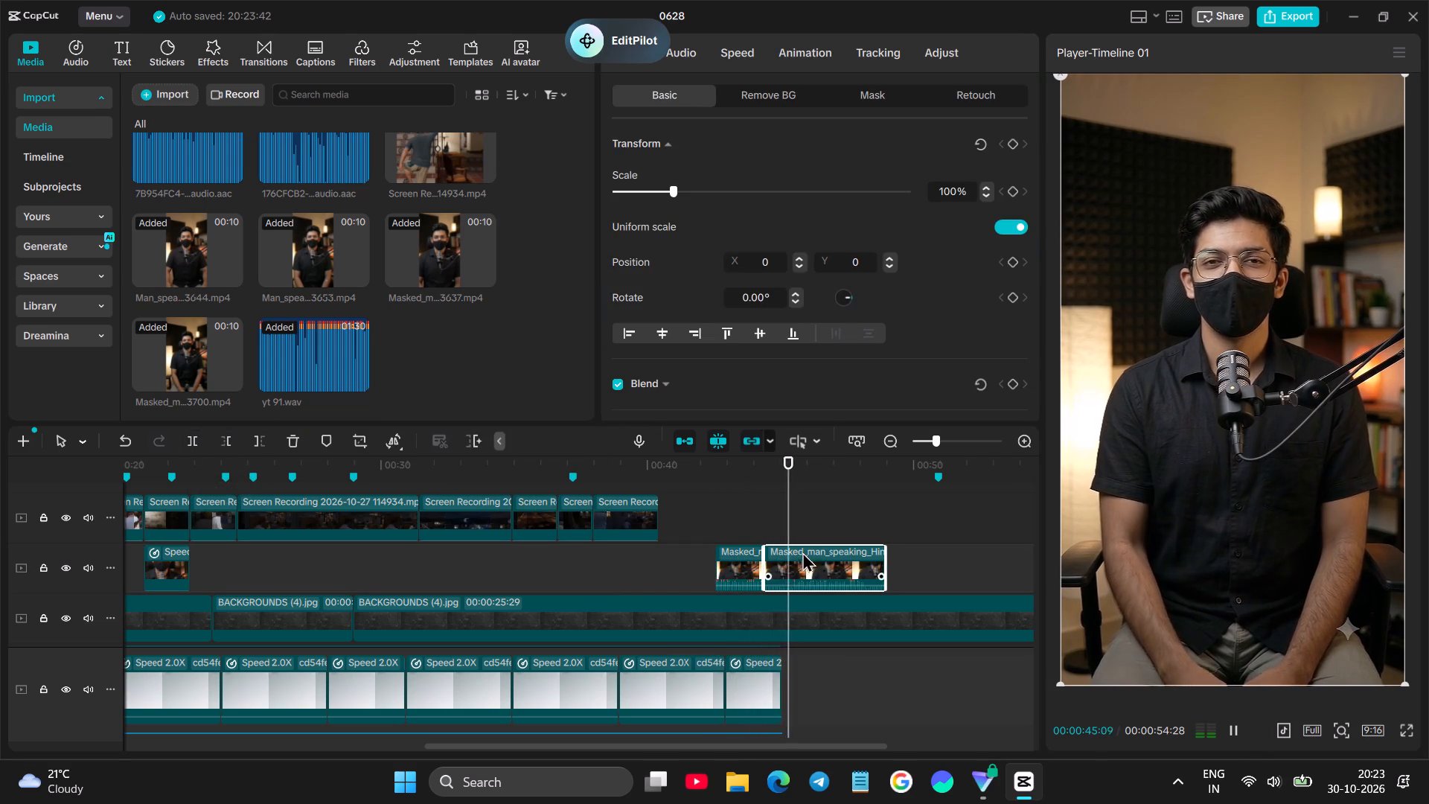
drag(805, 553, 848, 542)
Set the short masked man piece's speed to 1.20x.
drag(732, 610, 723, 589)
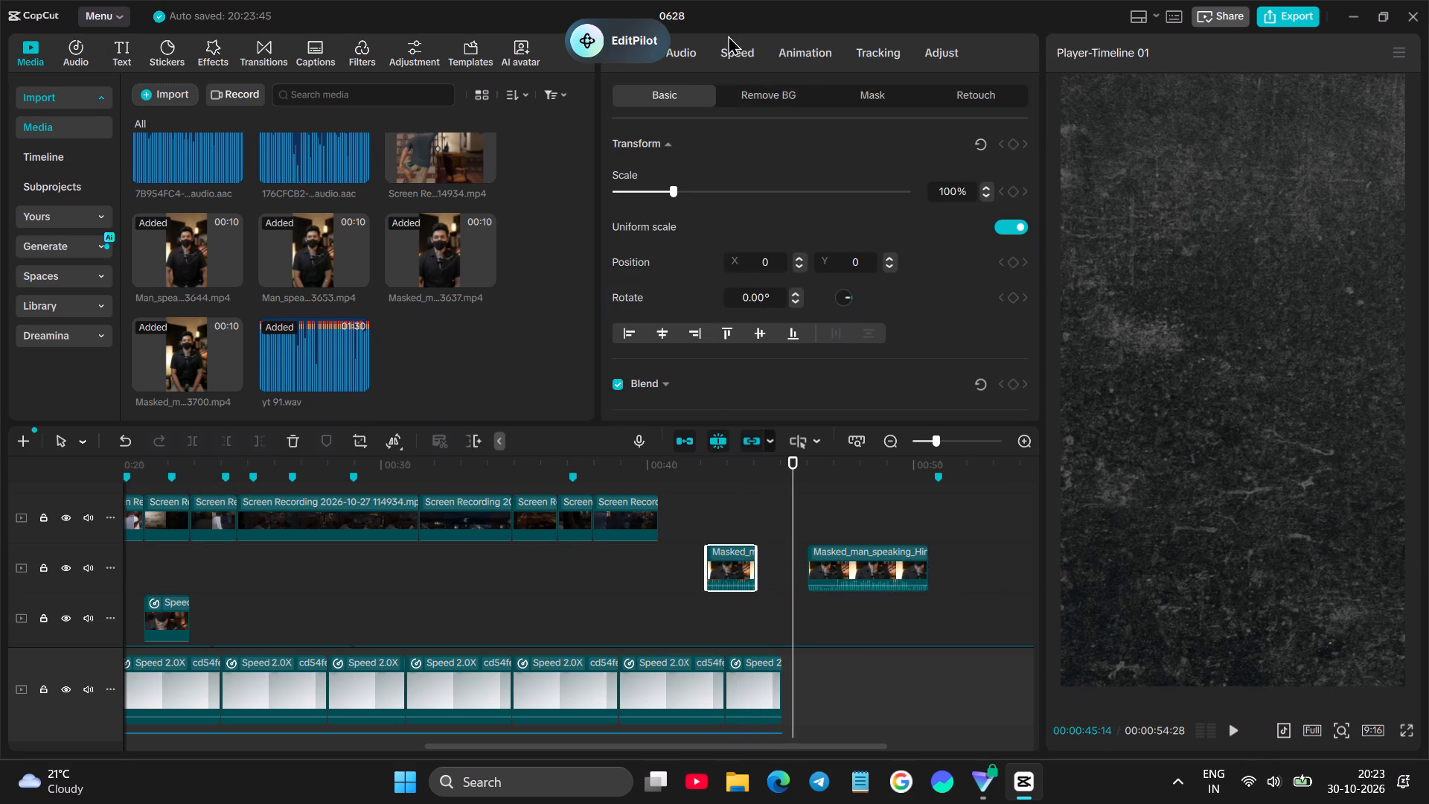
click(728, 35)
click(1021, 167)
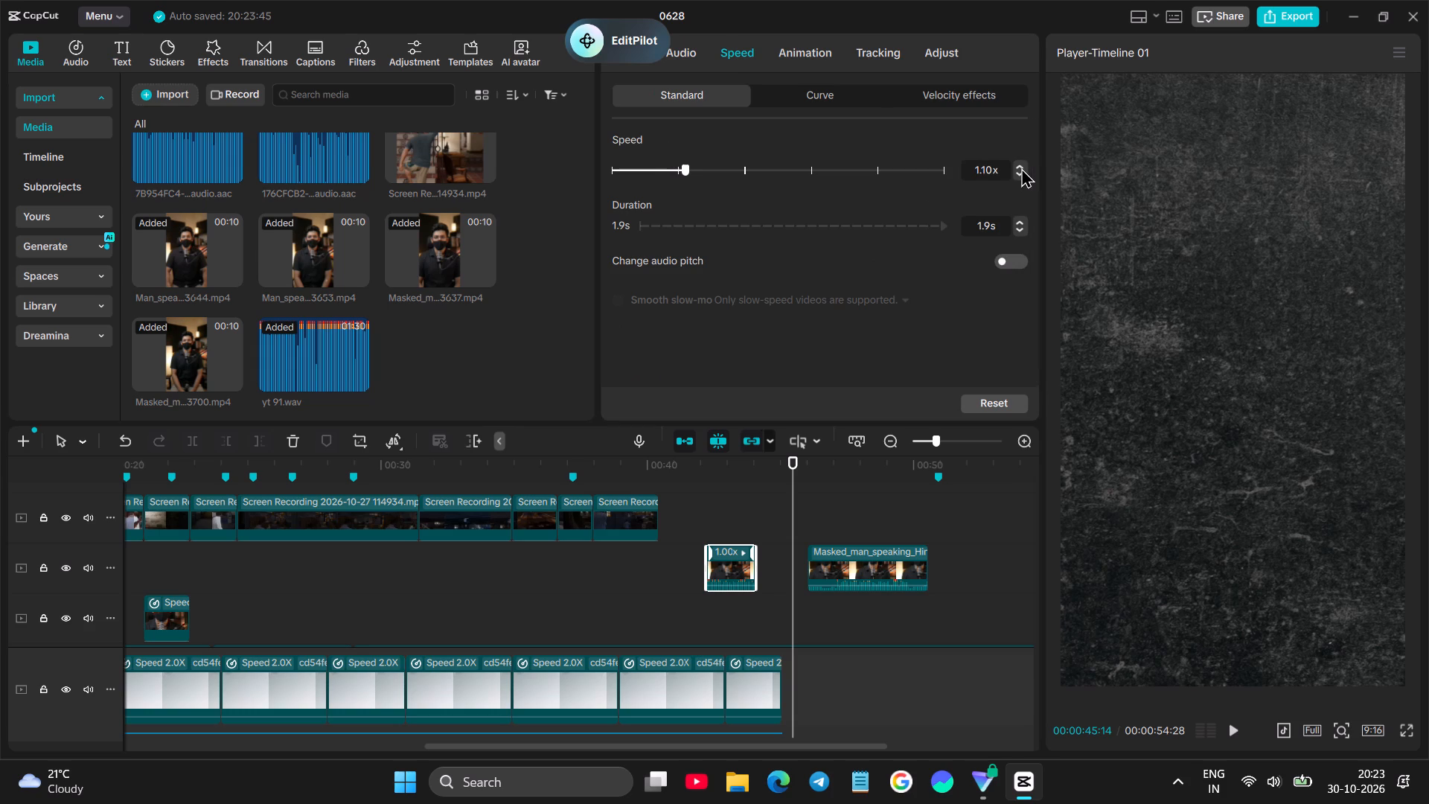
click(1021, 167)
Move the sped-up masked man piece under the mission passed clip, starting at 00:00:38:00.
drag(719, 556, 610, 567)
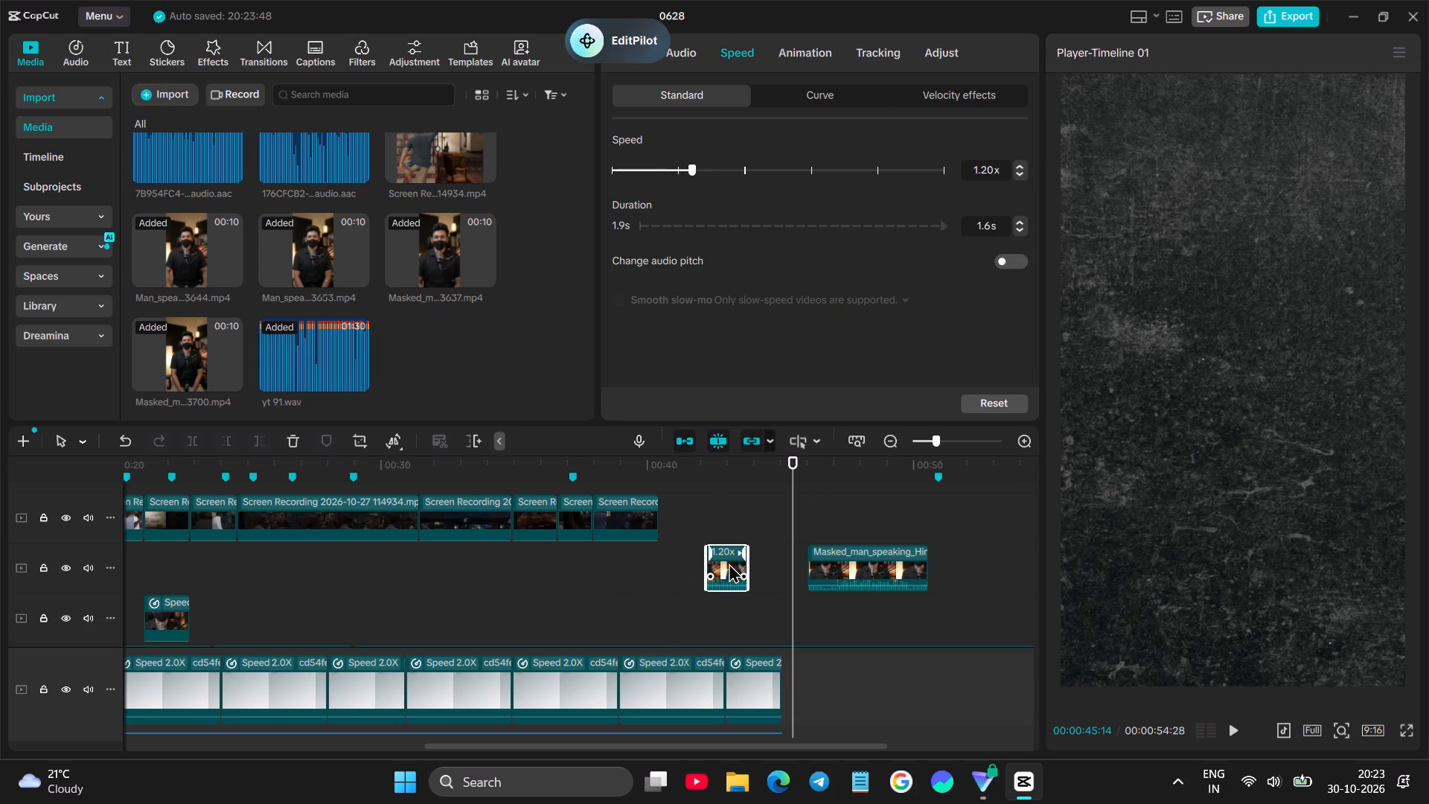
drag(730, 552, 632, 568)
drag(730, 558, 716, 542)
drag(638, 606, 648, 596)
drag(723, 559, 628, 570)
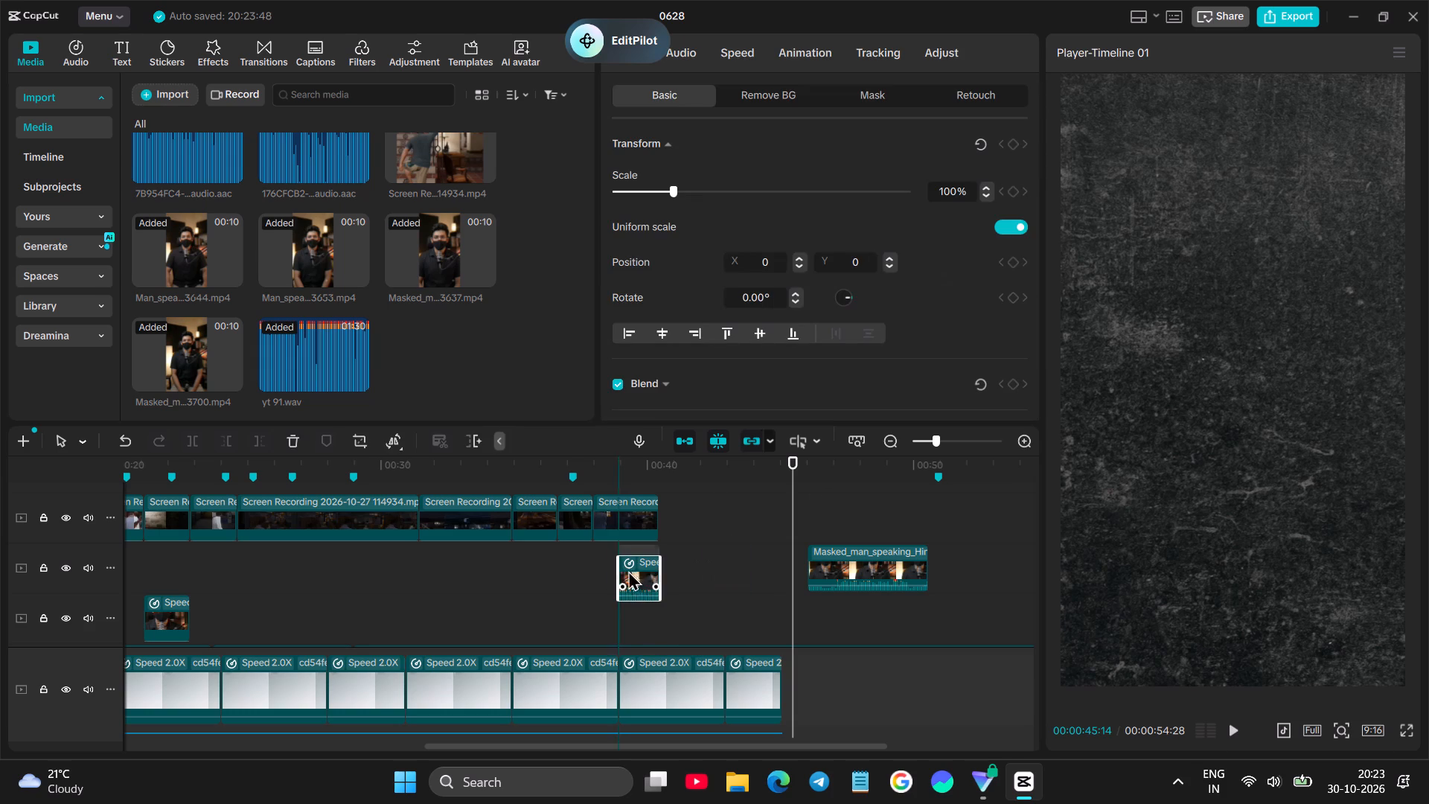
drag(628, 570, 614, 560)
Preview the cut from the tunnel scene into the masked man piece to check its timing.
click(584, 606)
key(space)
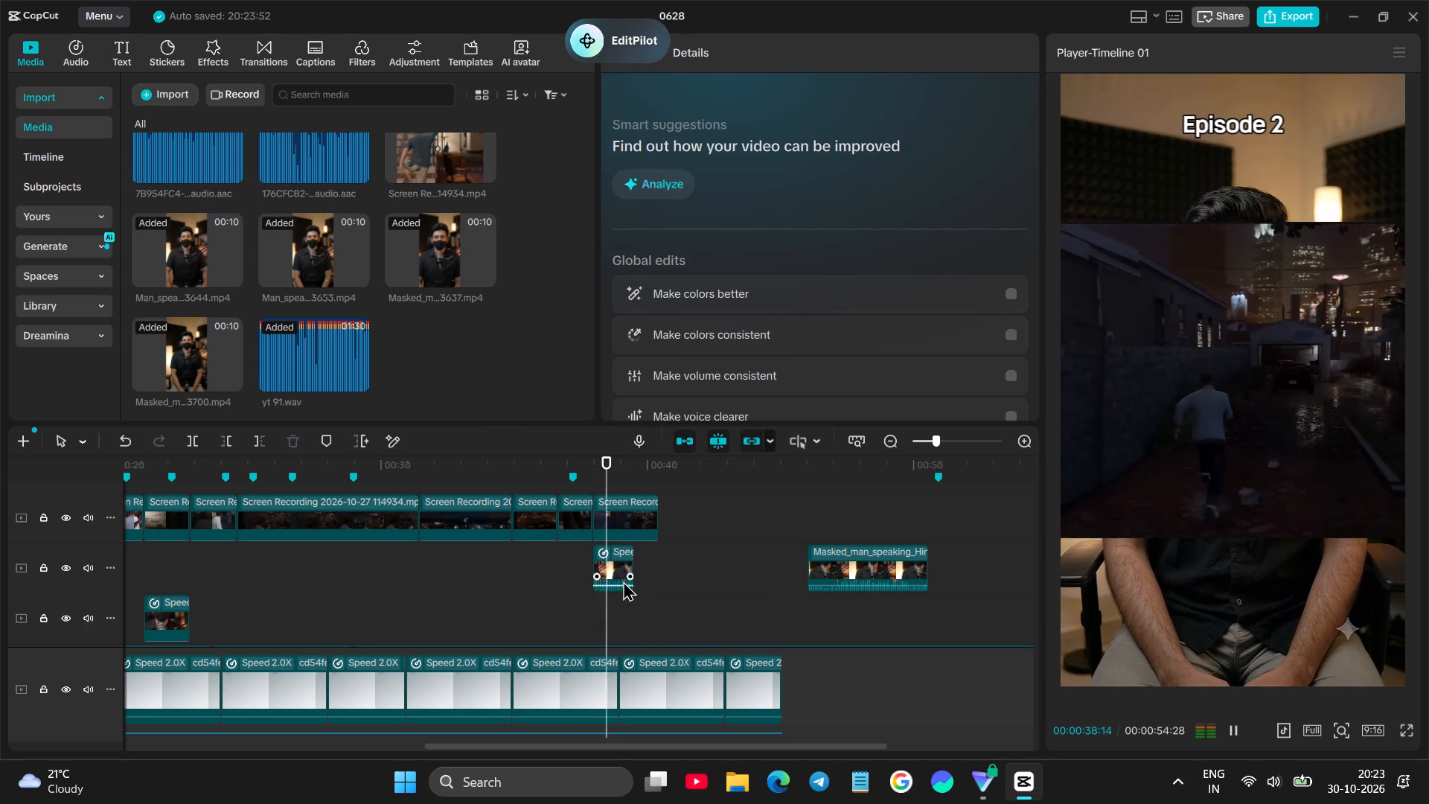
key(space)
click(604, 562)
click(577, 571)
key(space)
key(space)
key(space)
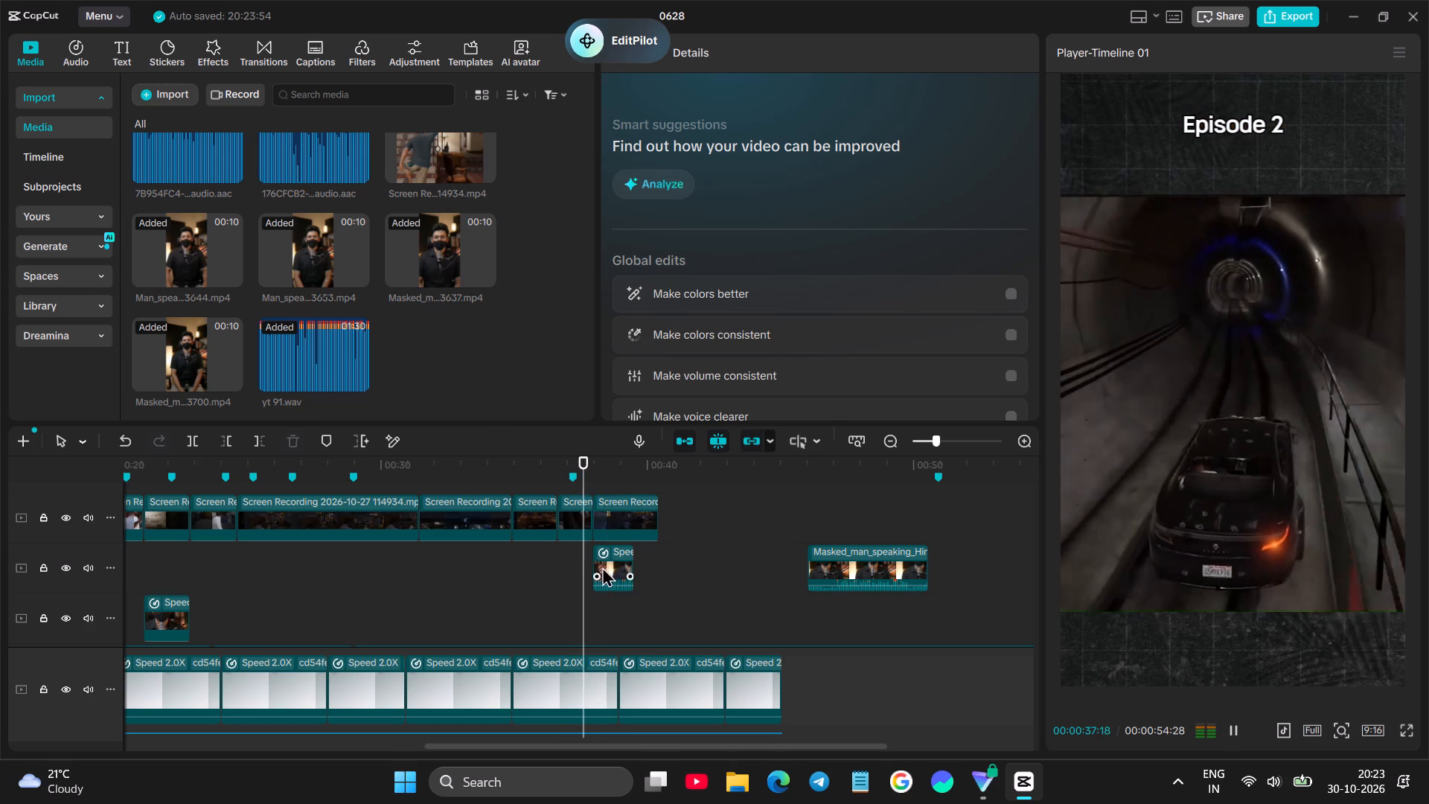
key(space)
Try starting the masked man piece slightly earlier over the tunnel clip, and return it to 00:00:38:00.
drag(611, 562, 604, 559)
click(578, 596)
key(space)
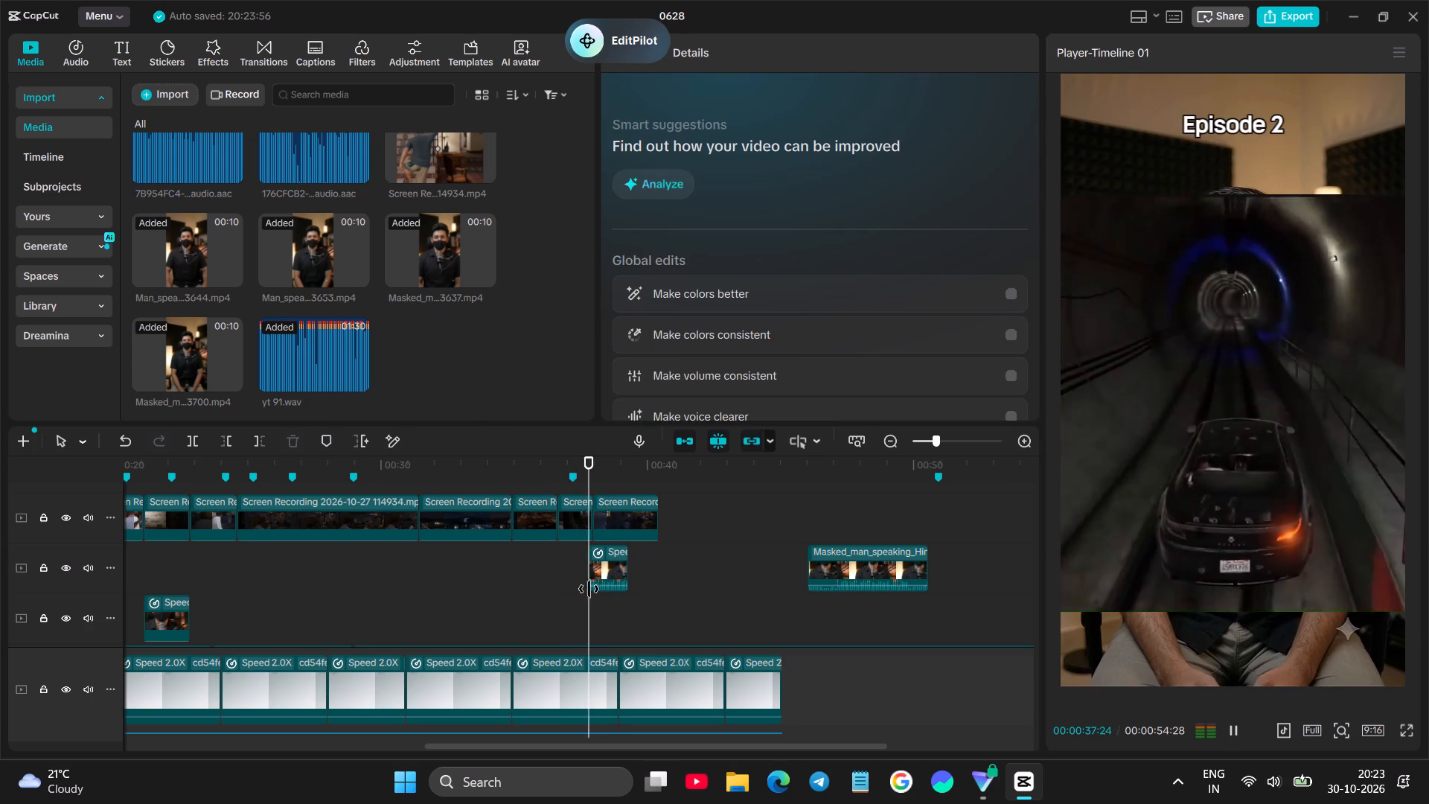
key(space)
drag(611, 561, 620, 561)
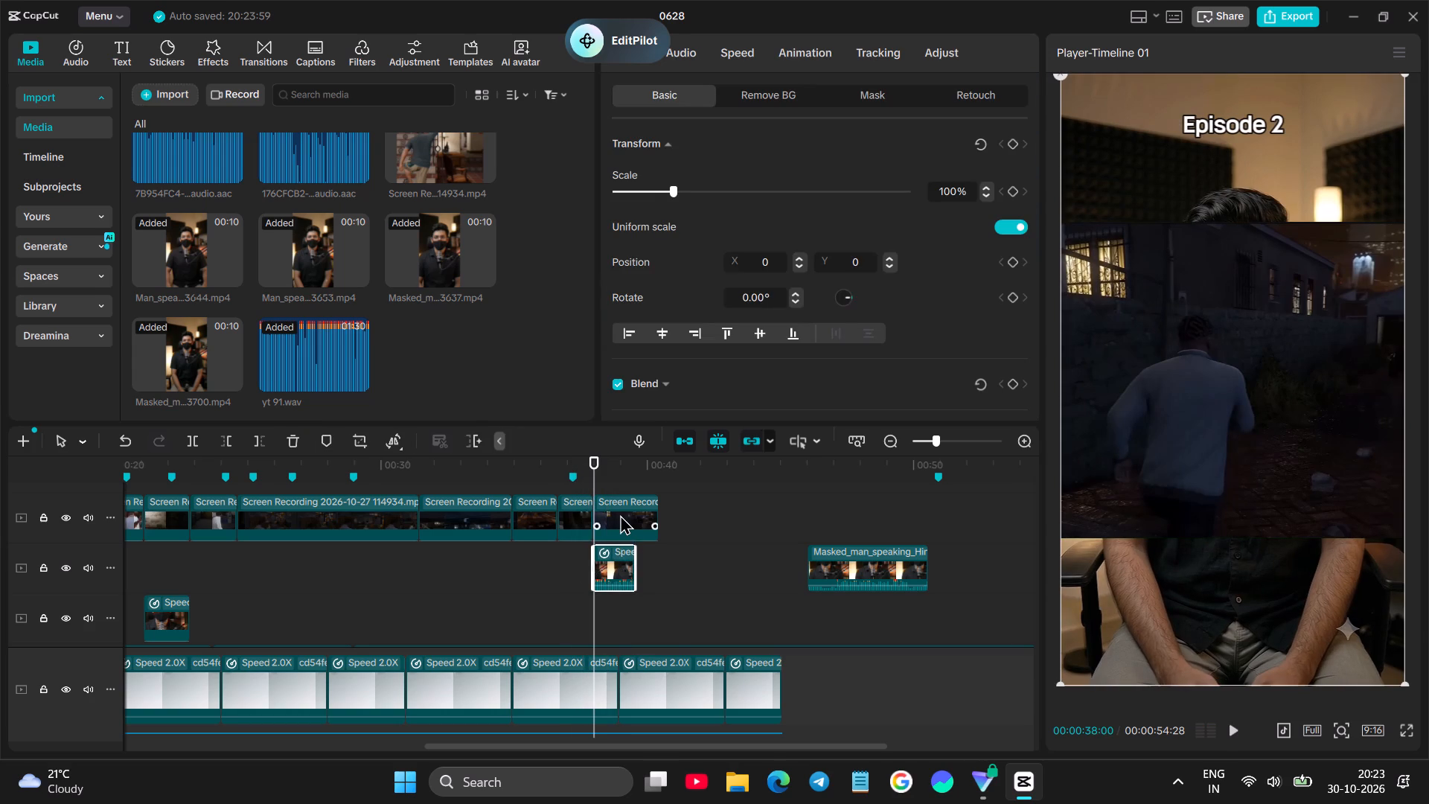
Arrange a split-screen layout with the mission passed clip at Y -929 and the masked man piece at Y 697.
click(620, 514)
drag(1238, 354, 1235, 502)
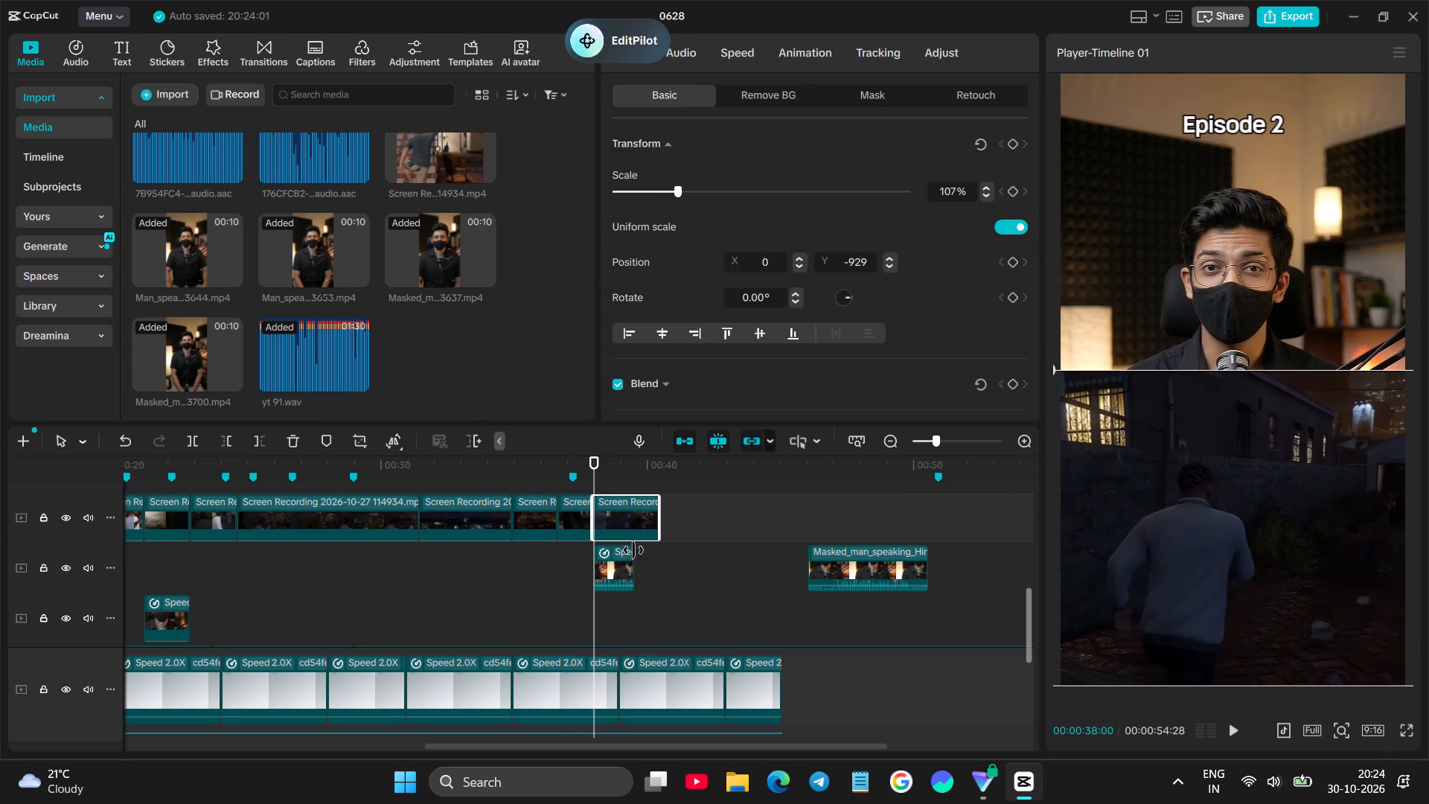
click(629, 560)
drag(1329, 285, 1333, 175)
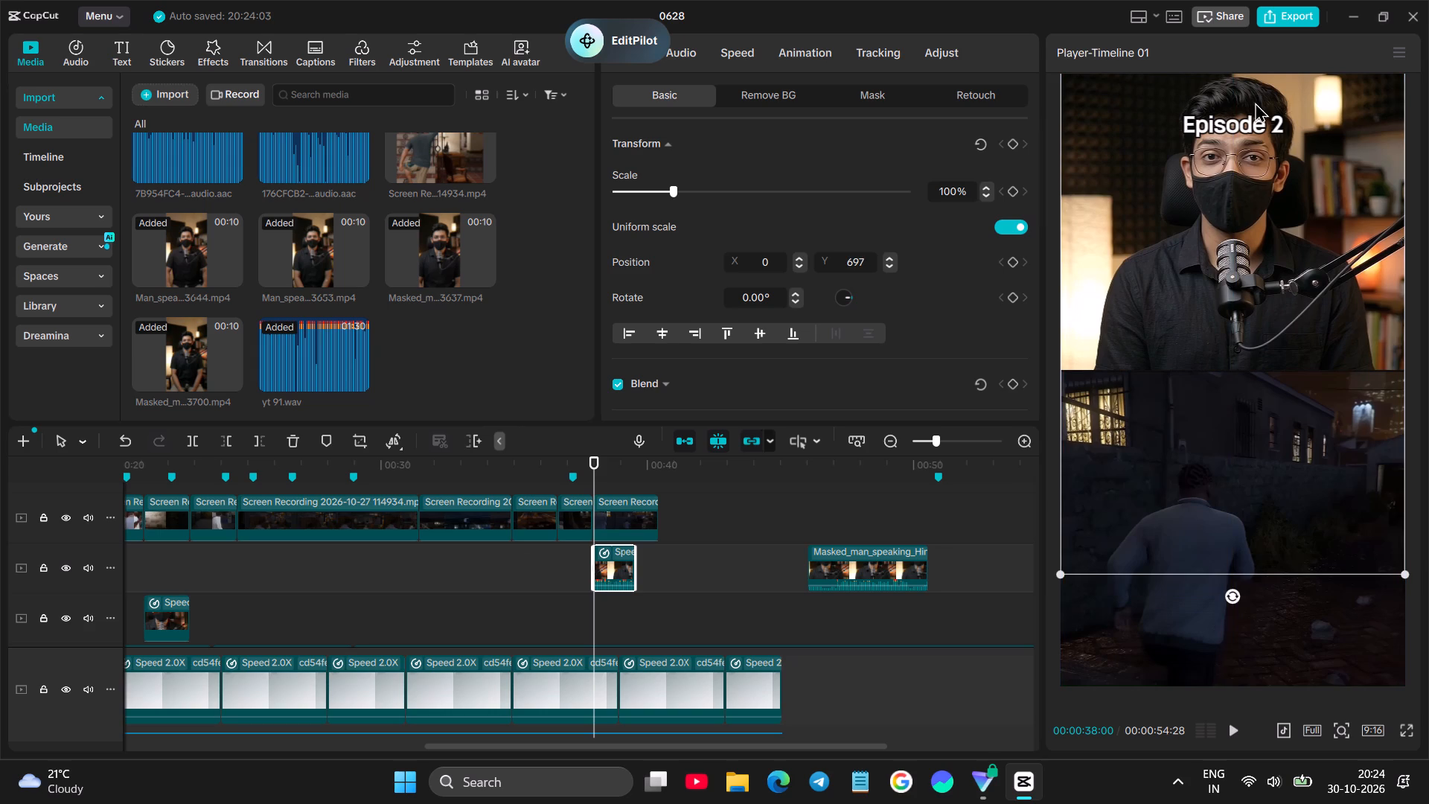
Split the Episode 2 title at 00:00:38:00 and move its remainder to about 00:00:44.
click(1233, 118)
scroll(596, 502, up, 17)
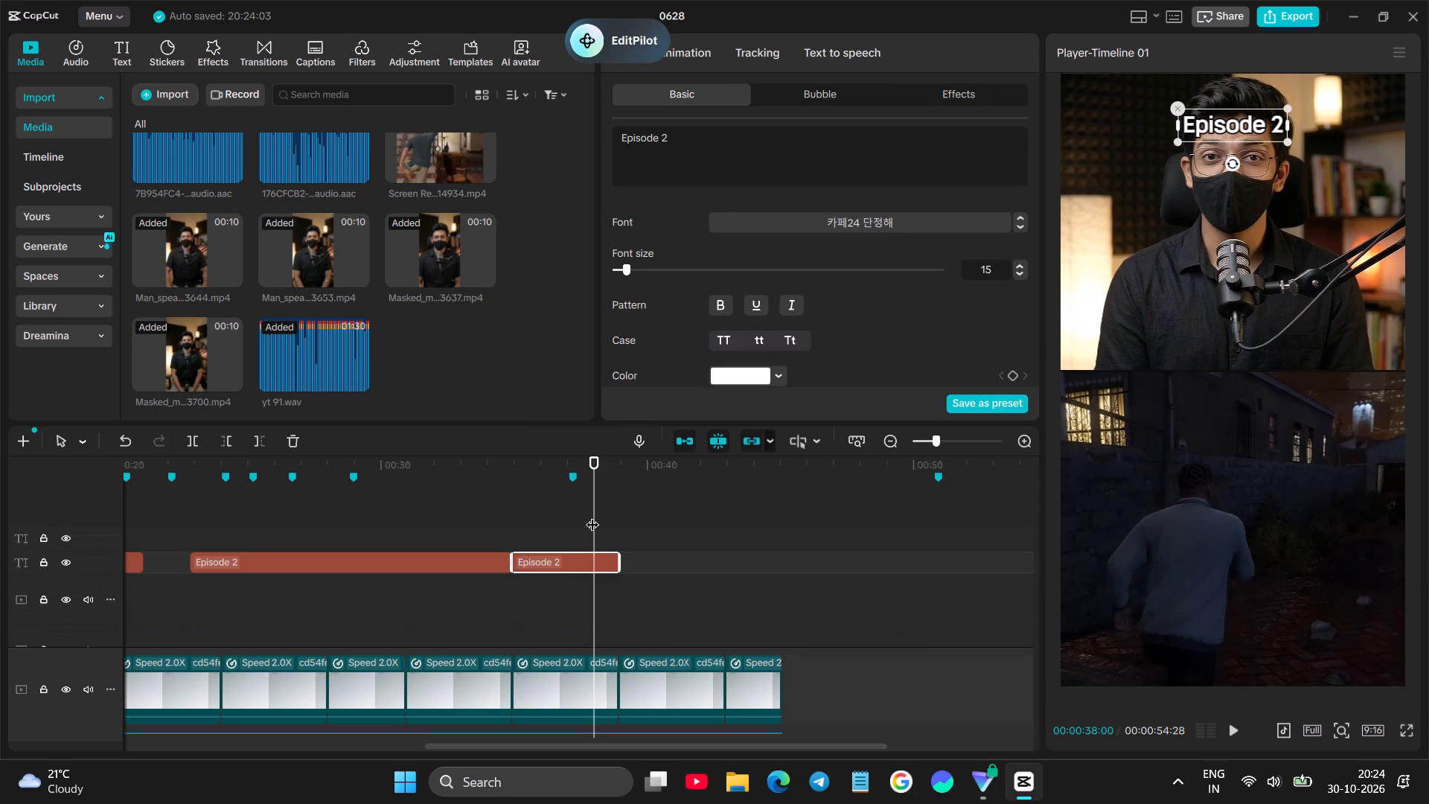
click(572, 567)
click(197, 434)
drag(604, 560, 757, 555)
Preview the split-screen mission passed section from 00:00:38:00 to check where it should end against the narration.
scroll(671, 581, down, 6)
scroll(563, 578, down, 3)
key(space)
scroll(612, 553, down, 1)
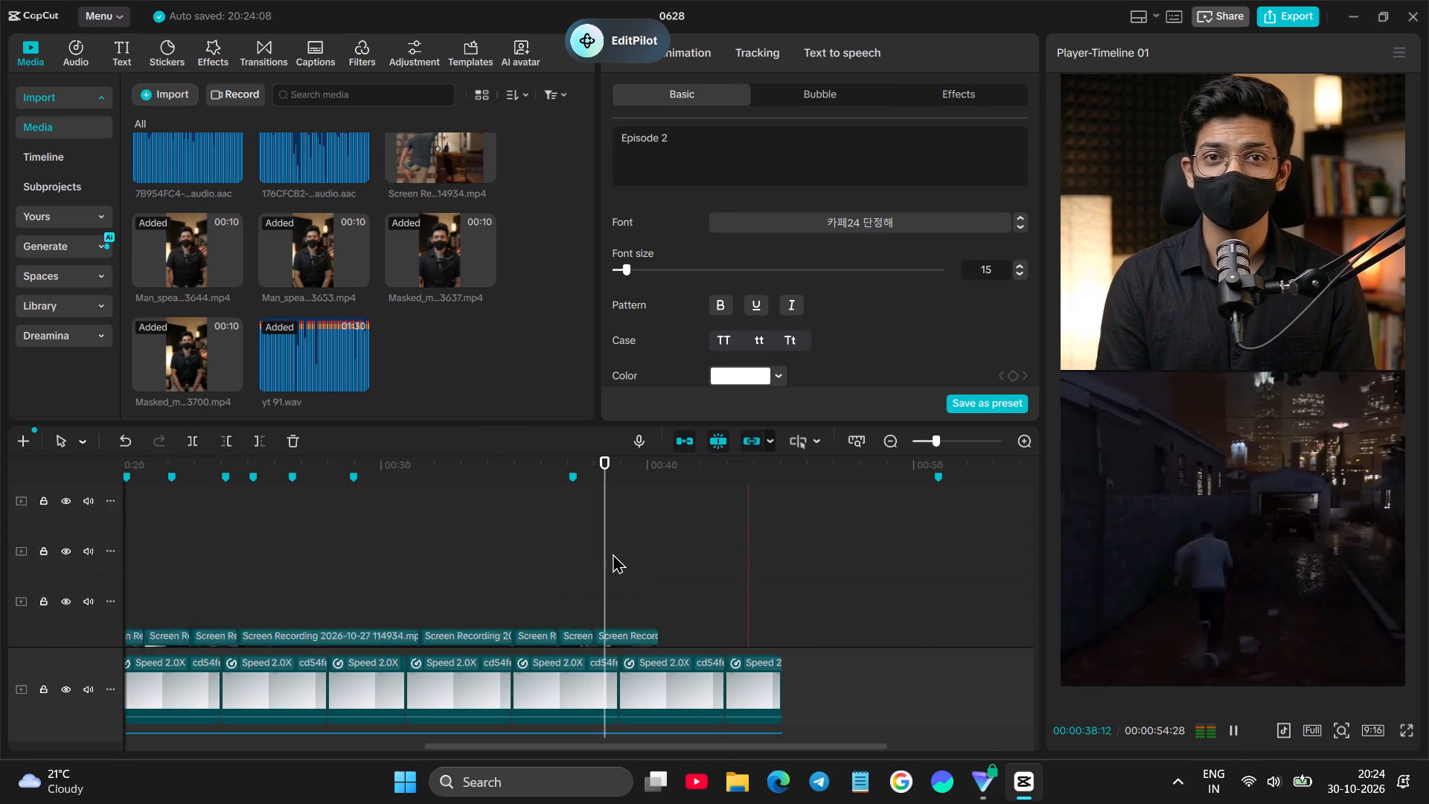
scroll(613, 553, down, 2)
key(space)
scroll(624, 542, down, 5)
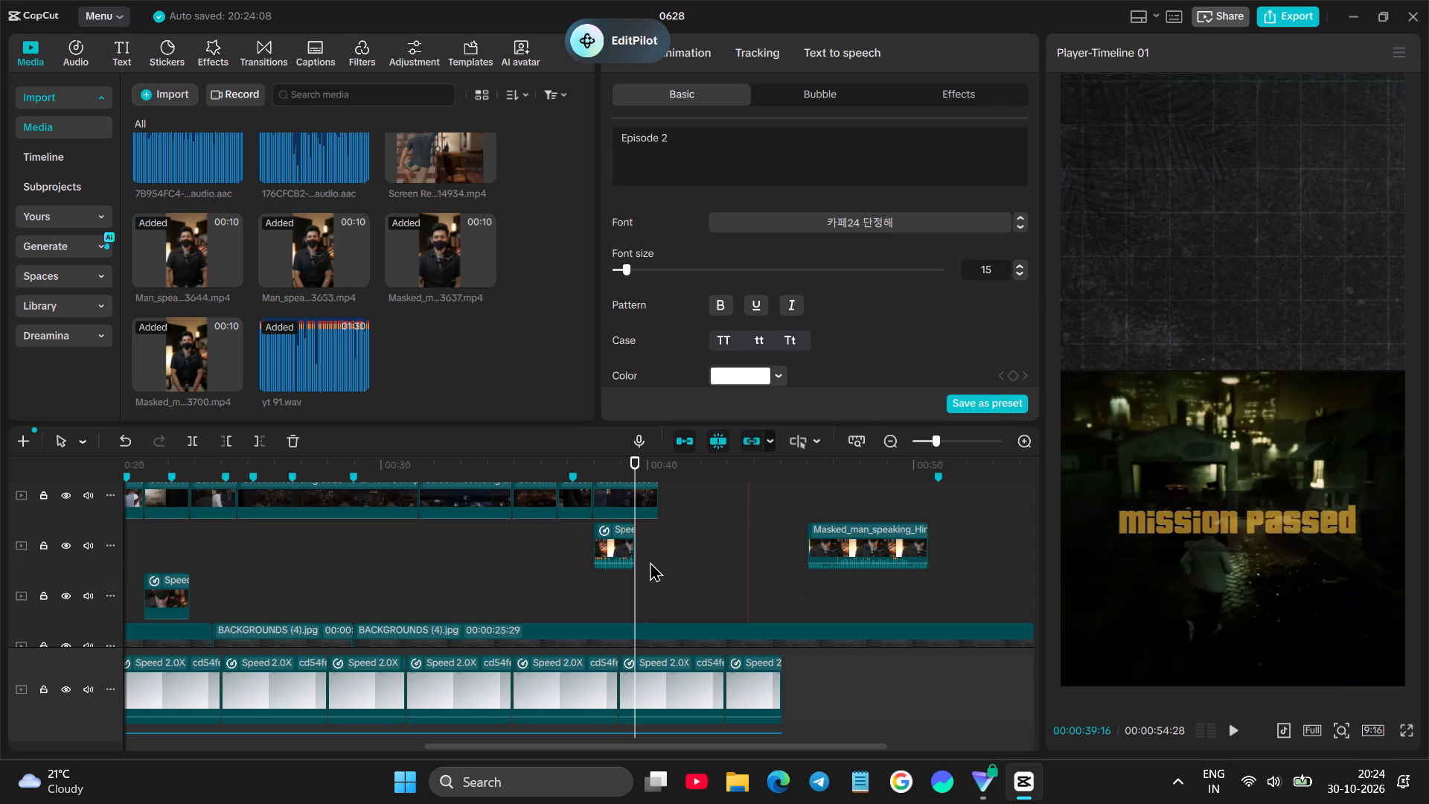
key(space)
key(space)
click(621, 579)
key(space)
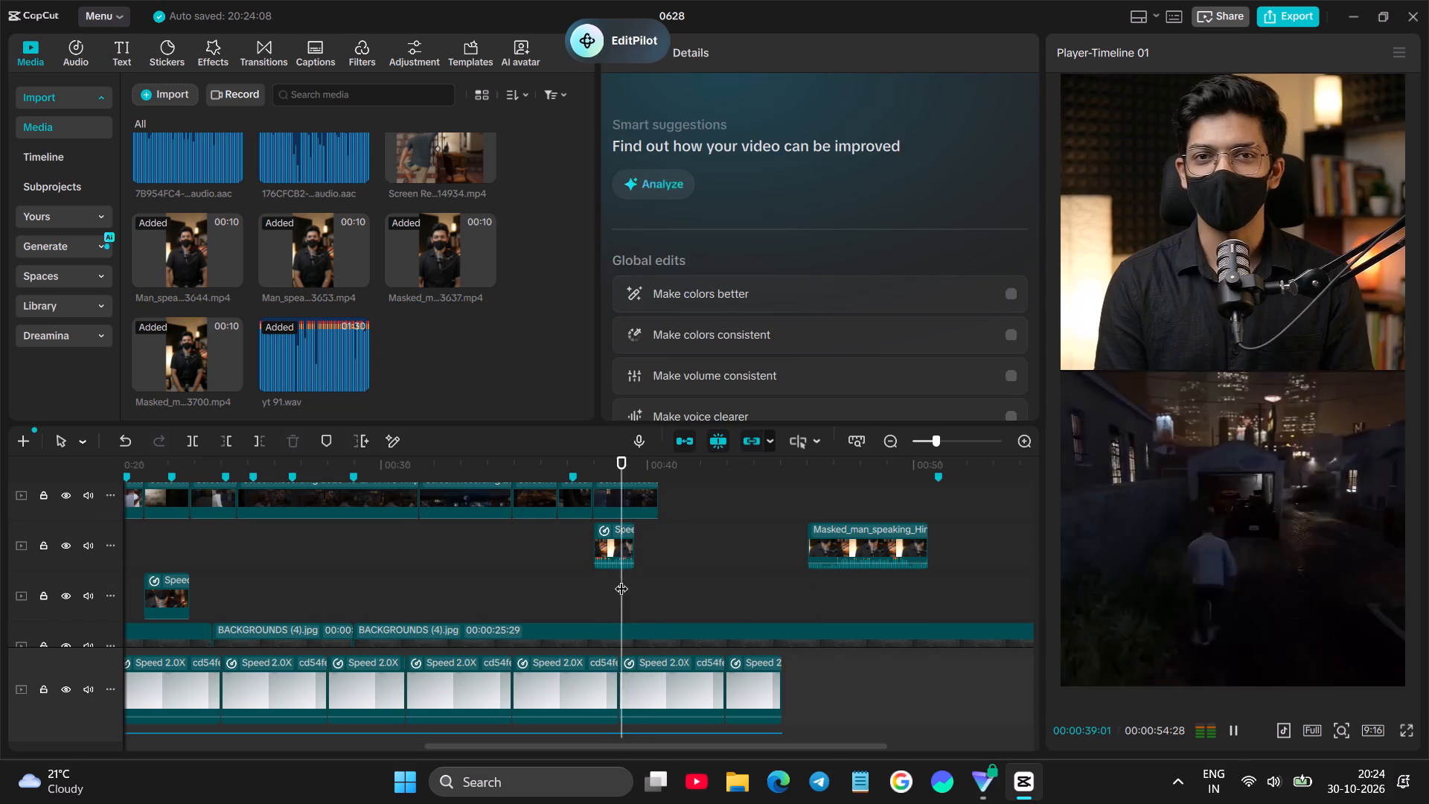
drag(619, 565, 627, 599)
click(610, 596)
Trim the end of the mission passed clip at 00:00:39:18.
key(space)
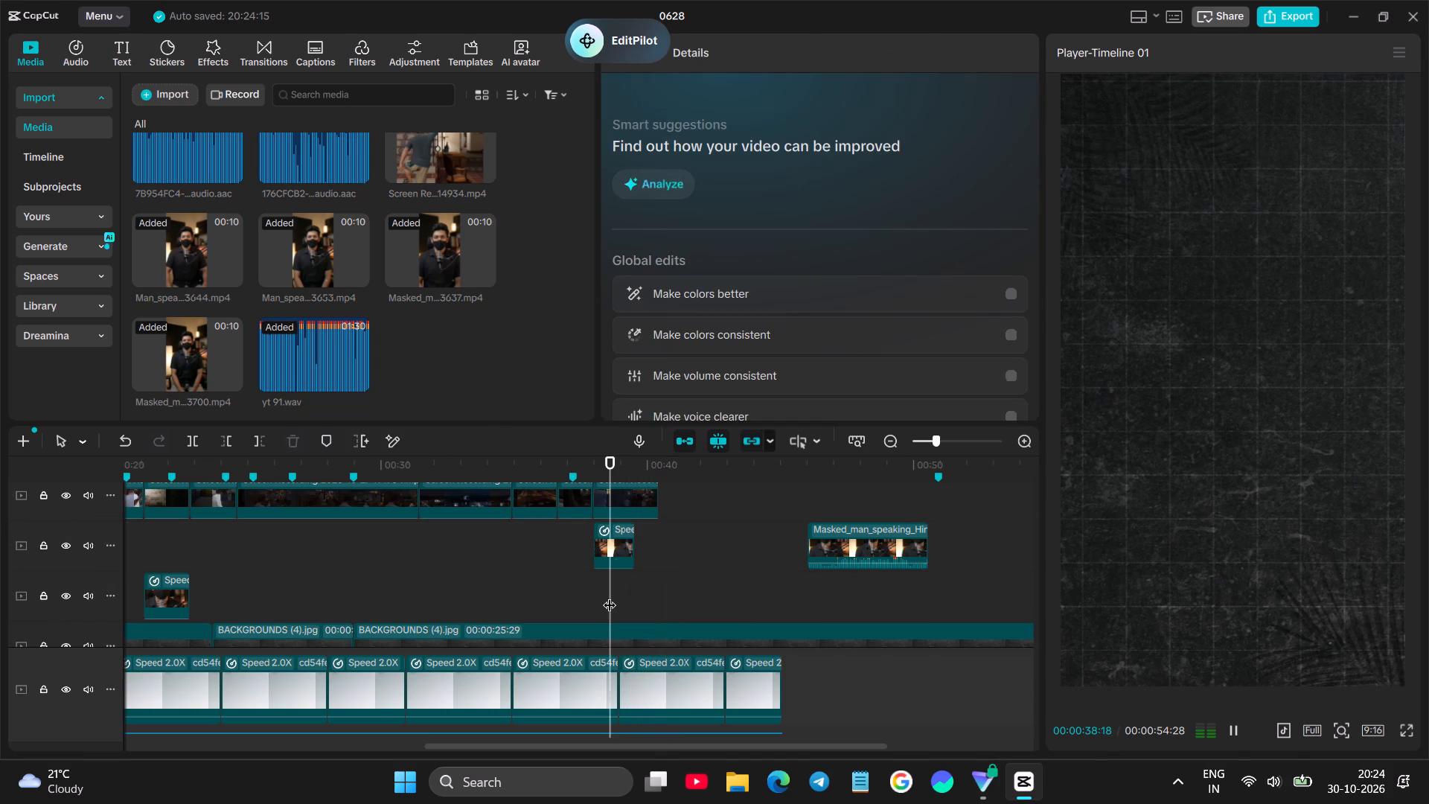
key(space)
key(space)
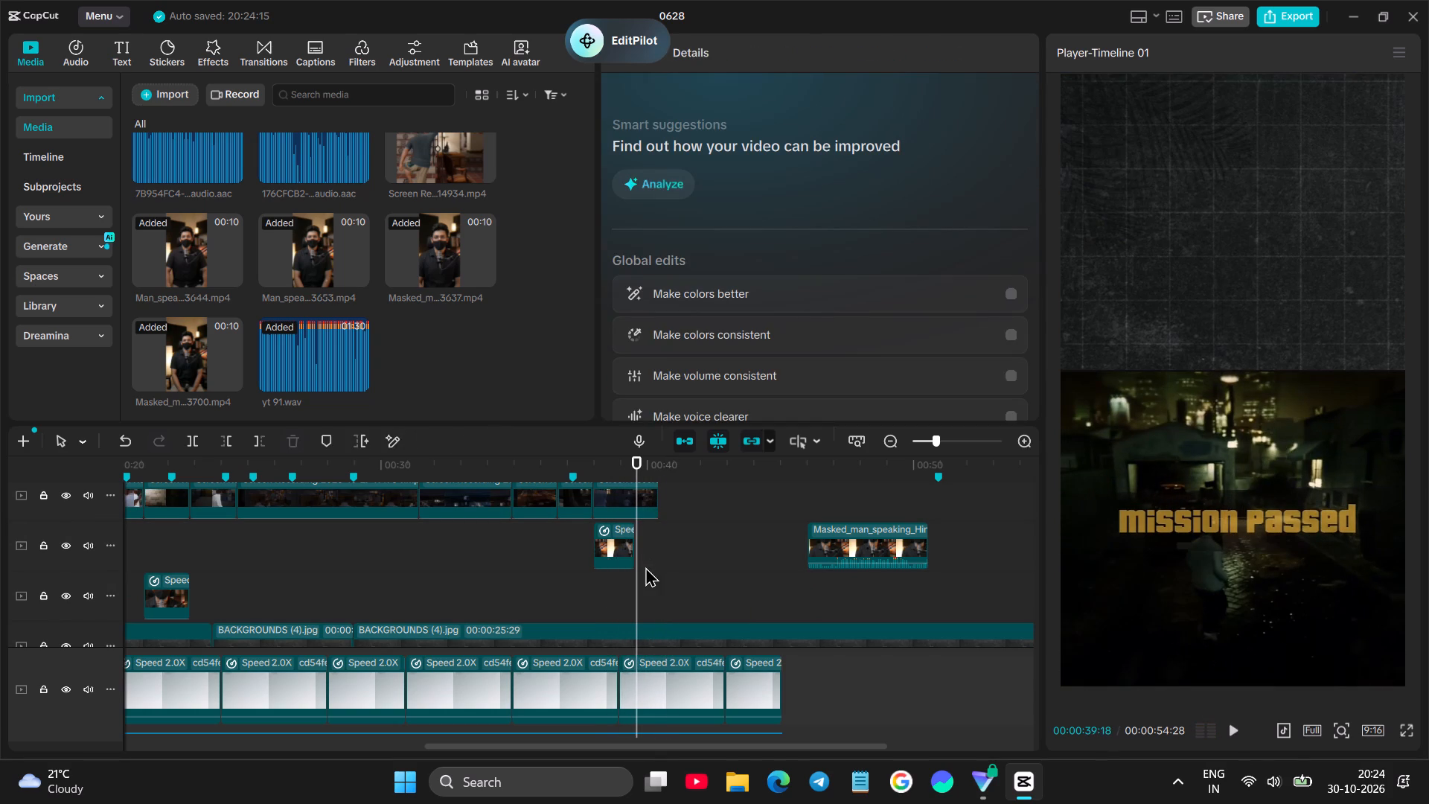
click(632, 502)
click(255, 444)
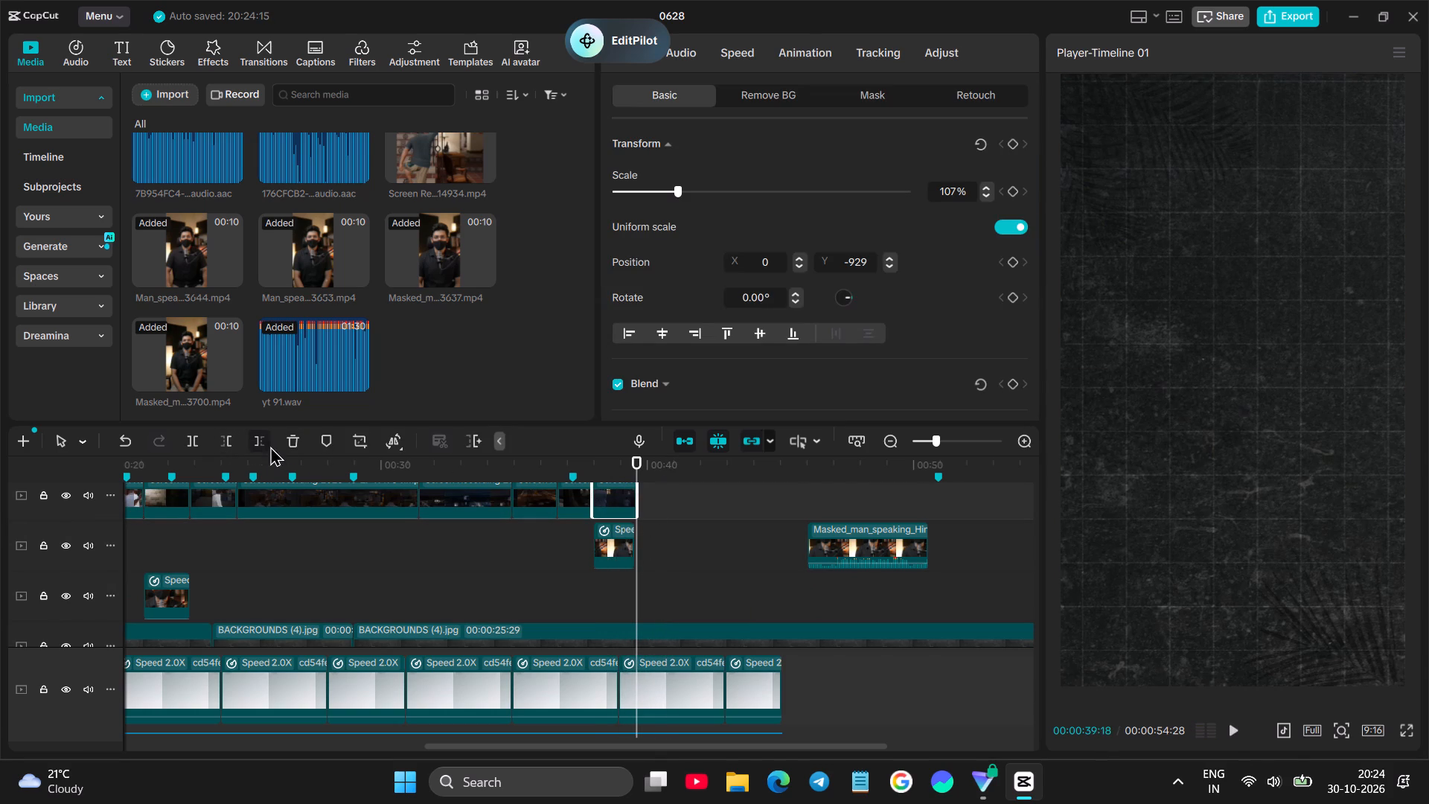
Insert the Franklin Gta 5.jpg image at 00:00:39:18, directly after the mission passed clip on the same track.
scroll(460, 279, up, 12)
scroll(438, 293, down, 4)
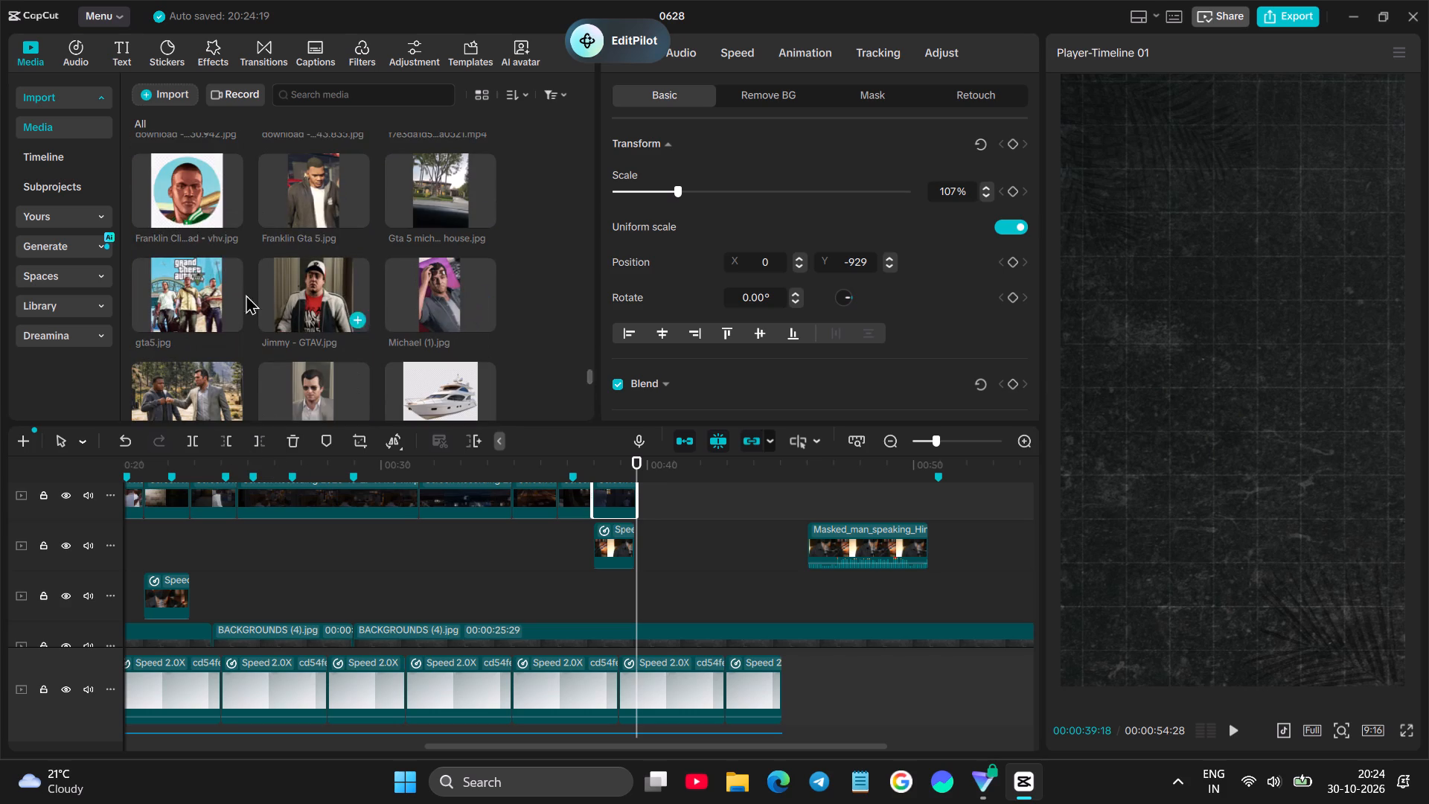
scroll(415, 235, up, 7)
scroll(388, 237, down, 5)
click(298, 333)
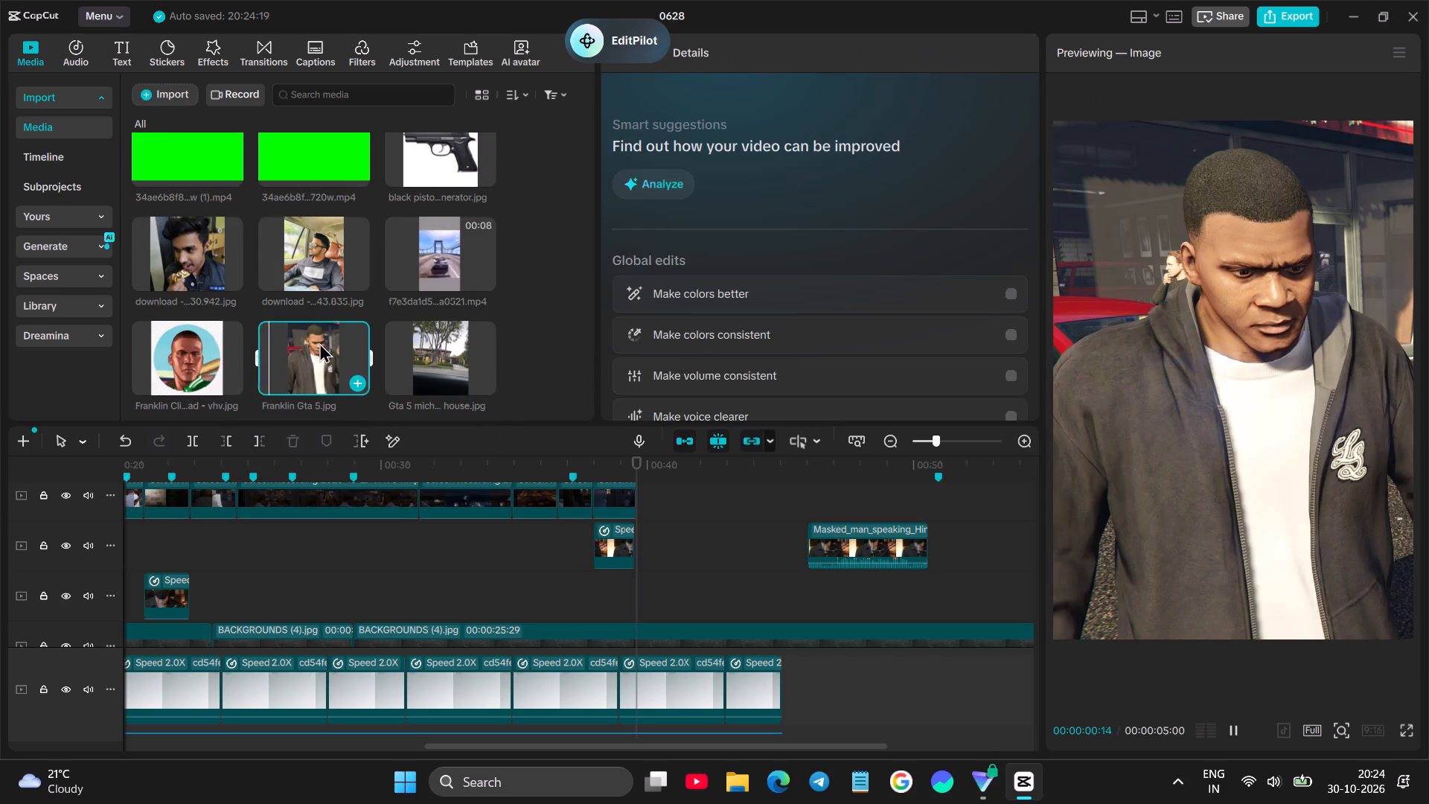
drag(344, 366, 636, 489)
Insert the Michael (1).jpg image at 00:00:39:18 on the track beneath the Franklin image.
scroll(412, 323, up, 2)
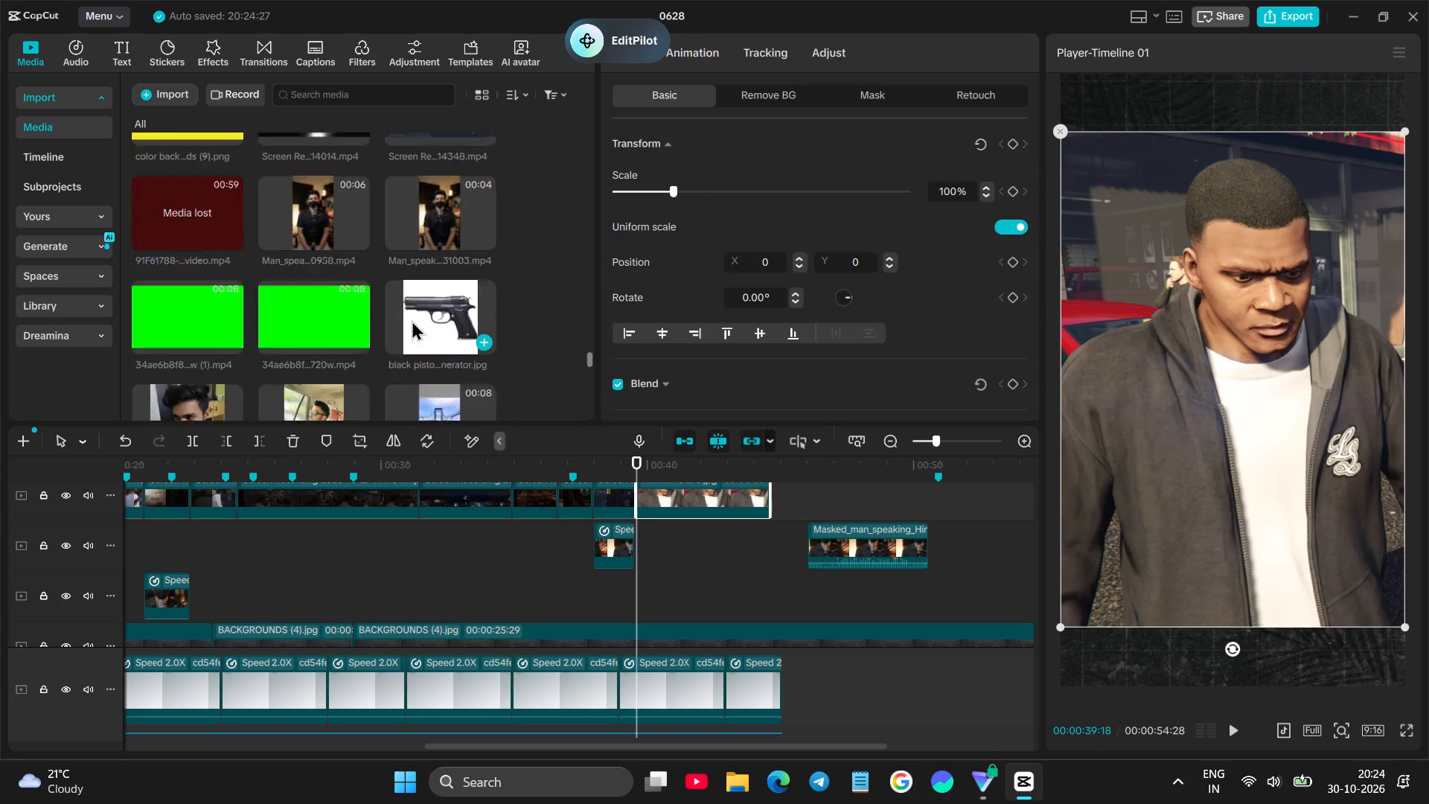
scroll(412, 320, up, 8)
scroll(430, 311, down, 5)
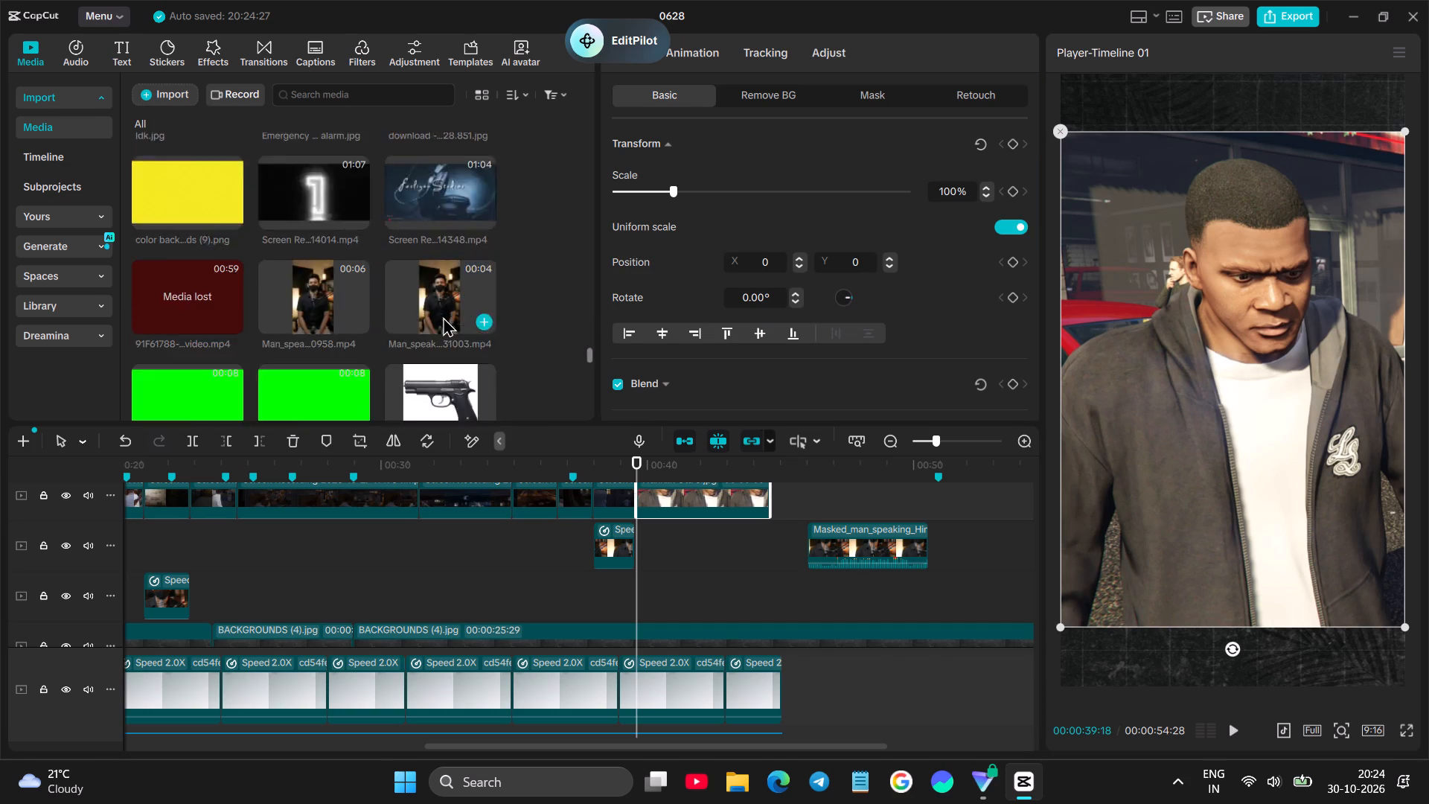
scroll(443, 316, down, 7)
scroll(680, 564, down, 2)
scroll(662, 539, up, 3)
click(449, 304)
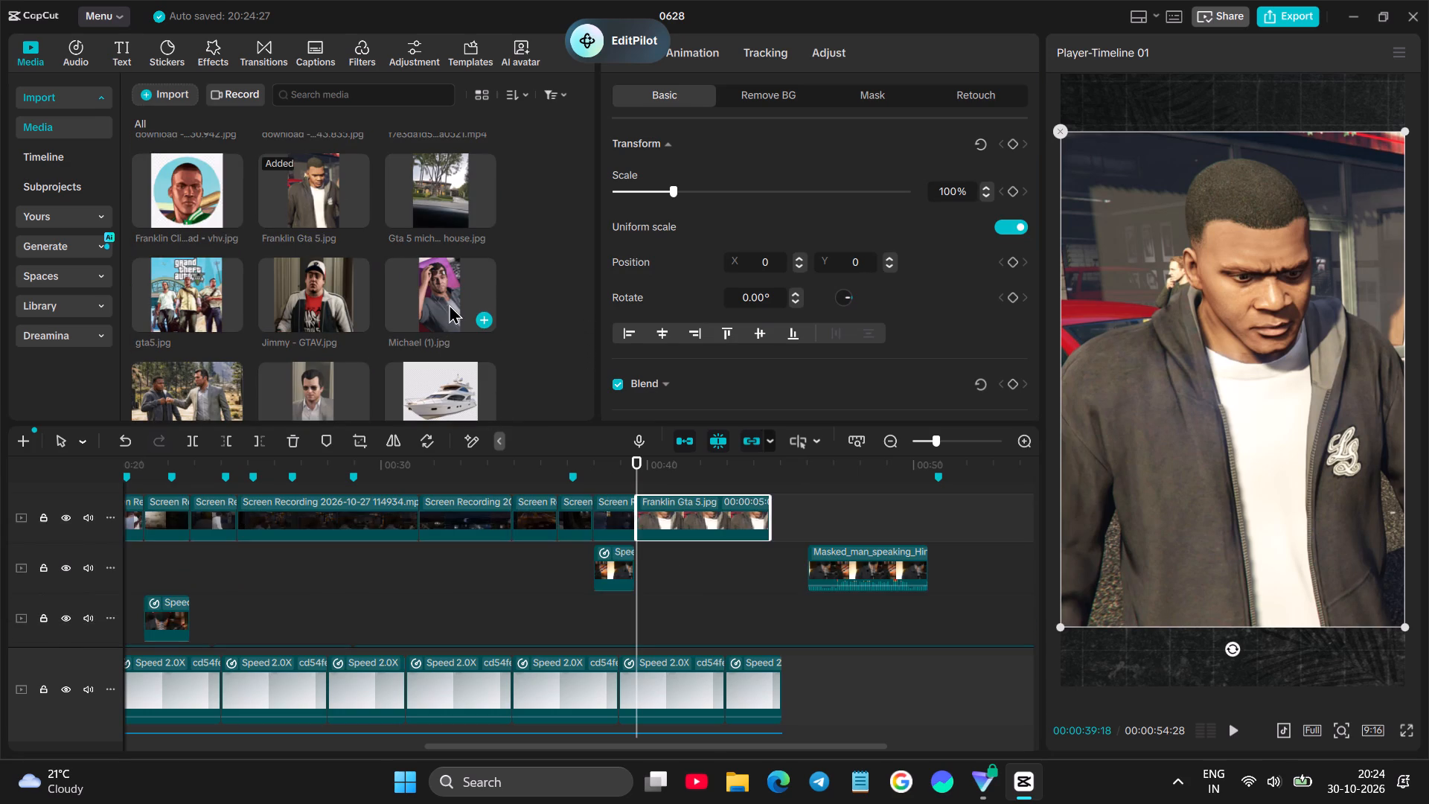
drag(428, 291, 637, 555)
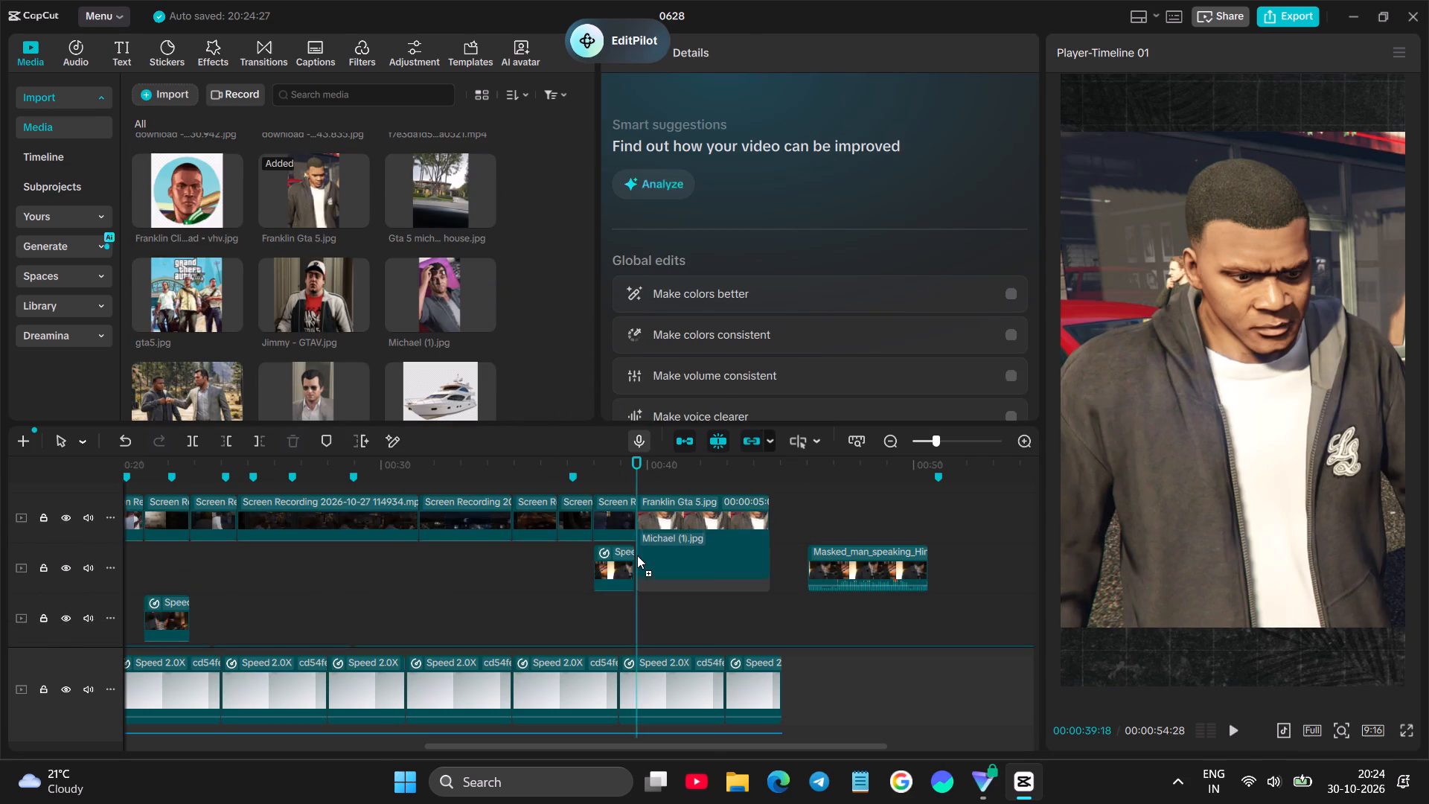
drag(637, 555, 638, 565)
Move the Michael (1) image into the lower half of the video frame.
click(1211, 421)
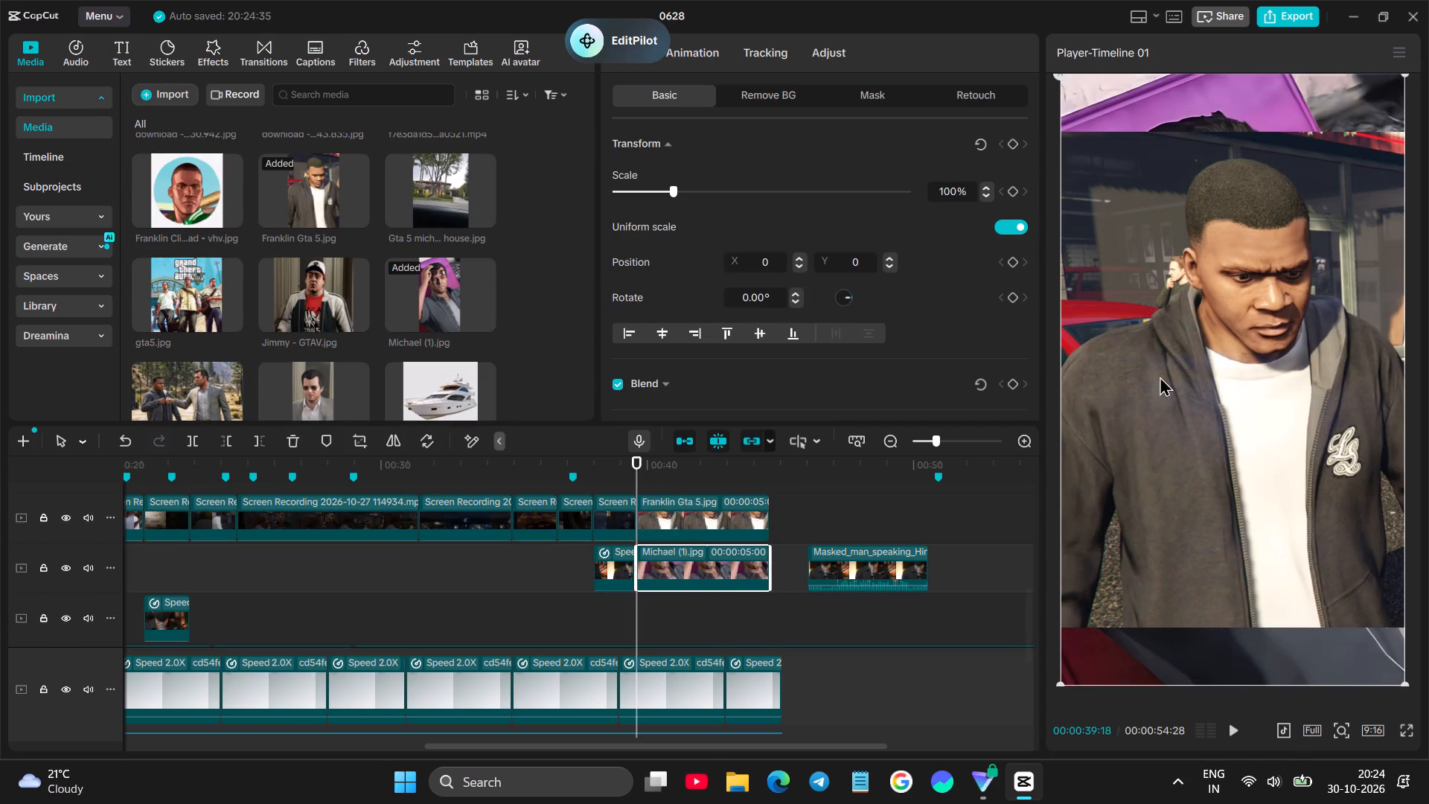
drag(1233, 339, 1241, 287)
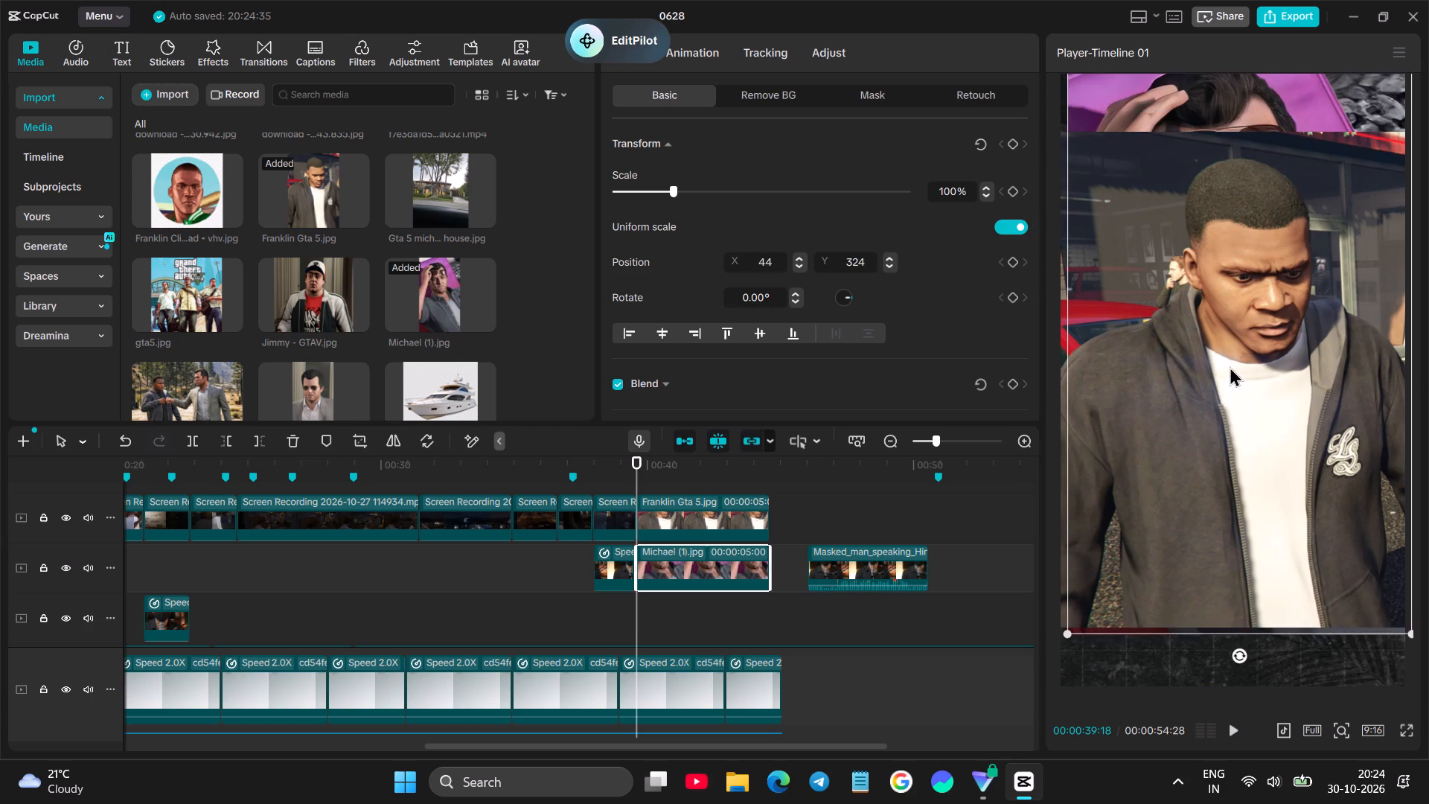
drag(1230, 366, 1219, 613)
Automatically remove the Franklin image's background, shrink the cutout and place it in the upper-left part of the video frame.
click(1198, 218)
drag(1206, 217, 1201, 0)
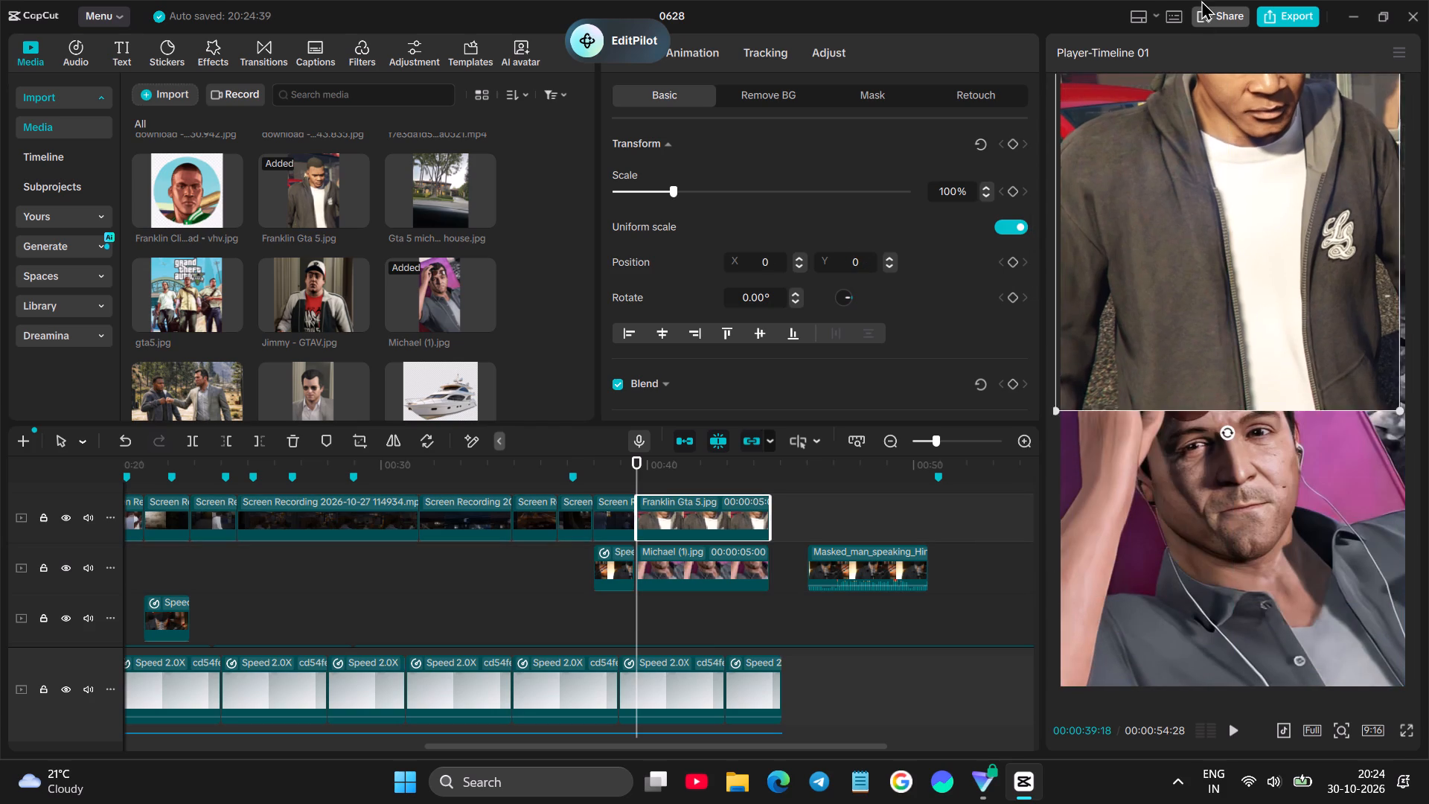
drag(1201, 0, 1193, 83)
click(767, 93)
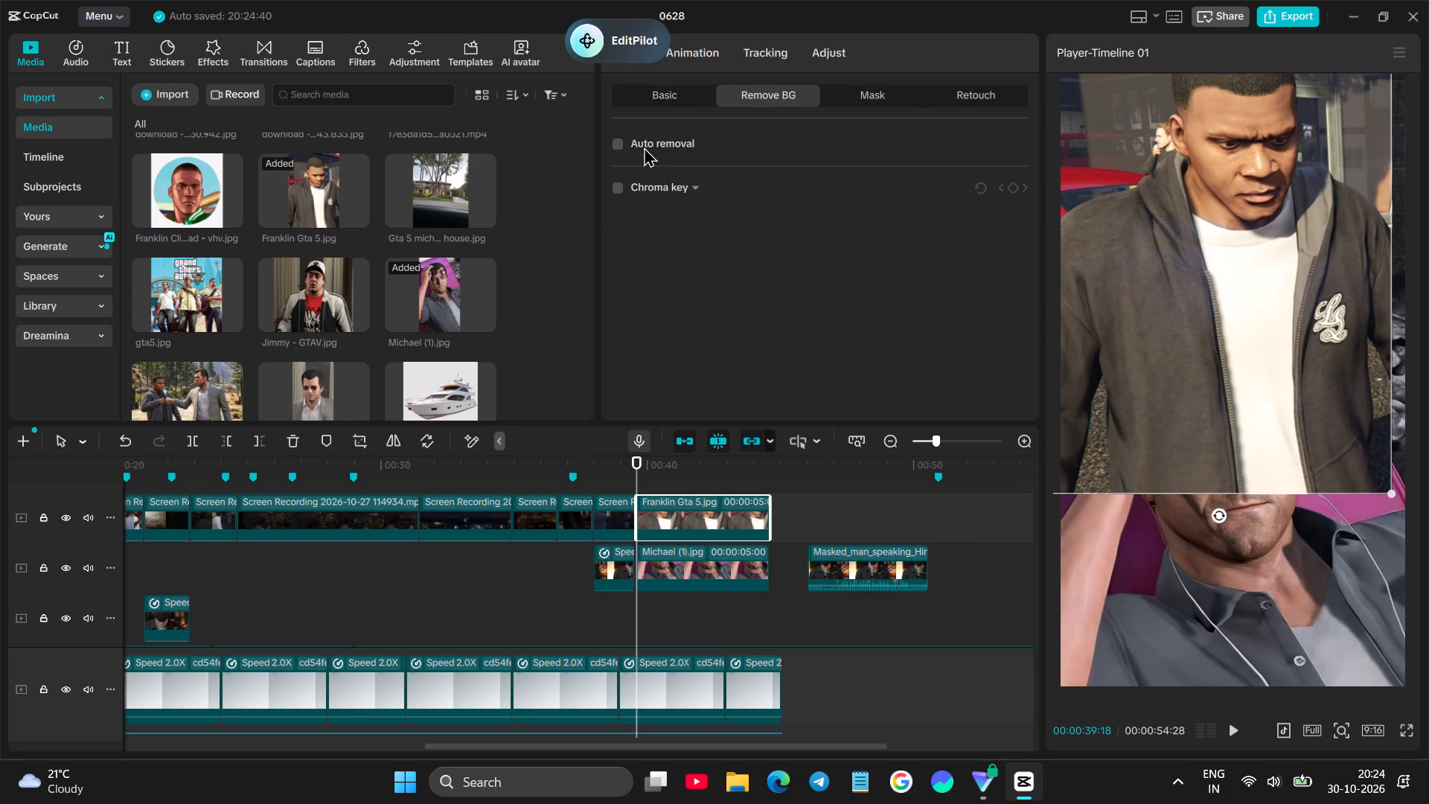
click(622, 148)
drag(1277, 251, 1268, 331)
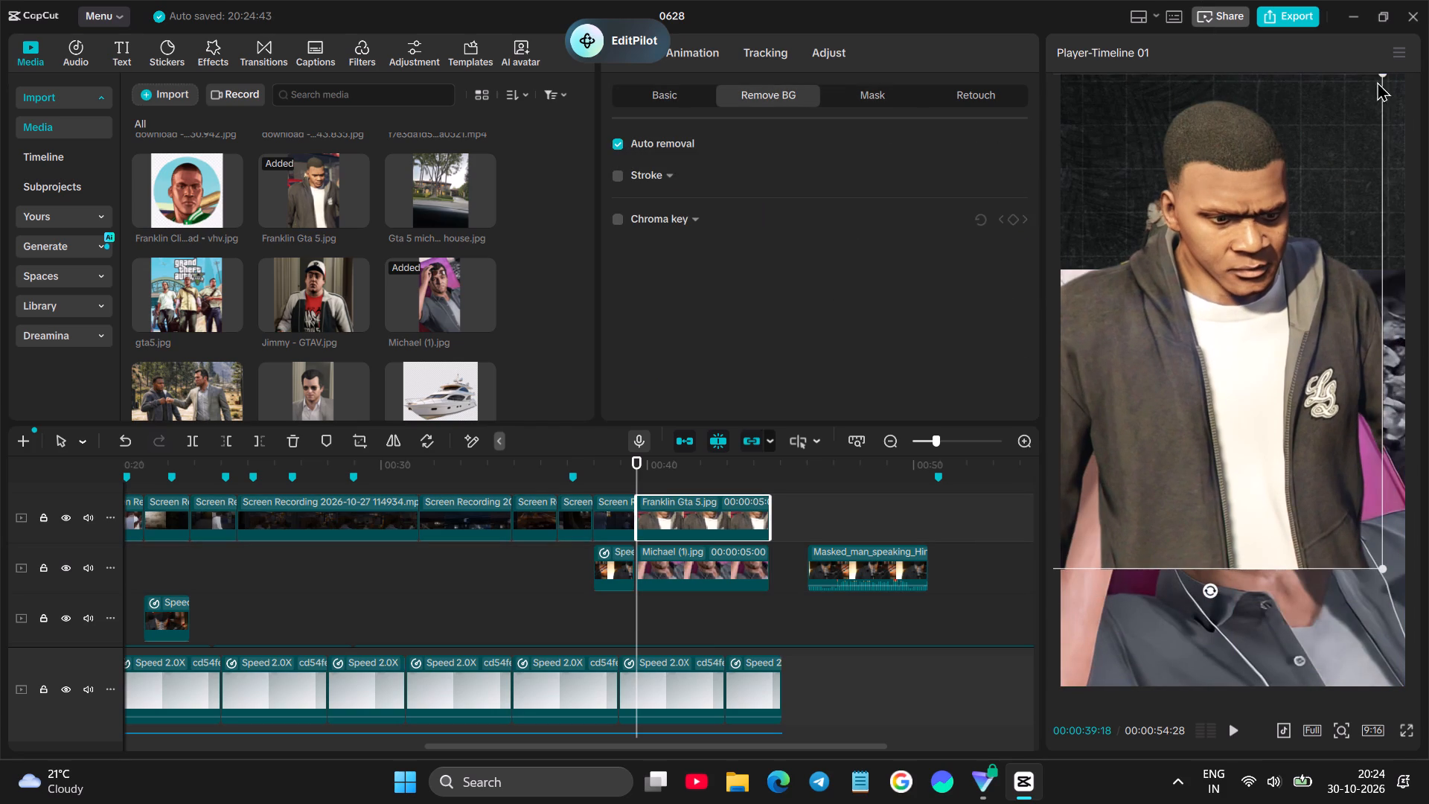
drag(1378, 76, 1313, 202)
drag(1184, 345, 1140, 254)
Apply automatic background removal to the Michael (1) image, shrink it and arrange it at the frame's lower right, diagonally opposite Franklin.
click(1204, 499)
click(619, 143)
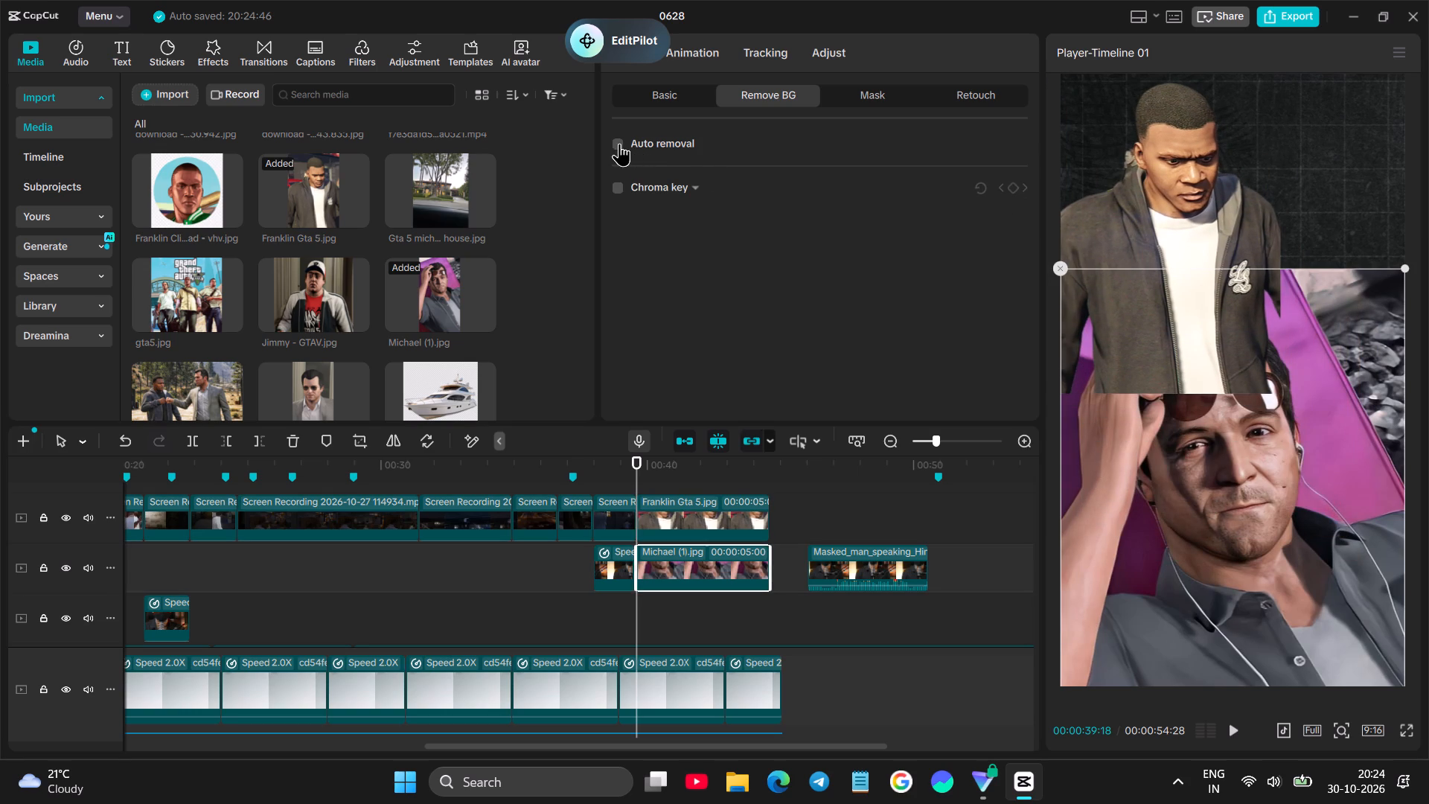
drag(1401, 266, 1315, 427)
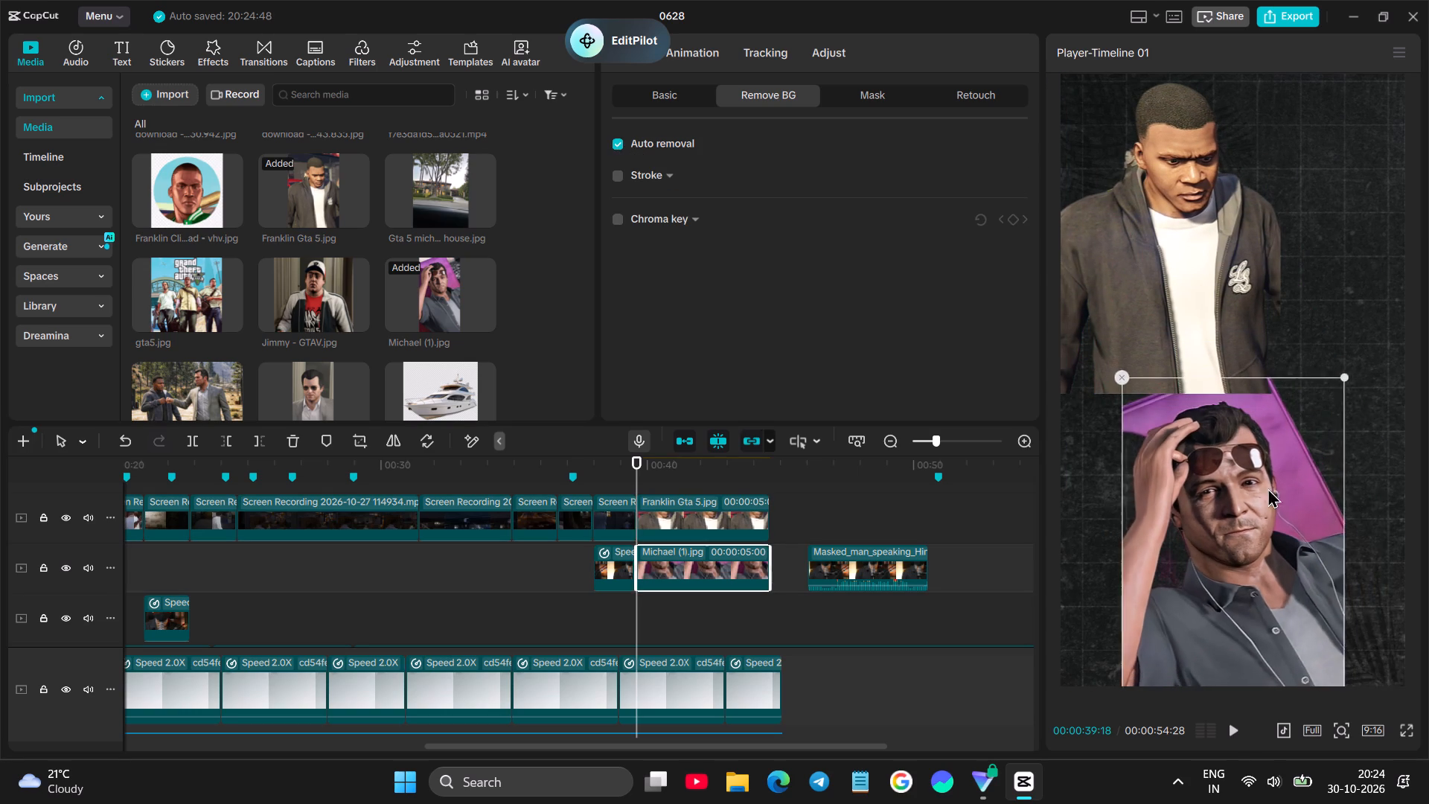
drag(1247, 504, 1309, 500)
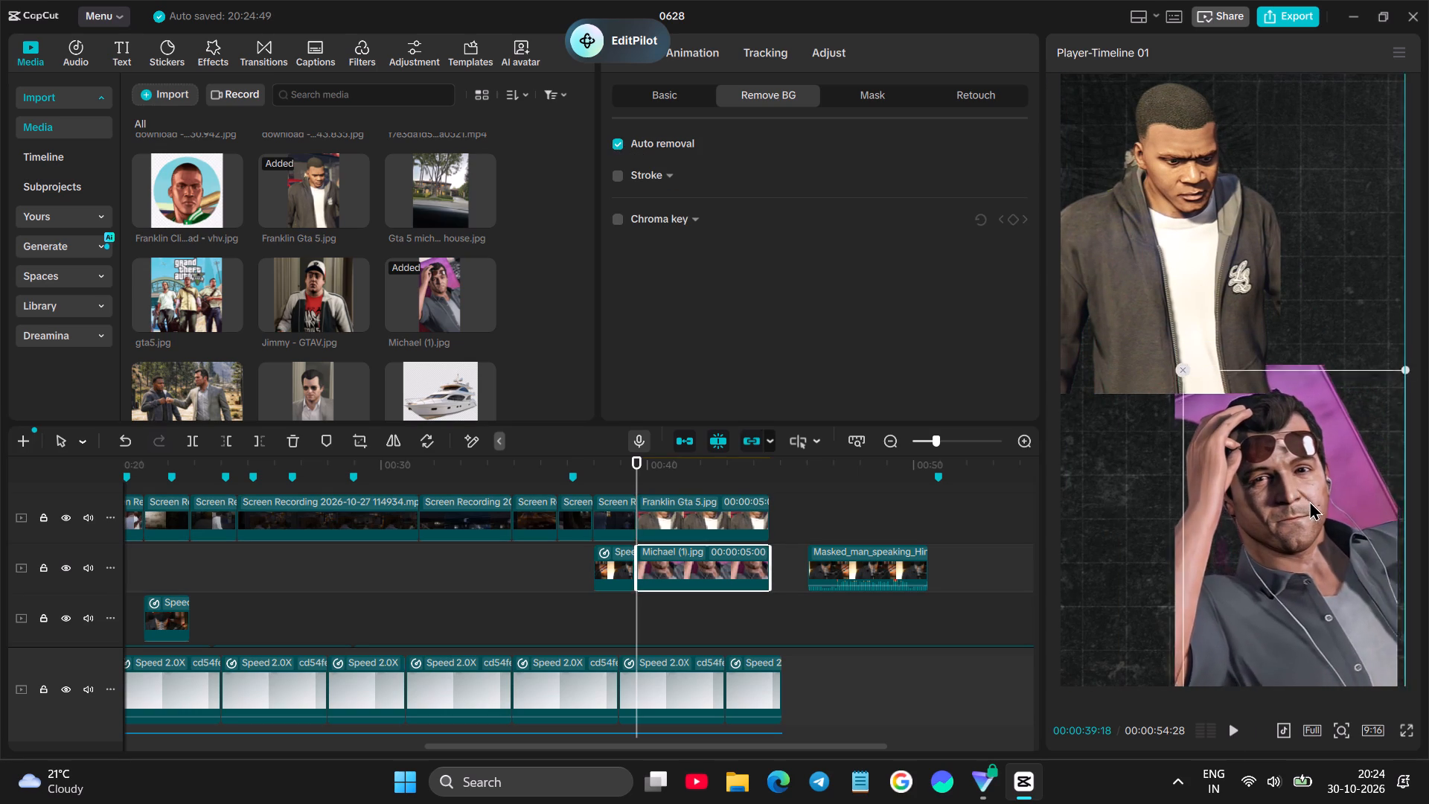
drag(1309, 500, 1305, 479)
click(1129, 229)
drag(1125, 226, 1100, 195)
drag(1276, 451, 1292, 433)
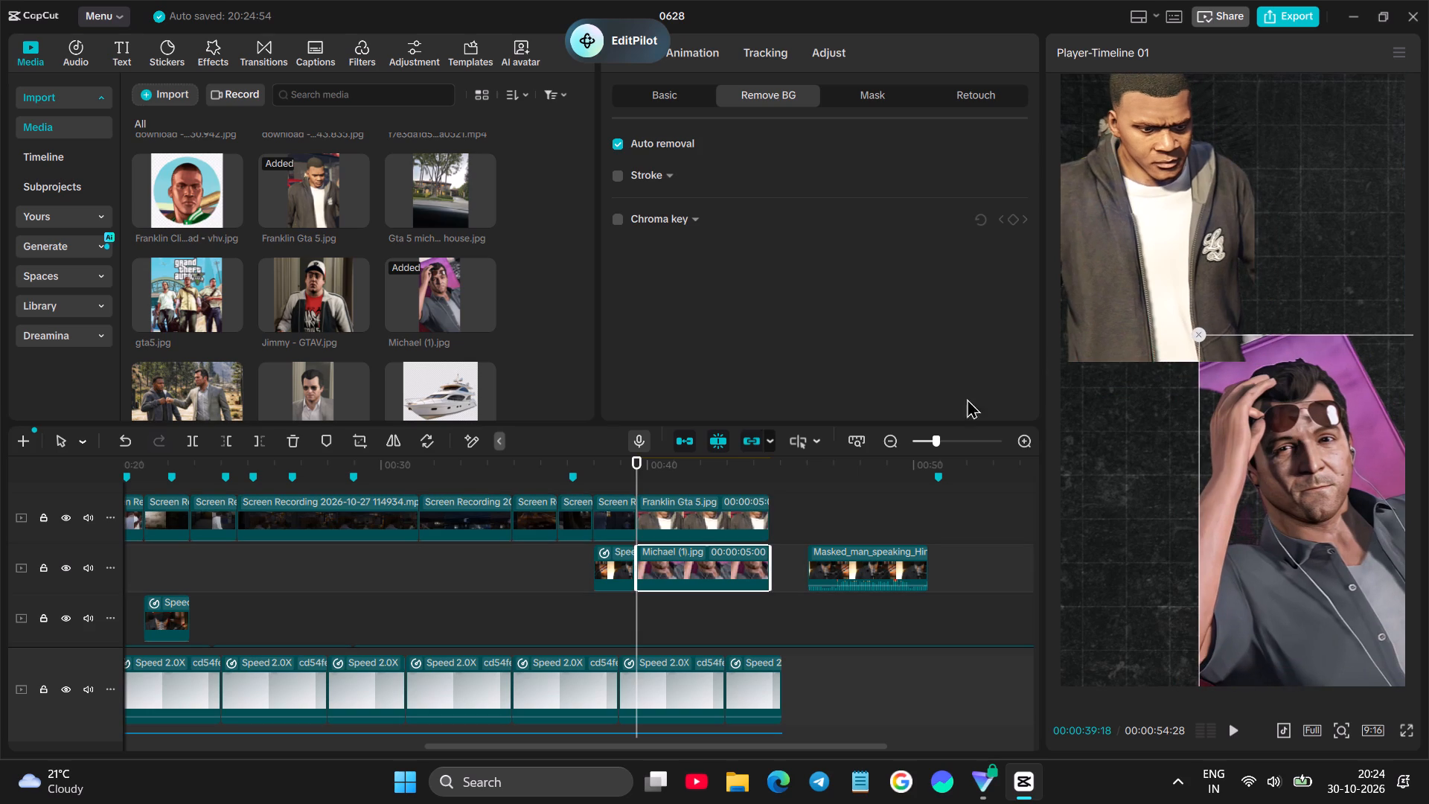
Insert Michael.jpg at about 00:00:40 on a new track above the Episode 2 titles and automatically remove its background.
scroll(438, 265, up, 2)
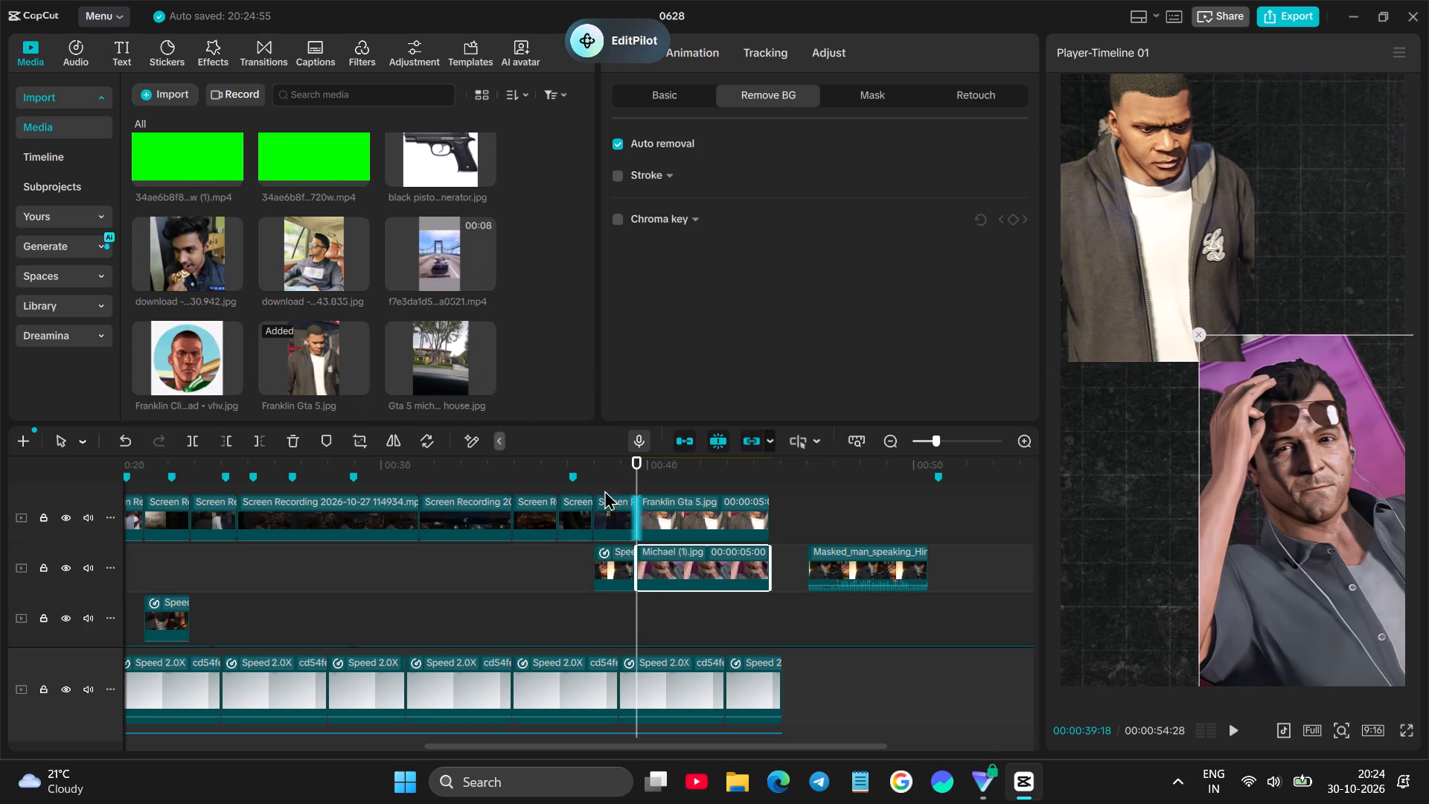
scroll(380, 281, down, 3)
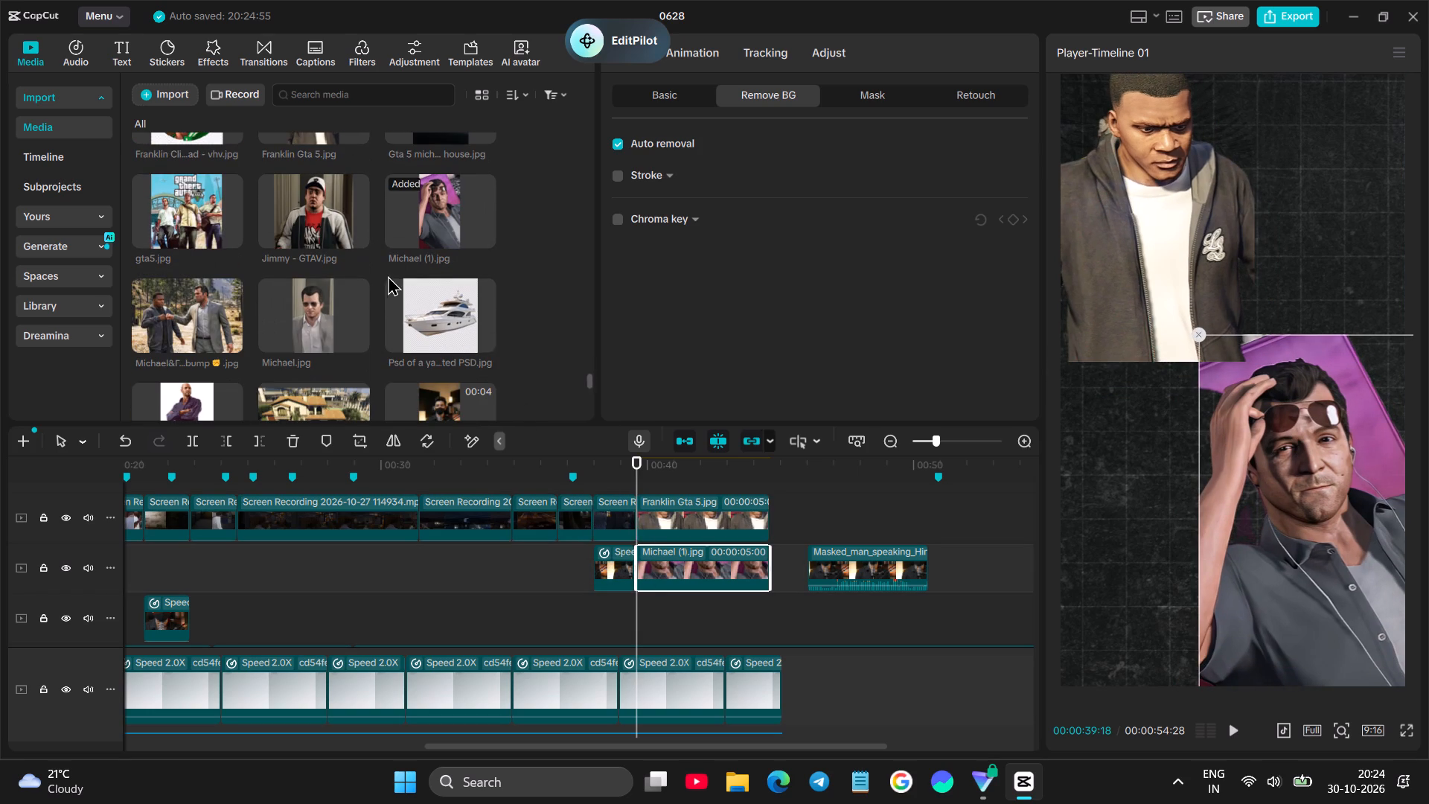
click(170, 301)
scroll(743, 631, up, 3)
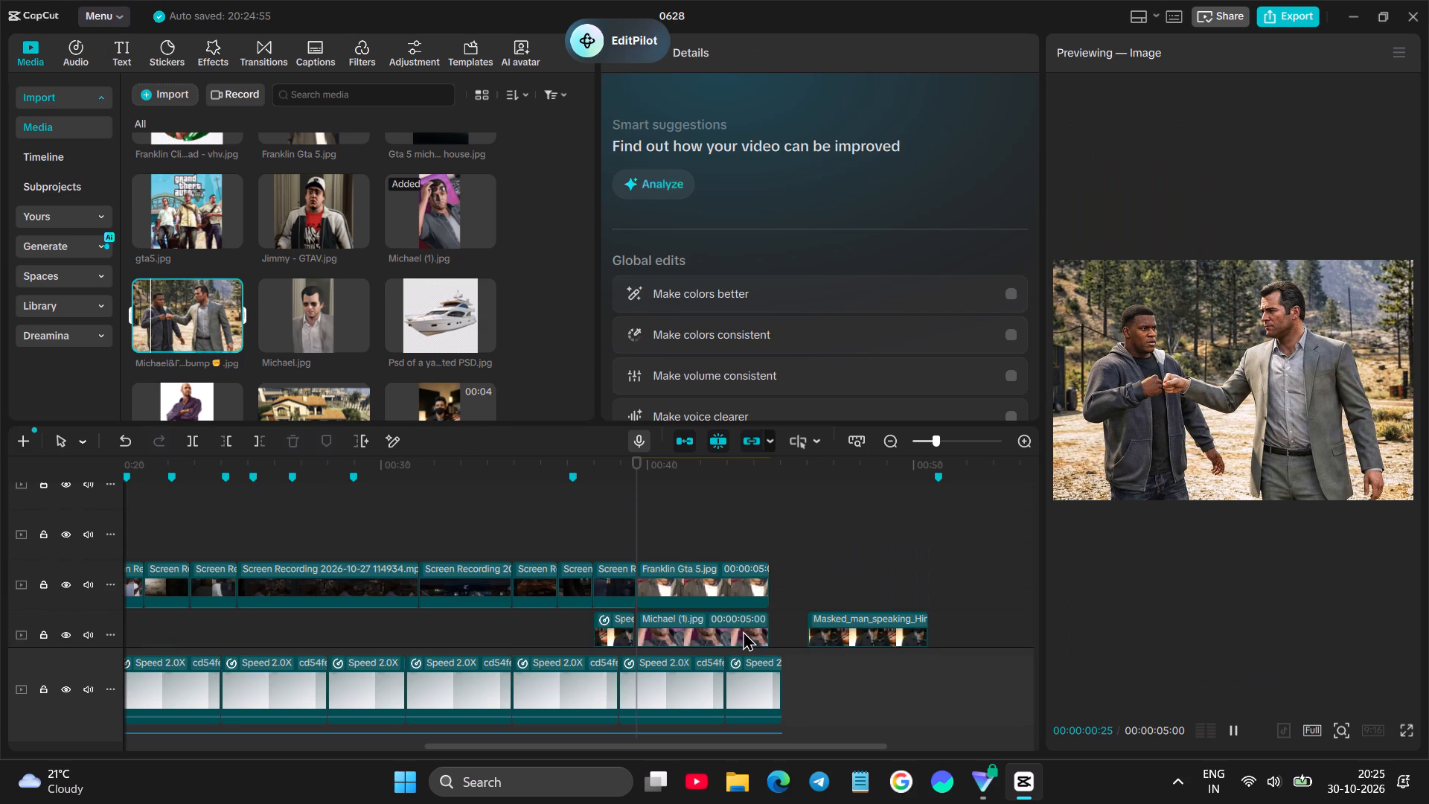
drag(319, 313, 652, 556)
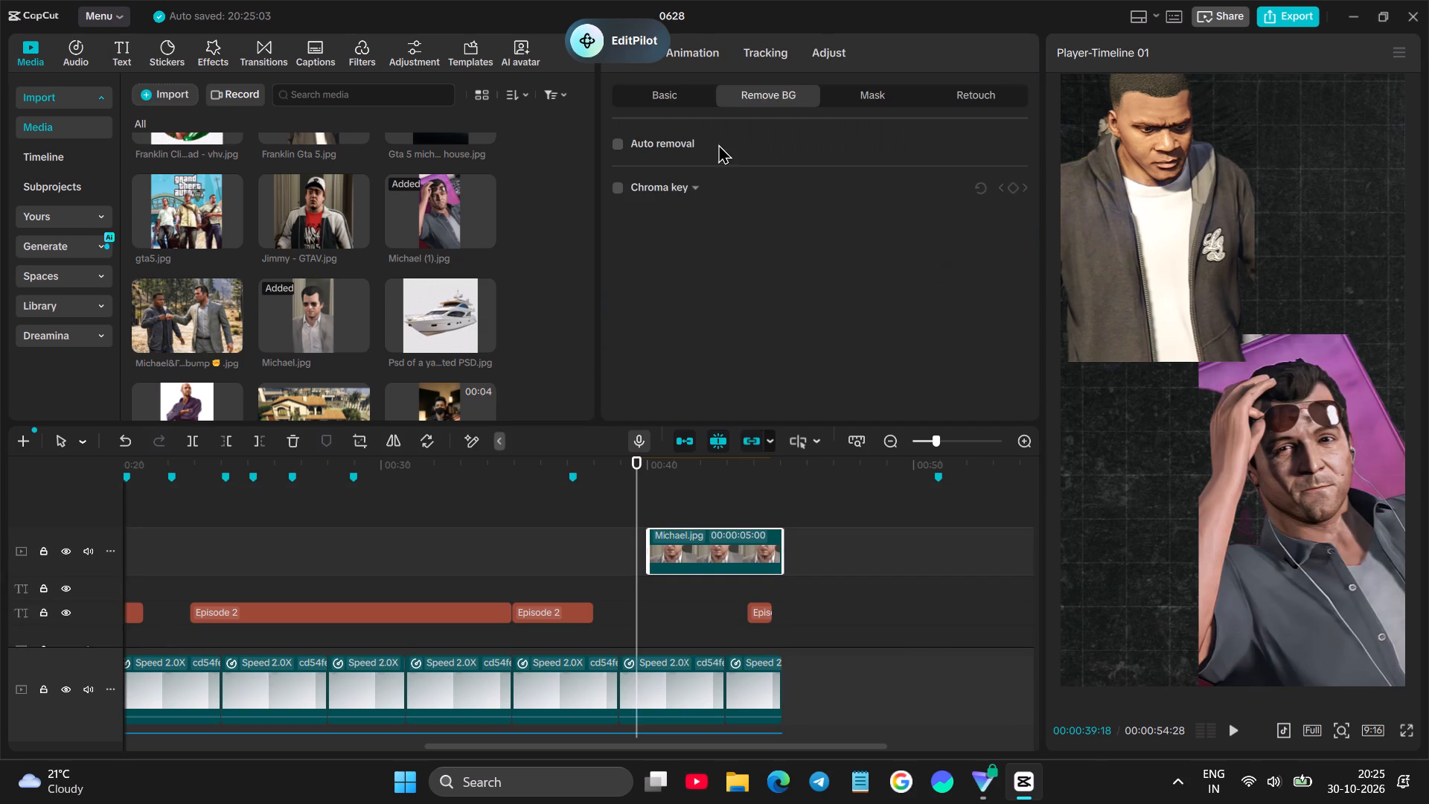
click(616, 144)
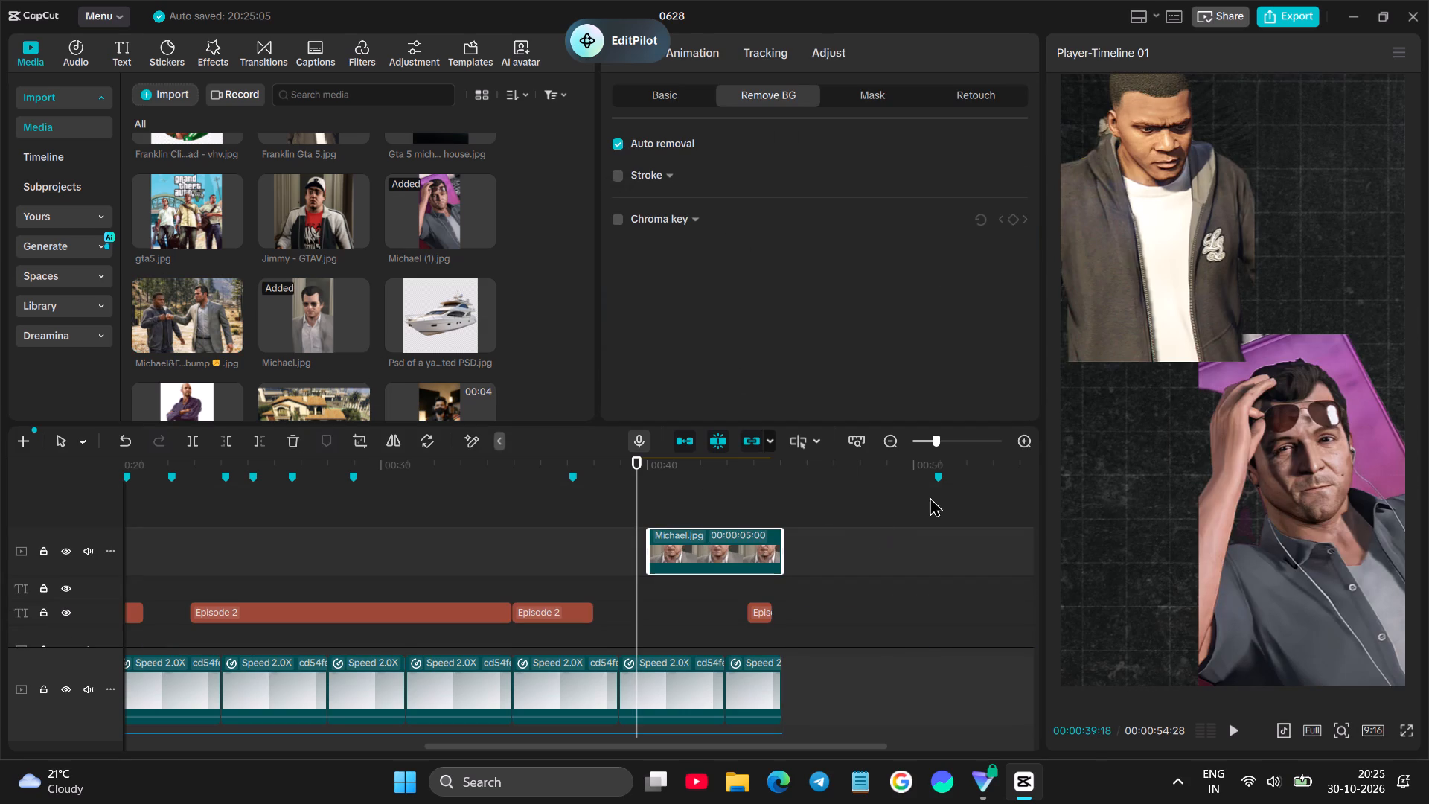
Shrink the Michael.jpg cutout in the video frame, working at 00:00:42:28.
click(730, 497)
click(728, 551)
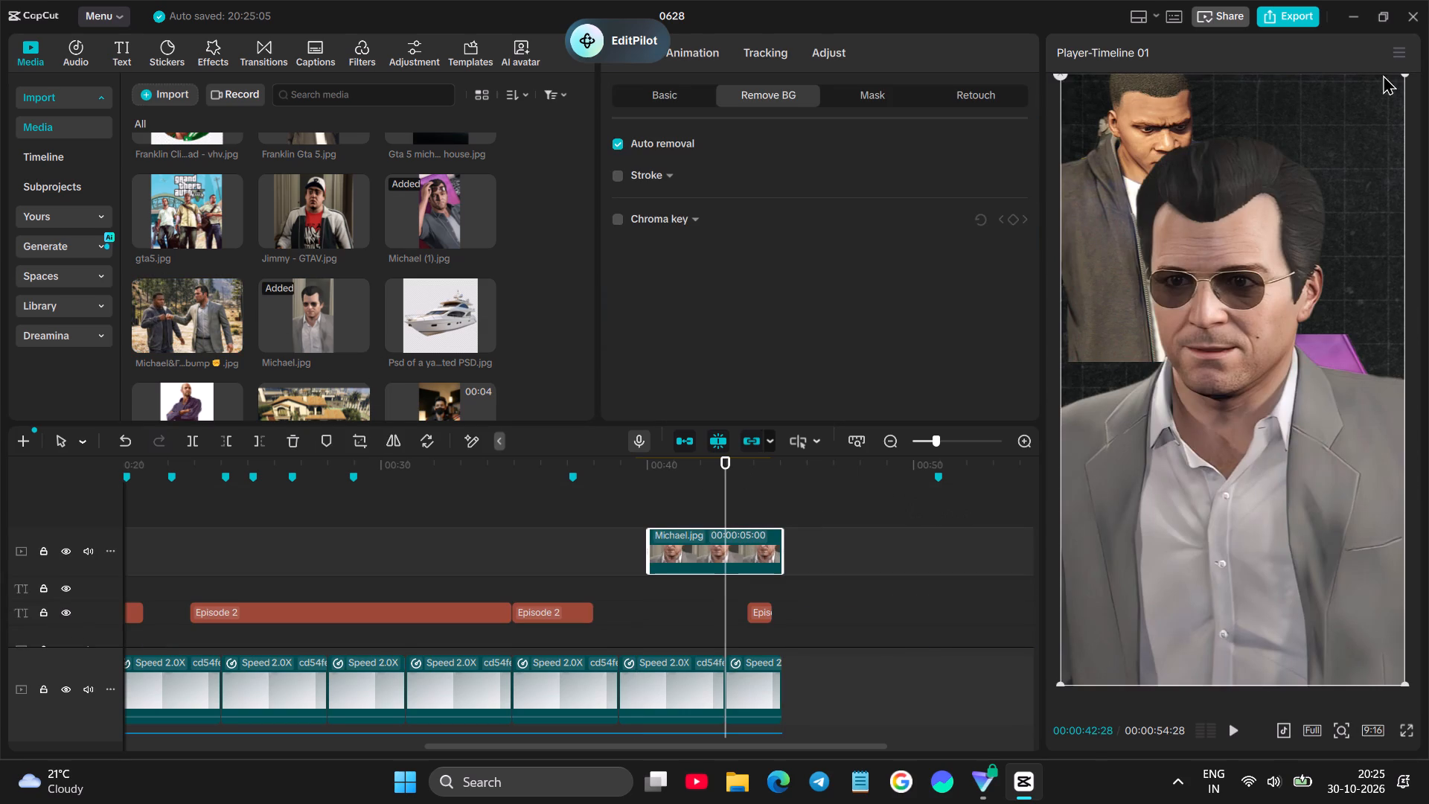
drag(1401, 75, 1314, 274)
Delete the Michael (1) image with the purple background from the composition.
click(1347, 543)
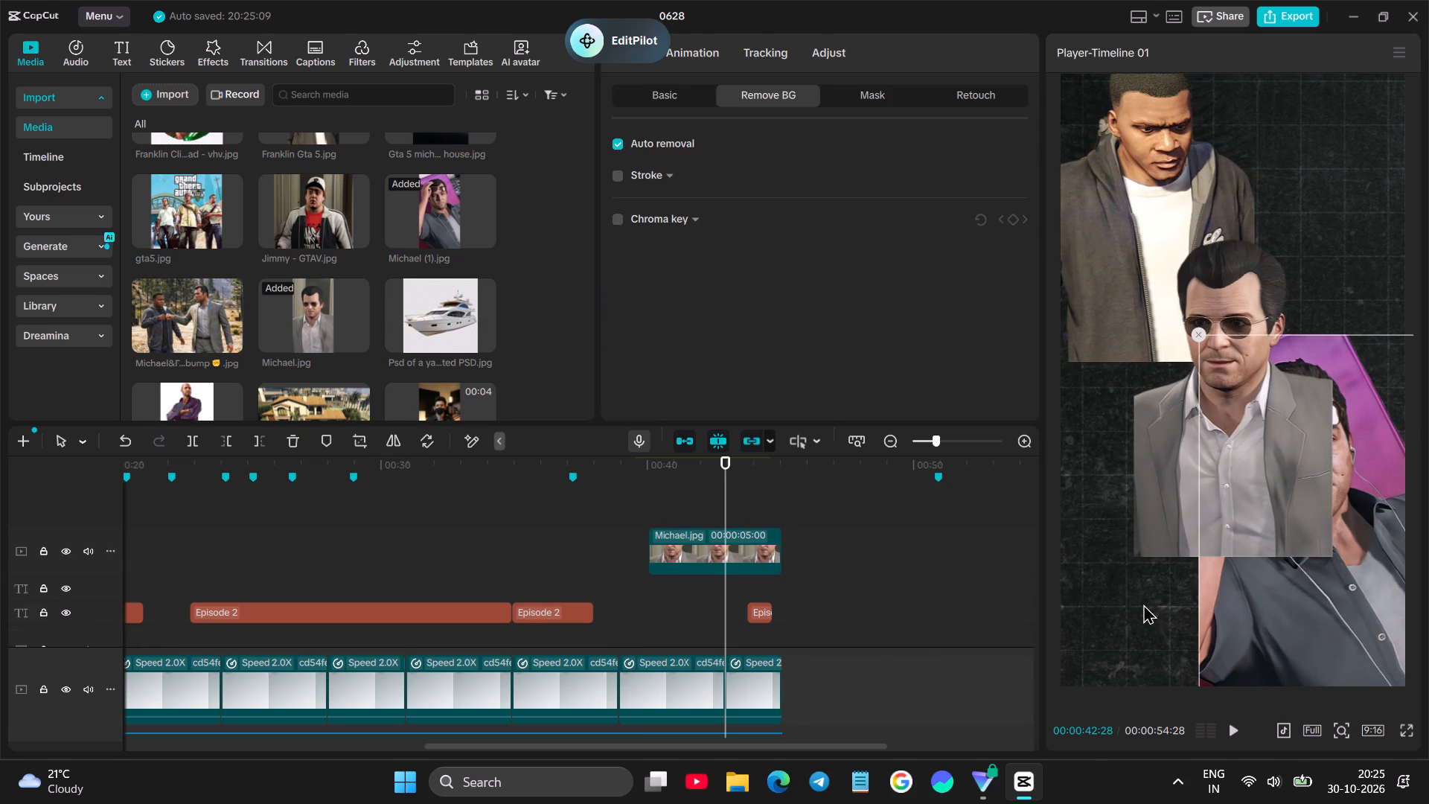
key(BackSpace)
Enlarge the Michael.jpg cutout slightly and move it to the lower-right part of the video frame.
click(1214, 488)
drag(1129, 552, 1114, 595)
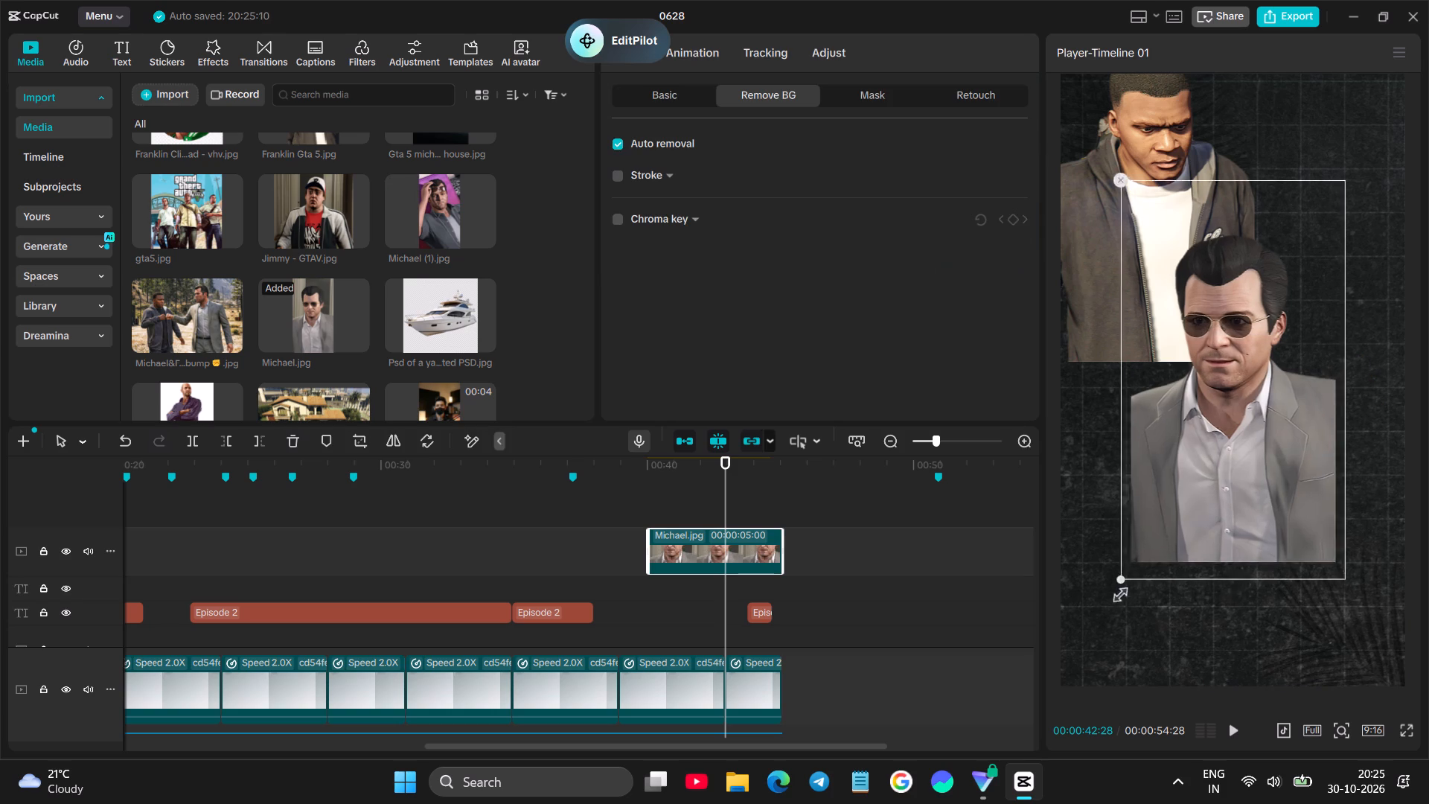
drag(1114, 595, 1099, 604)
drag(1216, 500, 1267, 585)
Lower the Franklin cutout slightly, and shrink the Michael.jpg cutout so it sits in the frame's lower-right corner beneath him.
click(1110, 256)
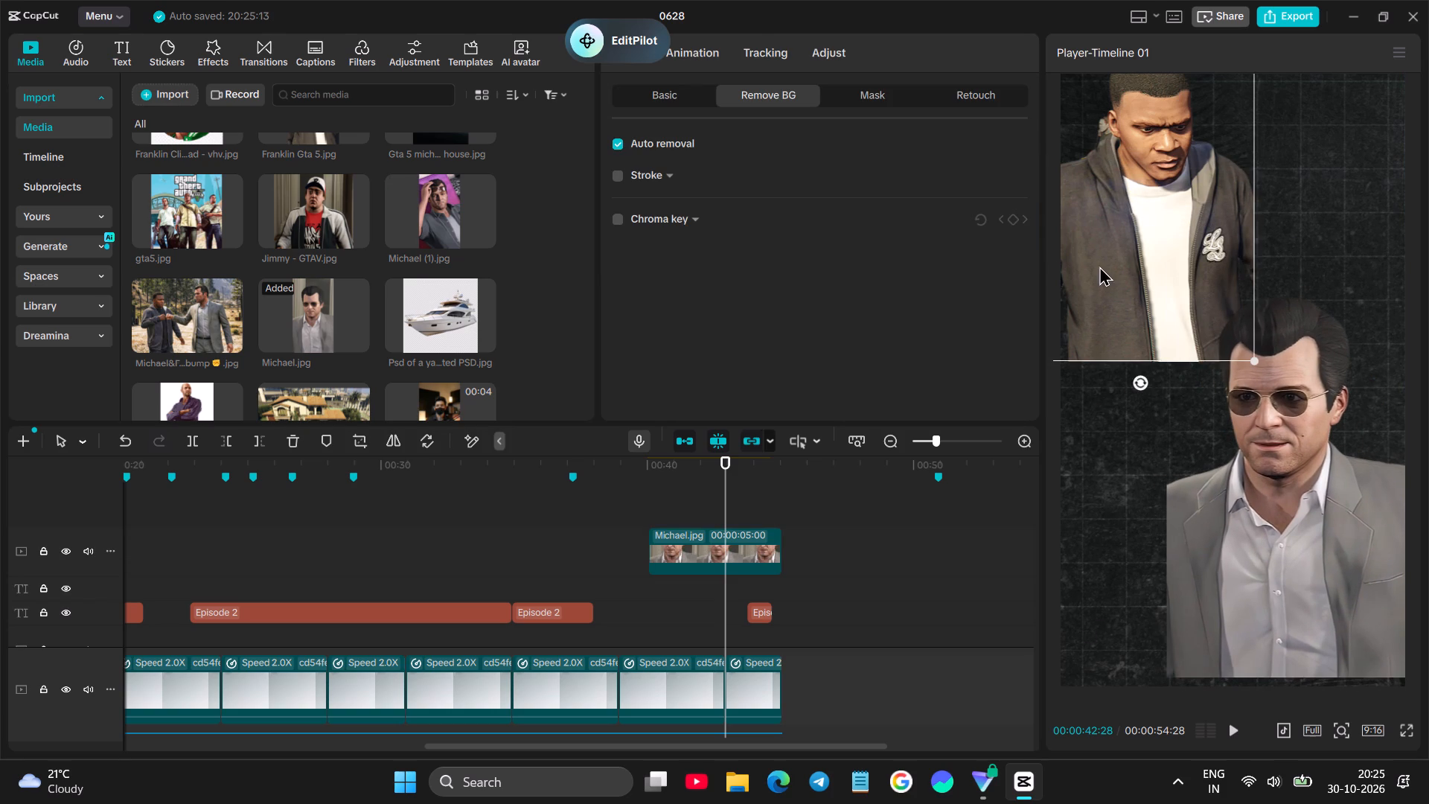
drag(1110, 265, 1115, 290)
click(1231, 448)
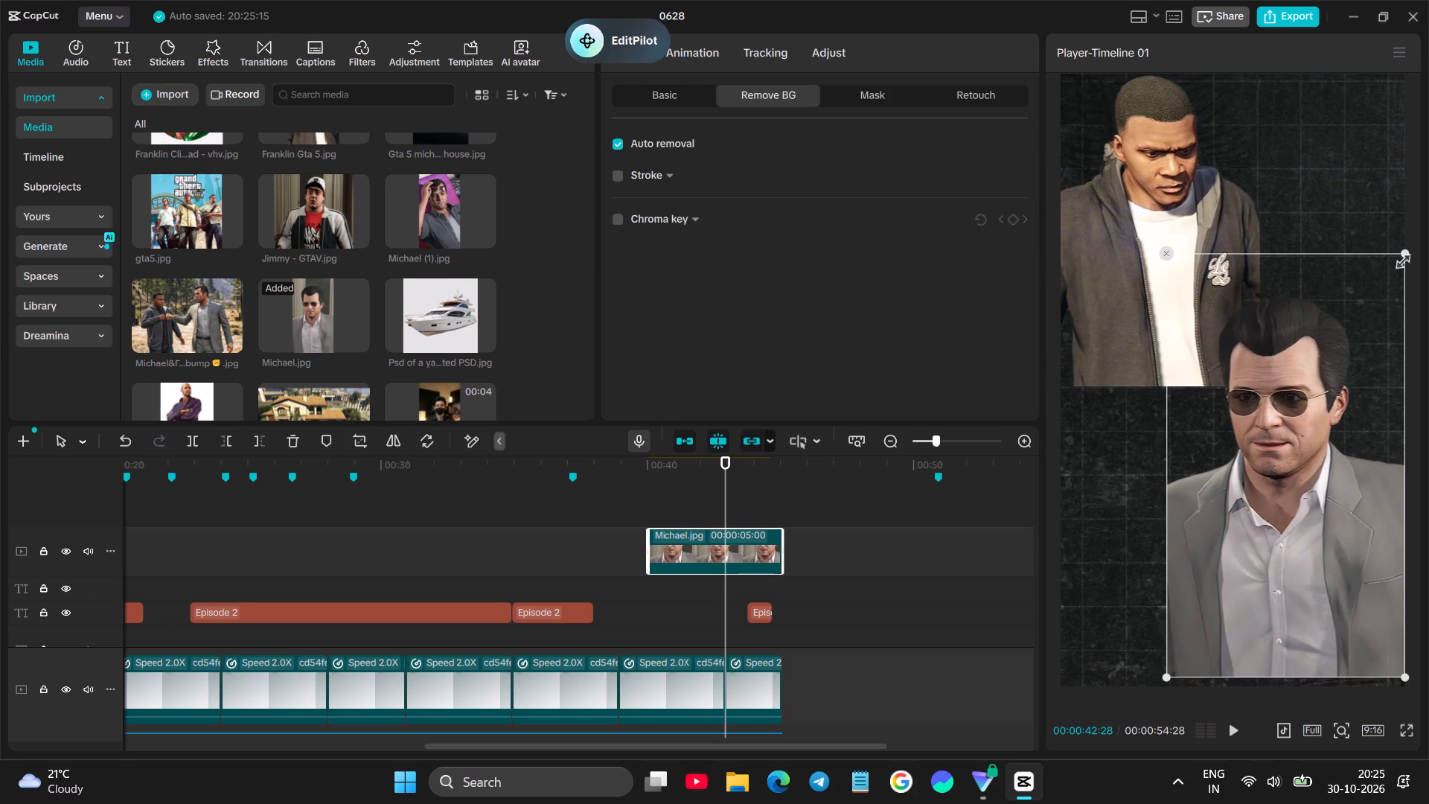
drag(1405, 250, 1387, 296)
drag(1276, 419, 1282, 450)
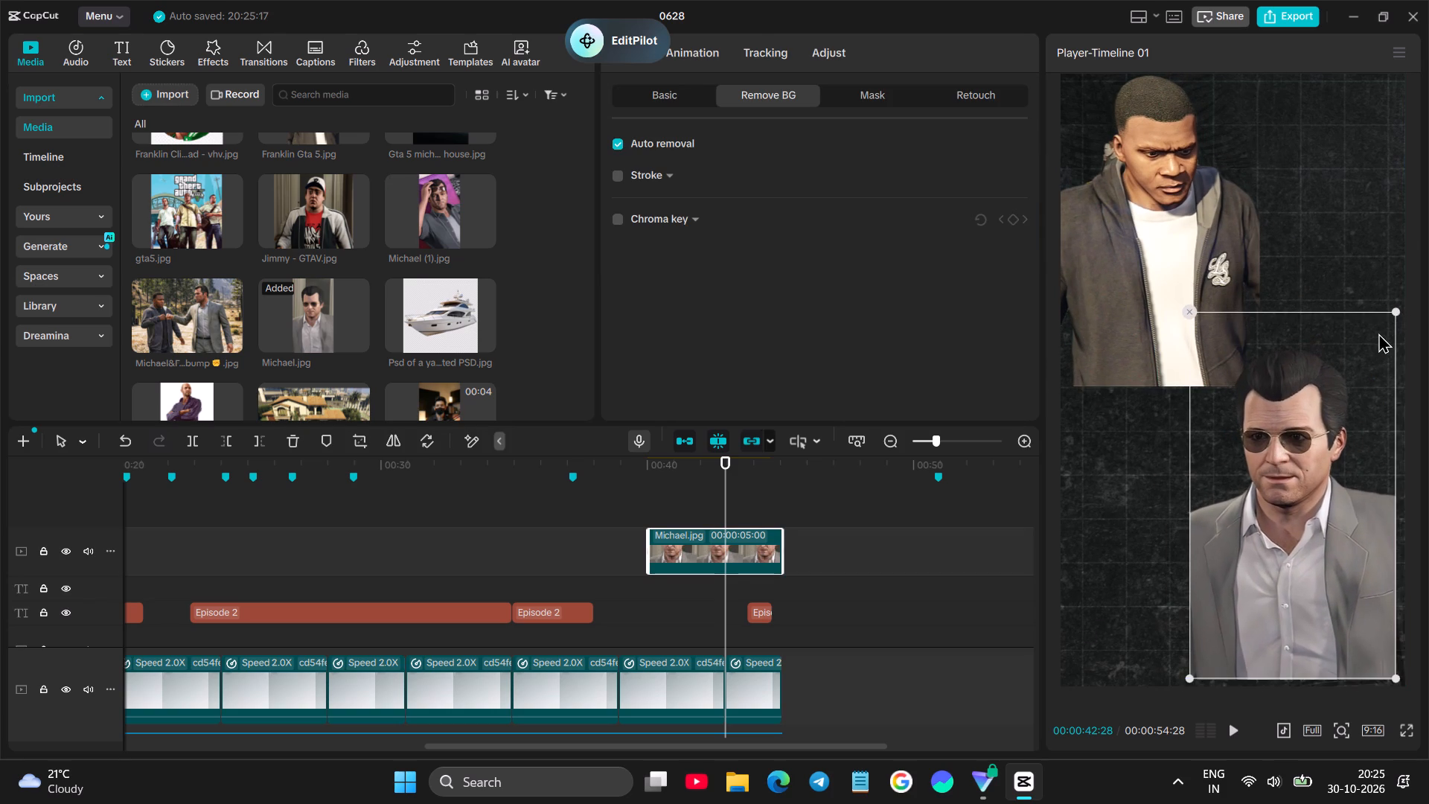
click(1395, 308)
click(1155, 255)
click(1146, 251)
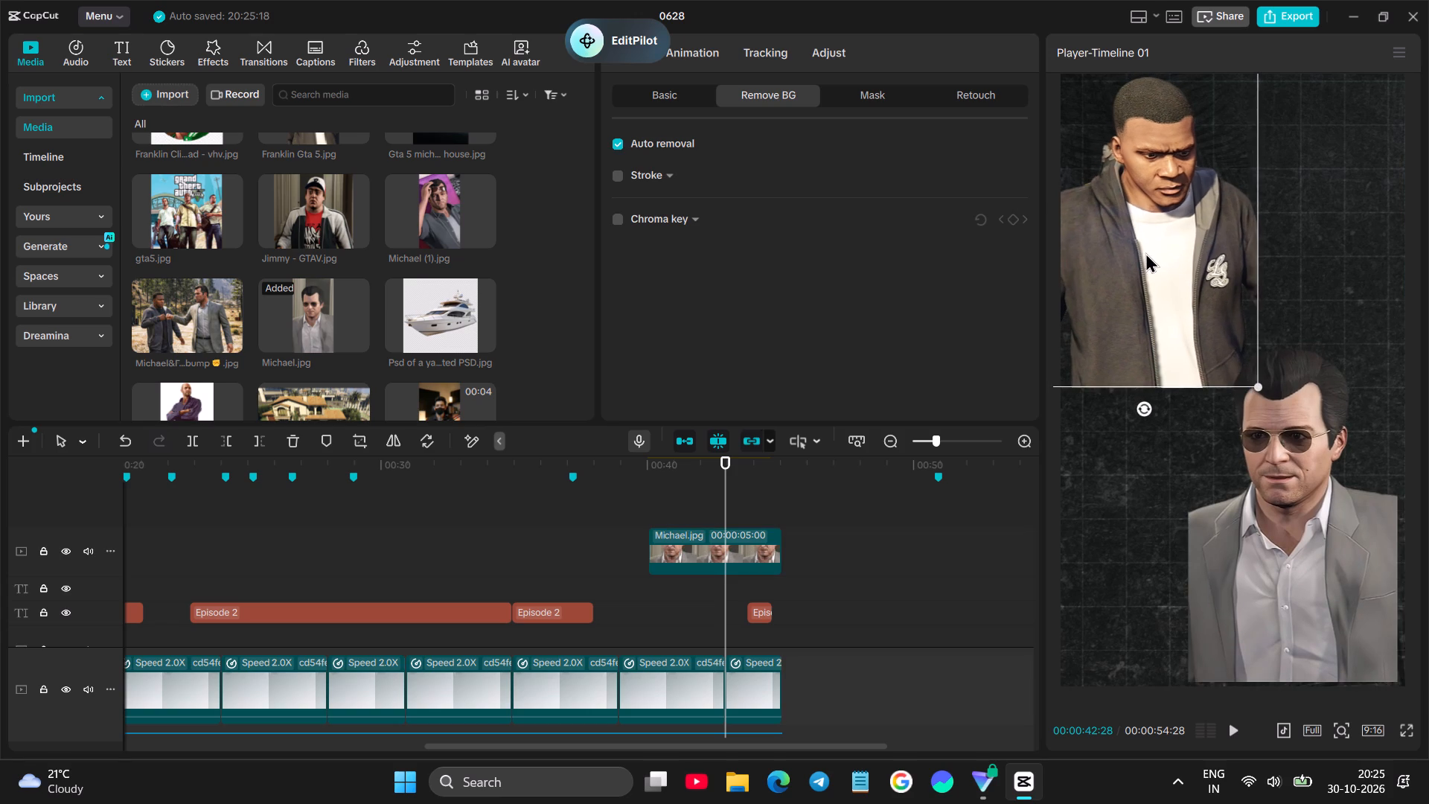
Preview the cut from the mission passed clip into the Franklin cutout around 00:00:39:18.
click(601, 524)
scroll(602, 530, down, 4)
key(space)
scroll(799, 600, down, 5)
scroll(681, 597, down, 6)
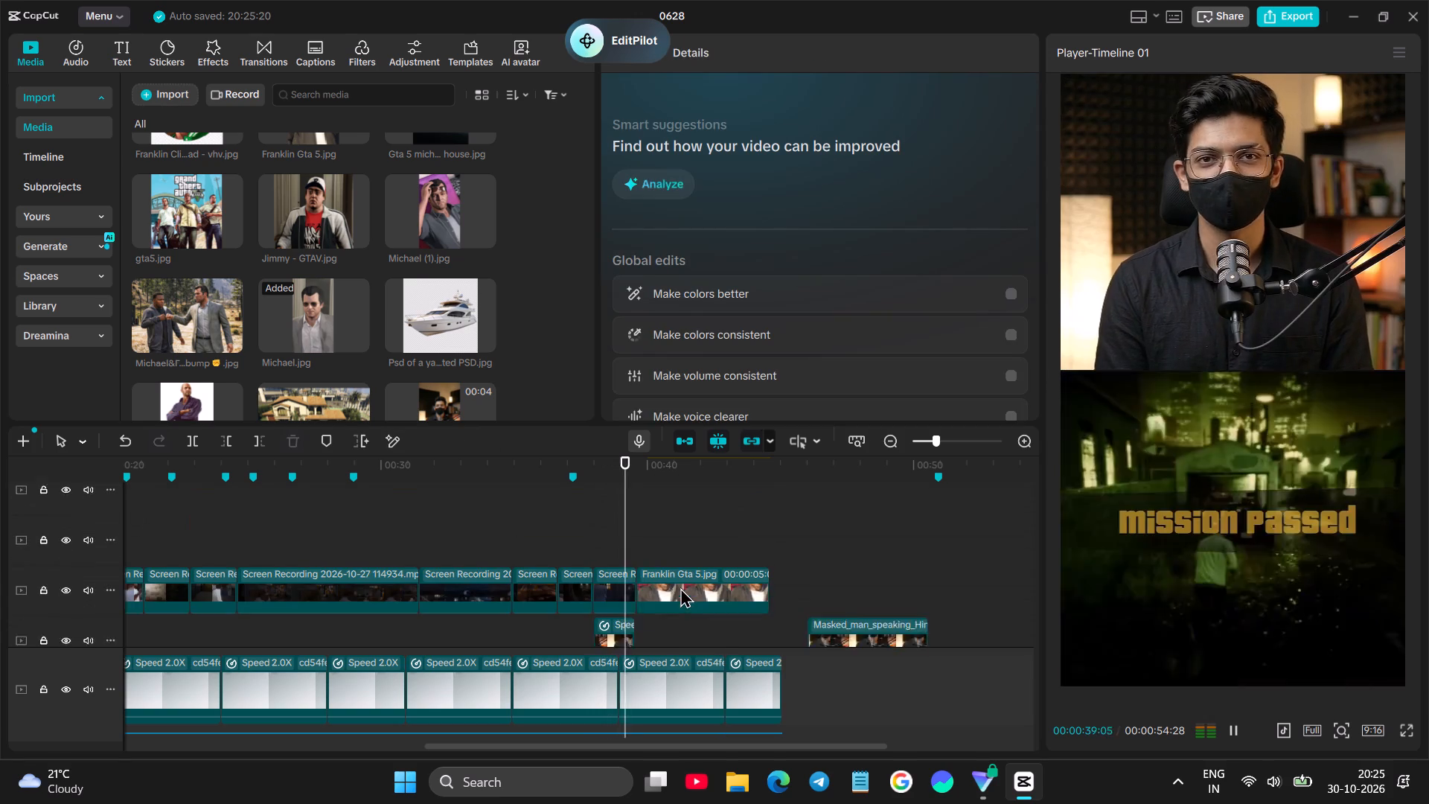
scroll(680, 587, down, 3)
click(648, 557)
drag(648, 557, 640, 562)
scroll(665, 555, up, 6)
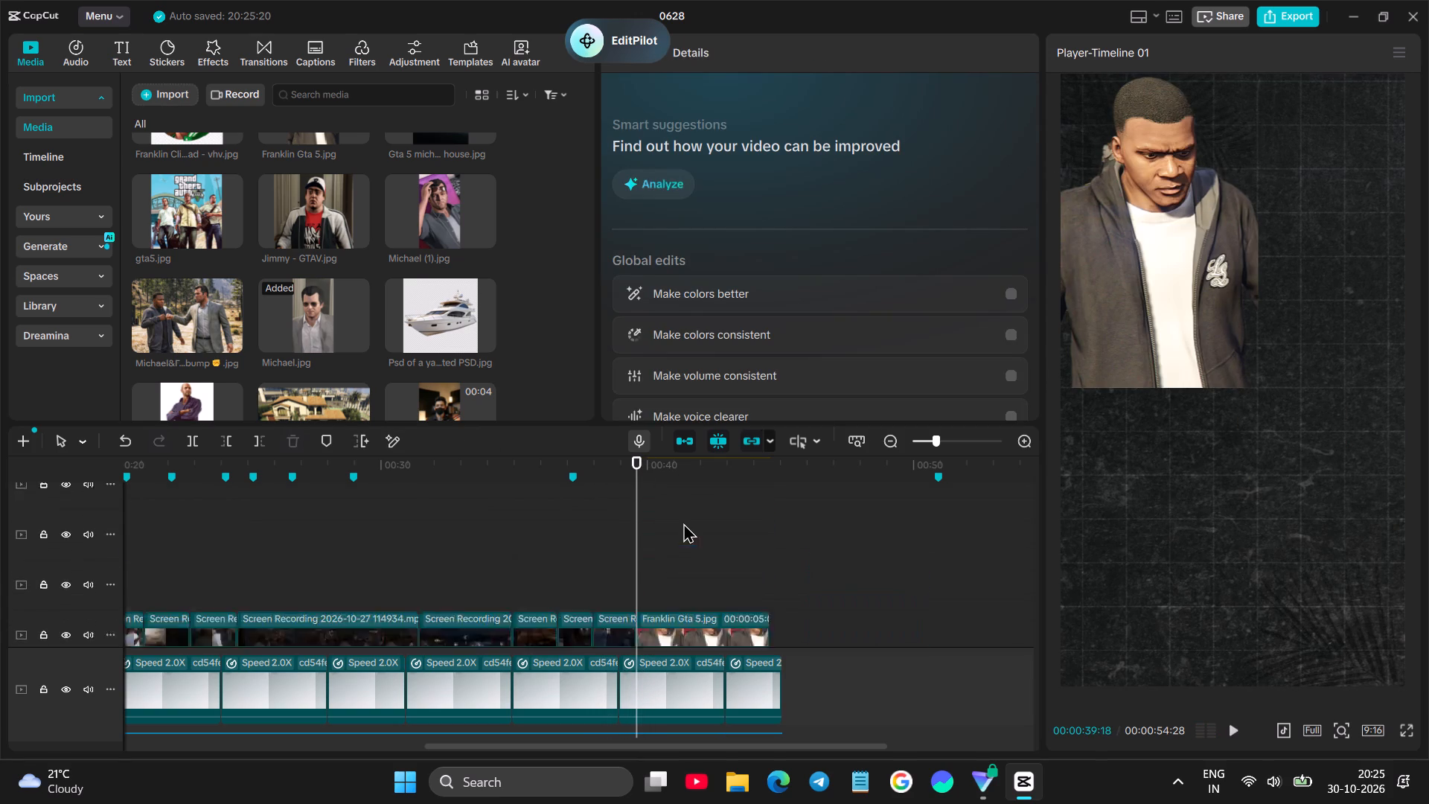
Move the Michael.jpg clip onto the track directly above the Franklin clip so both start around 00:00:39:18, and preview it.
scroll(683, 523, up, 14)
drag(727, 552, 761, 600)
scroll(750, 585, down, 7)
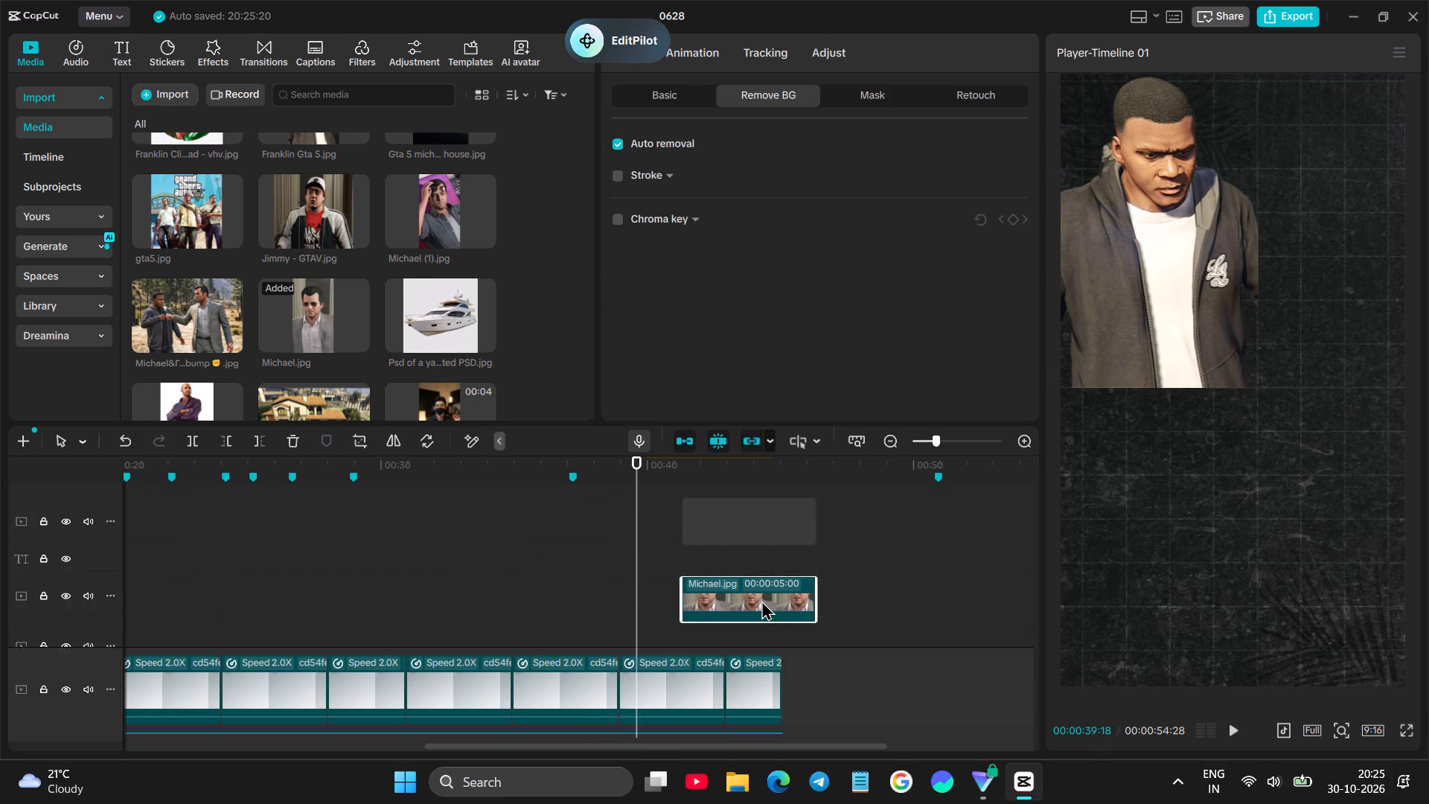
scroll(761, 600, down, 9)
drag(761, 600, 716, 509)
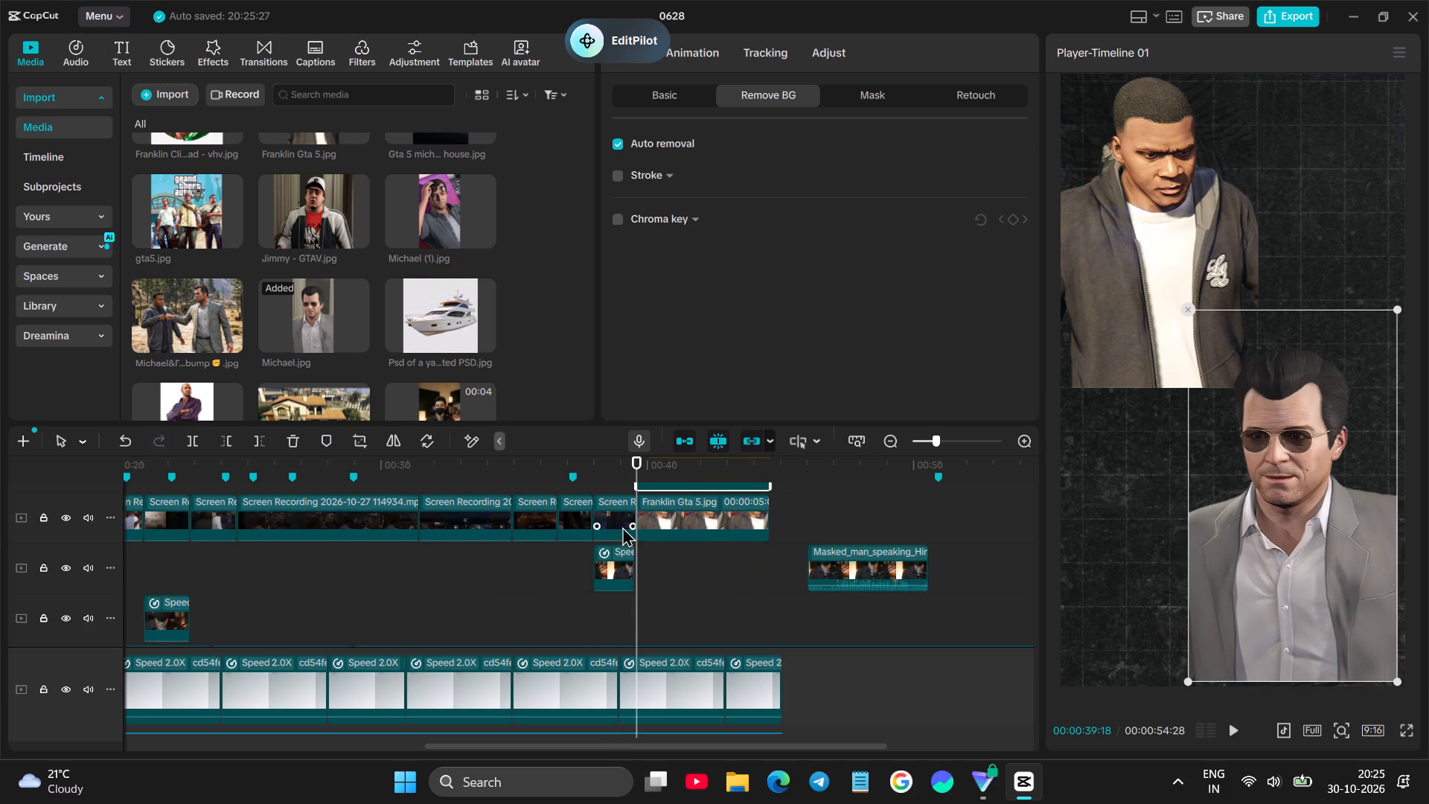
scroll(643, 537, up, 3)
click(612, 521)
key(space)
key(space)
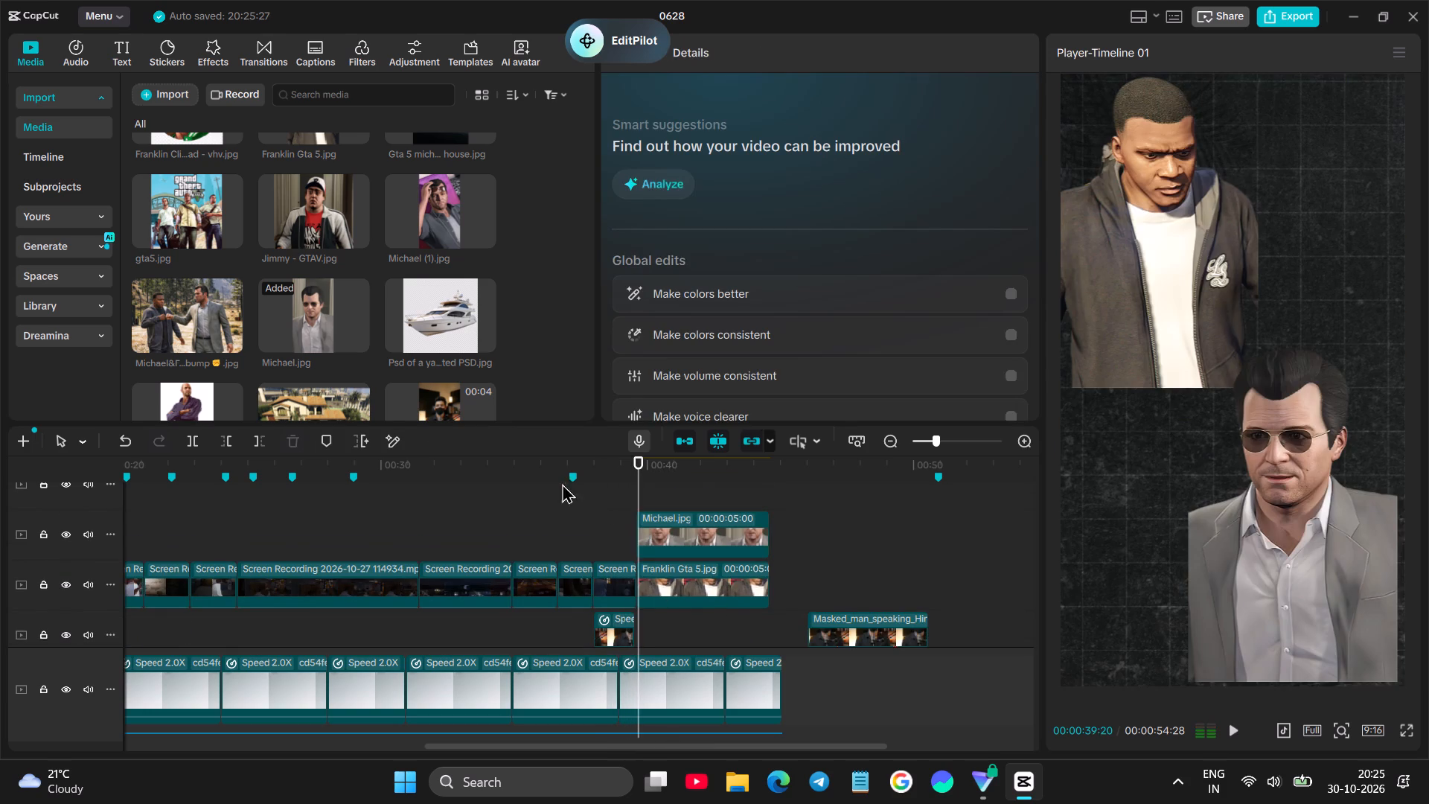
Add the Glare transition at the cut between the last Screen Recording clip and the Franklin clip, and preview it.
click(272, 37)
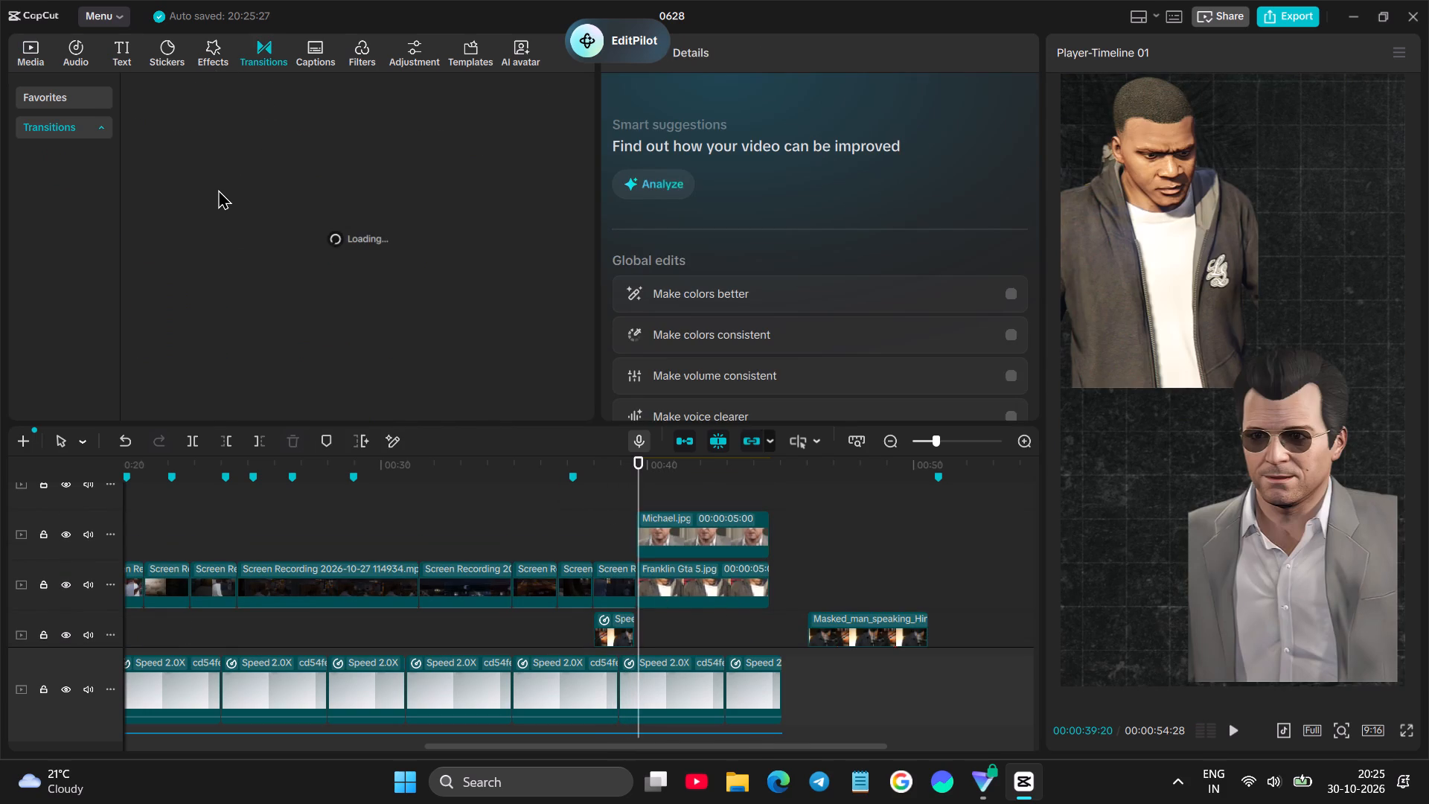
click(286, 95)
click(444, 148)
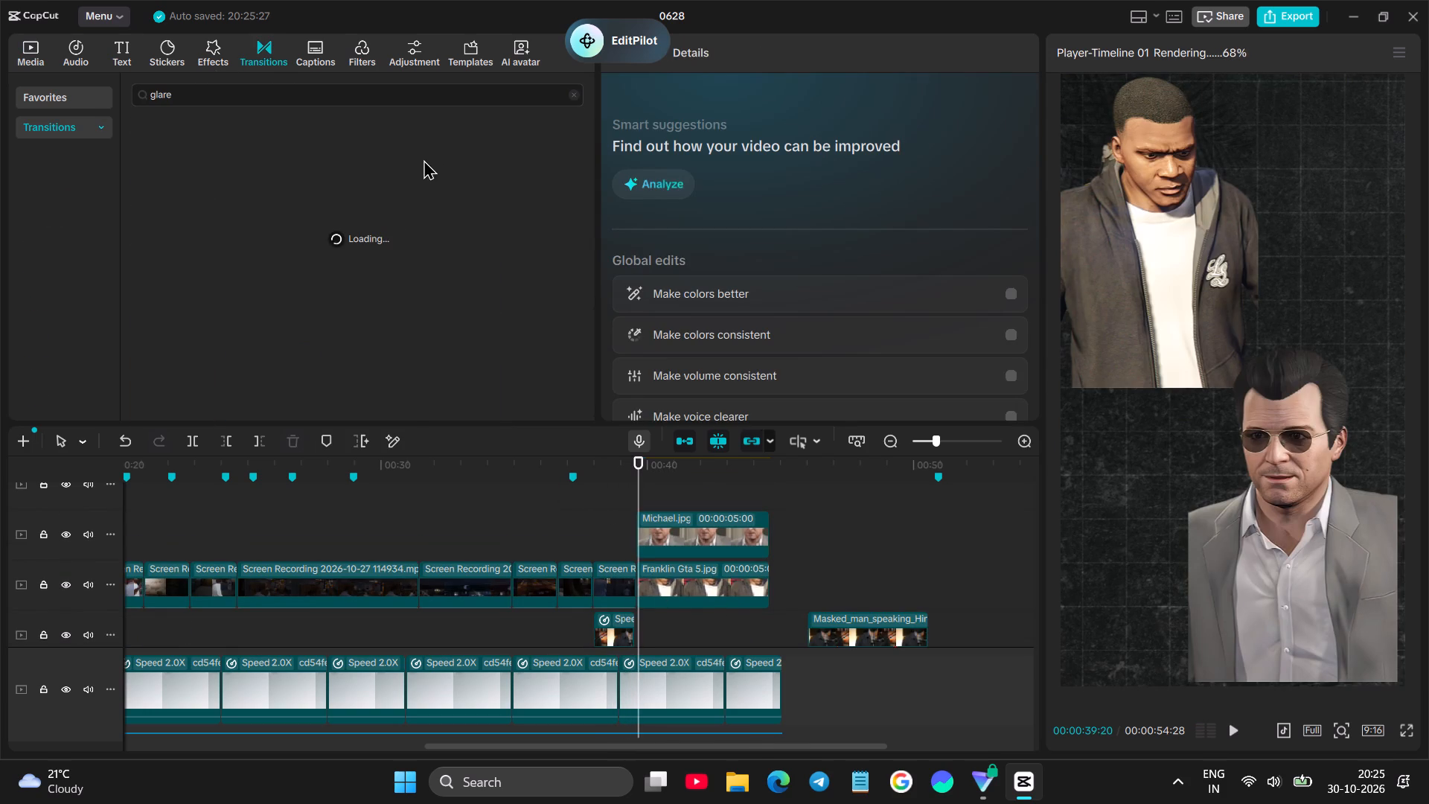
drag(182, 144, 188, 157)
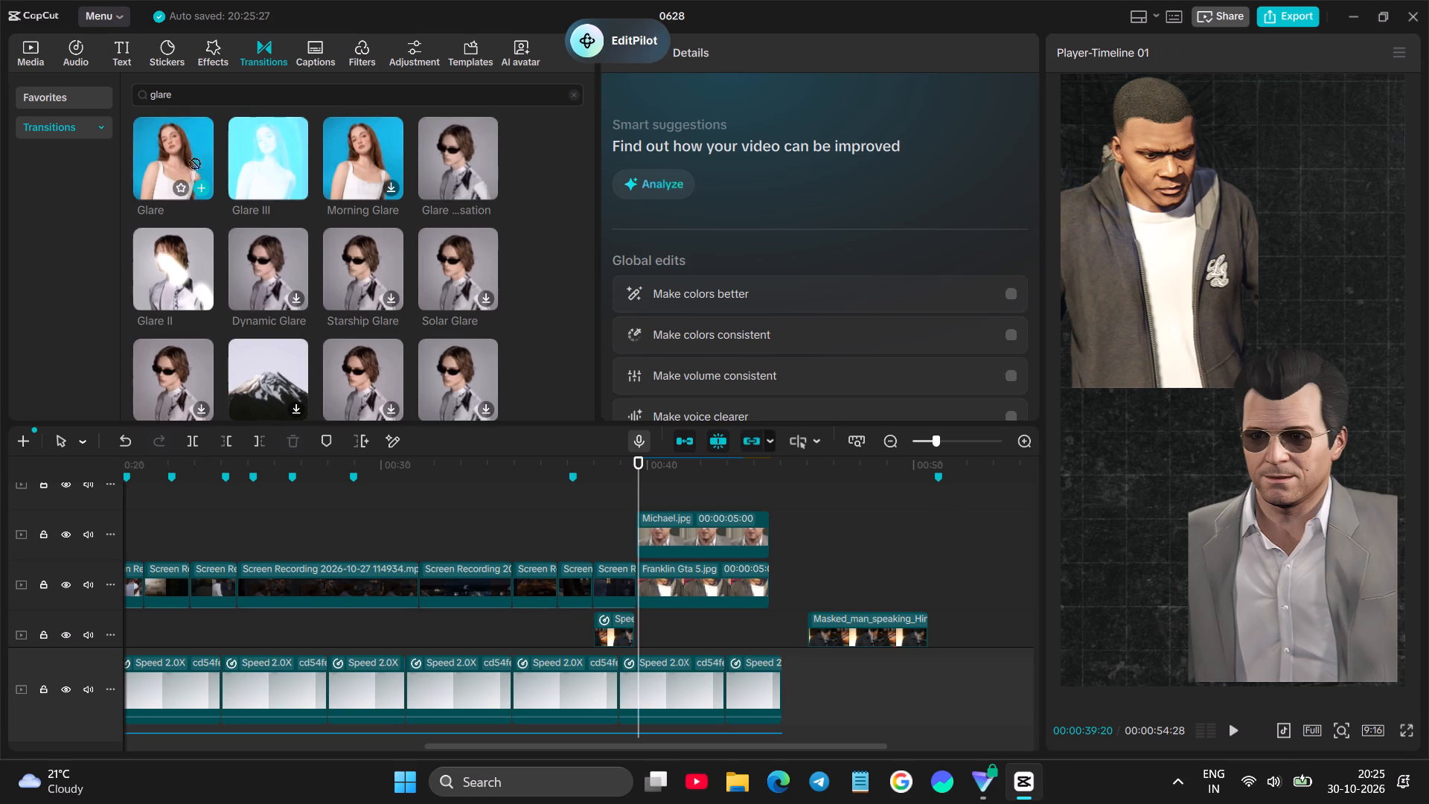
drag(188, 157, 631, 576)
click(623, 529)
click(814, 438)
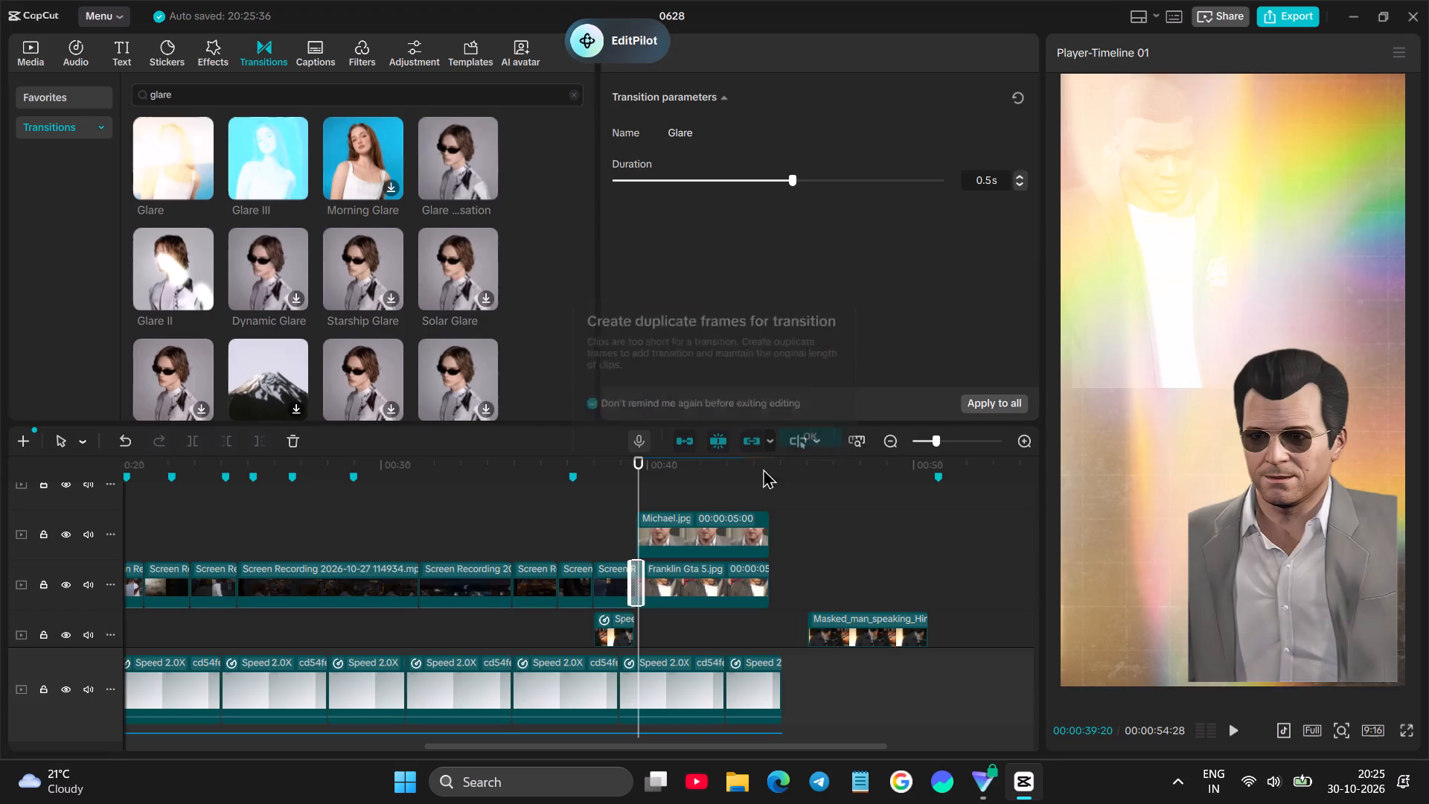
click(610, 502)
key(space)
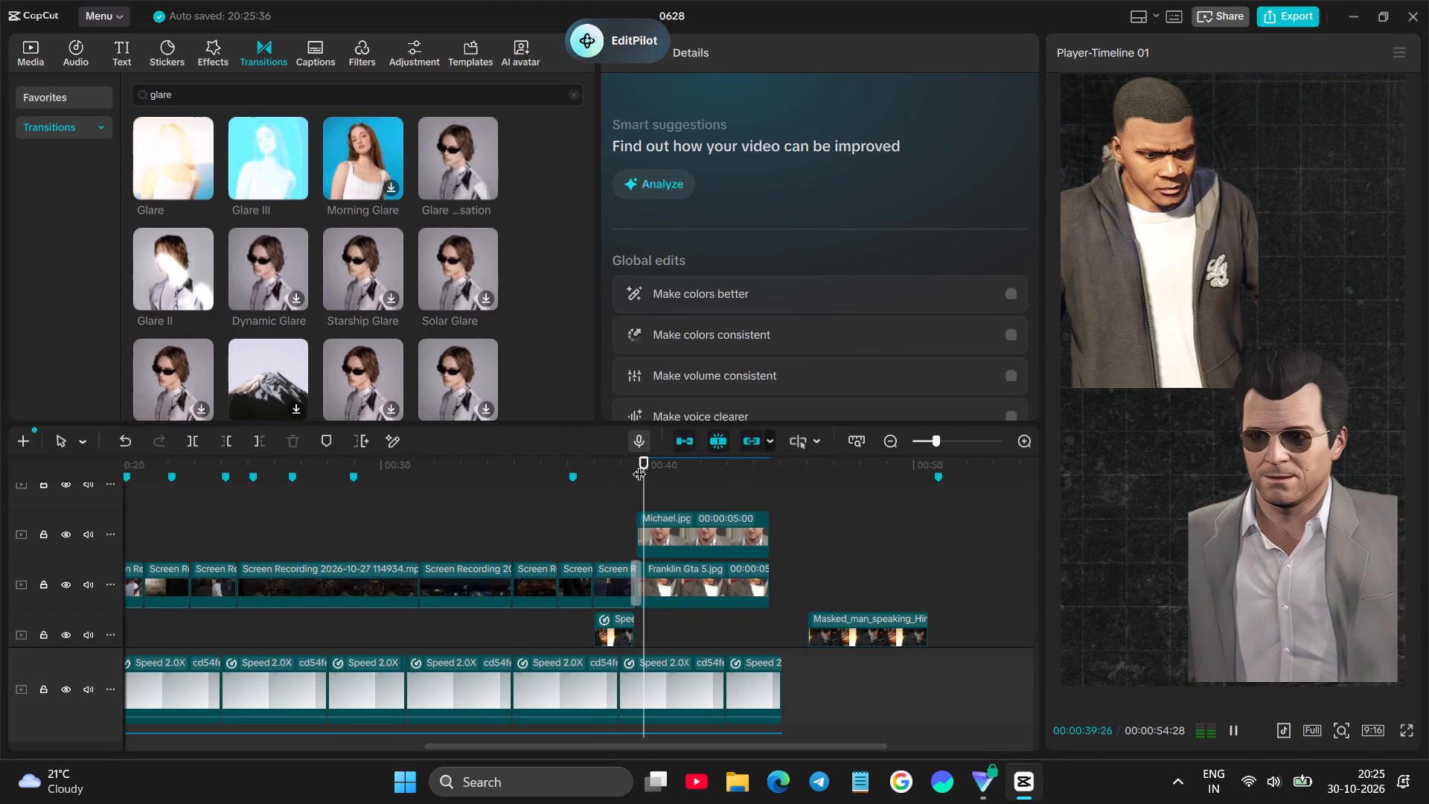
key(space)
Enlarge the Michael.jpg cutout slightly and fit it flush into the video frame's lower-right corner.
click(732, 574)
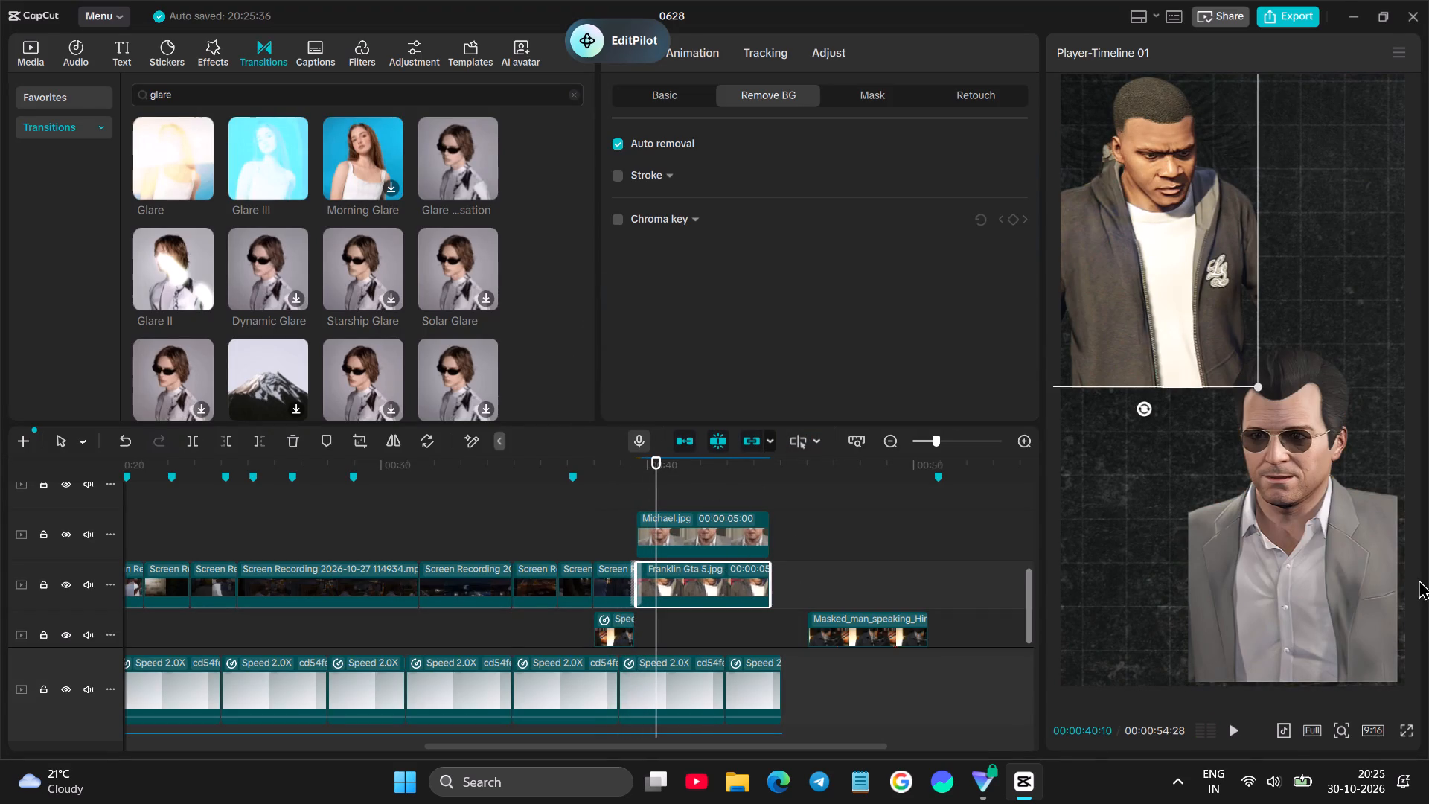
click(1419, 579)
click(1349, 592)
drag(1350, 591, 1358, 593)
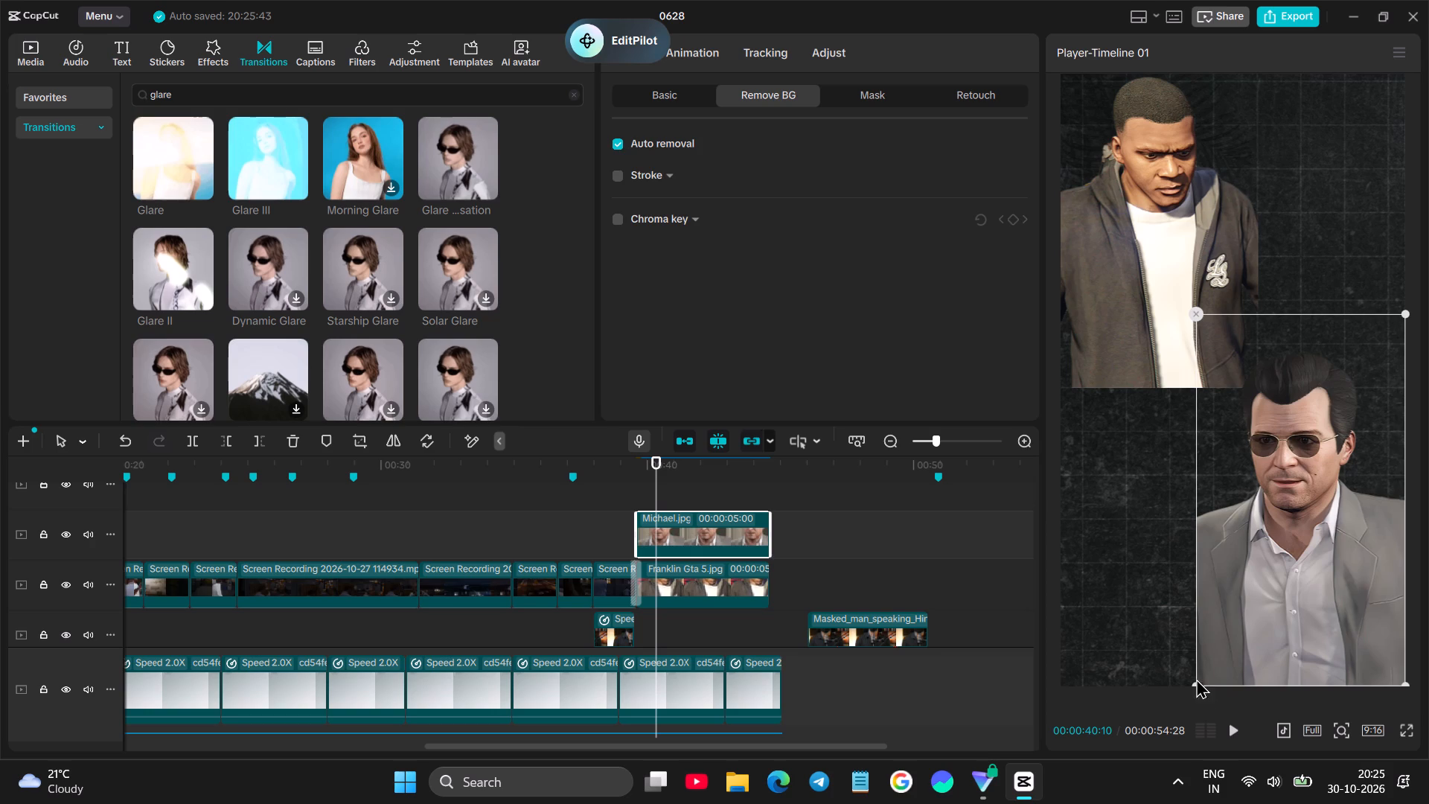
drag(1196, 678, 1177, 701)
click(128, 440)
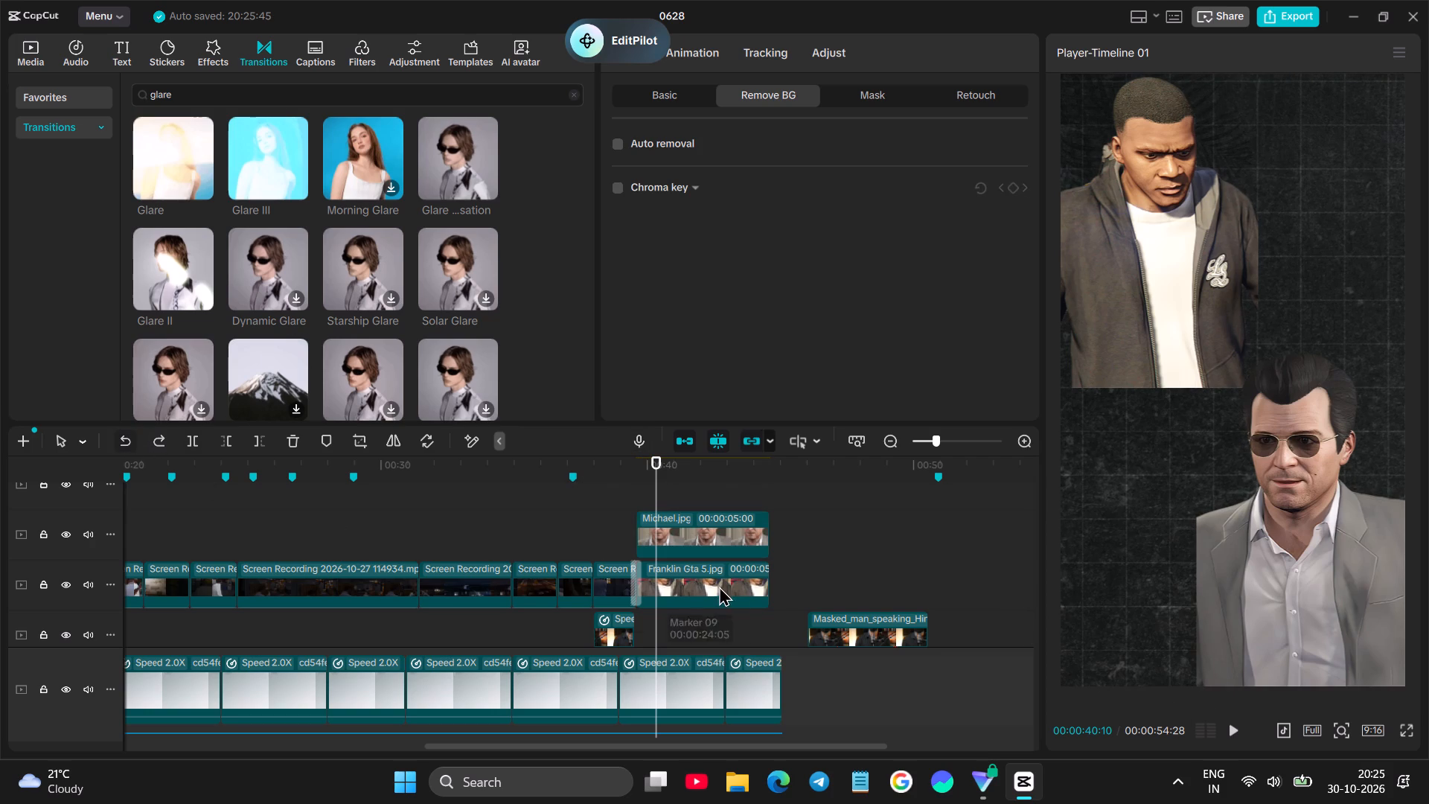
click(719, 585)
click(692, 522)
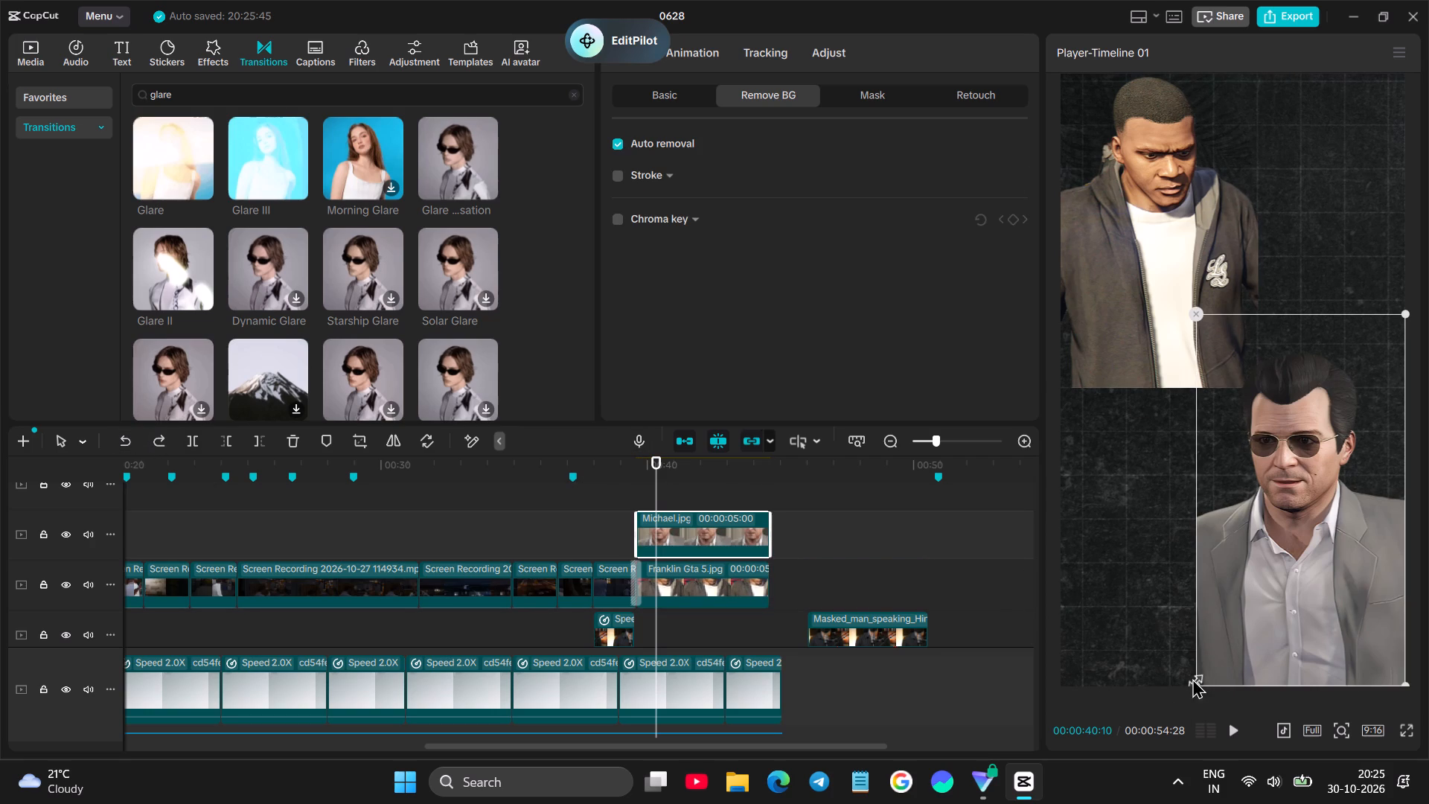
drag(1193, 686, 1157, 719)
click(1239, 628)
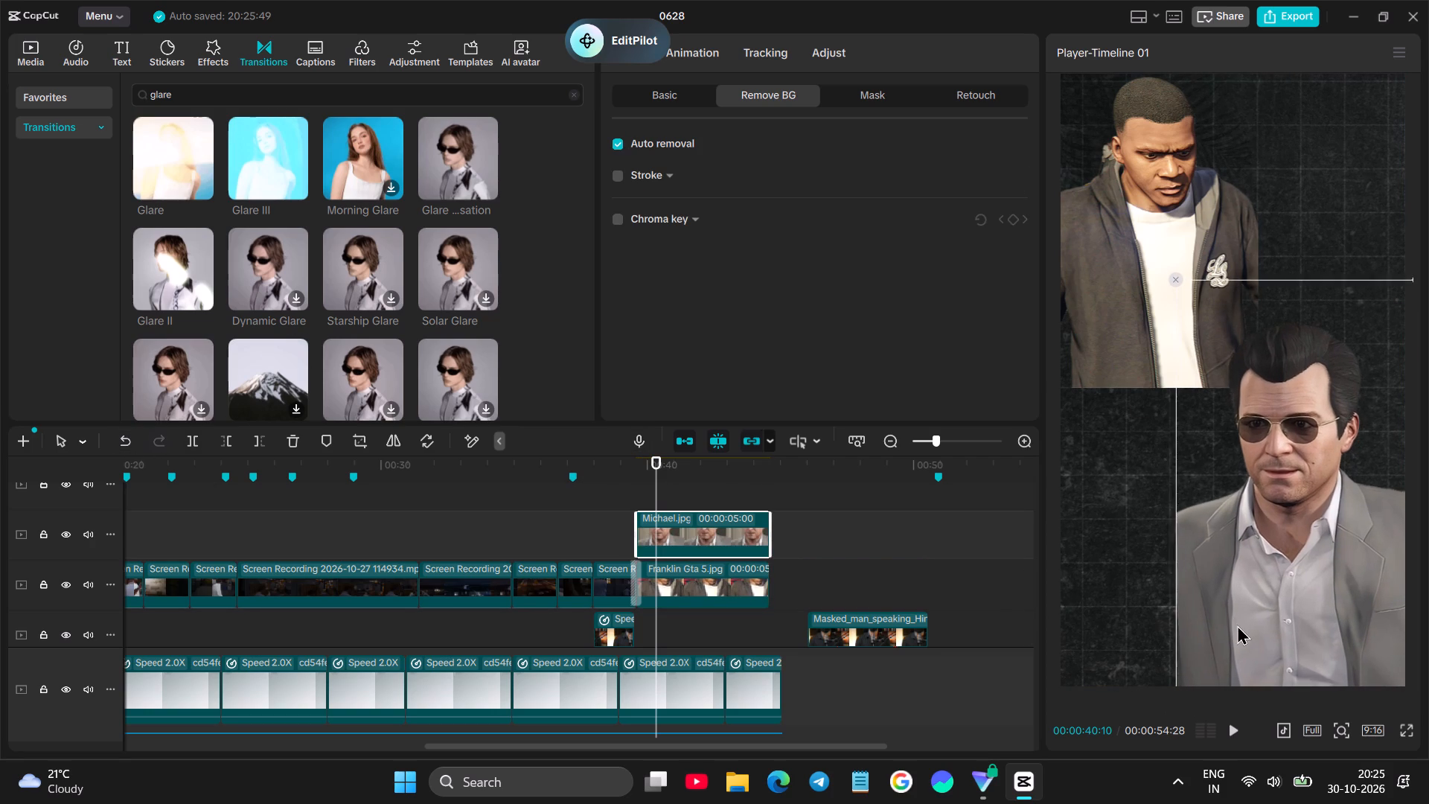
Enlarge the Franklin cutout and shift it slightly down and right so it overlaps behind Michael's head.
click(1124, 360)
drag(1261, 384, 1285, 421)
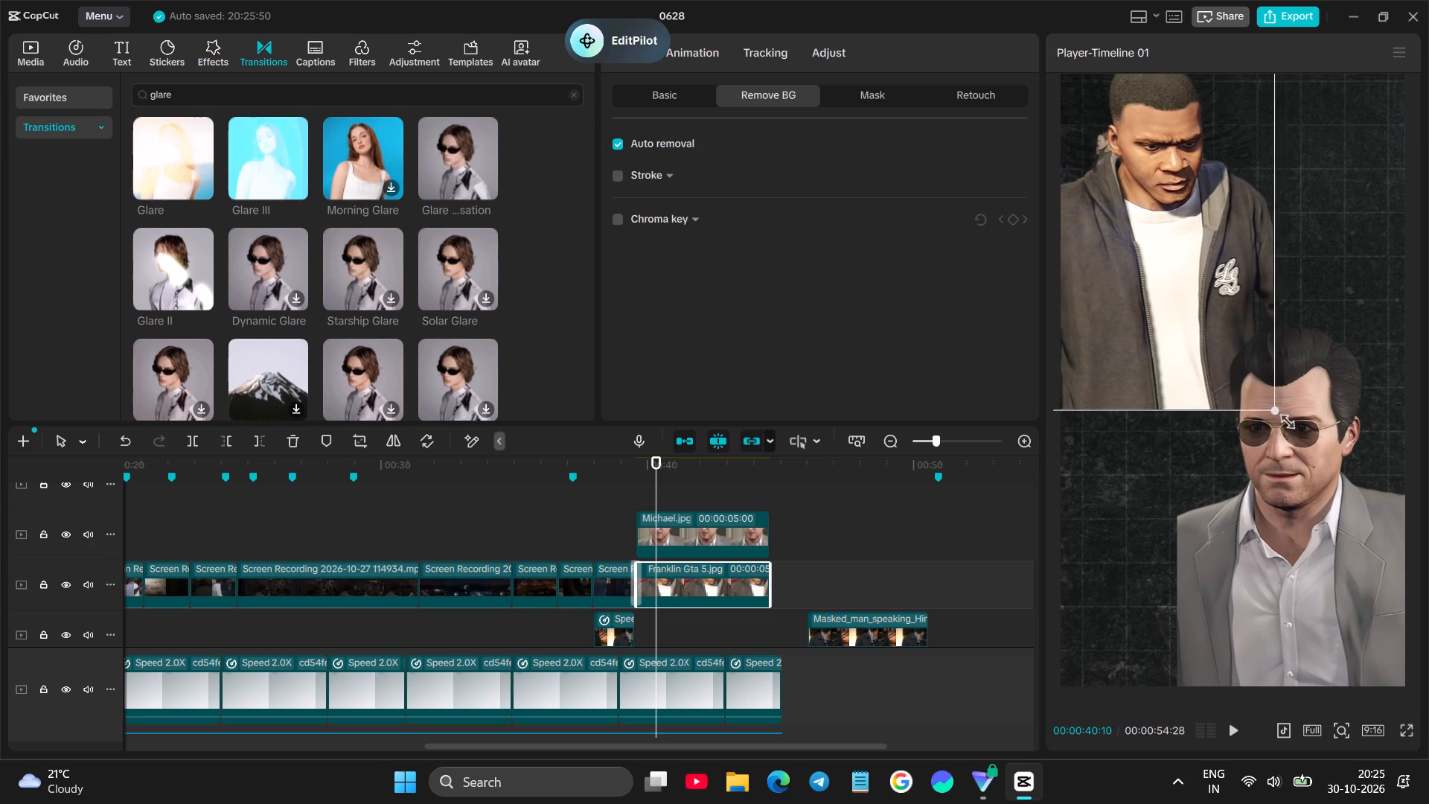
drag(1285, 421, 1289, 425)
drag(1199, 376, 1224, 393)
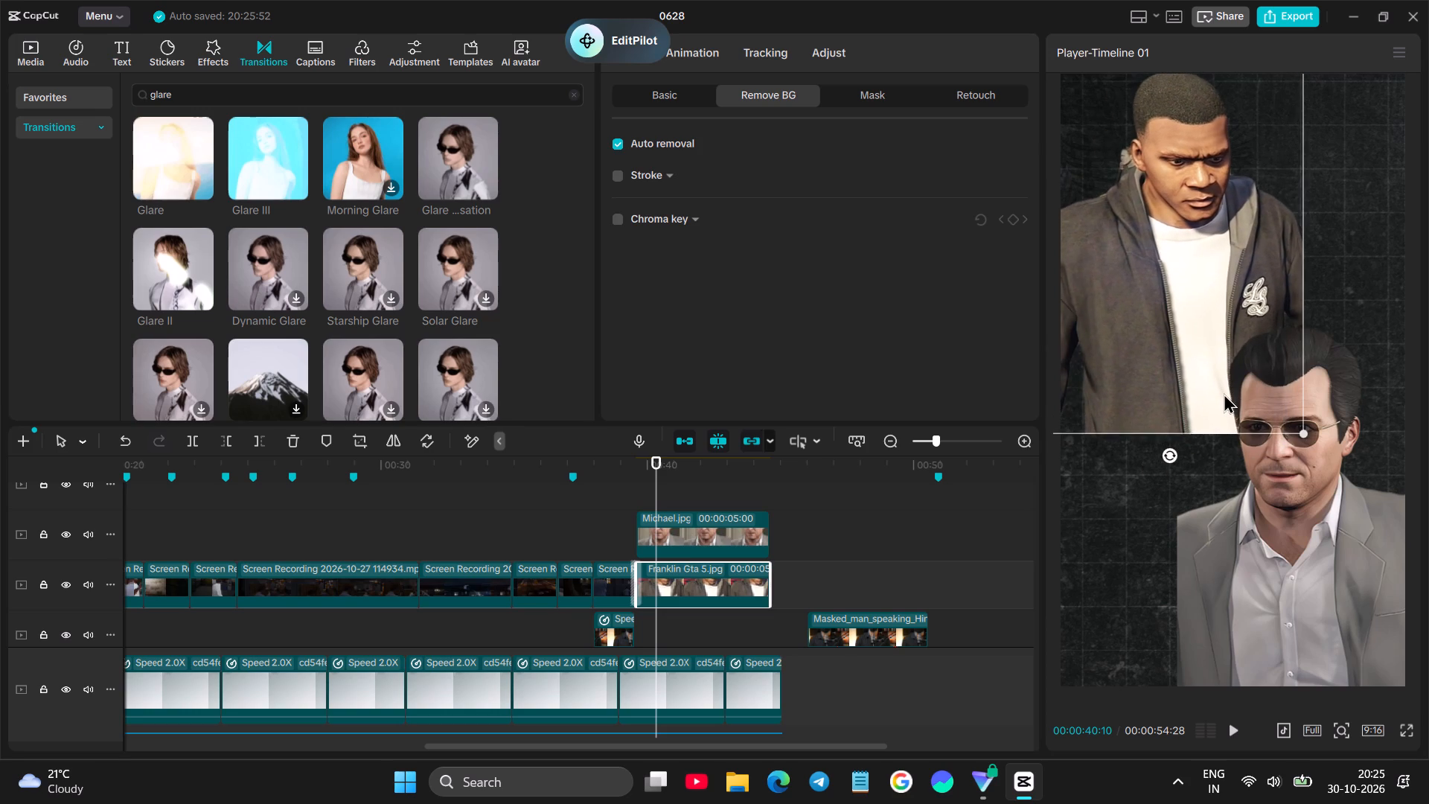
drag(1224, 393, 1219, 398)
Play back the Glare transition from the masked man scene into the Franklin and Michael cutouts.
click(610, 513)
key(space)
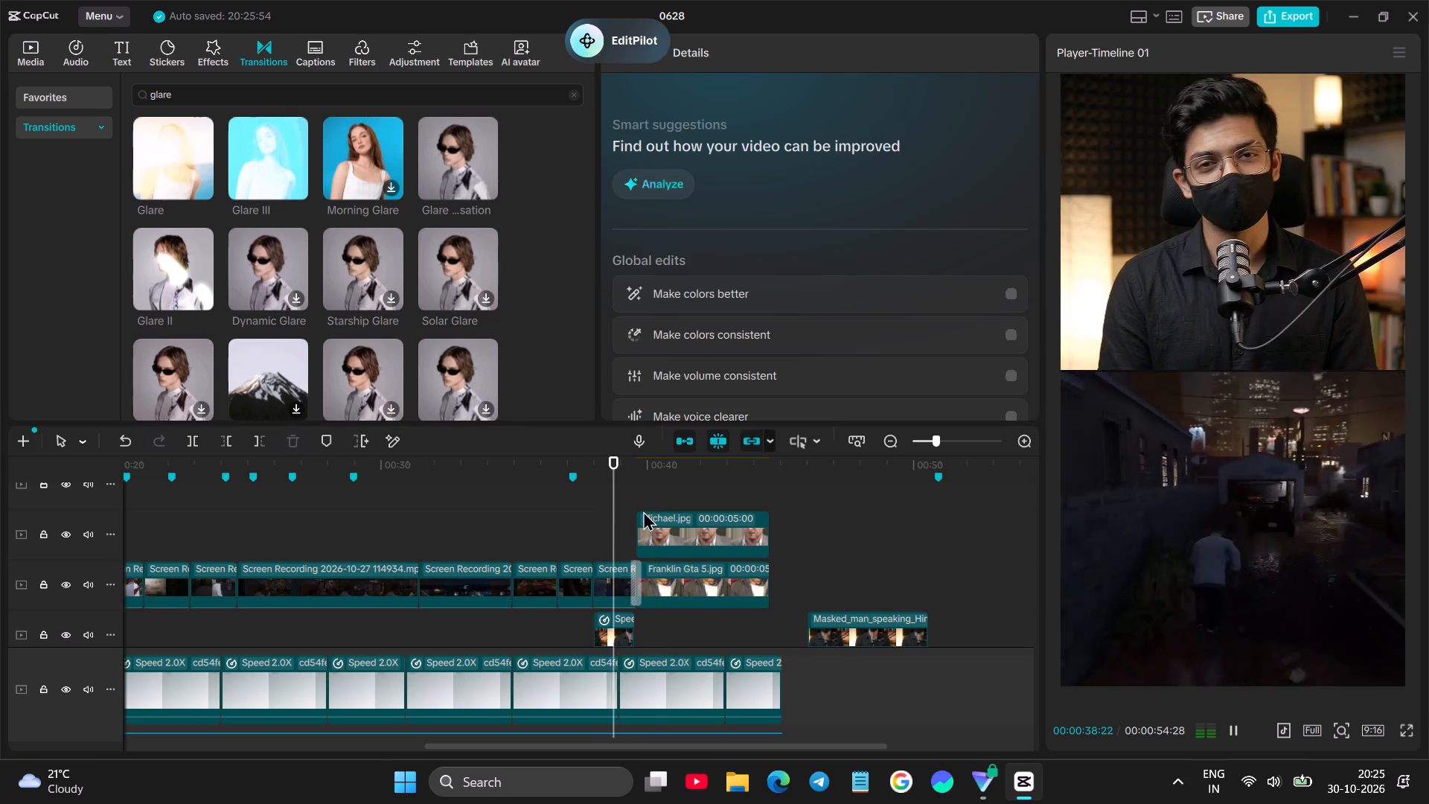
key(space)
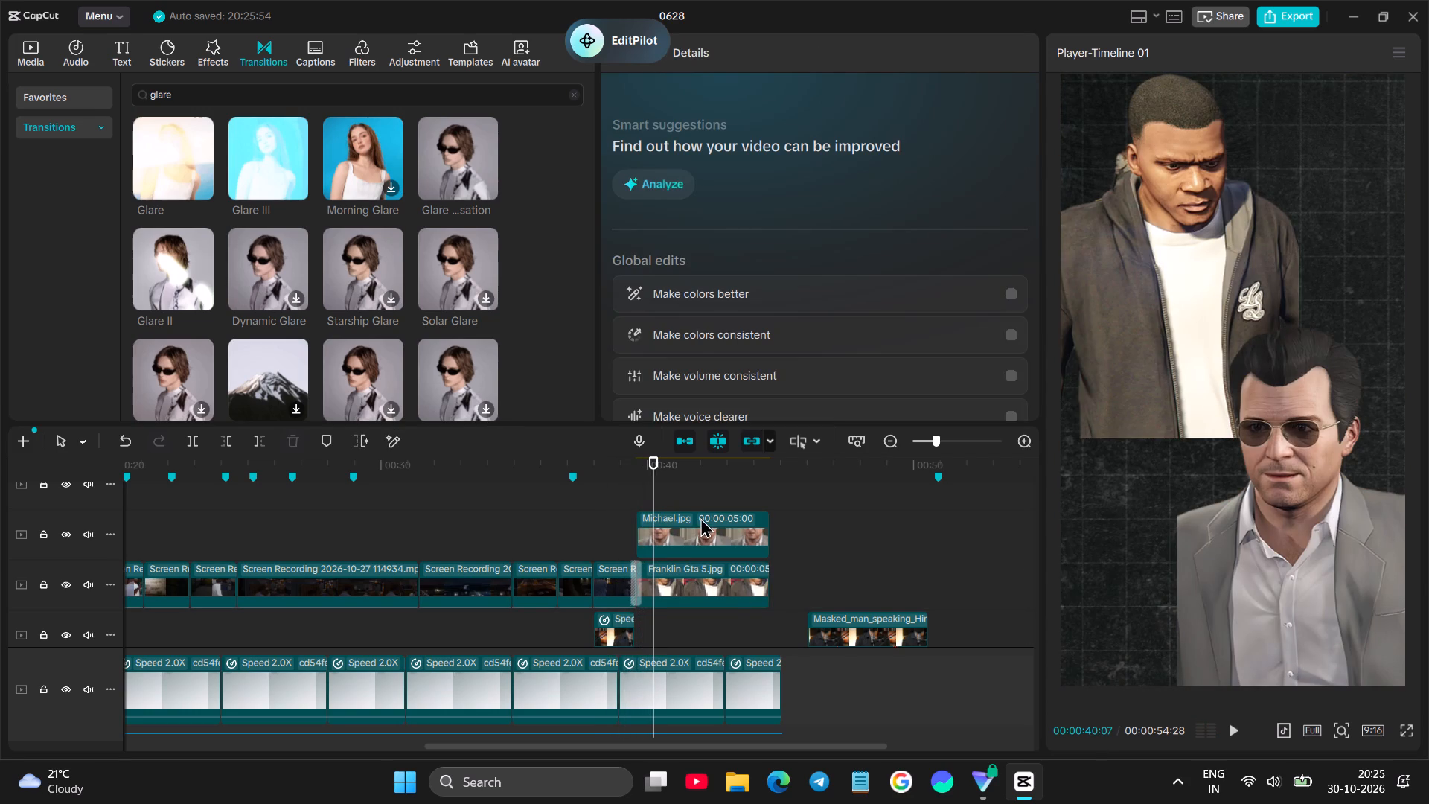
click(614, 506)
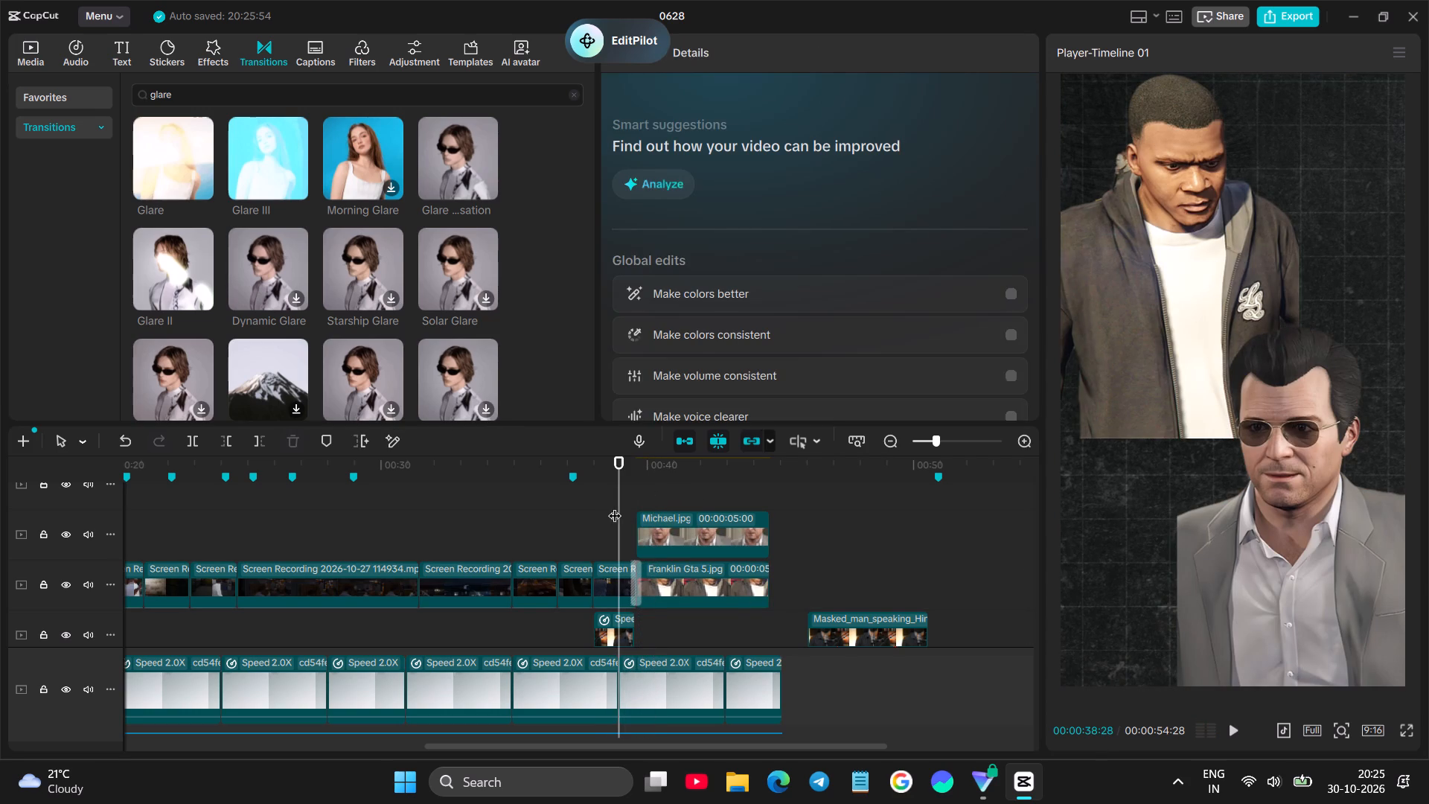
key(space)
key(space)
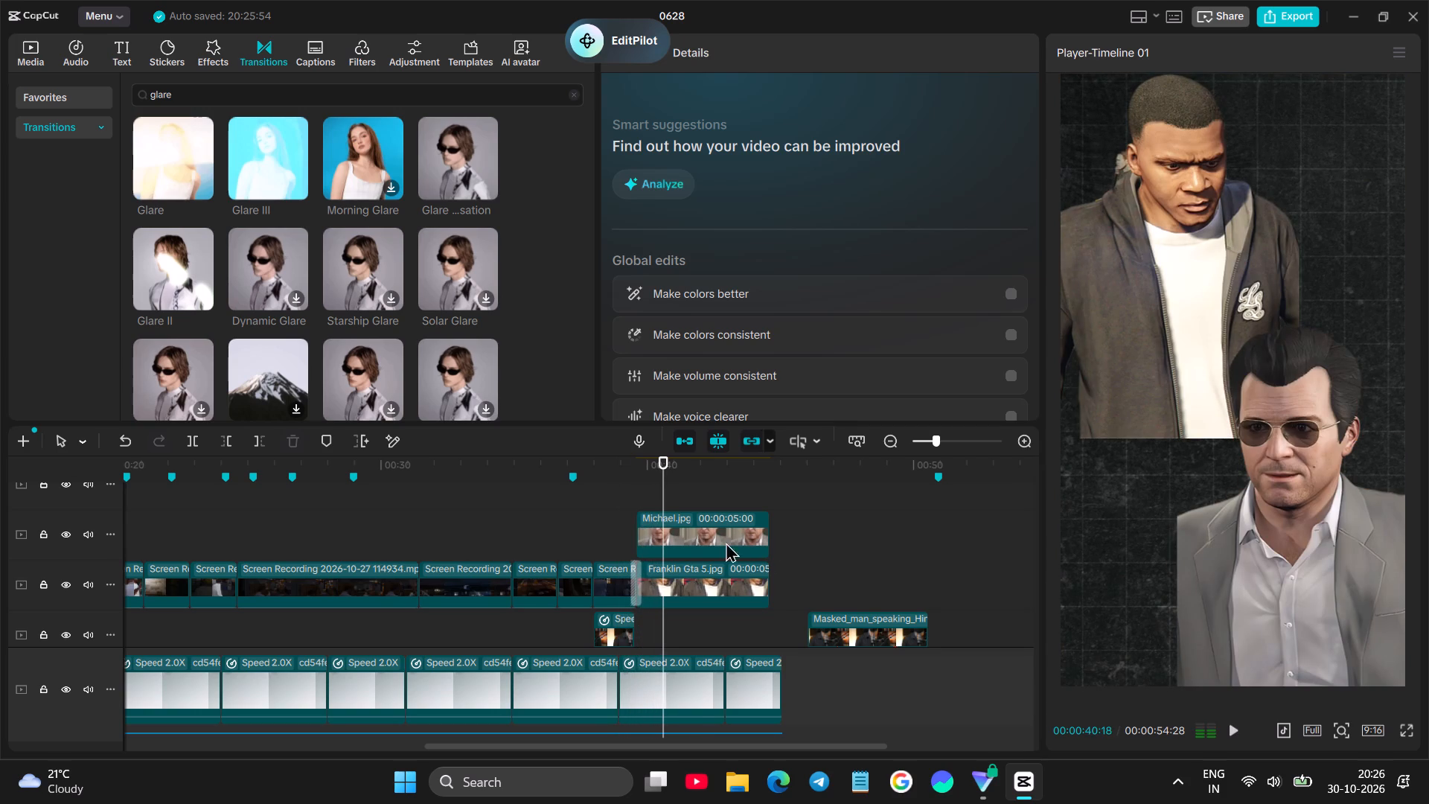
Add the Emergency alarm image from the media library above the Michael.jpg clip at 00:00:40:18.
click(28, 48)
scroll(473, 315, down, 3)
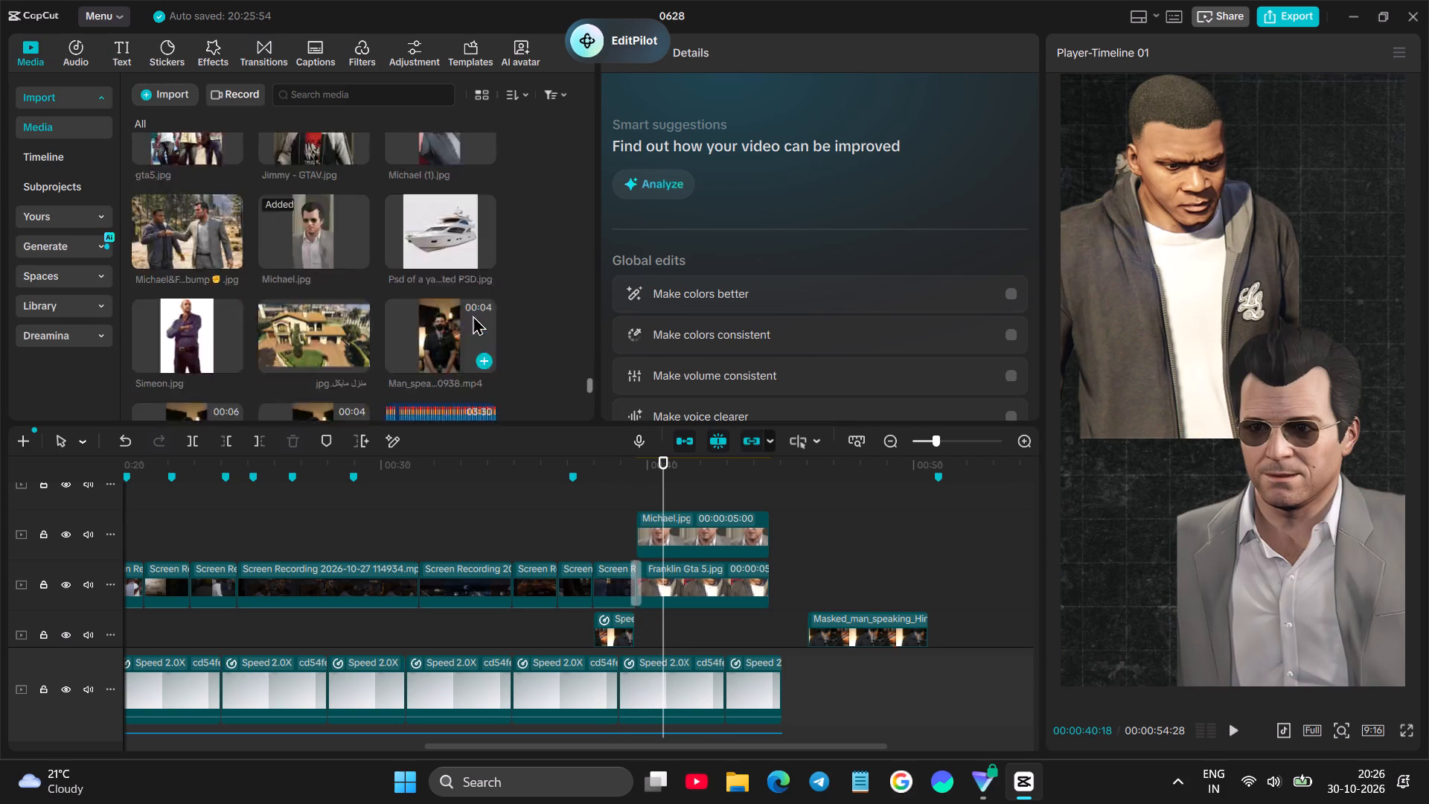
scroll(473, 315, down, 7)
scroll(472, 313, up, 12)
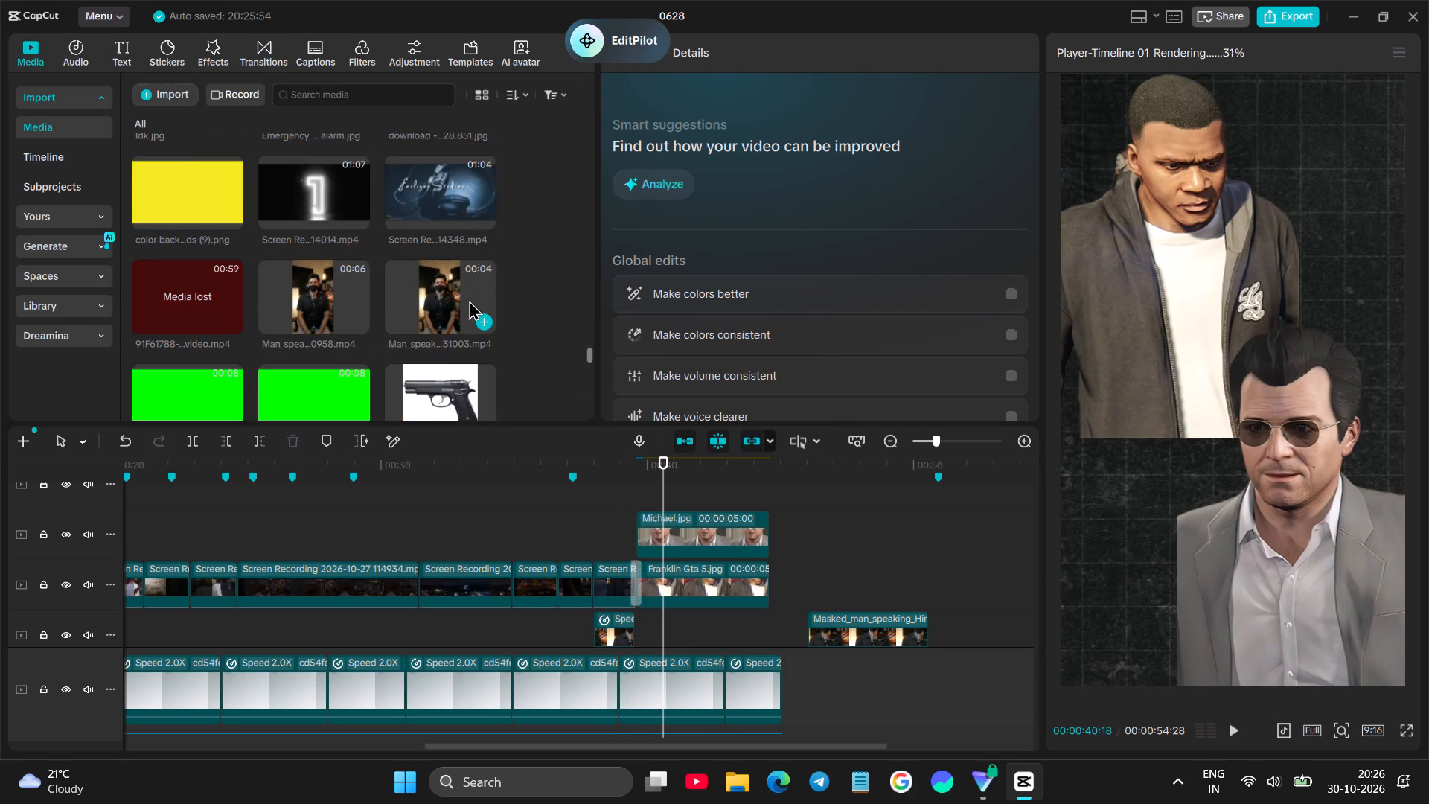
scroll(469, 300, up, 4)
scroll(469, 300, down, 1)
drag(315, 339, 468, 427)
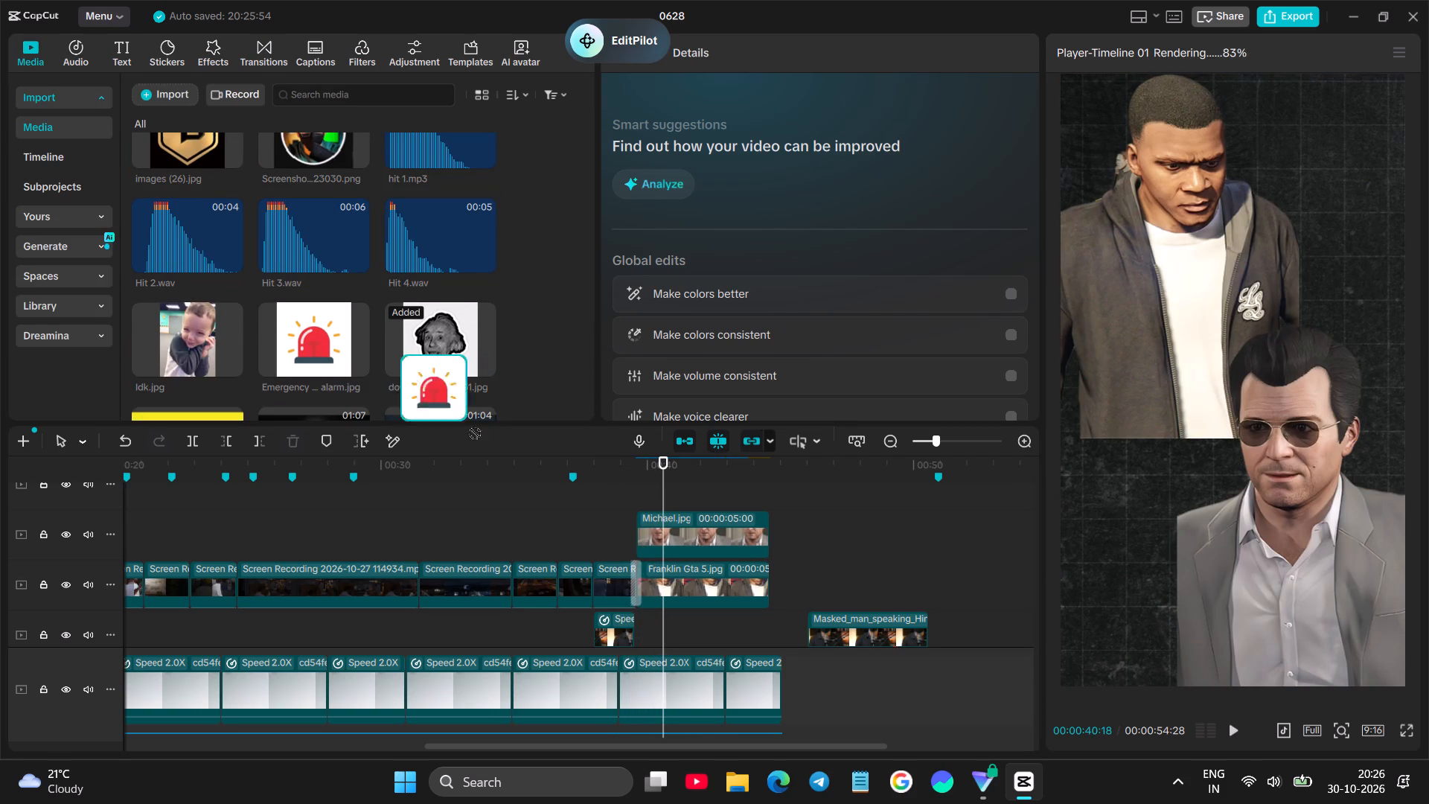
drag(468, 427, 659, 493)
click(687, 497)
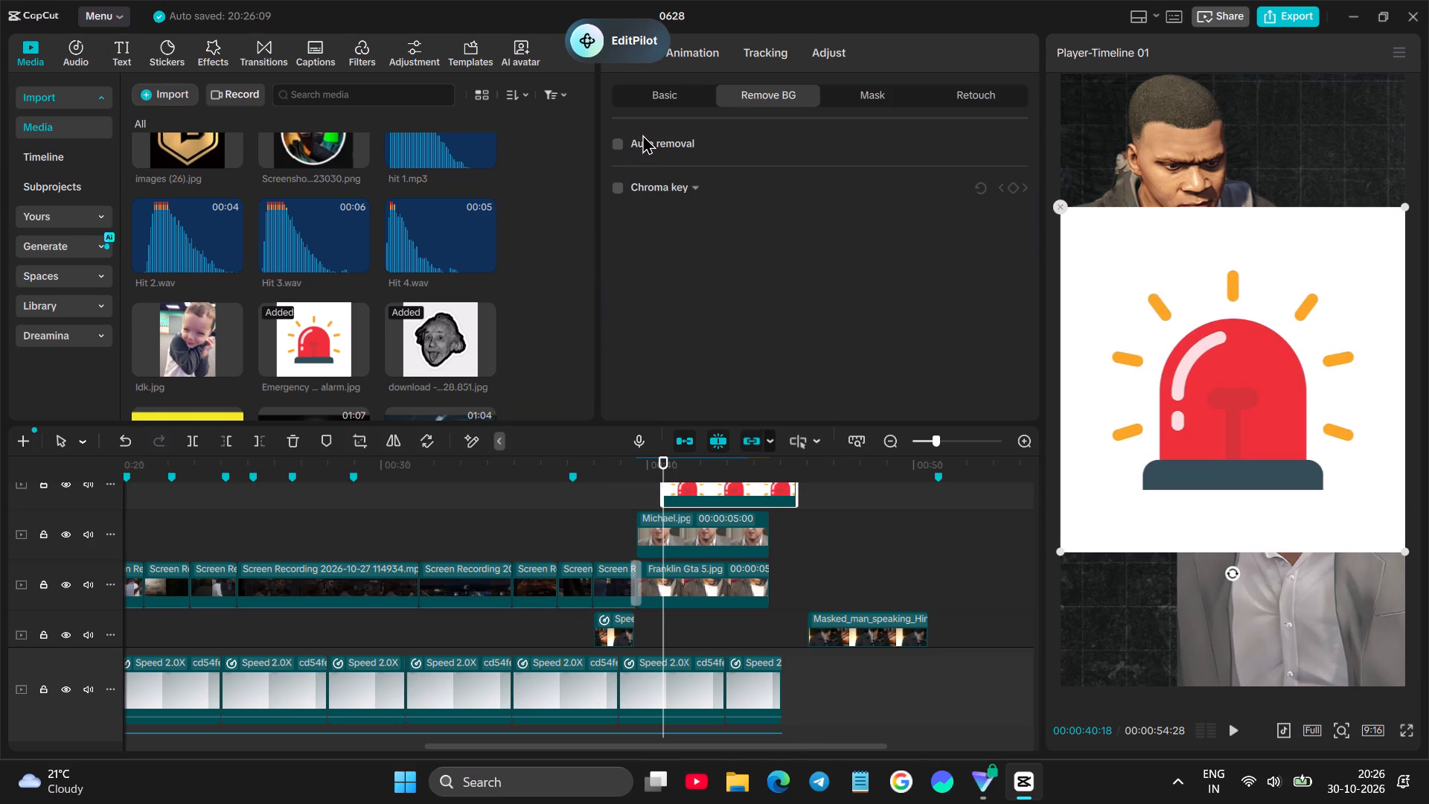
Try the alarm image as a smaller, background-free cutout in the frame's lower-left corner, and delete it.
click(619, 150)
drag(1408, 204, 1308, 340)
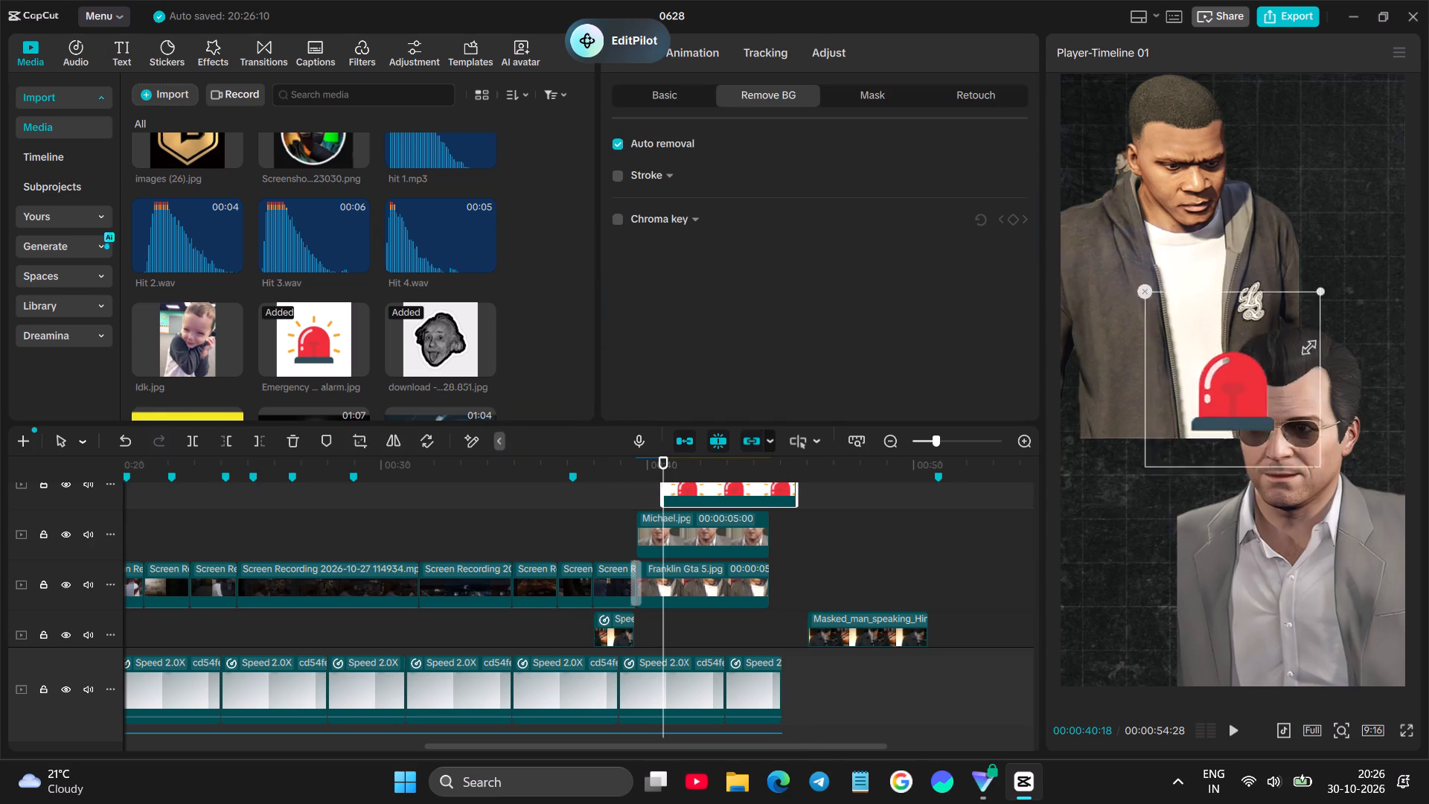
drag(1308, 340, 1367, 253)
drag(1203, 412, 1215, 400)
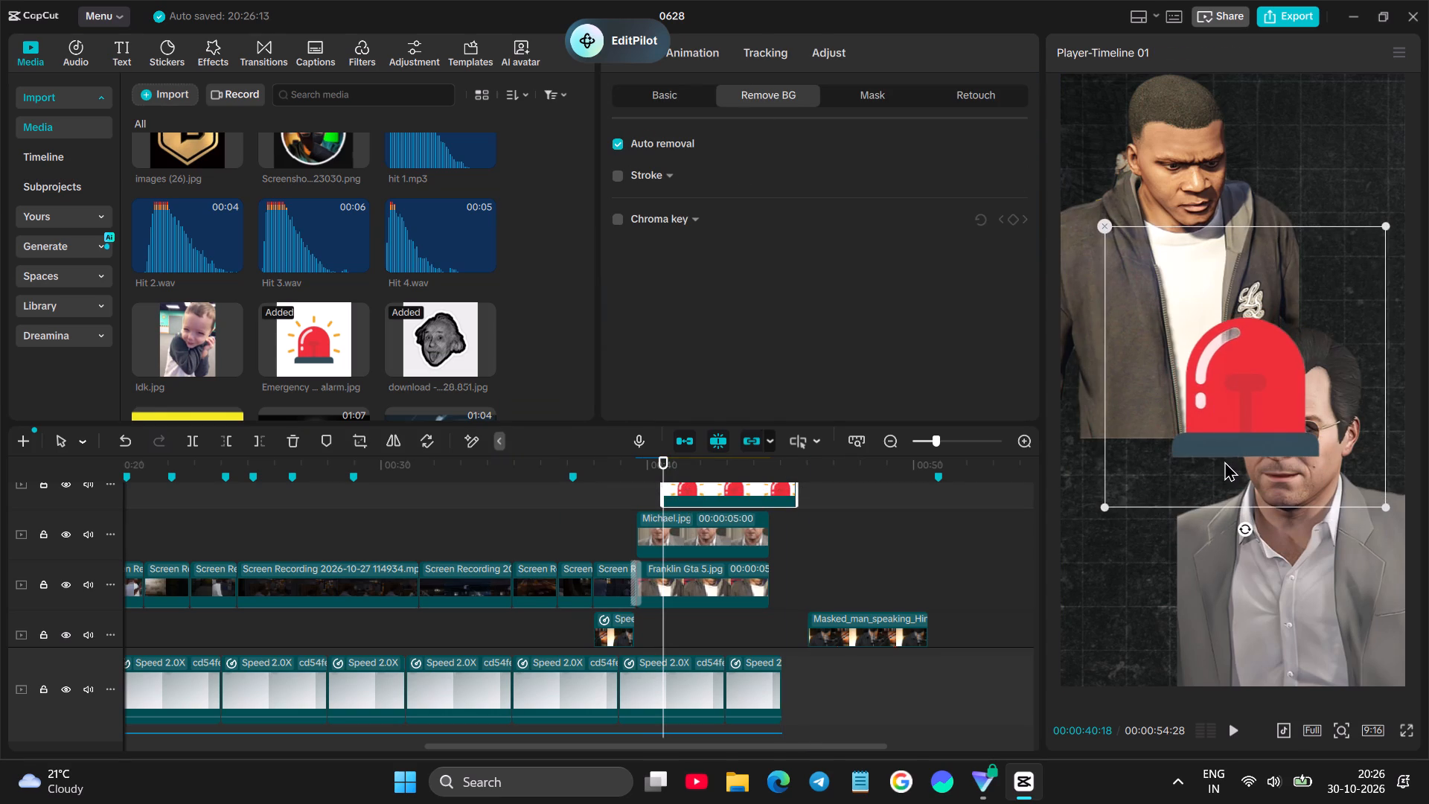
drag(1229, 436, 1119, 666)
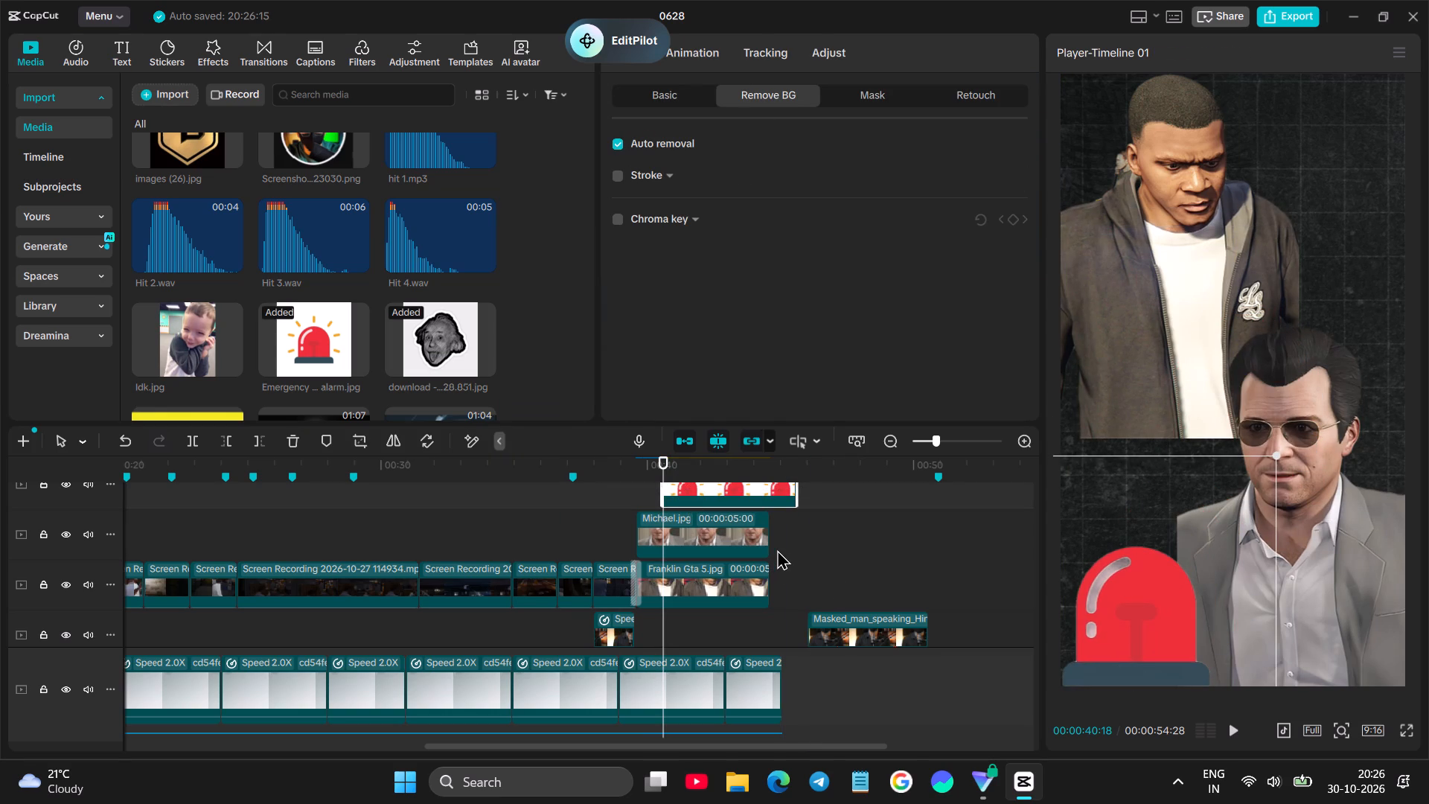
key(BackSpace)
Add money 2.png above the Michael.jpg clip, starting just before 00:00:40:18, and apply automatic background removal to it.
scroll(353, 260, up, 3)
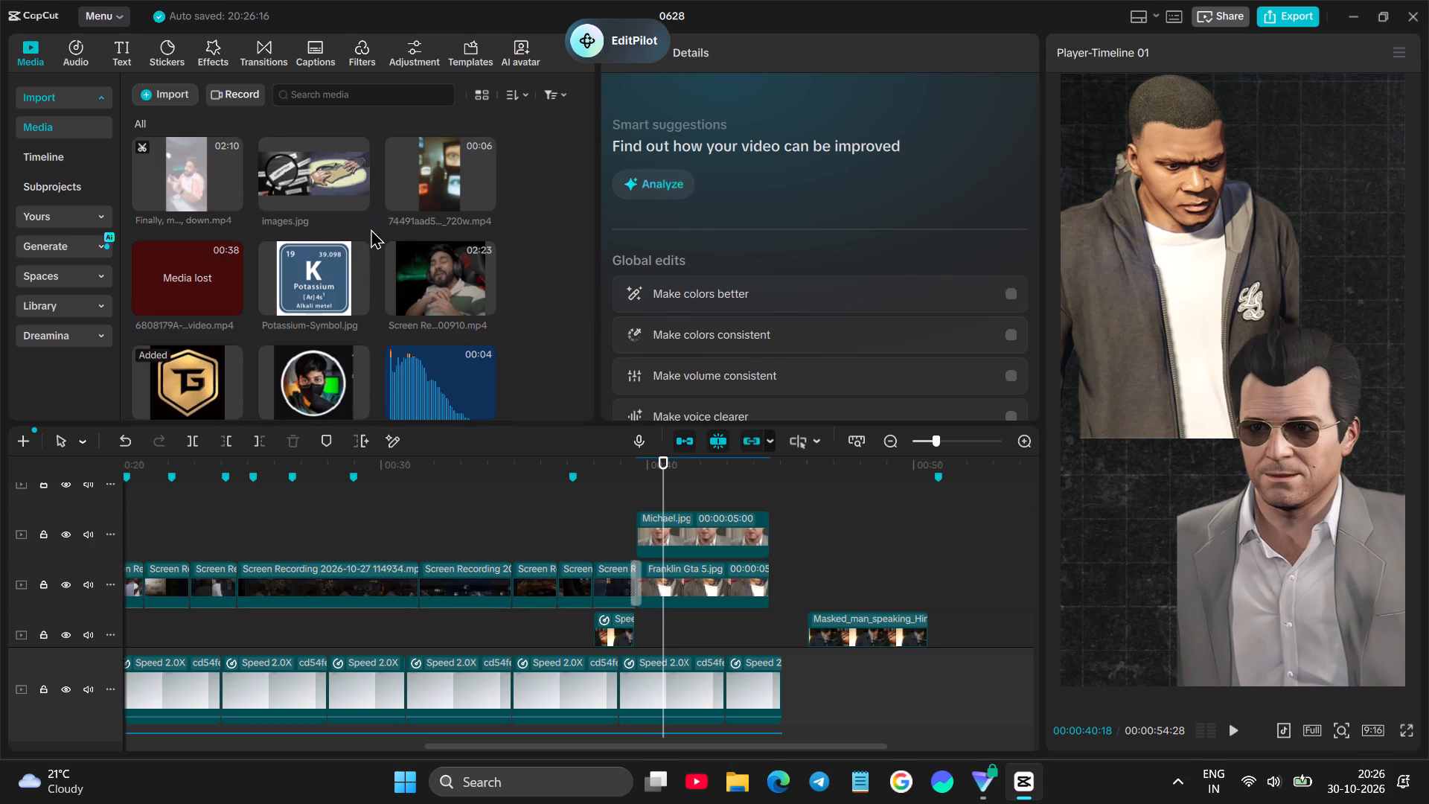
scroll(458, 308, up, 5)
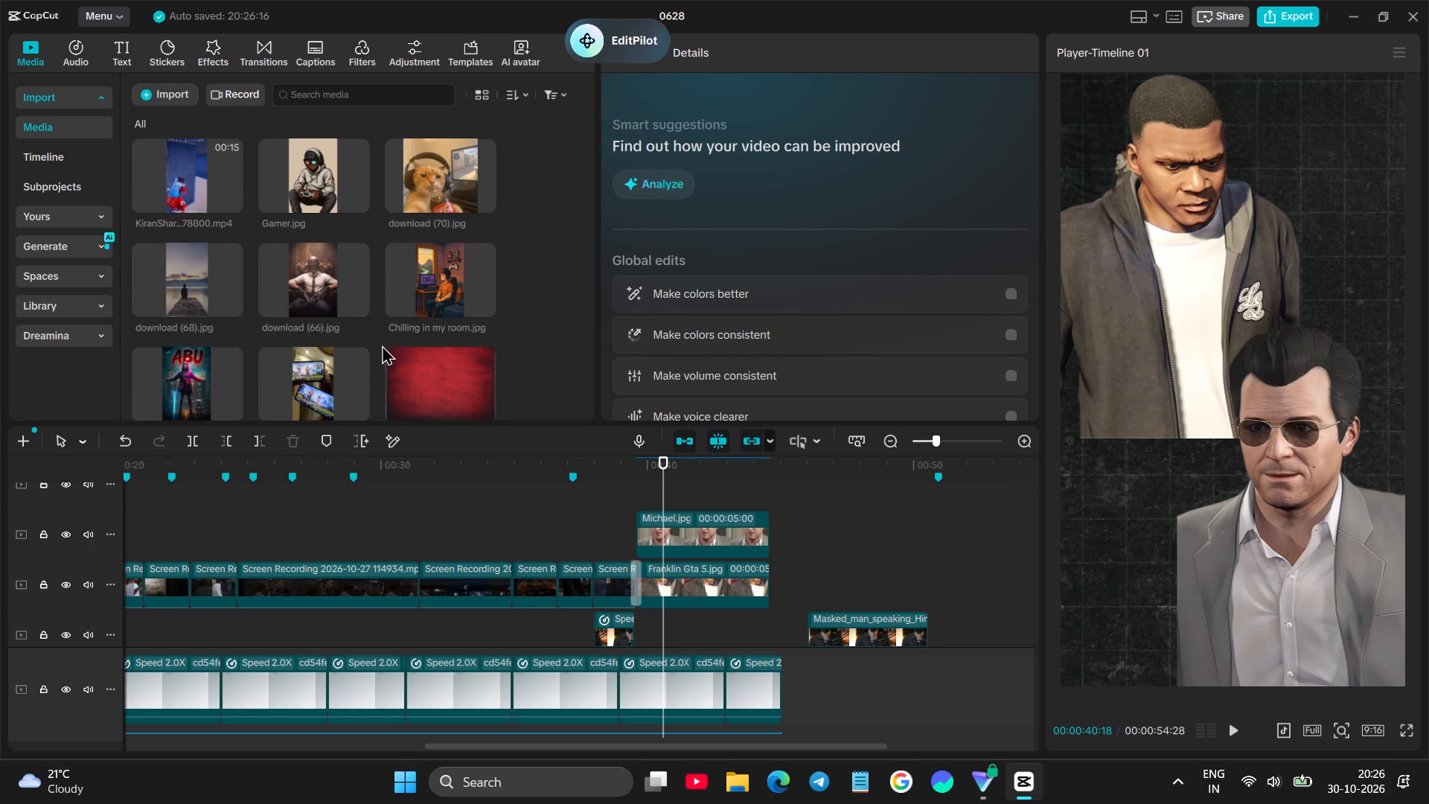
click(217, 374)
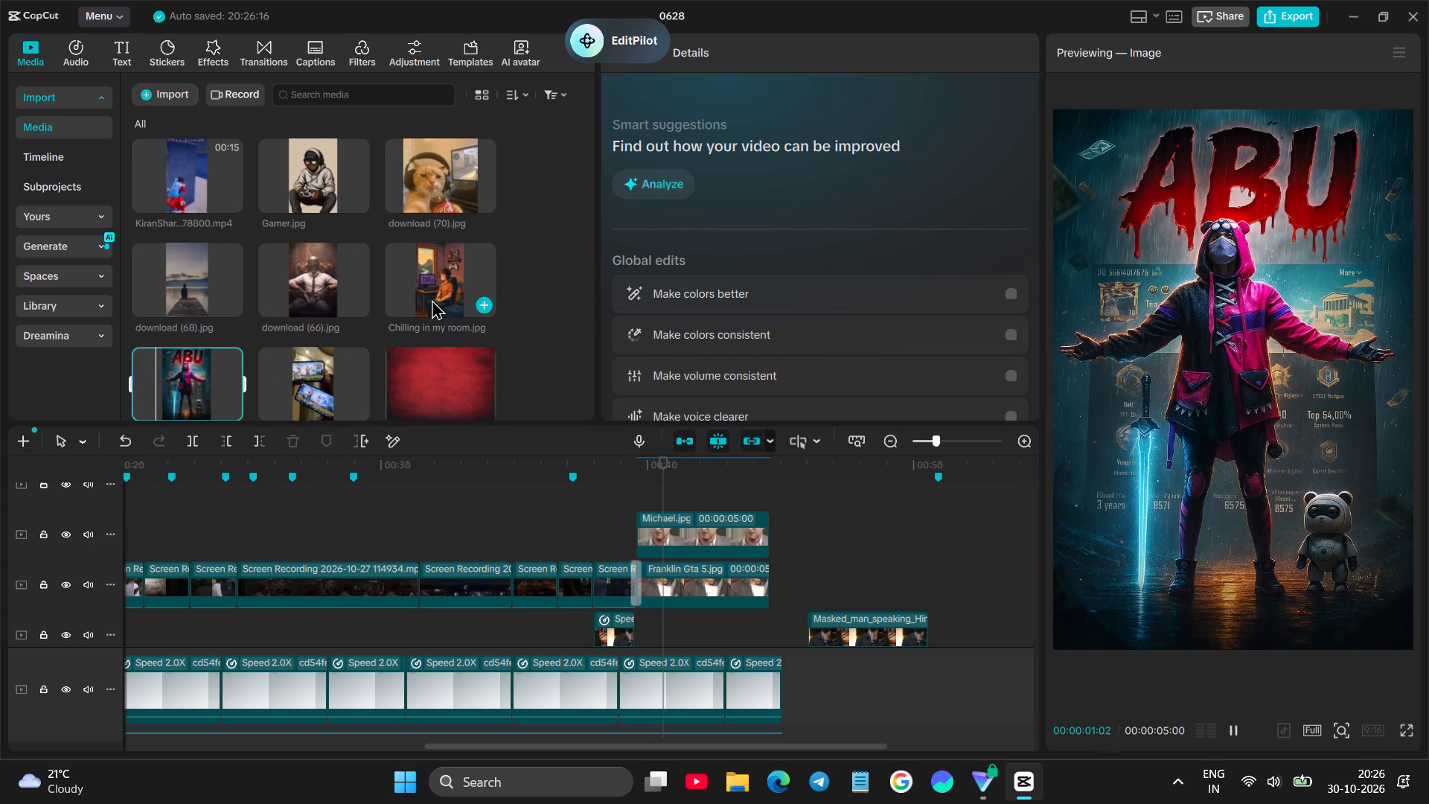
scroll(301, 292, up, 4)
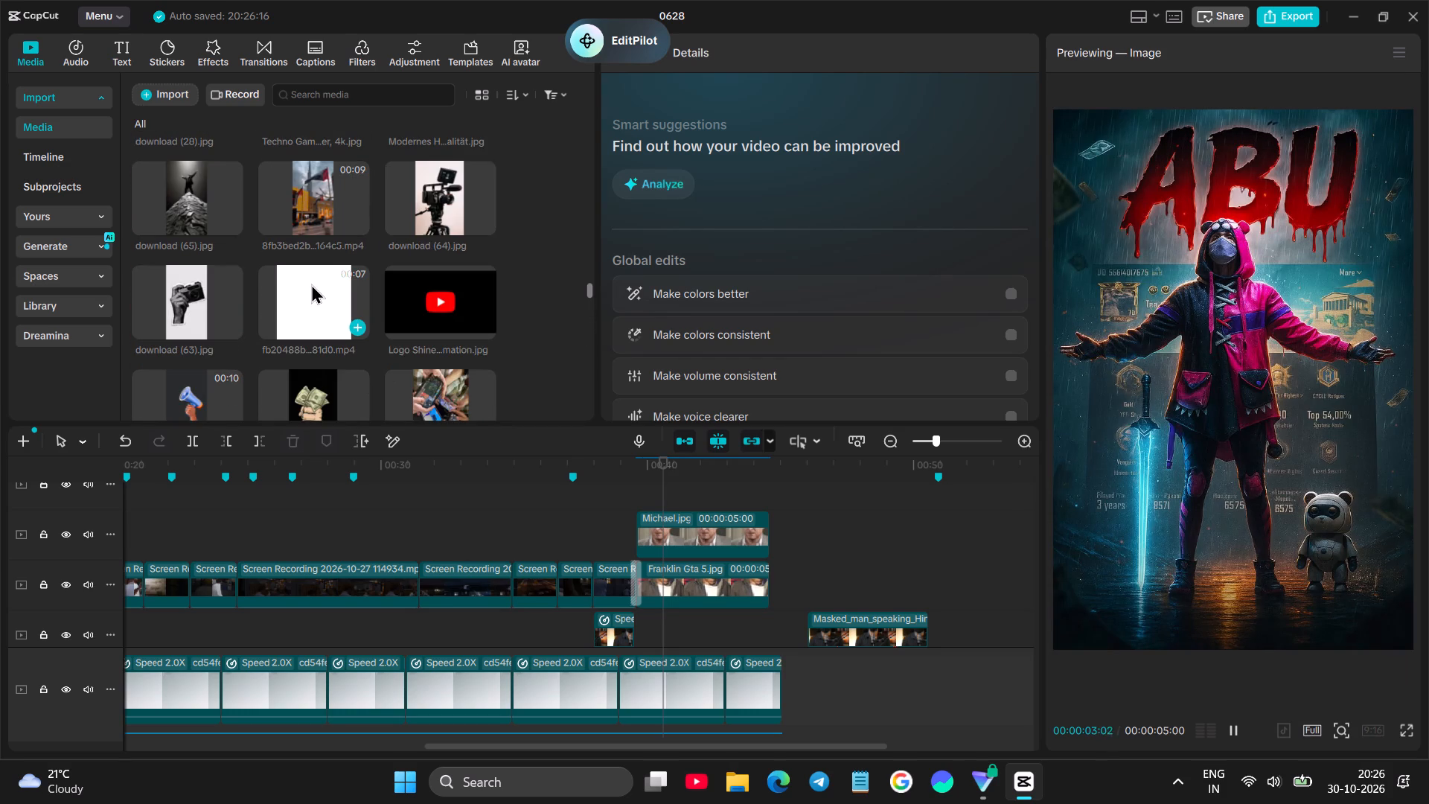
scroll(311, 283, up, 10)
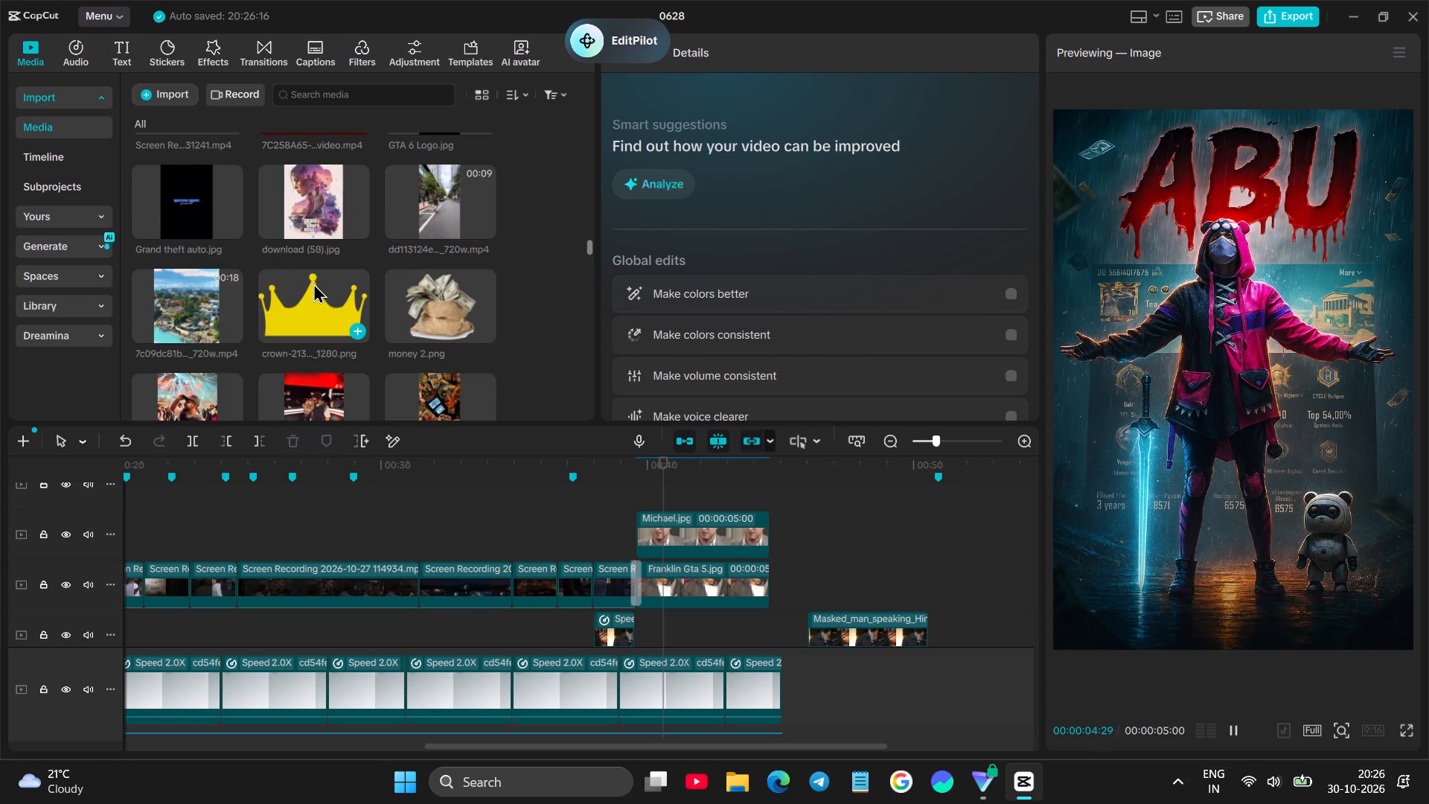
click(441, 290)
drag(443, 292, 661, 487)
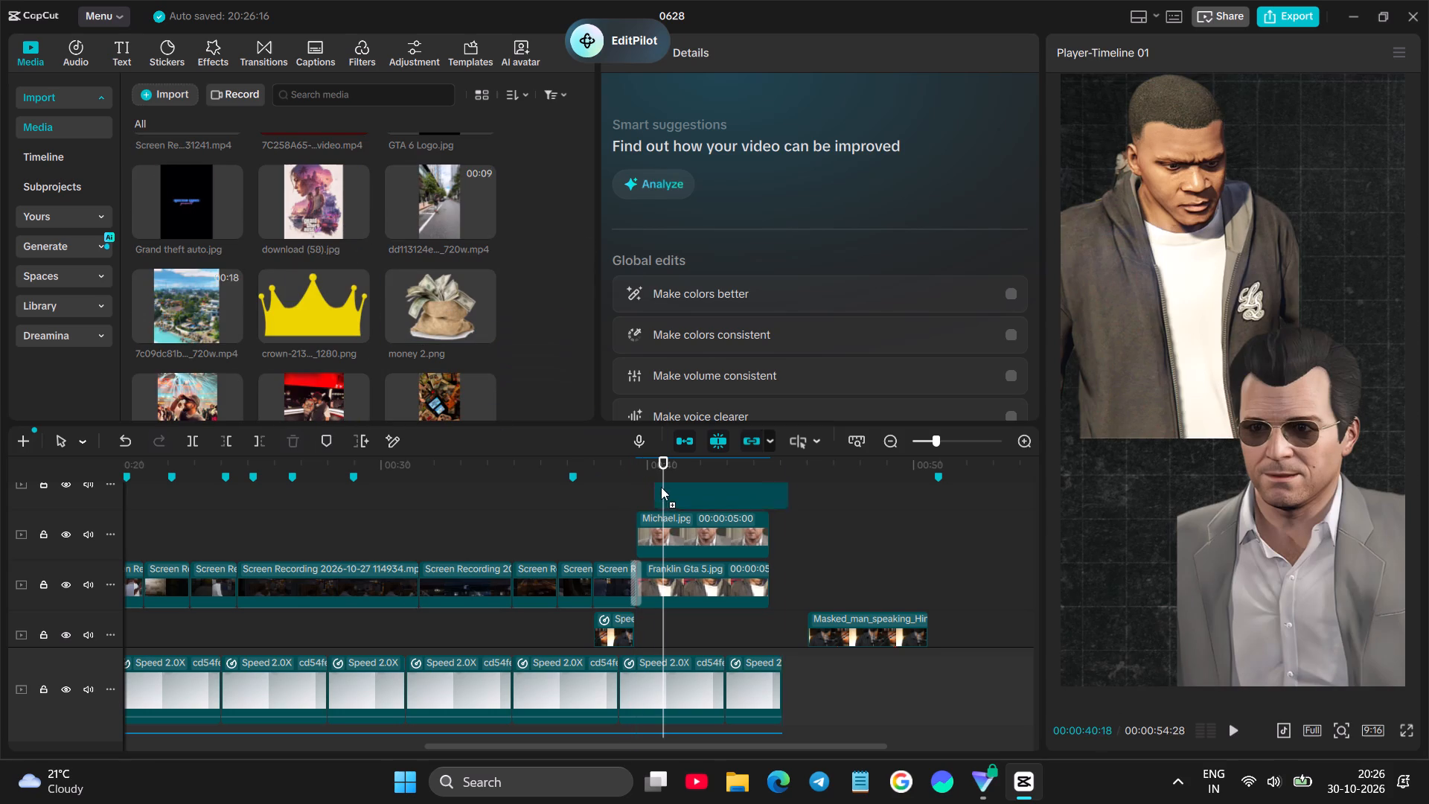
drag(661, 487, 671, 488)
click(706, 498)
click(619, 147)
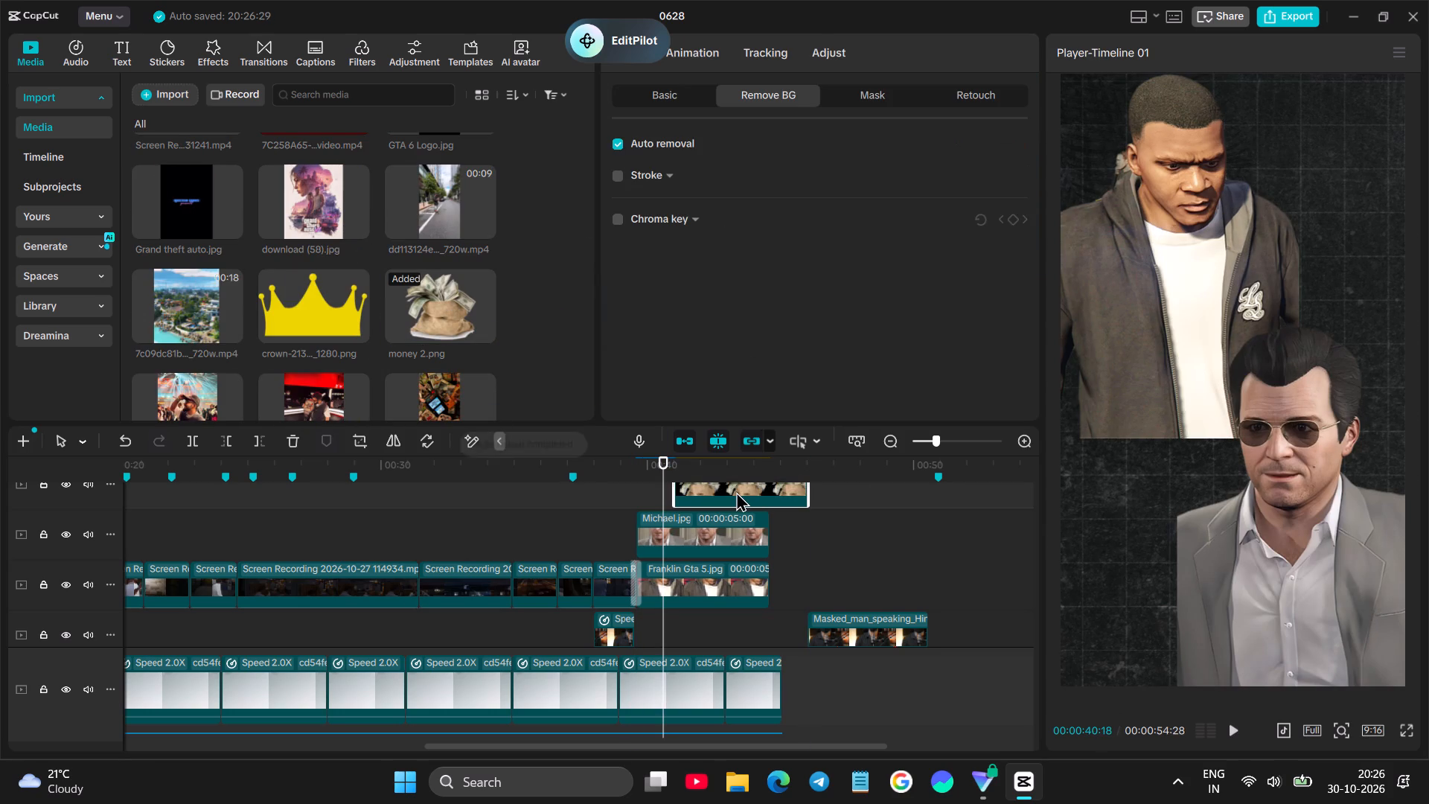
drag(736, 491, 718, 499)
scroll(723, 498, up, 3)
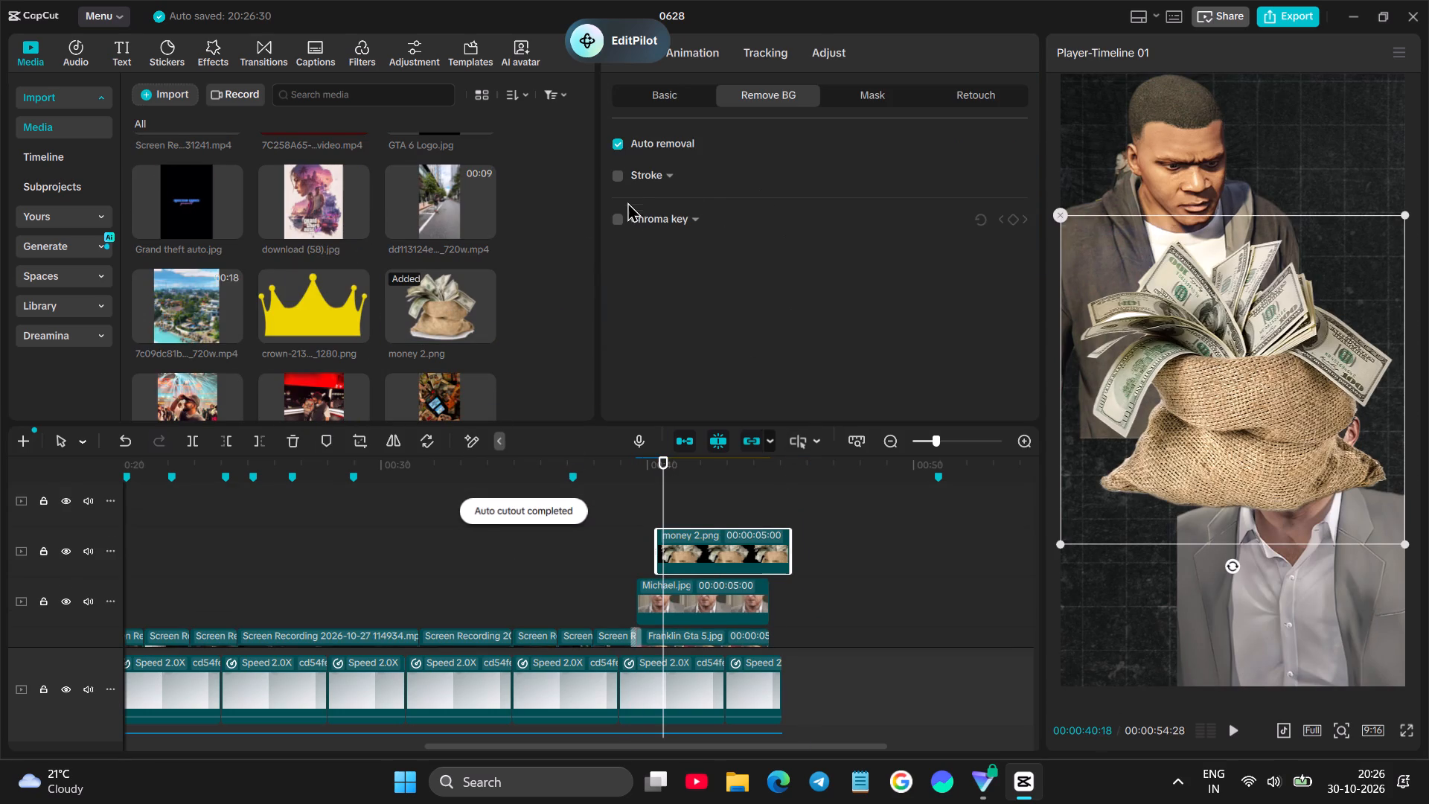
Add a white straight stroke of size 10 around the money bag cutout.
click(618, 178)
click(714, 237)
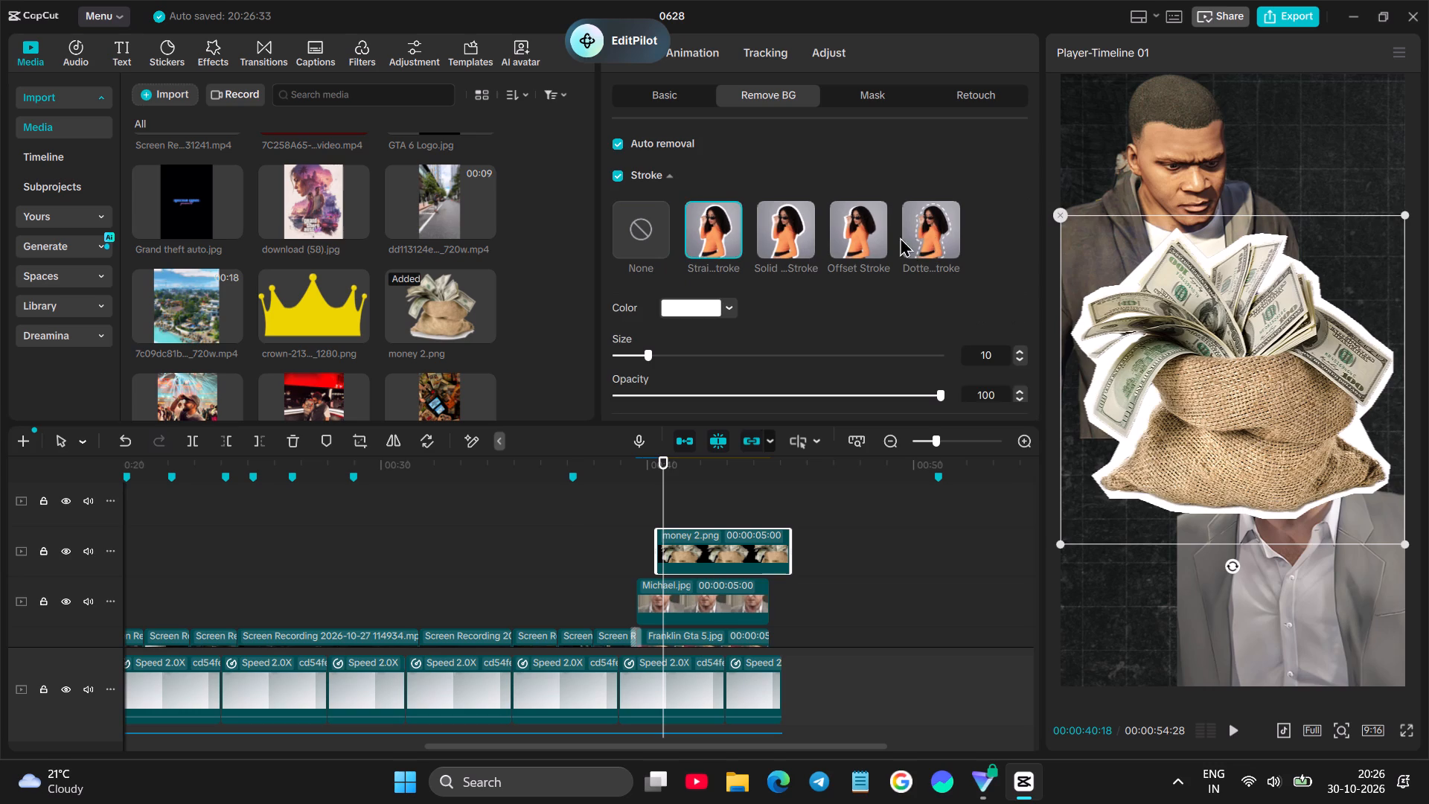
Switch the money bag cutout's outline to the Solid Stroke style at size 35.
click(944, 232)
click(839, 241)
click(787, 237)
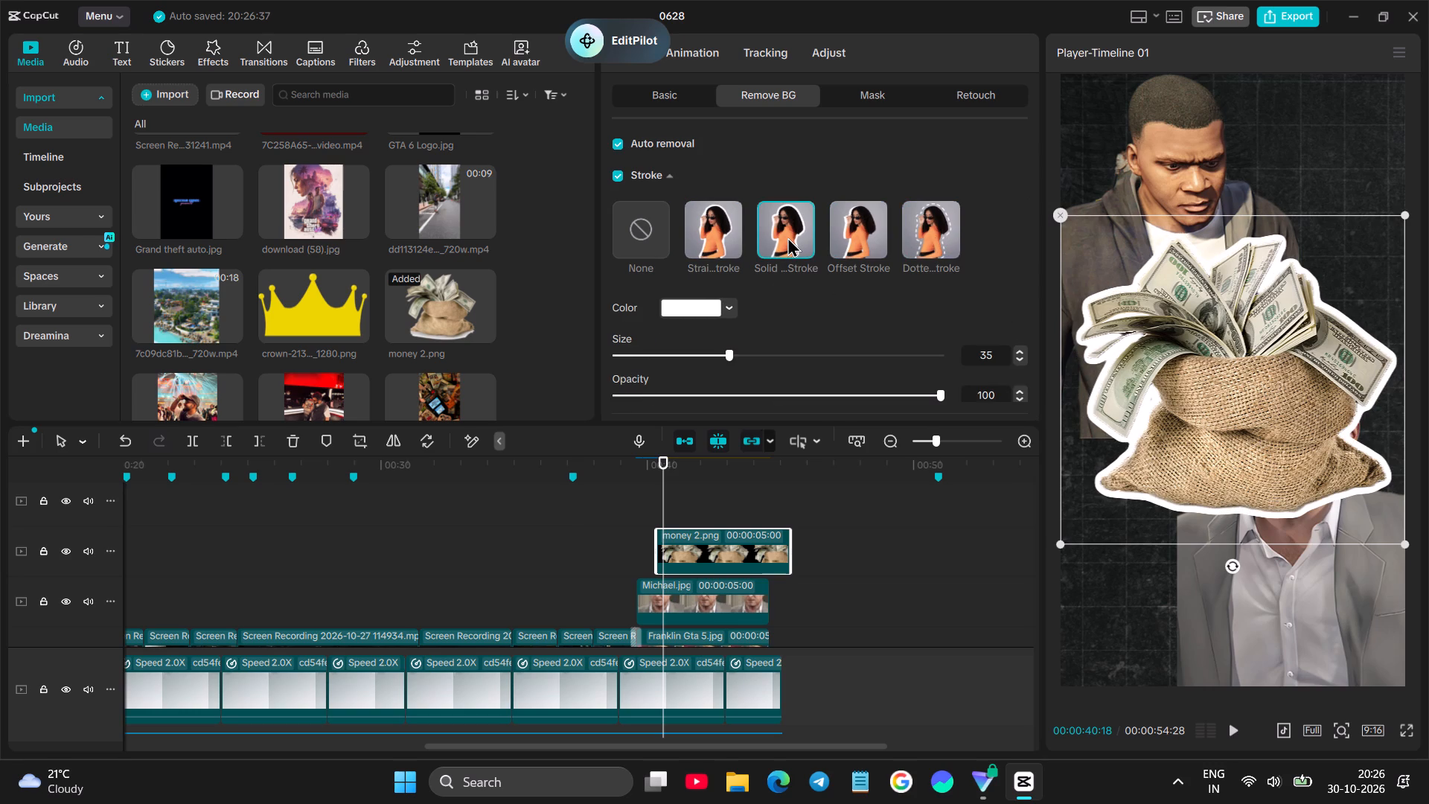
Try green shades for the money bag's stroke colour and settle on black, 000000.
scroll(710, 364, down, 1)
click(701, 270)
drag(764, 380, 731, 410)
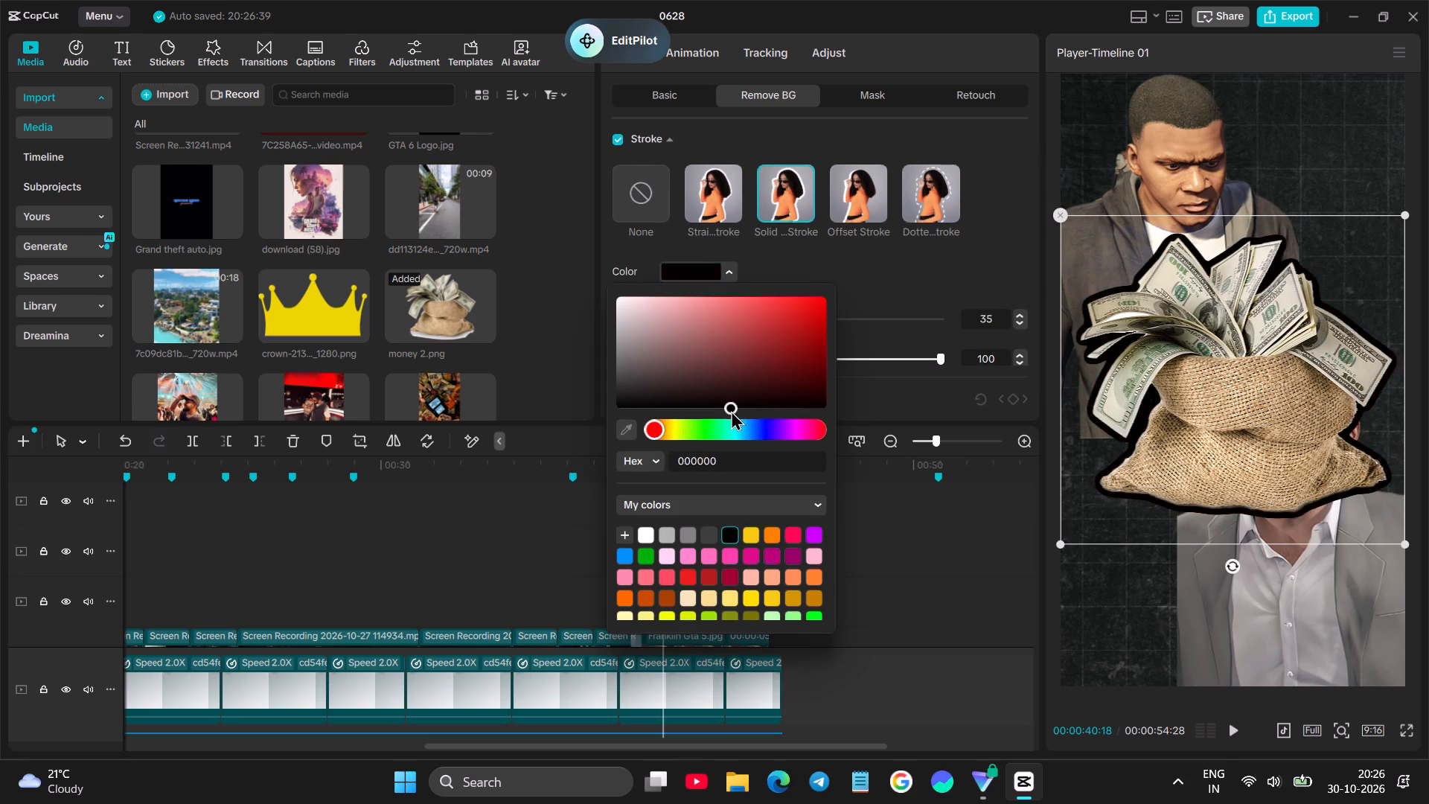
drag(731, 410, 776, 406)
click(713, 430)
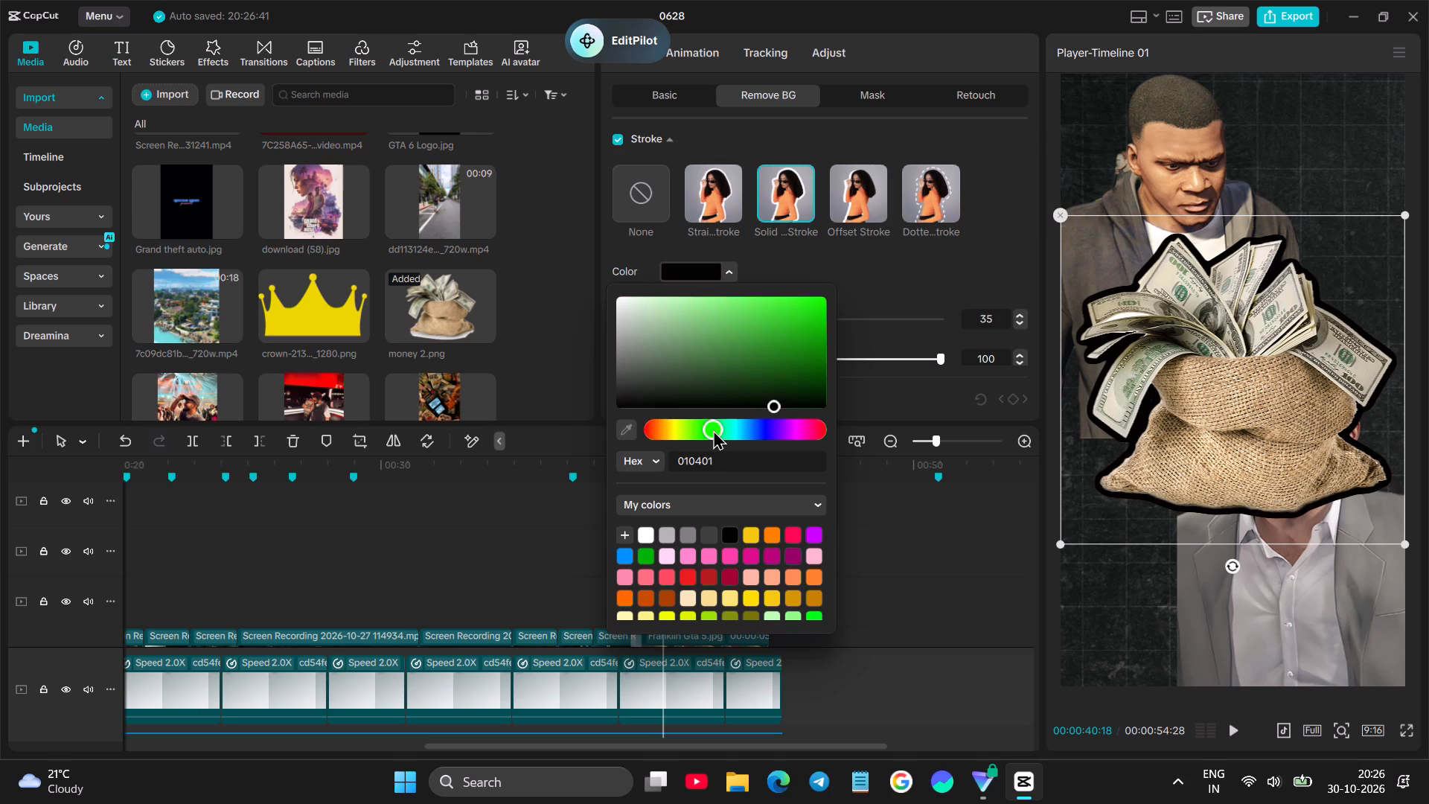
drag(715, 430, 732, 427)
drag(784, 339, 811, 258)
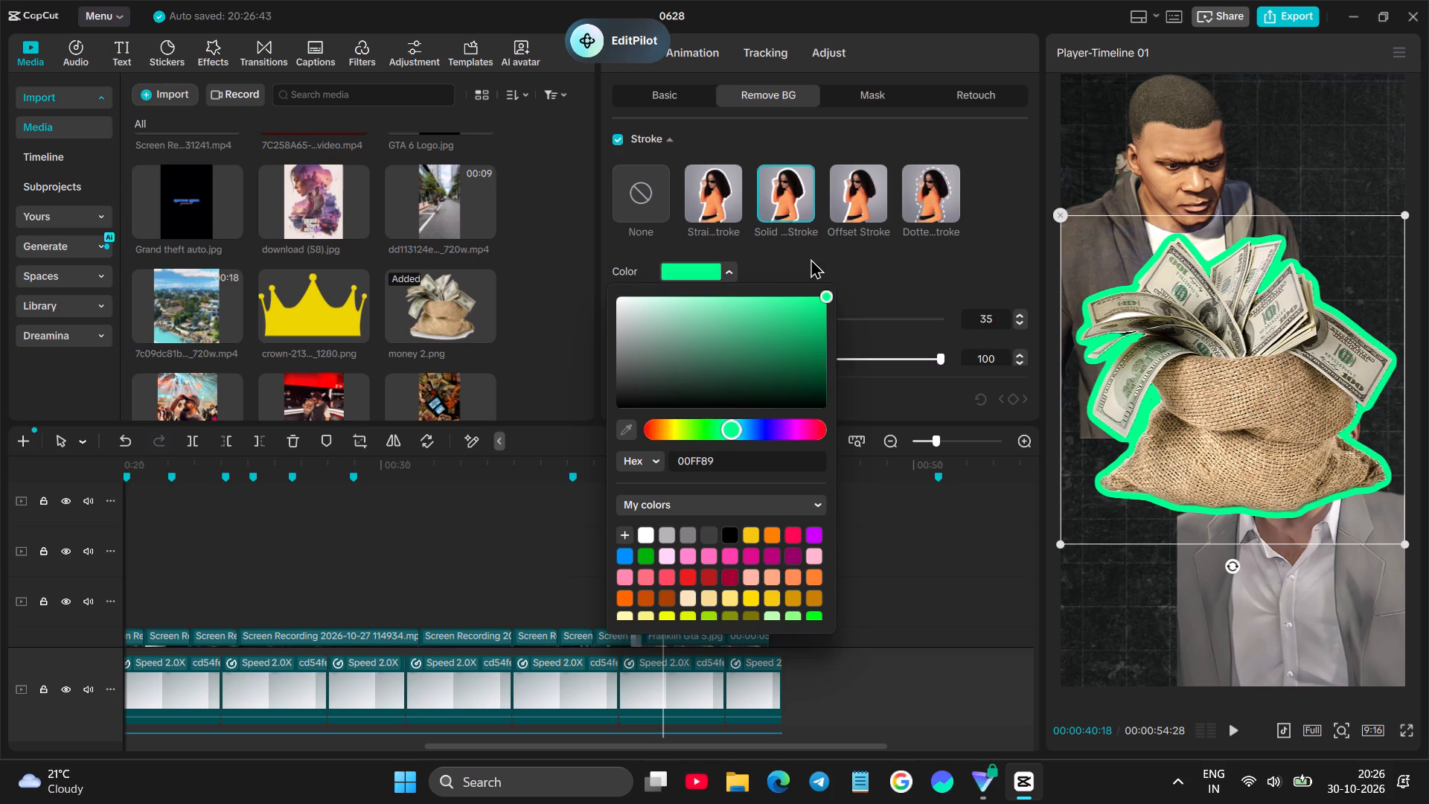
drag(811, 258, 708, 343)
drag(766, 379, 750, 392)
drag(732, 427, 722, 430)
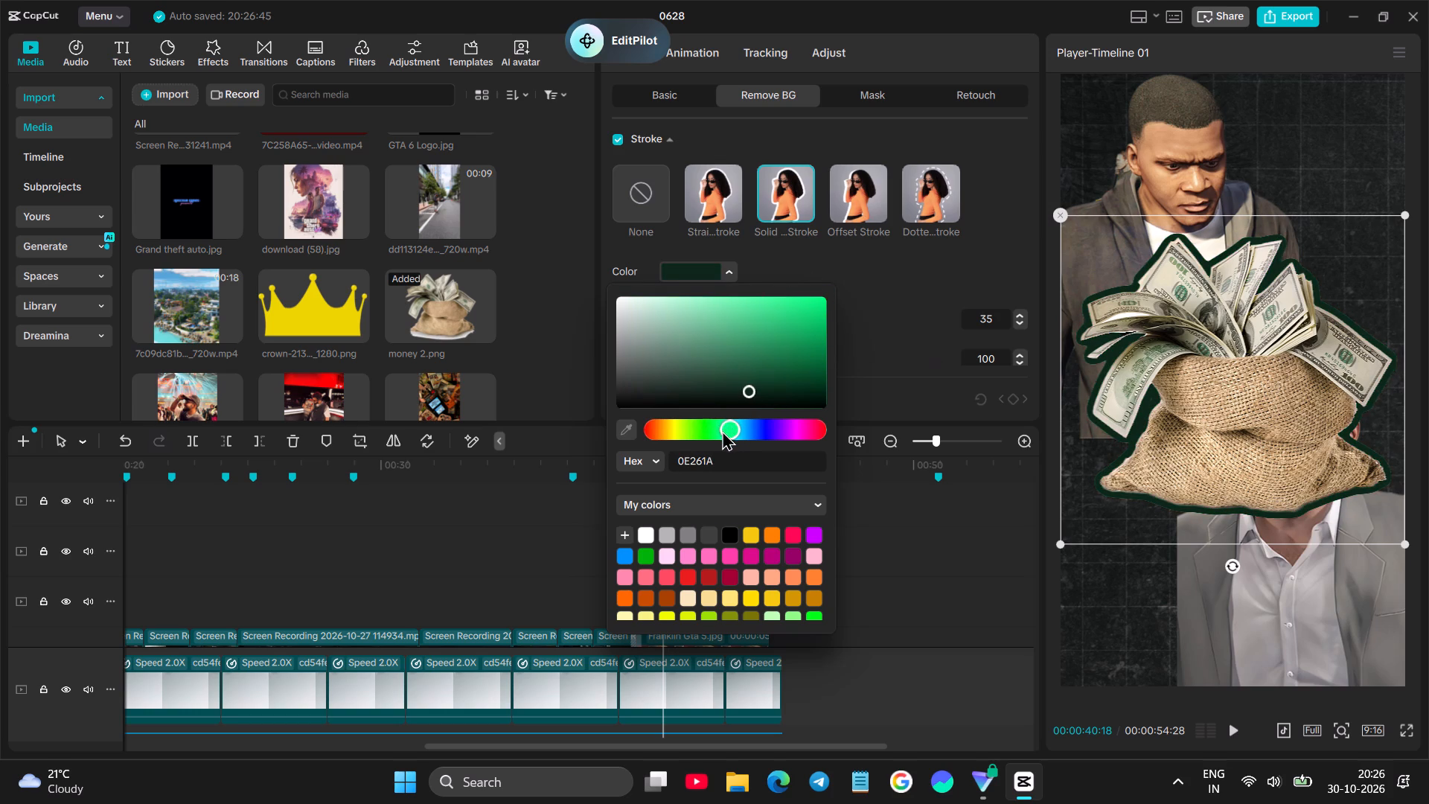
drag(722, 430, 720, 429)
drag(776, 348, 843, 434)
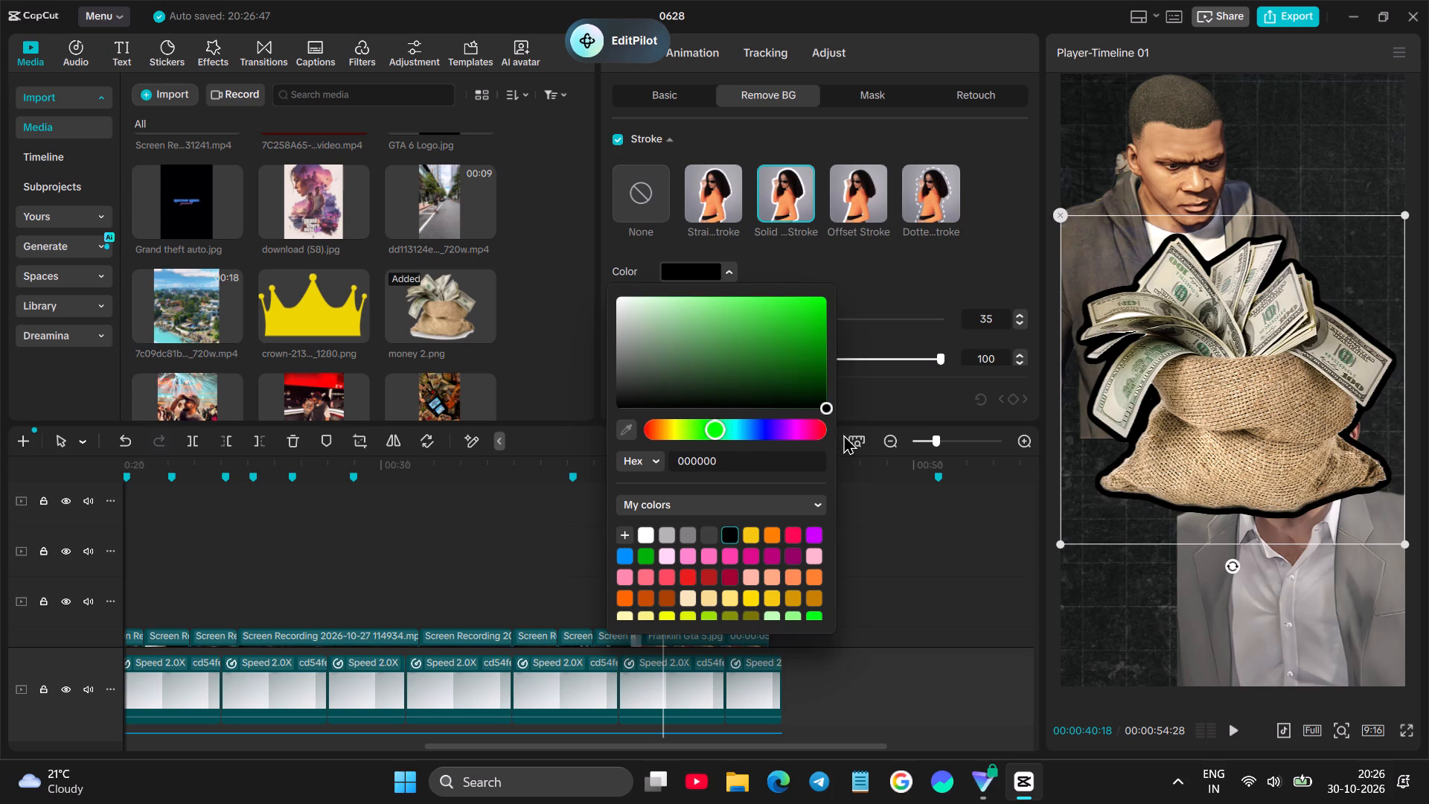
drag(843, 434, 851, 433)
click(969, 287)
Scale the money bag cutout down to 67% and place it near the middle of the frame between the two characters.
drag(1064, 540, 1067, 535)
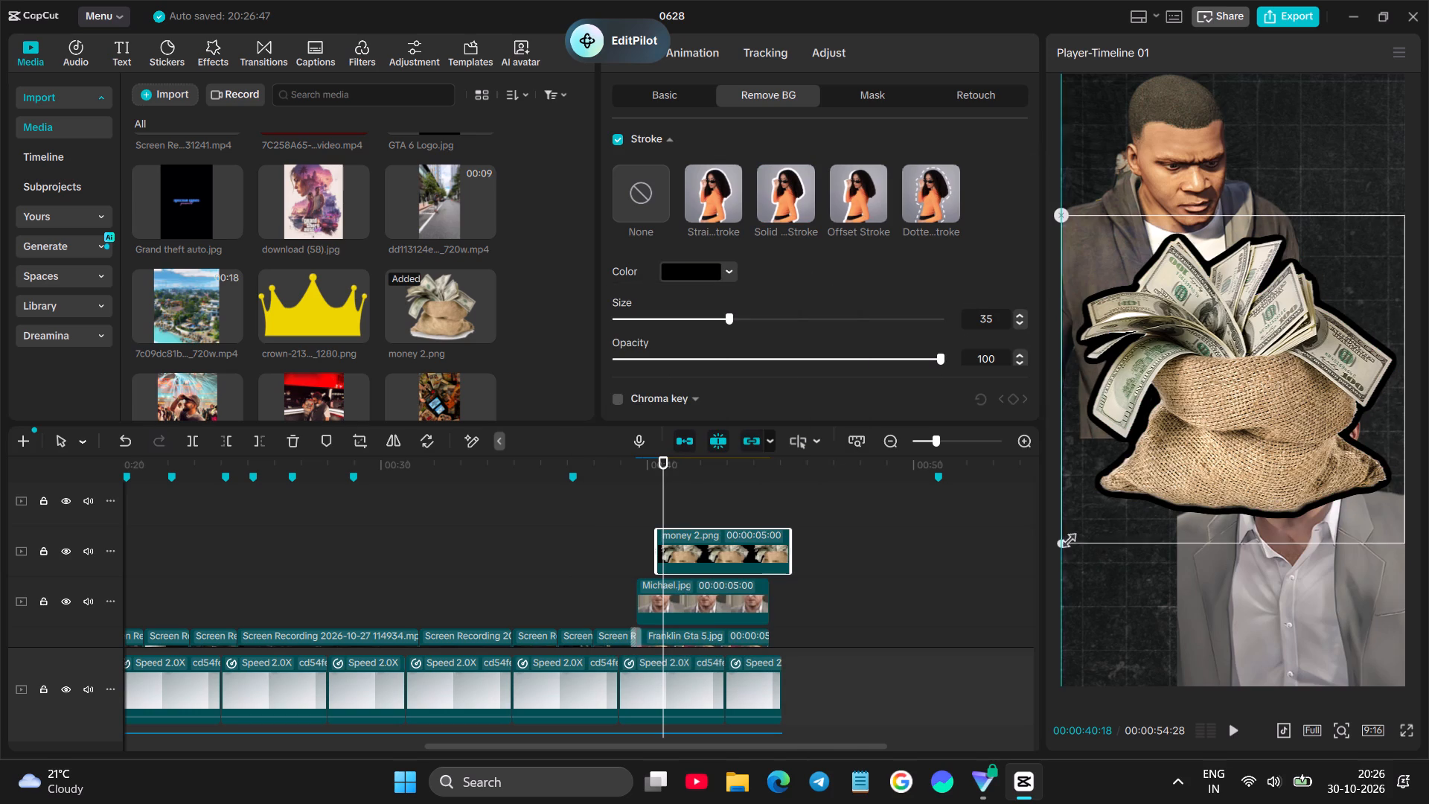
drag(1067, 535, 1137, 468)
drag(1173, 434, 1165, 461)
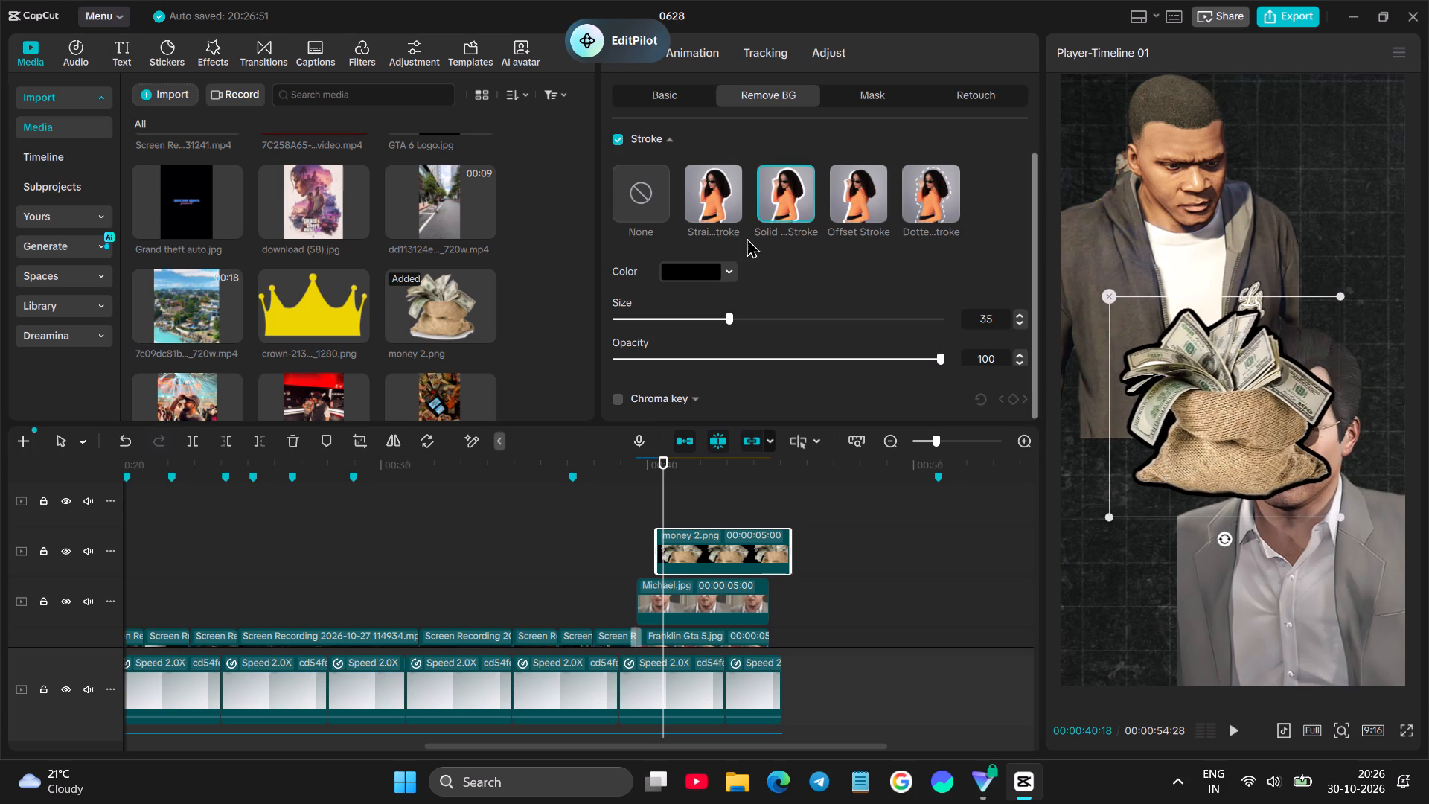
Set the money bag's stroke size to 59 and its stroke opacity to 63.
drag(722, 319, 950, 331)
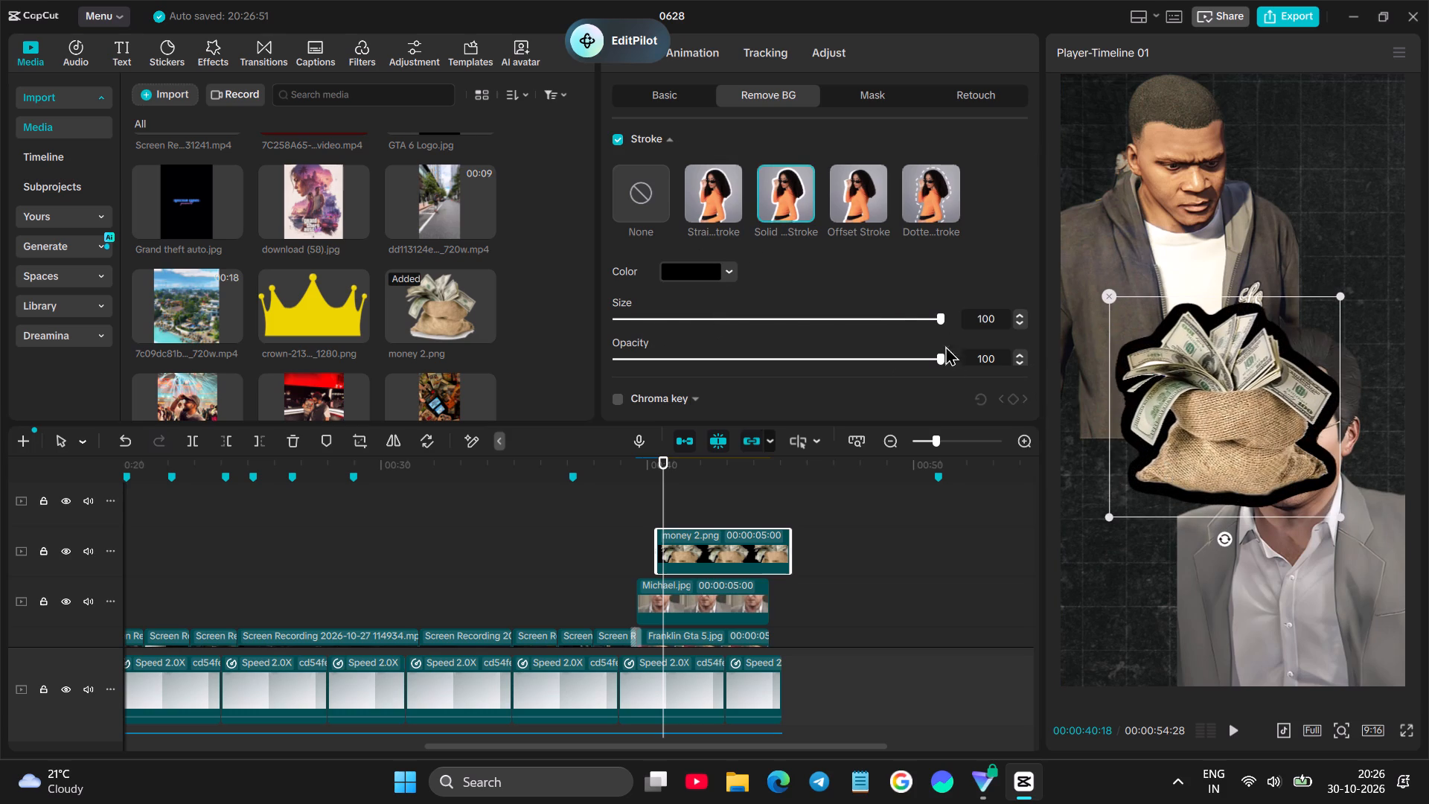
drag(933, 363, 819, 352)
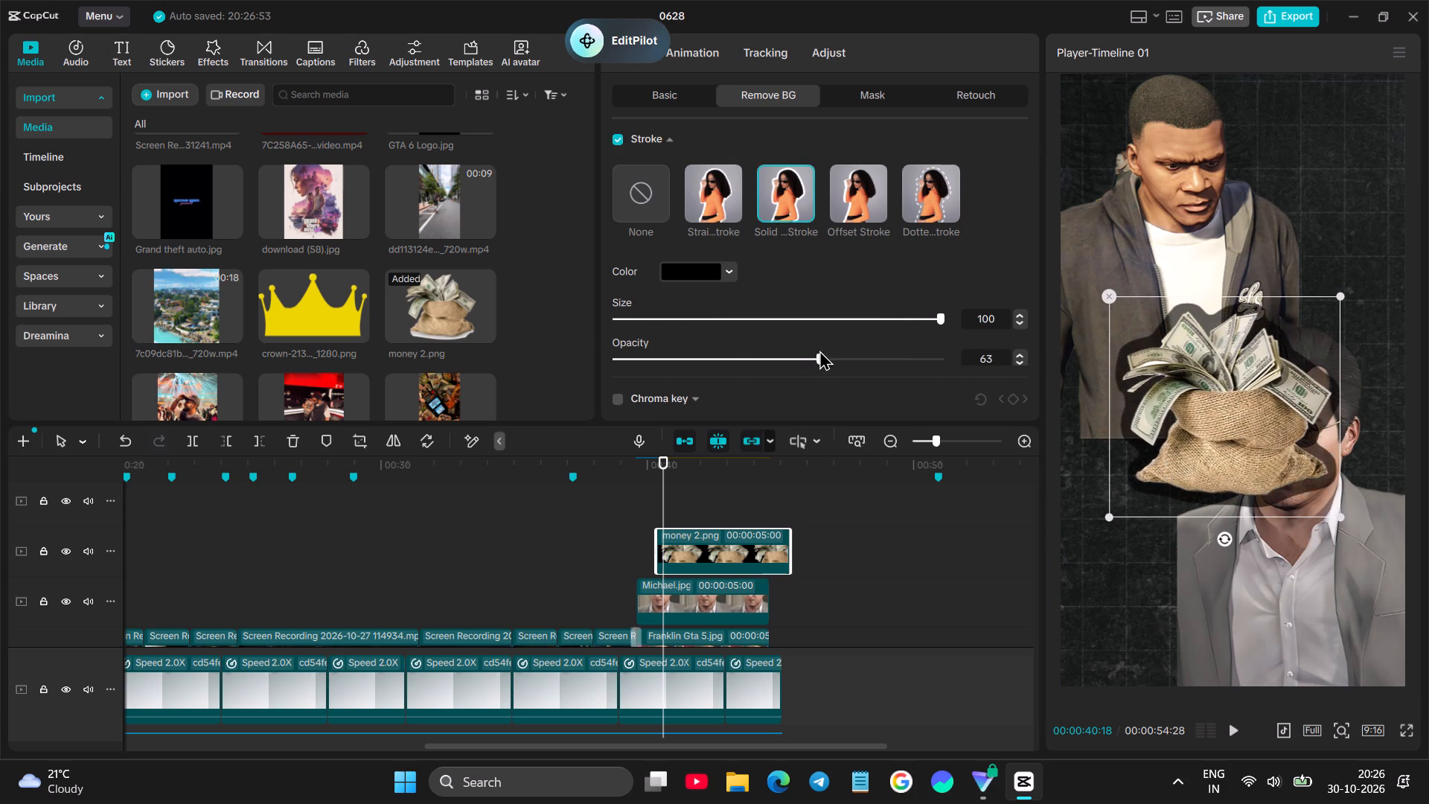
drag(890, 316, 806, 319)
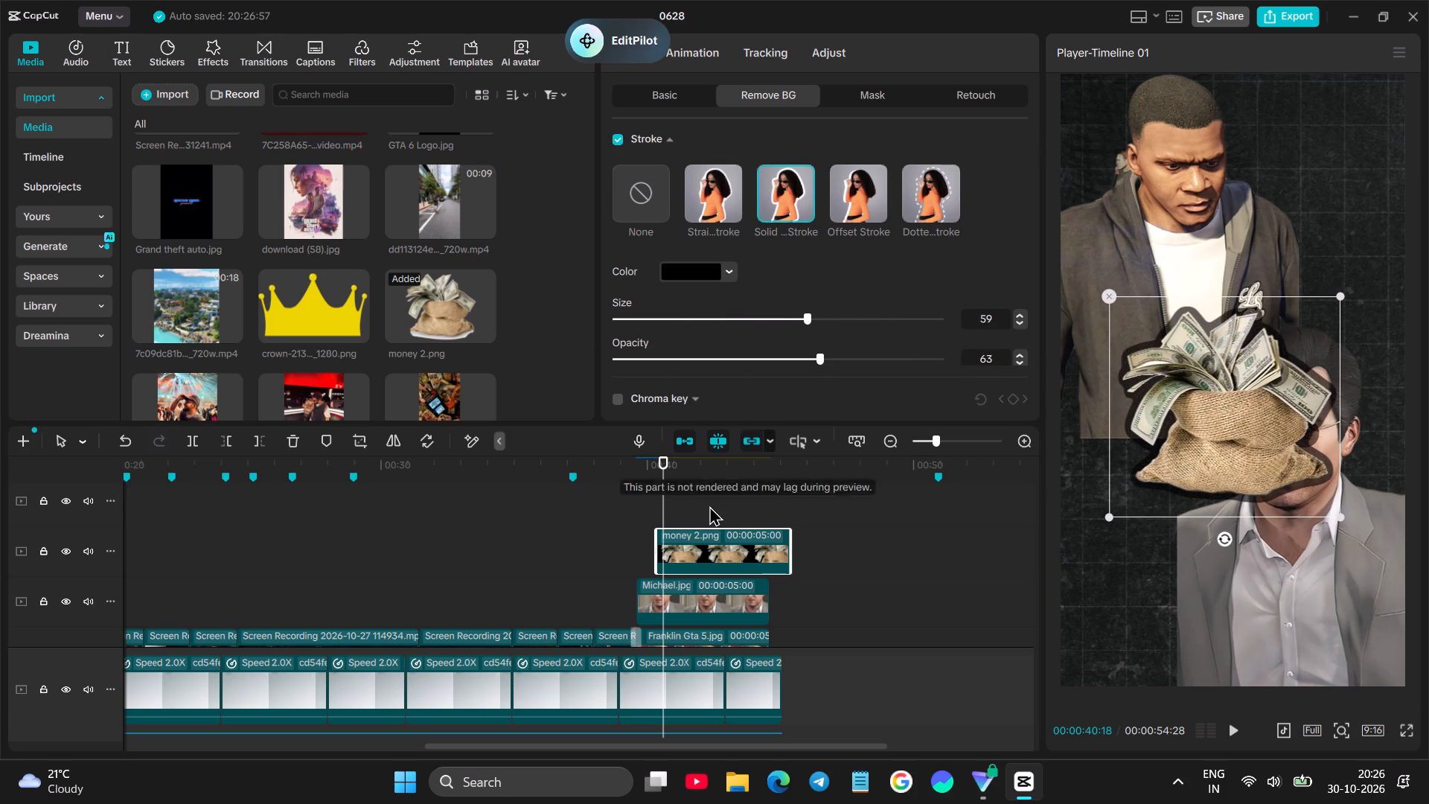
Play back the character scene and shift the money 2.png clip to start at about 00:00:40:24.
click(653, 500)
click(623, 524)
key(space)
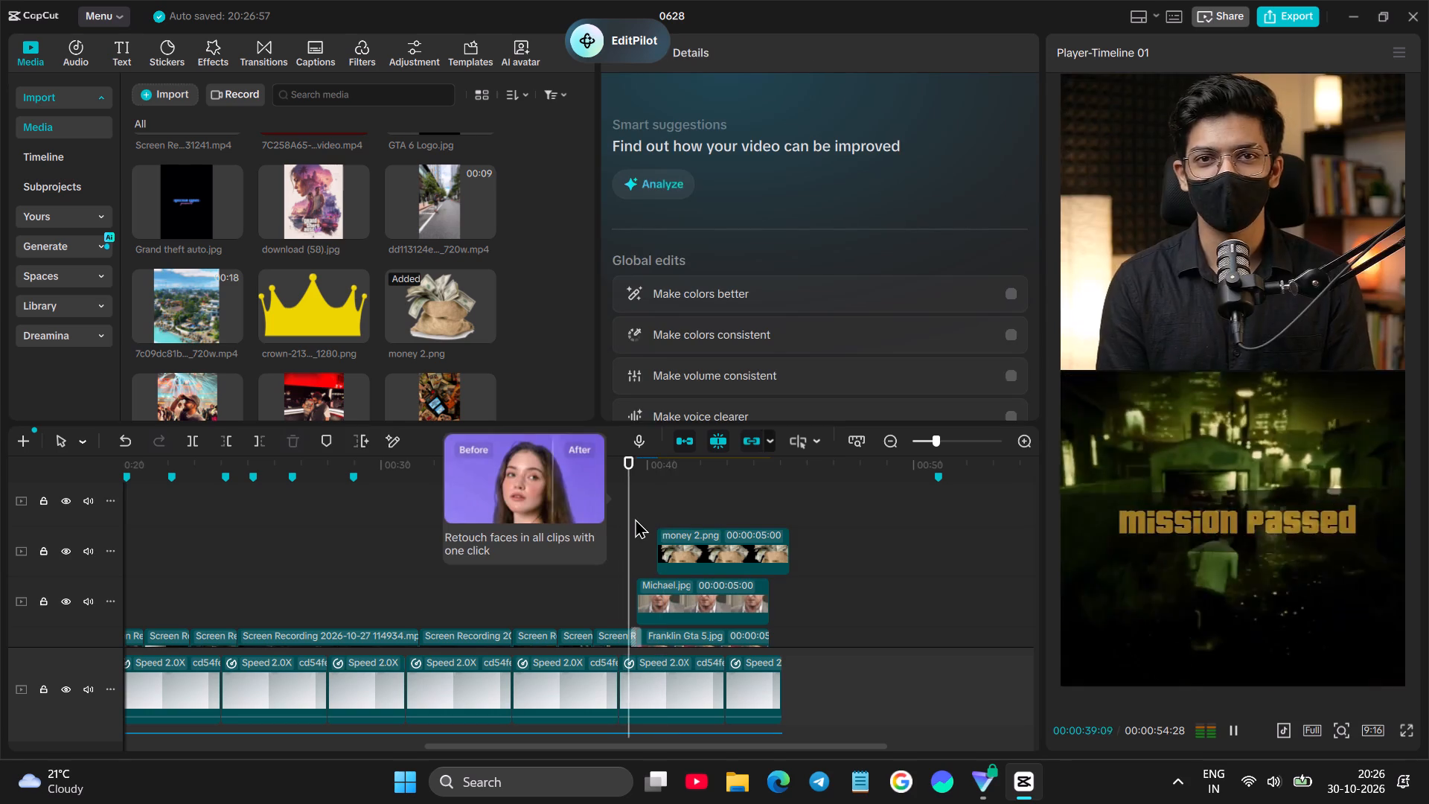
key(space)
drag(703, 553, 717, 550)
Apply the Fade In entrance animation with a 0.5 s duration to the money bag clip.
click(676, 93)
click(697, 62)
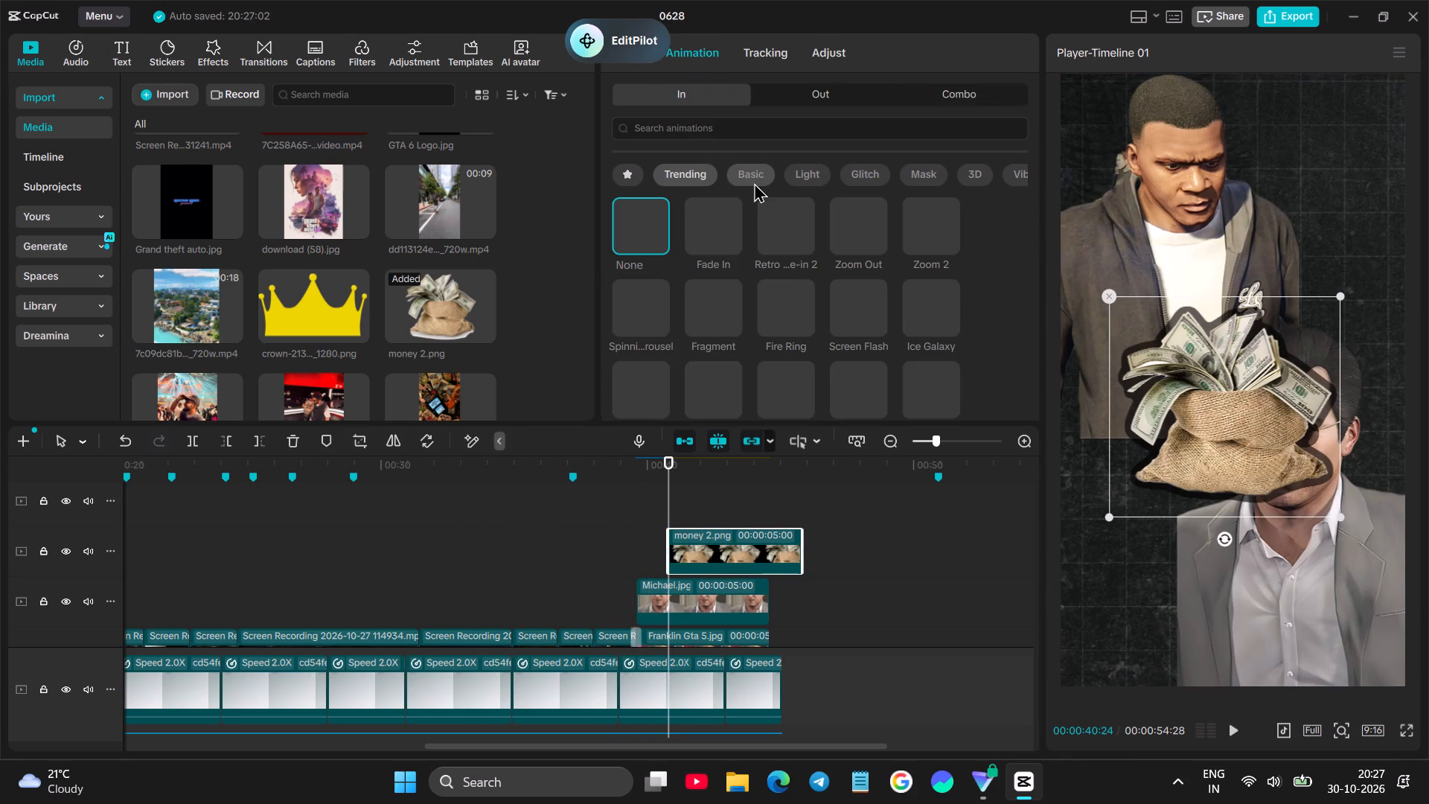
click(714, 226)
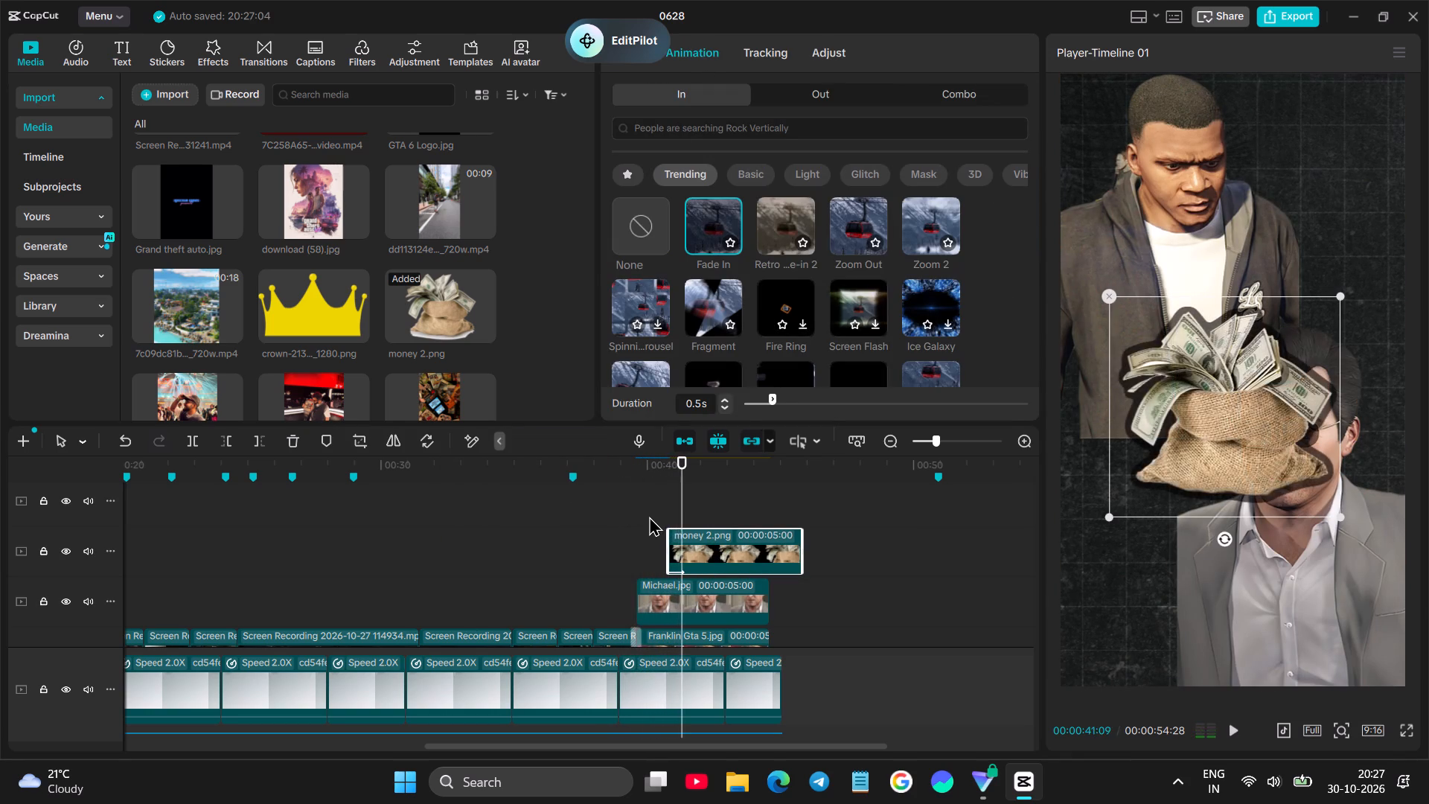
Play to 00:00:42:12 and cut off the remainder of the money 2.png, Michael.jpg and Franklin Gta 5.jpg clips from there.
click(652, 514)
key(space)
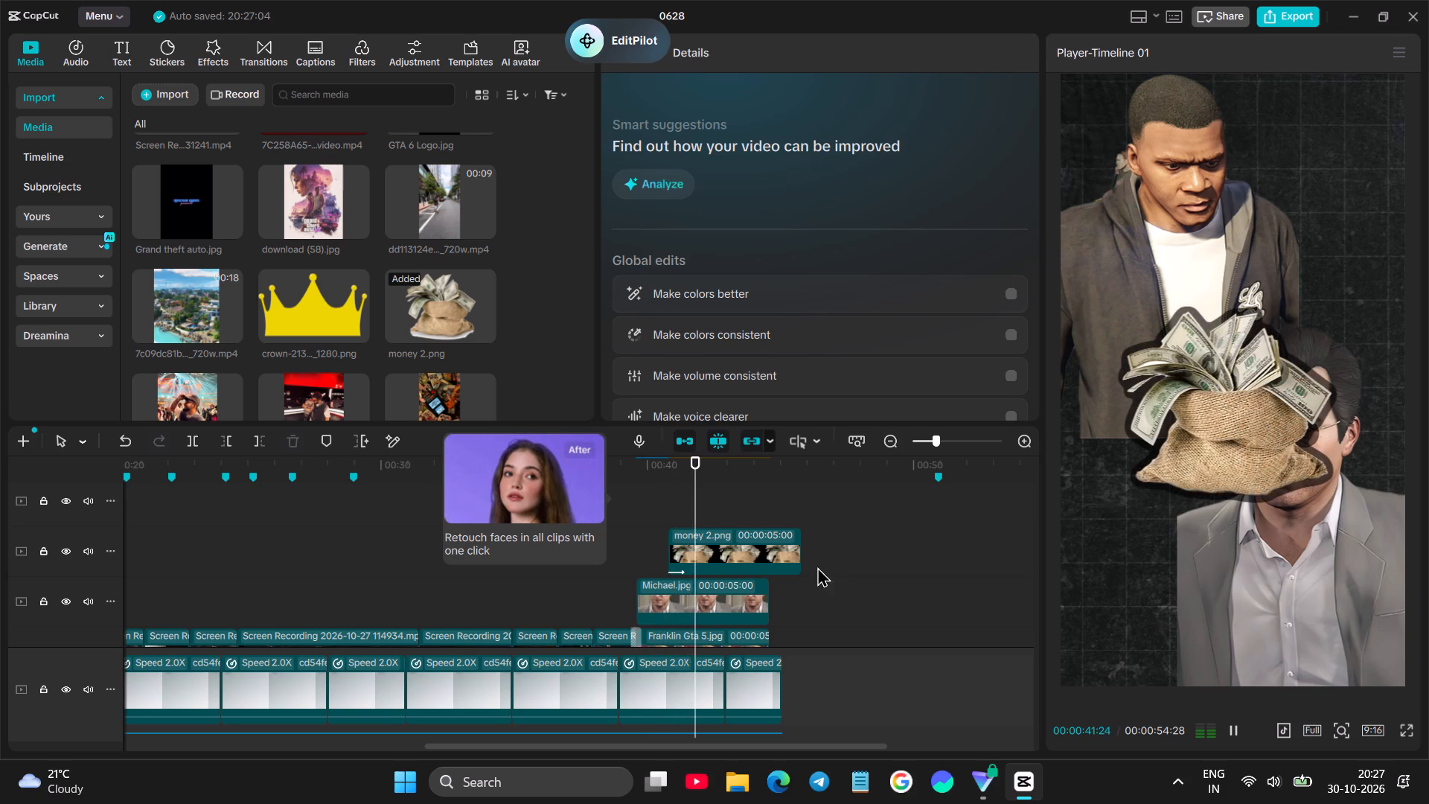
key(space)
click(726, 550)
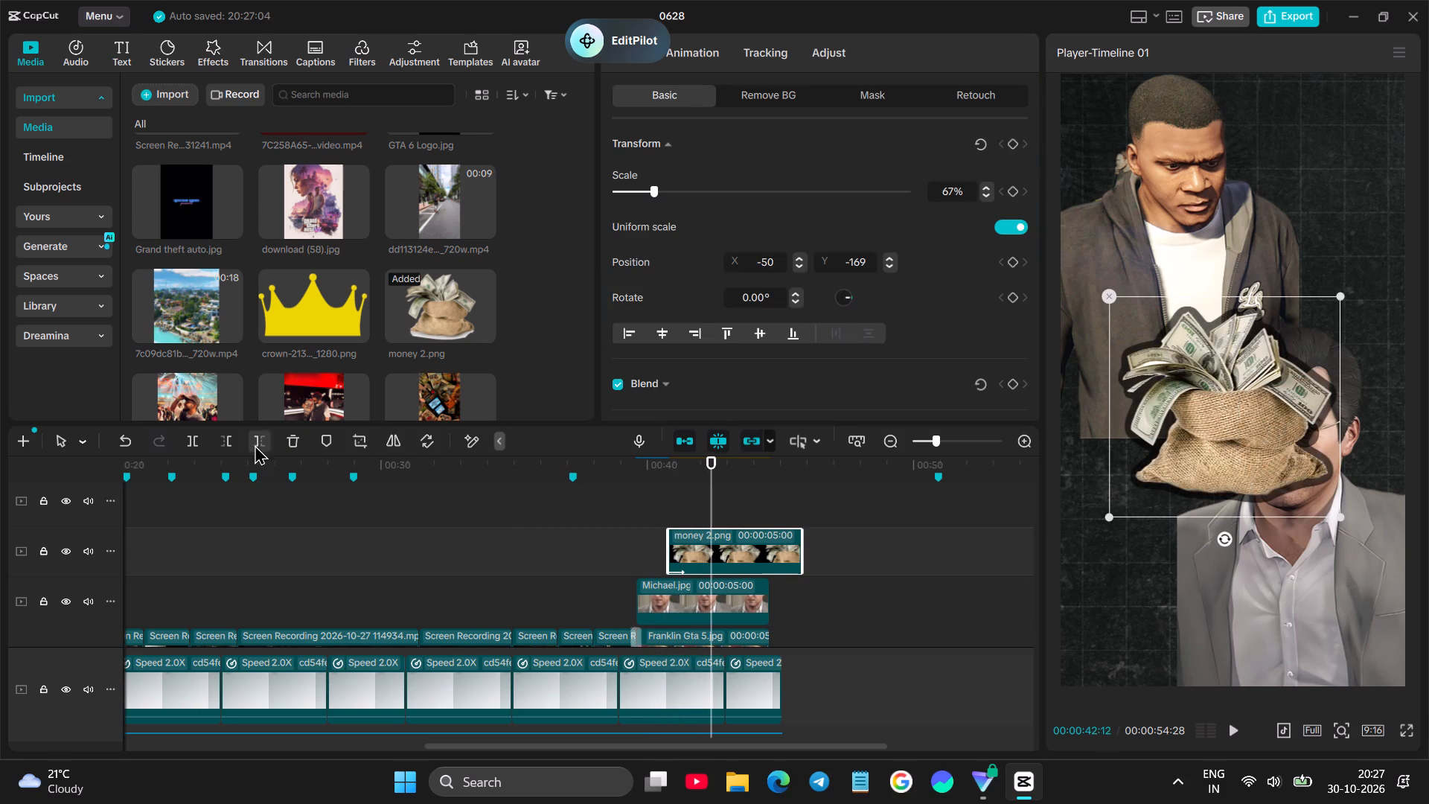
click(255, 444)
click(746, 596)
click(258, 451)
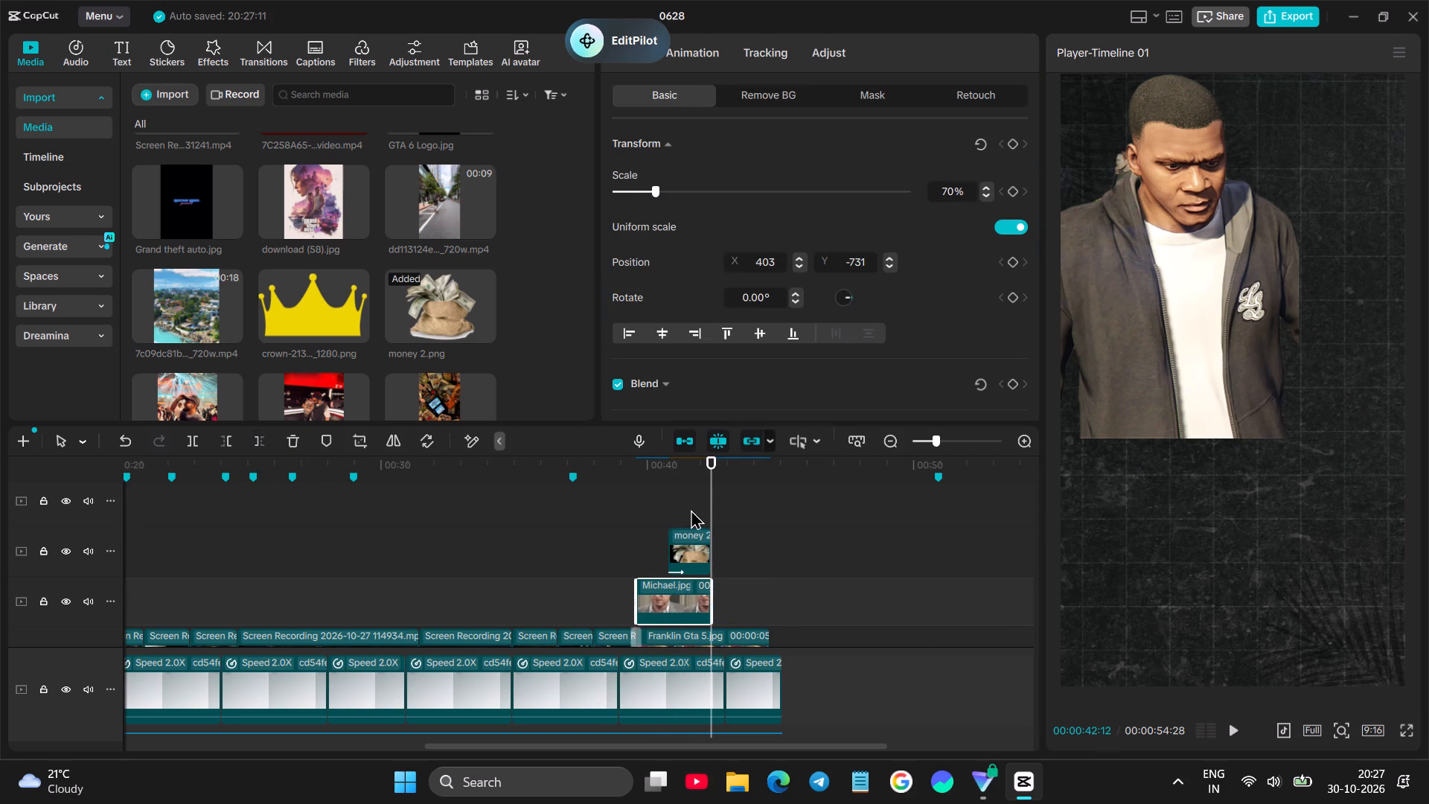
scroll(691, 509, down, 2)
click(714, 588)
click(256, 444)
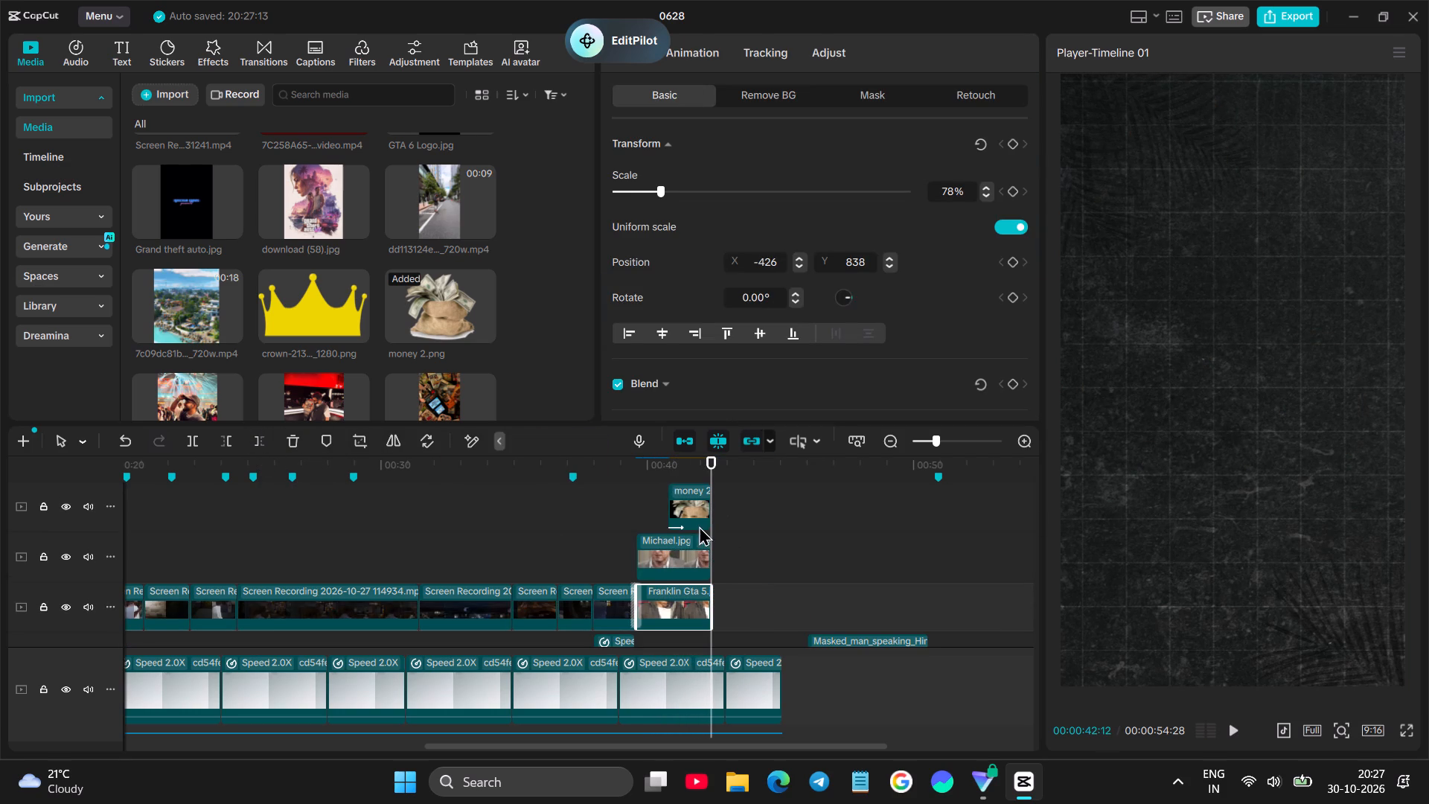
Shorten the Michael.jpg and Franklin Gta 5.jpg clips to end together about one second before the money bag clip's end.
click(706, 546)
drag(709, 546, 684, 557)
click(686, 589)
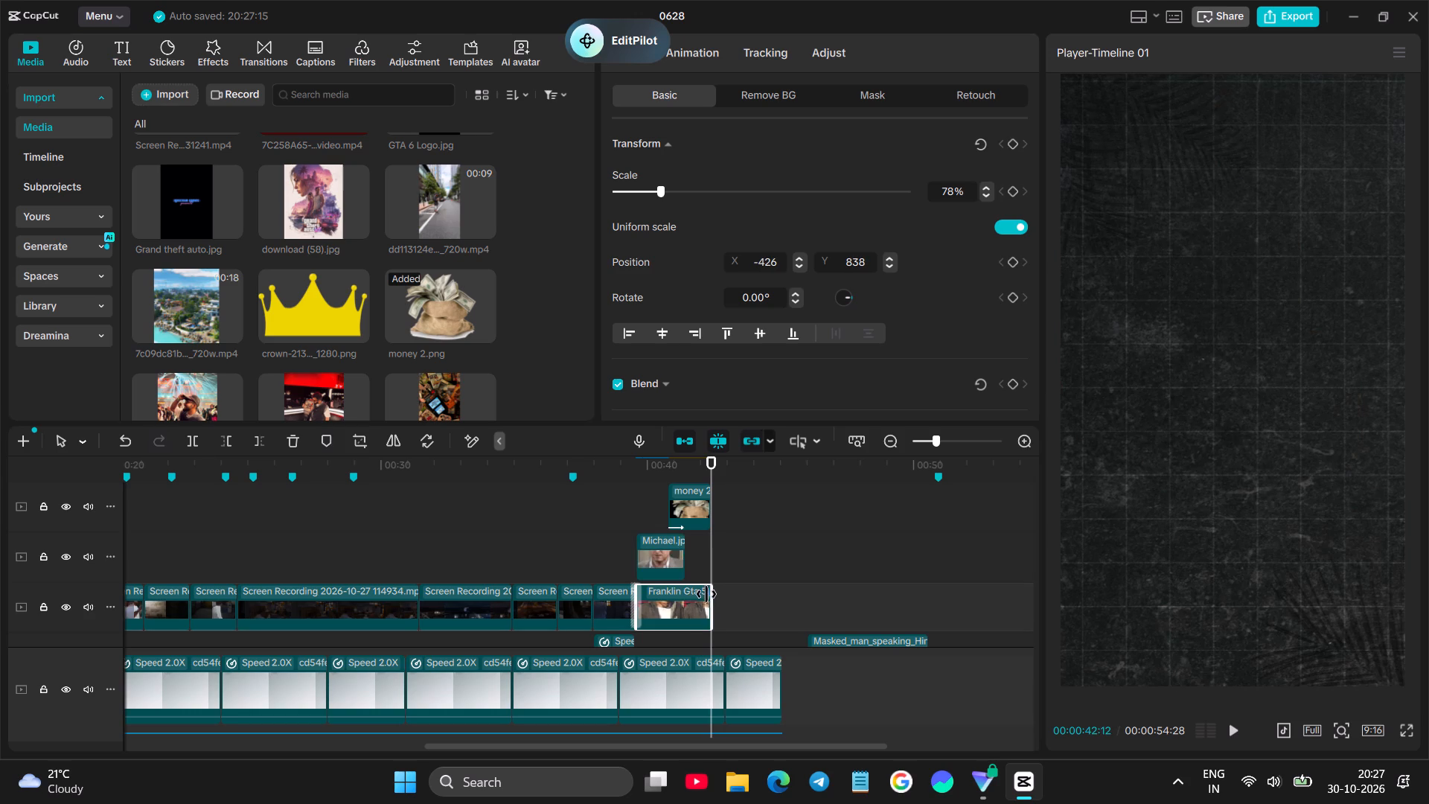
drag(710, 595, 685, 602)
Add the Michael&Franklin fist bump image from the media library directly after the Michael.jpg clip.
scroll(203, 262, down, 20)
scroll(203, 262, down, 3)
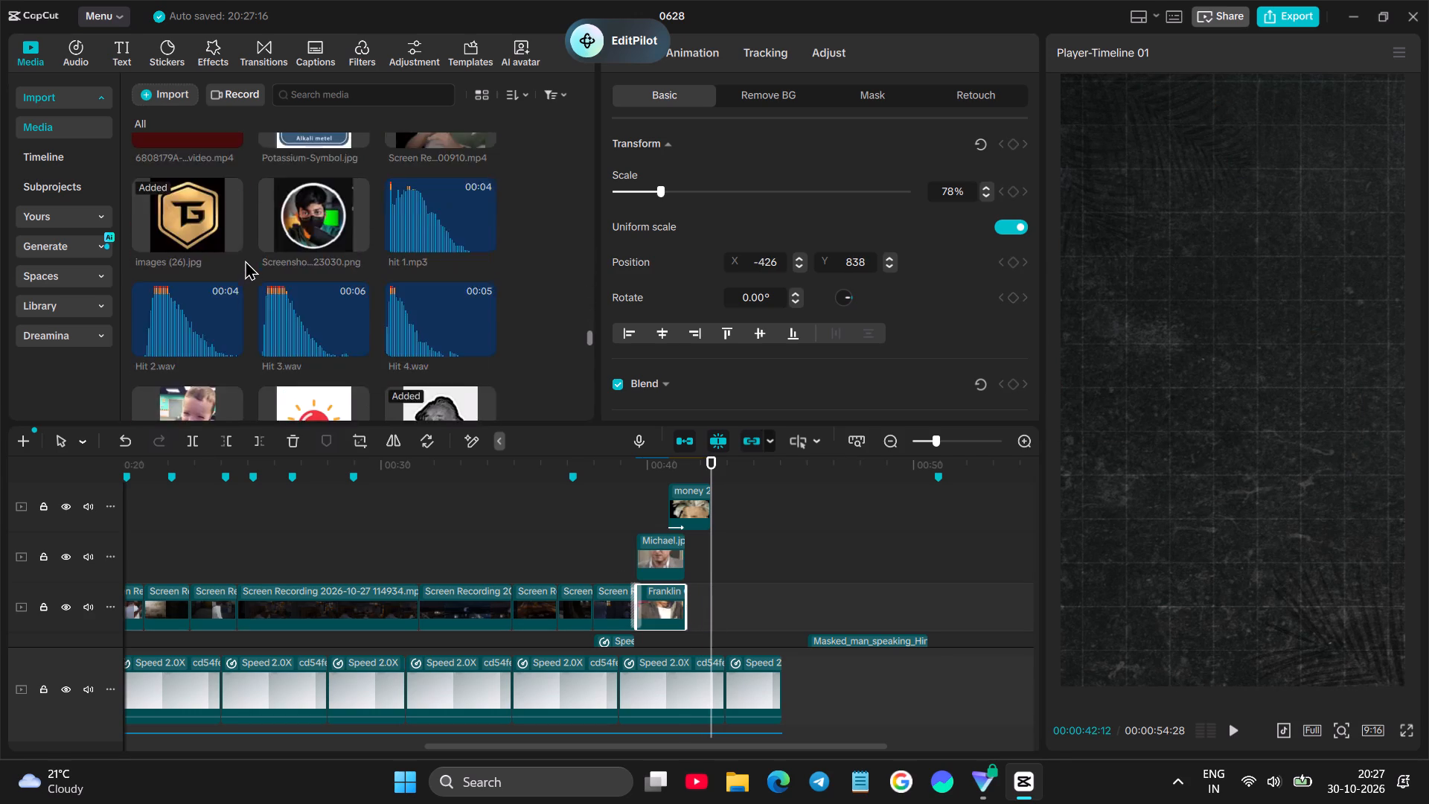
scroll(245, 260, down, 17)
scroll(240, 260, up, 4)
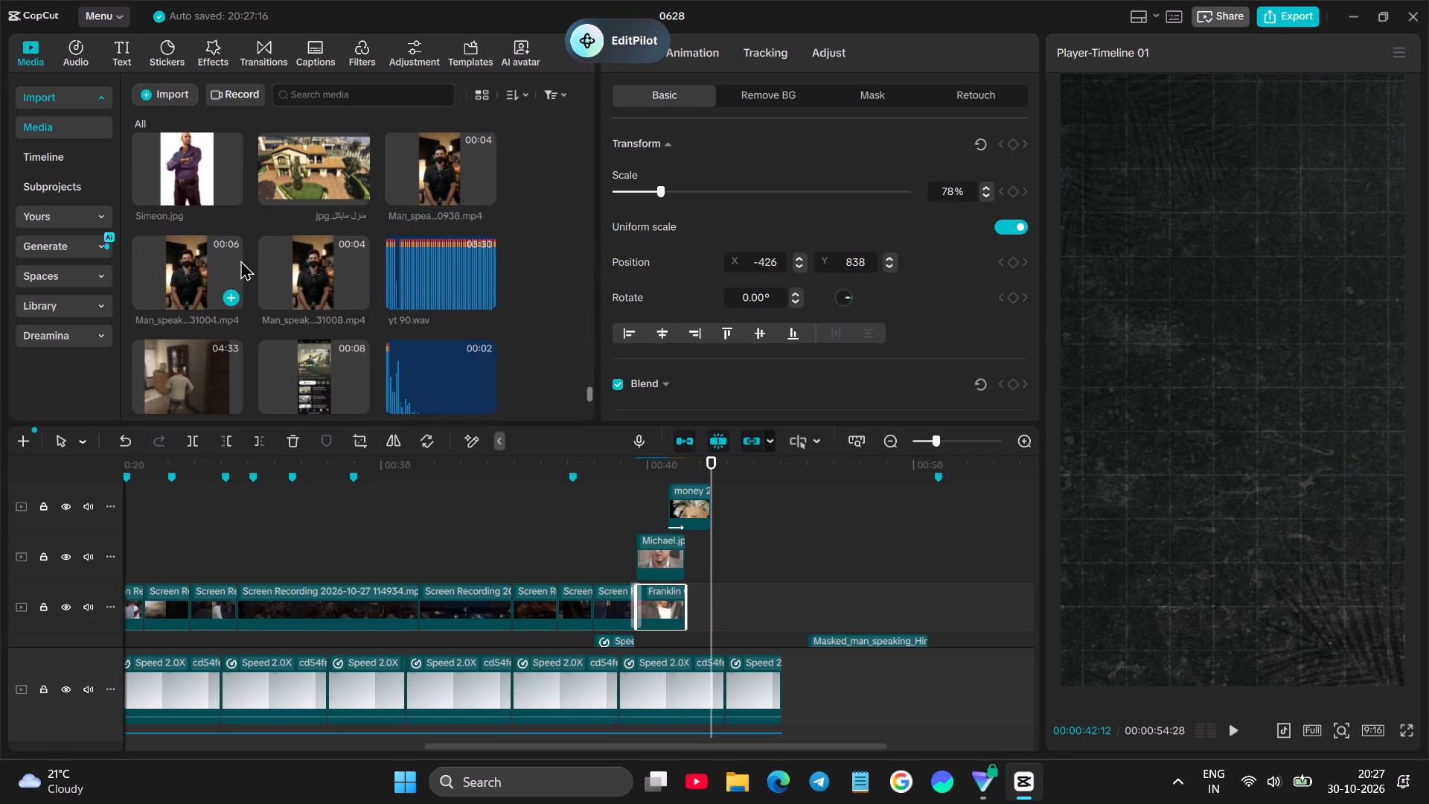
scroll(240, 260, up, 2)
drag(176, 214, 690, 558)
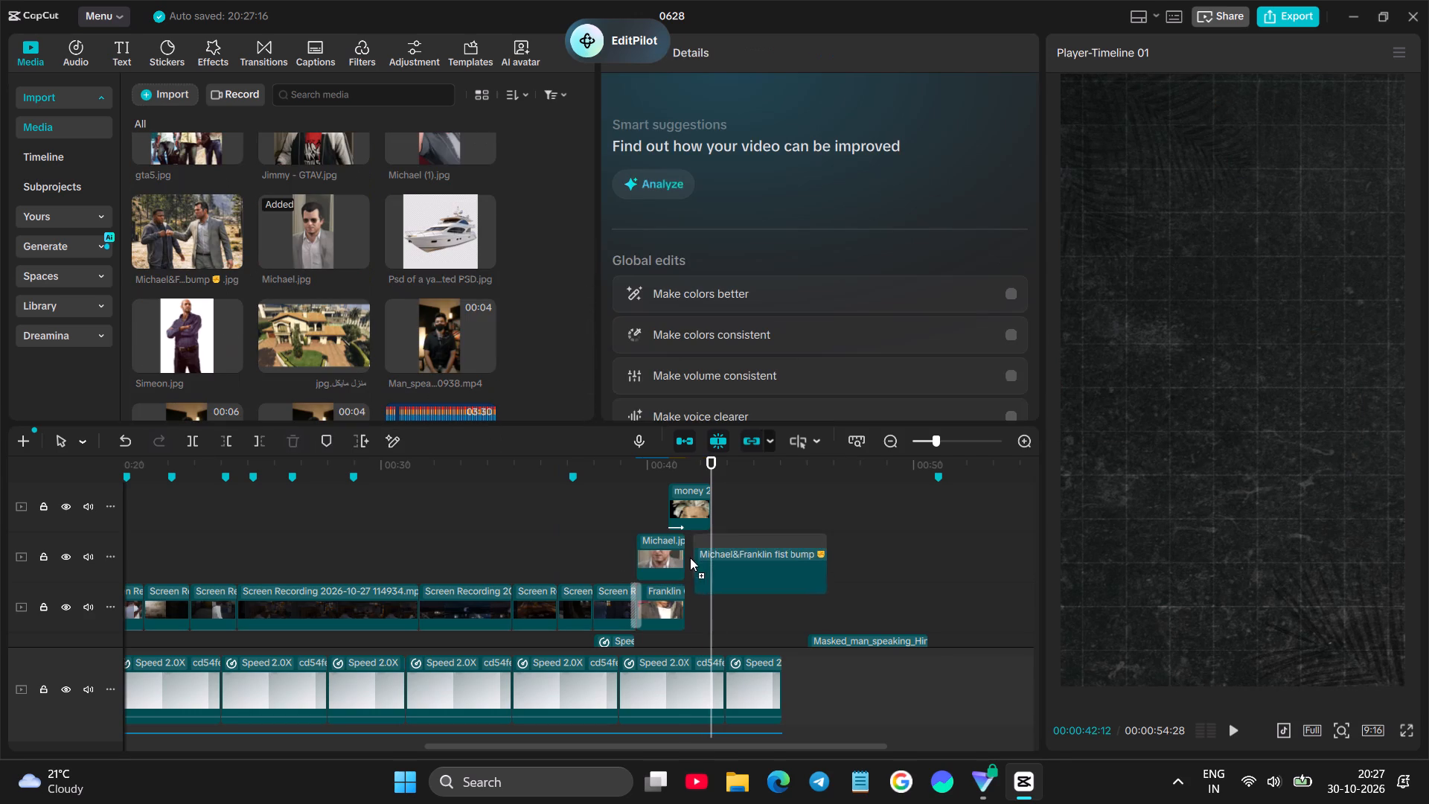
drag(690, 558, 688, 556)
Place the fist bump photo in the frame's lower half and the money bag cutout above it.
click(649, 498)
key(space)
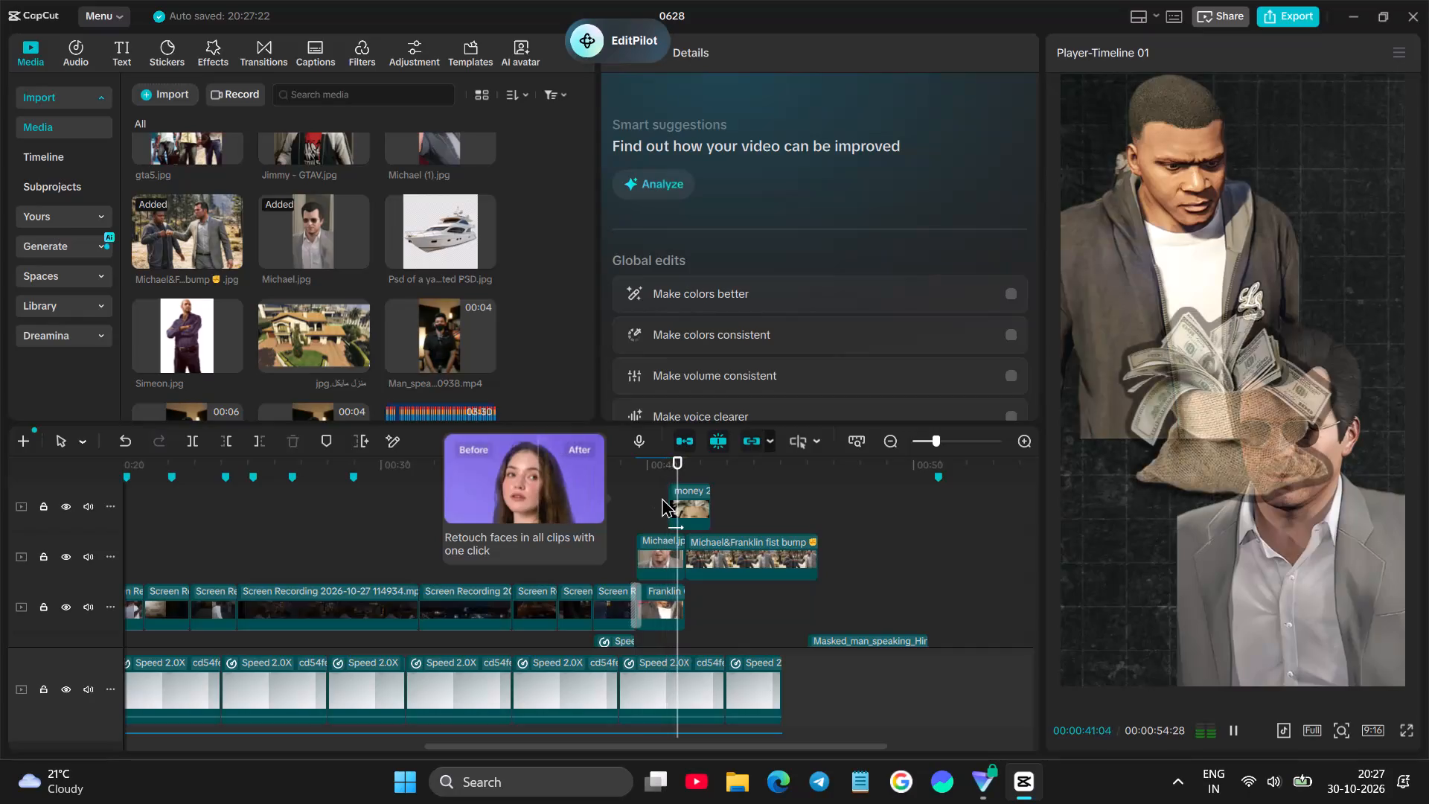
key(space)
click(741, 563)
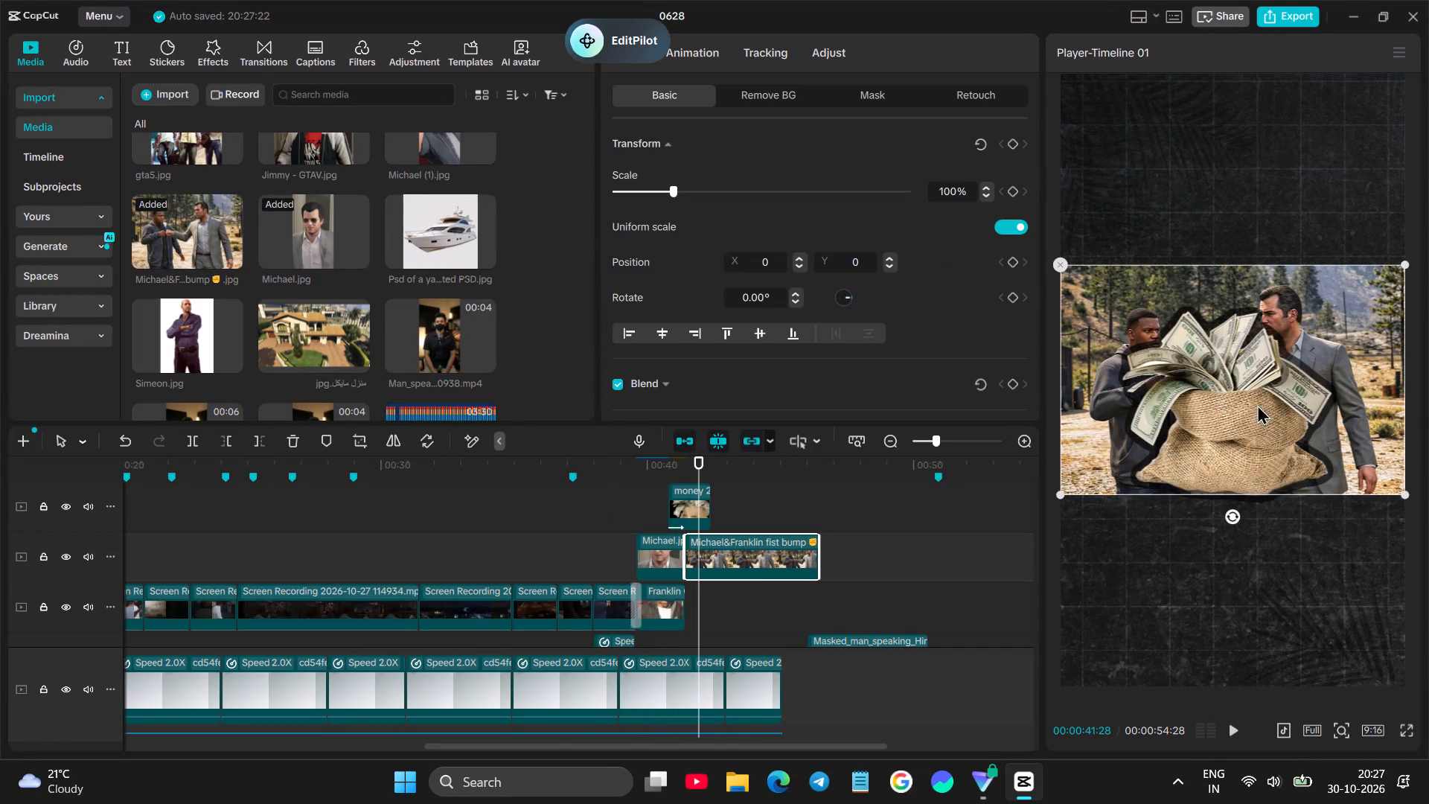
drag(1343, 312, 1345, 478)
click(1271, 381)
drag(1264, 368, 1261, 338)
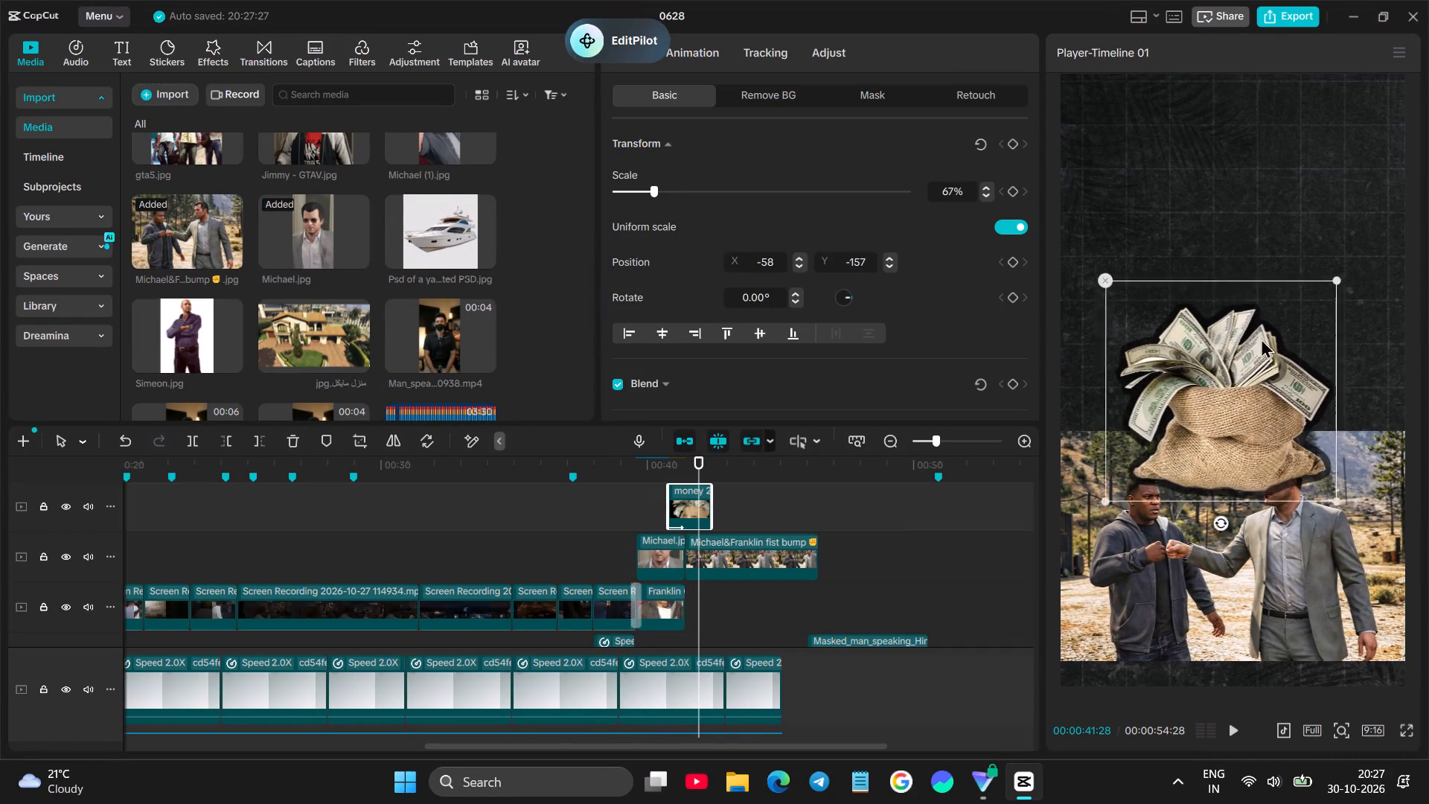
drag(1261, 338, 1266, 207)
drag(1247, 523, 1245, 455)
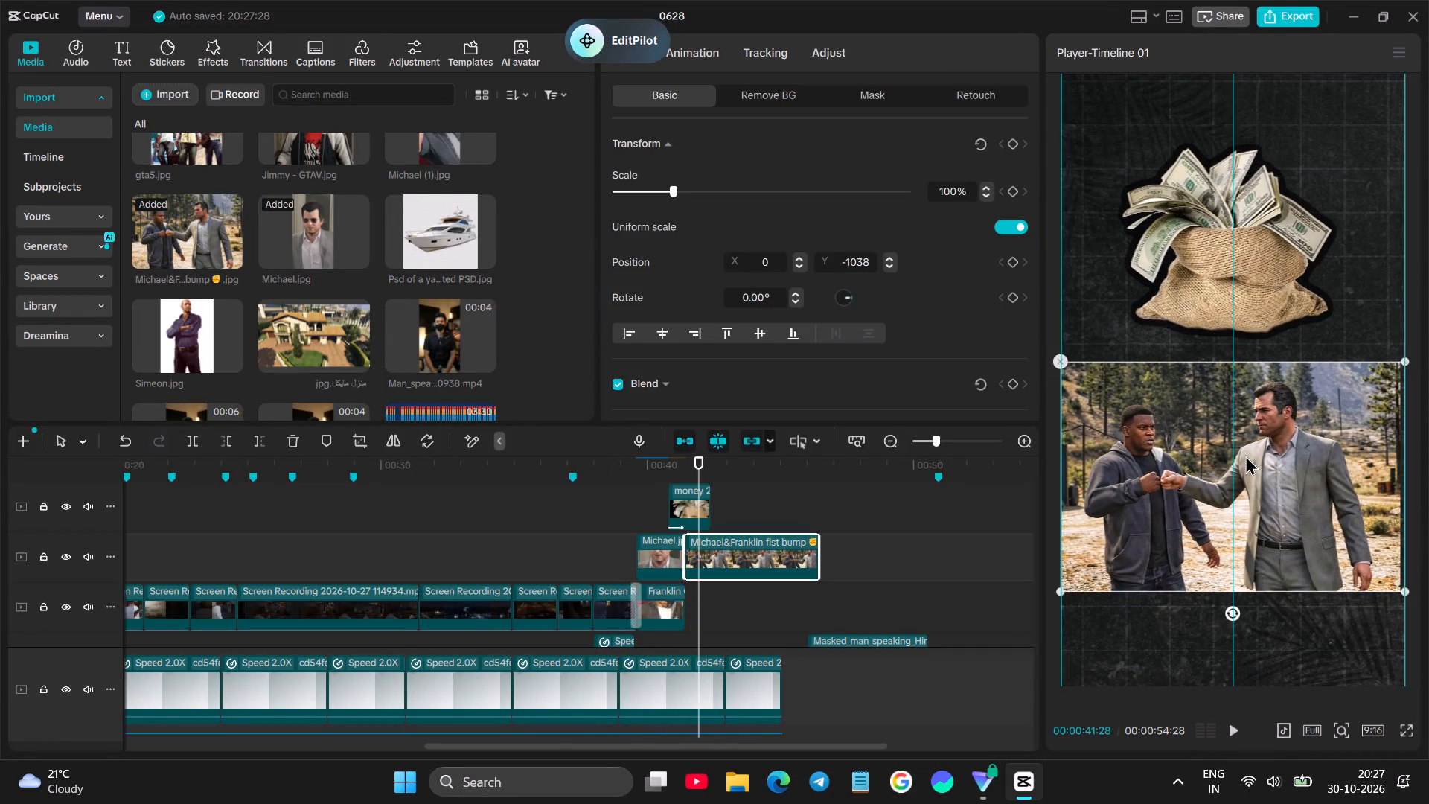
drag(1245, 455, 1245, 454)
Enlarge the fist bump photo to 157% and arrange it with the money bag slightly overlapping its upper edge.
drag(1056, 587, 953, 744)
drag(1180, 584, 1189, 599)
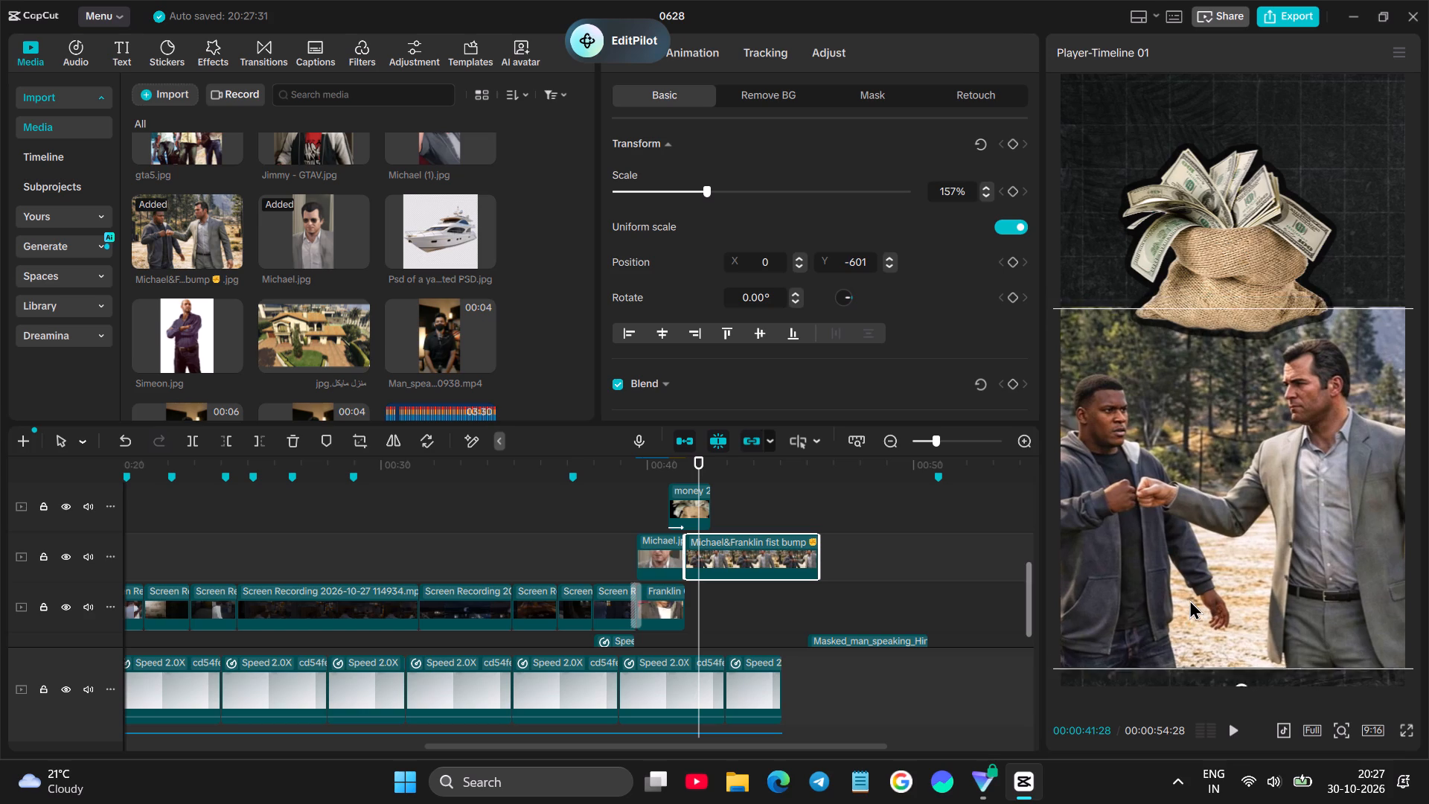
drag(1189, 599, 1189, 600)
click(1198, 260)
drag(1201, 252, 1204, 223)
drag(1246, 476, 1246, 450)
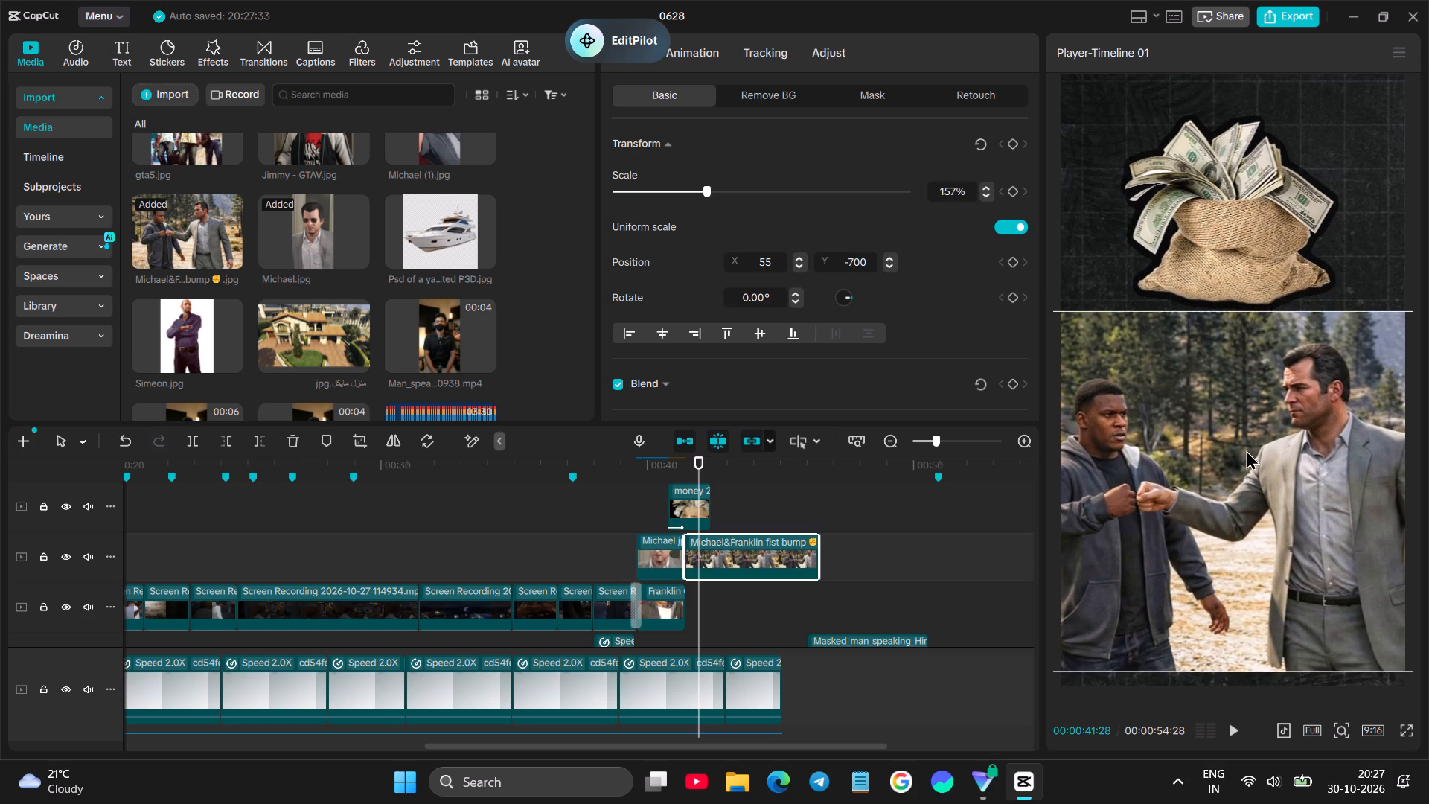
drag(1246, 450, 1254, 453)
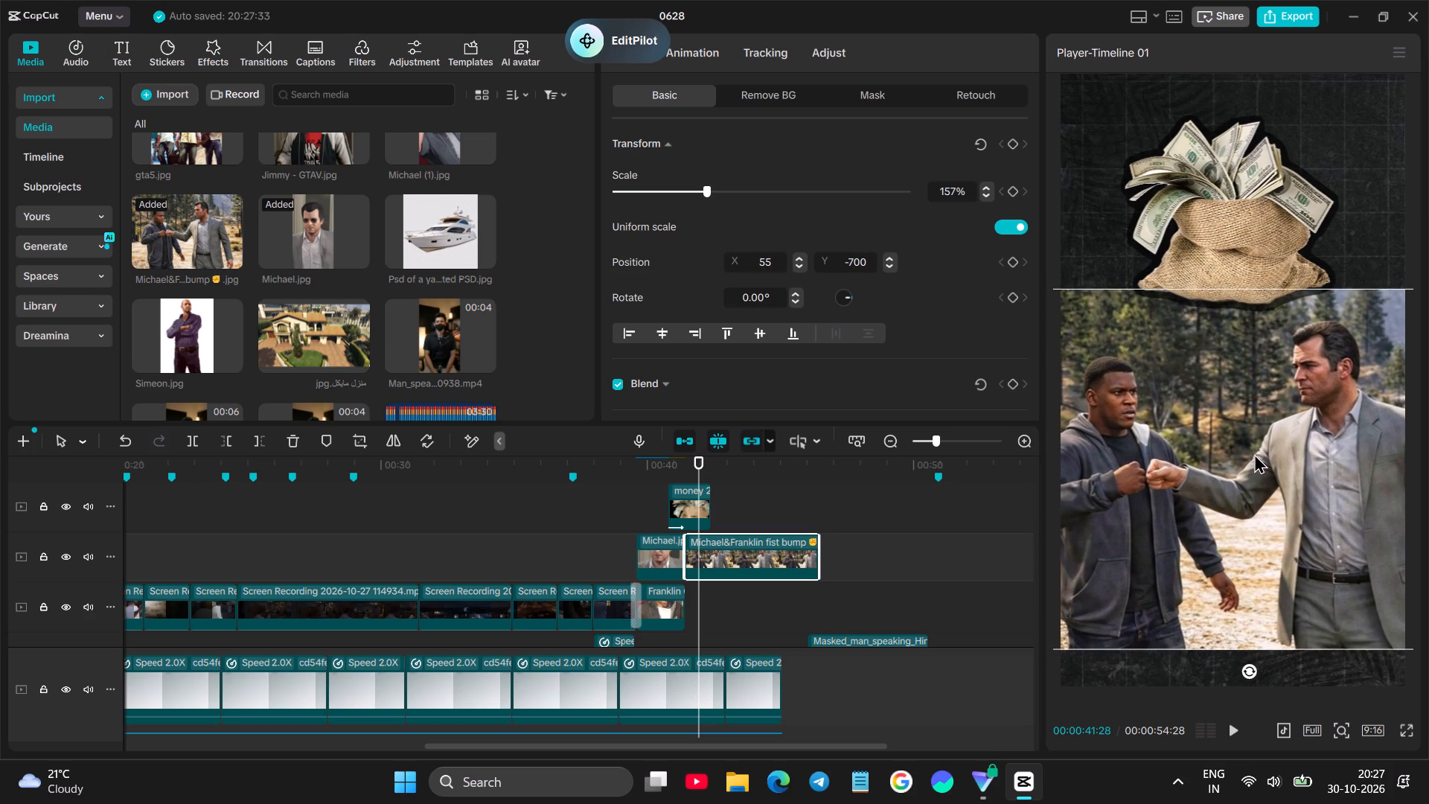
drag(1254, 453, 1254, 449)
Play back the character scene and the fist bump photo to check their timing against the money bag's fade-in.
click(614, 505)
key(space)
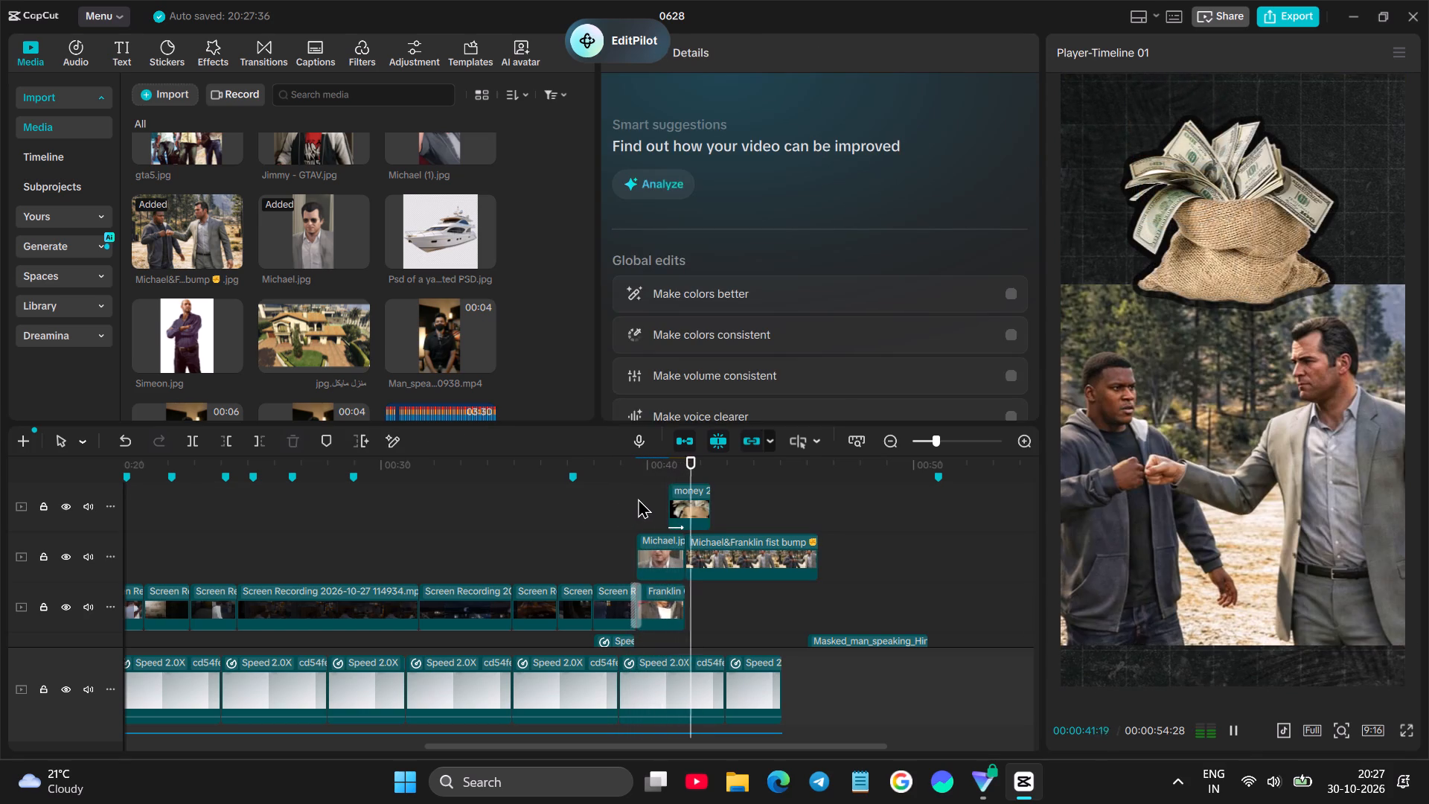
key(space)
click(659, 514)
key(space)
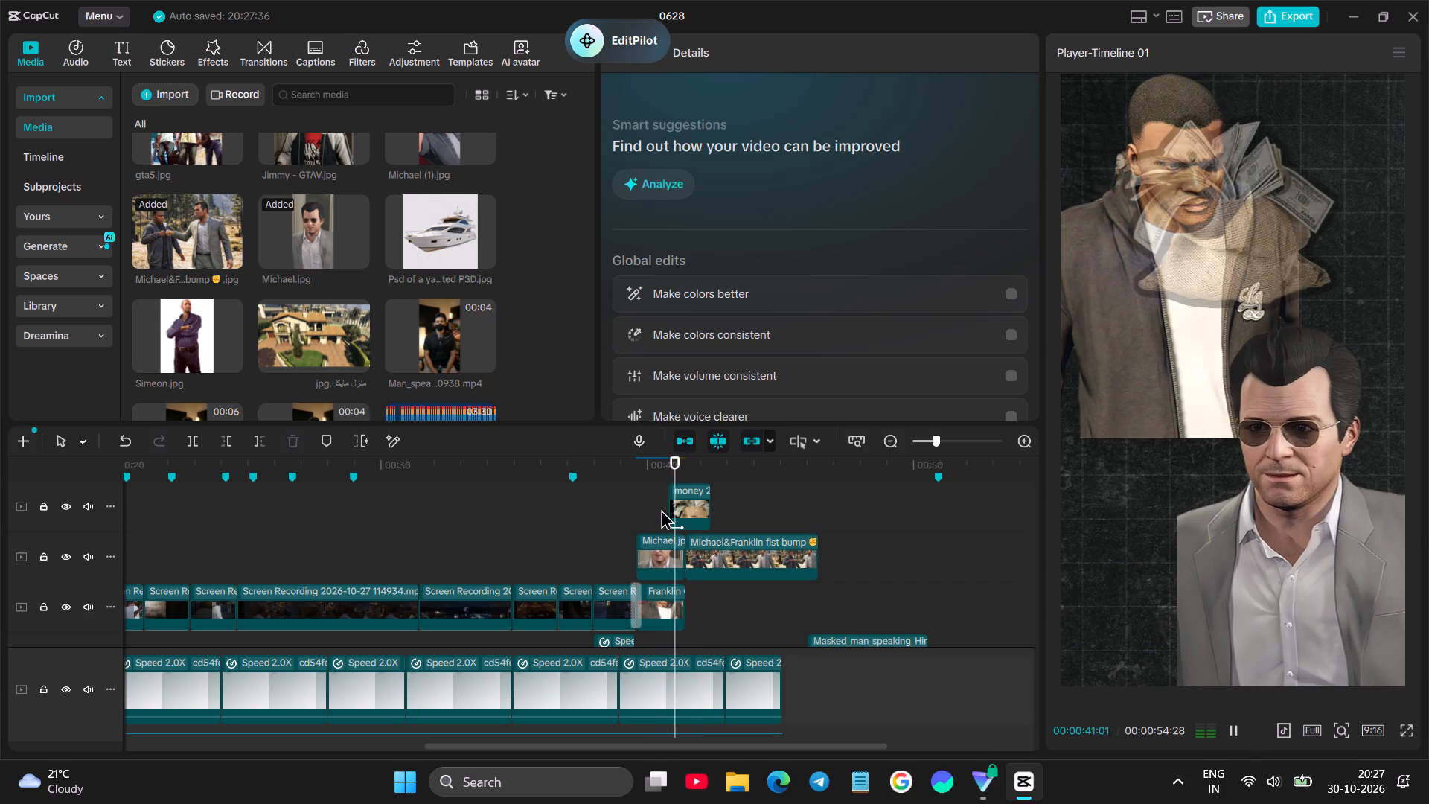
key(space)
click(639, 508)
key(space)
key(space)
Trim the Michael.jpg and Franklin Gta 5.jpg clips to end where the money bag clip starts, move the fist bump clip there, and preview.
click(677, 551)
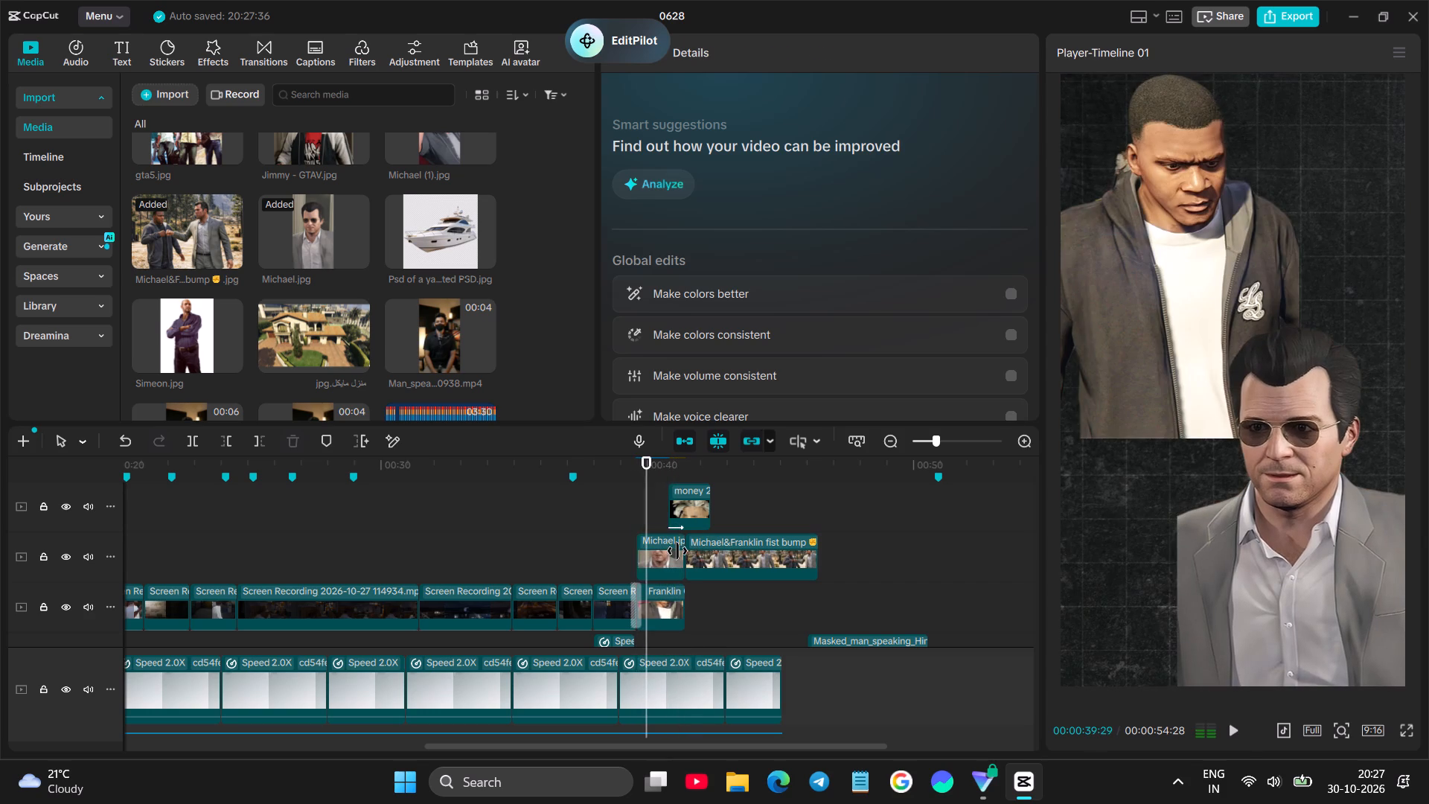
drag(686, 543, 669, 549)
click(679, 610)
drag(684, 600, 674, 602)
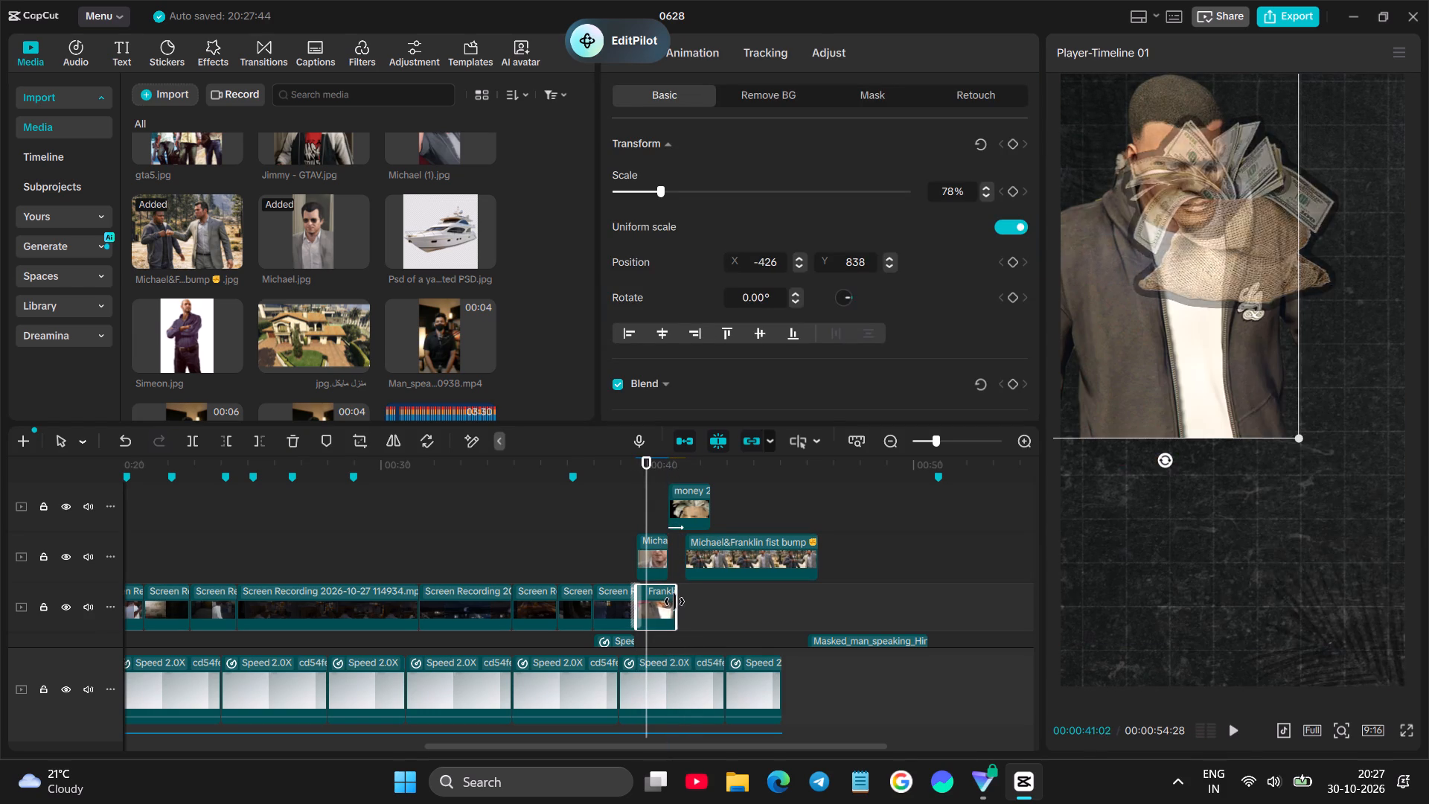
drag(674, 602, 671, 603)
drag(706, 544, 687, 547)
click(623, 532)
key(space)
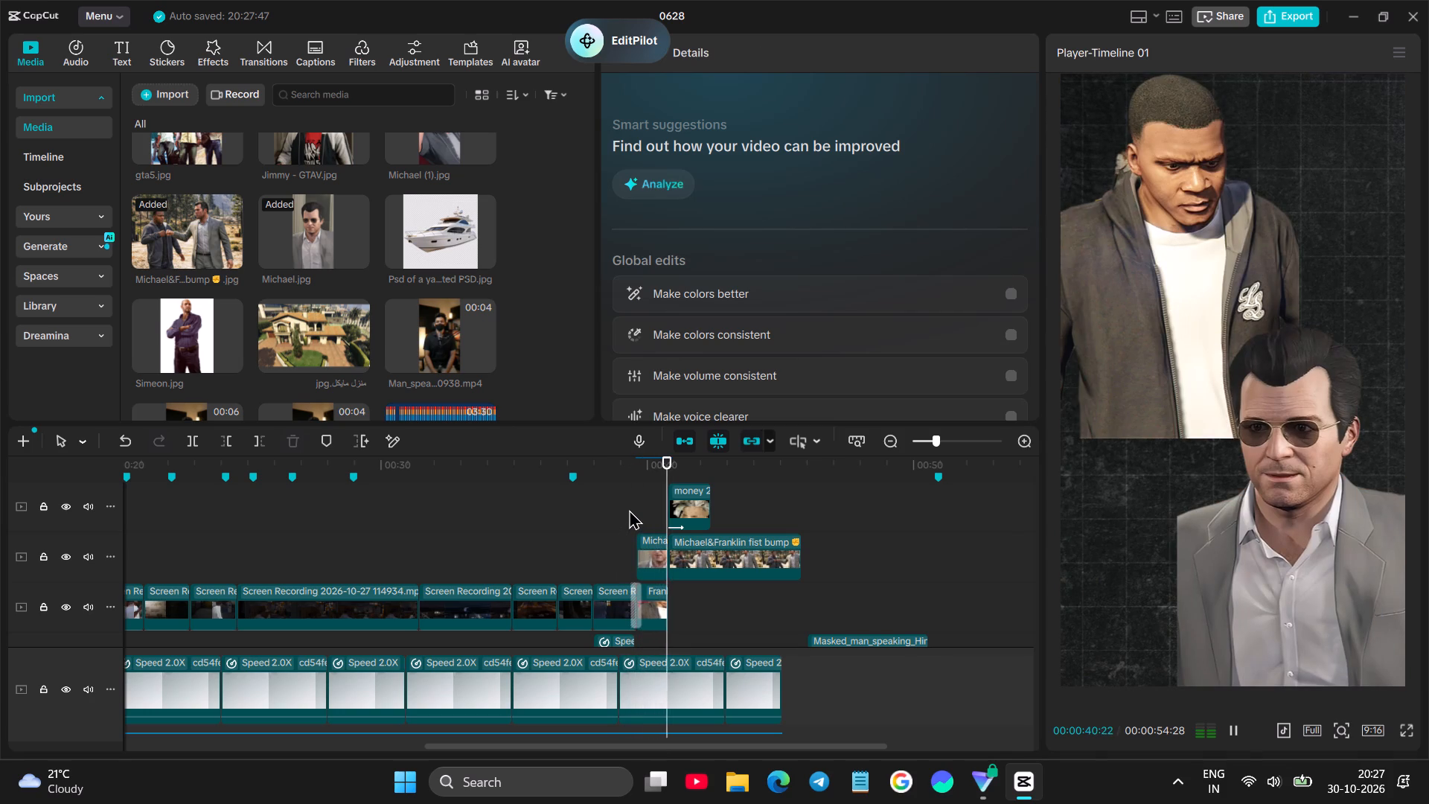
Give the fist bump photo clip the Retro Fade-in 2 entrance animation with a duration of 0.7 s.
key(space)
click(721, 553)
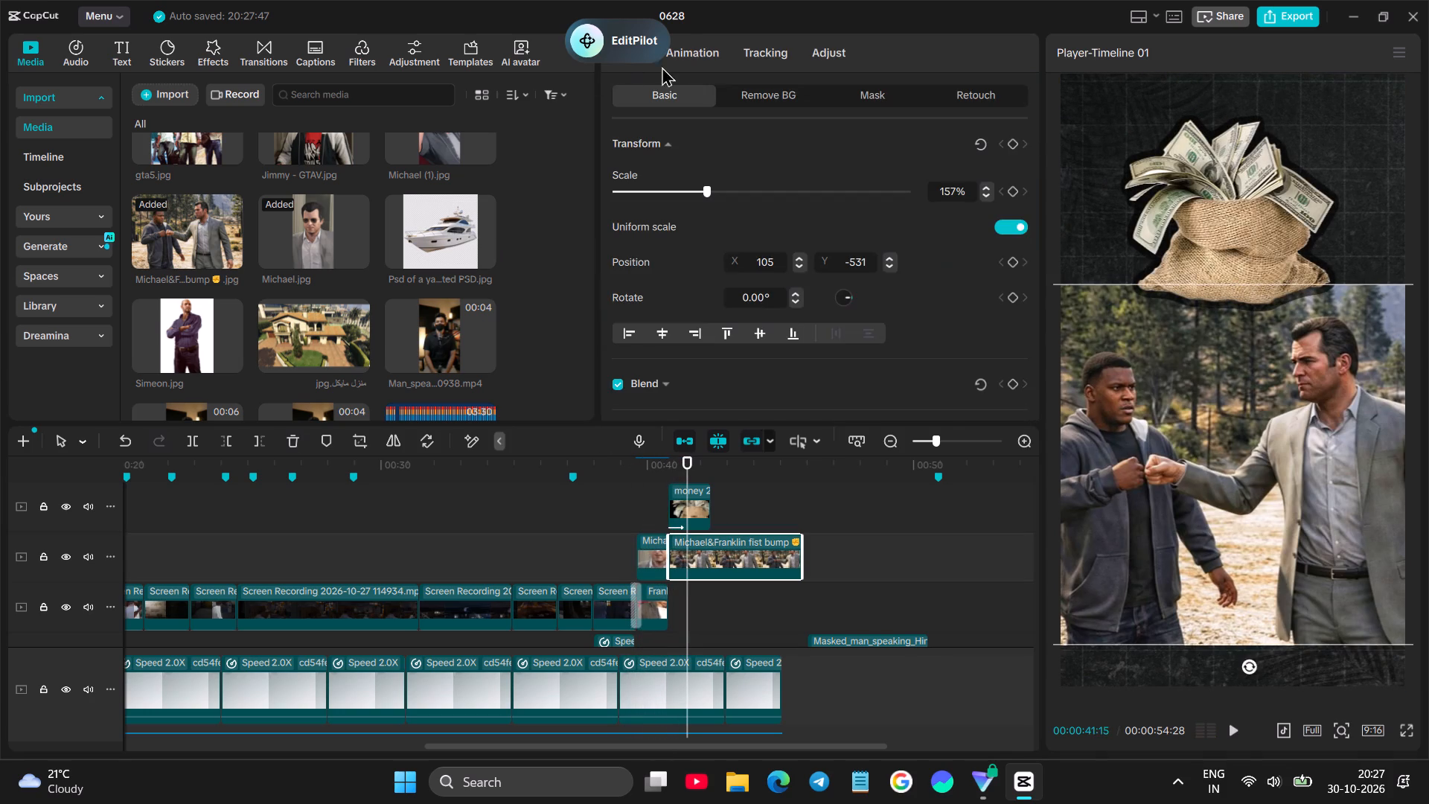
click(700, 55)
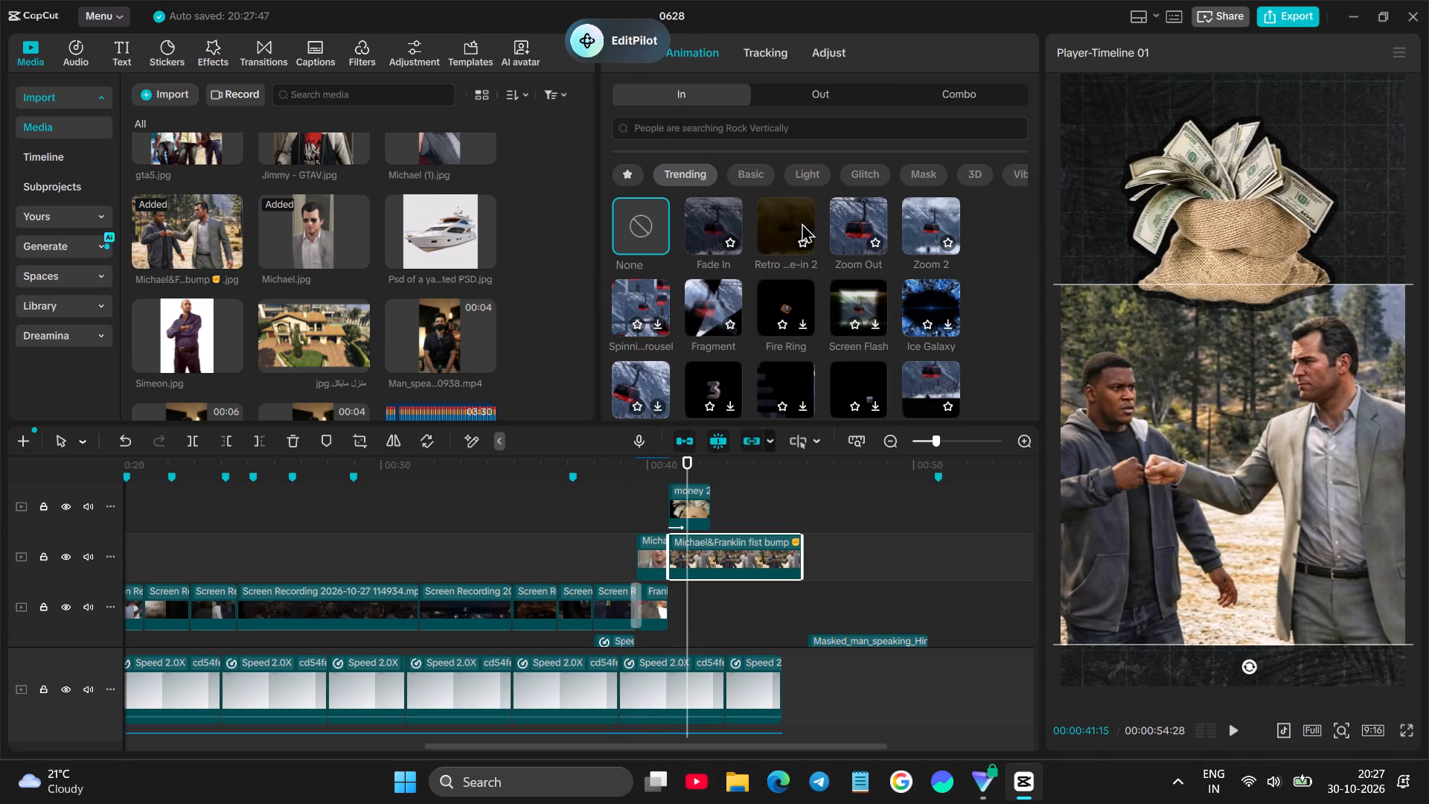
click(797, 209)
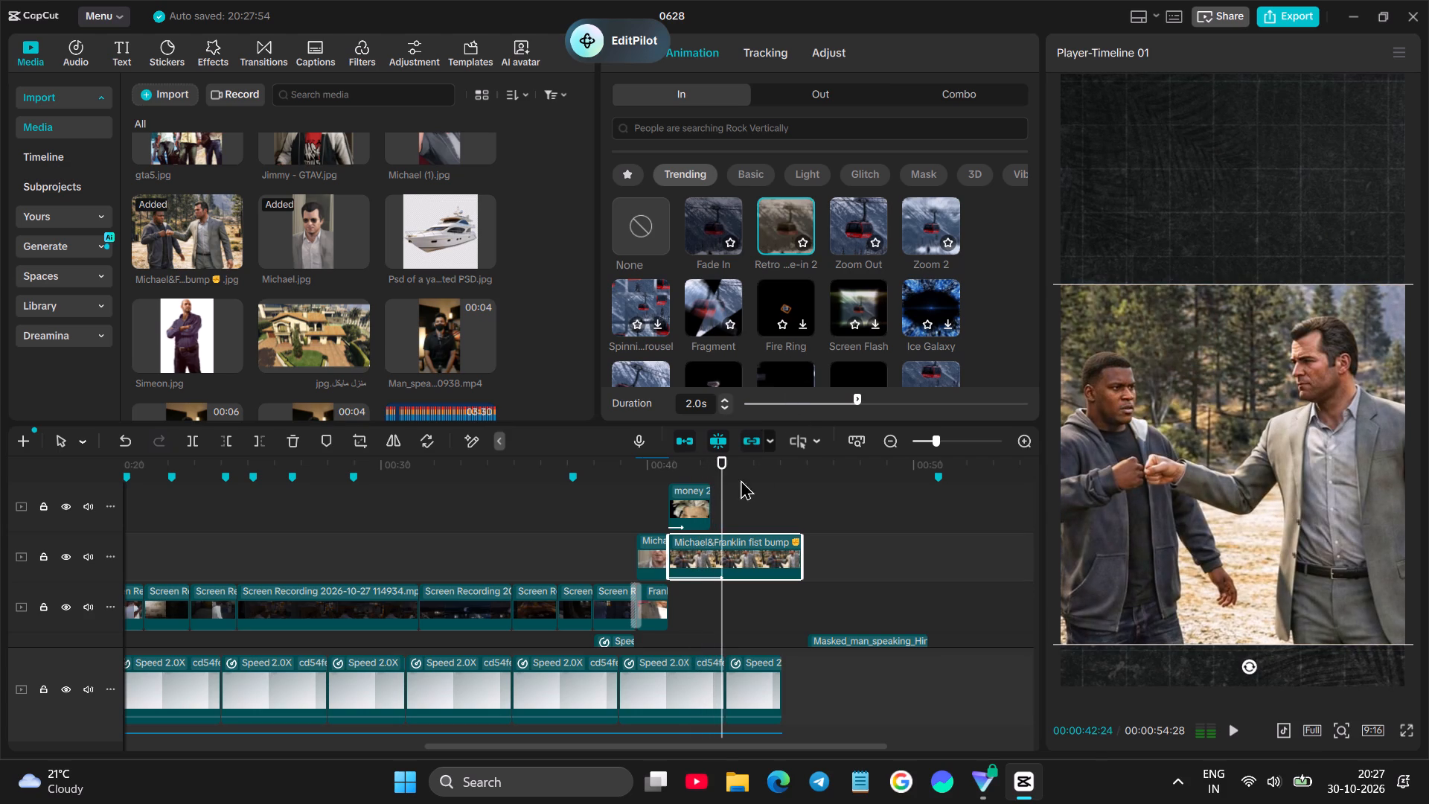
click(782, 401)
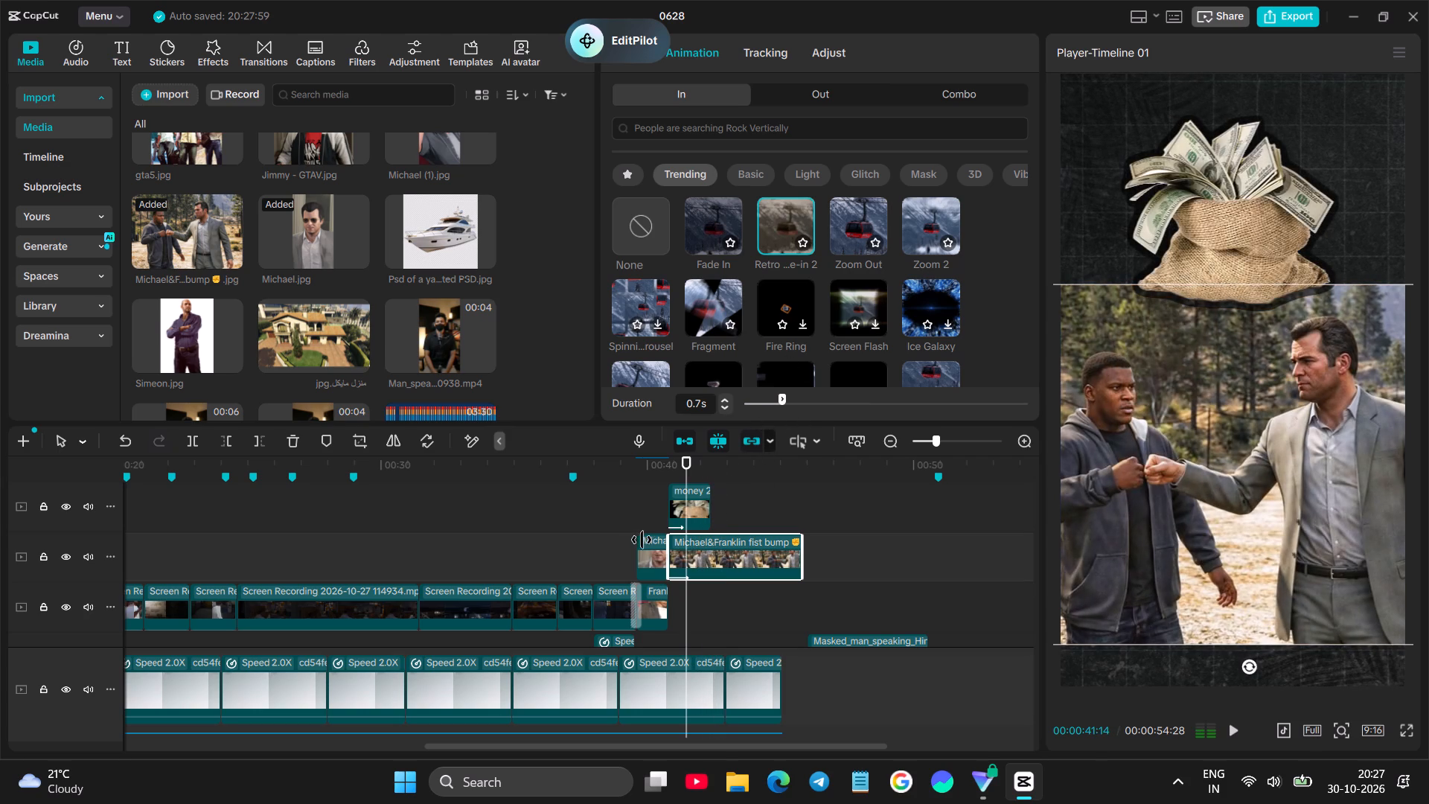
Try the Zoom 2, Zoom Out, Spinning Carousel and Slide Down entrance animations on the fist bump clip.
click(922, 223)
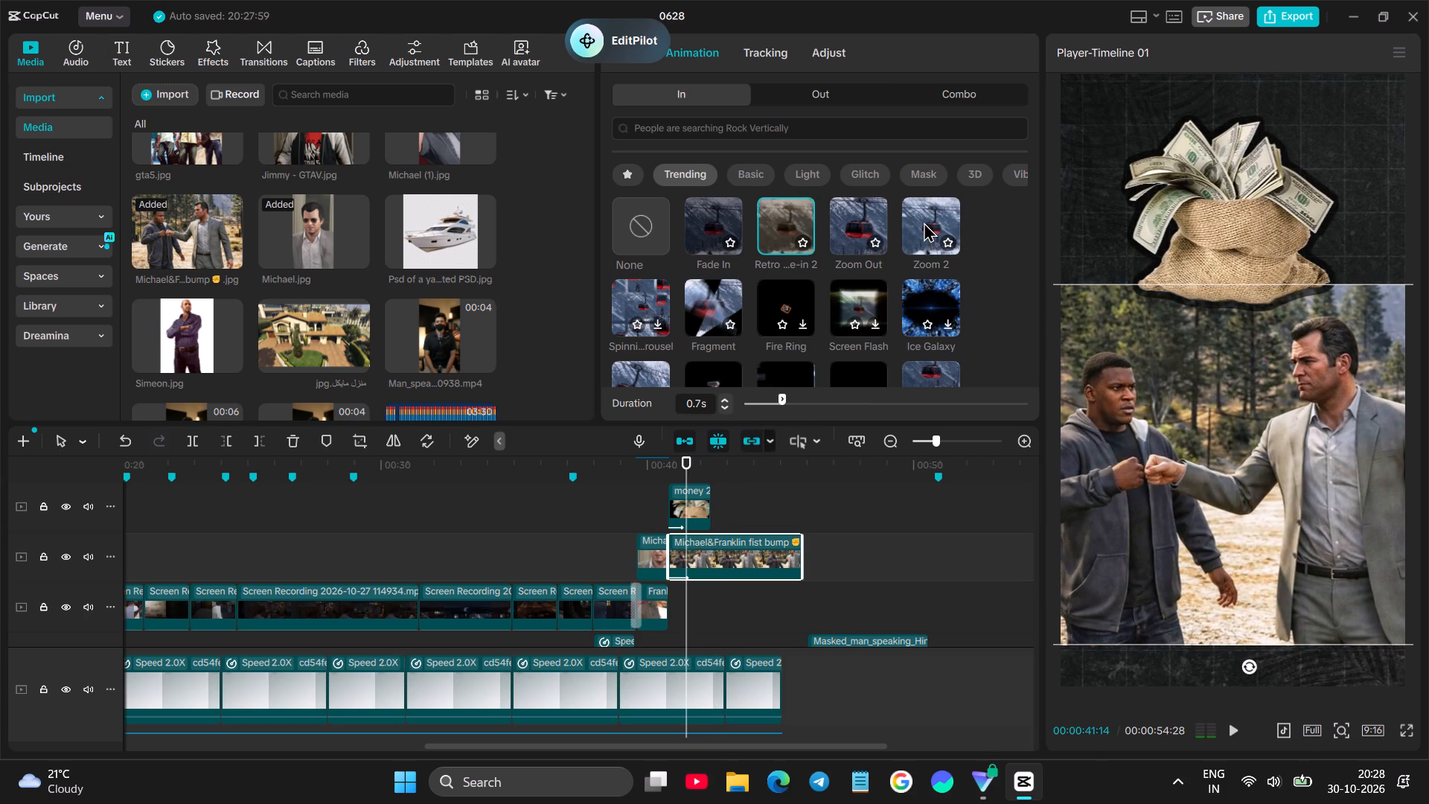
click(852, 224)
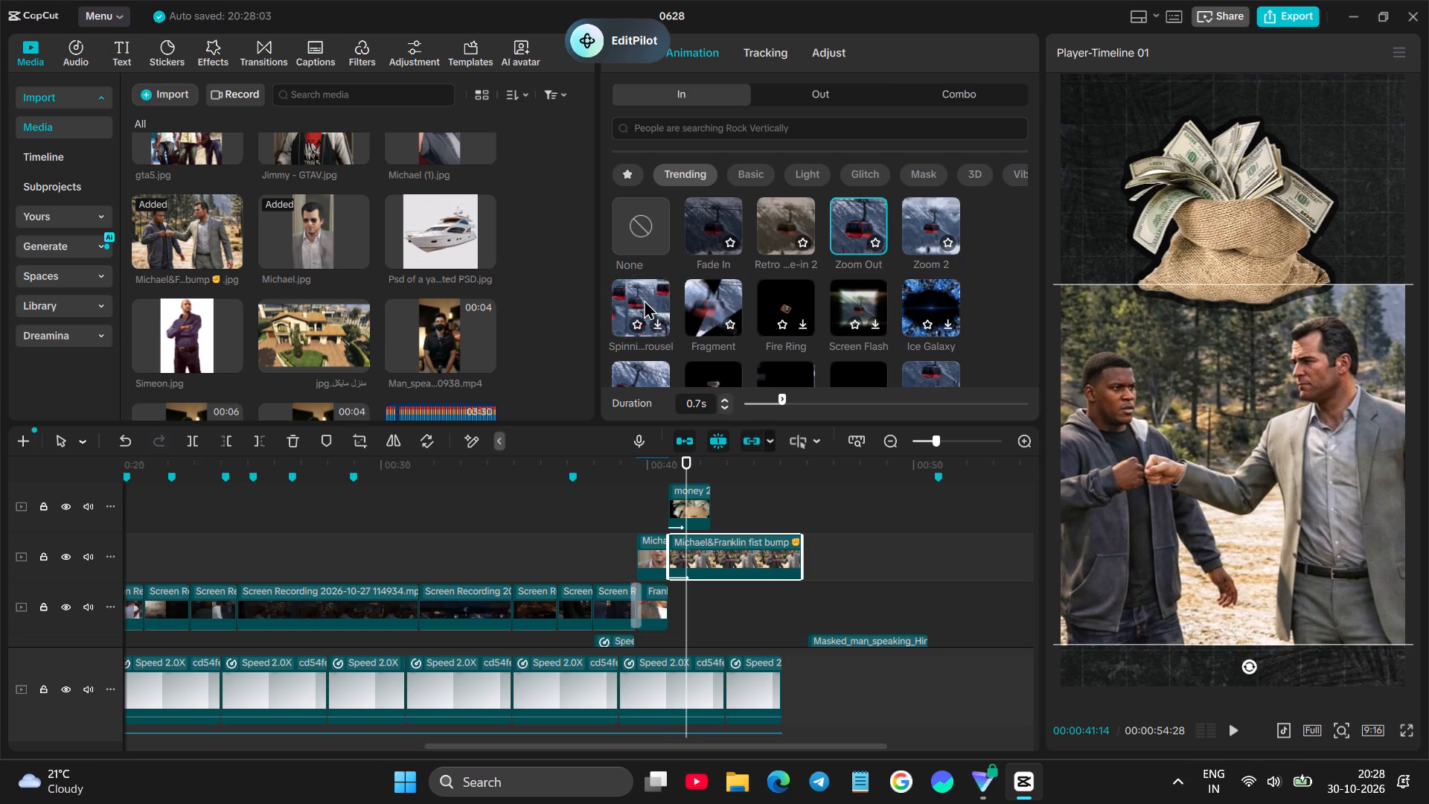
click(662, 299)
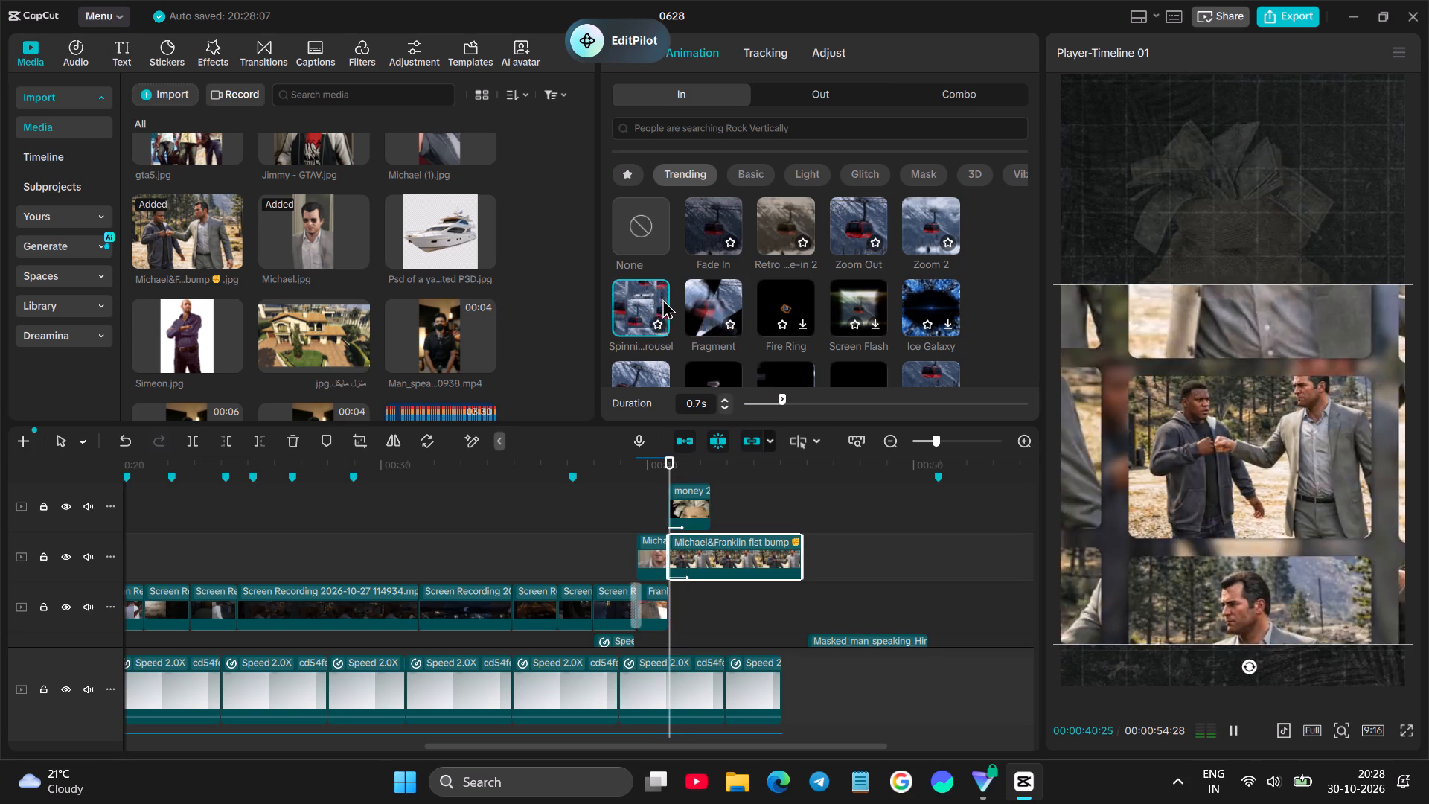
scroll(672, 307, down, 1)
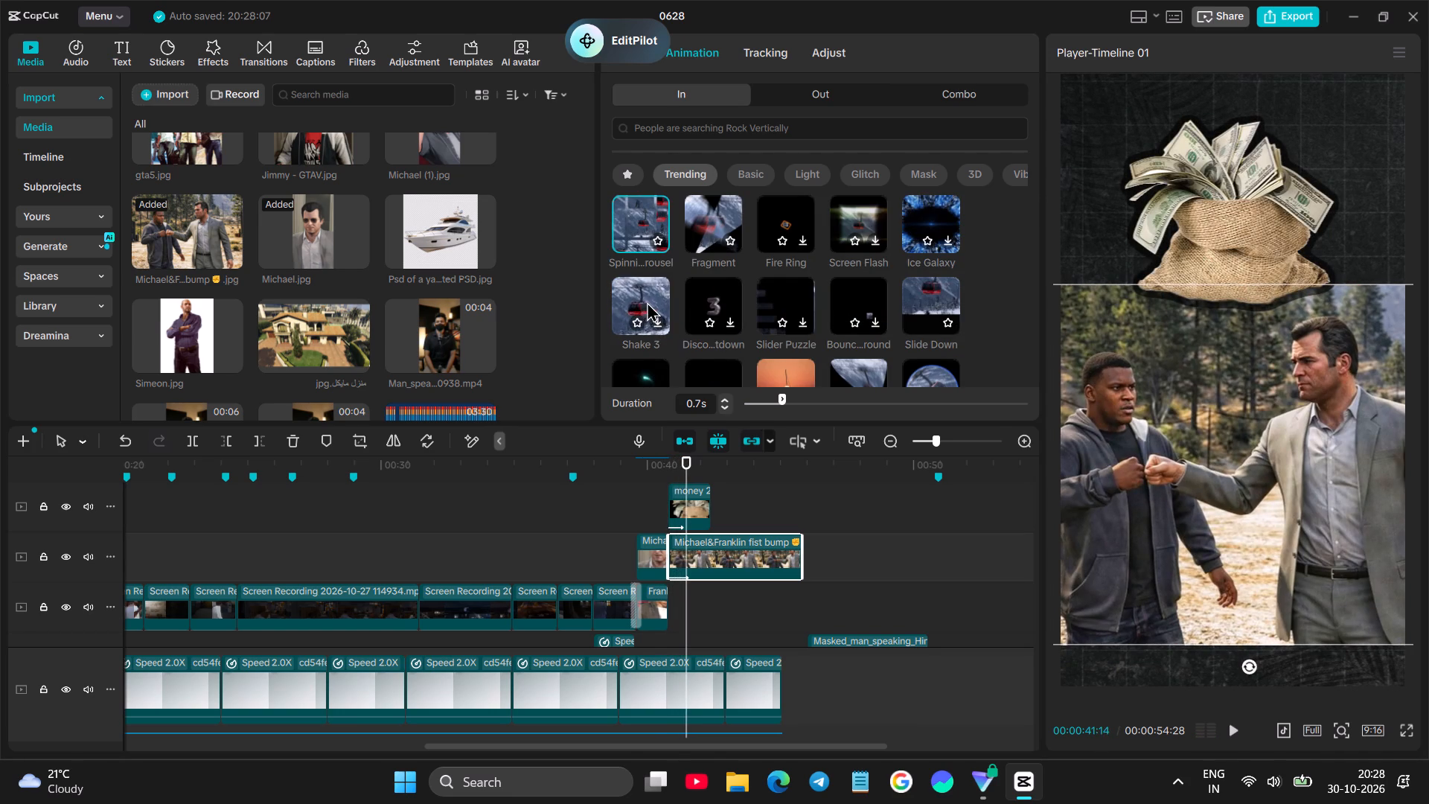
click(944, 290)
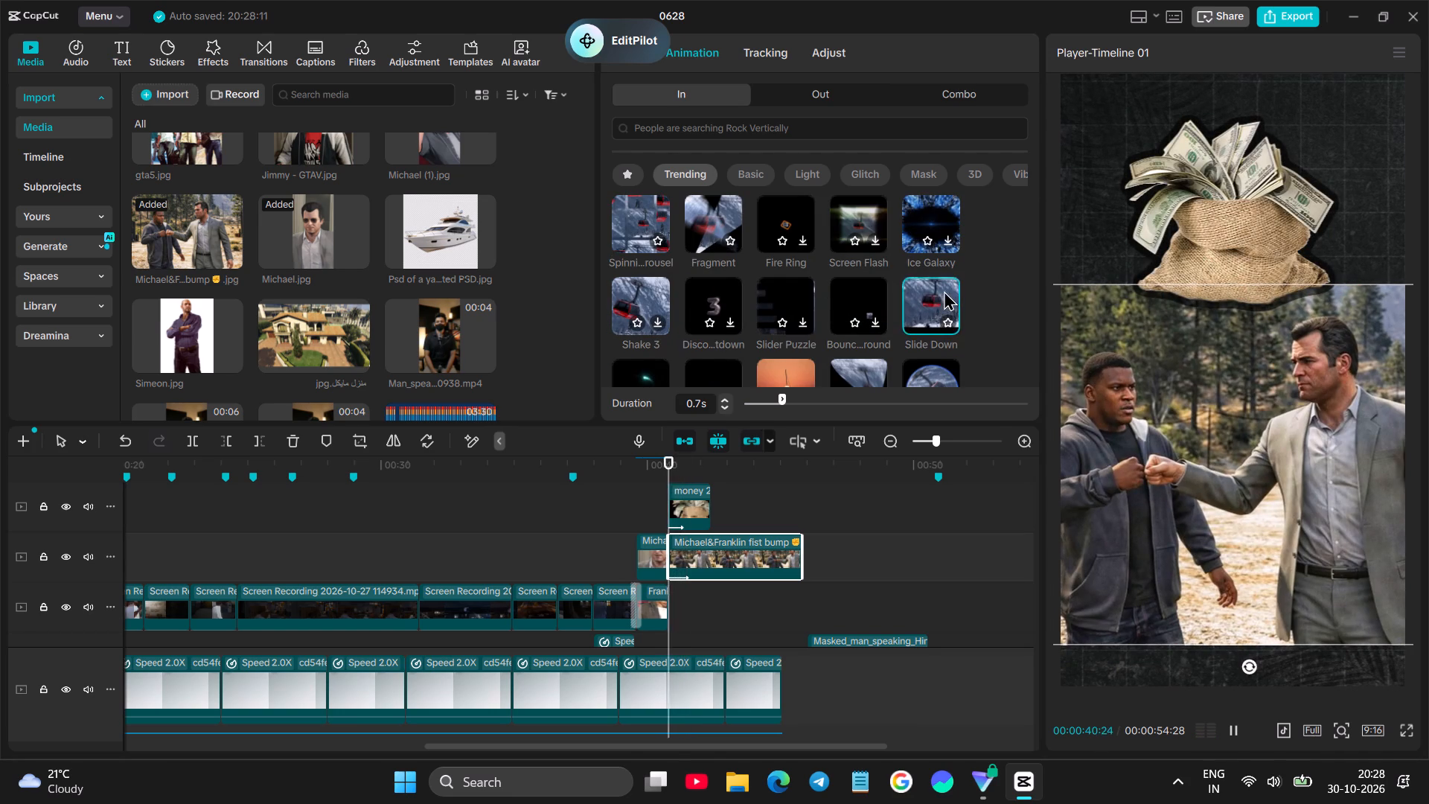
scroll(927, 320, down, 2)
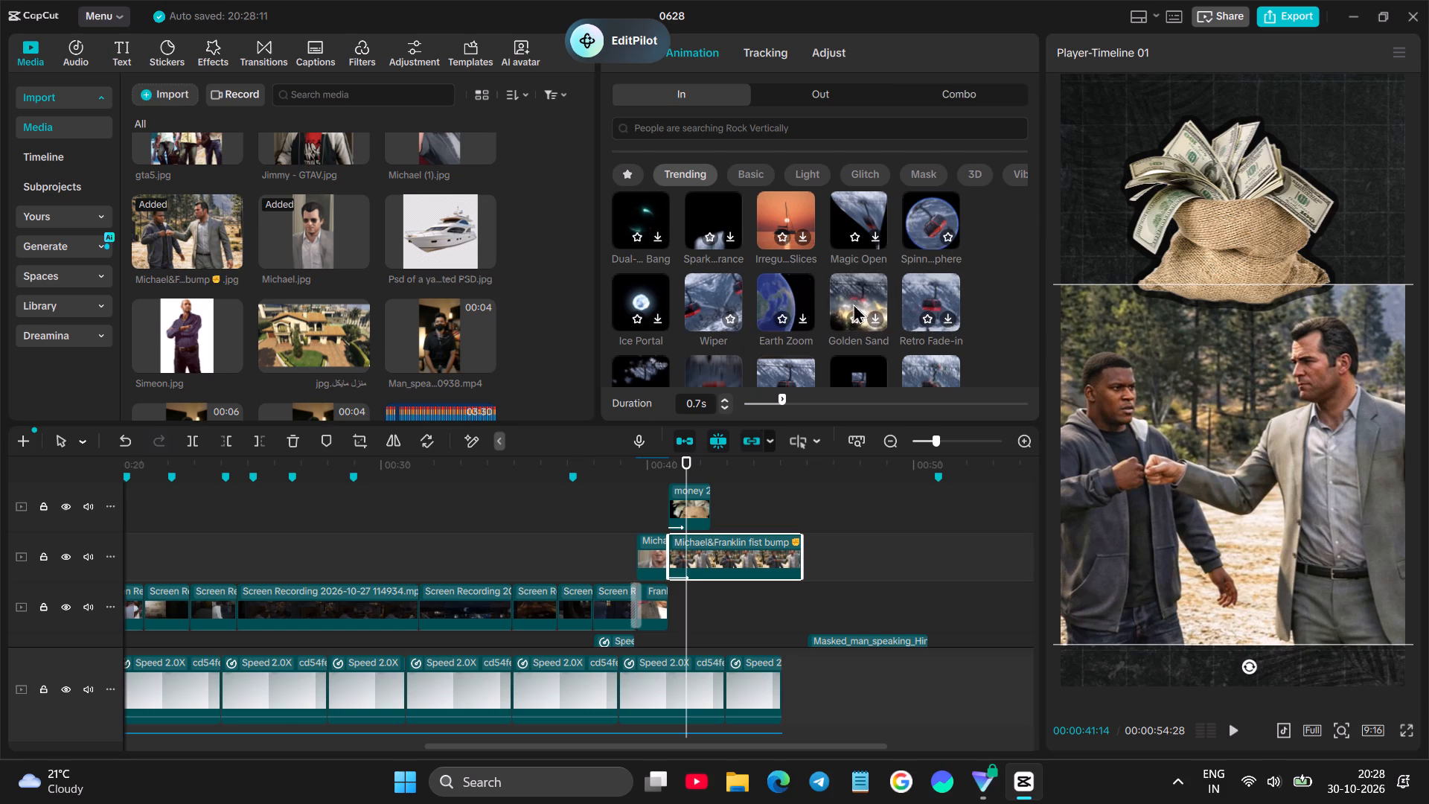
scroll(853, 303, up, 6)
Switch the fist bump clip's entrance animation to Fade In and play it back.
click(728, 229)
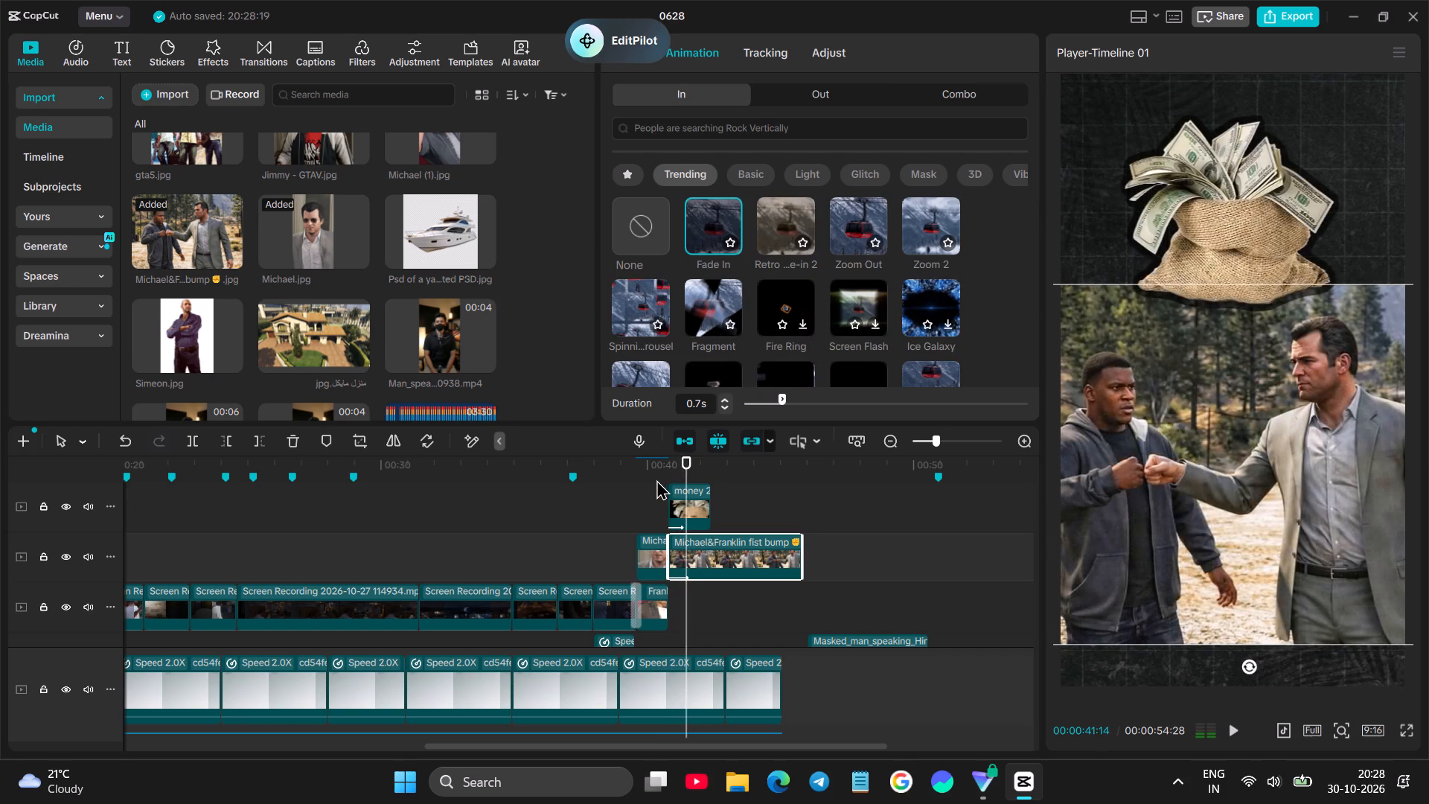
click(656, 479)
key(space)
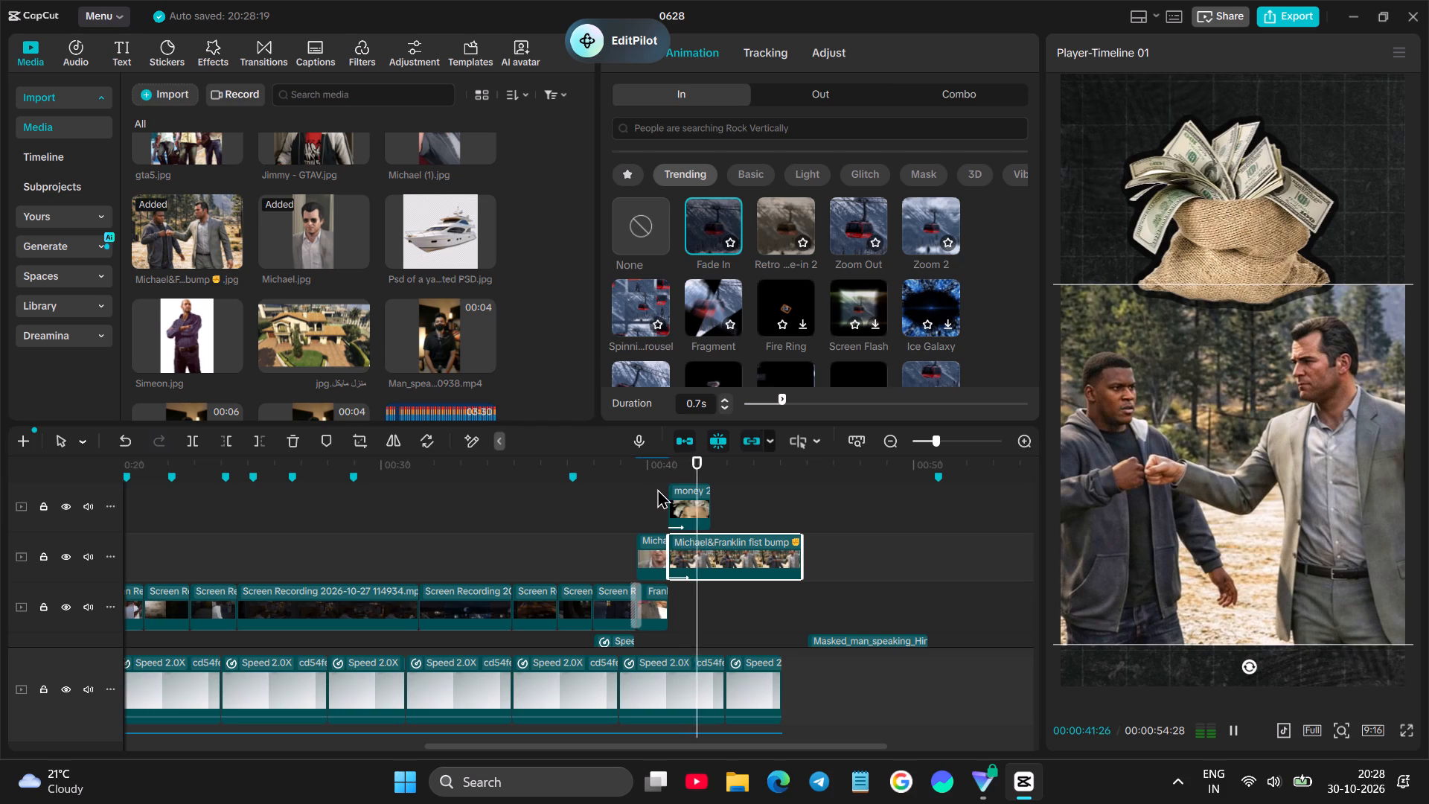
key(space)
Trim the fist bump clip to end at 00:00:42:12, level with the end of the money bag clip.
drag(722, 494, 711, 500)
key(space)
click(727, 493)
drag(726, 492, 713, 497)
click(705, 553)
click(264, 444)
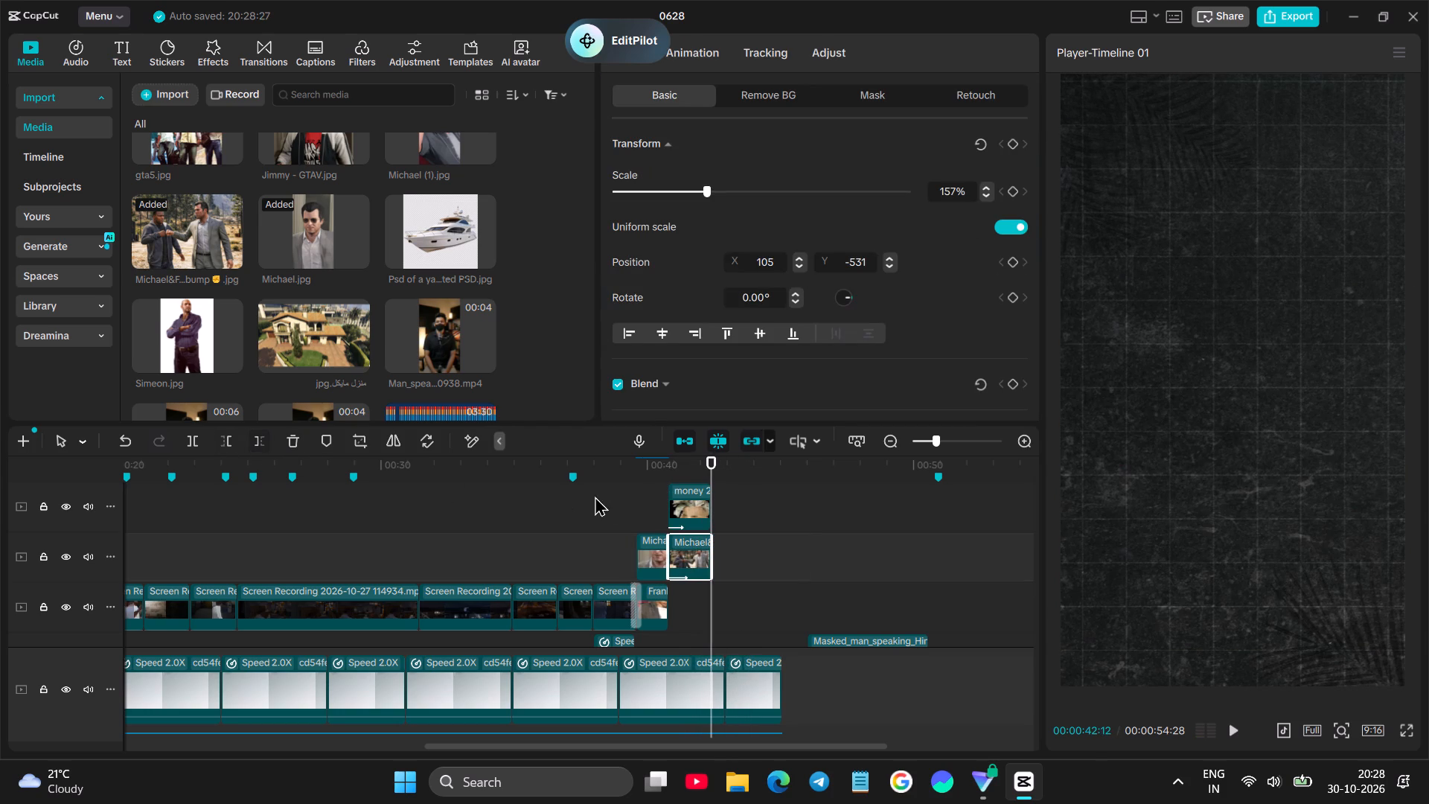
click(692, 501)
click(262, 441)
Move the Masked_man_speaking clip beside the fist bump clip on its track, cut its start off at 00:00:43:09, and preview it.
scroll(925, 547, down, 3)
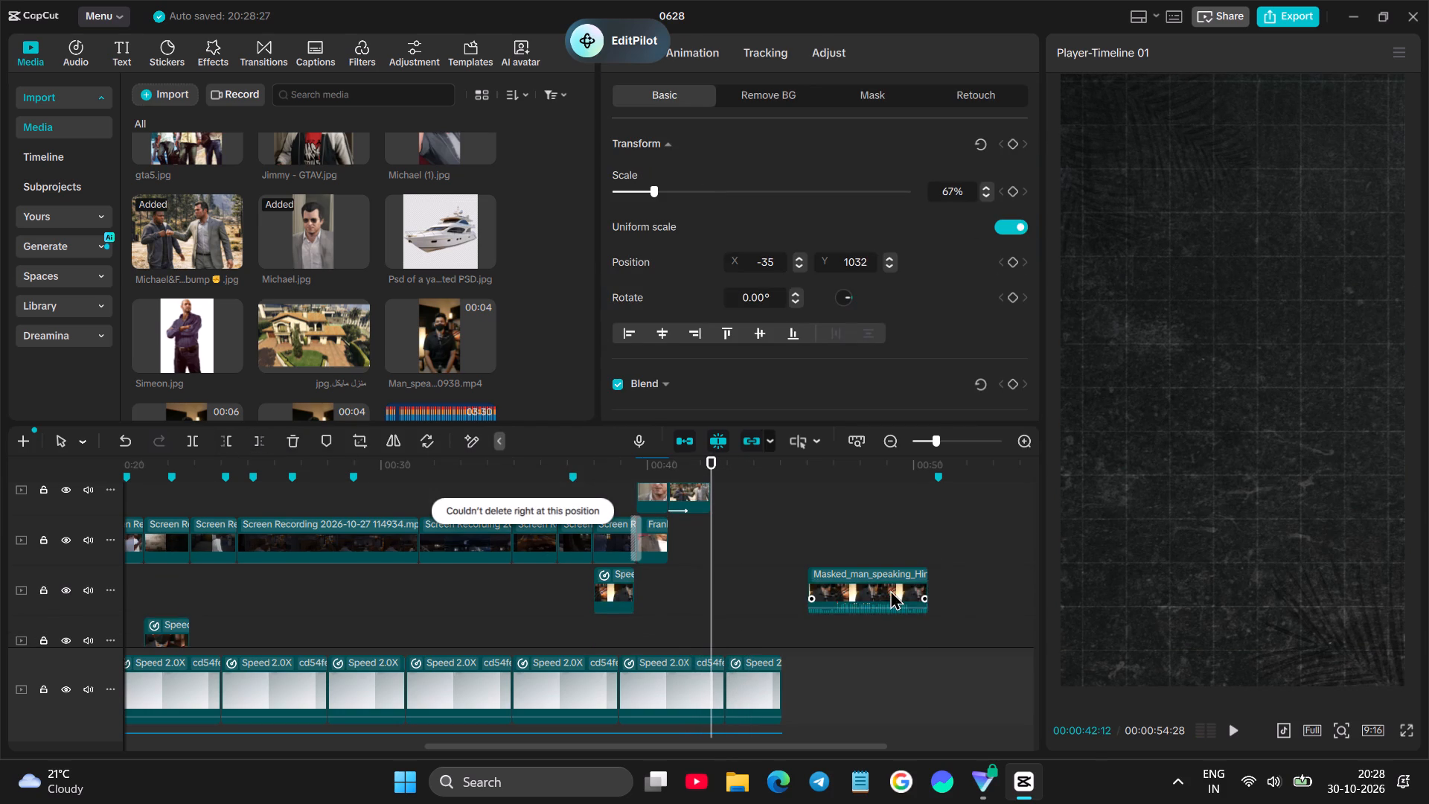
drag(877, 581, 785, 497)
click(735, 538)
click(747, 503)
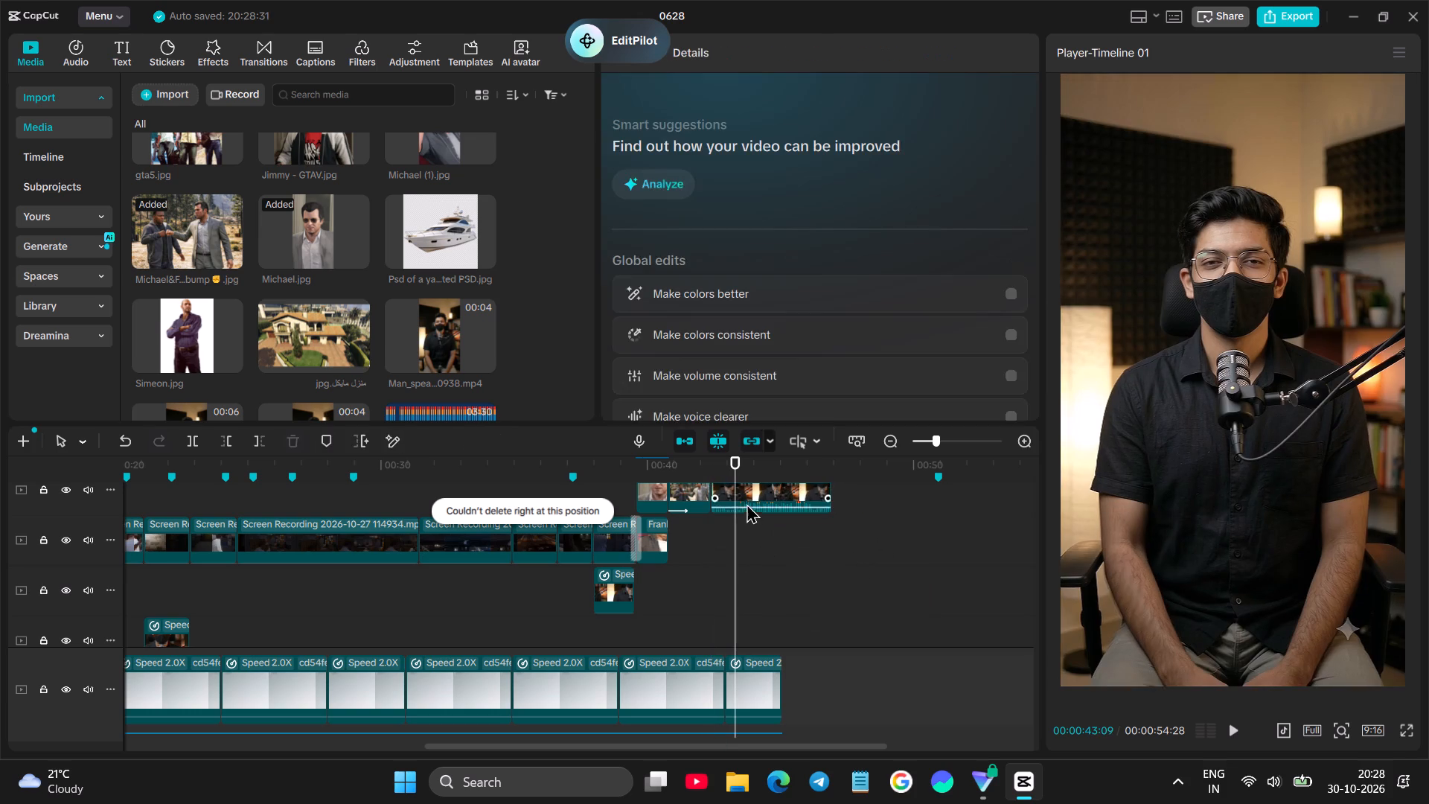
click(227, 433)
key(space)
scroll(787, 528, up, 2)
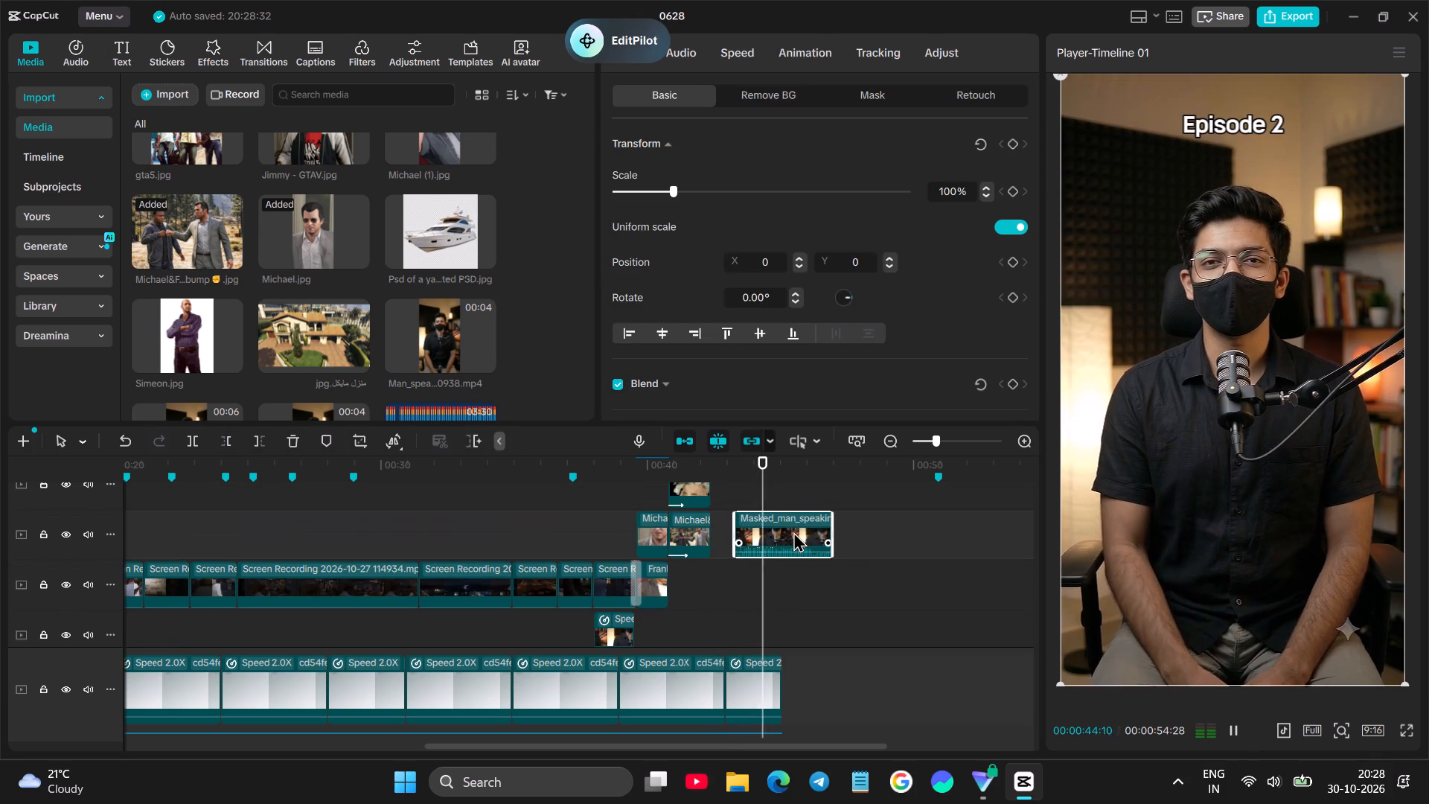
key(space)
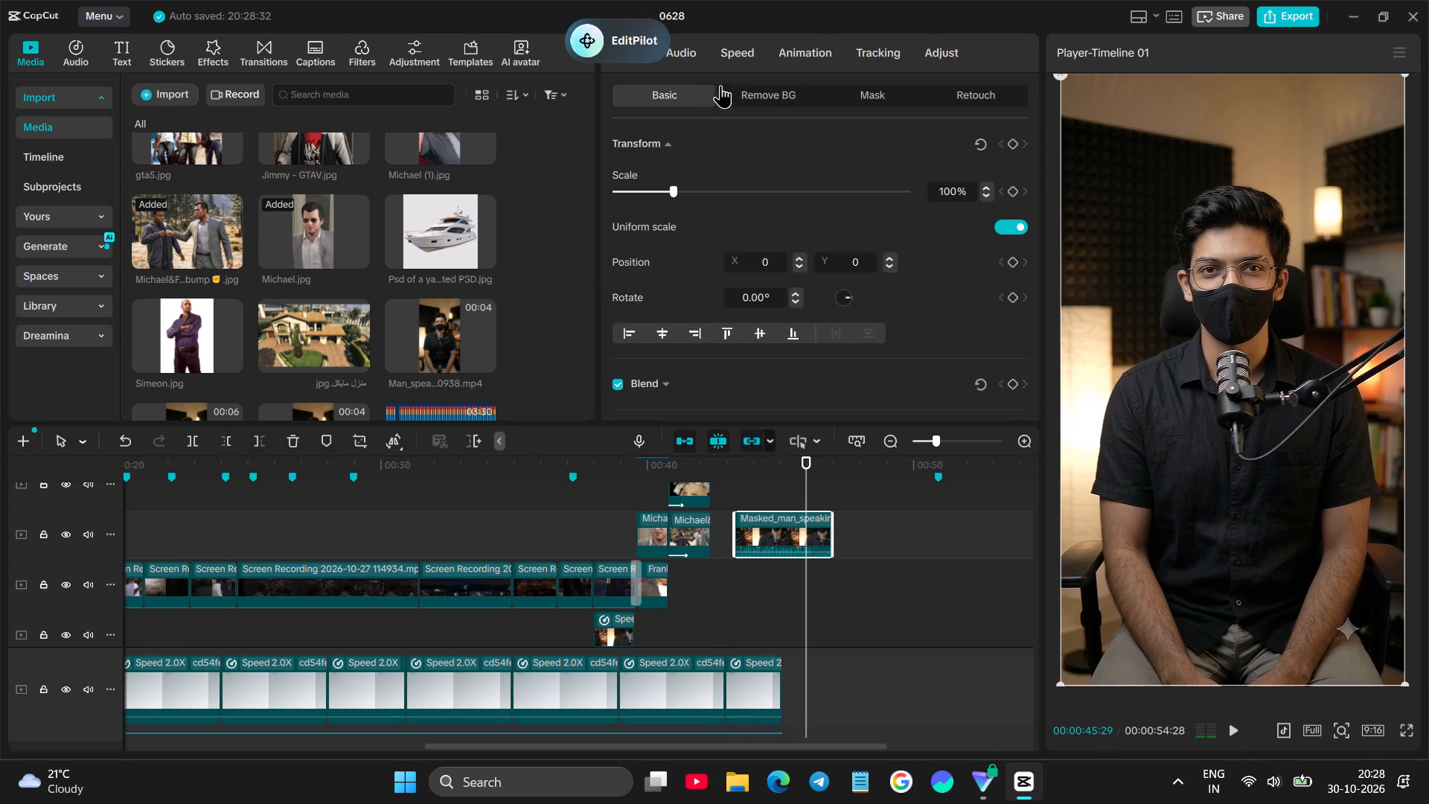
Speed the masked man clip up to 1.29x and move it to start where the fist bump clip ends.
click(732, 51)
click(698, 170)
drag(757, 526, 732, 526)
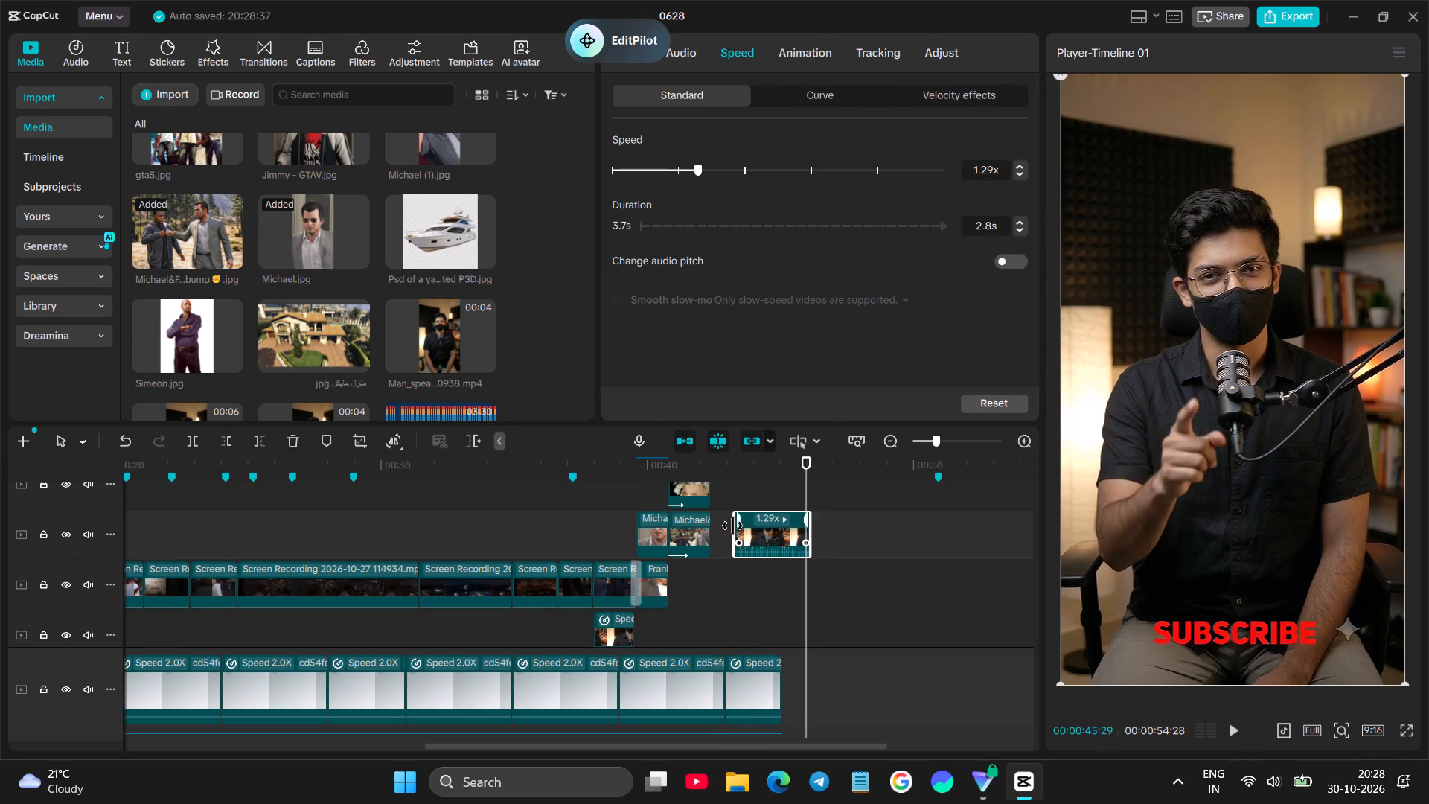
drag(732, 526, 720, 530)
drag(770, 527, 747, 523)
click(706, 576)
drag(730, 517, 745, 545)
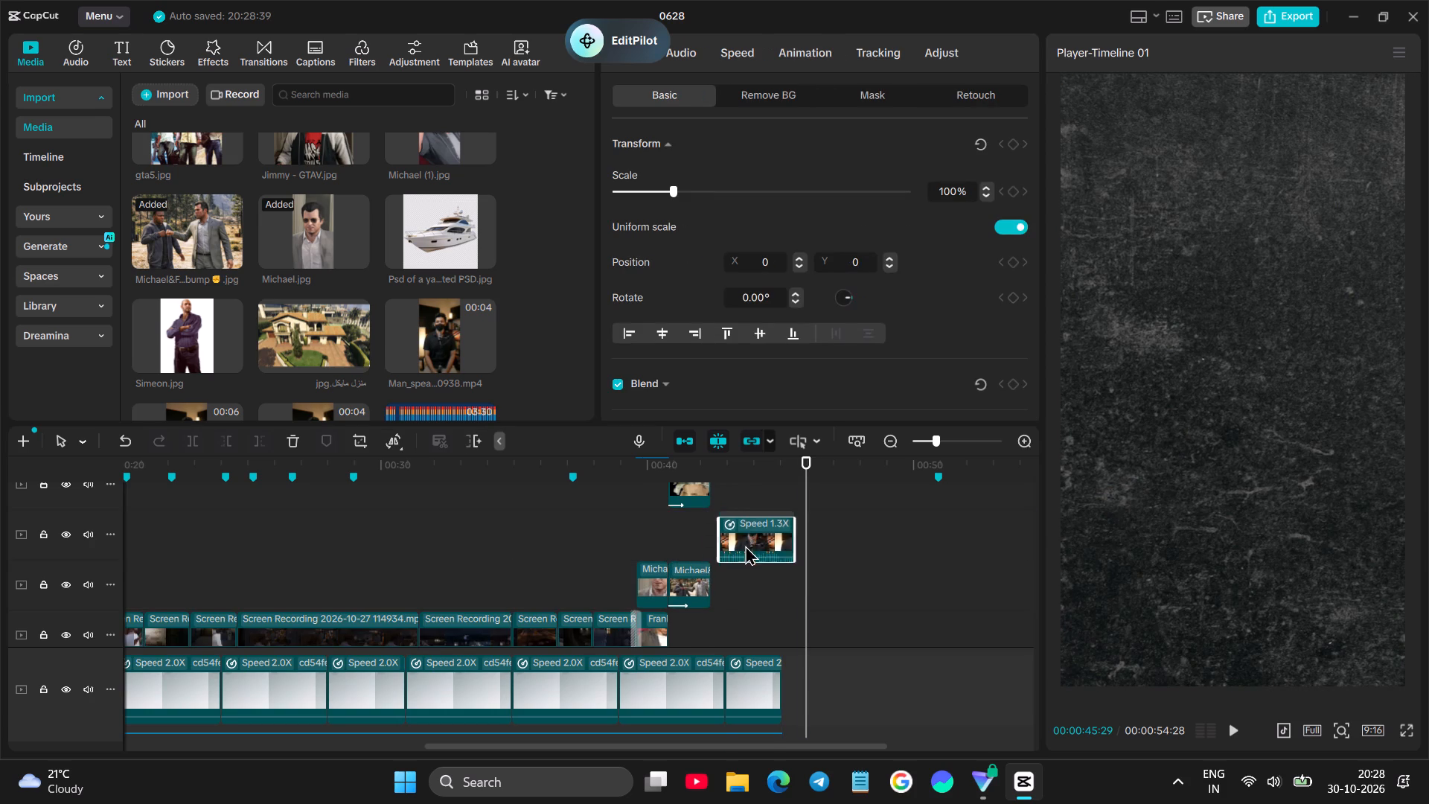
drag(745, 545, 737, 565)
click(703, 591)
Trim the masked man clip to end at 00:00:44:27 and play it back against the narration.
key(space)
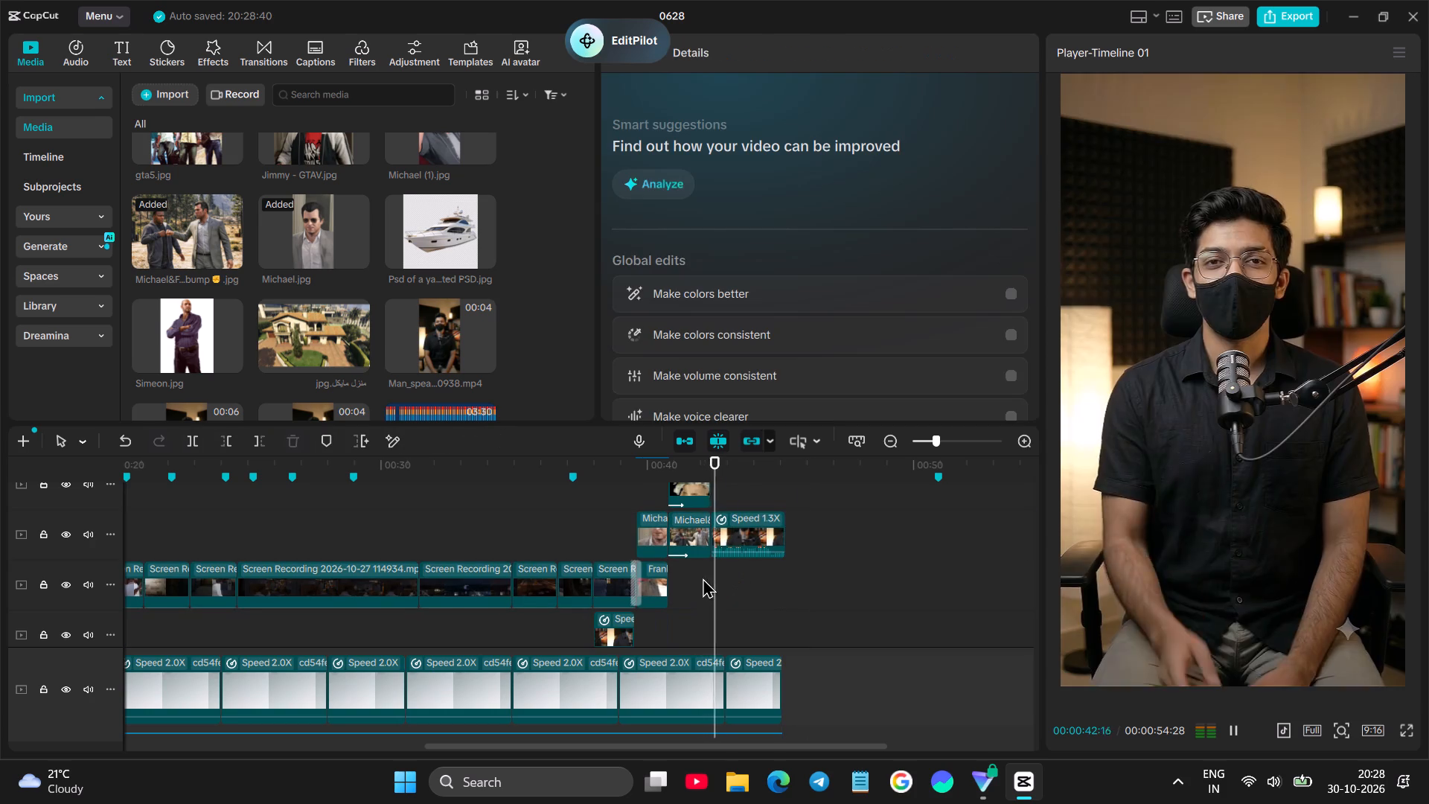
scroll(720, 565, down, 1)
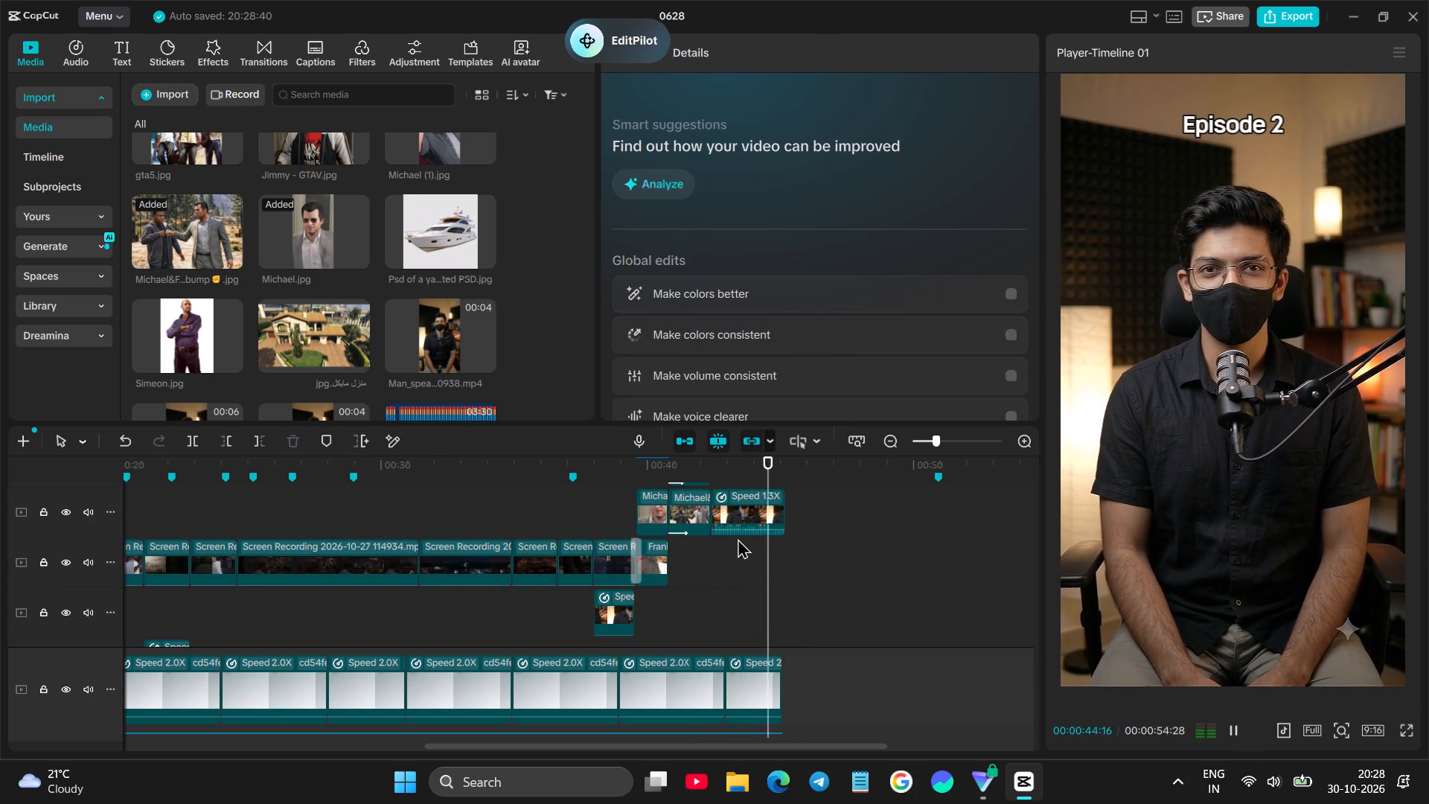
key(space)
click(758, 502)
key(space)
key(space)
click(265, 439)
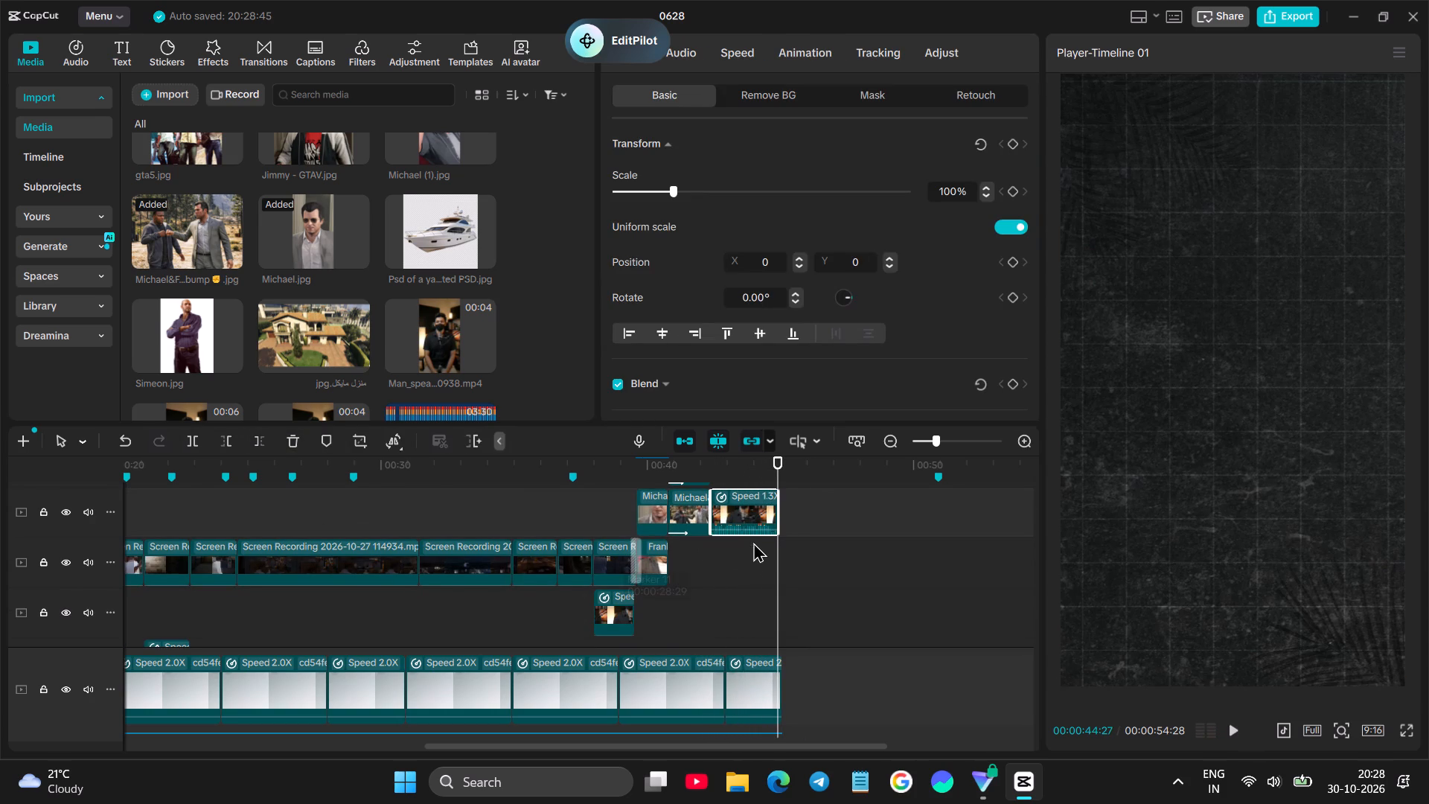
drag(747, 529, 754, 566)
click(721, 561)
key(space)
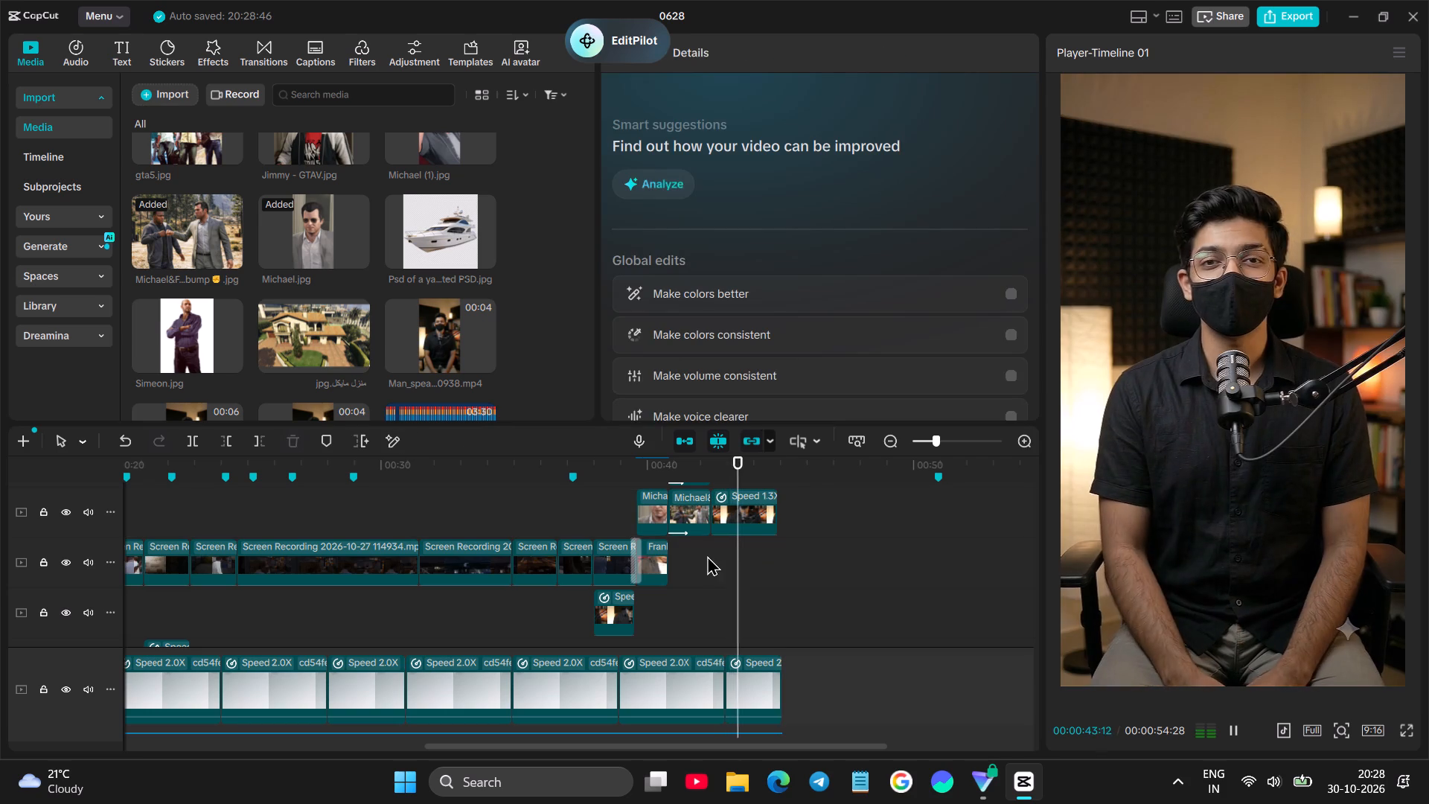
click(706, 555)
key(space)
scroll(728, 549, up, 2)
key(space)
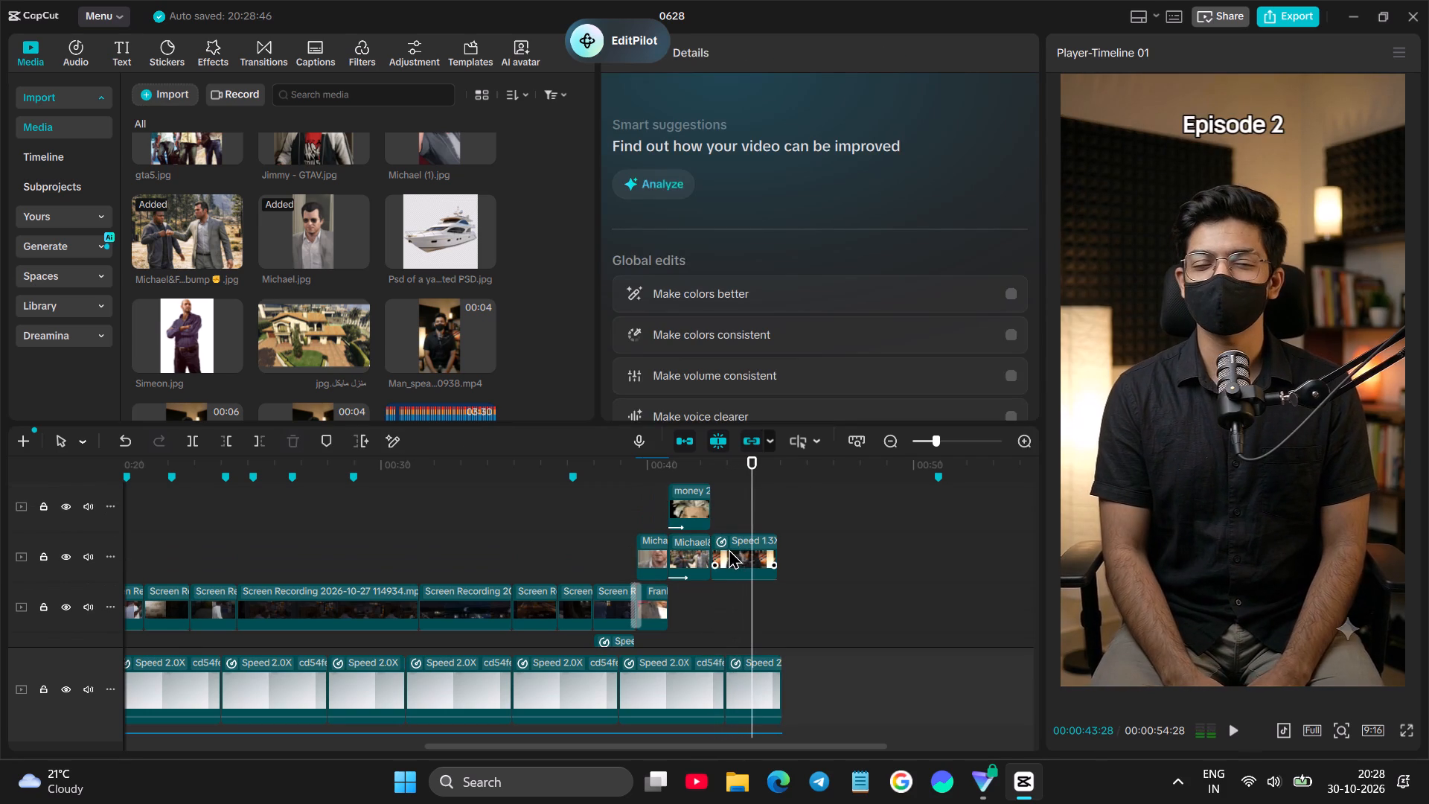
Enlarge the masked man clip to 118%, shift it slightly down in the frame, and preview it.
click(729, 549)
drag(1065, 683, 1041, 742)
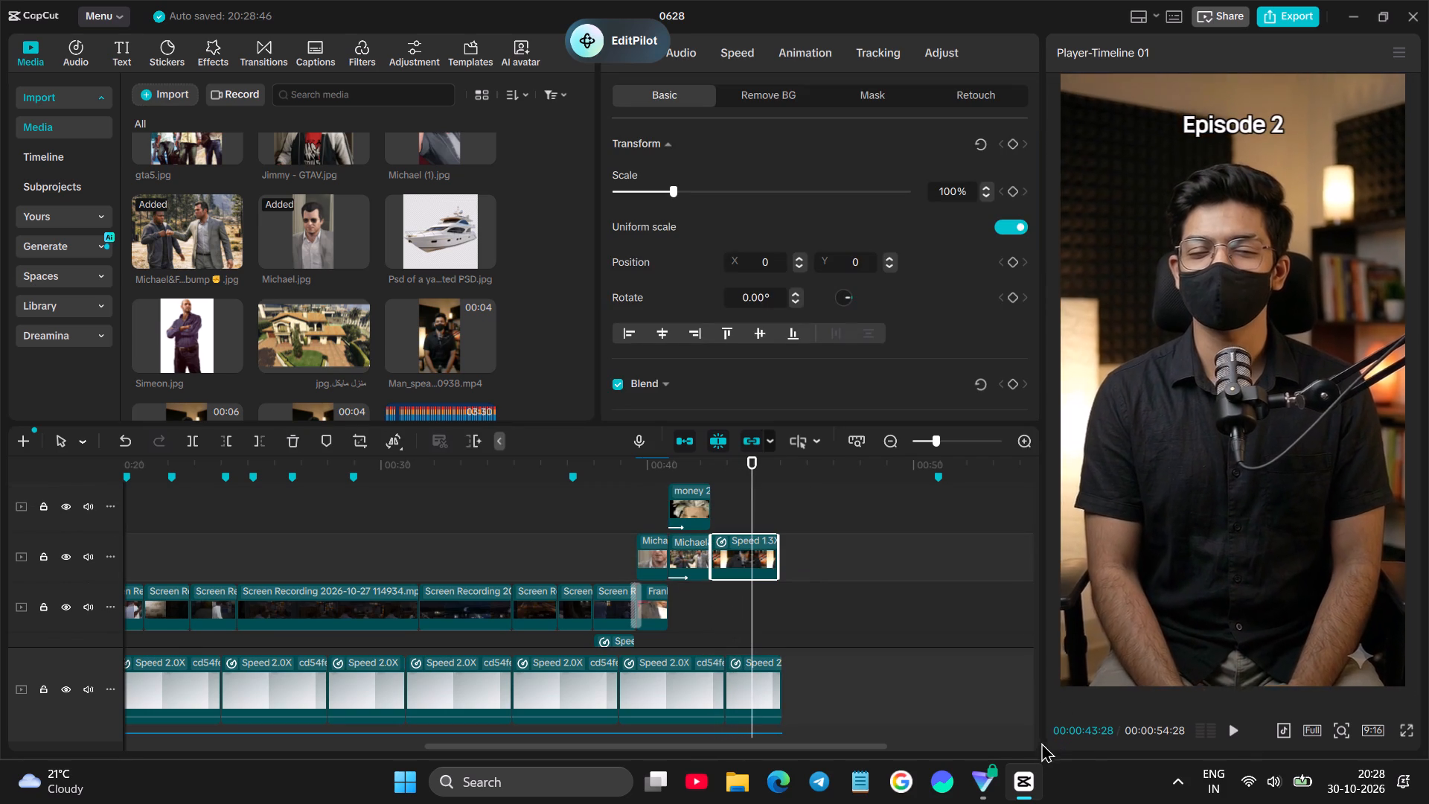
drag(1041, 742, 1033, 774)
drag(1157, 602, 1166, 642)
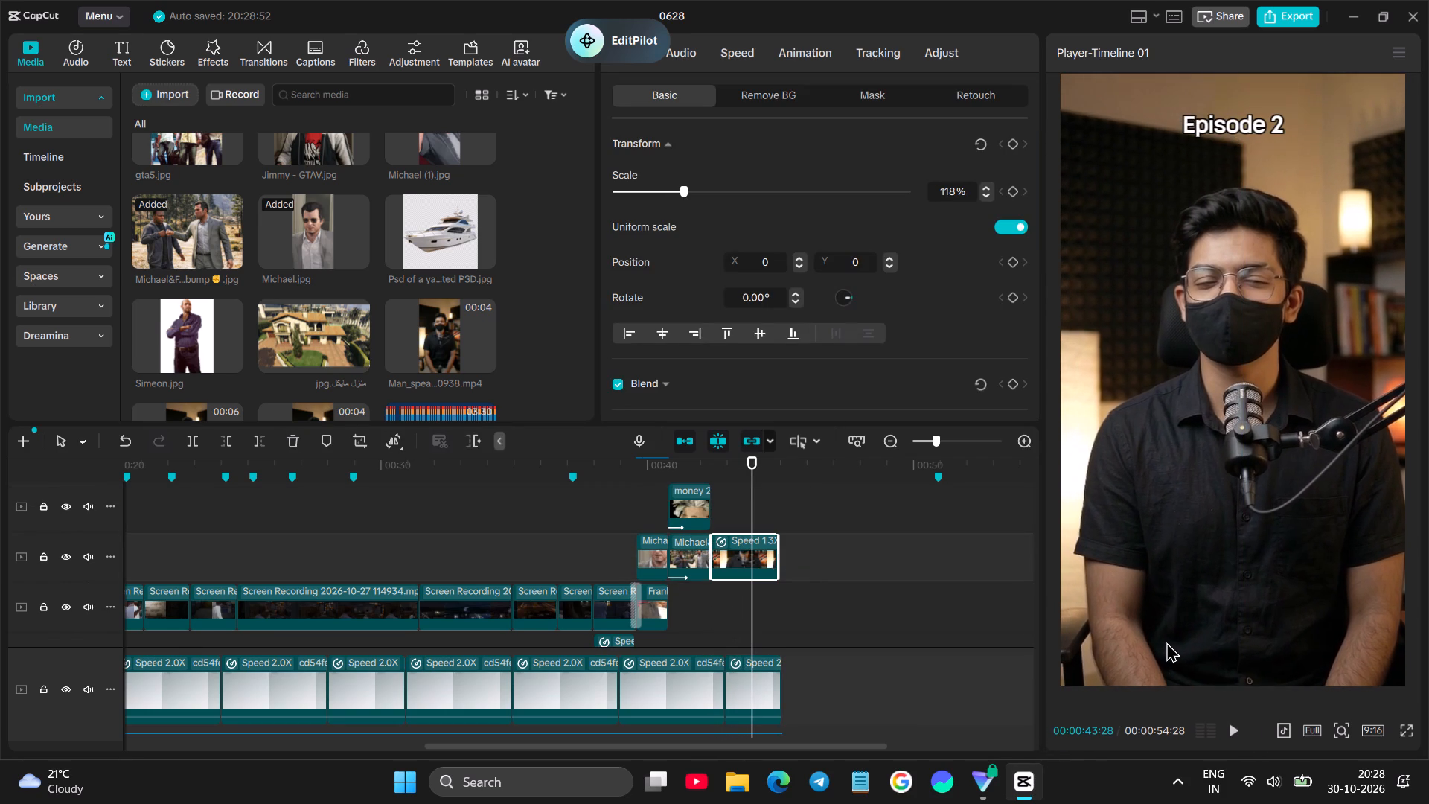
drag(1166, 642, 1165, 643)
key(space)
click(708, 595)
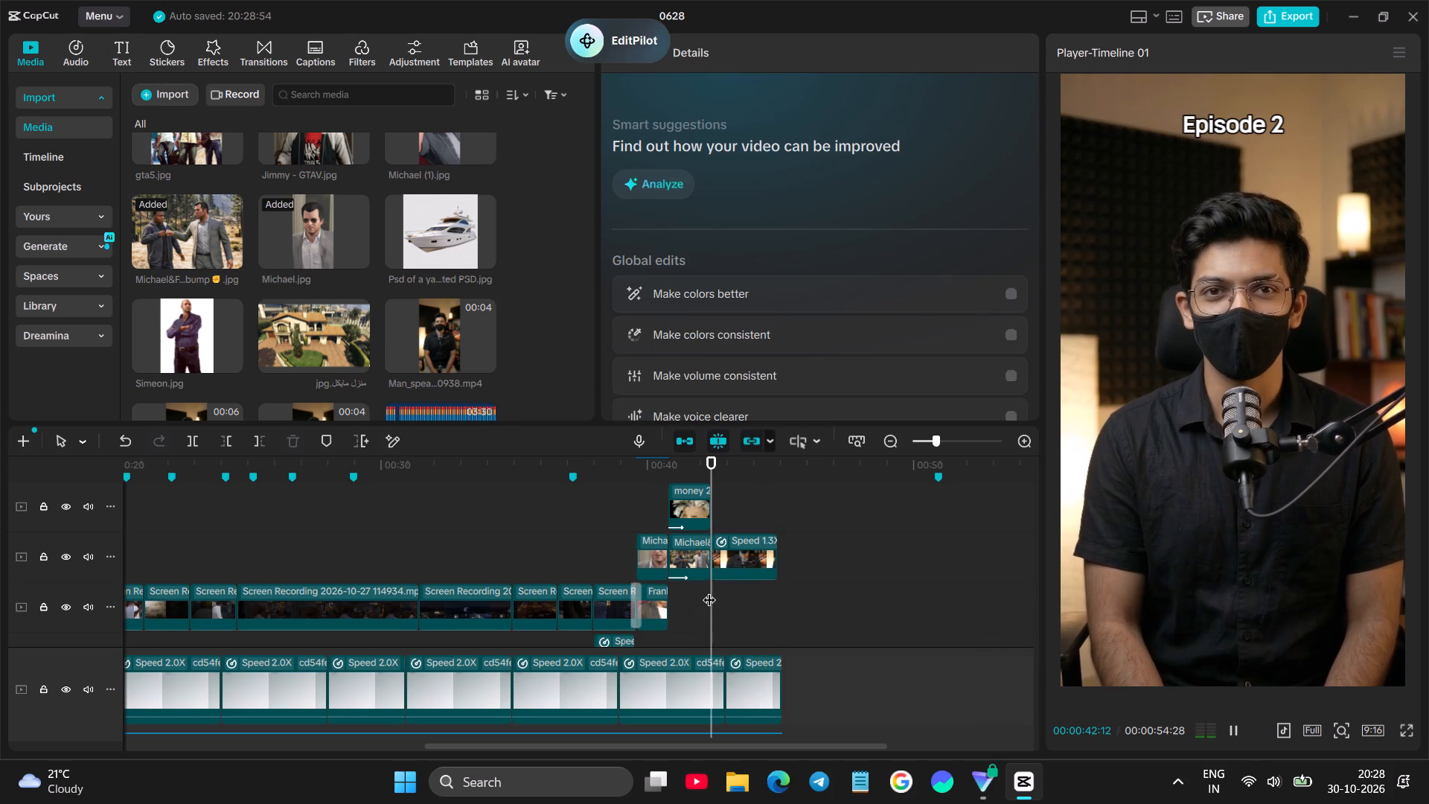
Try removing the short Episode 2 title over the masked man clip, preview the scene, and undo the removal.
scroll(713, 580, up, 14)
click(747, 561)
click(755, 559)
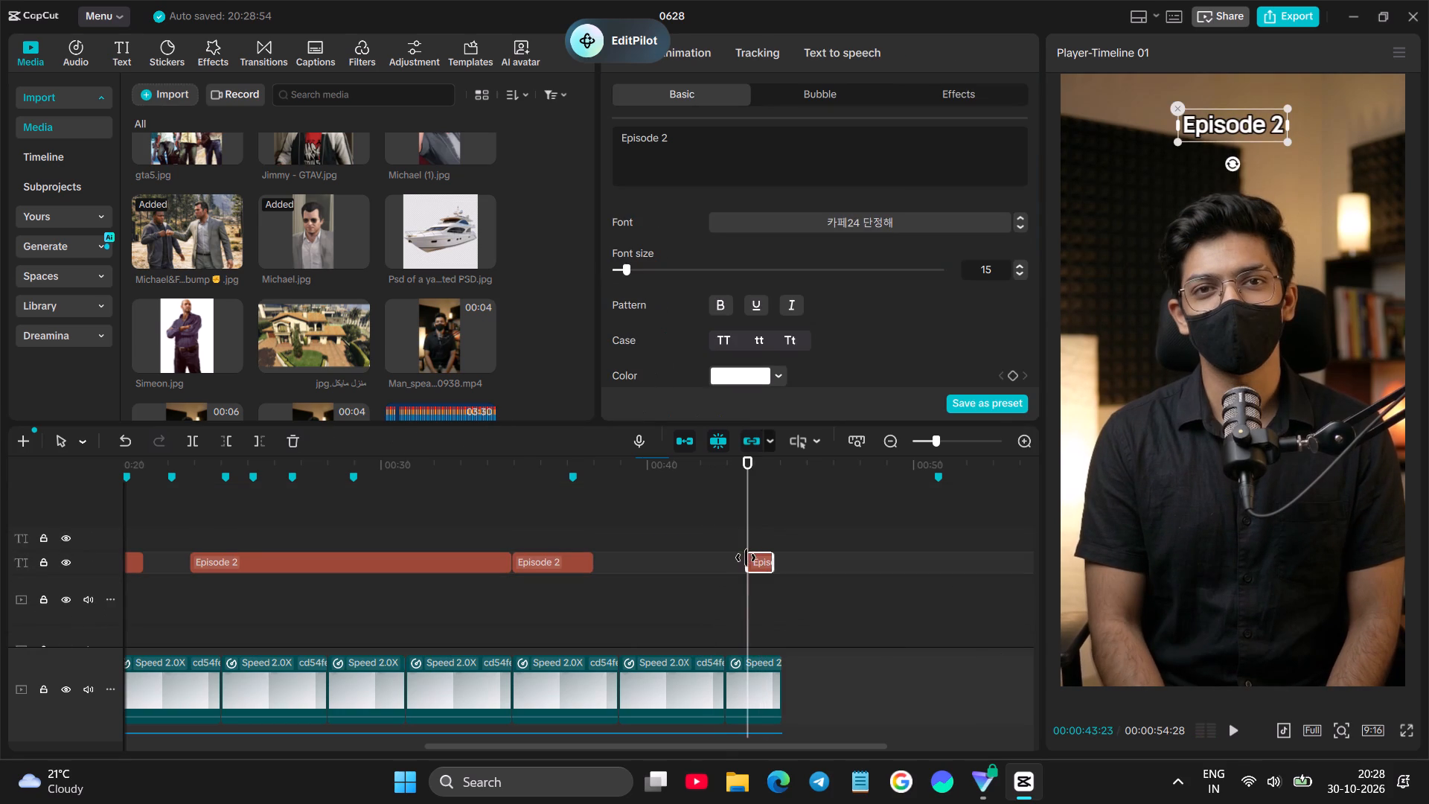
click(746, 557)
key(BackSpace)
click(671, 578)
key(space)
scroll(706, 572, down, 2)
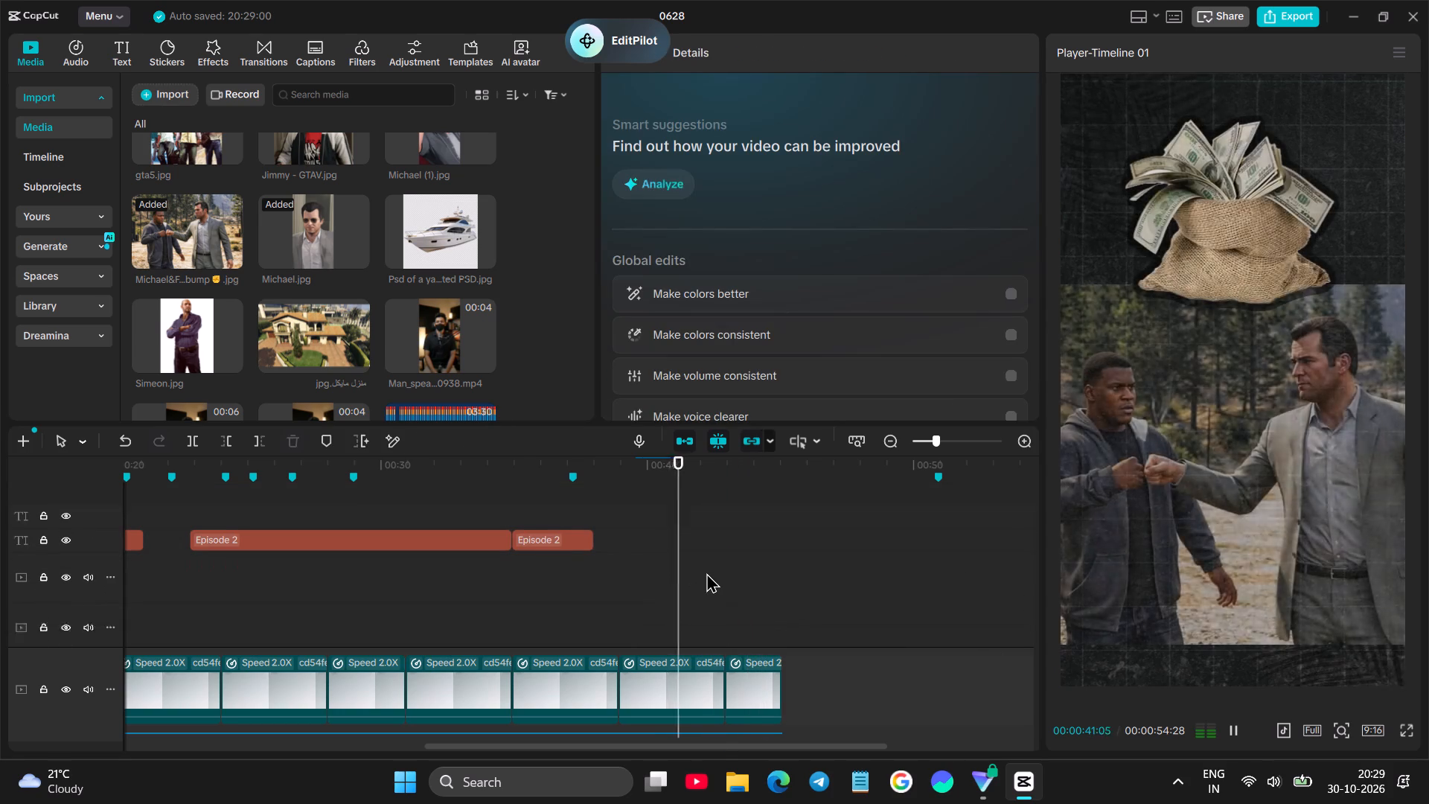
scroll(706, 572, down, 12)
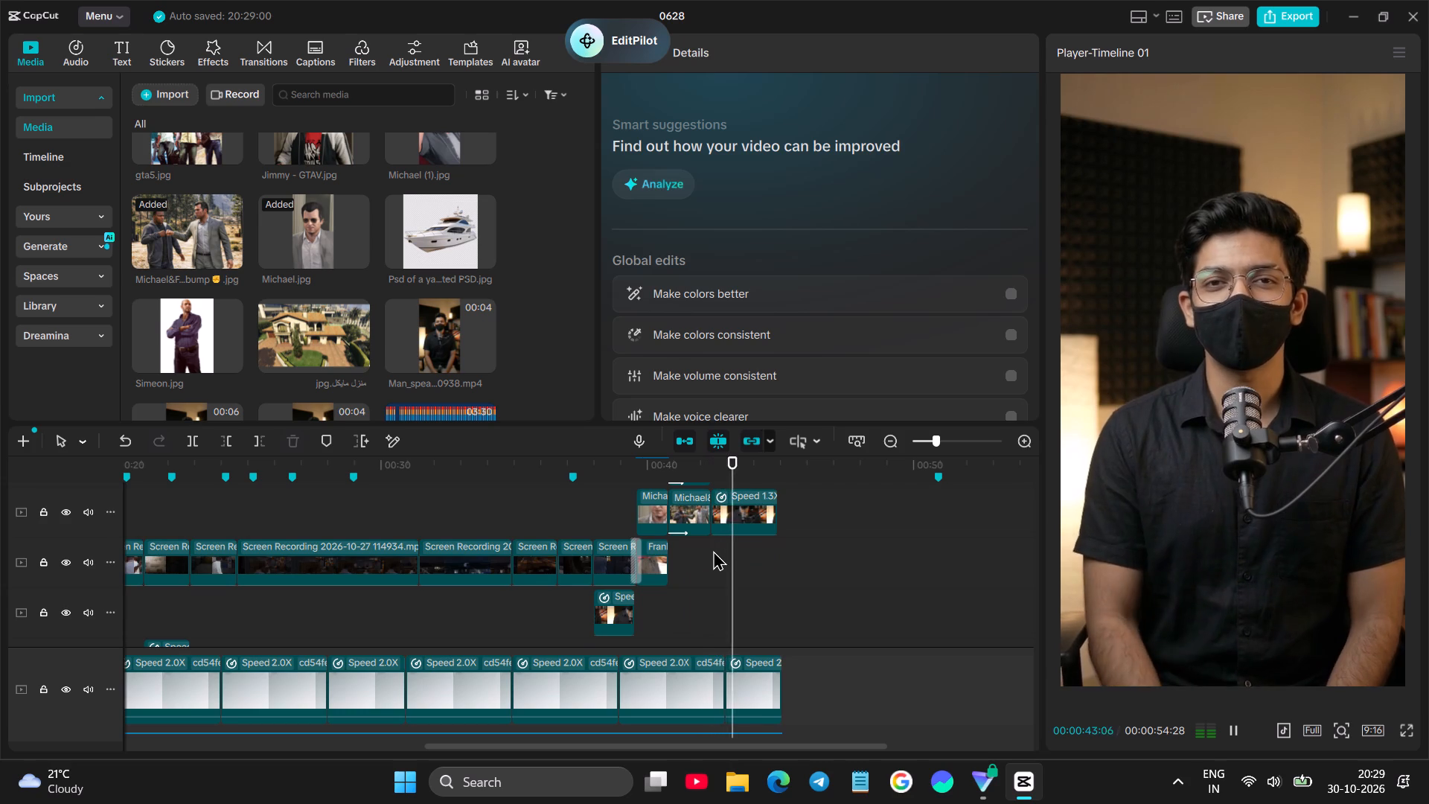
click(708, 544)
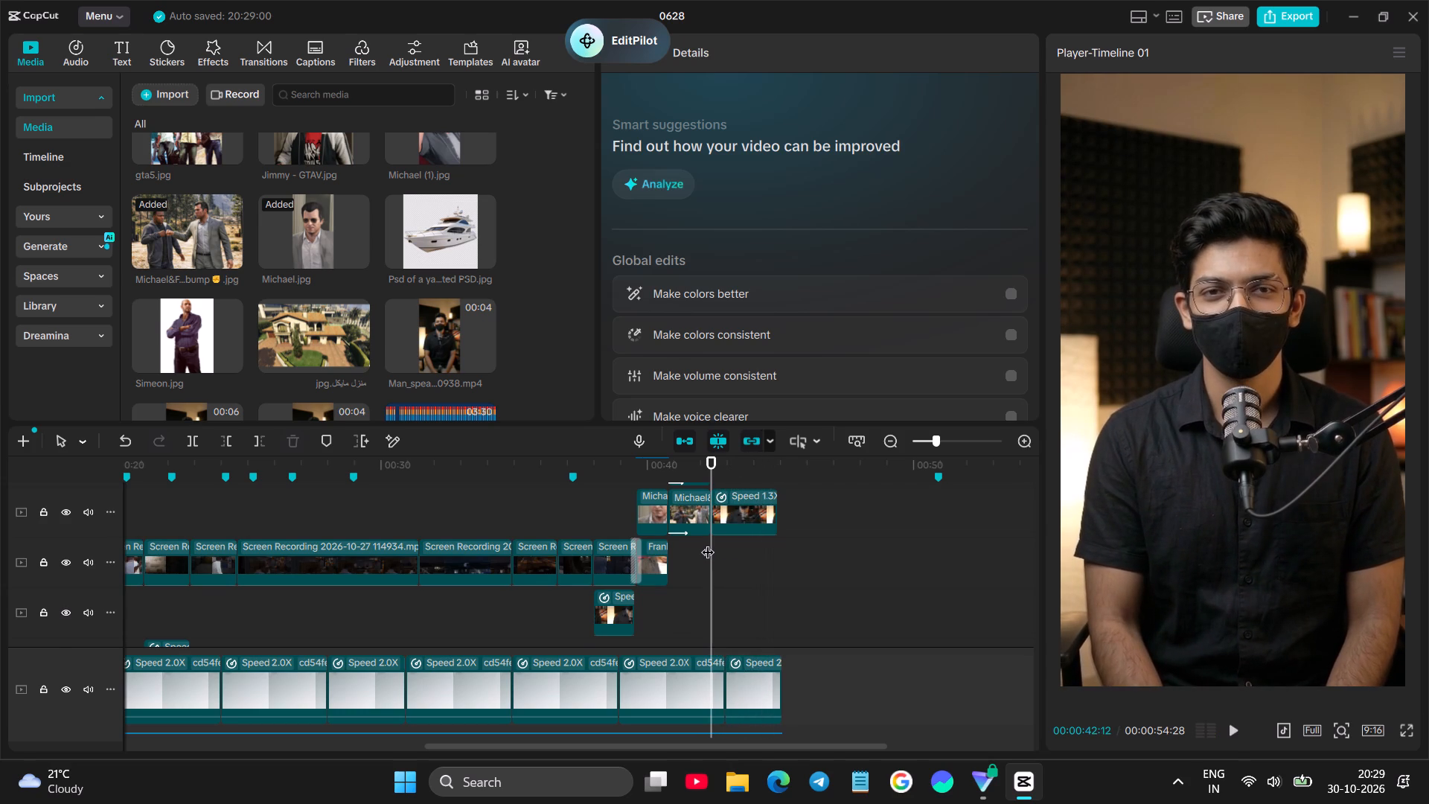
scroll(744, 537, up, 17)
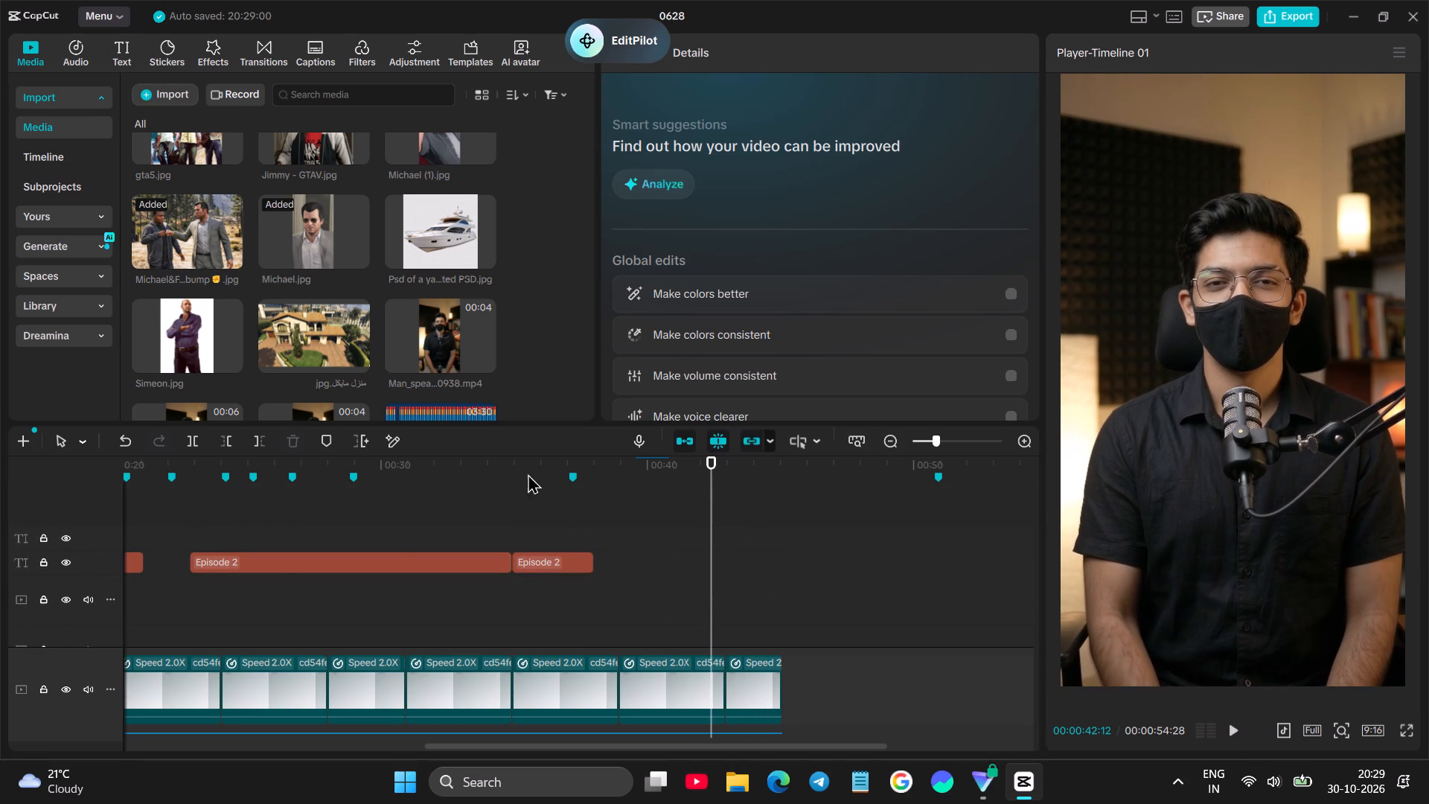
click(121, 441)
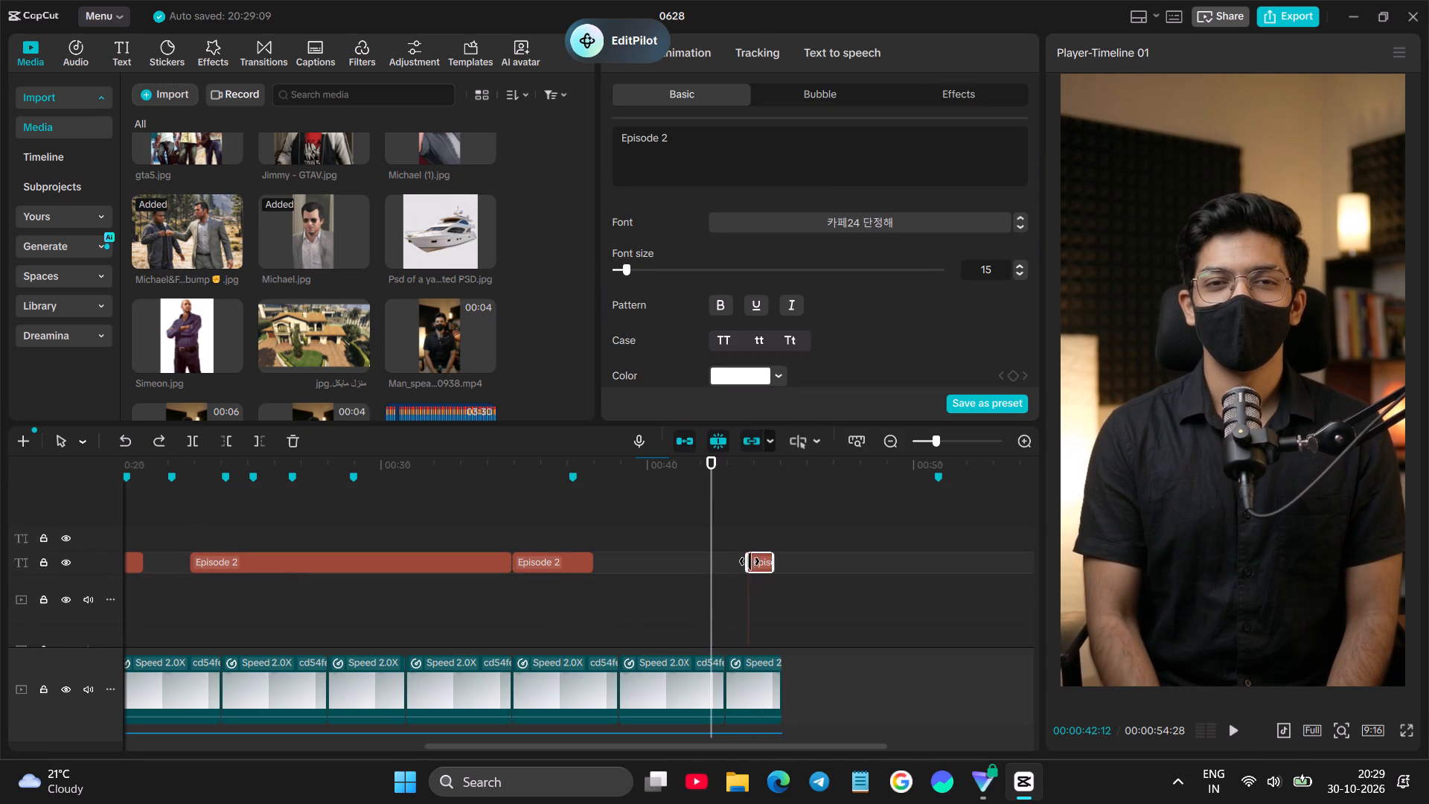
Extend the start of the last Episode 2 title back to 00:00:42:12, where the masked man clip begins.
drag(749, 558, 714, 565)
Change the text of the title over the masked man clip to "Episode 3 ?".
click(873, 167)
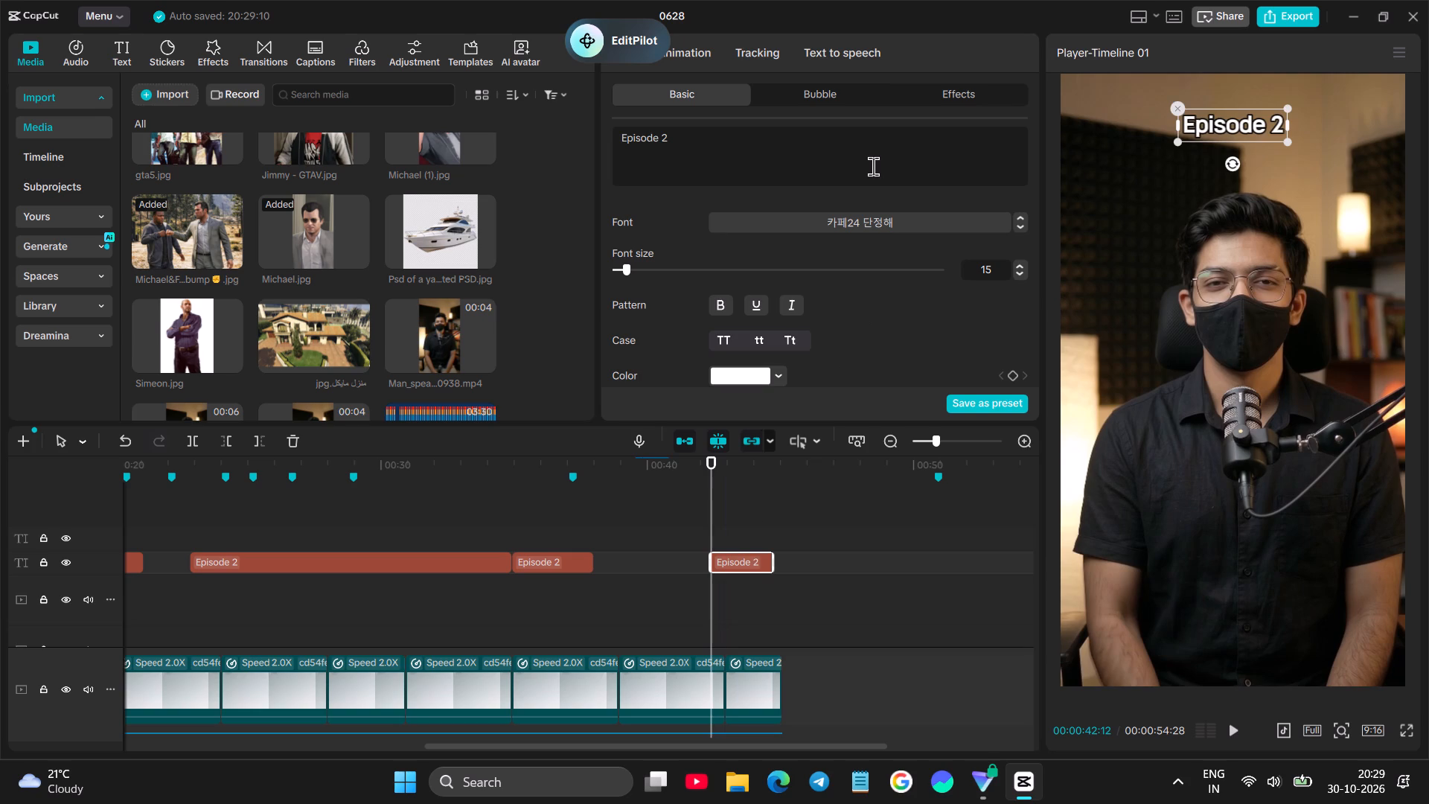
key(BackSpace)
text(3 ?)
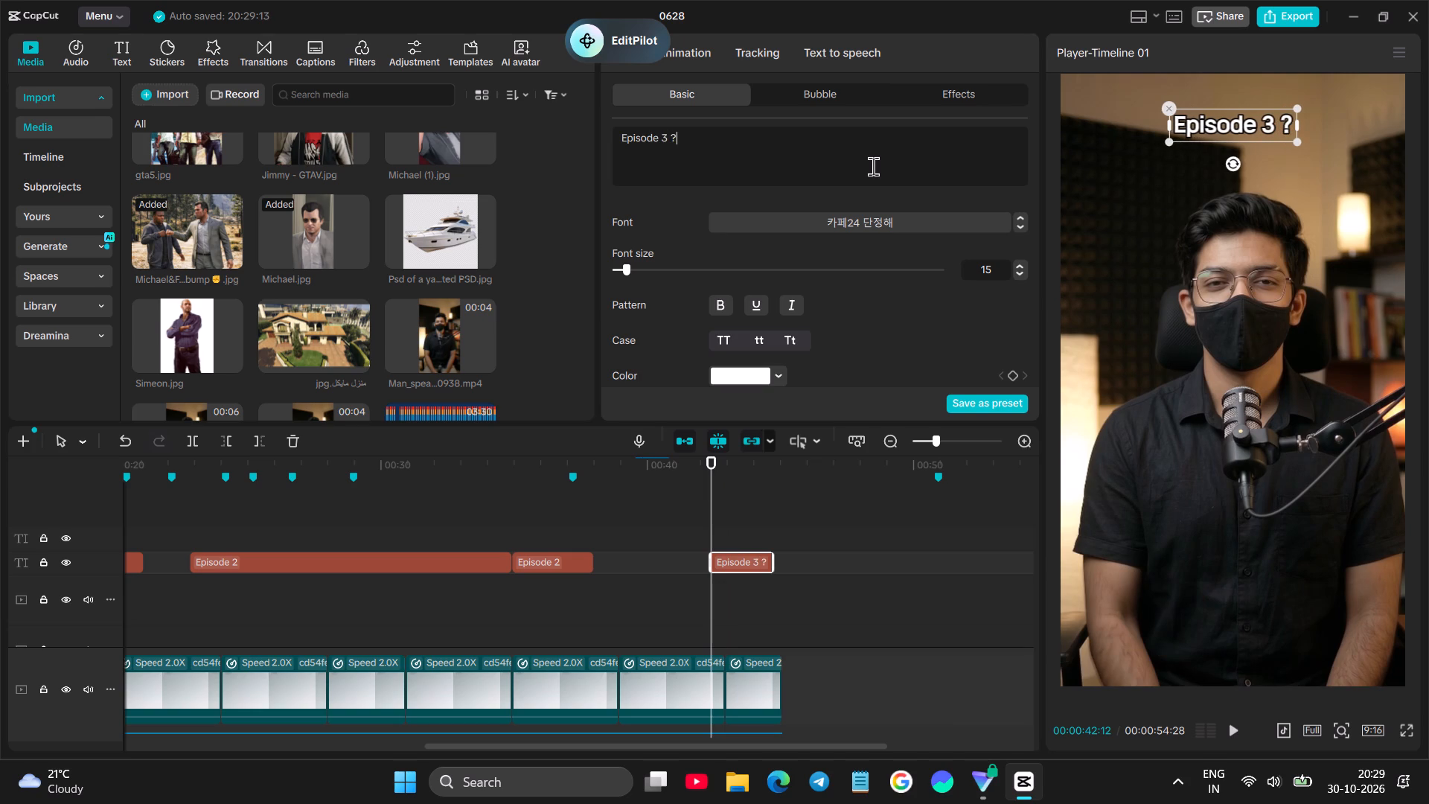
Apply the yellow black-outlined preset style to the Episode 3 title, enlarge it and shift it slightly down, keeping it centred.
scroll(748, 293, down, 3)
click(873, 269)
click(871, 280)
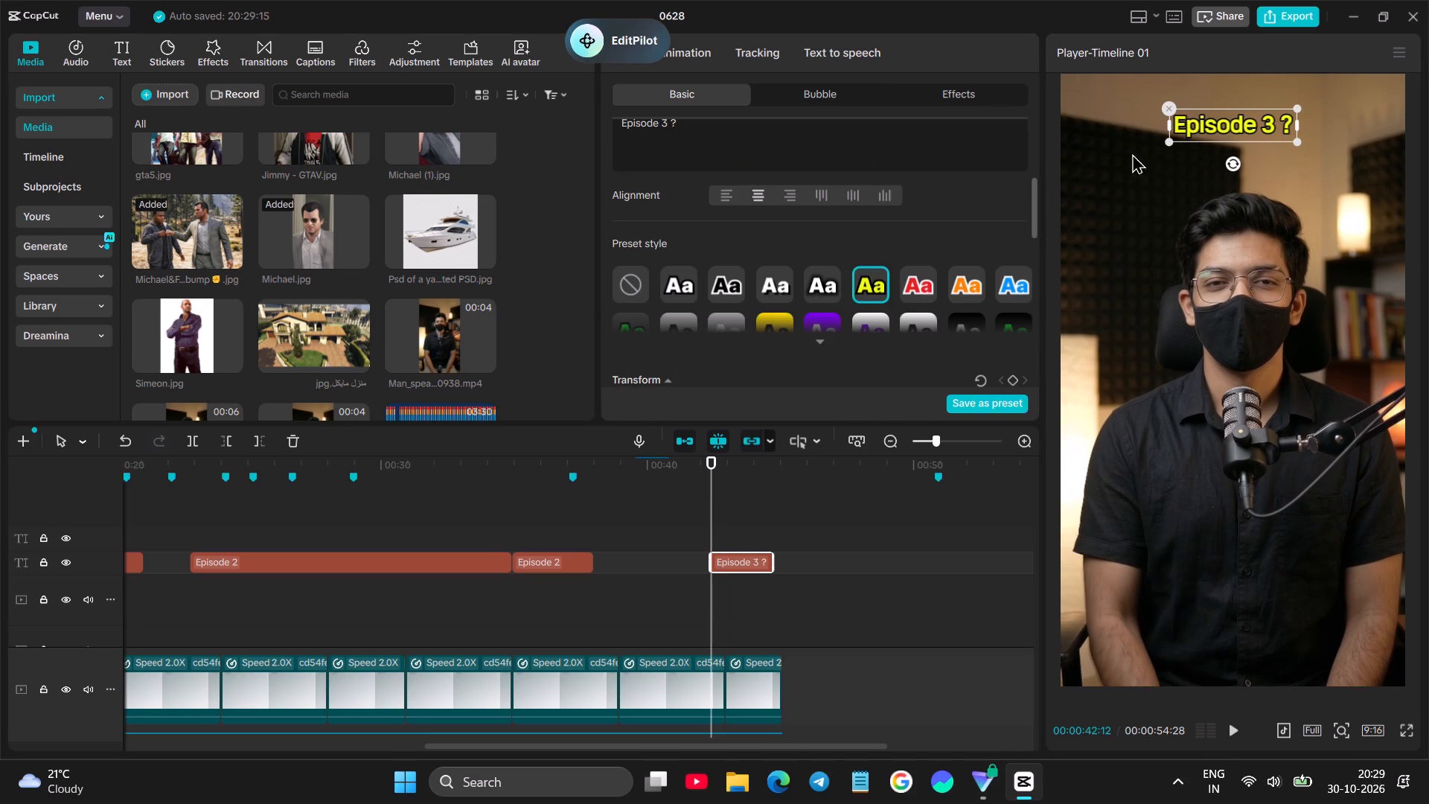
drag(1168, 141, 1138, 211)
drag(1186, 146, 1188, 173)
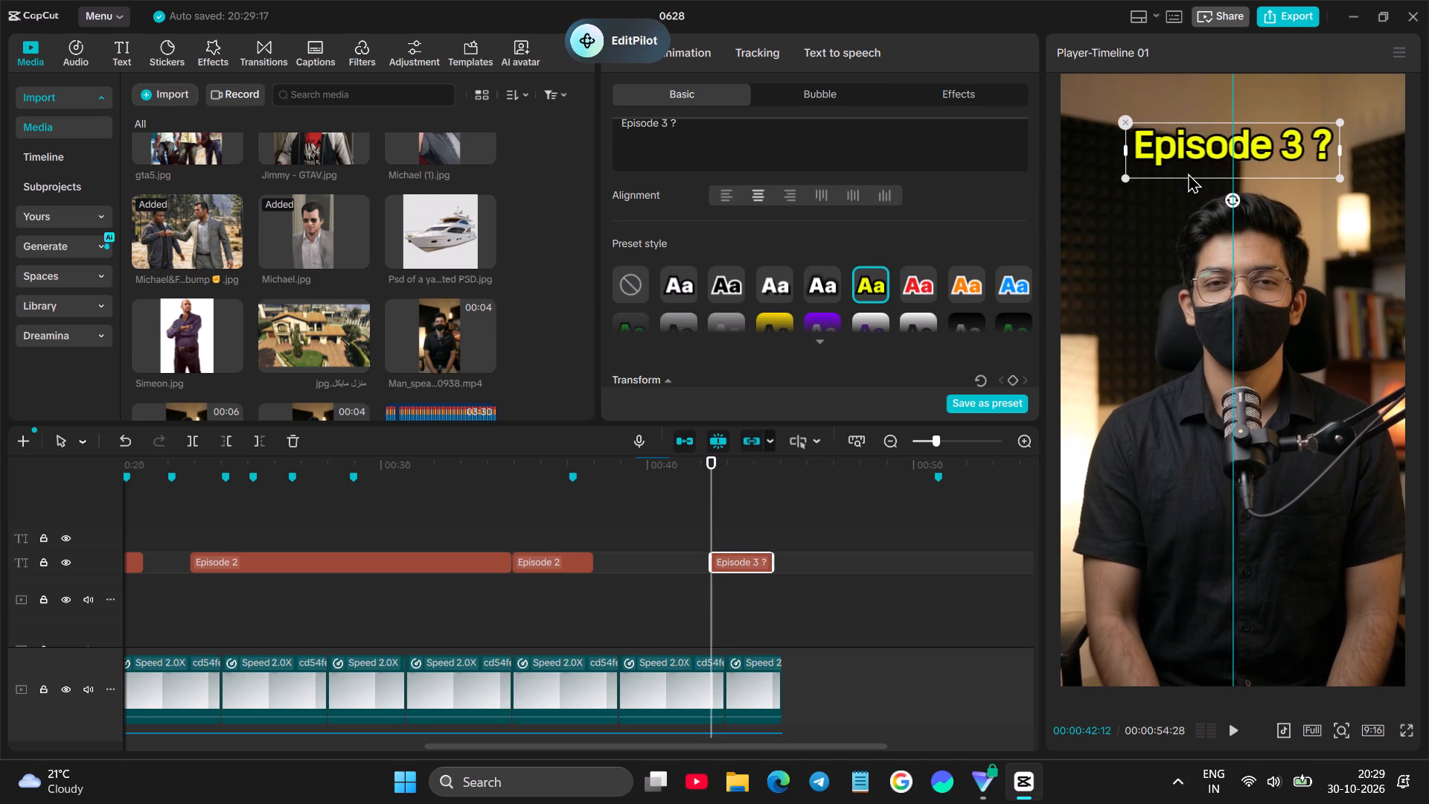
drag(1188, 173, 1186, 173)
Change the ending of the Episode 3 title so that it reads "Episode 3..?".
scroll(748, 181, up, 3)
click(674, 124)
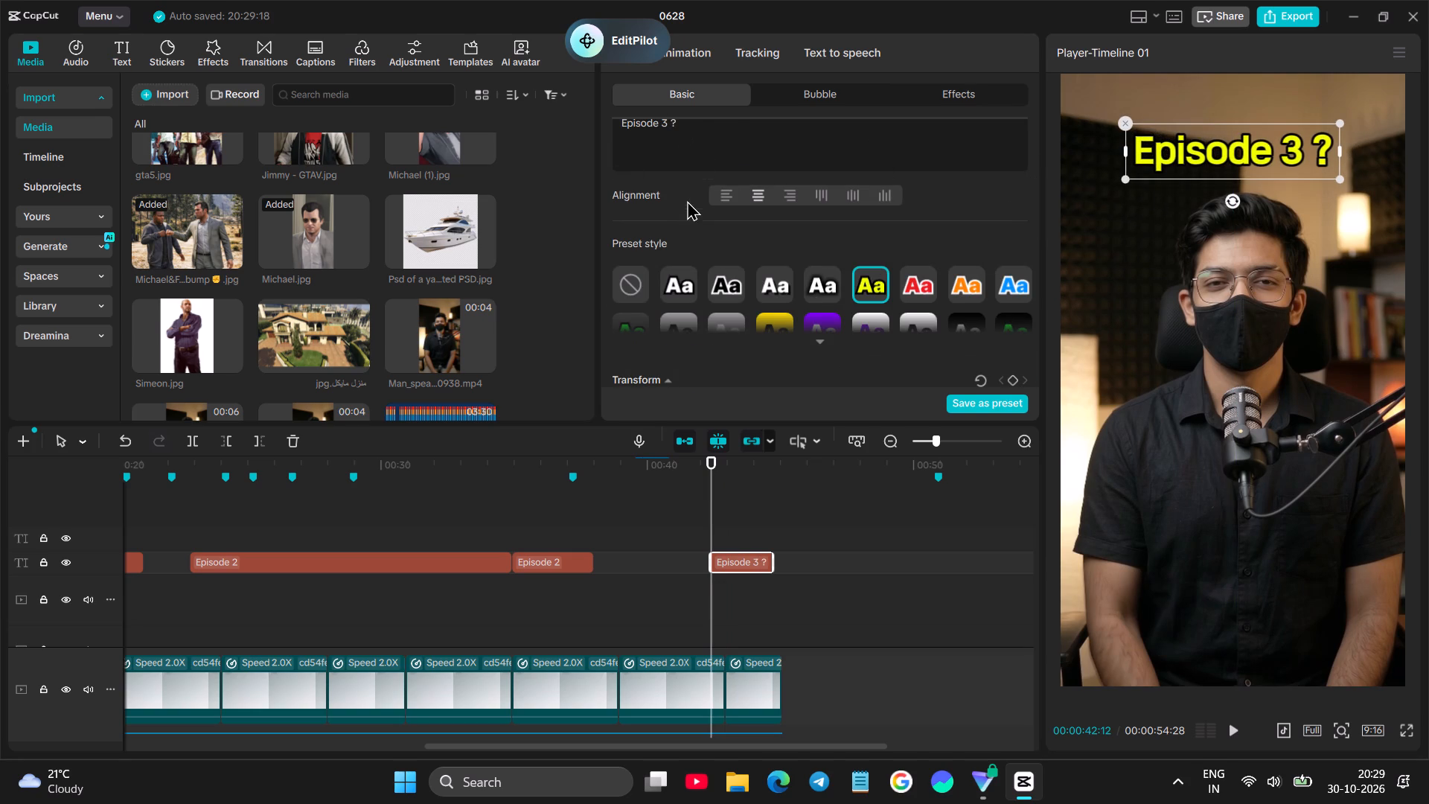
key(BackSpace)
key(BackSpace)
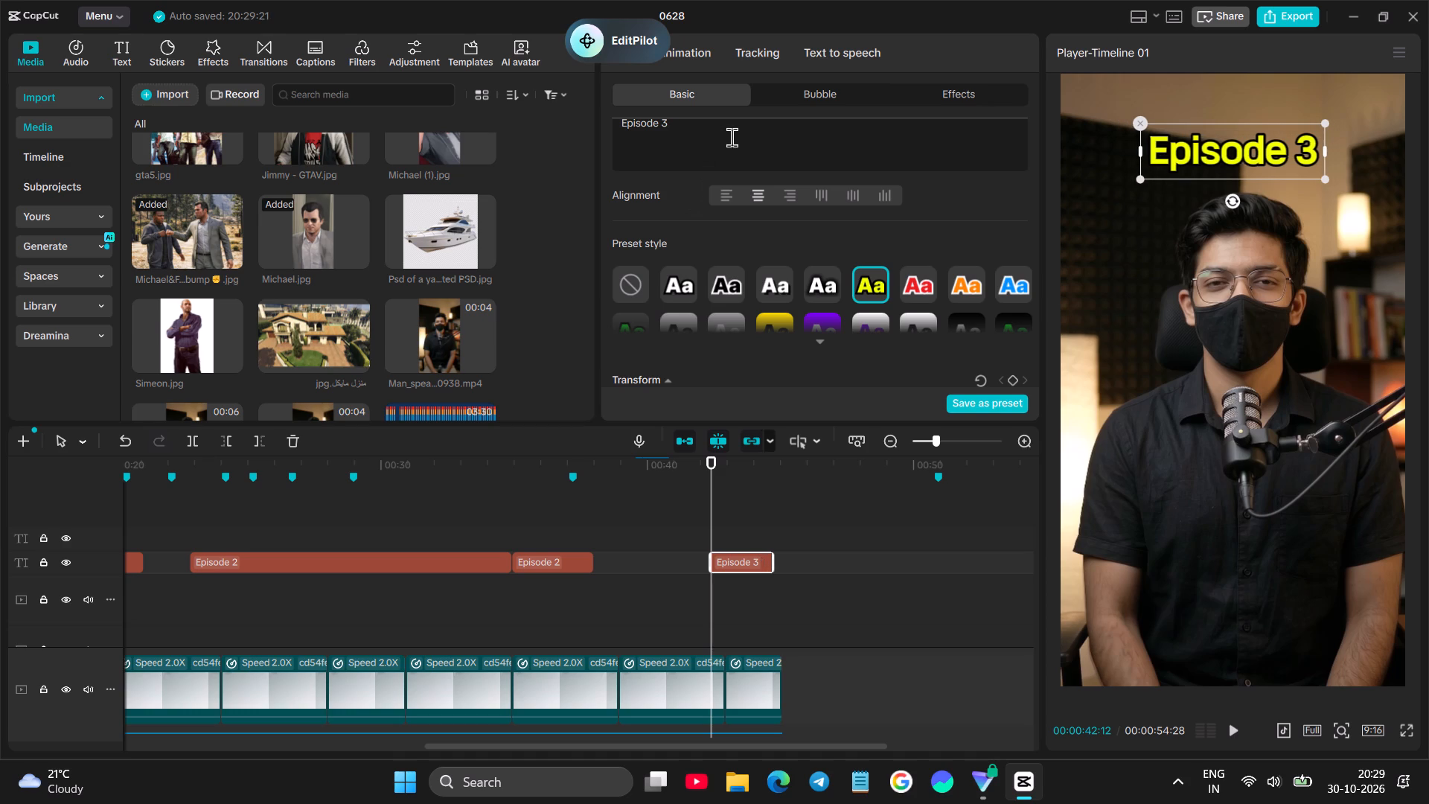
text(..?)
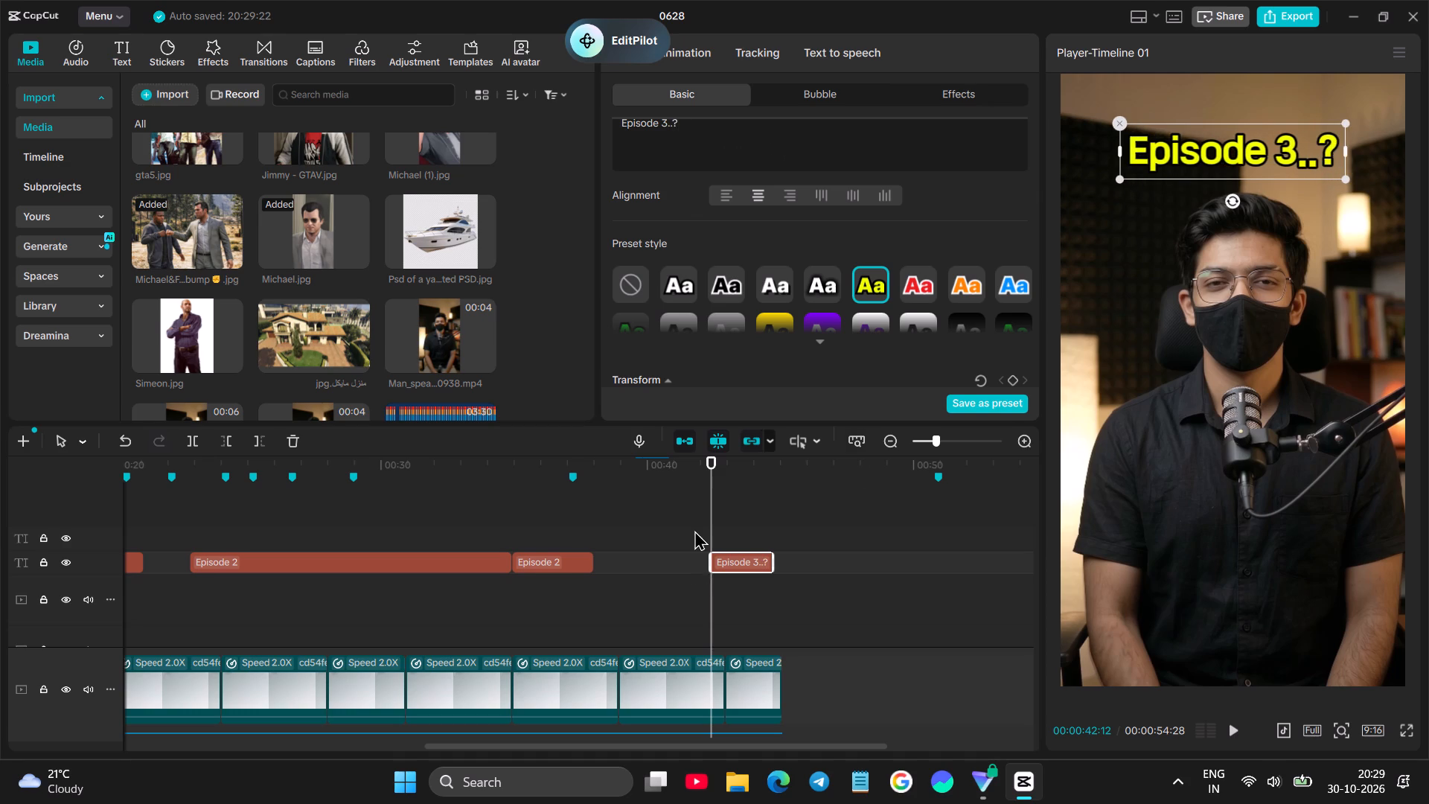
Reduce the Episode 3..? title slightly and move it down over the man's chest while playing the scene.
click(694, 530)
key(space)
click(749, 556)
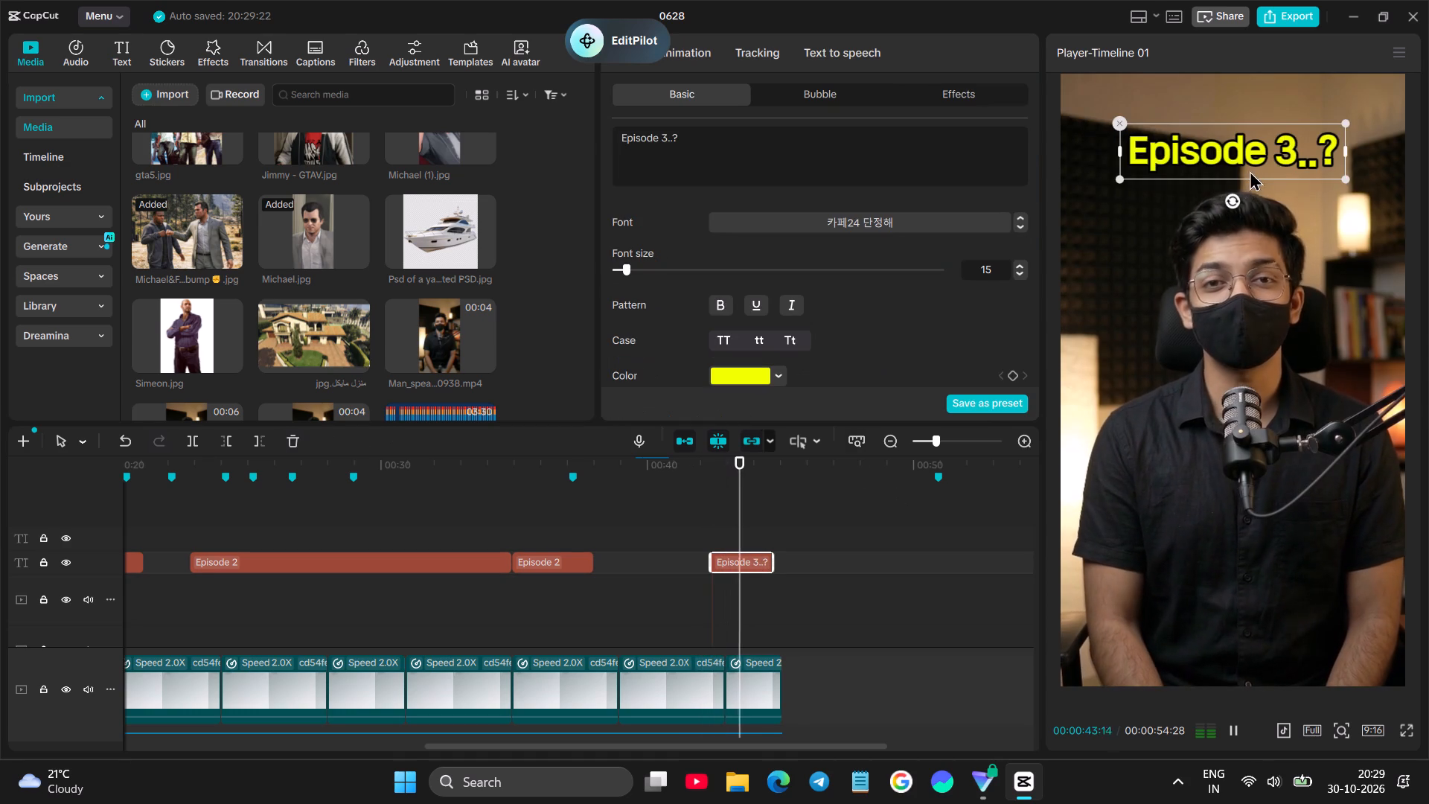
drag(1250, 165, 1257, 151)
drag(1349, 104, 1323, 121)
key(space)
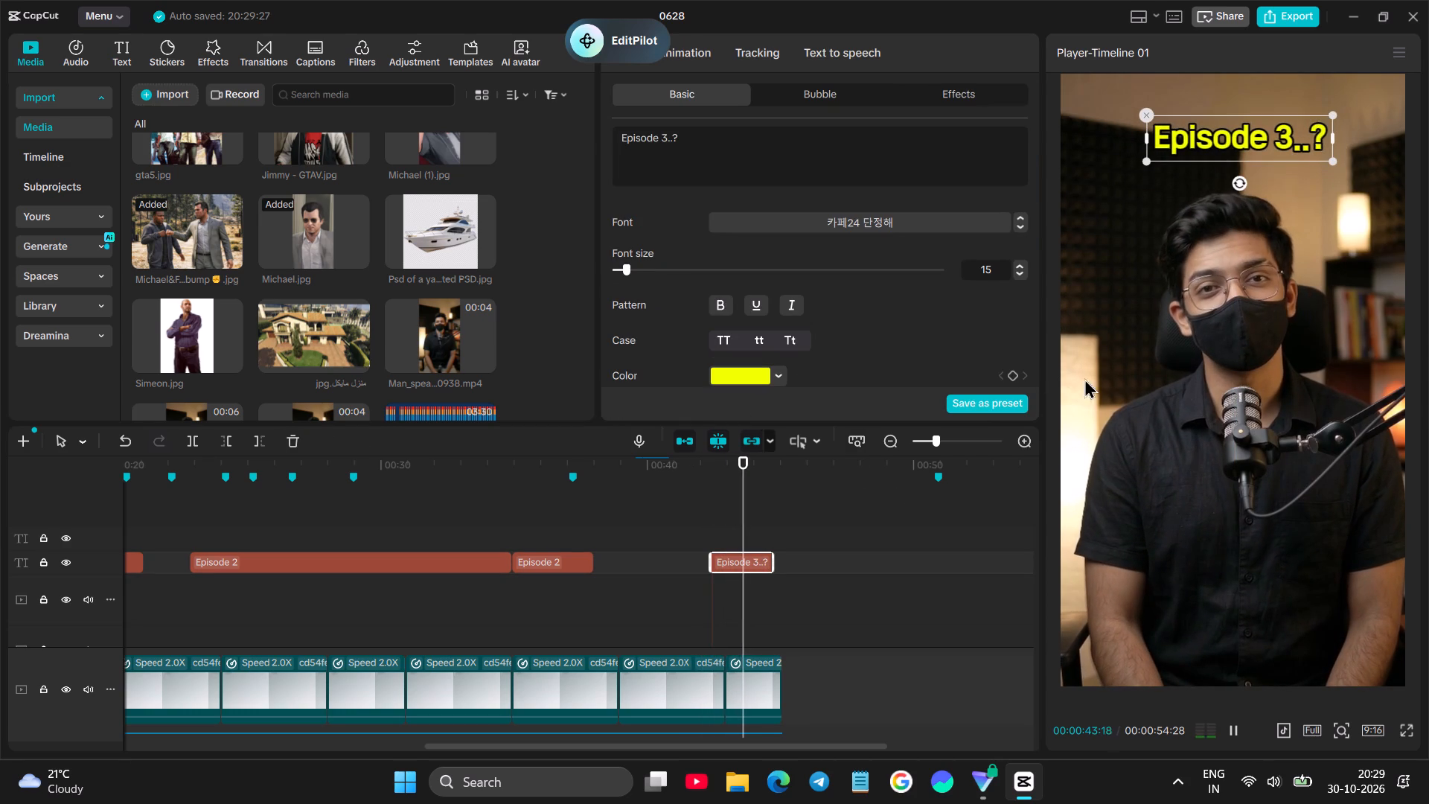
drag(1255, 149, 1259, 499)
key(space)
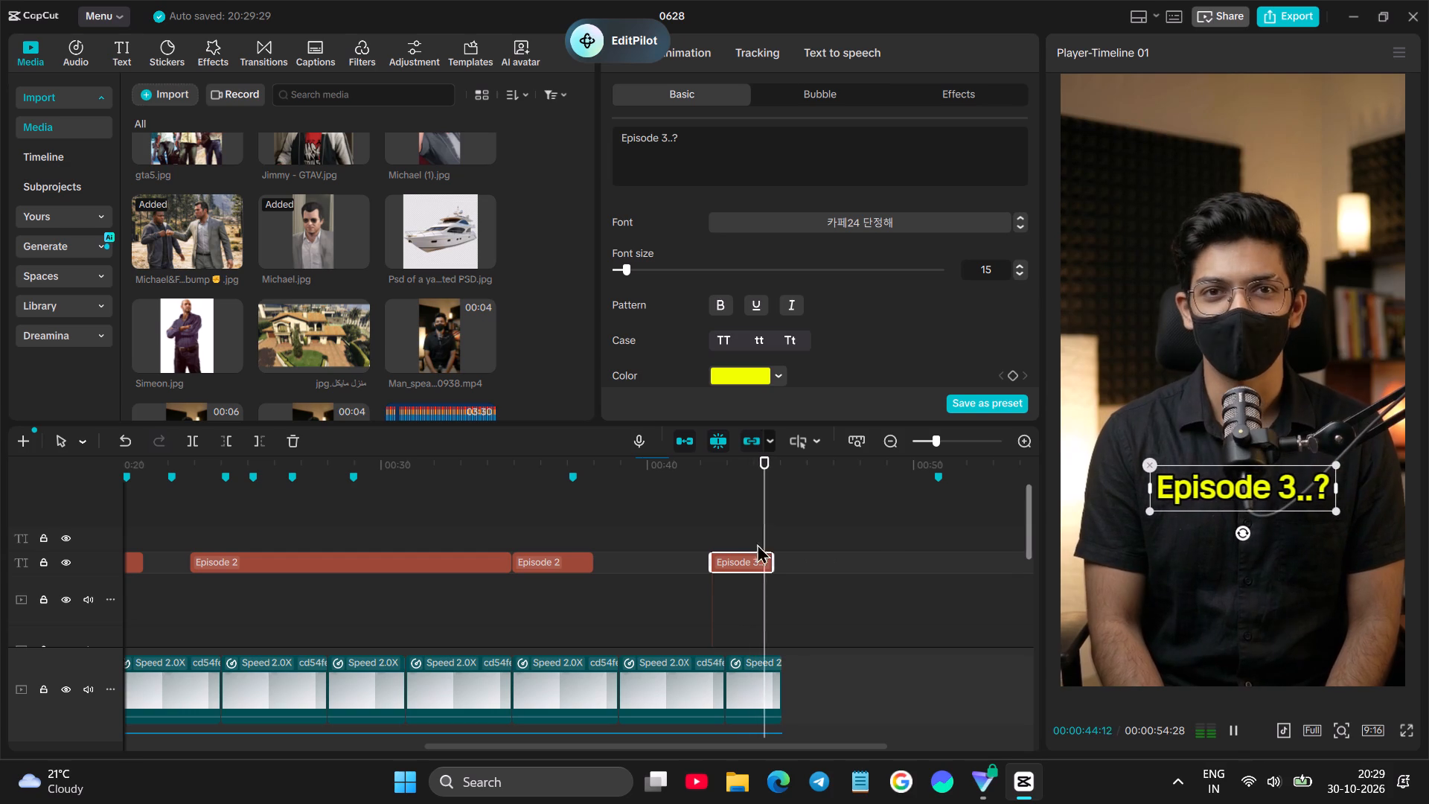
Play the scene against the narration and trim the end of the Episode 3..? title to 00:00:43:23.
key(space)
click(702, 575)
key(space)
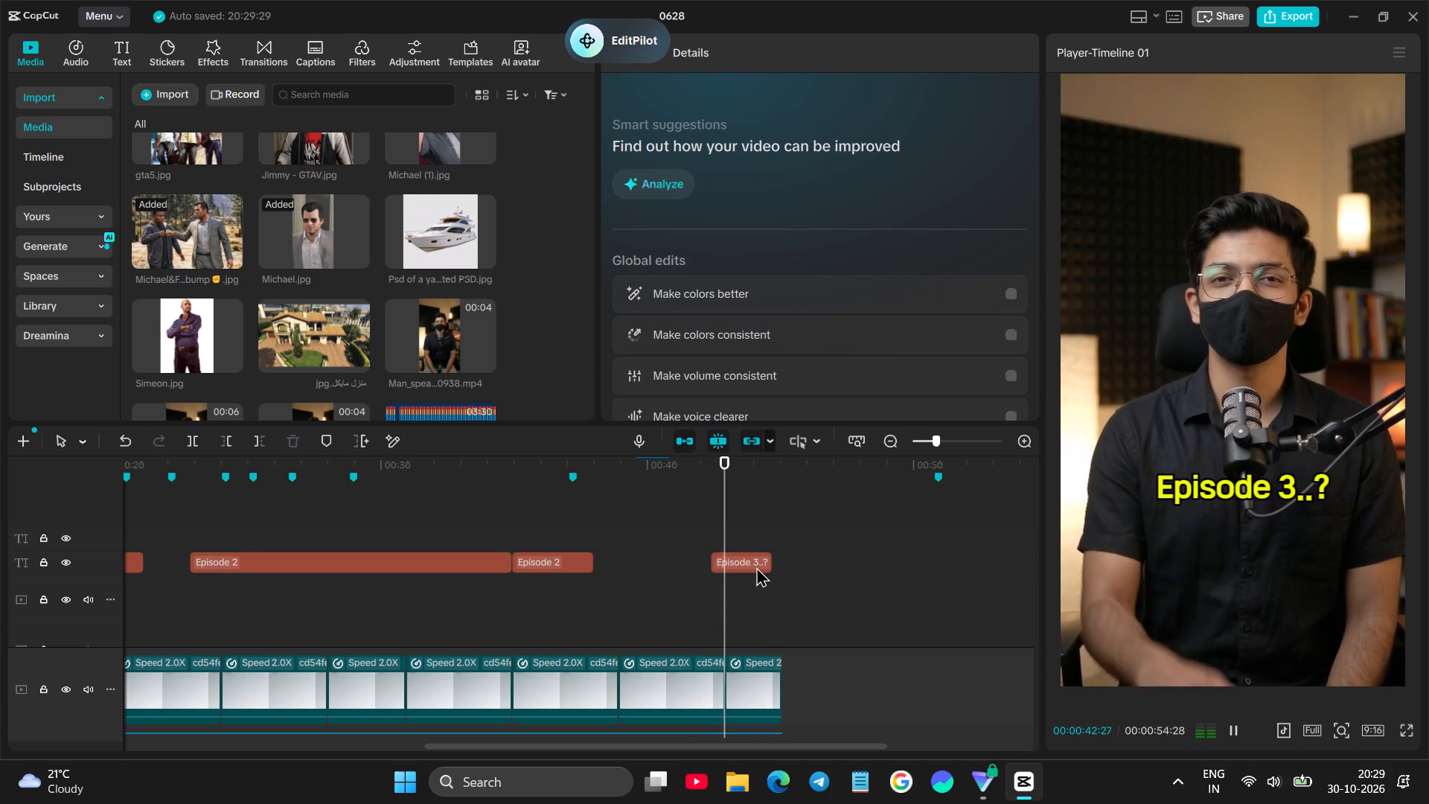
scroll(755, 567, down, 2)
key(space)
click(748, 525)
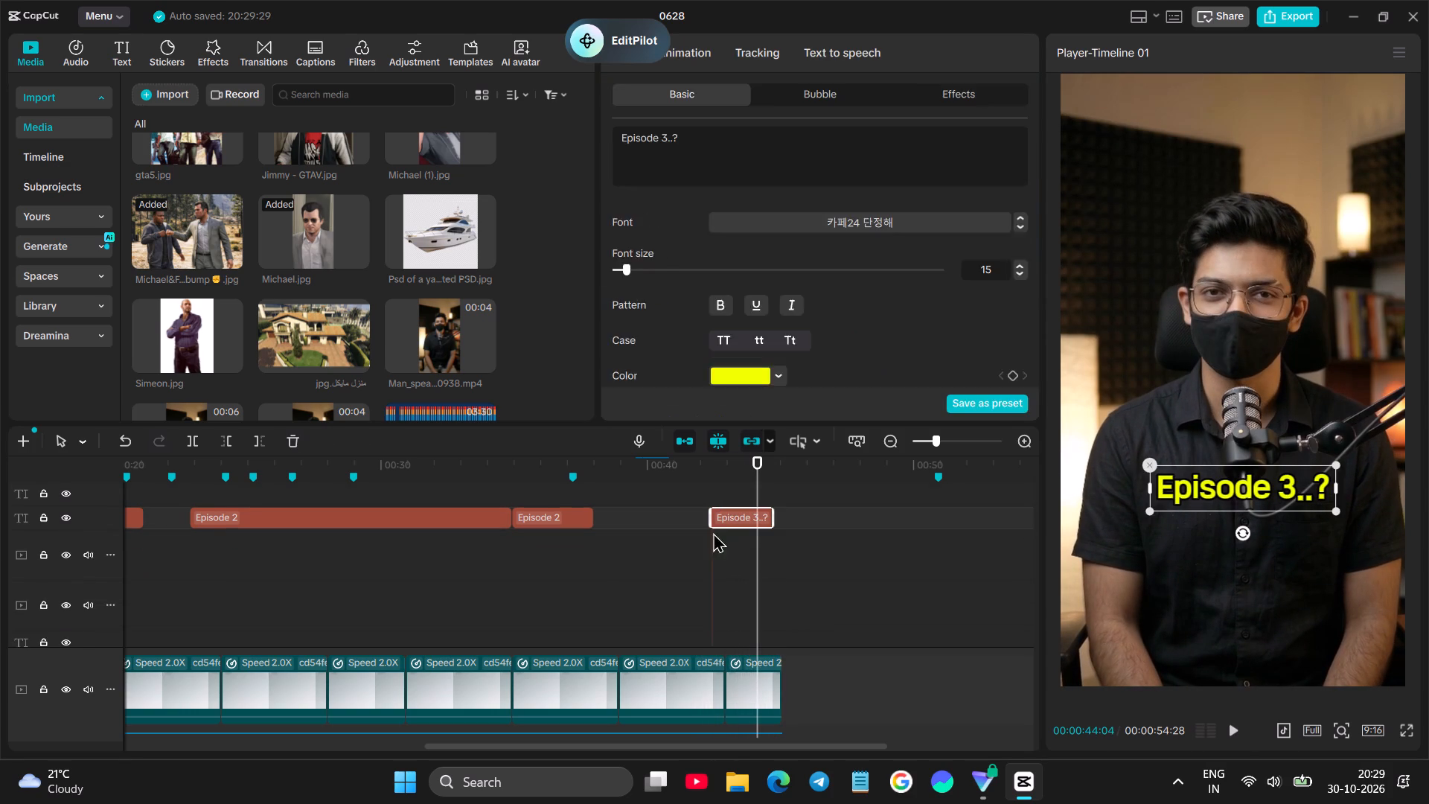
click(713, 532)
key(space)
key(space)
click(749, 515)
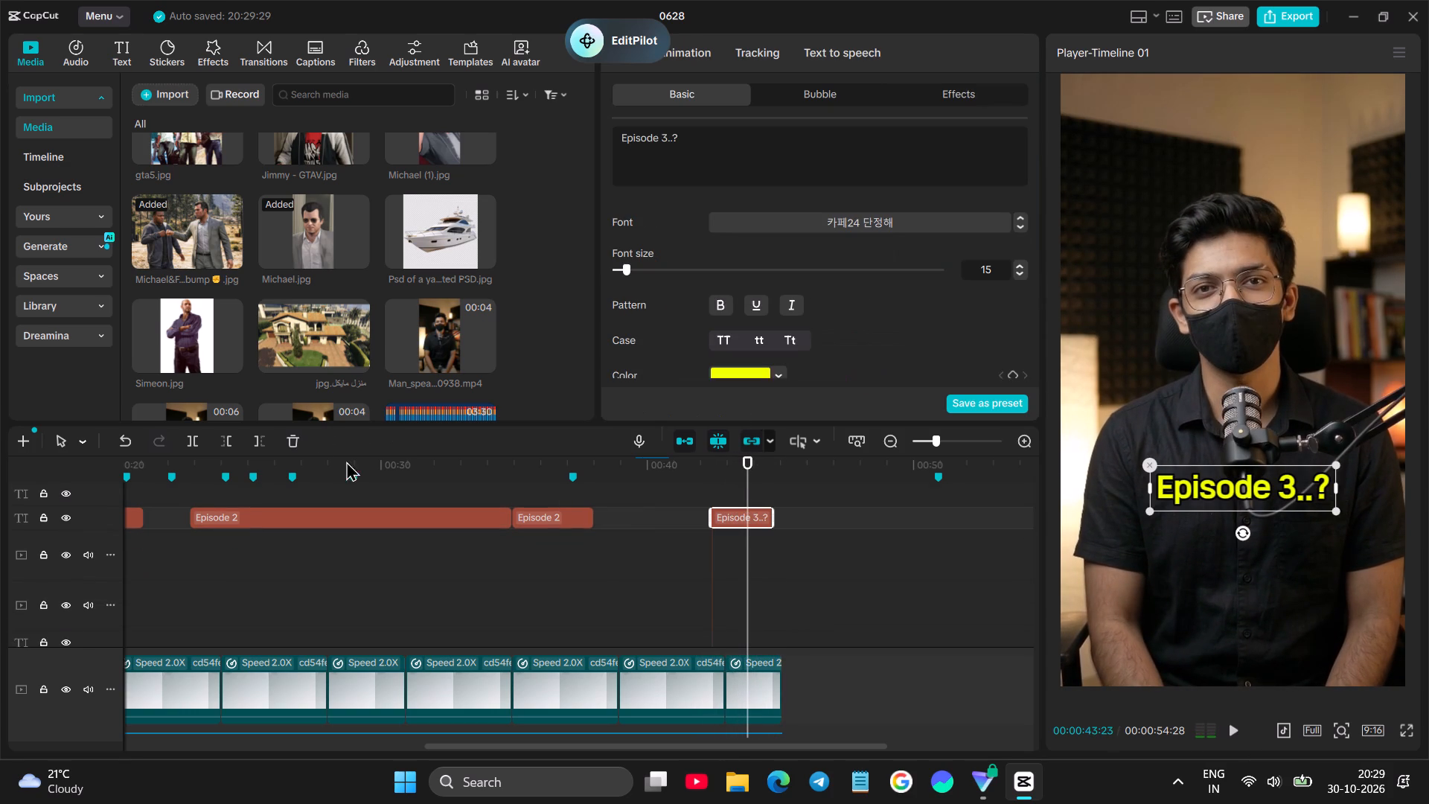
click(261, 439)
Apply the "Bold ...adows" entrance animation to the Episode 3..? title and preview it.
click(691, 58)
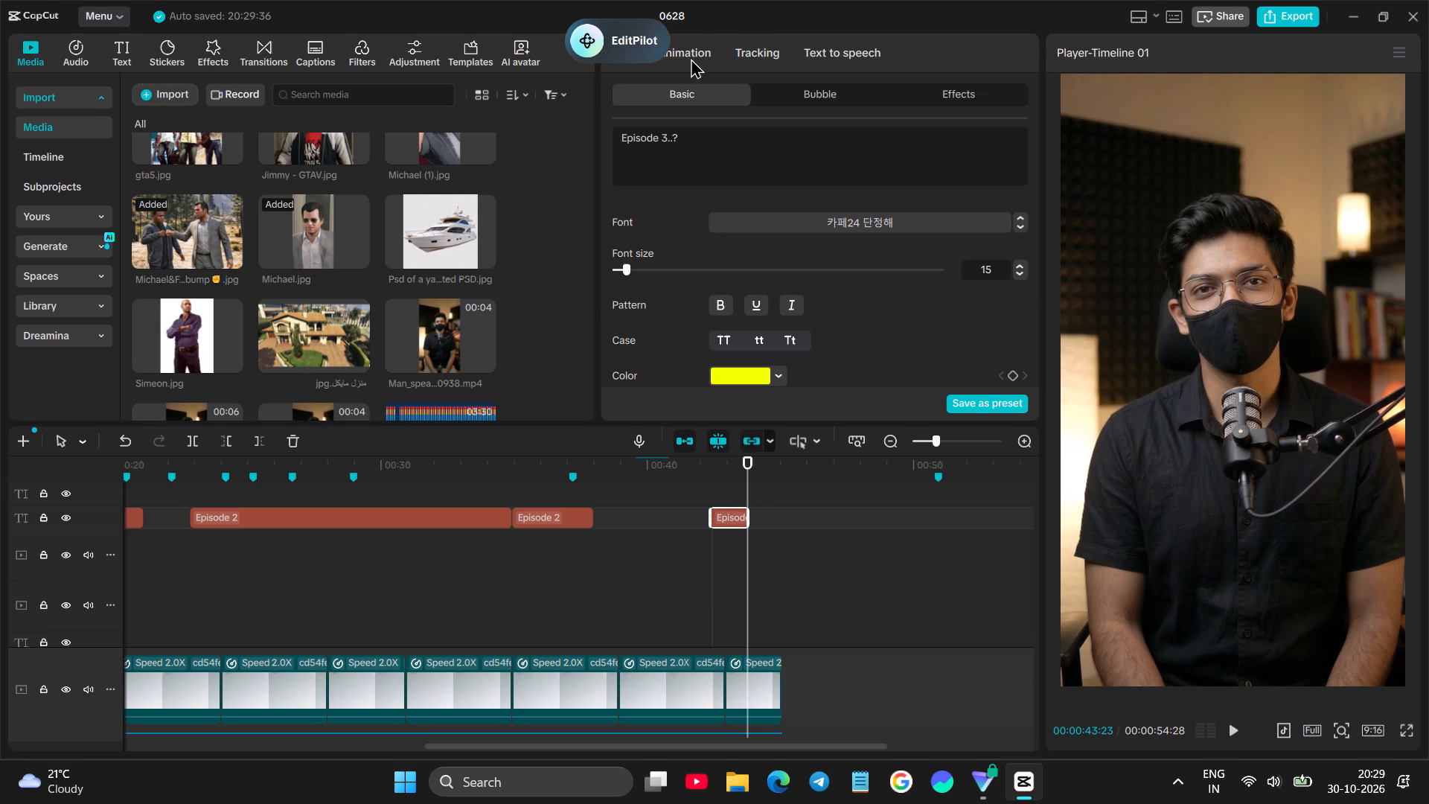
click(717, 222)
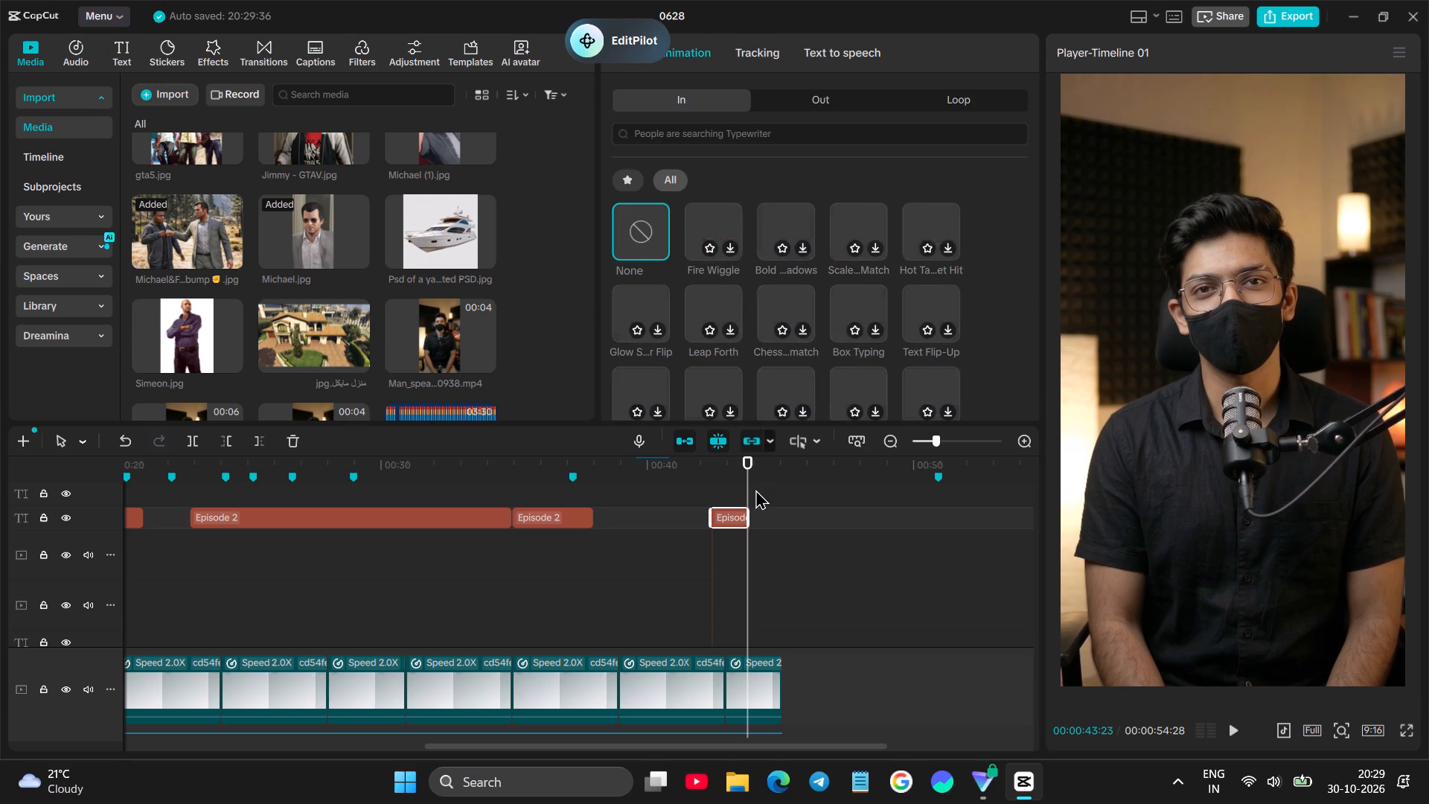
click(787, 231)
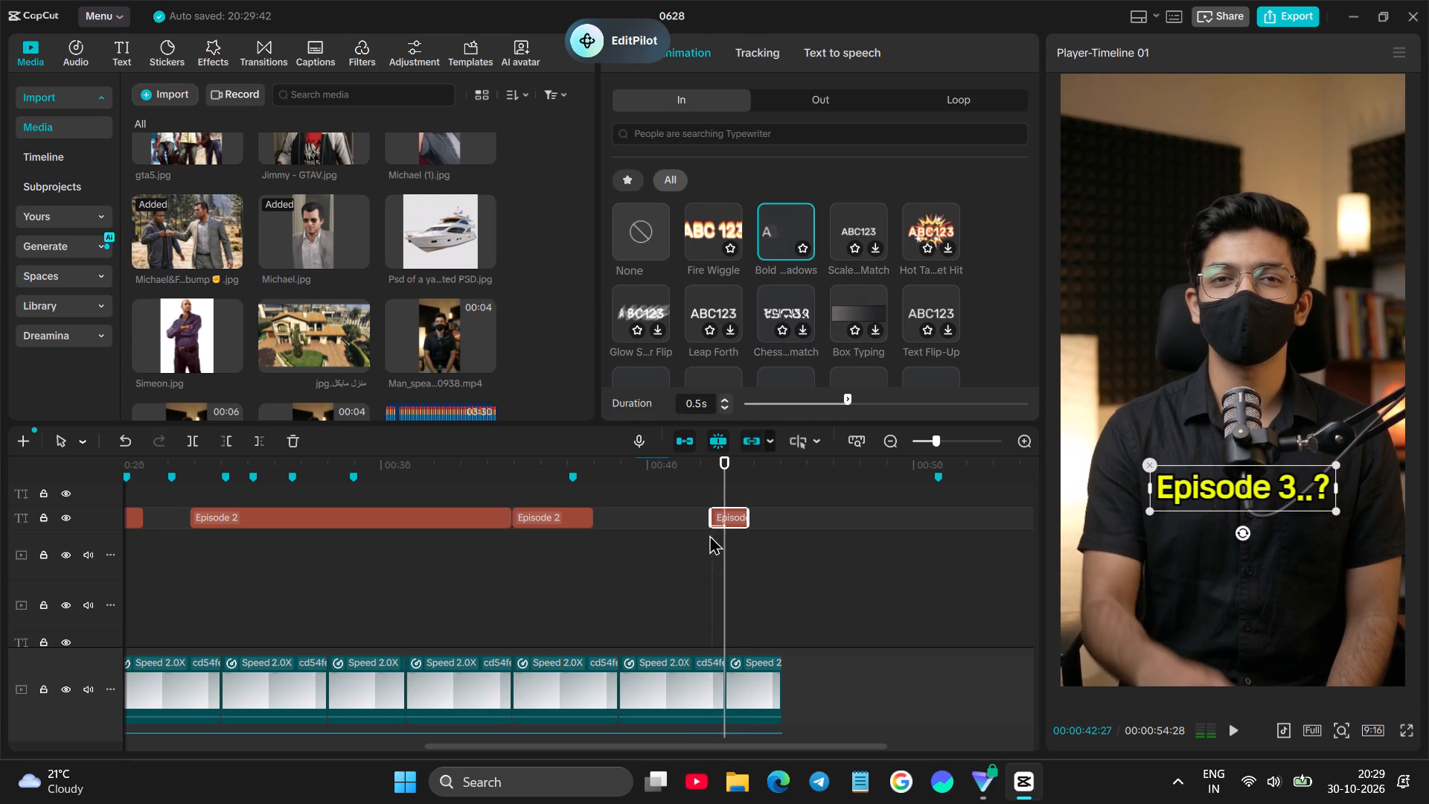
click(691, 549)
key(space)
scroll(767, 555, down, 2)
key(space)
Add the Glare transition between the Michael image and the masked man clip, and preview the cut.
scroll(743, 562, down, 4)
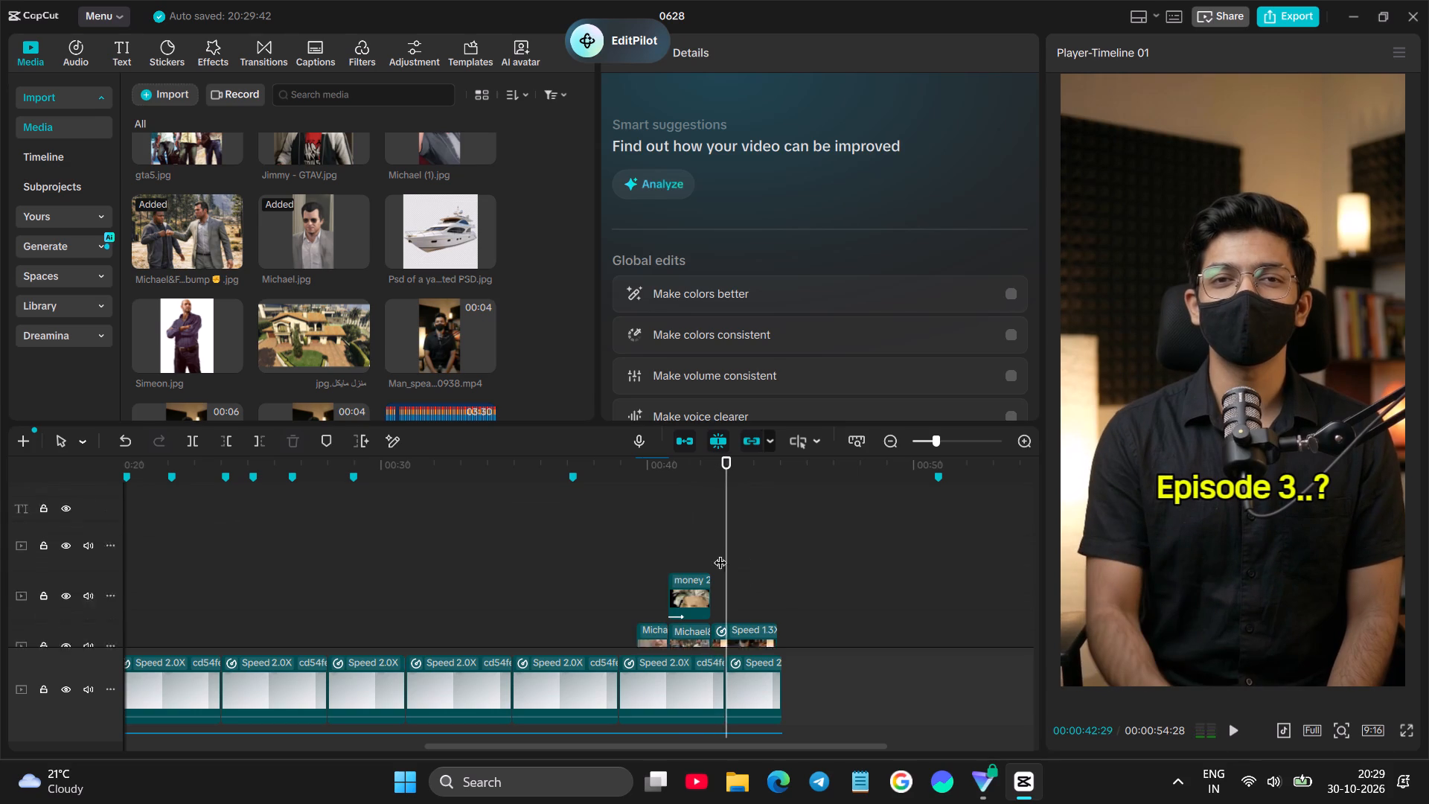
scroll(720, 553, down, 1)
click(258, 36)
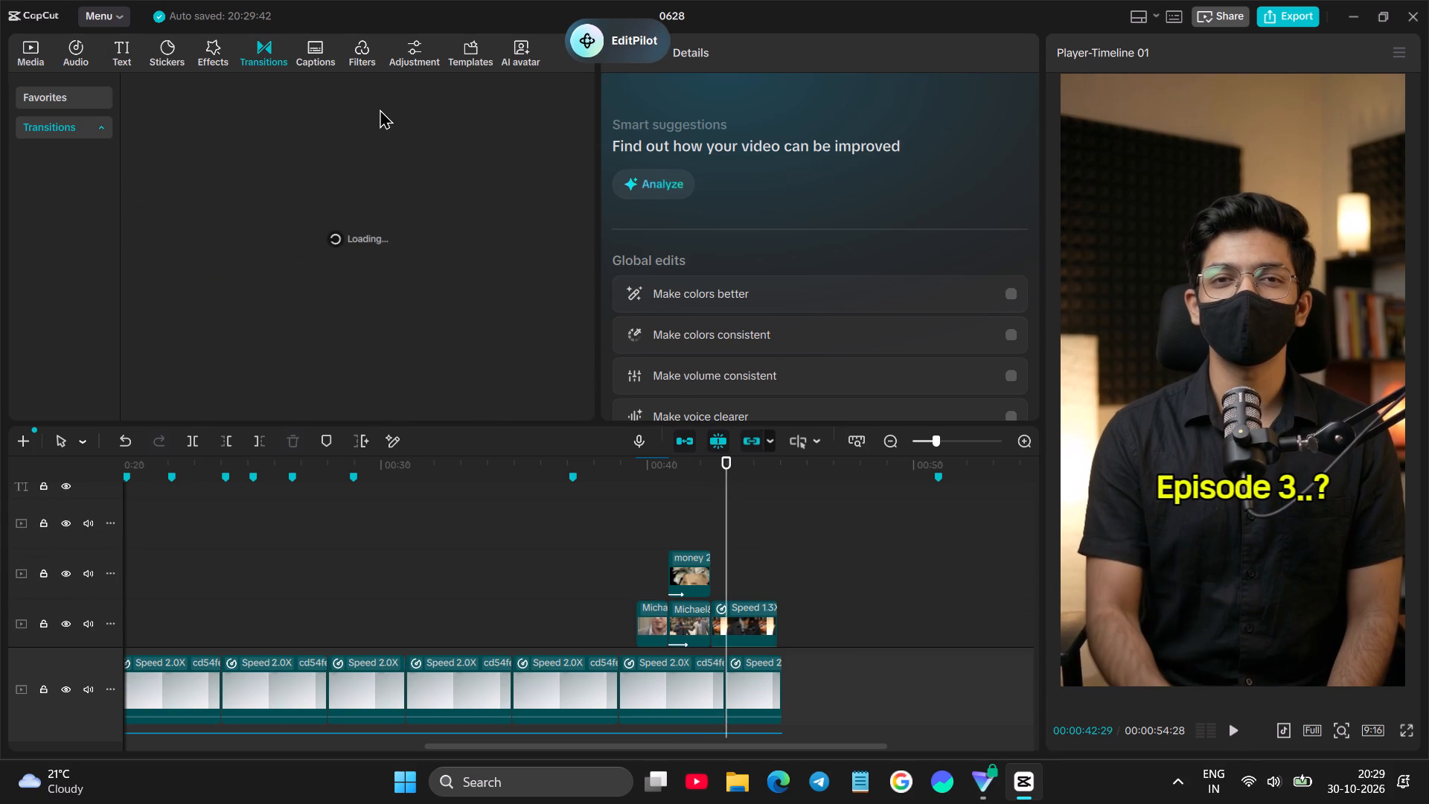
click(380, 100)
click(431, 144)
drag(177, 155, 703, 630)
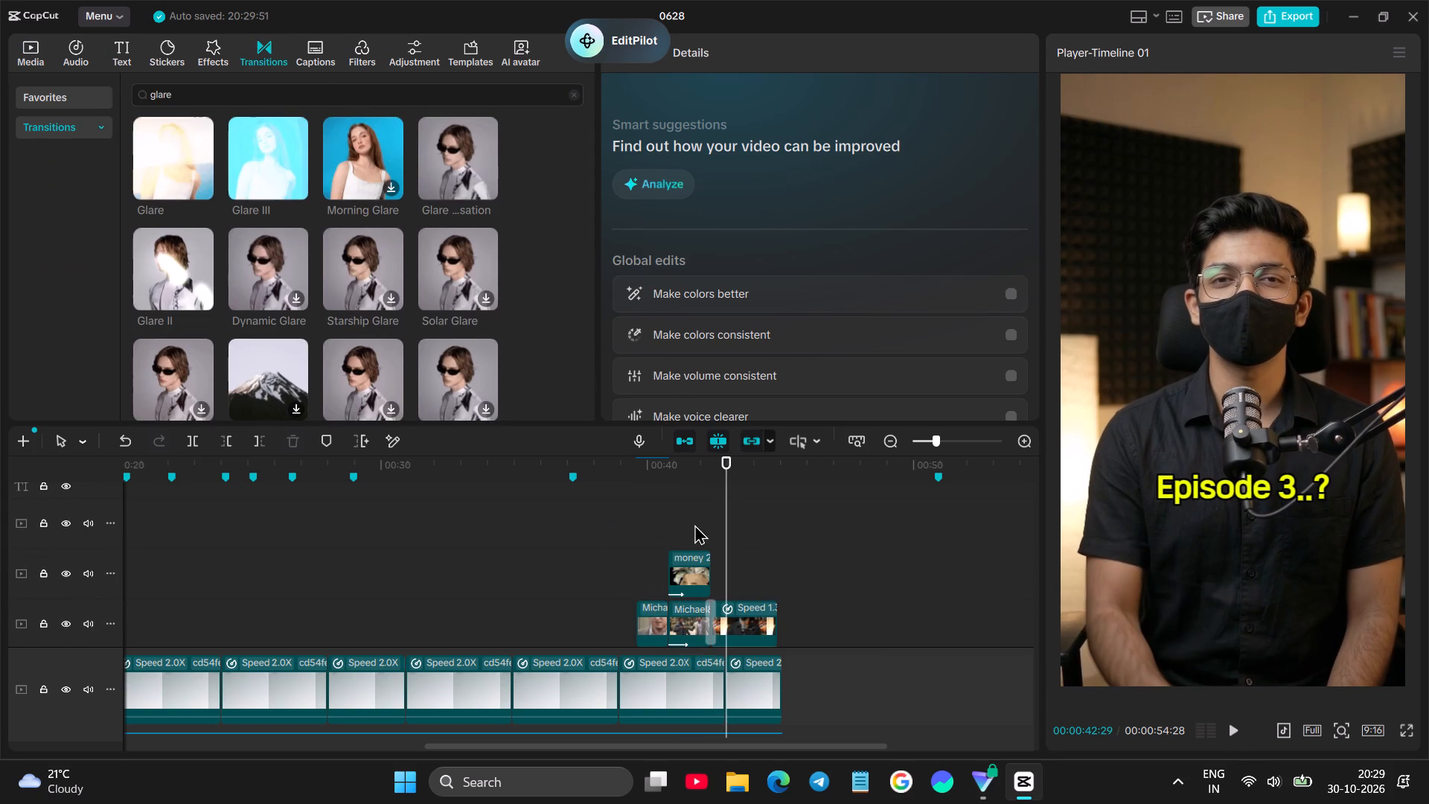
click(695, 522)
key(space)
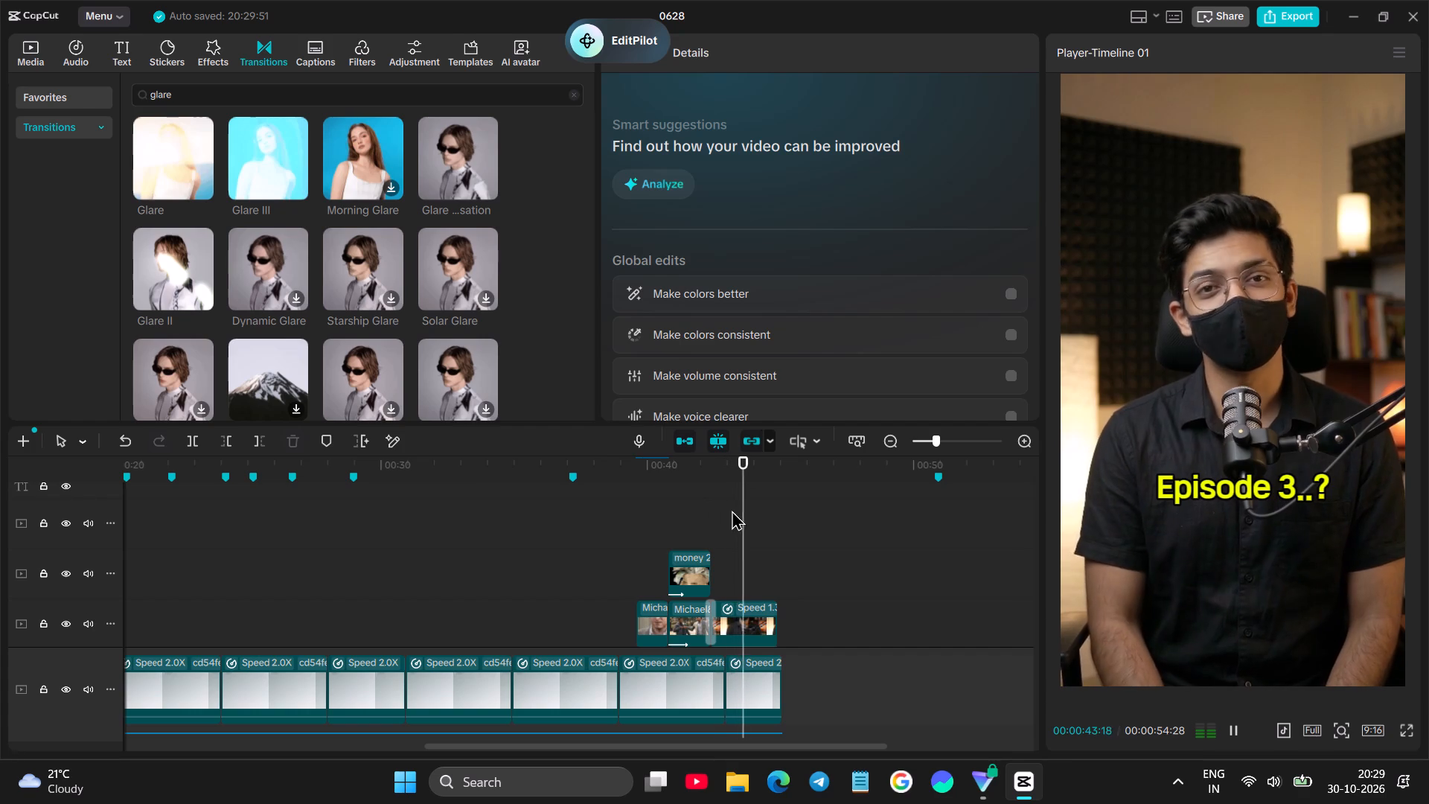
key(space)
Find stickers for "subscribe" and add the red SUBSCRIBE bell sticker to the timeline at 00:00:43:29.
click(214, 45)
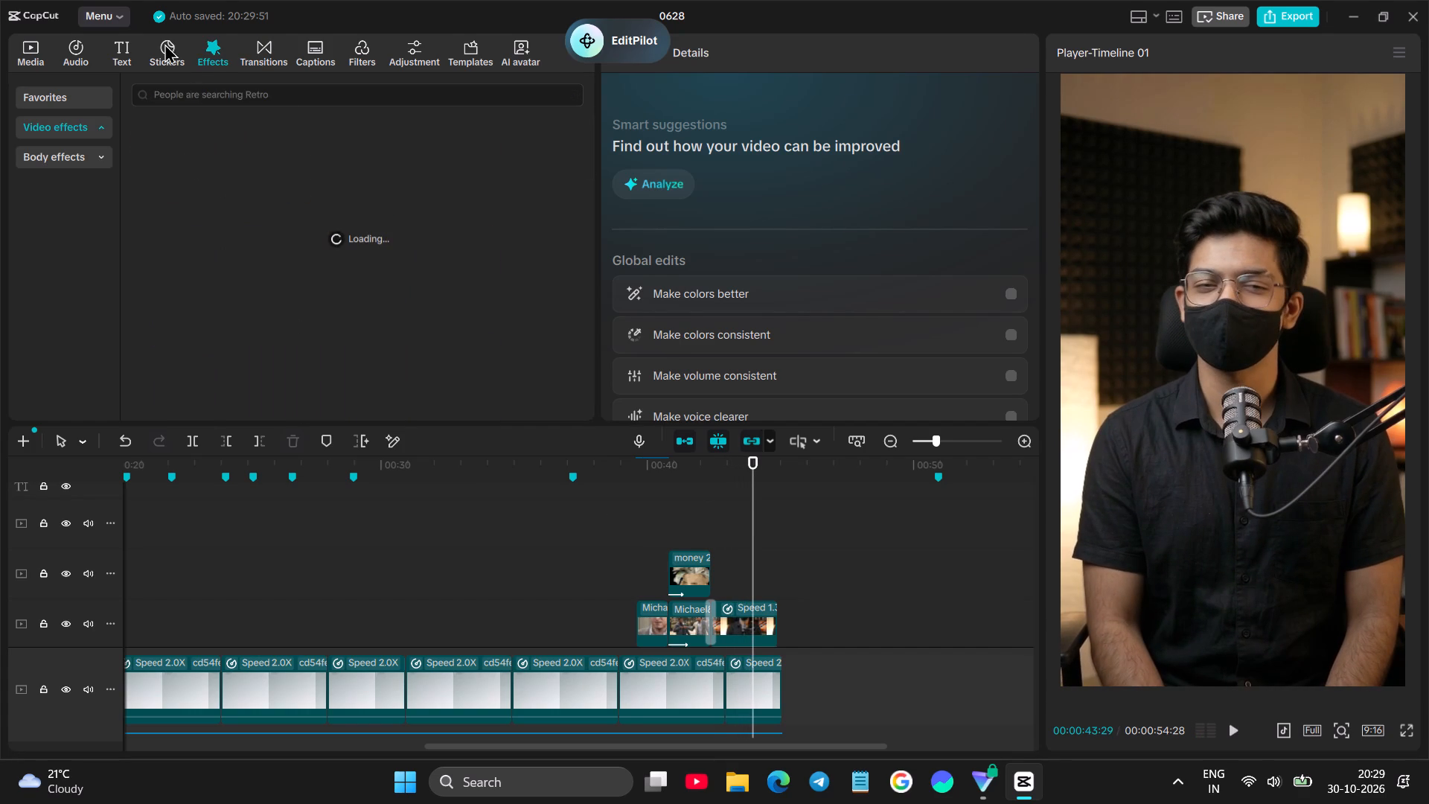
click(163, 42)
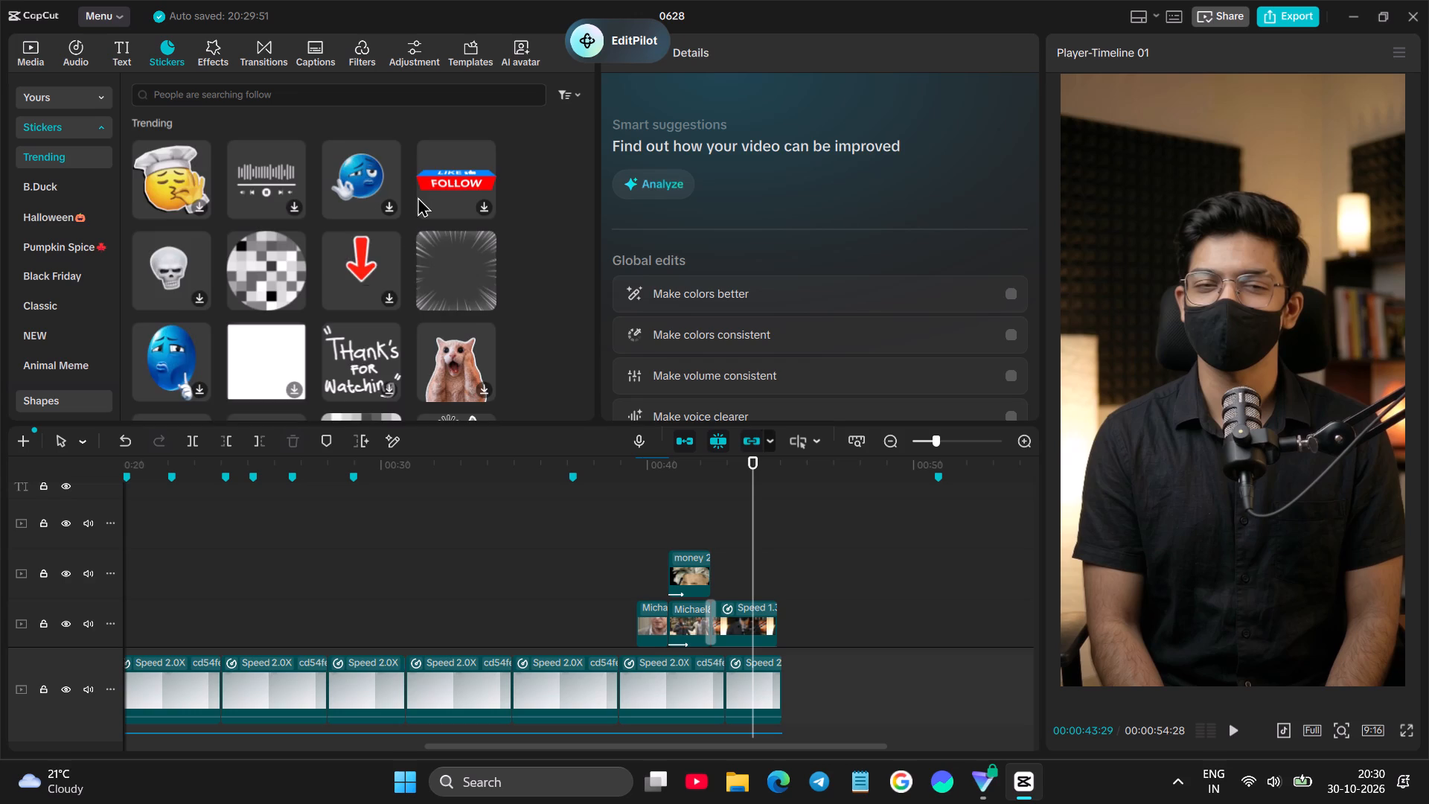
scroll(427, 226, down, 2)
click(223, 90)
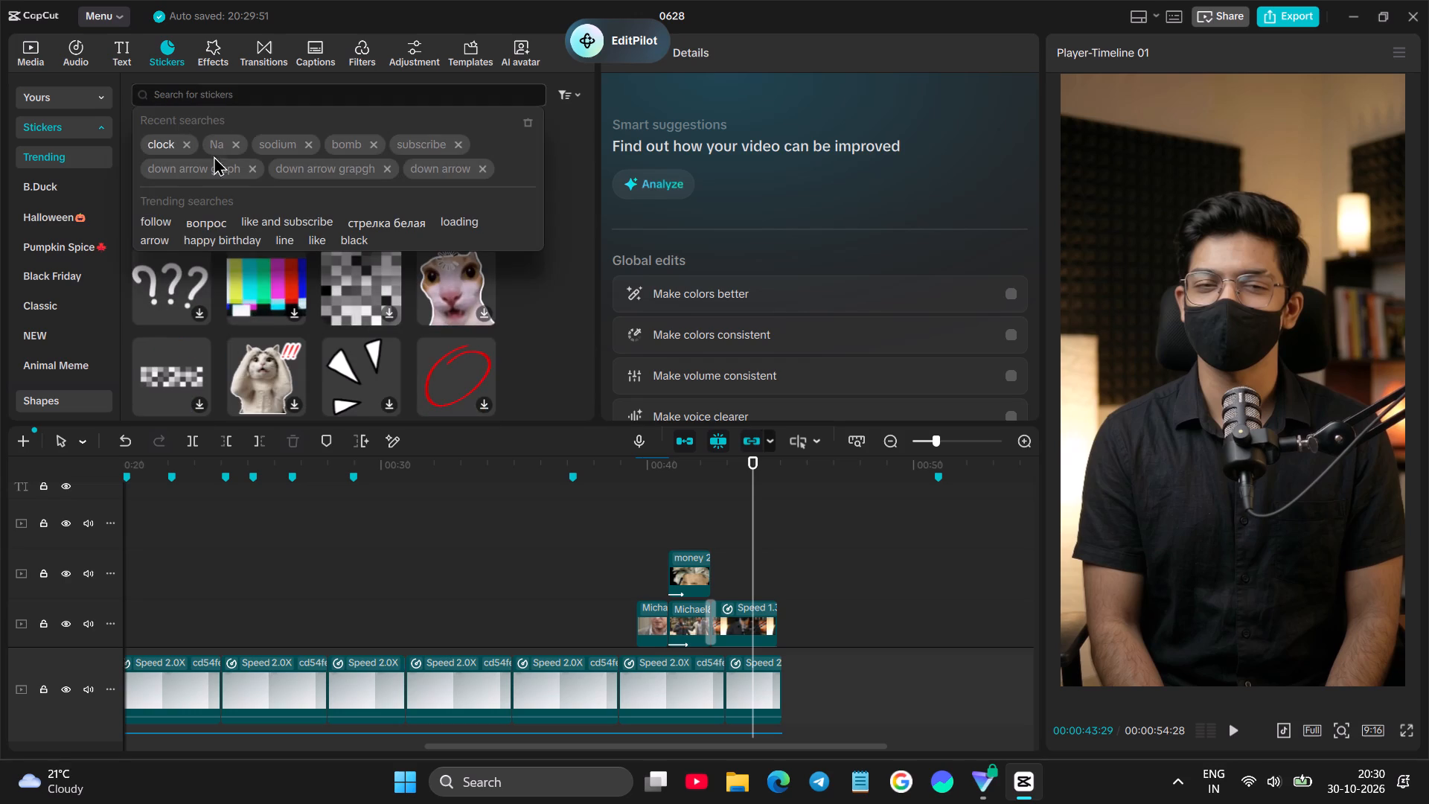
click(412, 151)
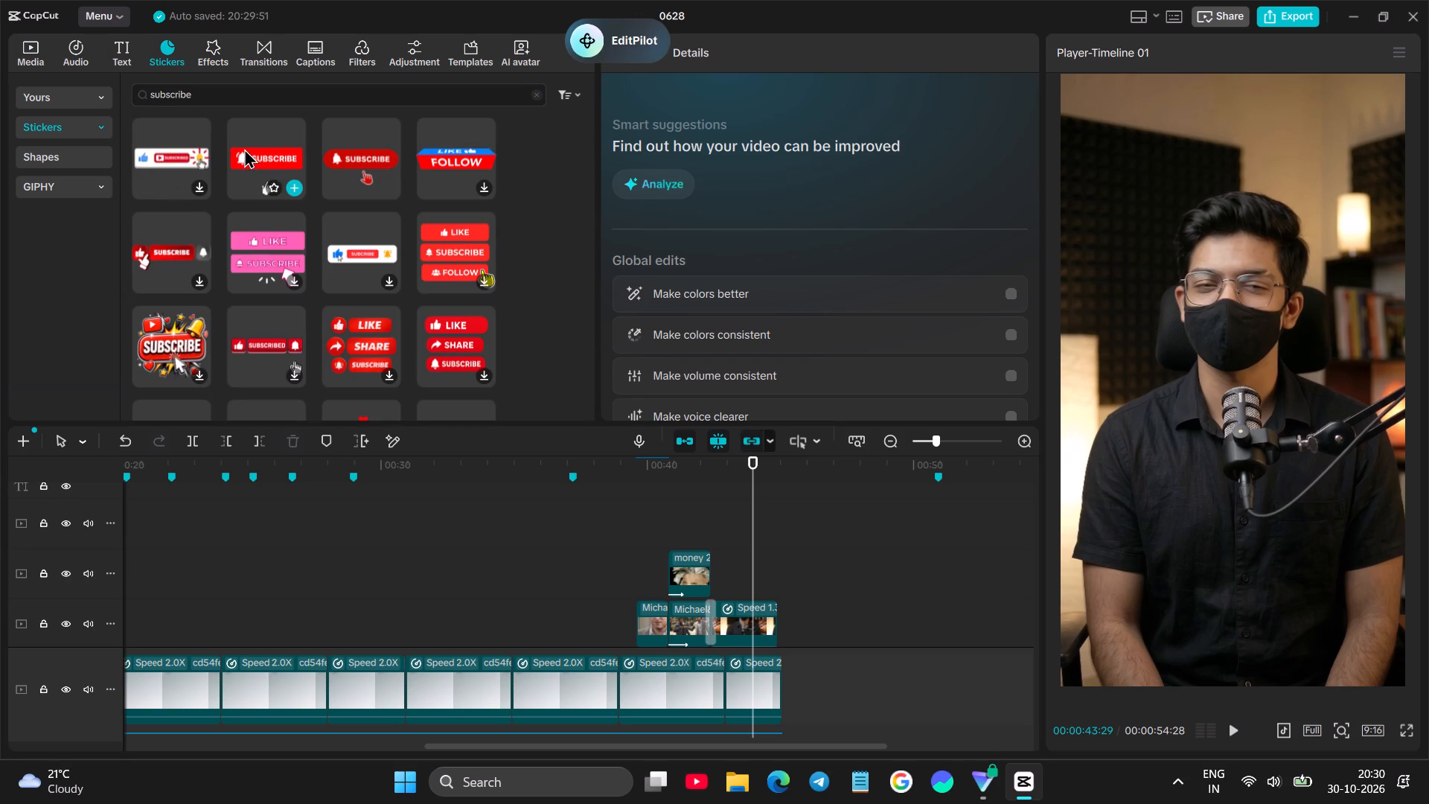
drag(244, 148, 752, 529)
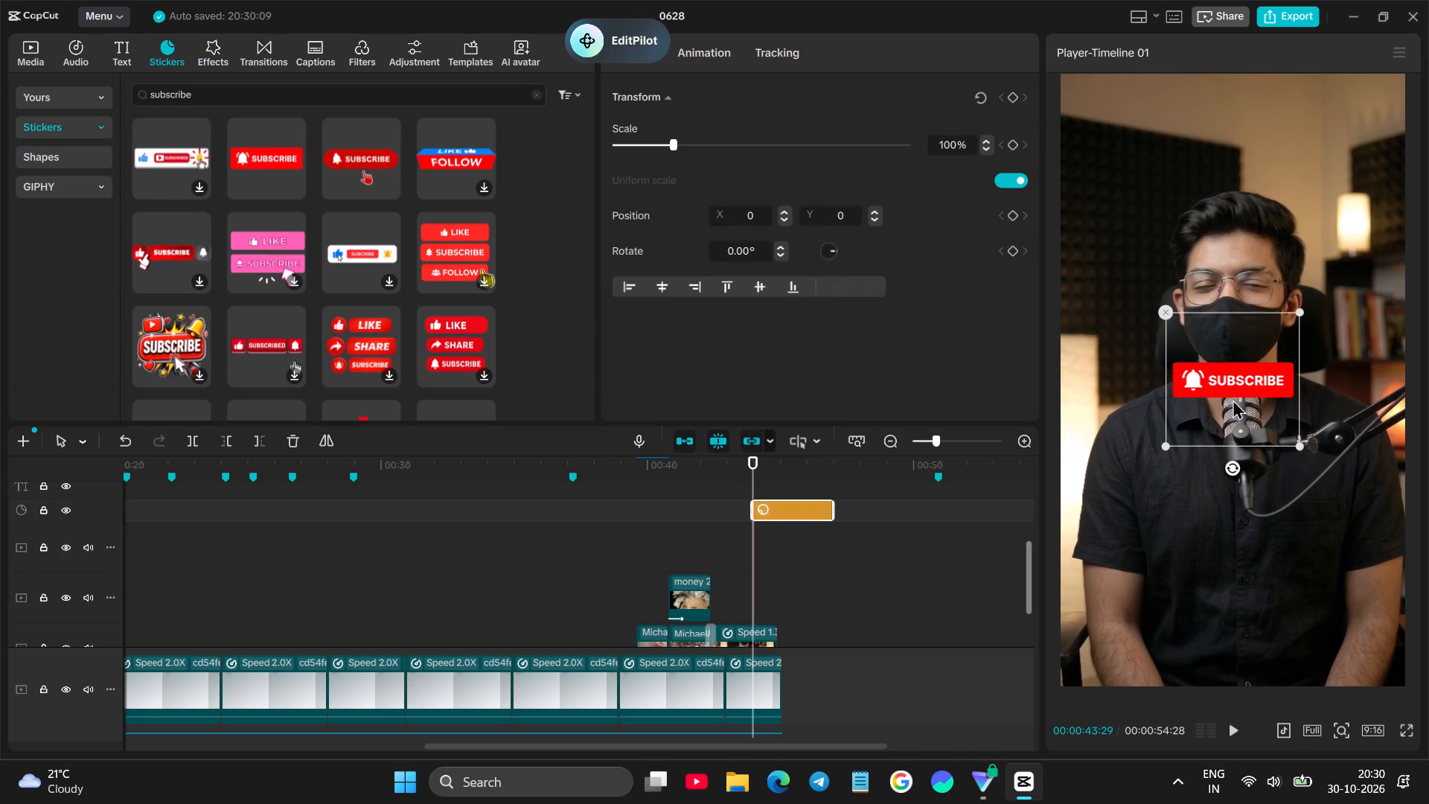
Scale the SUBSCRIBE sticker to 136% and move it above the man's head at X 0, Y 1563.
drag(1169, 441, 1141, 497)
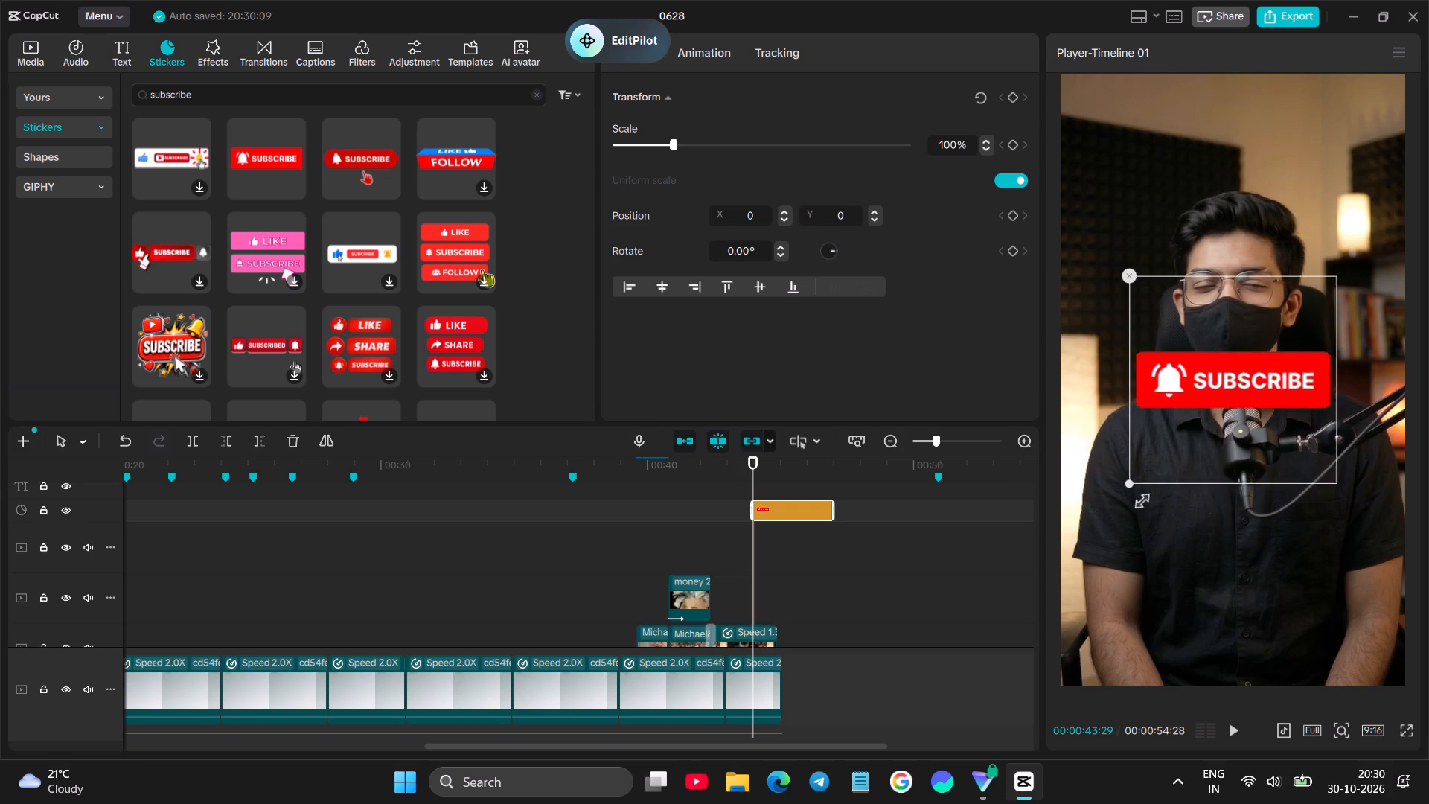
drag(1141, 497, 1155, 482)
drag(1219, 420, 1221, 170)
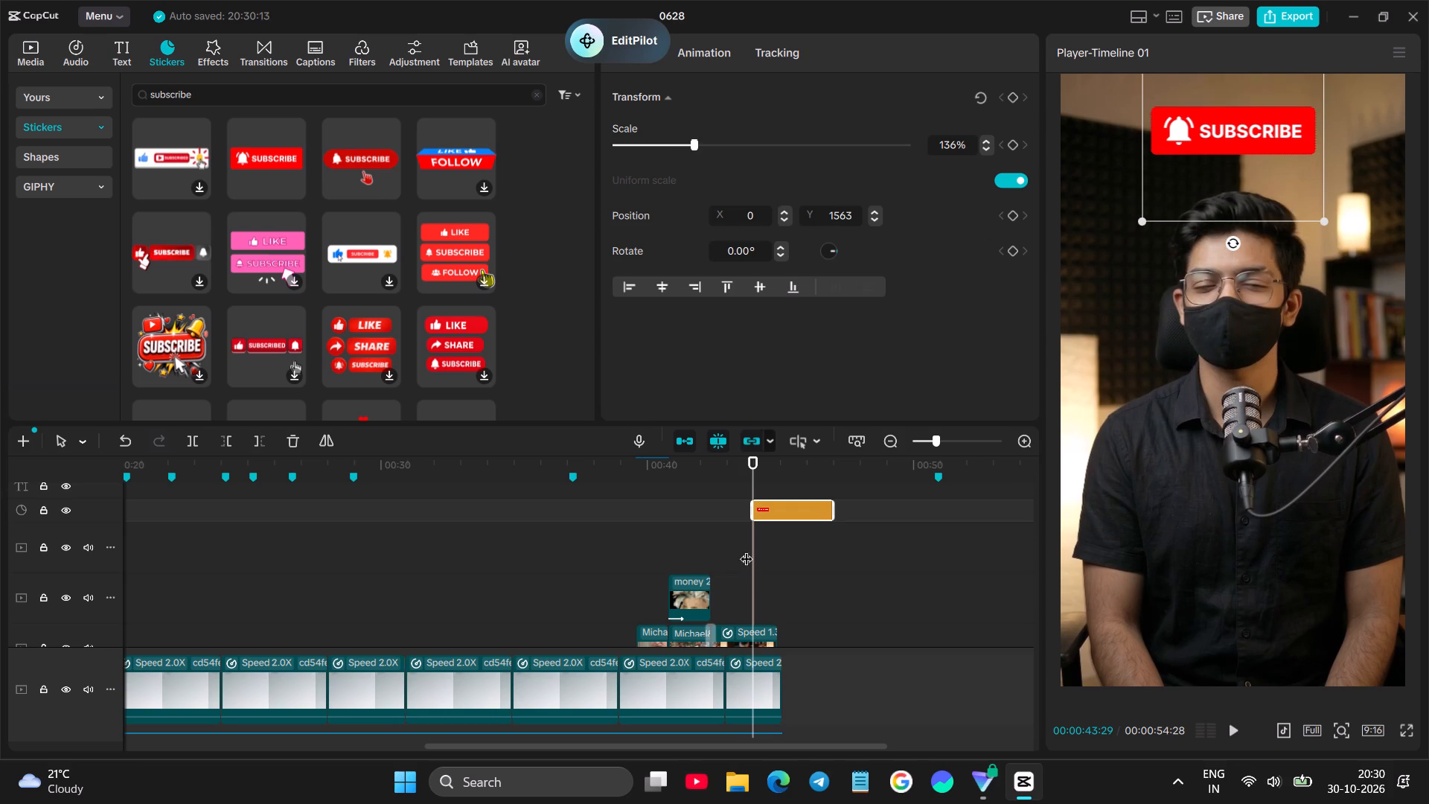
Preview the SUBSCRIBE sticker, shorten it from its start, and shift it to begin at about 00:00:44:01.
key(space)
key(space)
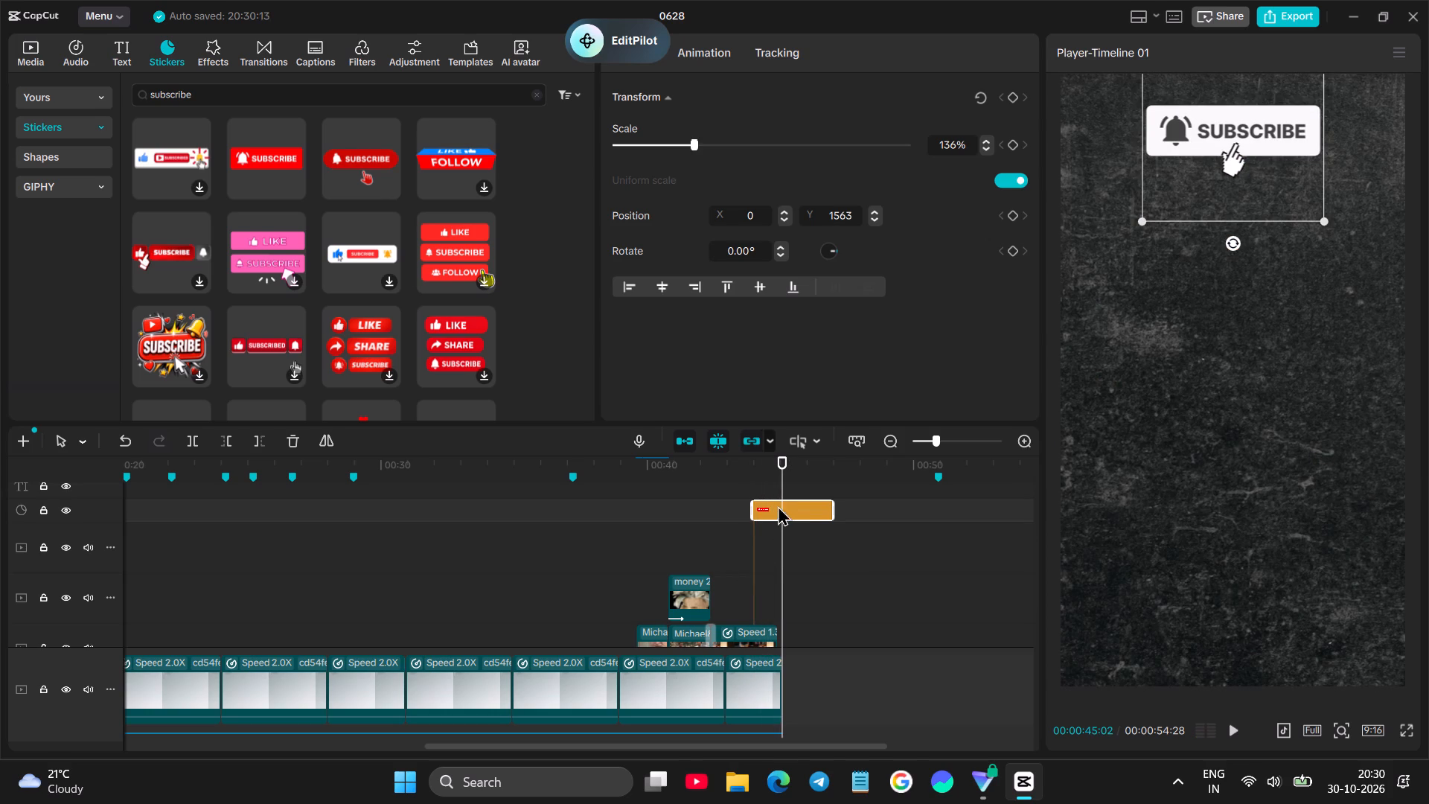
drag(751, 498, 762, 494)
click(761, 502)
drag(758, 503, 766, 502)
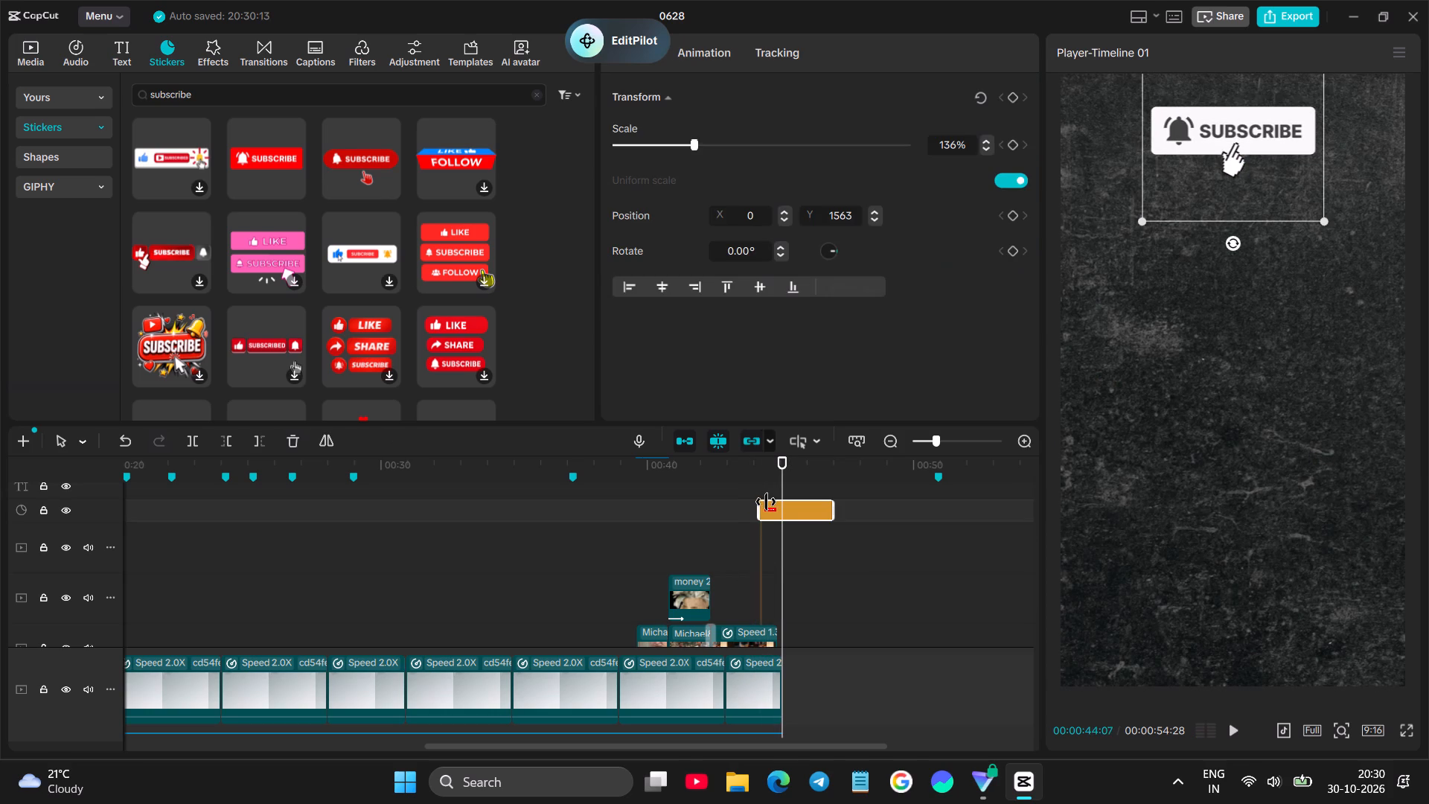
drag(766, 502, 769, 501)
drag(795, 502, 786, 509)
click(751, 561)
click(731, 567)
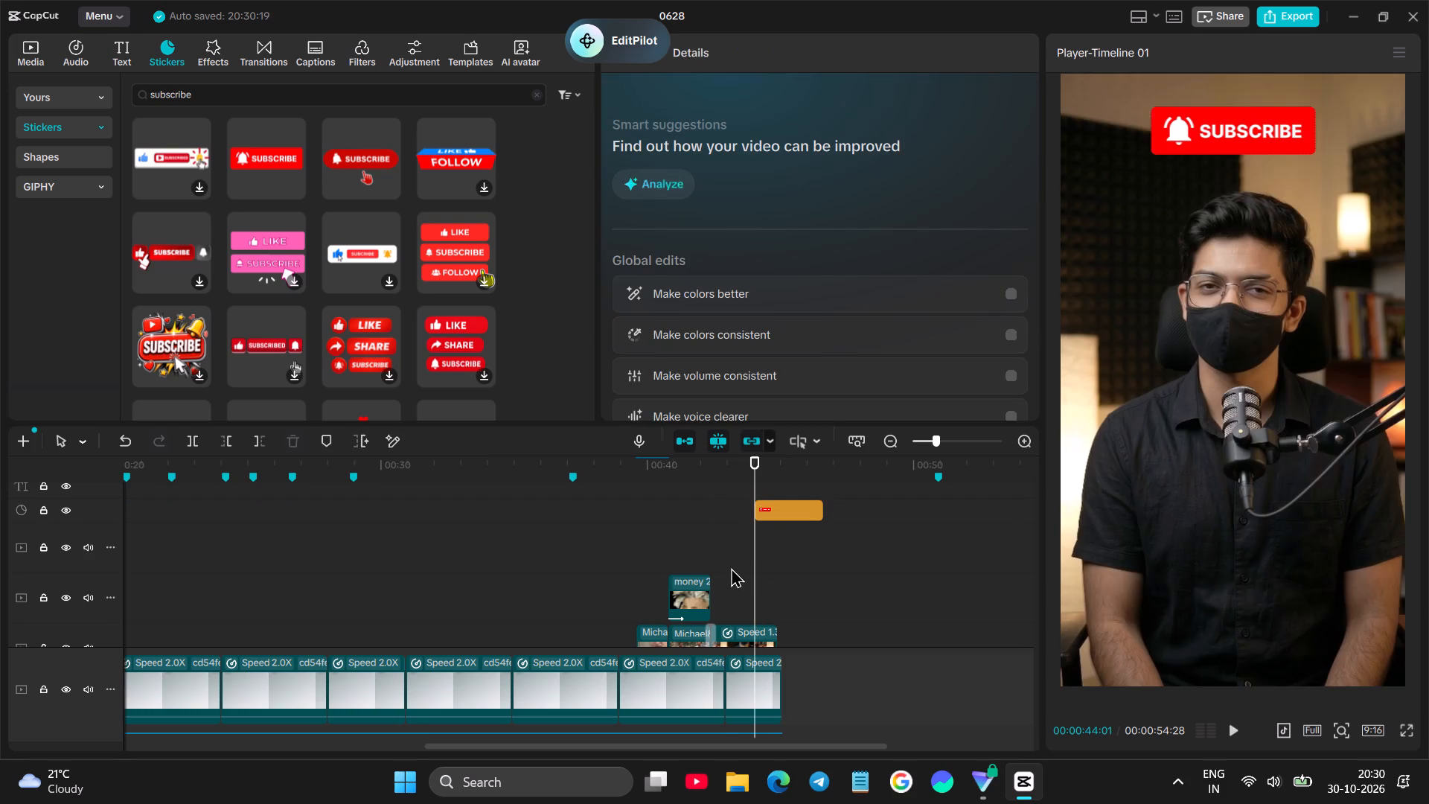
key(space)
key(space)
Move the SUBSCRIBE sticker earlier to begin at 00:00:43:23, where the Episode 3..? title ends.
scroll(765, 549, up, 3)
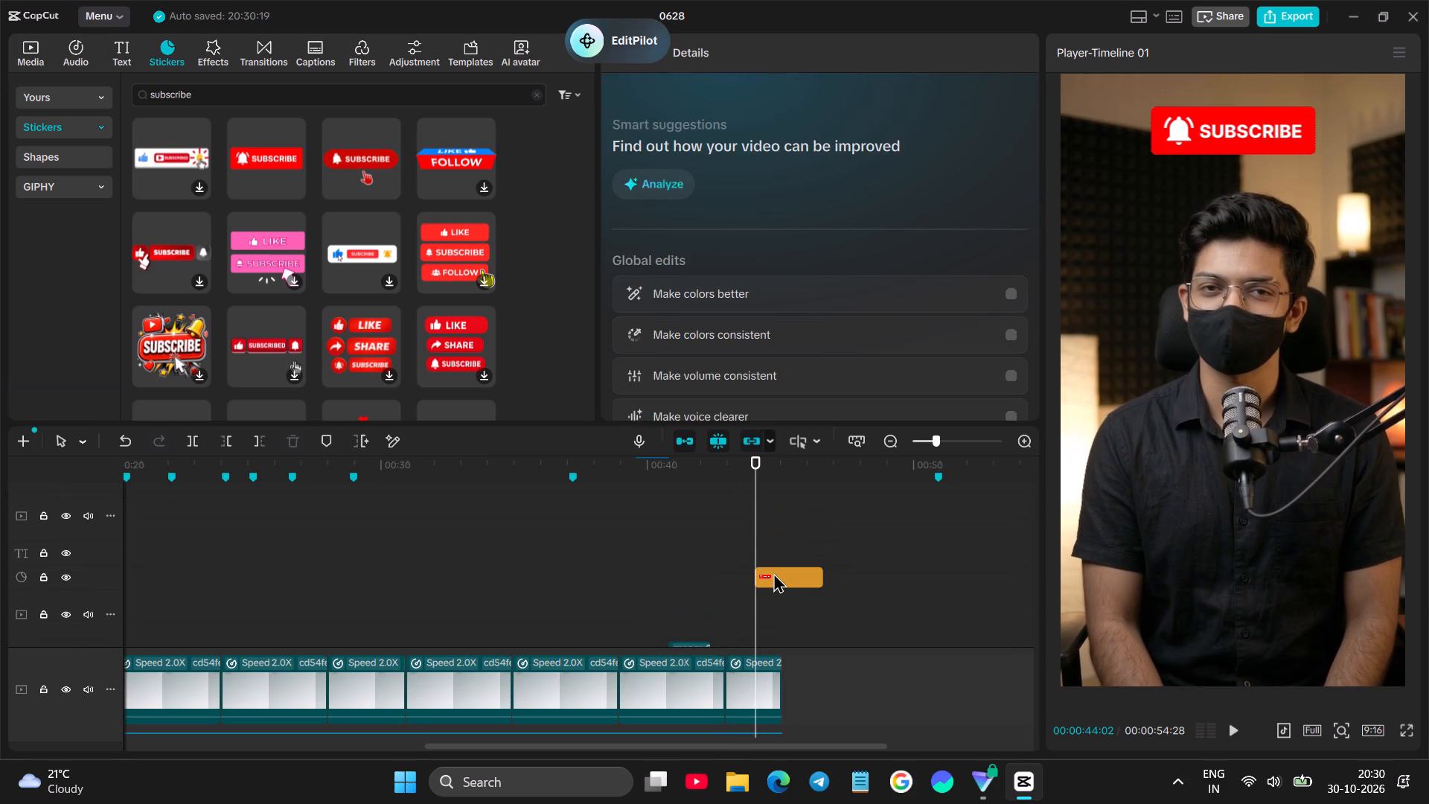
scroll(773, 572, up, 8)
click(751, 537)
scroll(751, 536, down, 8)
drag(767, 529, 765, 528)
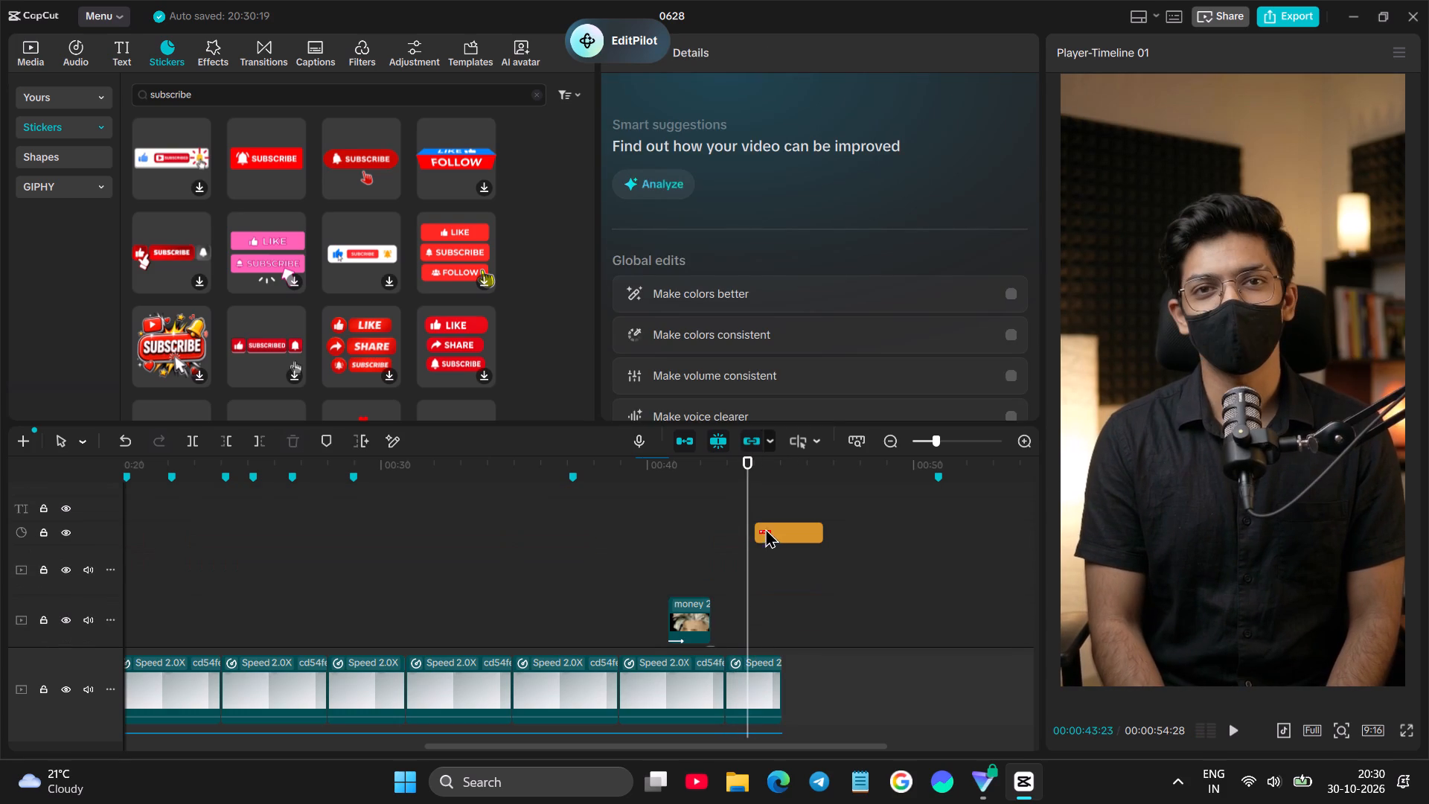
drag(765, 528, 759, 528)
Play the sticker through and trim its end to 00:00:45:01, at the end of the background clips.
key(space)
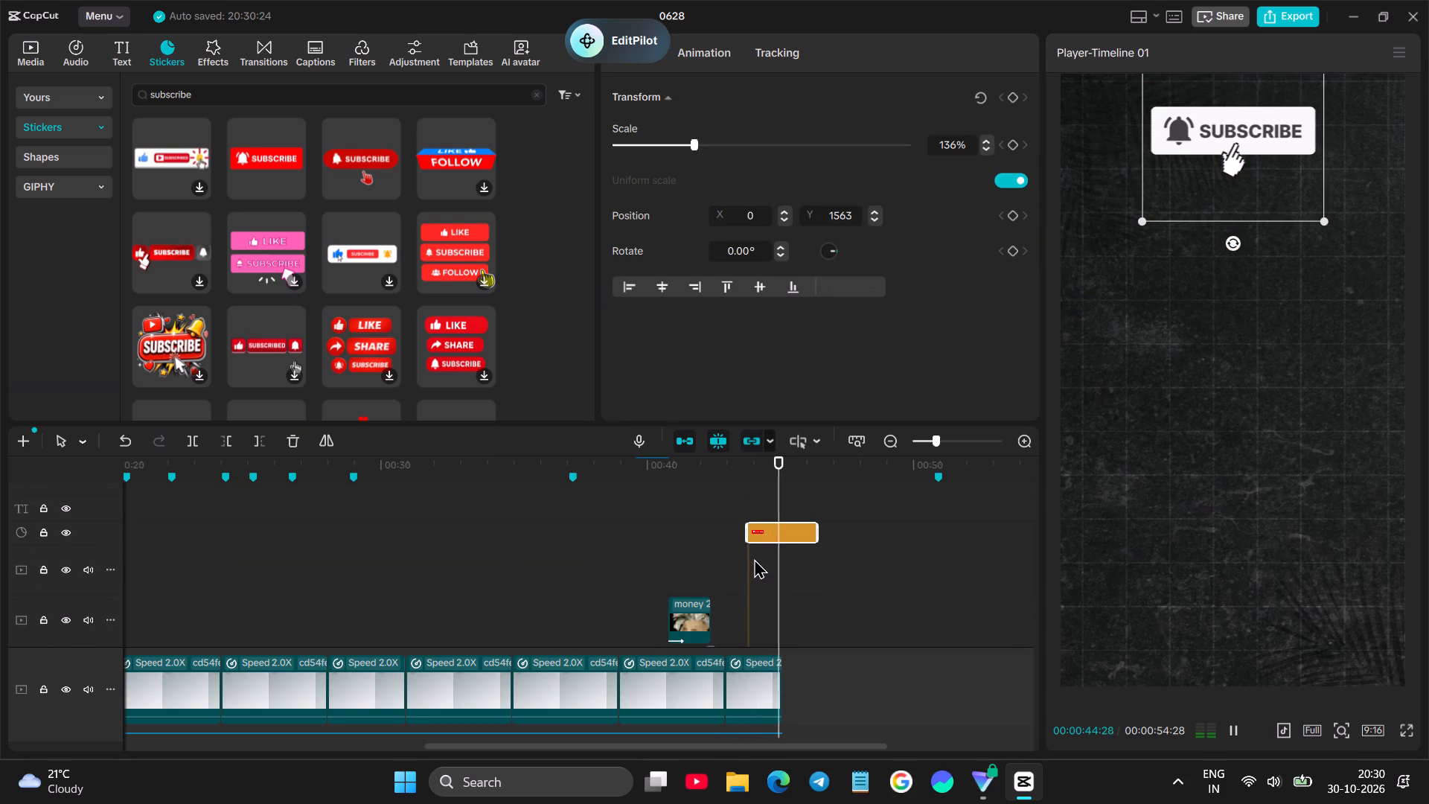
key(space)
click(792, 532)
click(260, 442)
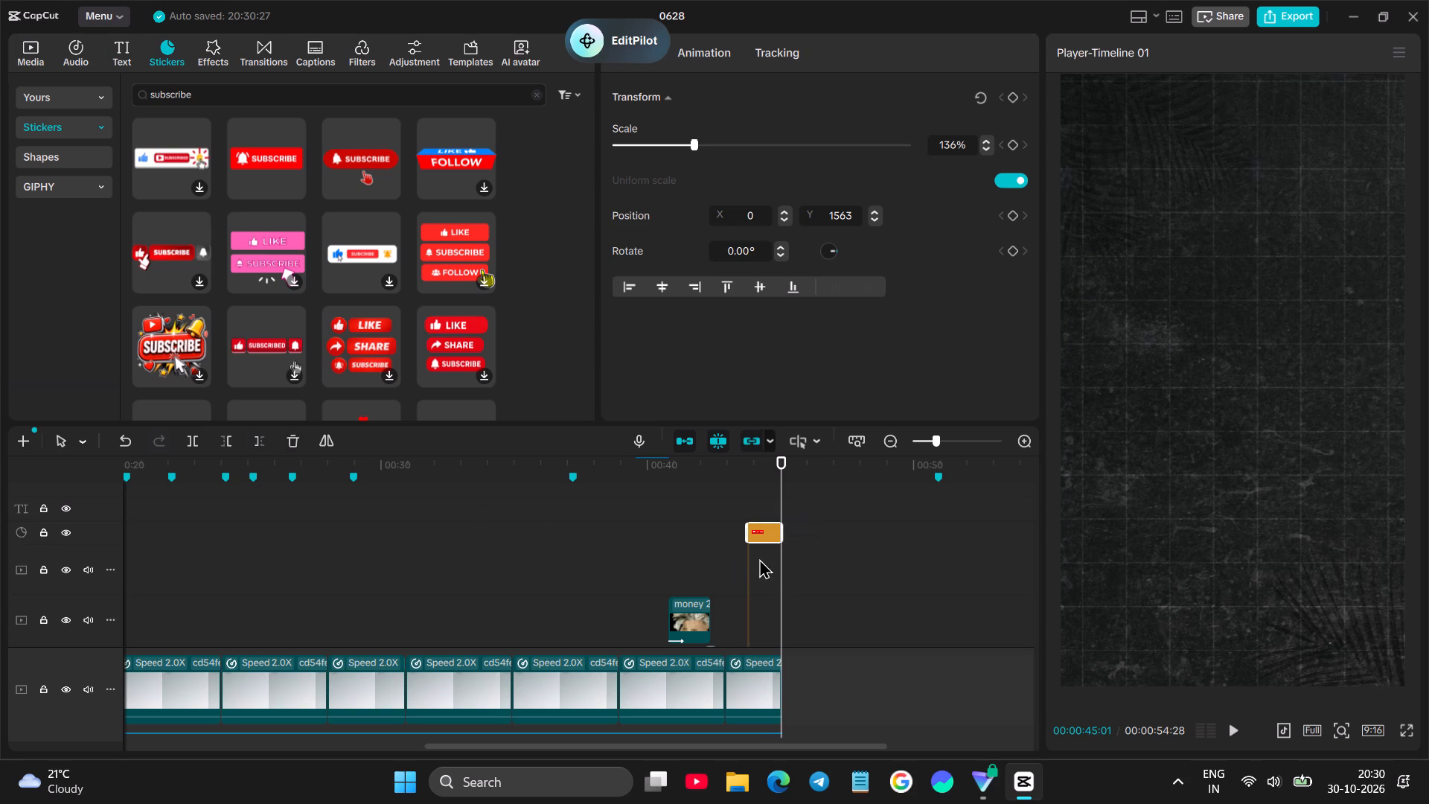
Trim the BACKGROUNDS (4).jpg background image so it ends at 00:00:45:02, where the main background clips finish.
click(752, 557)
key(space)
key(space)
key(space)
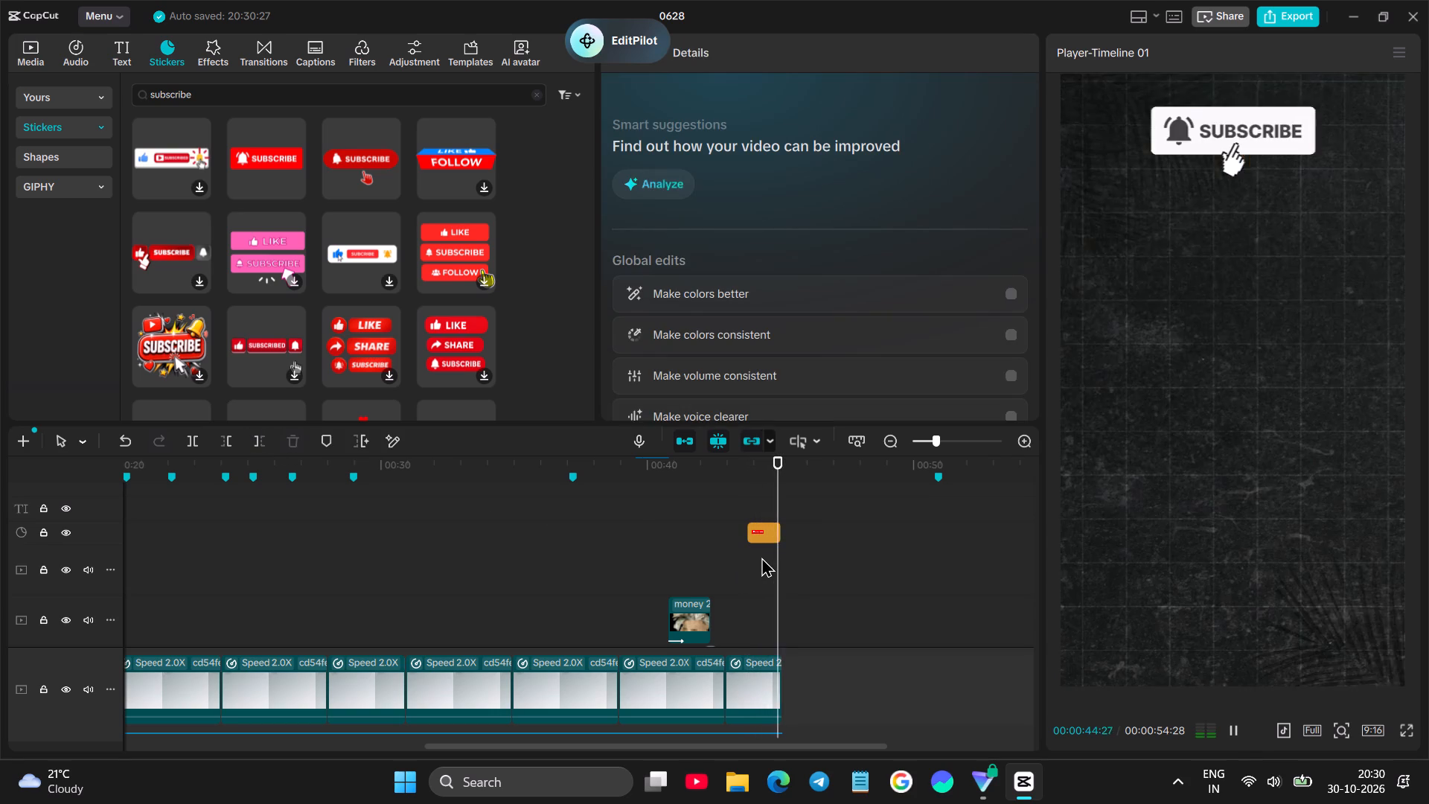
click(787, 575)
scroll(787, 575, down, 5)
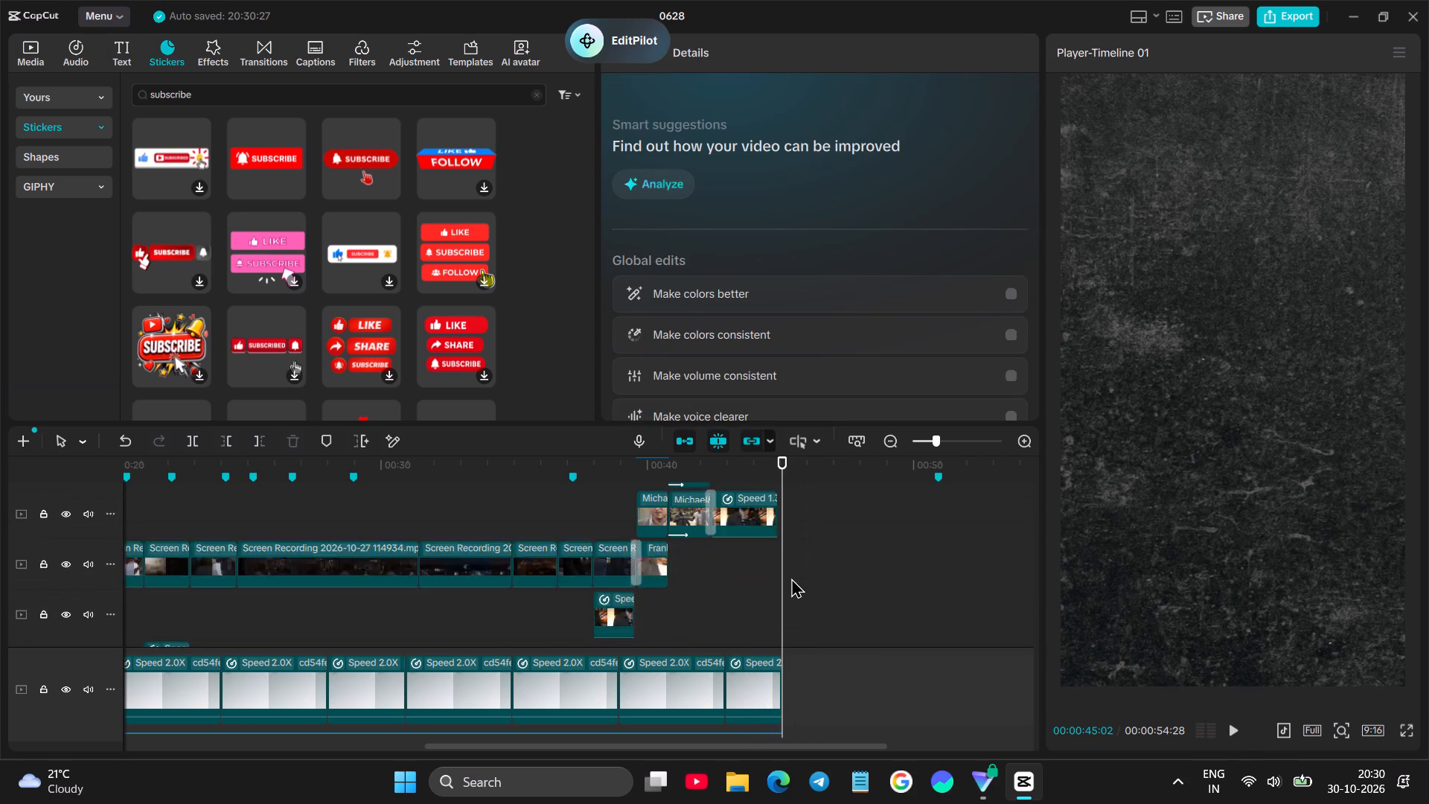
scroll(791, 578, down, 16)
scroll(787, 509, up, 4)
click(792, 500)
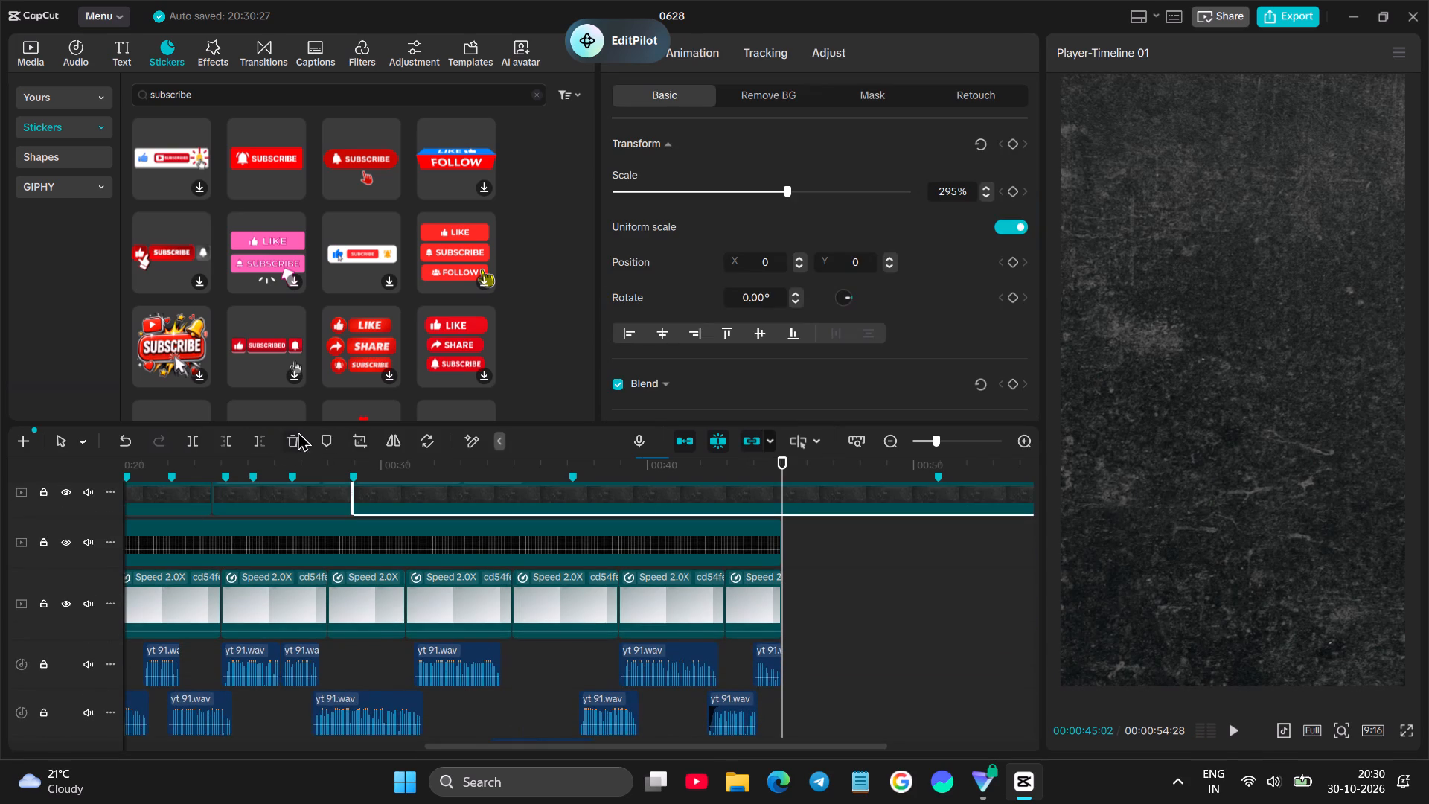
click(257, 438)
Play back the masked man ending to check the Episode 3..? title and the SUBSCRIBE sticker timing.
scroll(874, 554, up, 5)
click(748, 520)
key(space)
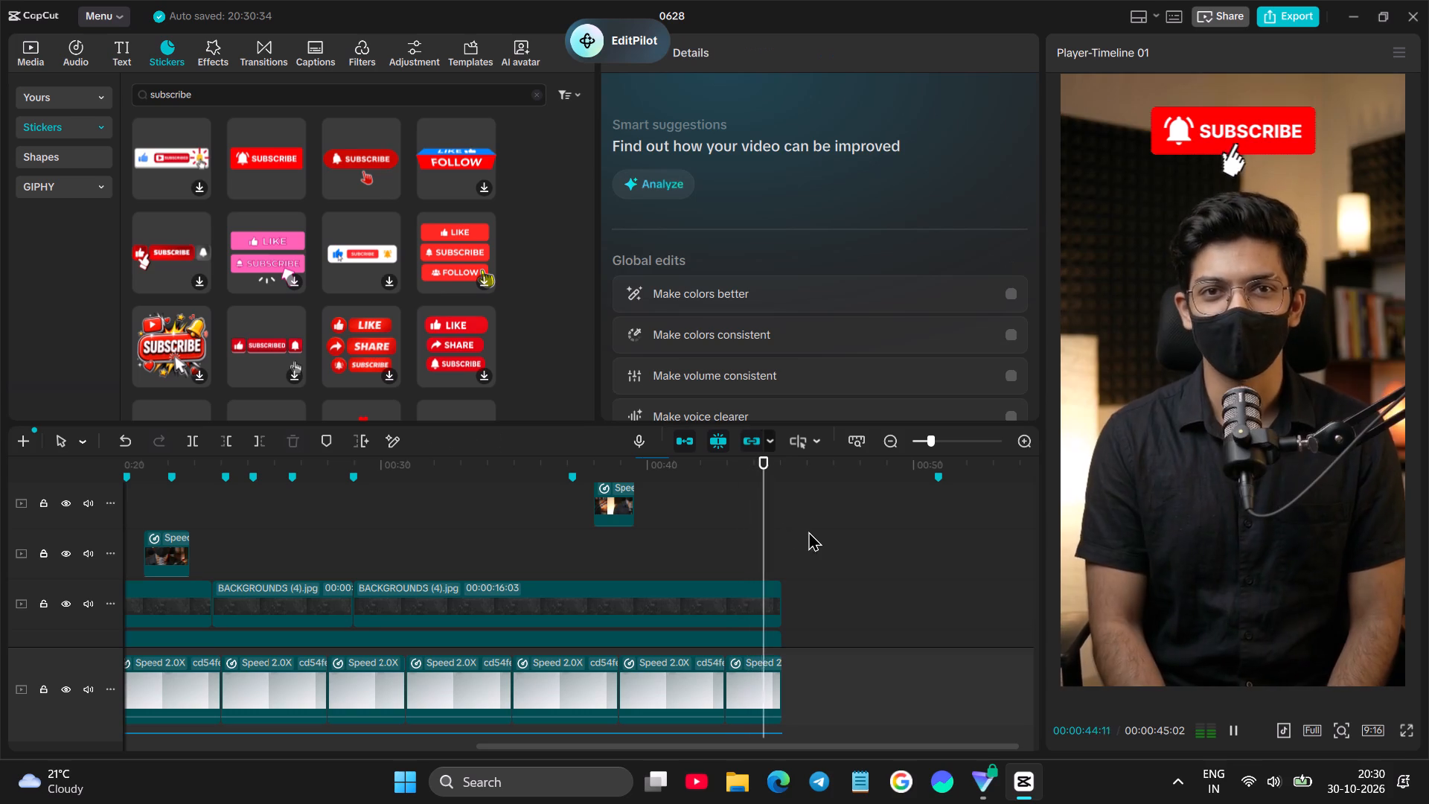
click(775, 543)
click(738, 540)
key(space)
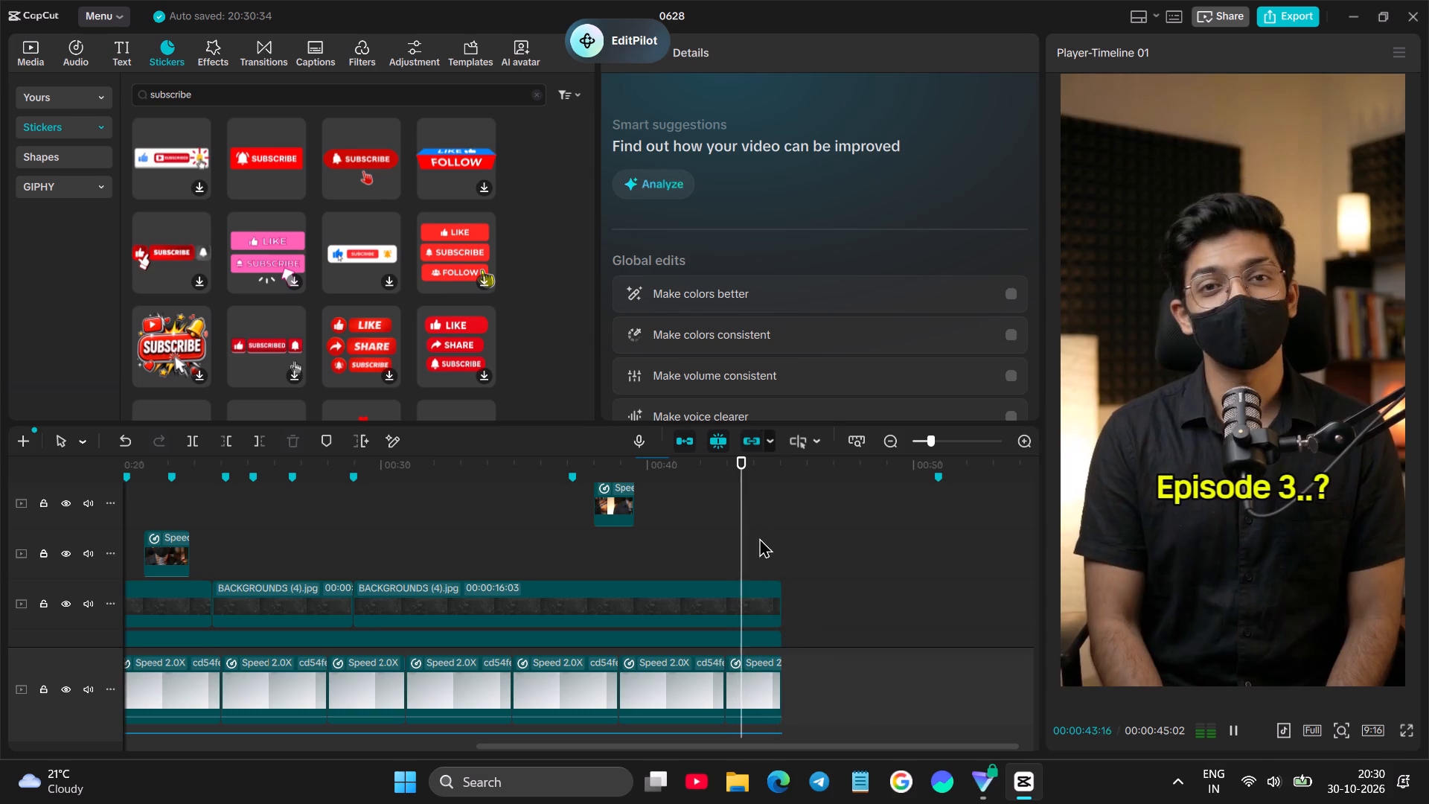
scroll(850, 534, down, 6)
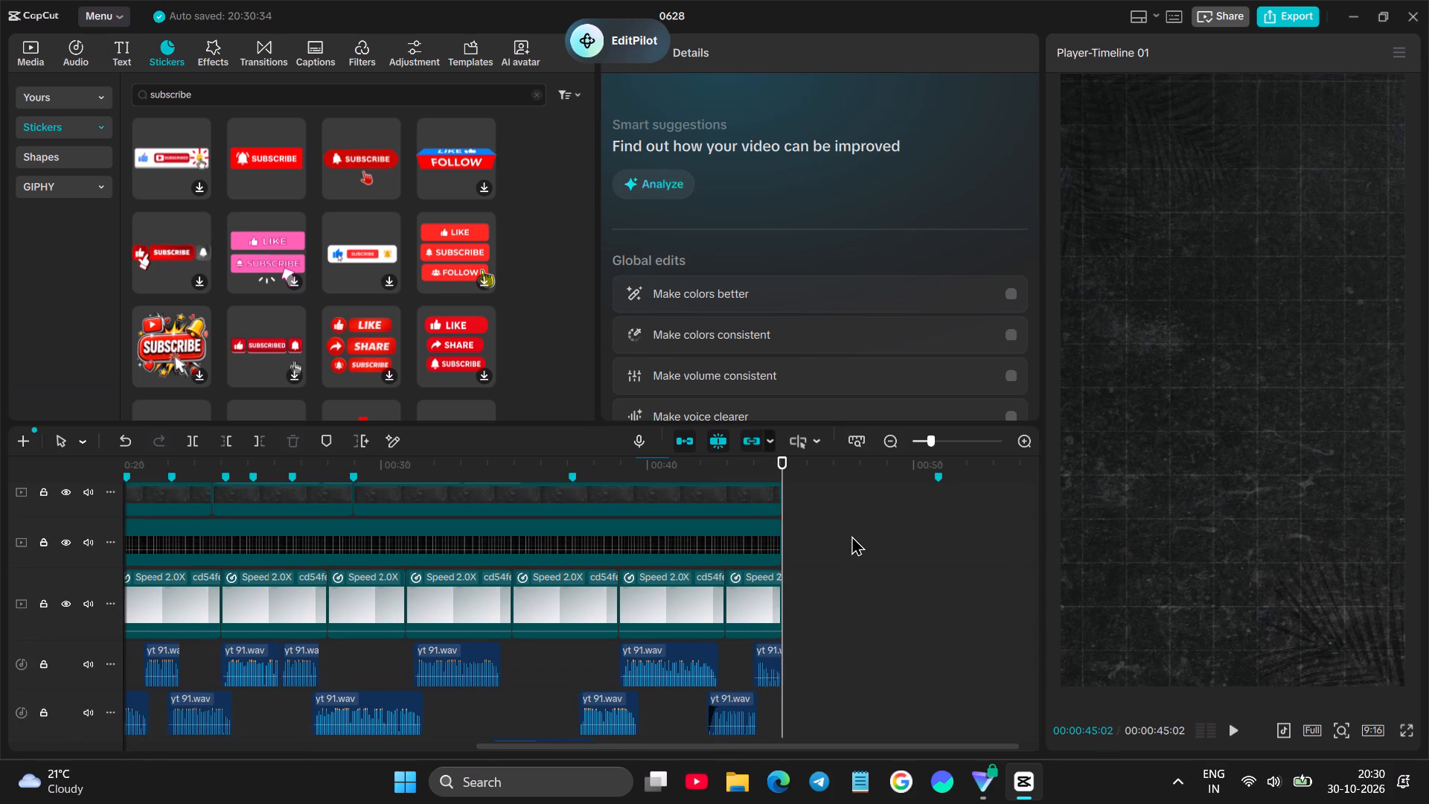
scroll(818, 607, up, 7)
click(747, 540)
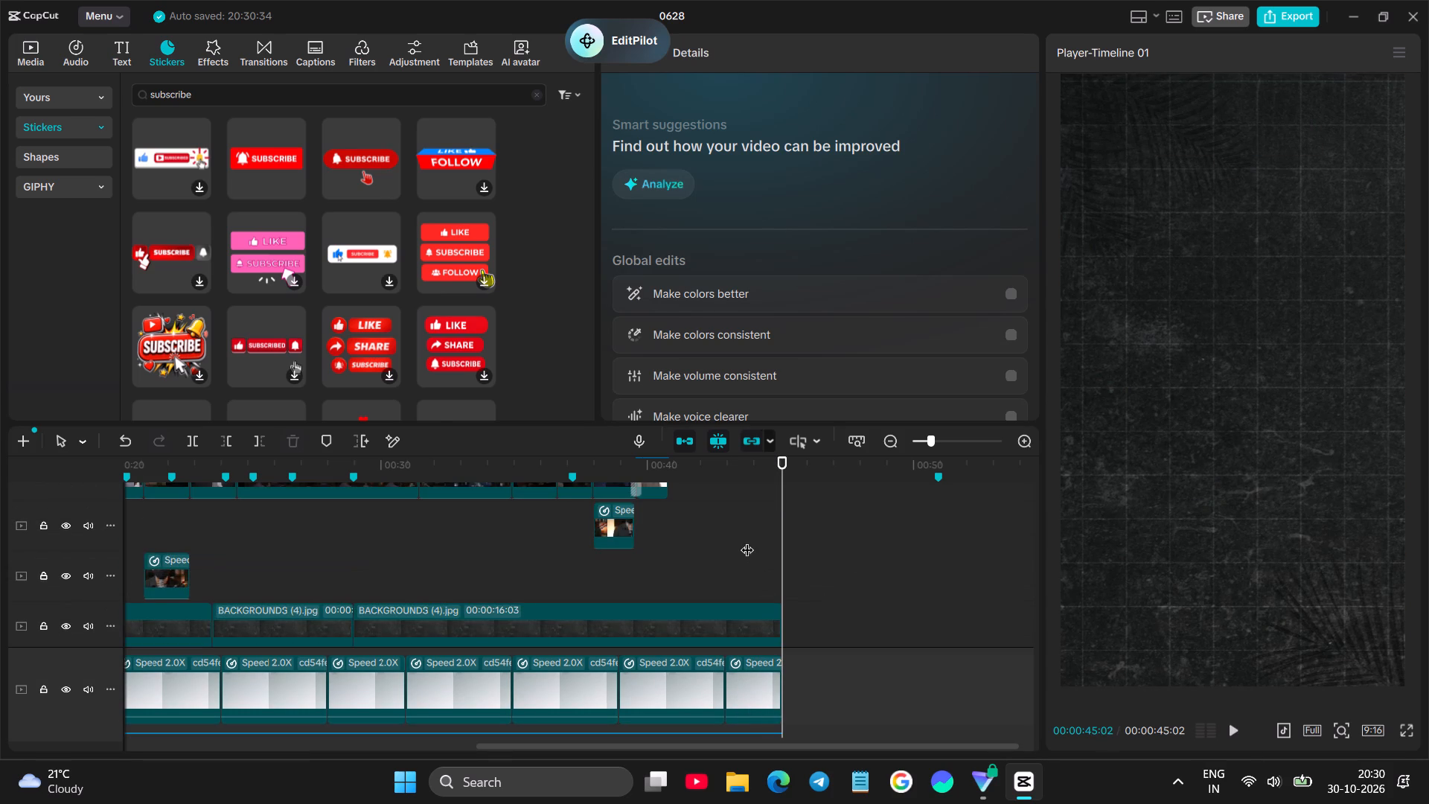
key(space)
click(779, 561)
drag(781, 560, 770, 592)
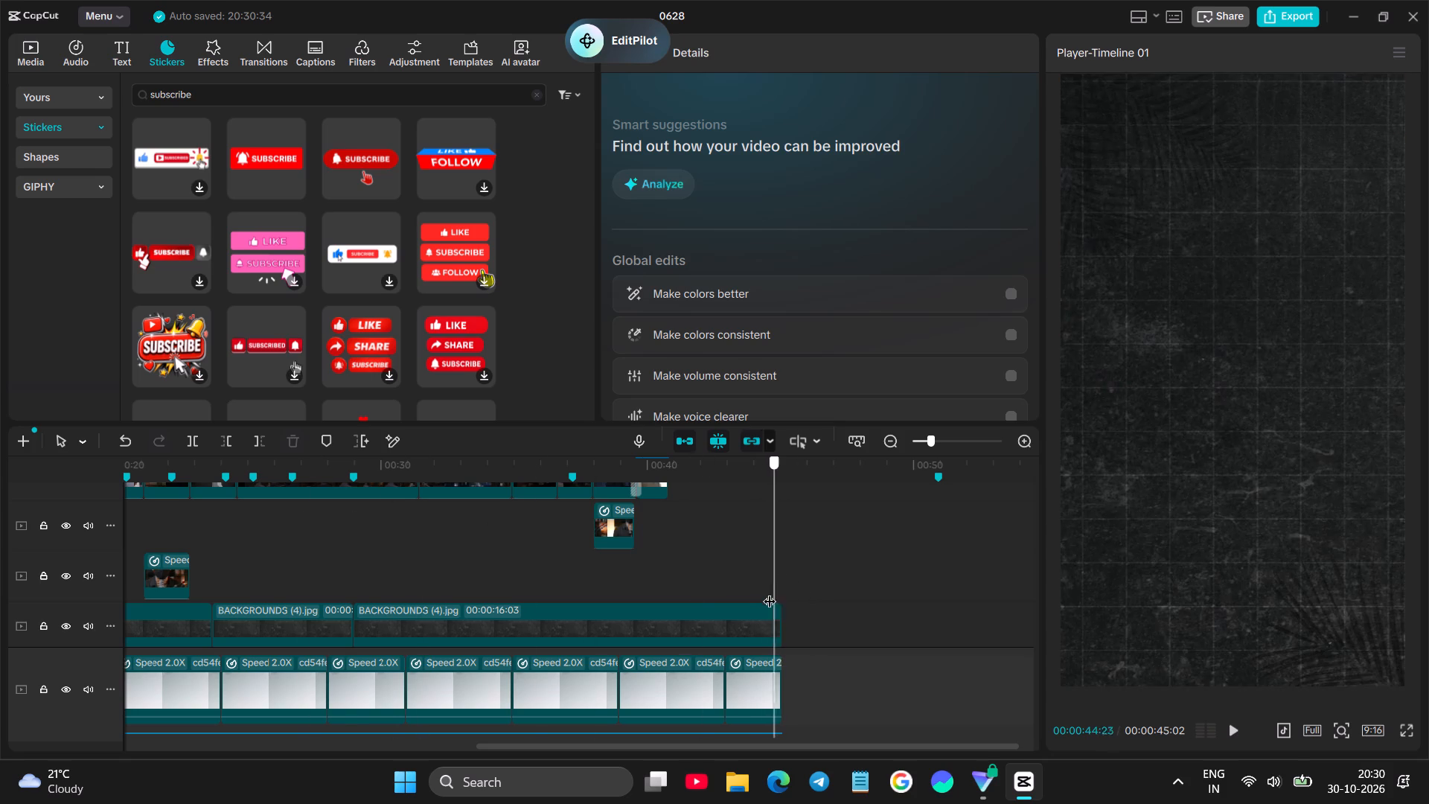
drag(770, 592, 761, 595)
key(space)
click(768, 587)
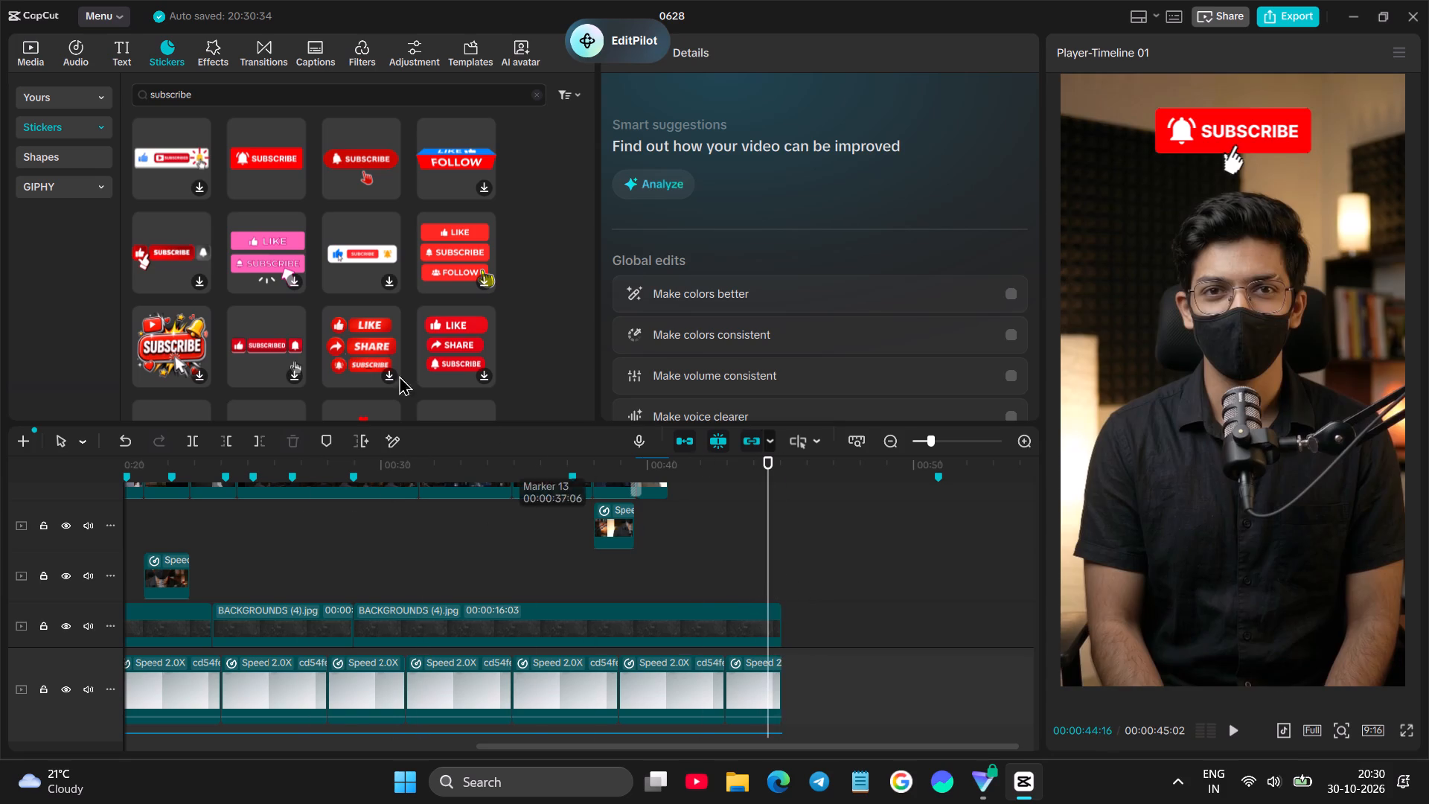
Find the black-and-white Einstein face image in the project media and add it to the timeline near 00:00:43.
click(16, 60)
scroll(415, 230, down, 8)
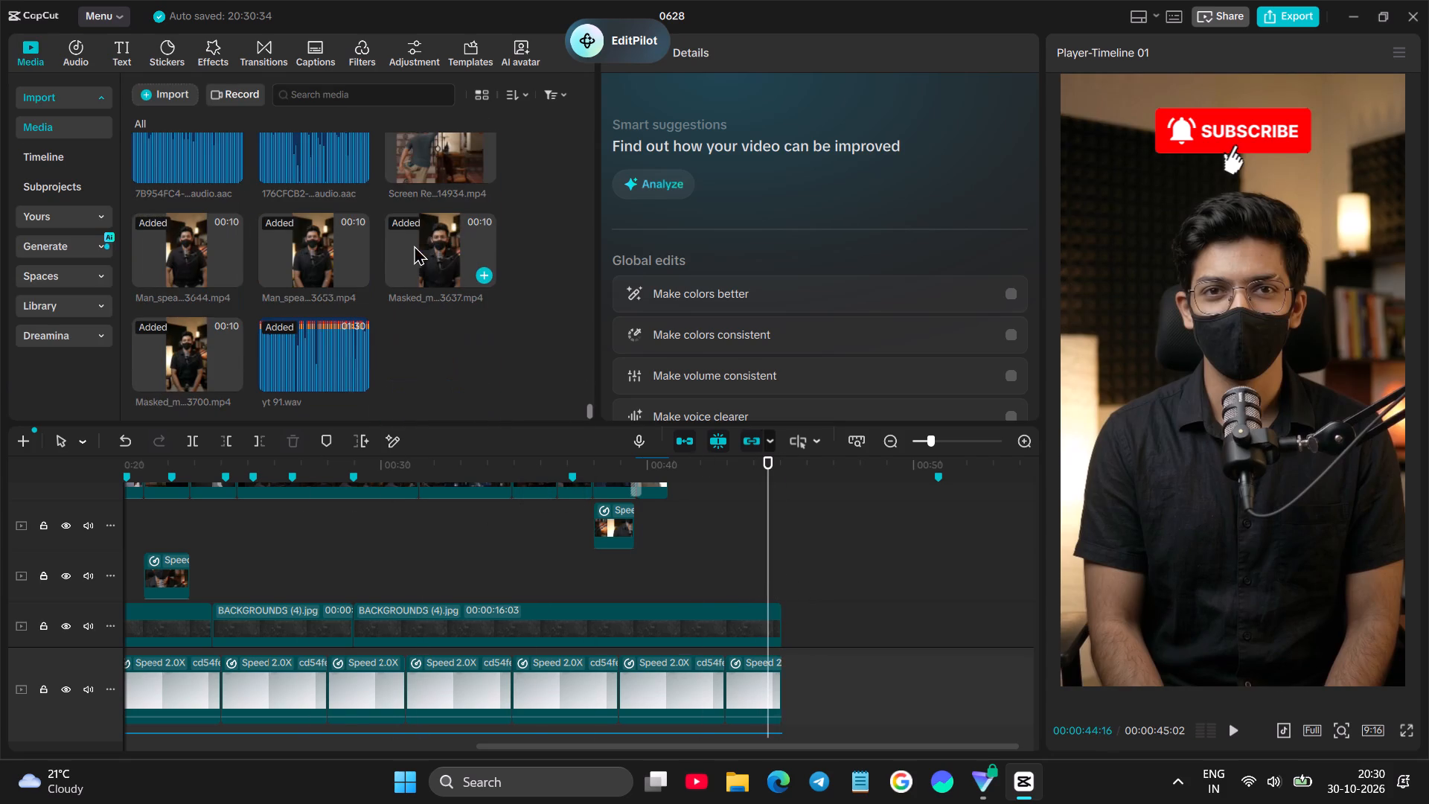
scroll(411, 250, up, 11)
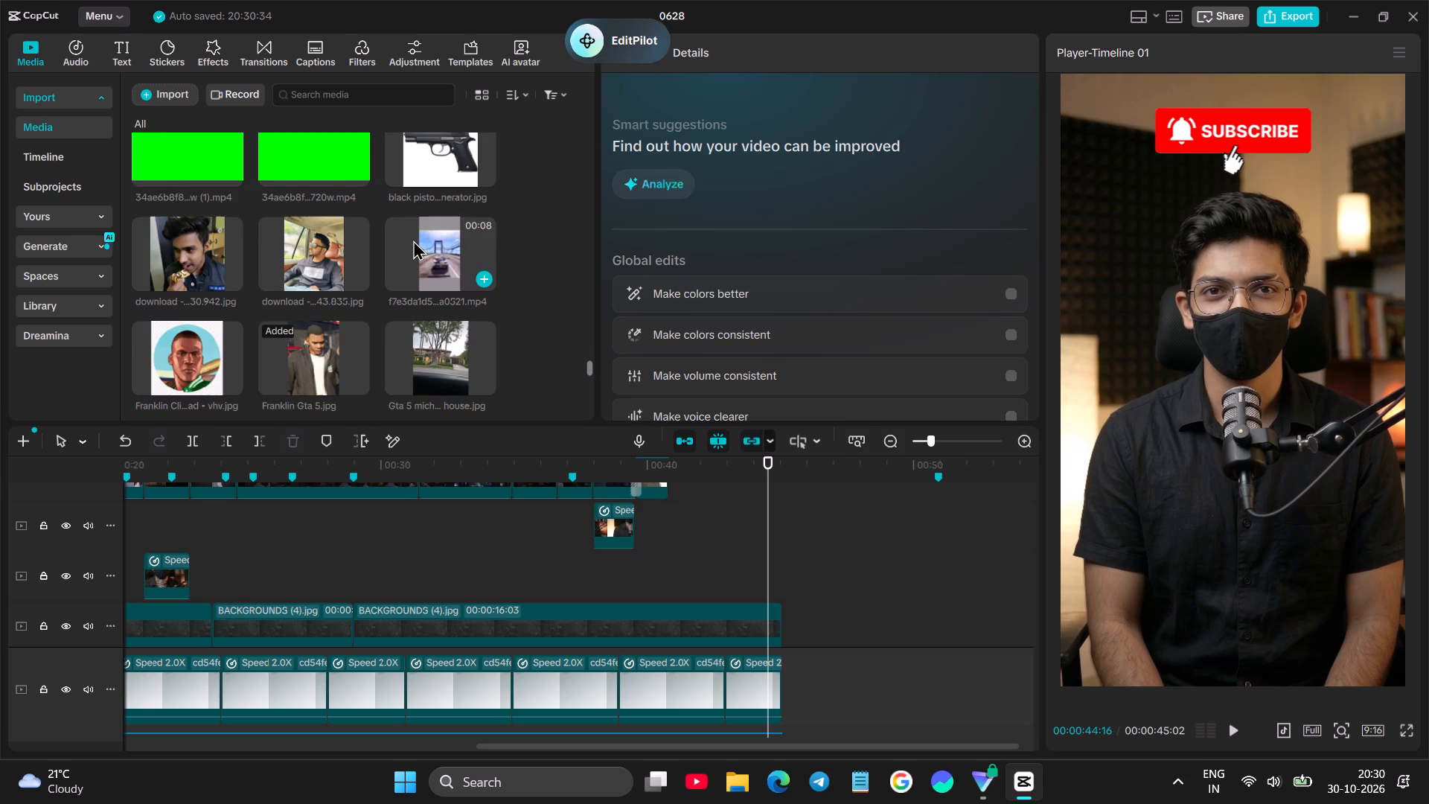
scroll(336, 314, up, 19)
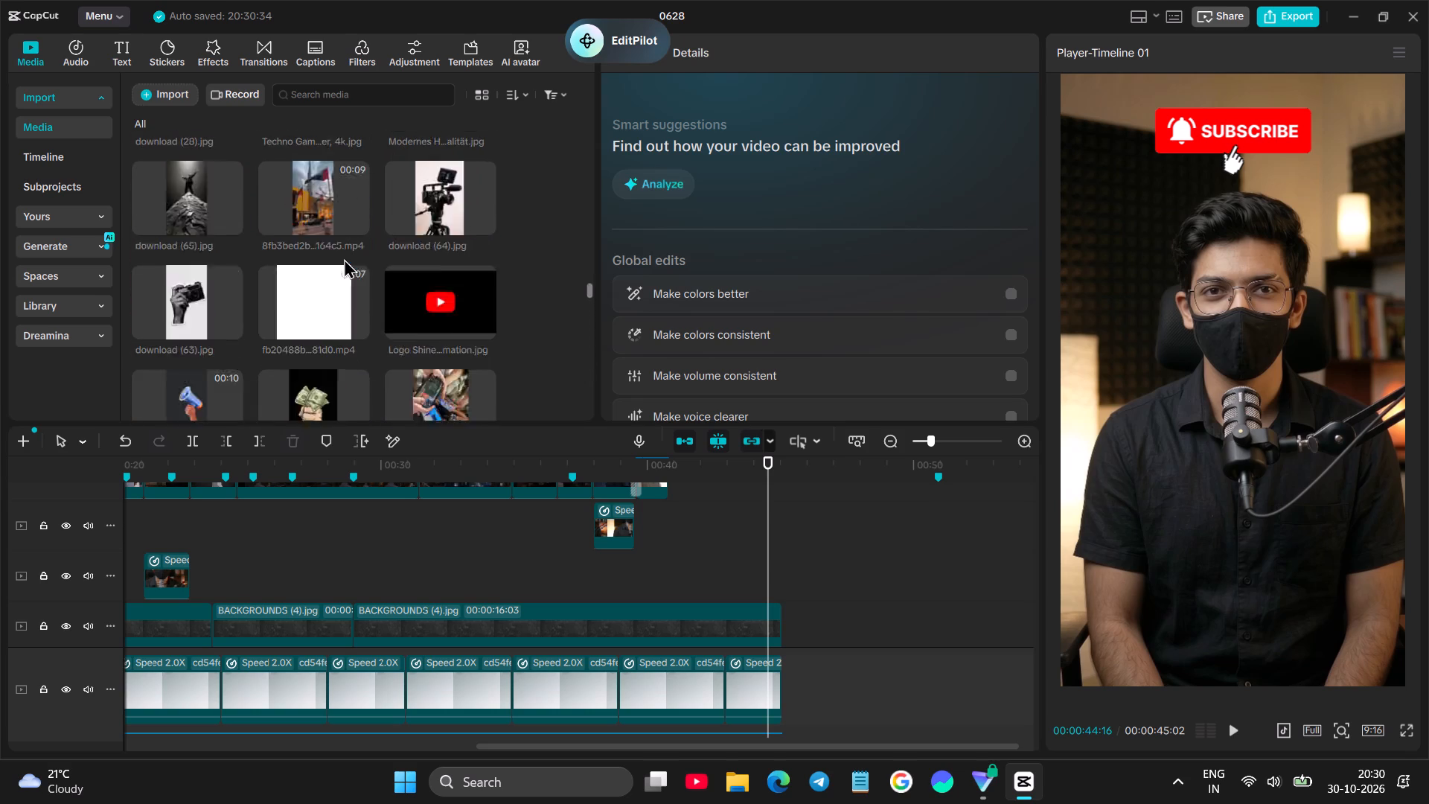
scroll(344, 258, up, 4)
scroll(354, 224, down, 17)
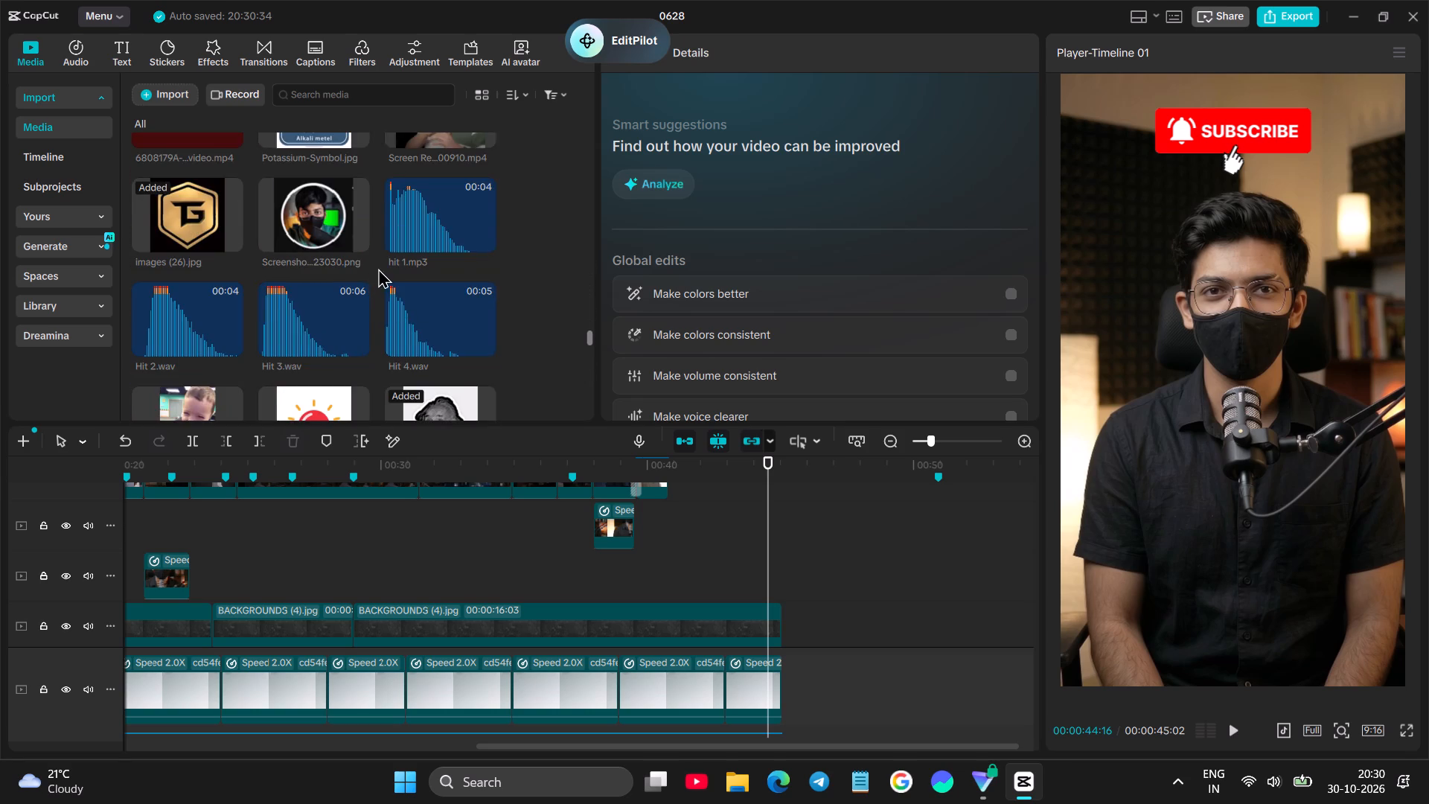
scroll(378, 268, down, 3)
drag(450, 173, 726, 527)
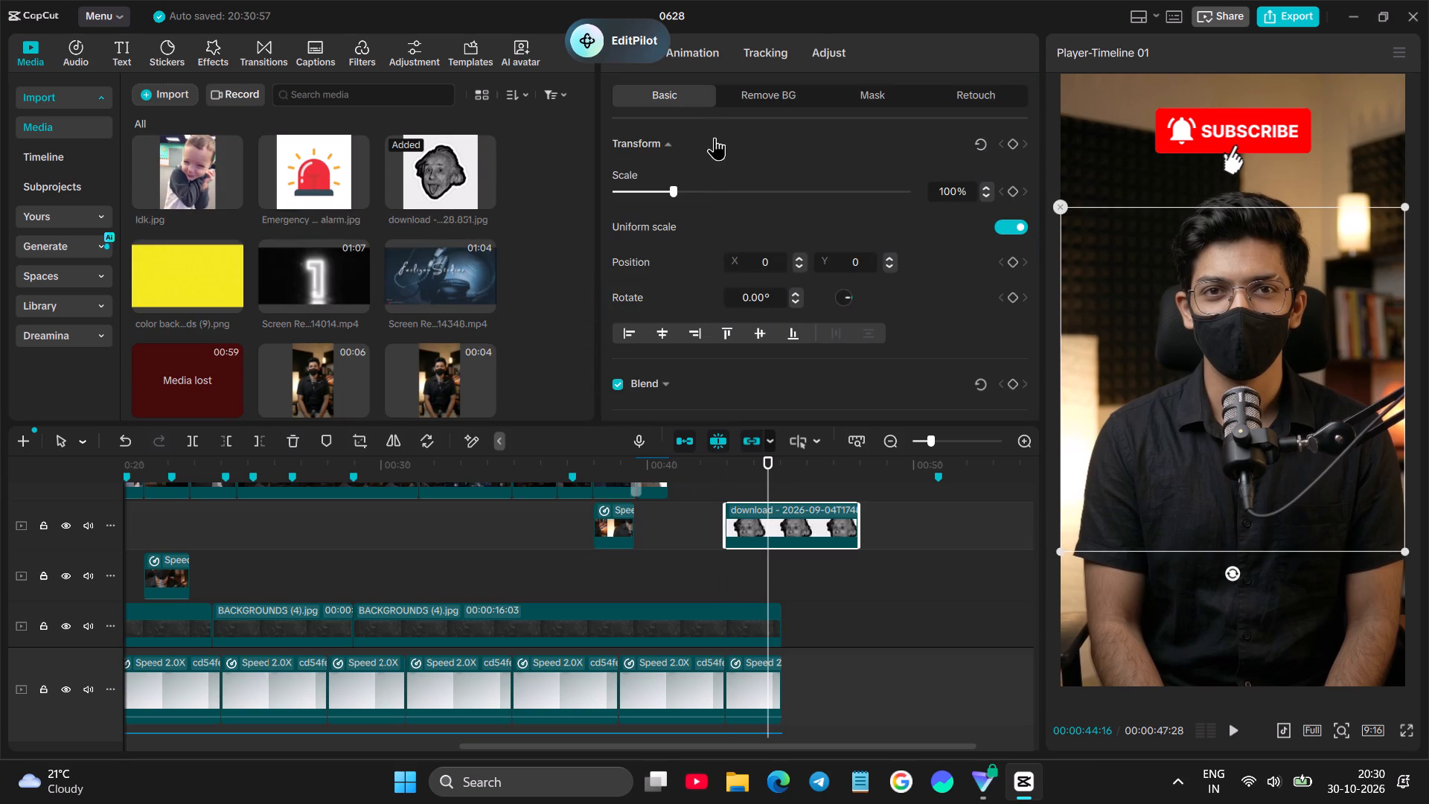
Remove the Einstein image's background with Auto removal.
click(751, 86)
click(616, 140)
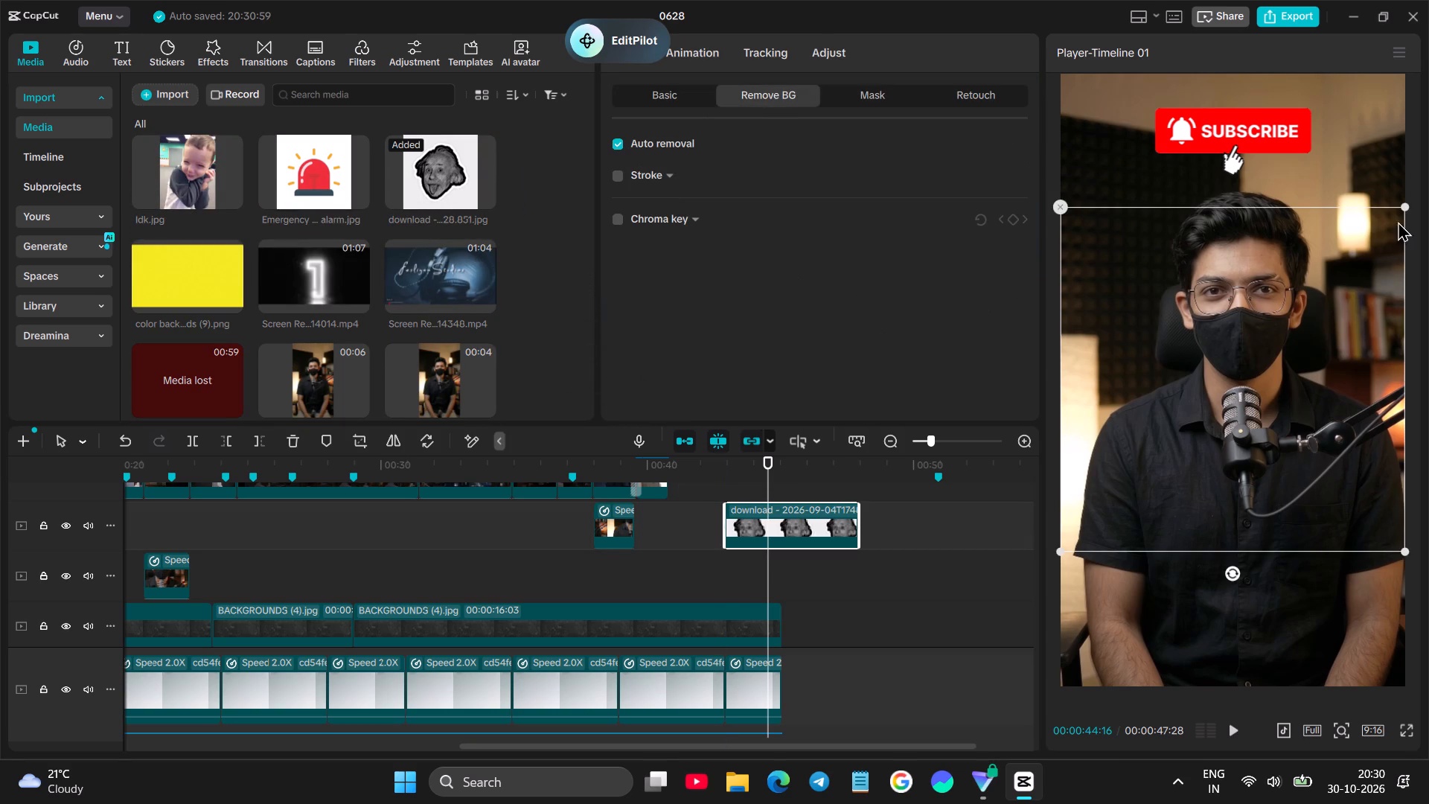
Move the Einstein clip to the track above the masked man clip, beginning at about 00:00:43:10.
click(753, 542)
click(745, 561)
click(742, 527)
scroll(777, 545, up, 3)
drag(772, 602, 770, 532)
scroll(816, 547, up, 4)
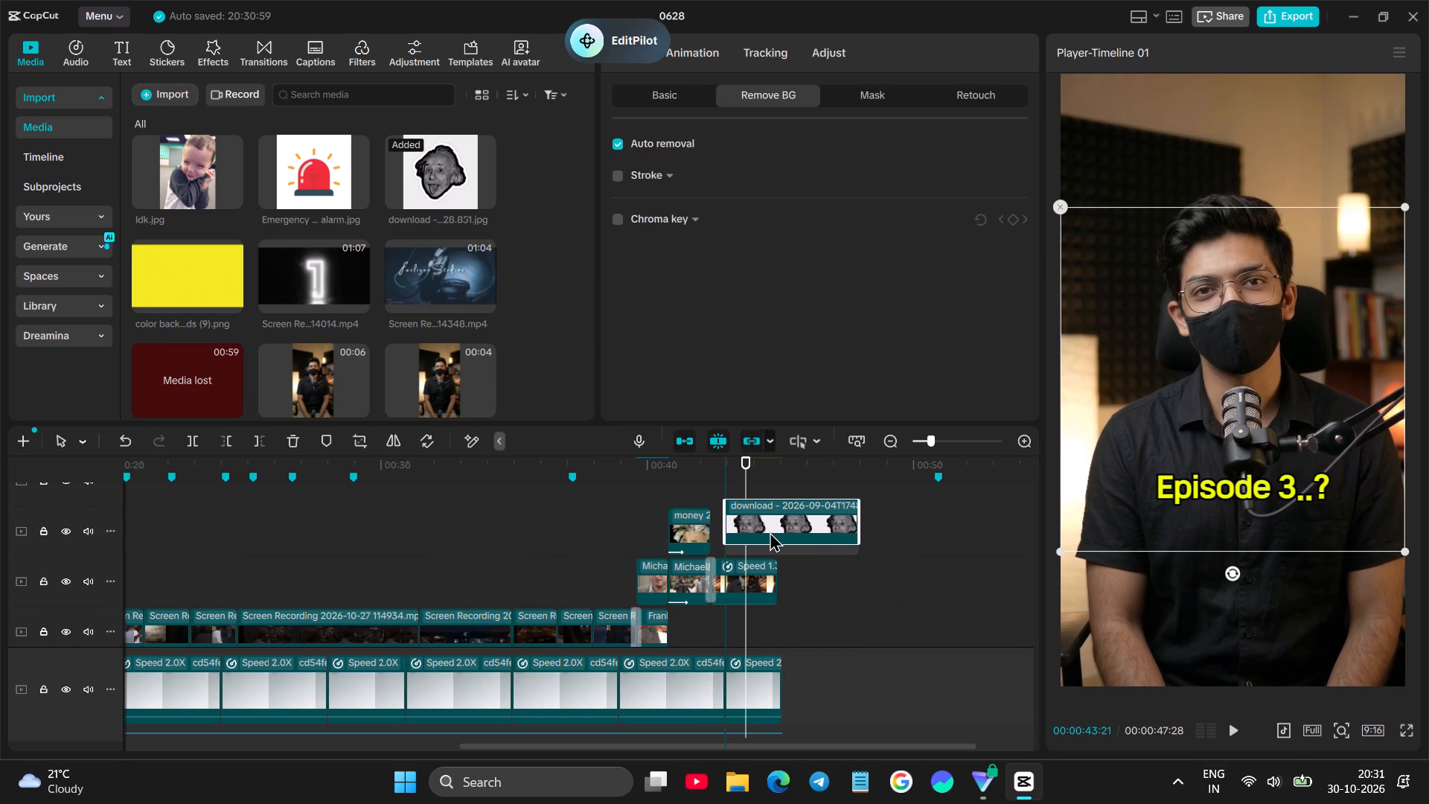
drag(770, 532, 784, 535)
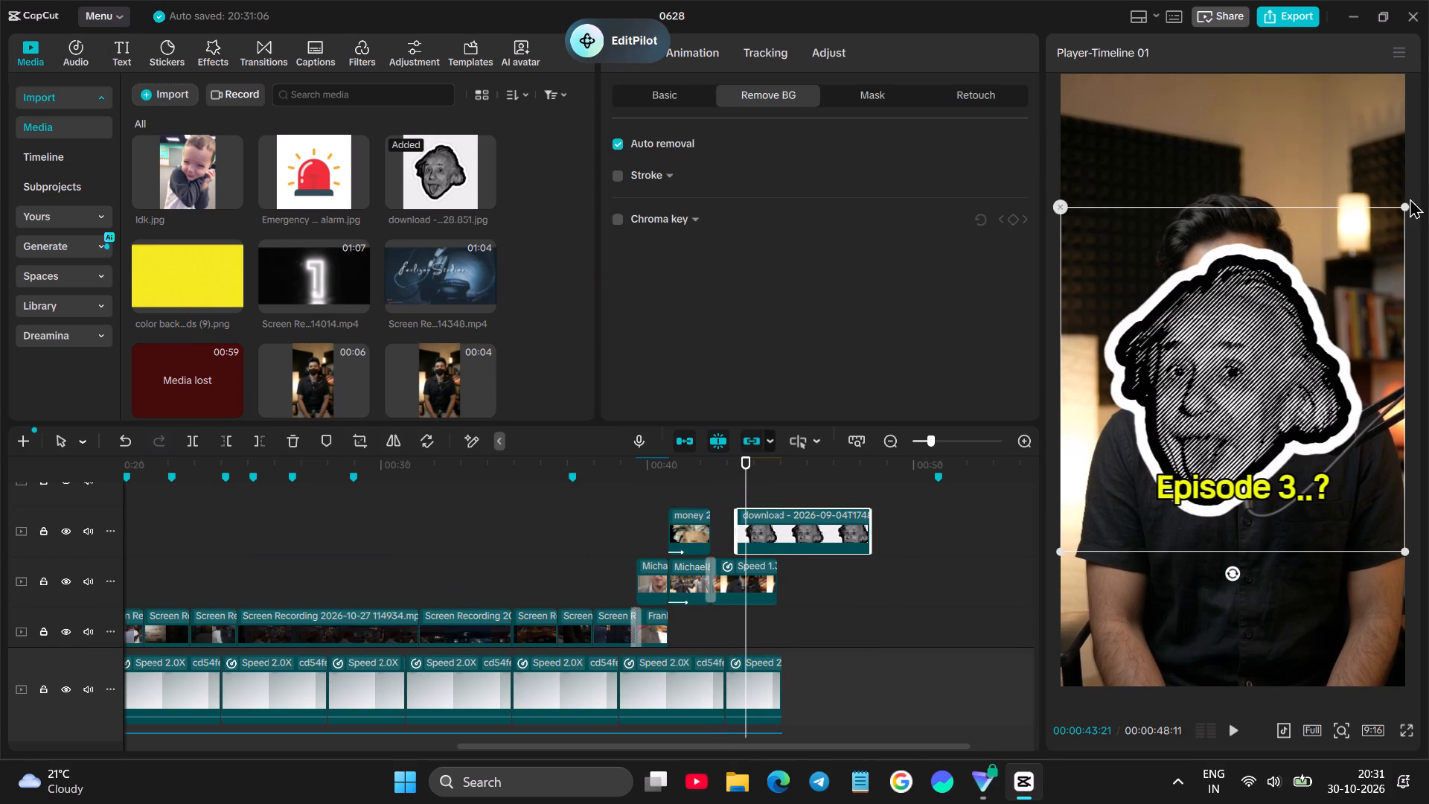
Shrink the Einstein cutout, try it in the frame's upper-left corner, and place it over the shoulder on the frame's left side.
drag(1404, 204, 1291, 378)
drag(1198, 415, 1196, 624)
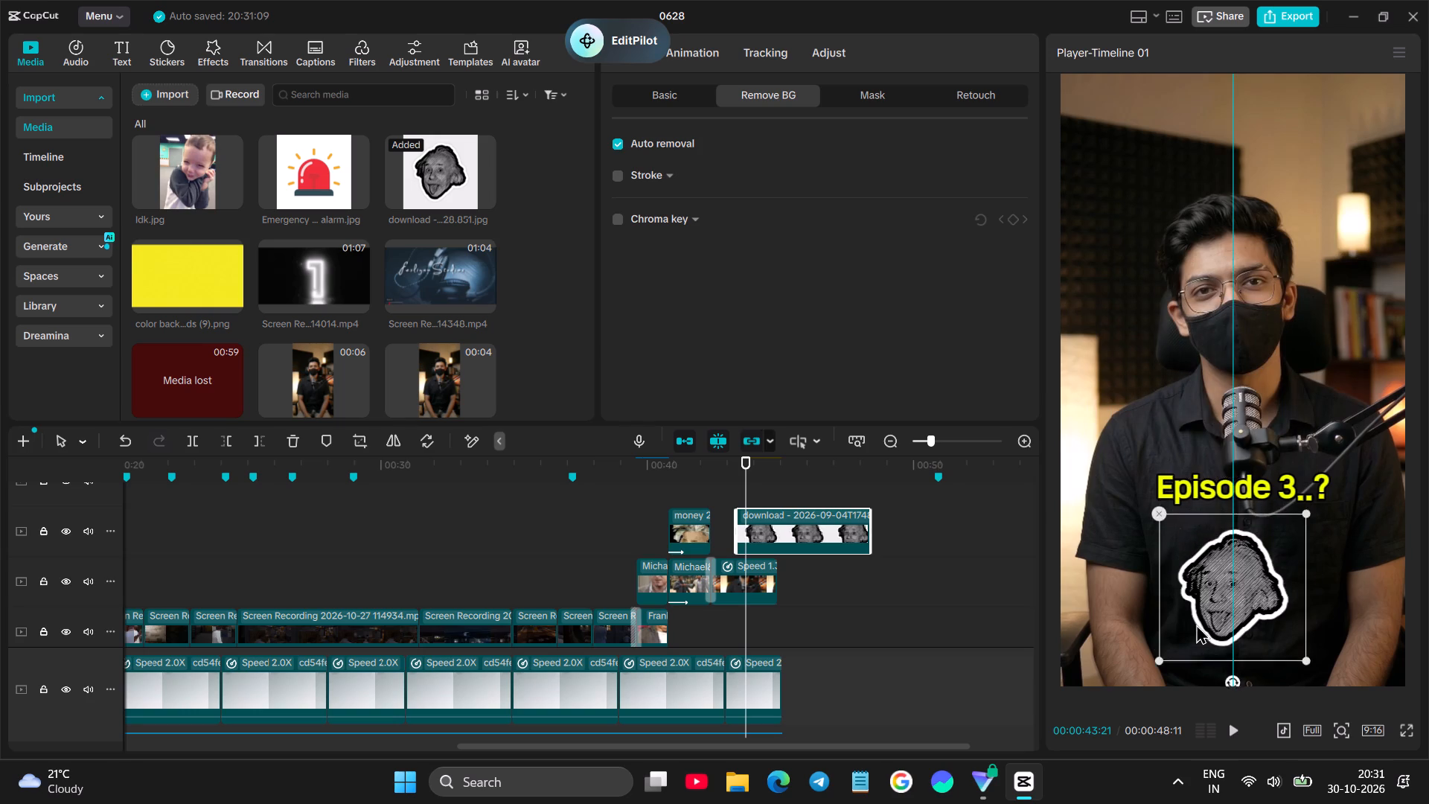
drag(1196, 624, 1094, 182)
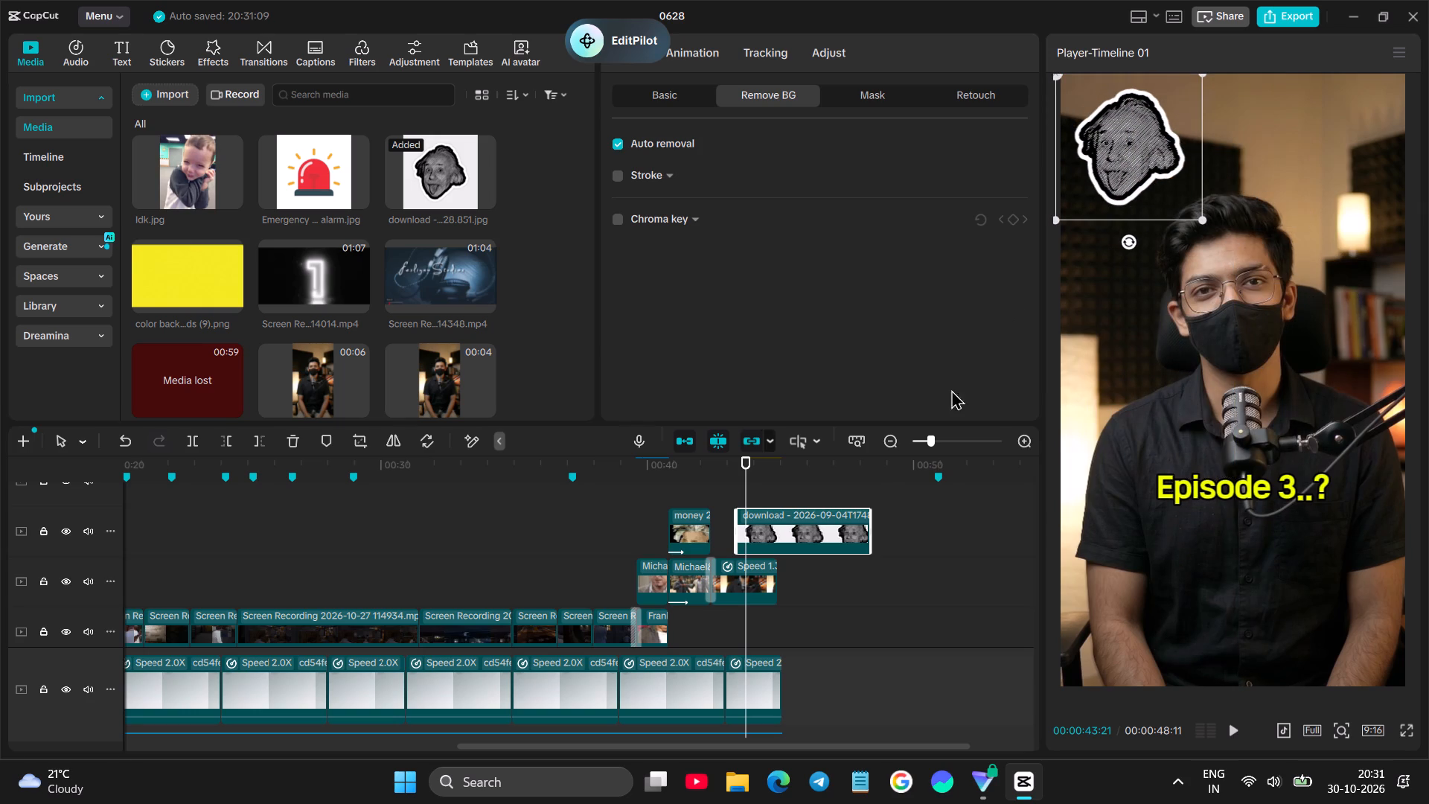
key(space)
key(space)
drag(1105, 176, 1125, 398)
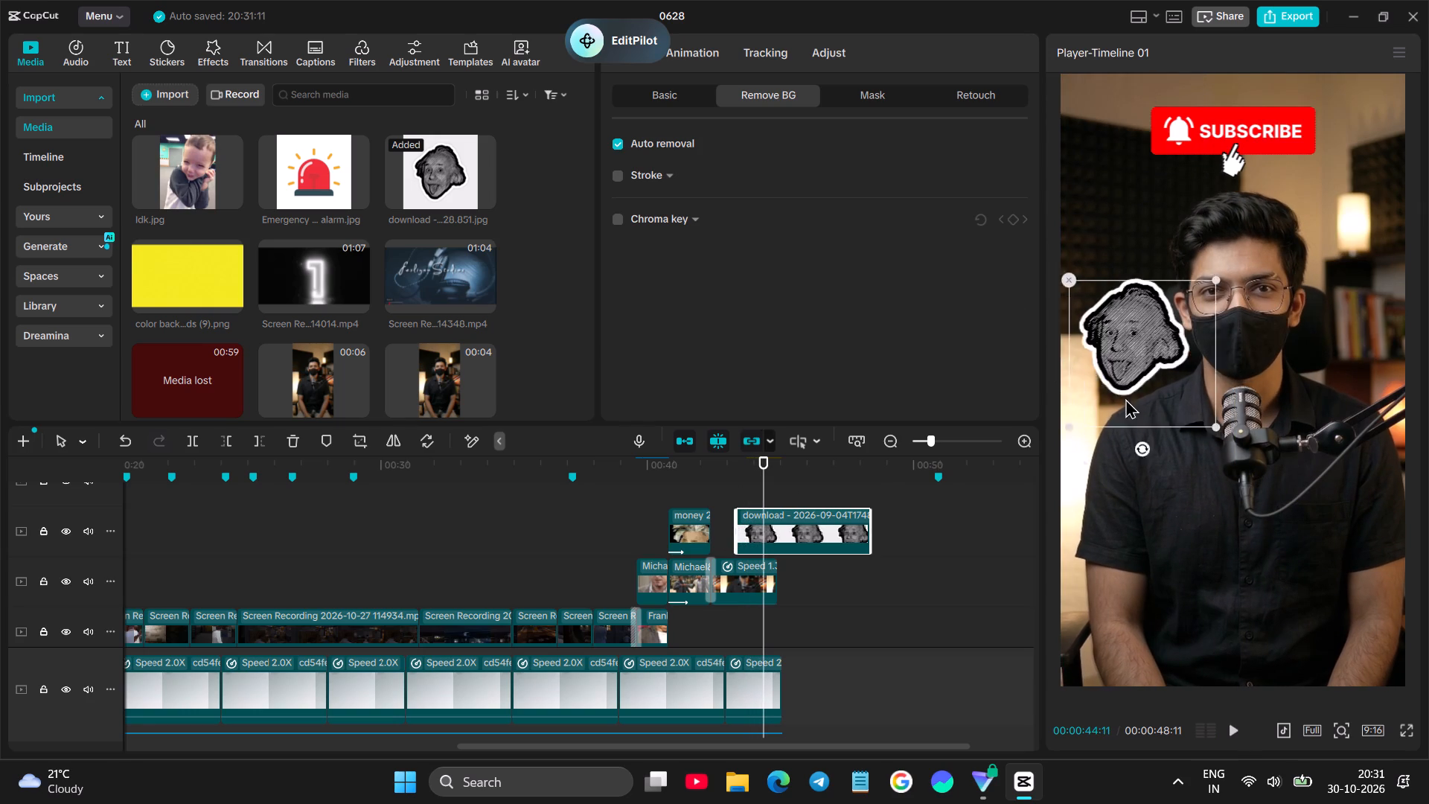
drag(1125, 398, 1132, 491)
key(space)
key(space)
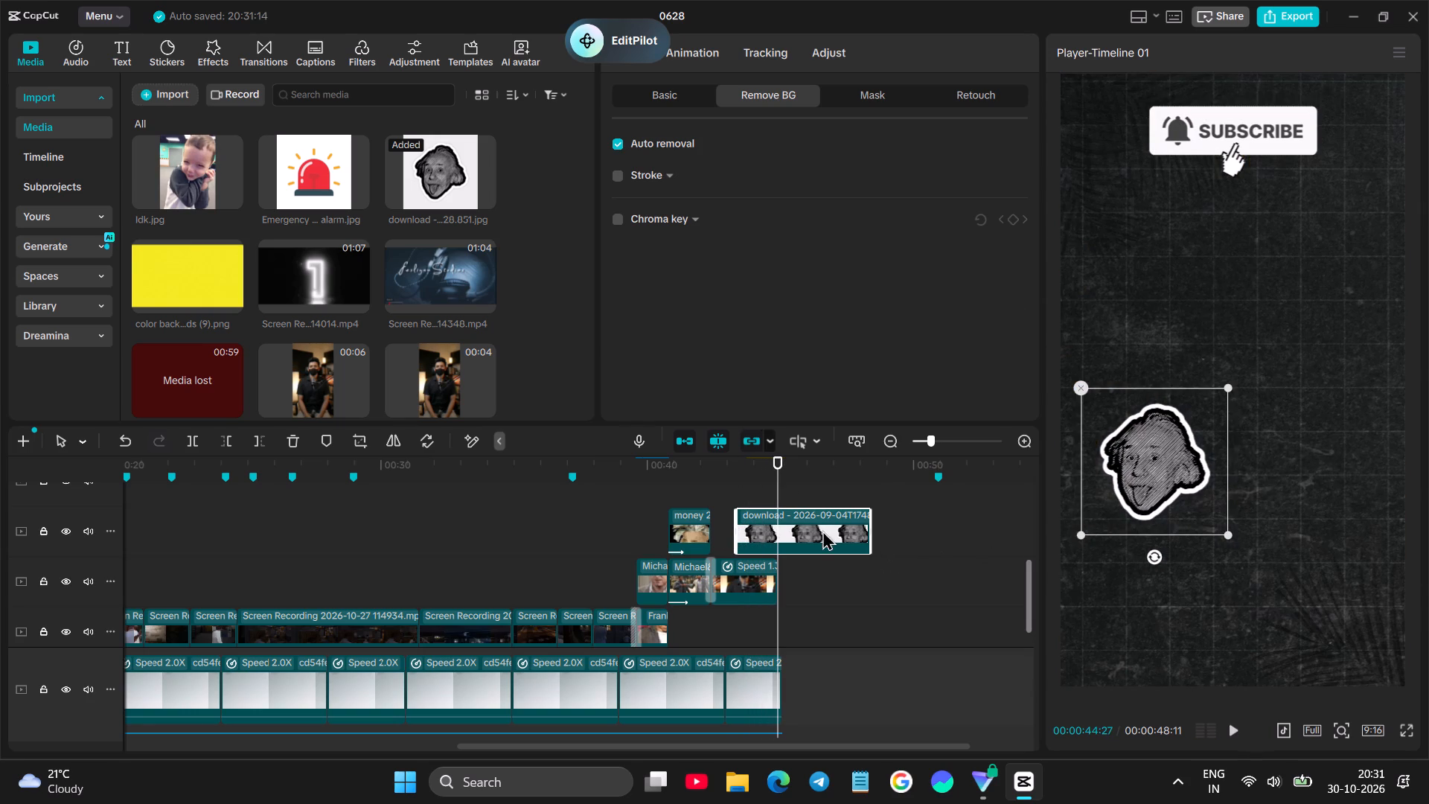
Preview the scene, move the Einstein cutout to the middle of the man's chest, and enlarge it slightly.
click(729, 491)
key(space)
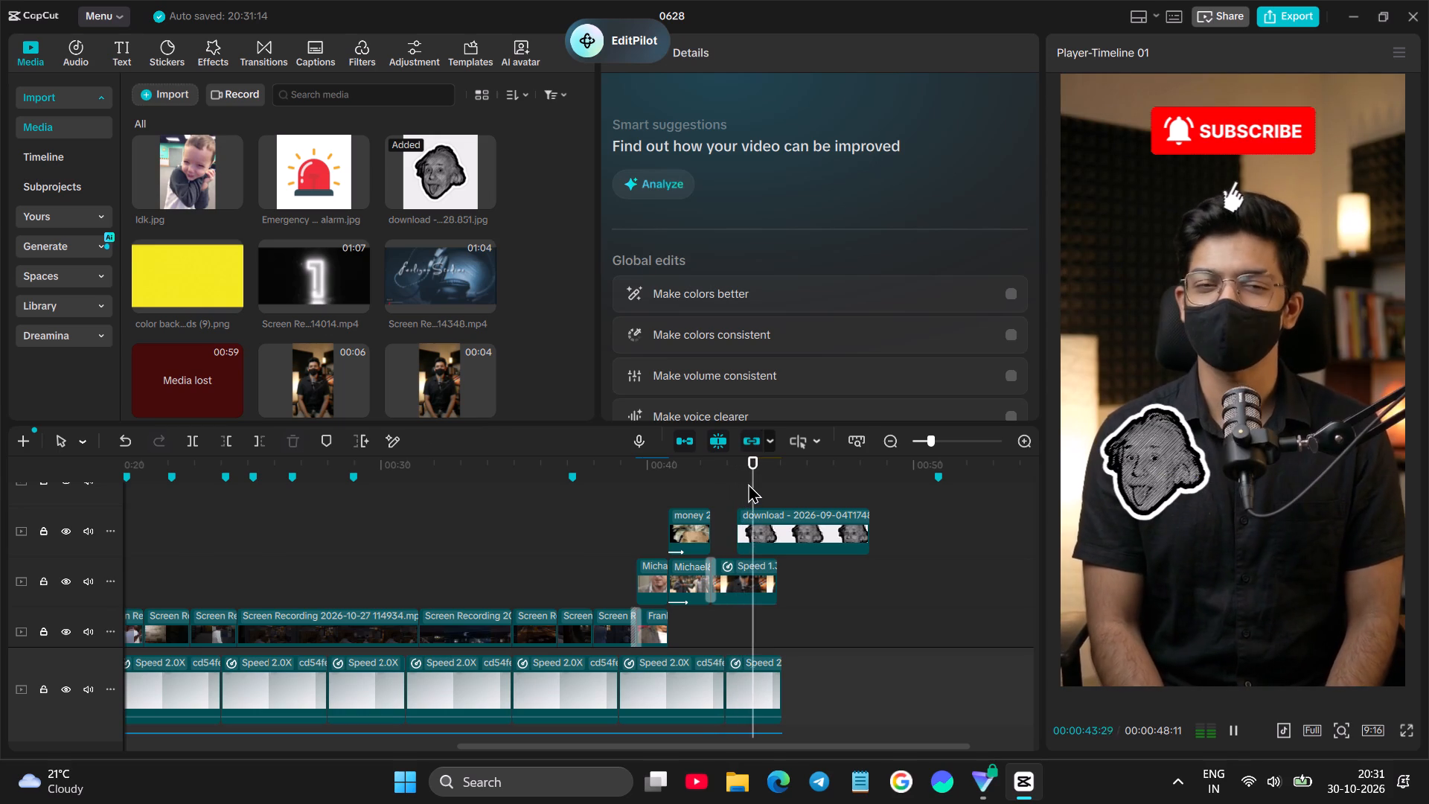
key(space)
drag(1169, 456, 1254, 522)
key(space)
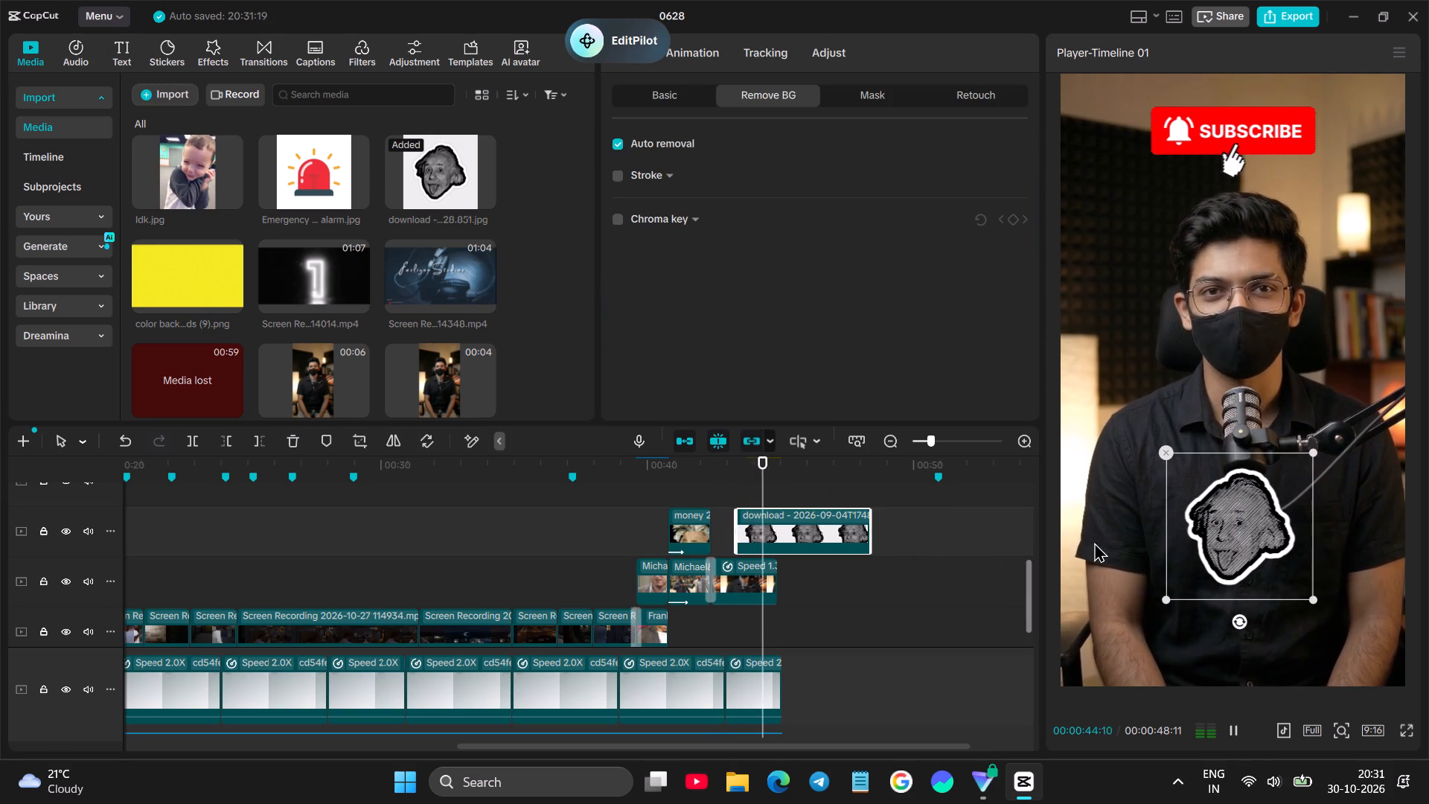
drag(1248, 521, 1259, 430)
drag(1175, 507, 1173, 509)
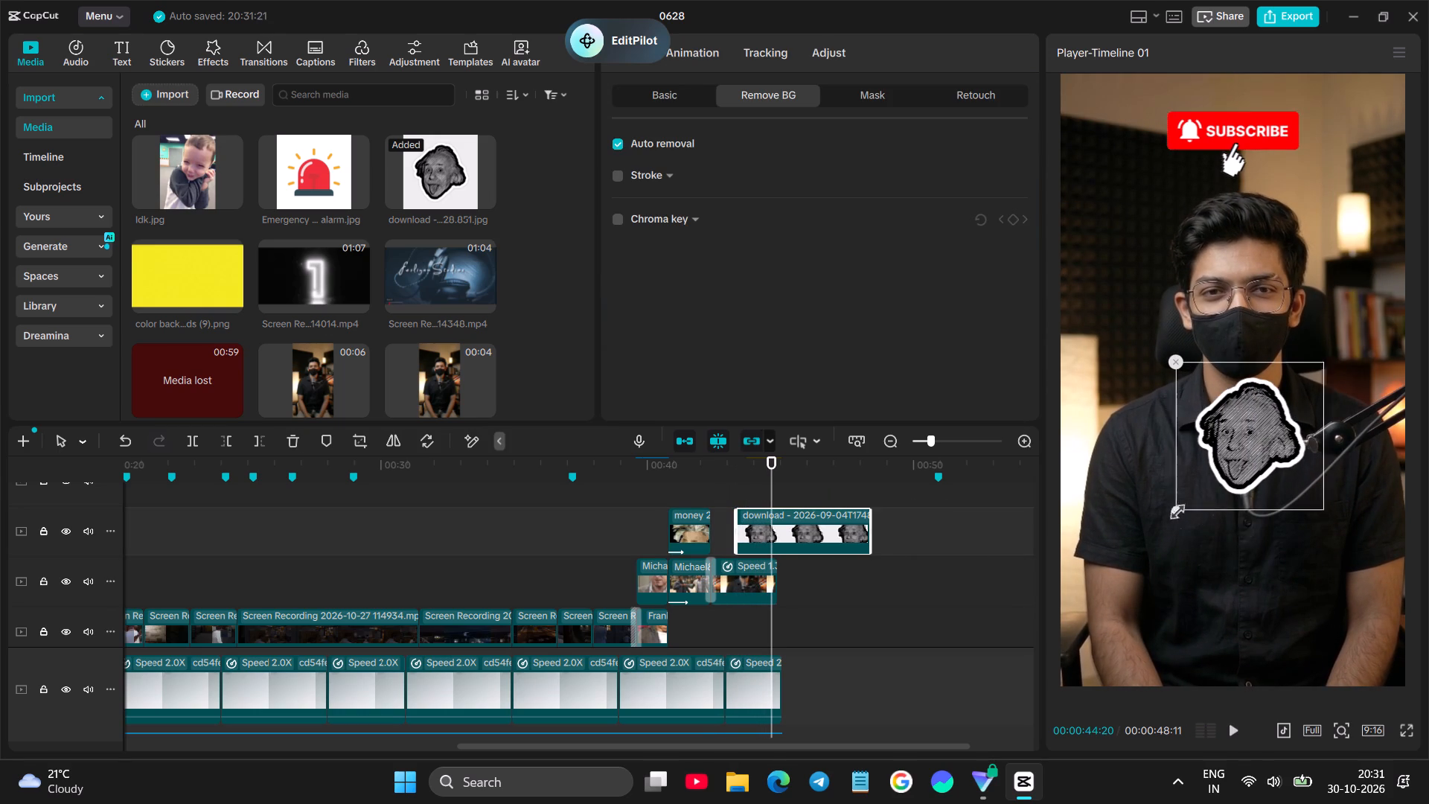
drag(1173, 509, 1140, 547)
Trim the Einstein clip to start at about 00:00:44 and end with the masked man clip at about 00:00:44:27.
click(722, 495)
key(space)
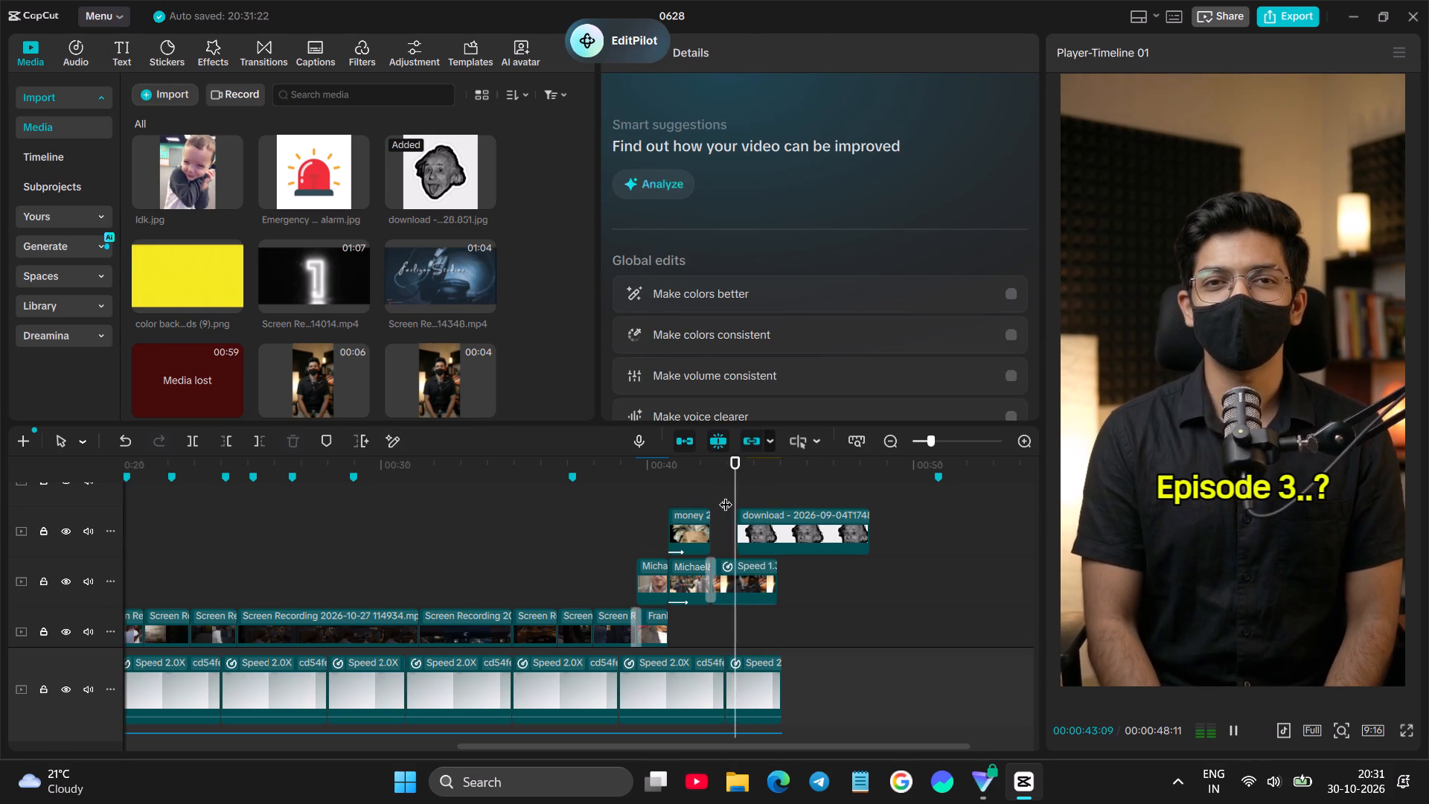
key(space)
click(749, 523)
drag(739, 523, 761, 511)
click(747, 508)
key(space)
key(space)
click(781, 524)
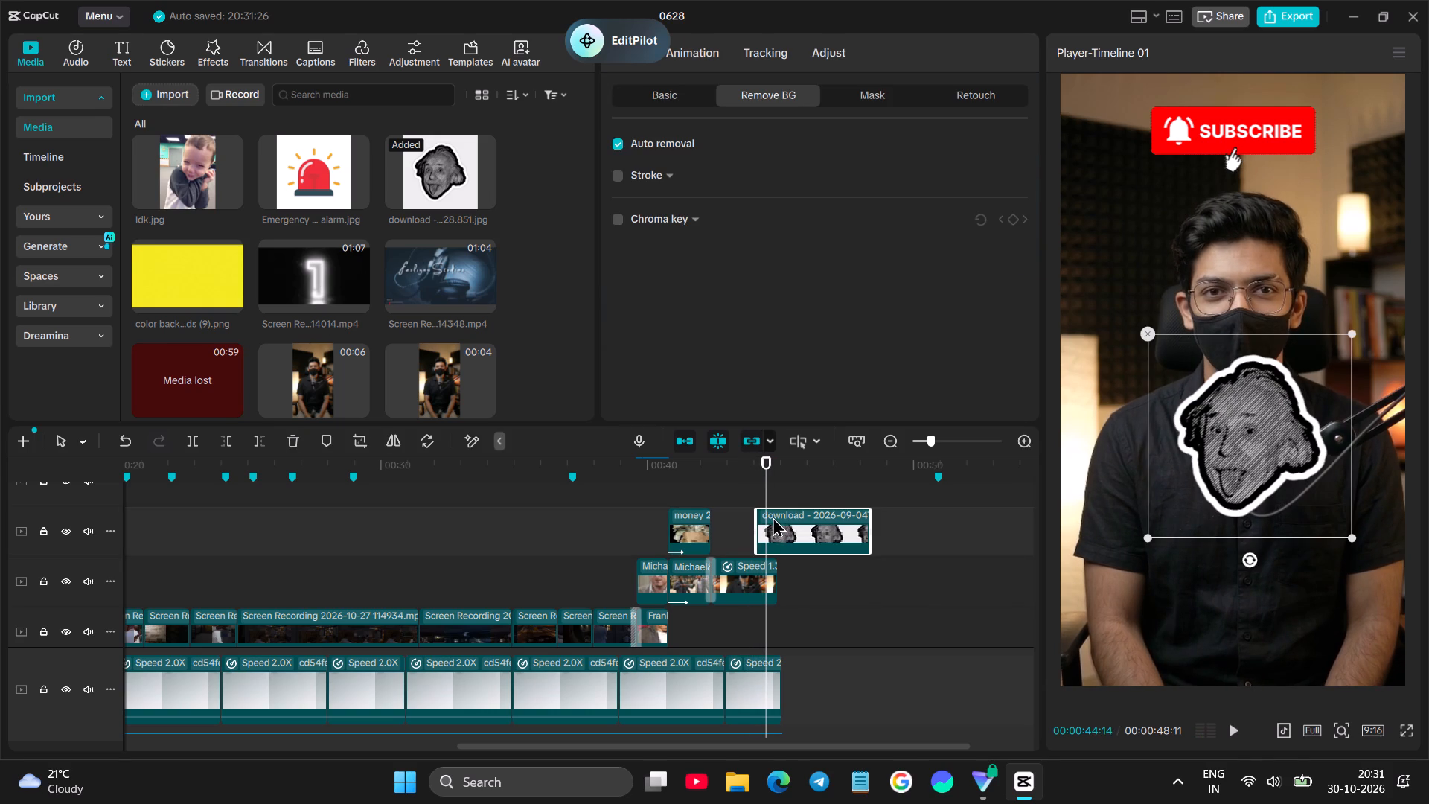
drag(867, 518, 773, 561)
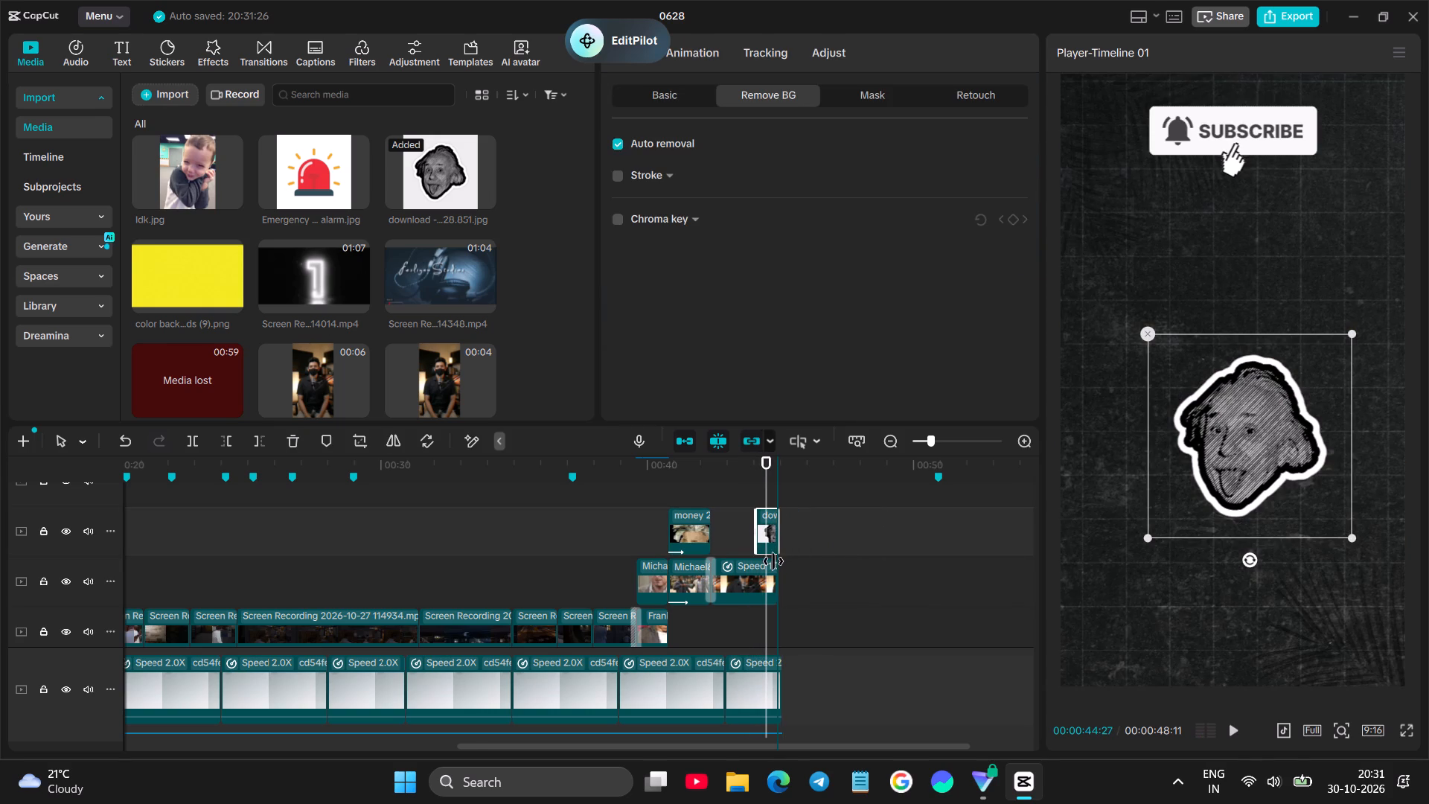
drag(773, 561, 772, 561)
Play the ending and extend the Einstein clip's start back to 00:00:43:23, where the SUBSCRIBE sticker begins.
click(717, 534)
key(space)
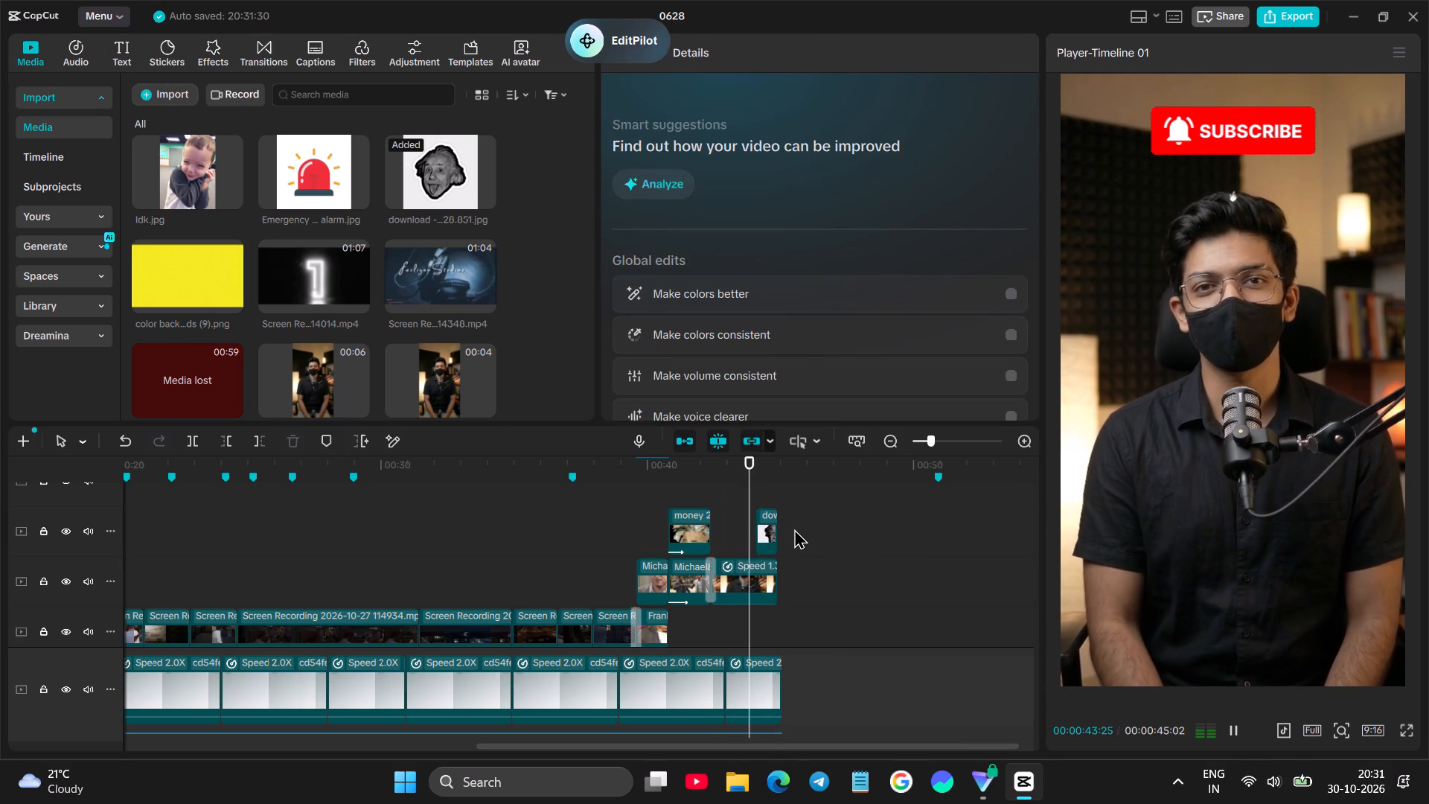
click(774, 524)
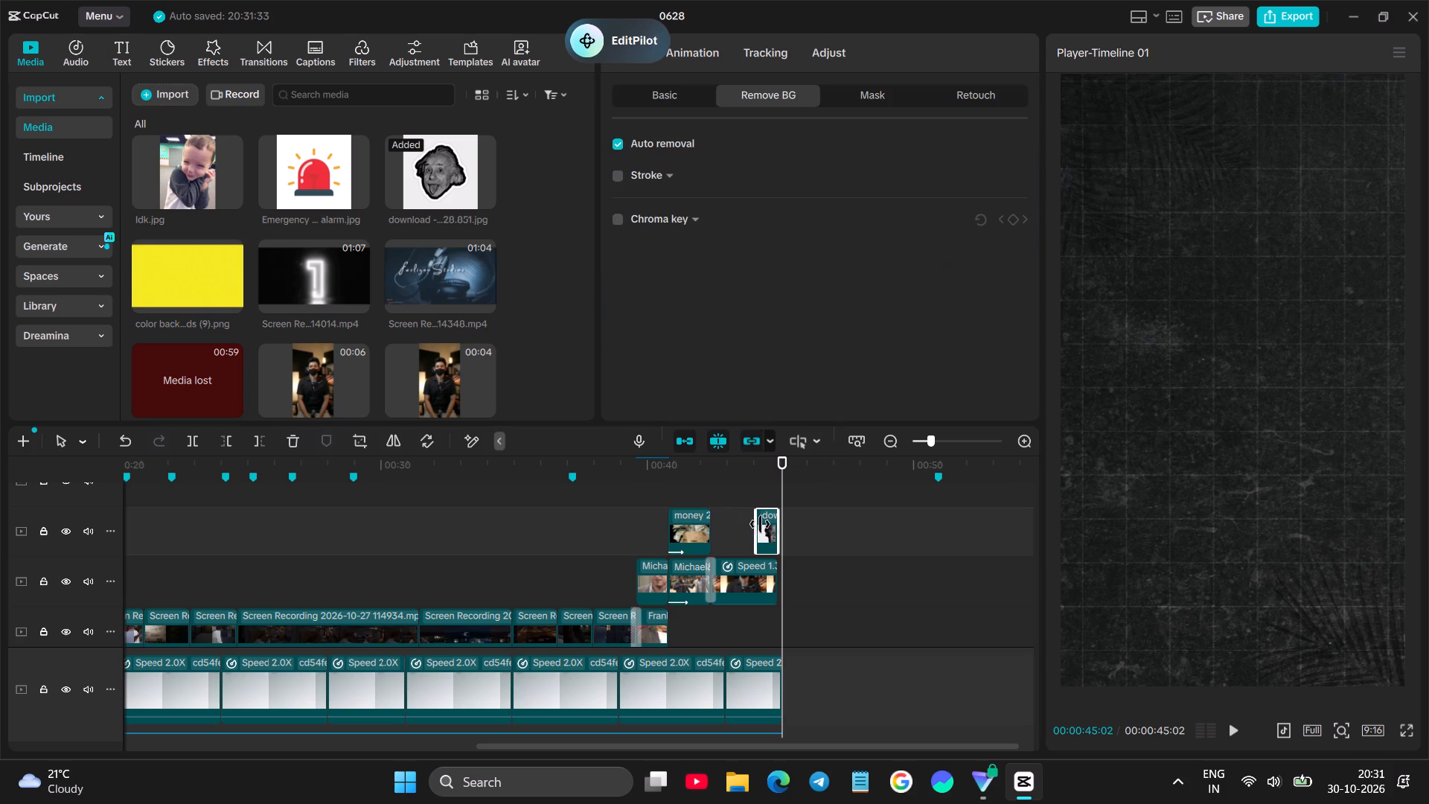
click(760, 524)
click(751, 500)
drag(751, 494, 744, 494)
scroll(761, 490, up, 10)
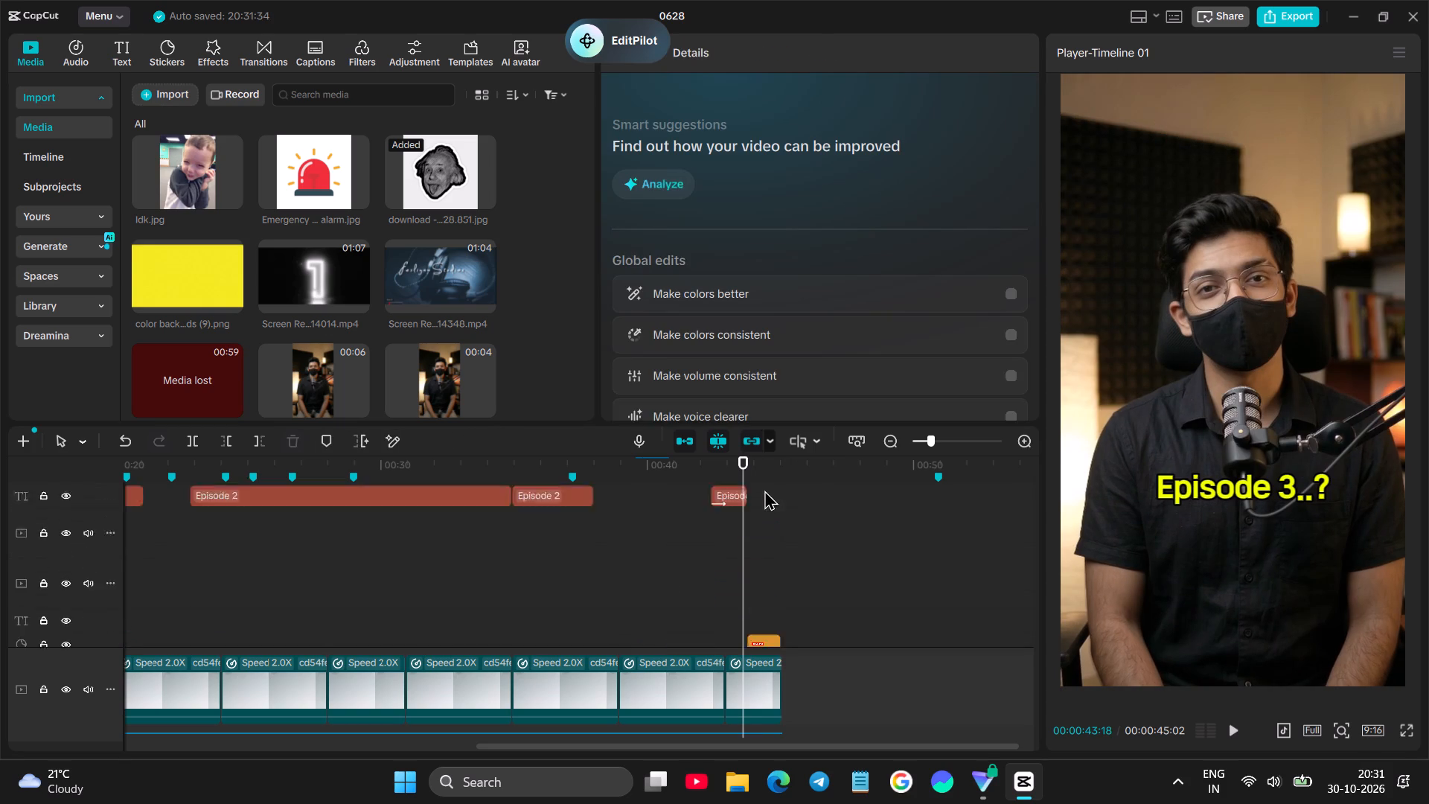
scroll(764, 490, up, 1)
scroll(756, 514, down, 4)
scroll(742, 514, up, 3)
click(741, 540)
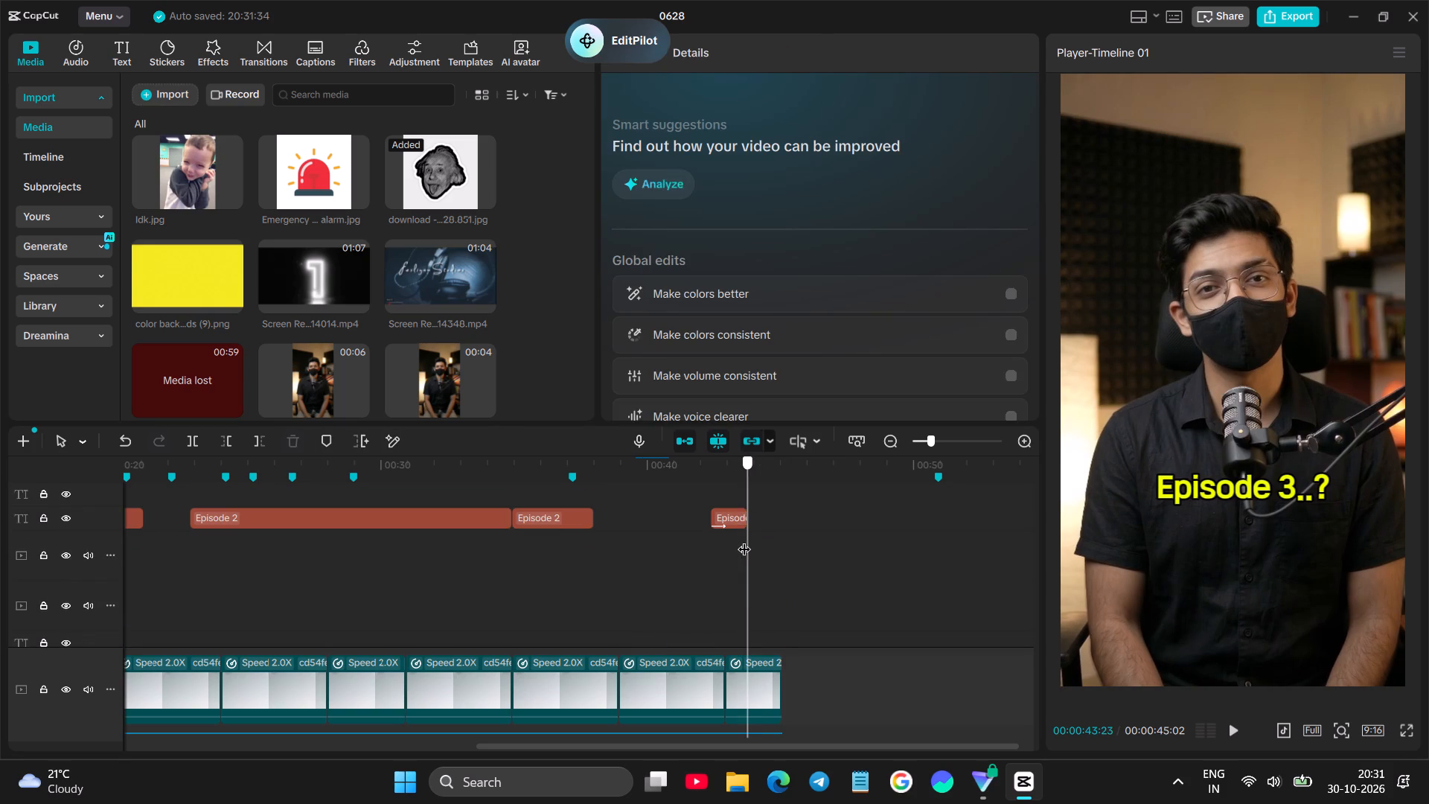
scroll(748, 532, down, 8)
click(760, 550)
click(747, 540)
scroll(755, 523, up, 9)
click(752, 509)
scroll(746, 513, down, 8)
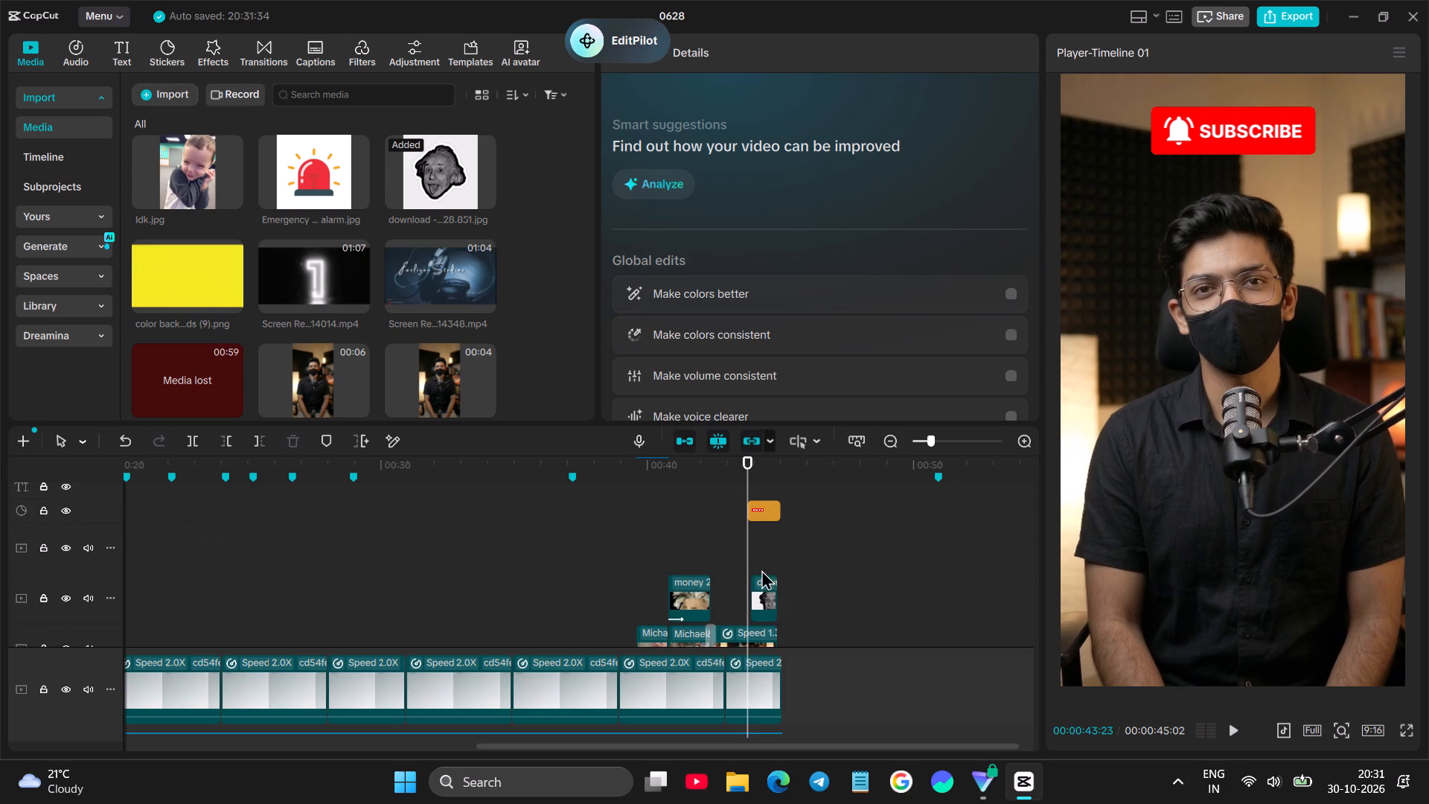
click(763, 603)
click(752, 590)
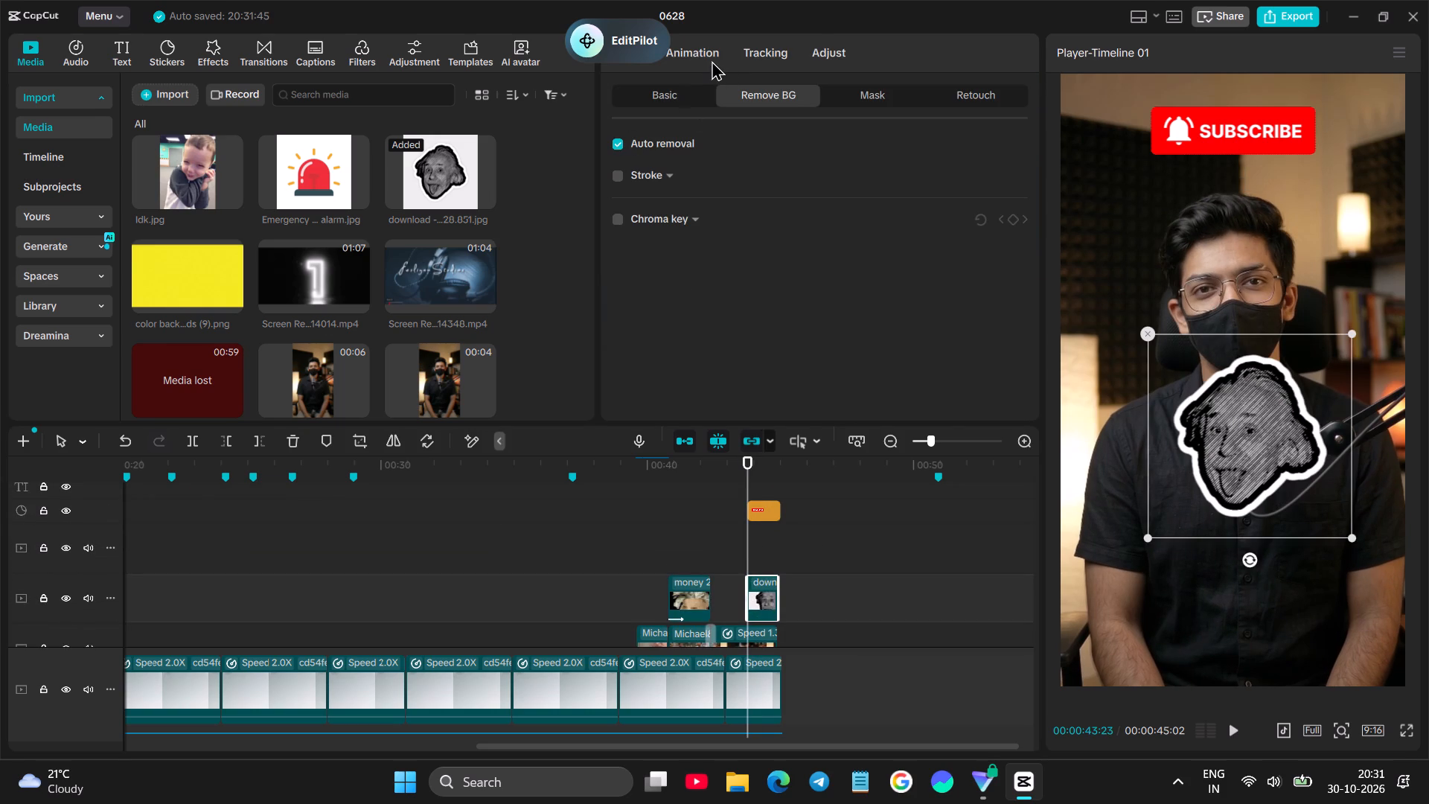
Try the Fade In and Zoom Out entrance animations on the Einstein clip, apply Zoom 2, and preview the ending.
click(710, 60)
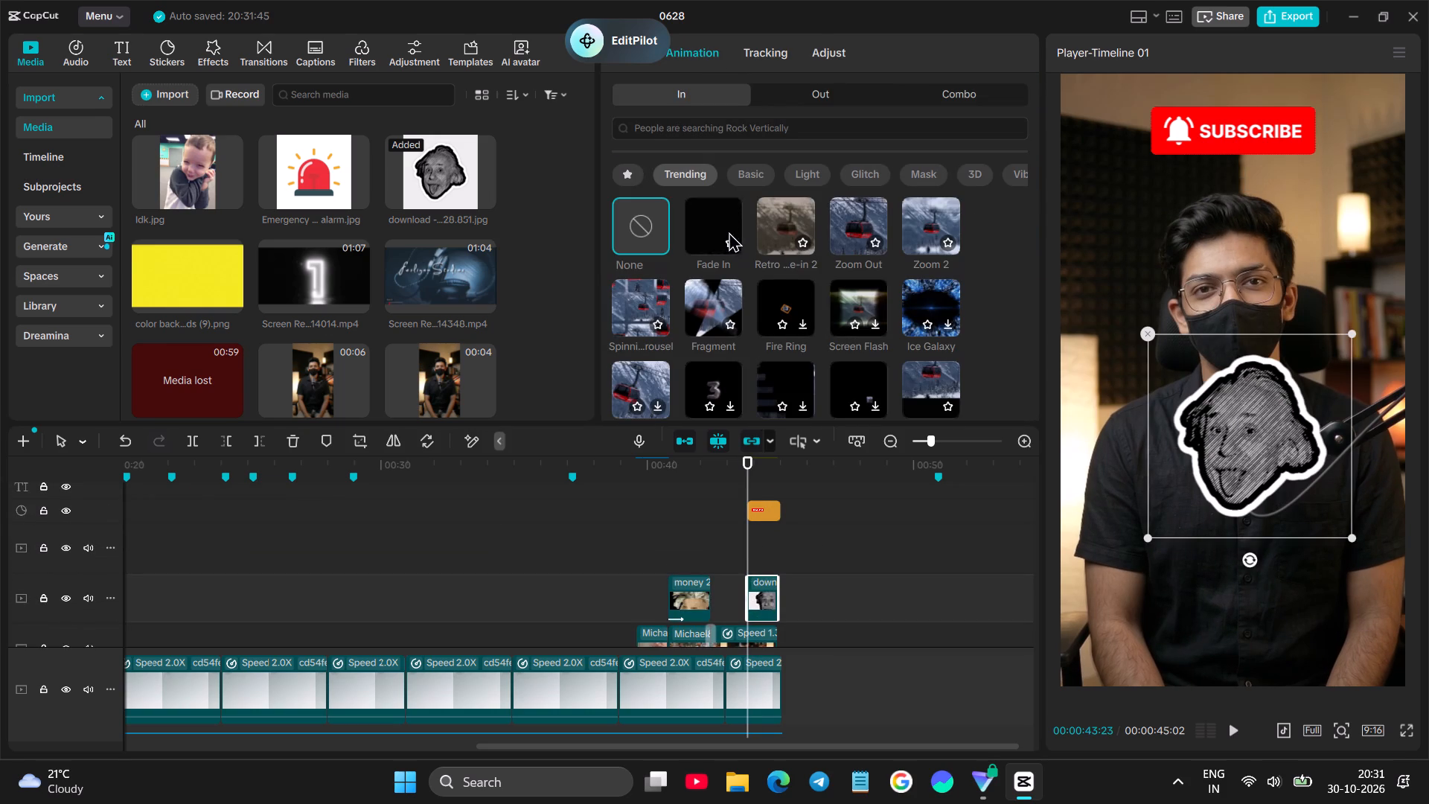
click(725, 226)
click(845, 229)
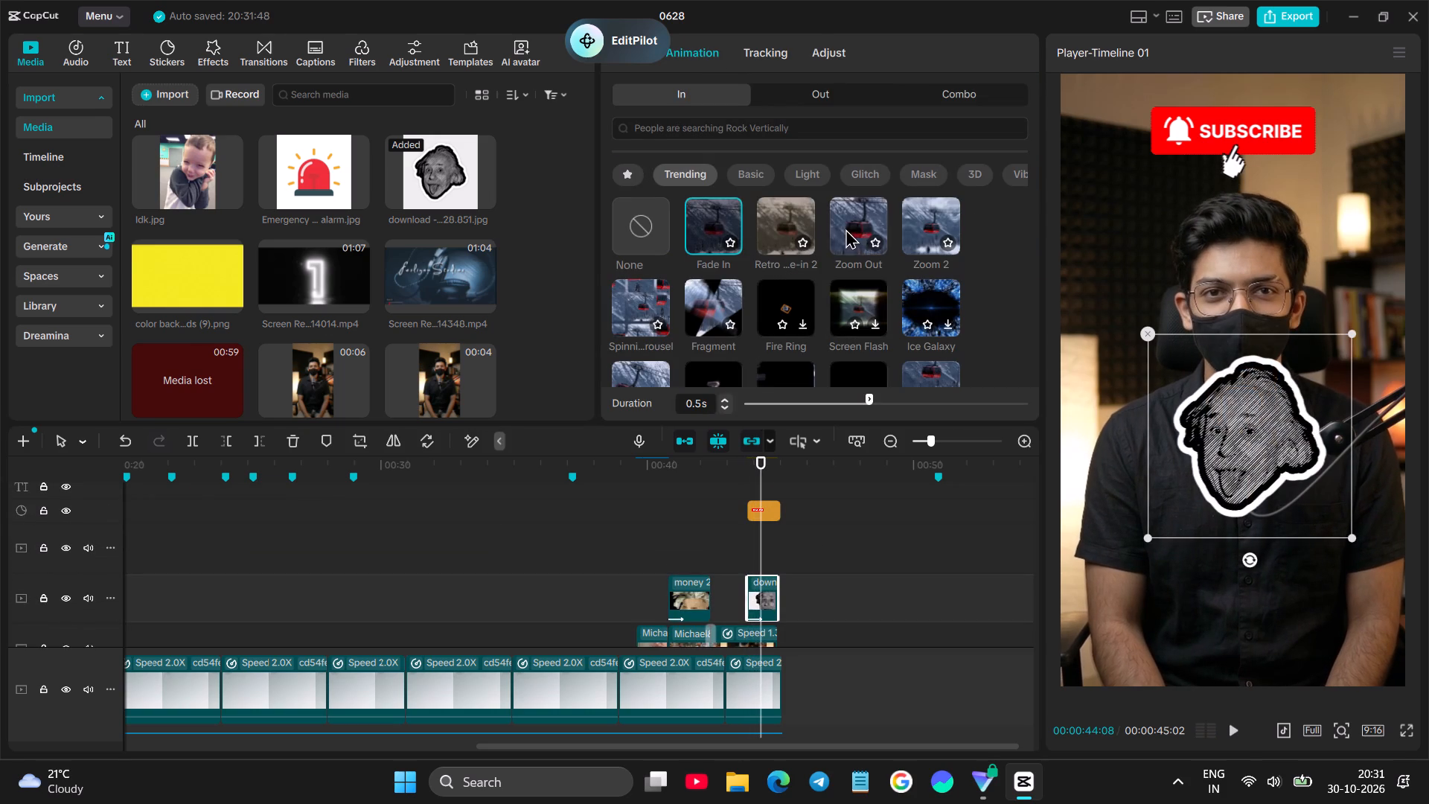
click(910, 236)
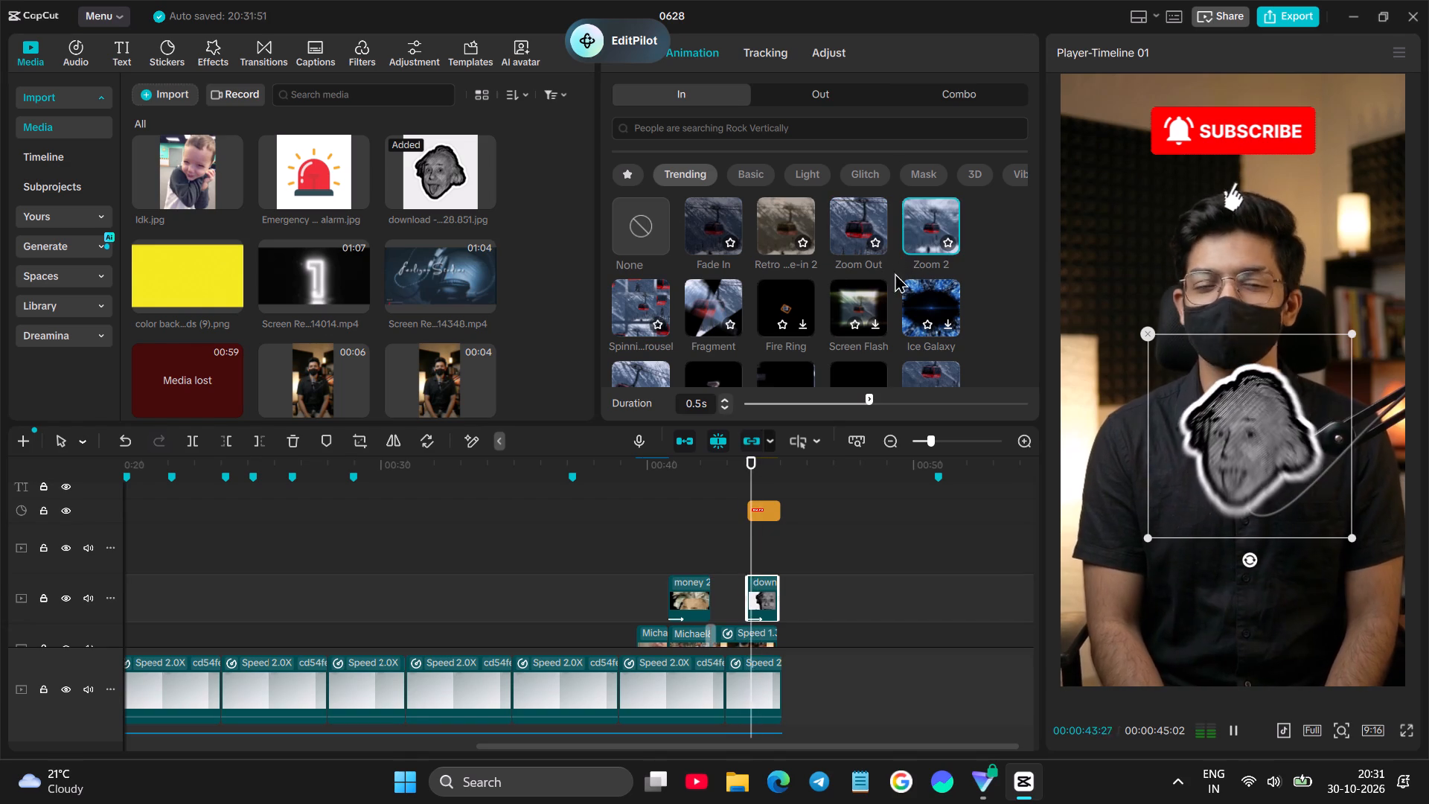
click(739, 553)
key(space)
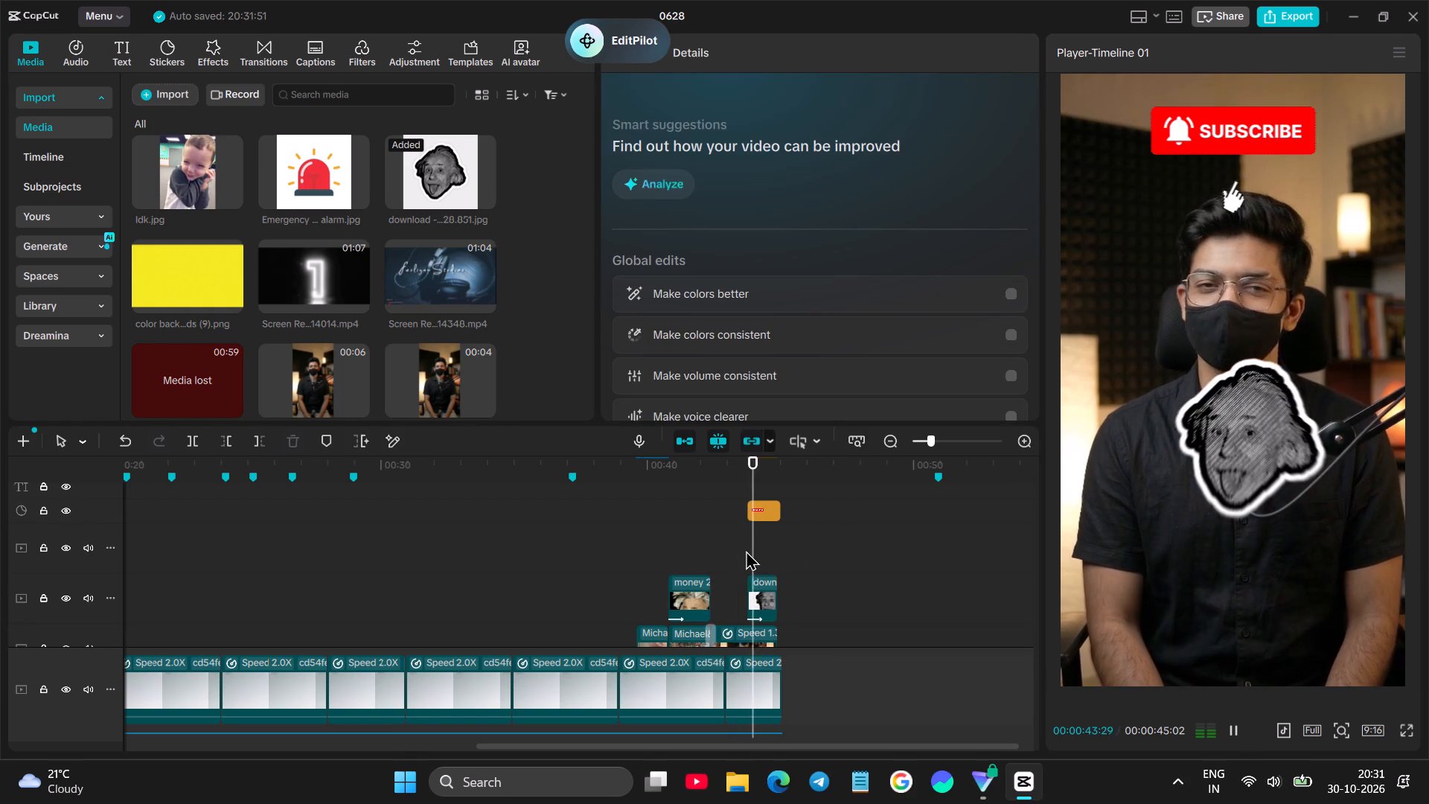
key(space)
key(space)
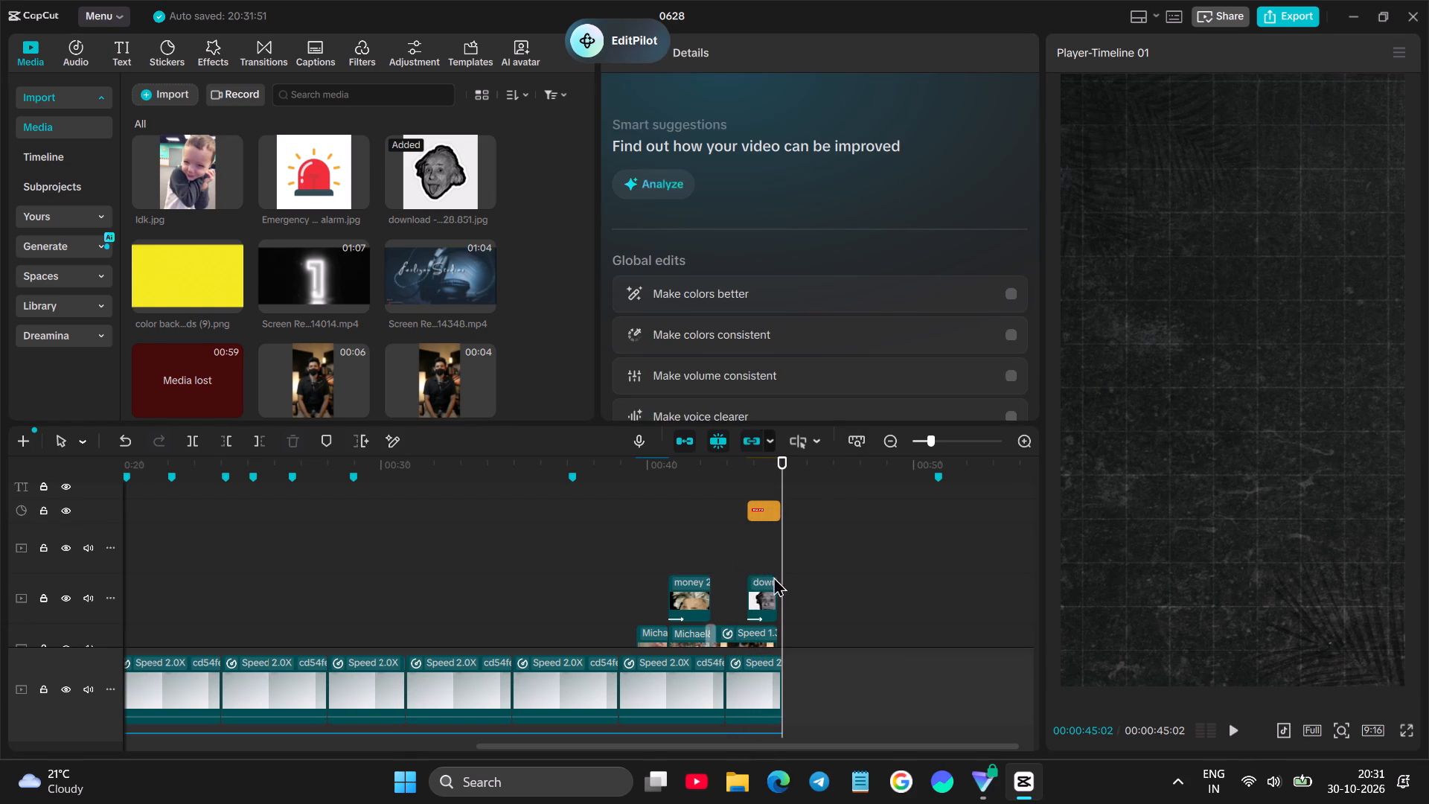
click(755, 556)
key(space)
key(space)
Shrink the Einstein cutout, enlarge it again slightly lower on the man's chest, and play the ending.
click(762, 596)
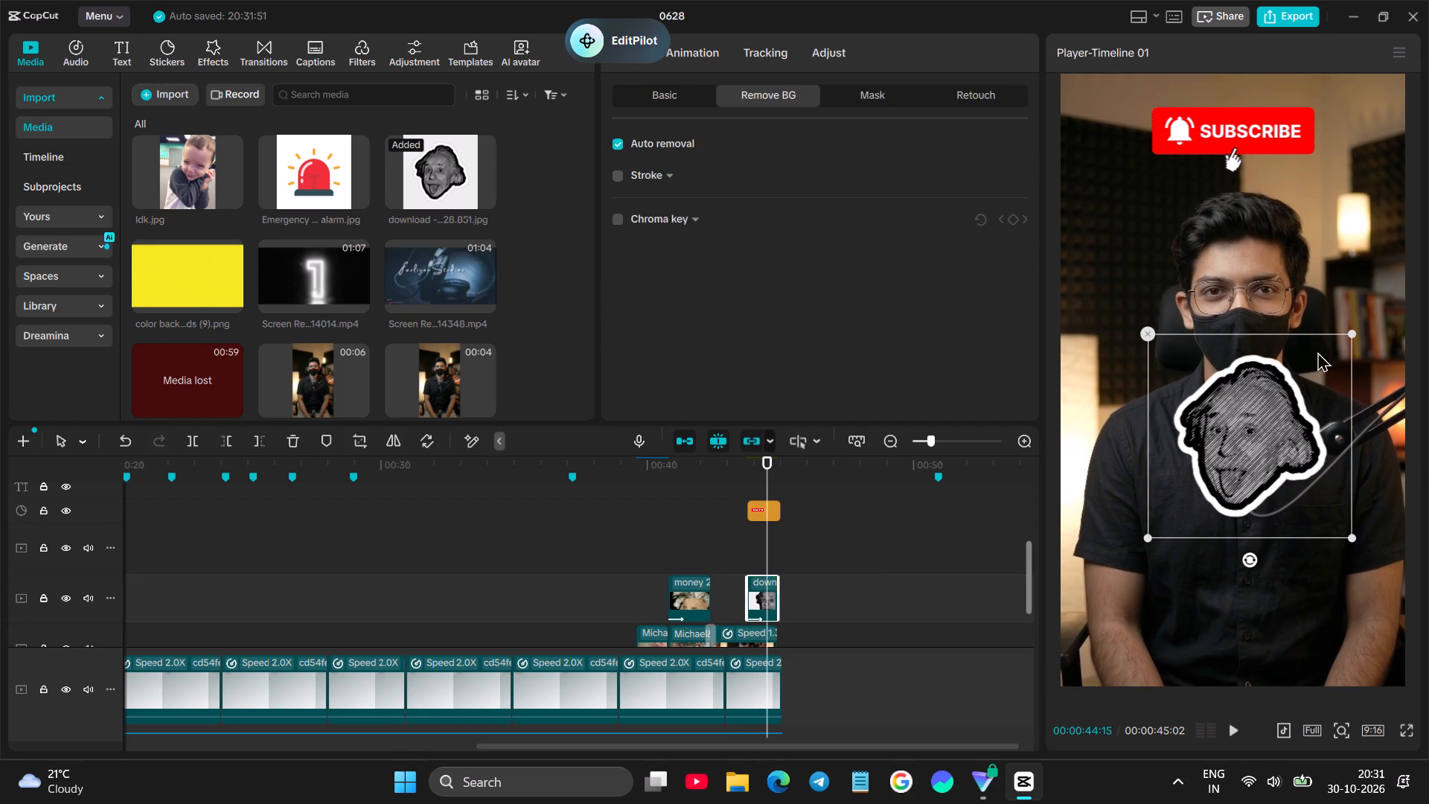
drag(1349, 333, 1308, 384)
drag(1252, 444, 1247, 457)
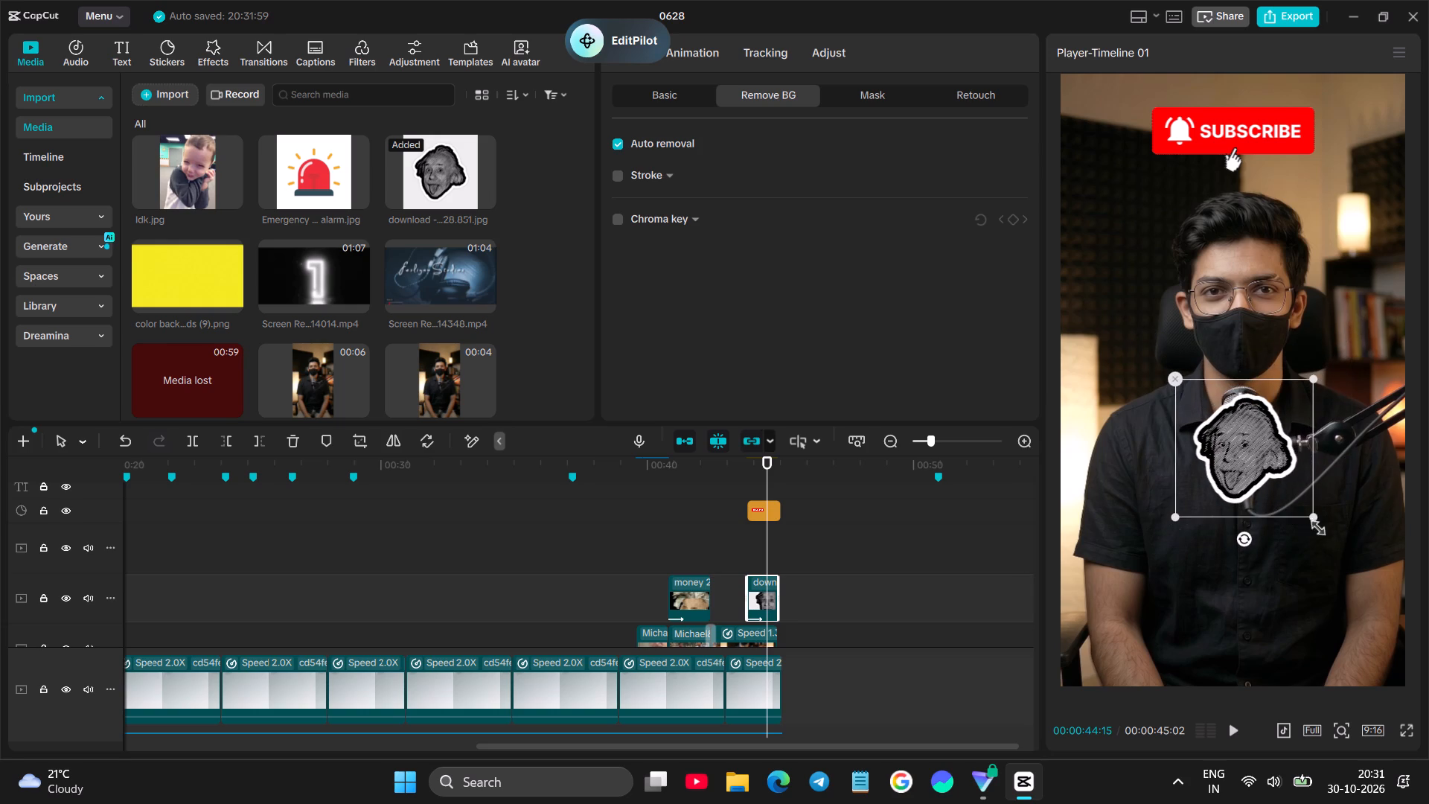
drag(1314, 523, 1345, 590)
drag(1274, 500, 1276, 518)
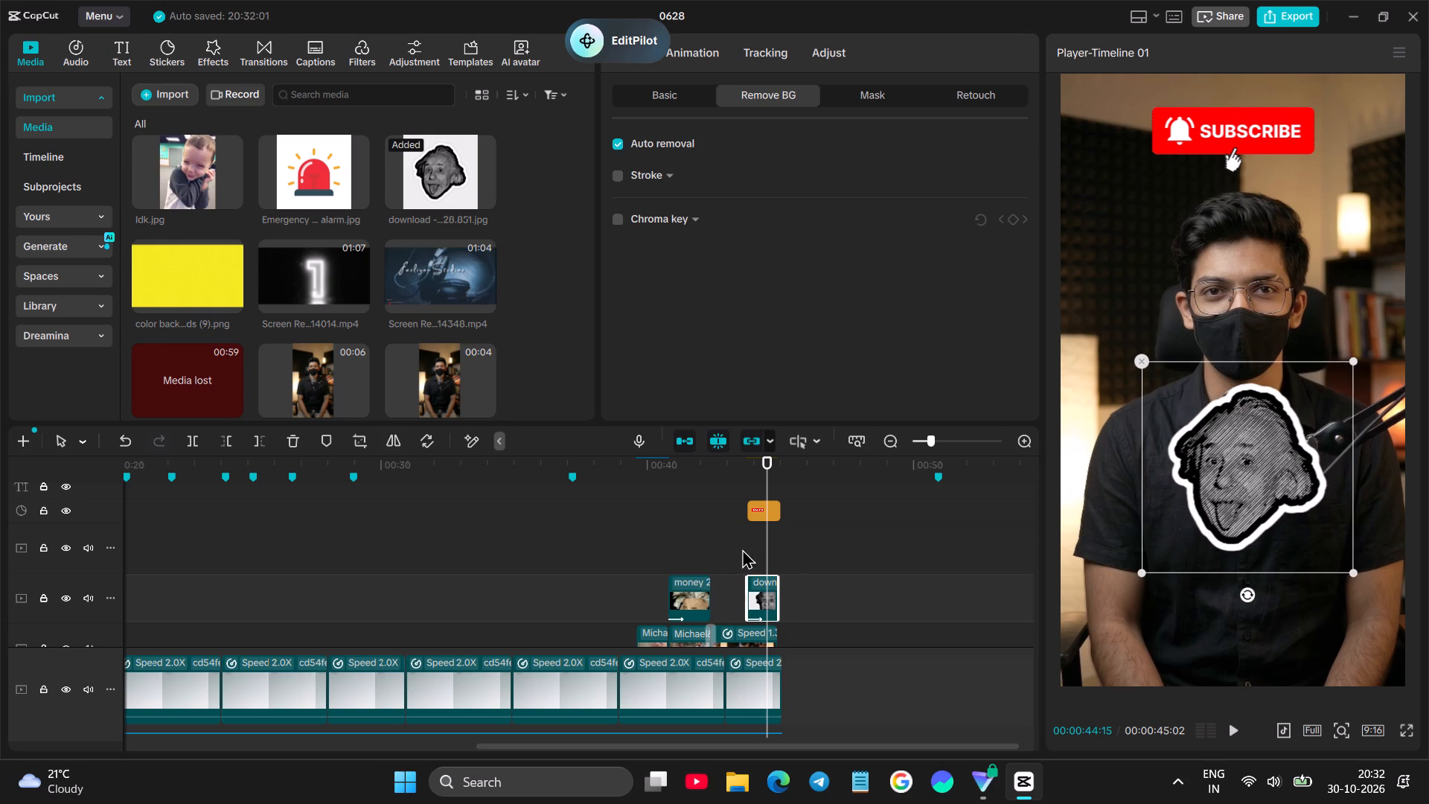
click(742, 548)
key(space)
click(691, 528)
key(space)
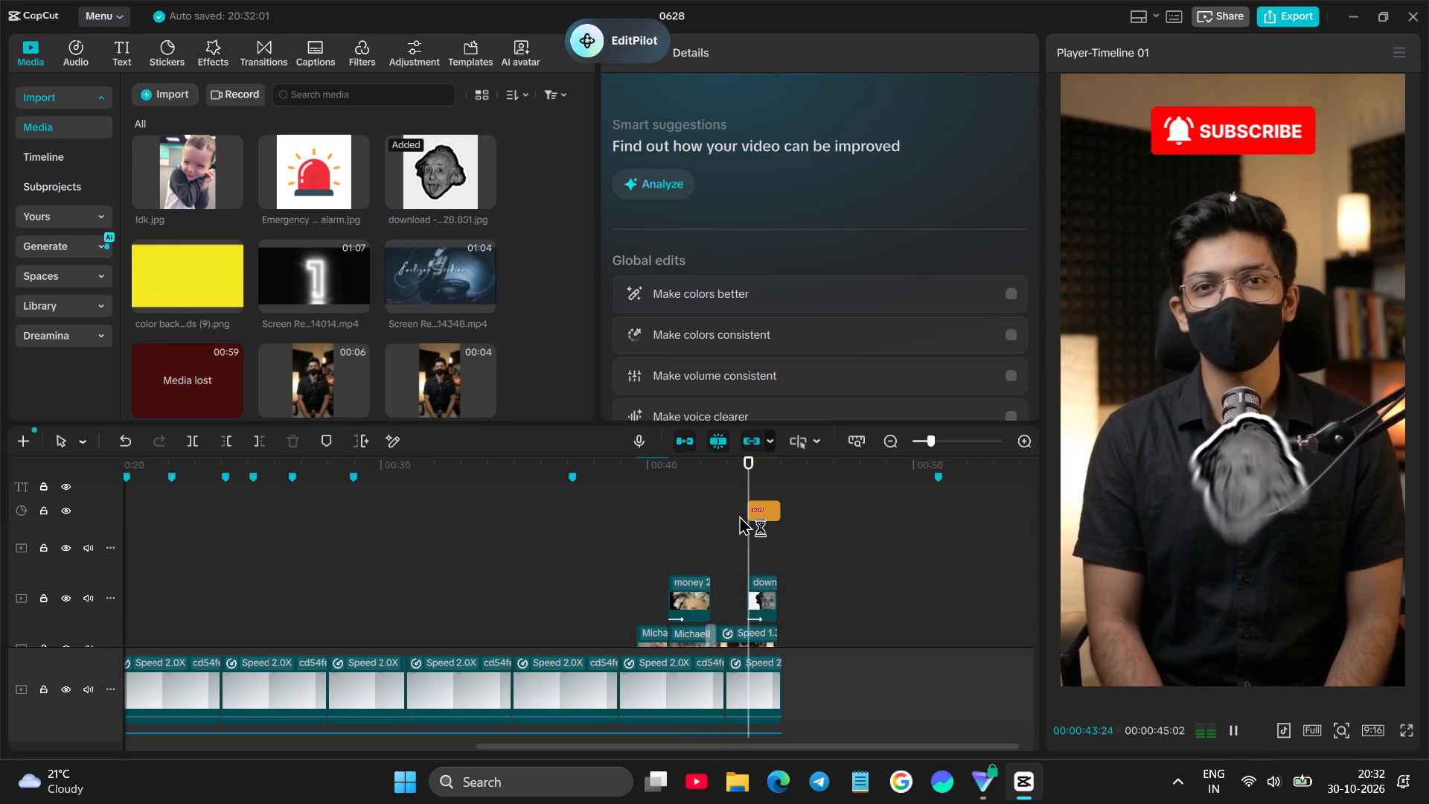
click(739, 515)
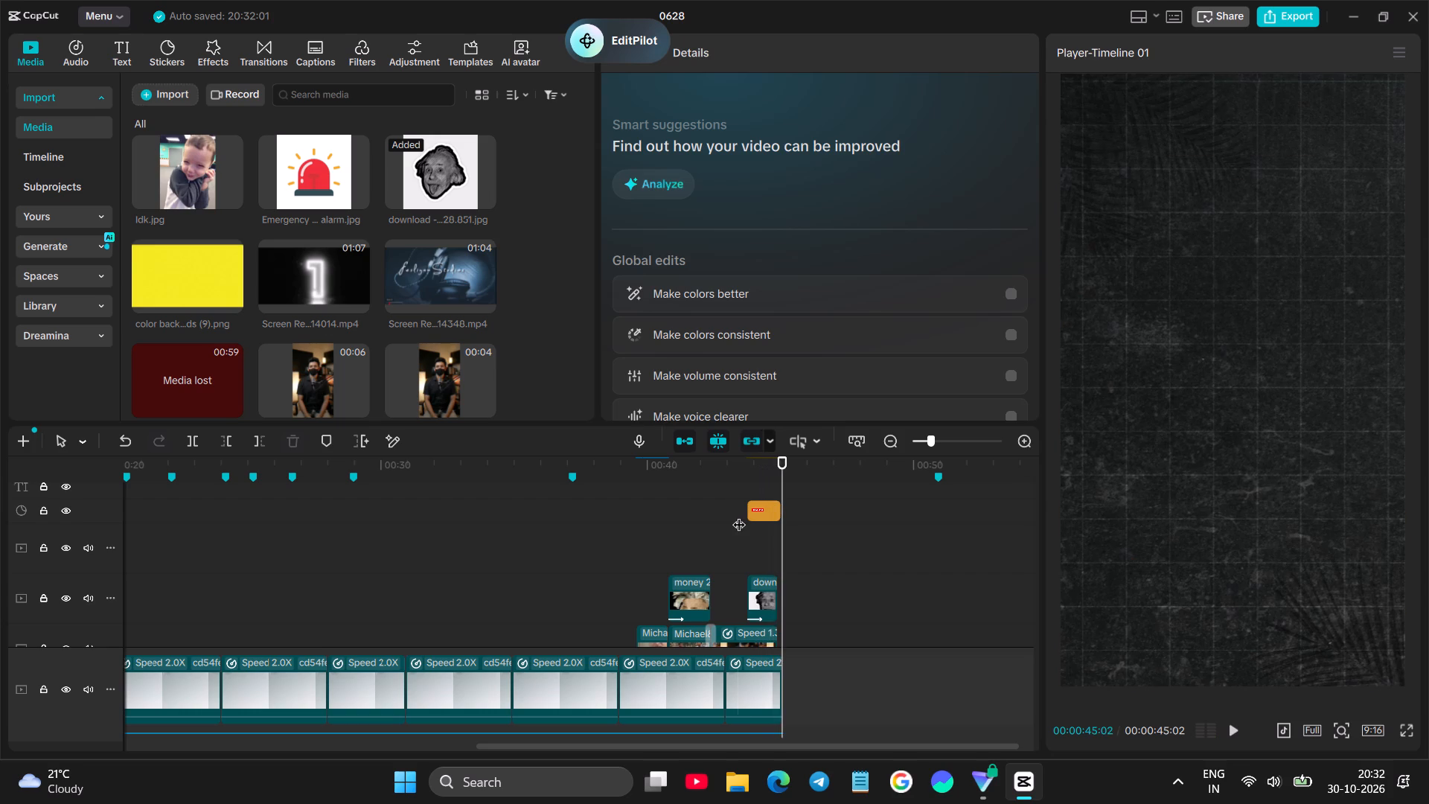
Duplicate the dark color background clip from the Einstein scene near the video's start onto a track beneath the ending's Einstein clip.
scroll(487, 558, right, 11)
scroll(479, 553, up, 5)
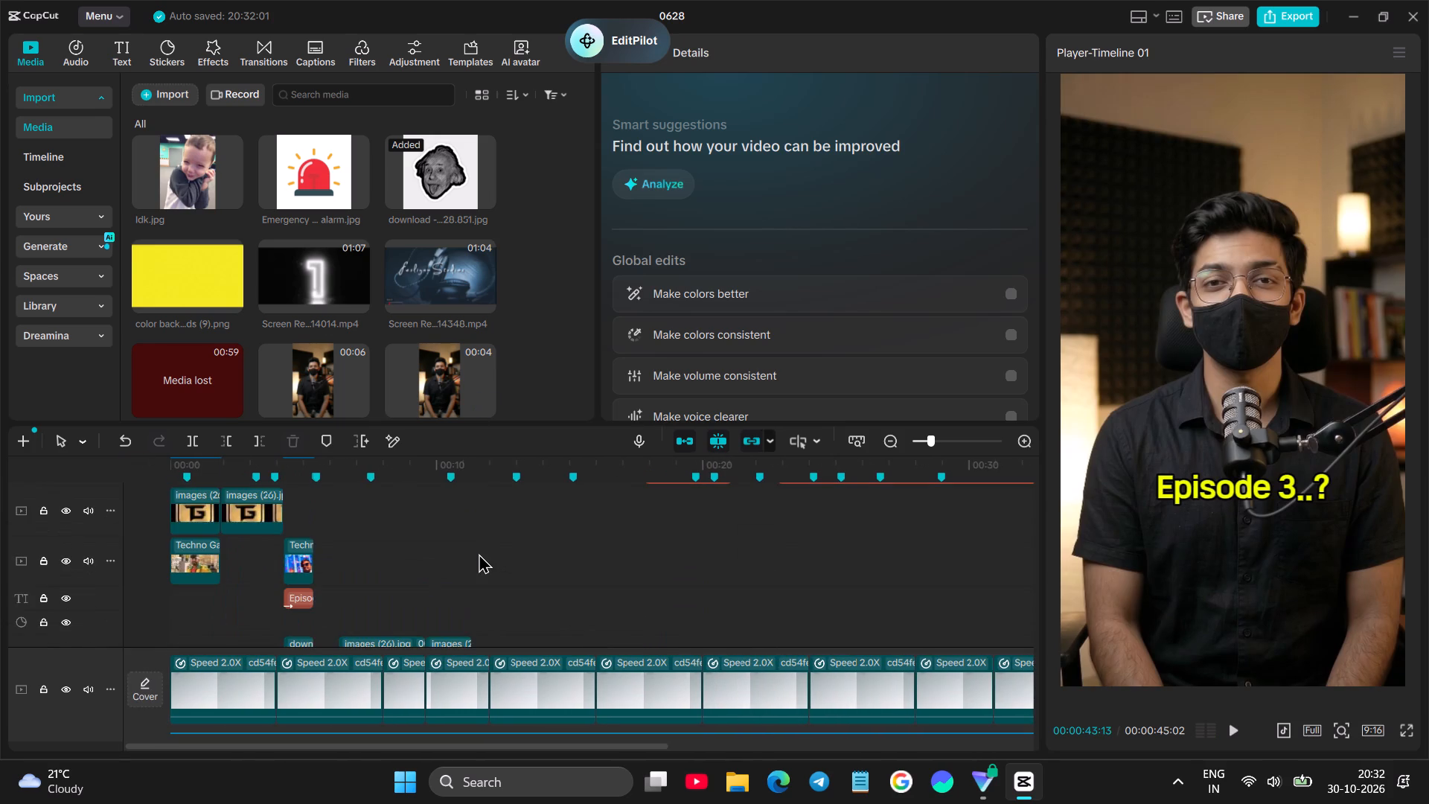
scroll(342, 587, down, 5)
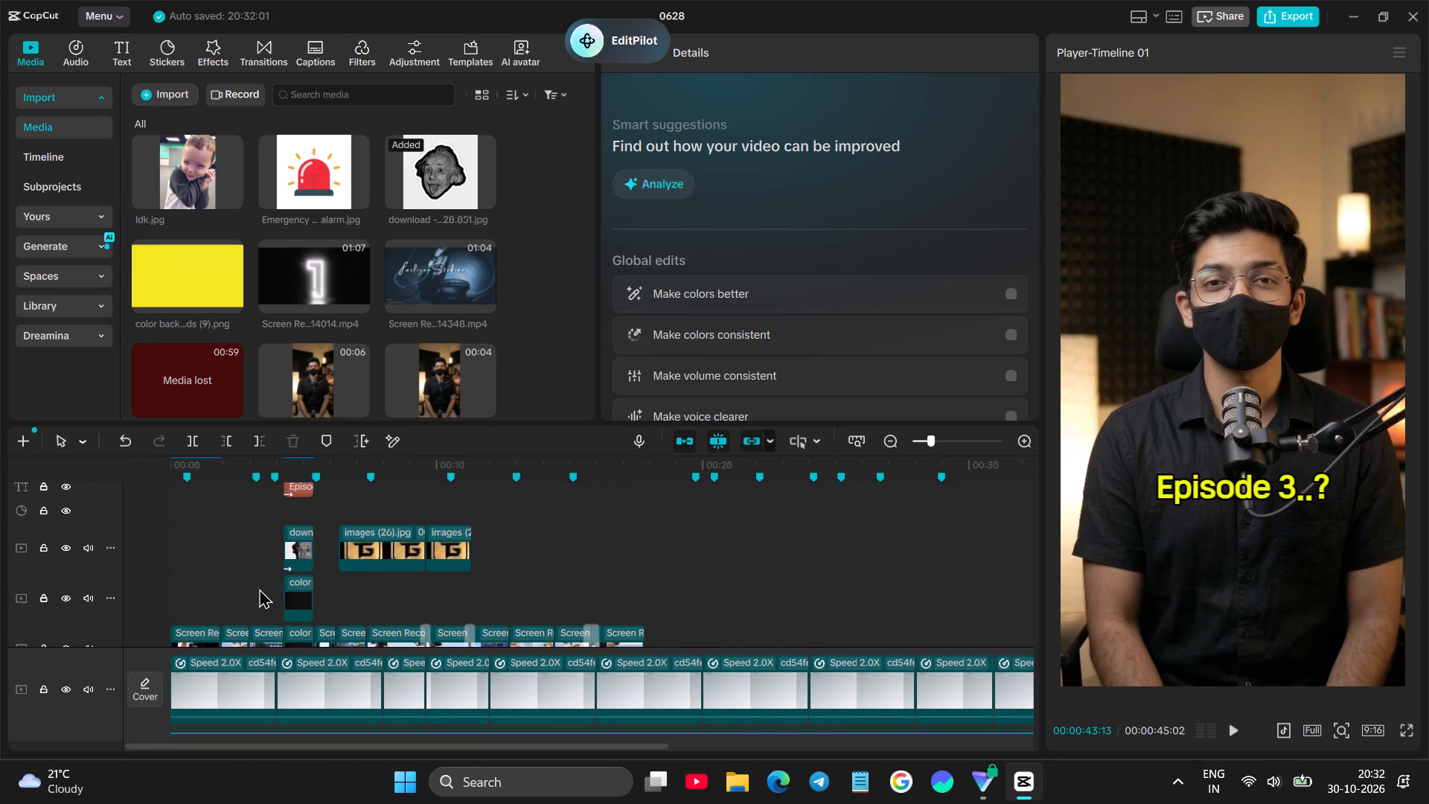
alt+drag(290, 598, 942, 578)
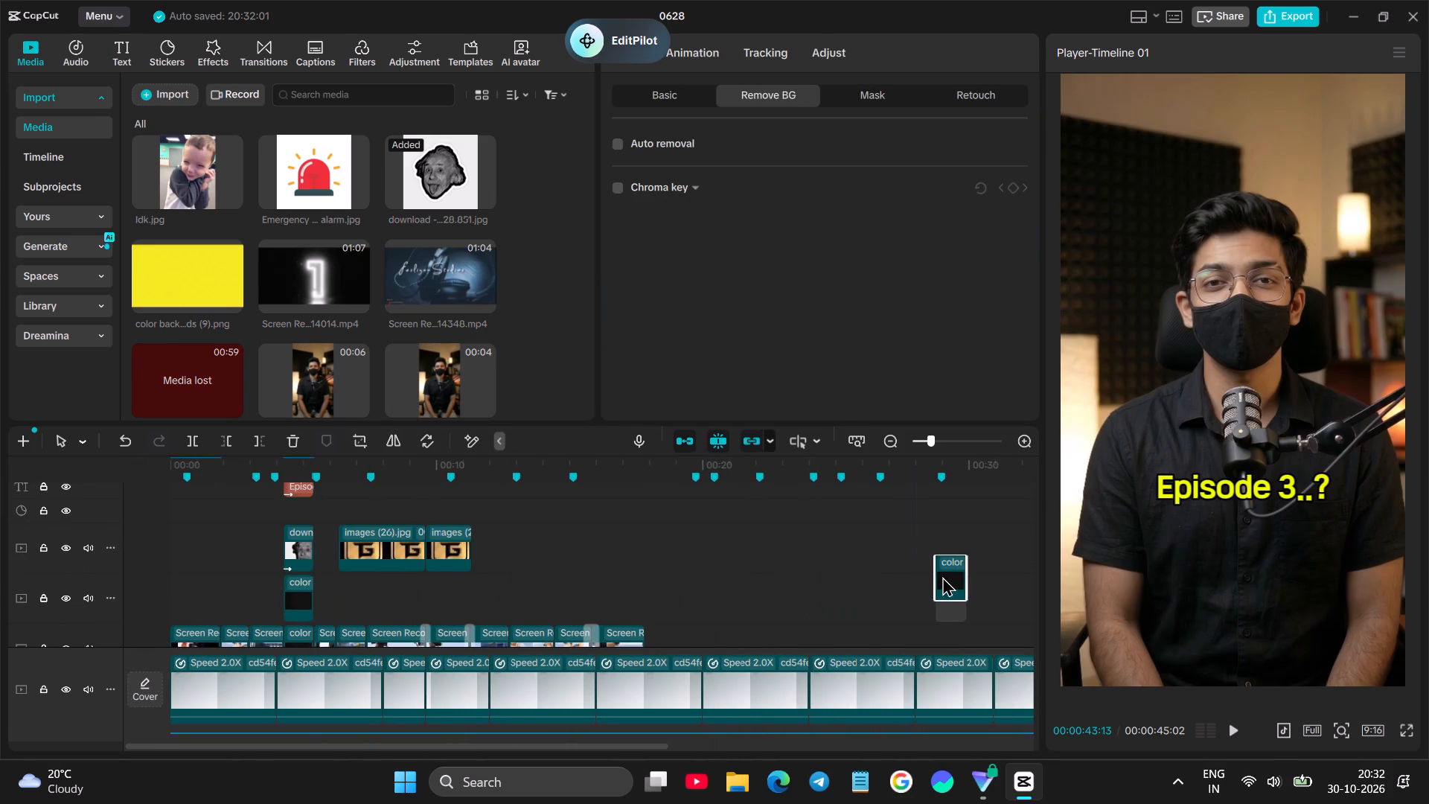
scroll(863, 573, left, 2)
drag(464, 593, 792, 573)
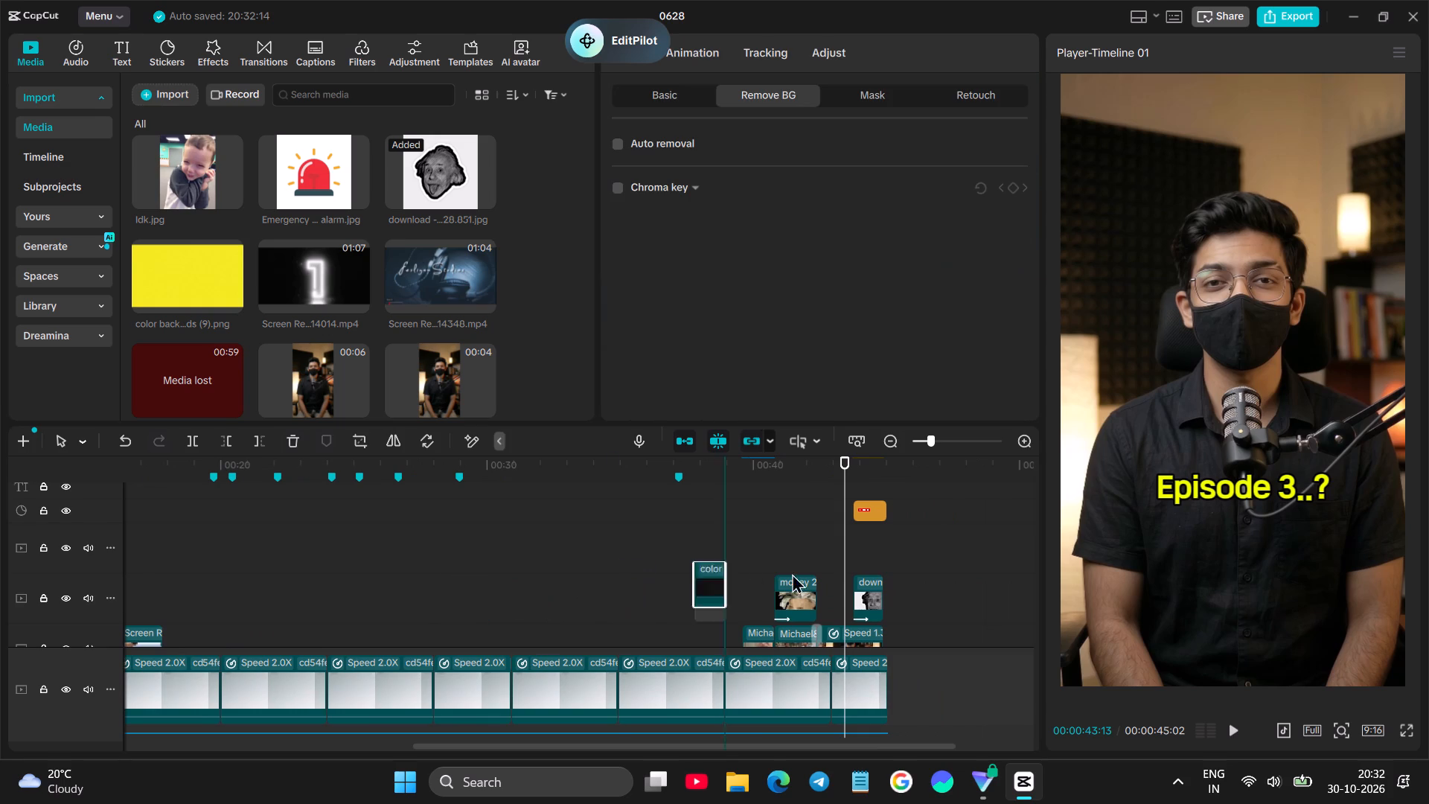
drag(792, 573, 887, 580)
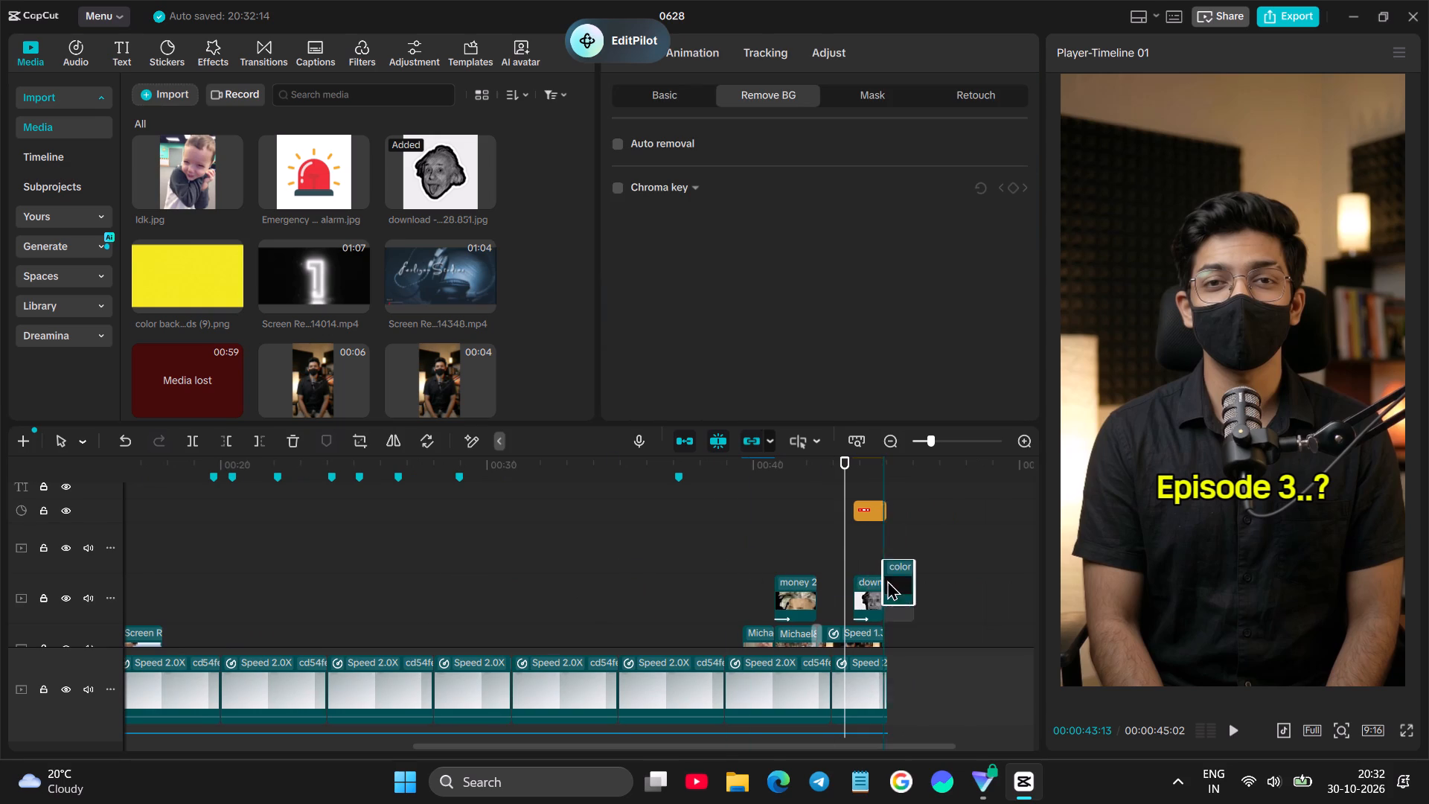
drag(887, 580, 859, 593)
scroll(887, 580, down, 1)
drag(851, 518, 856, 569)
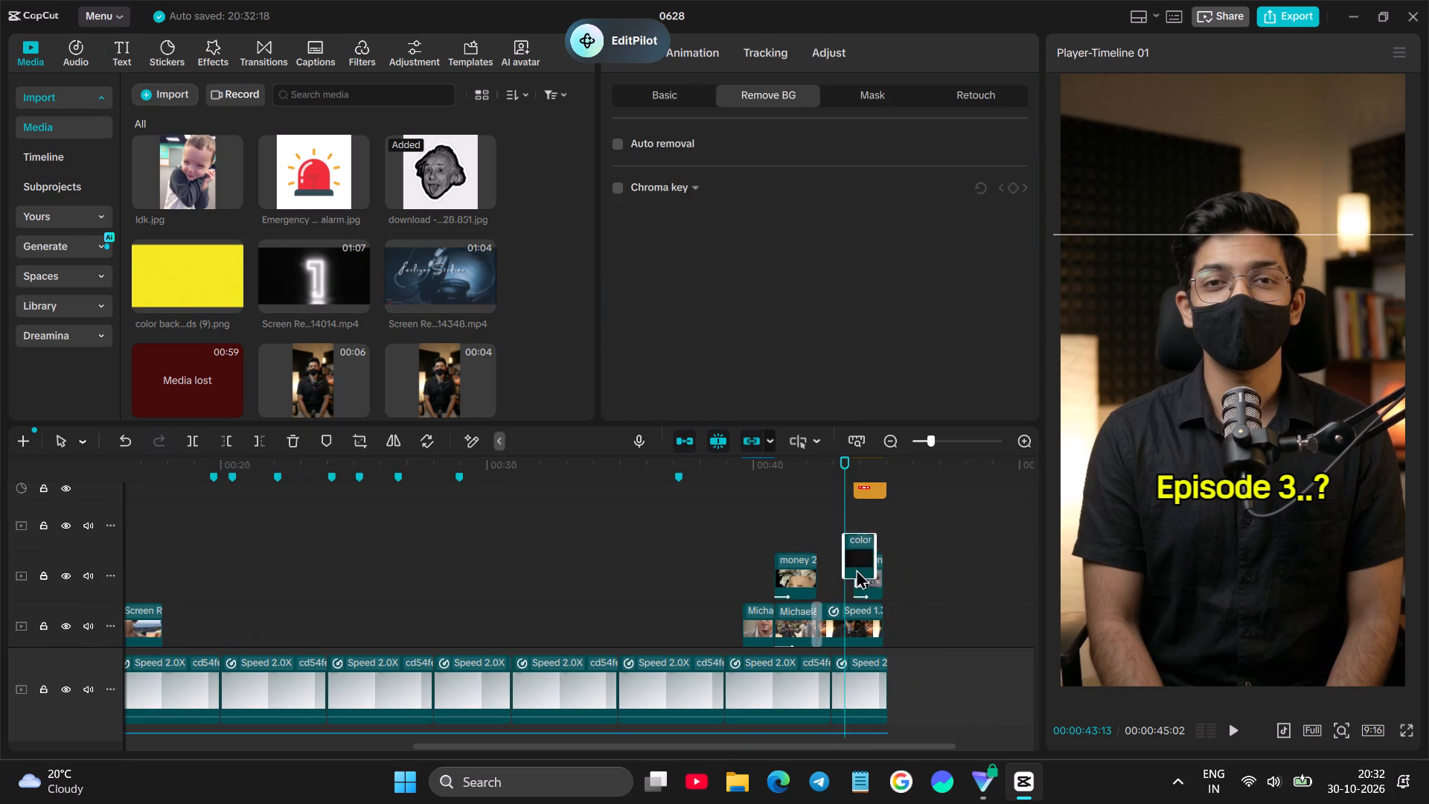
drag(856, 569, 863, 599)
Extend the copied dark background clip's start back to where the masked man clip begins, and preview that section.
click(840, 595)
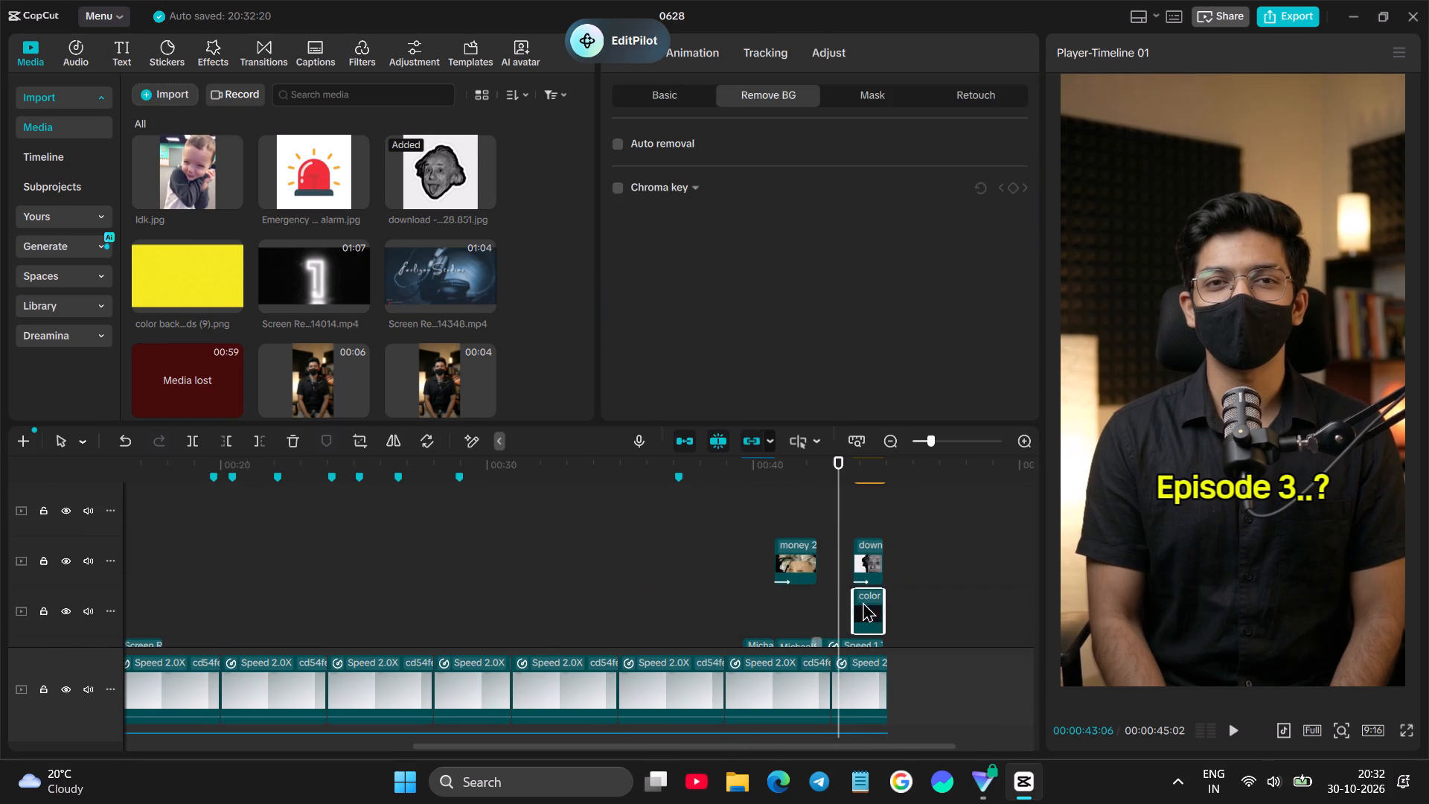
drag(854, 601, 843, 602)
scroll(840, 600, down, 3)
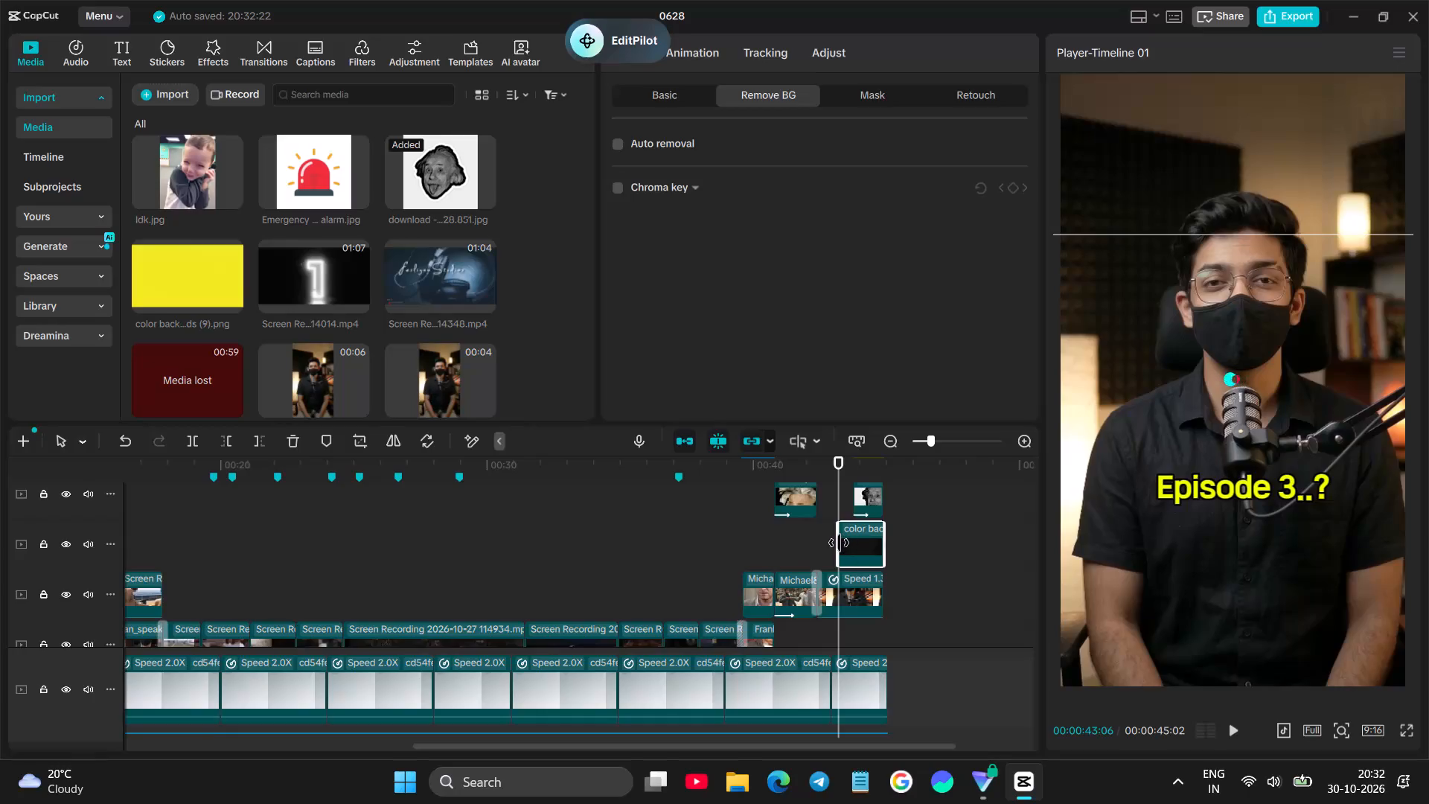
drag(839, 542, 822, 545)
click(804, 549)
key(space)
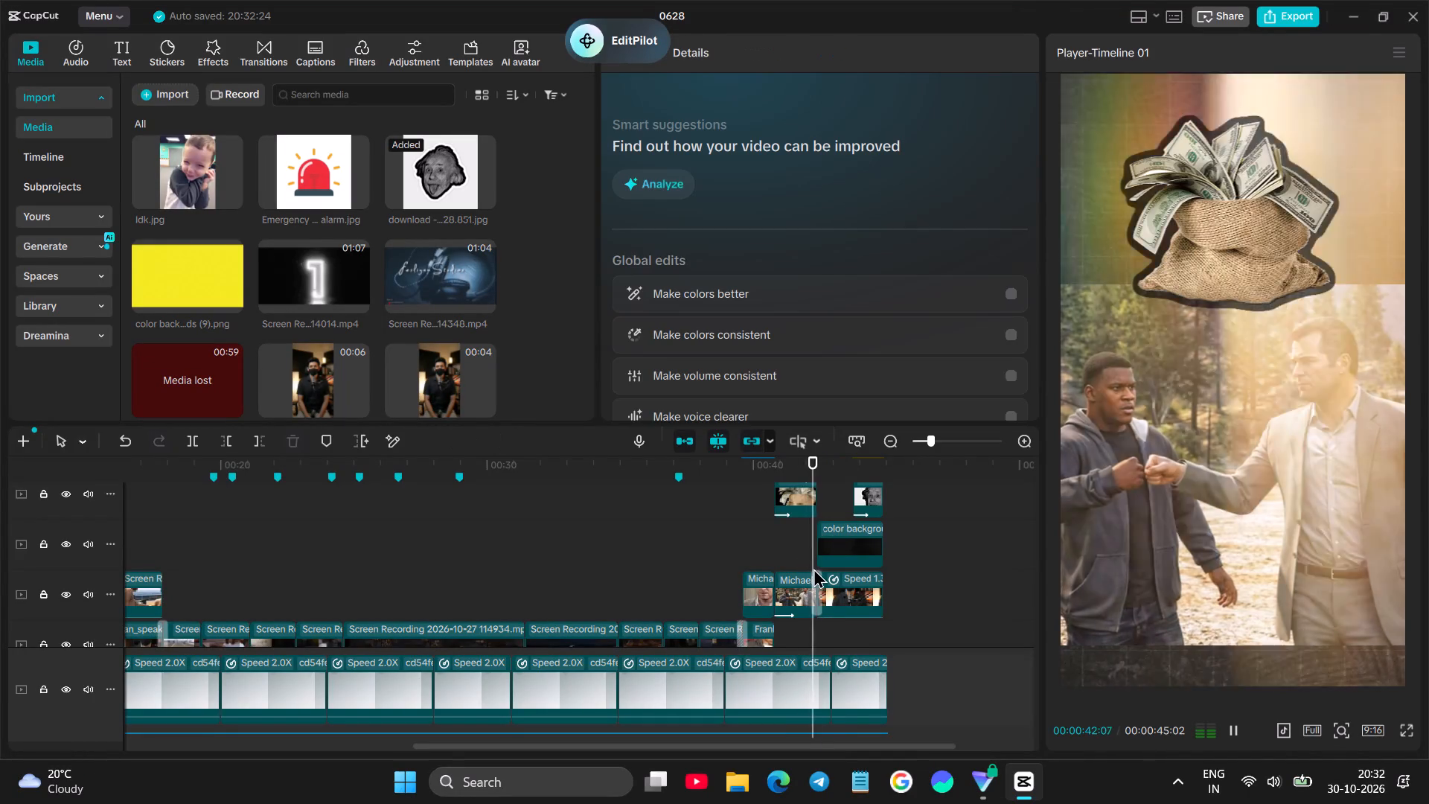
key(space)
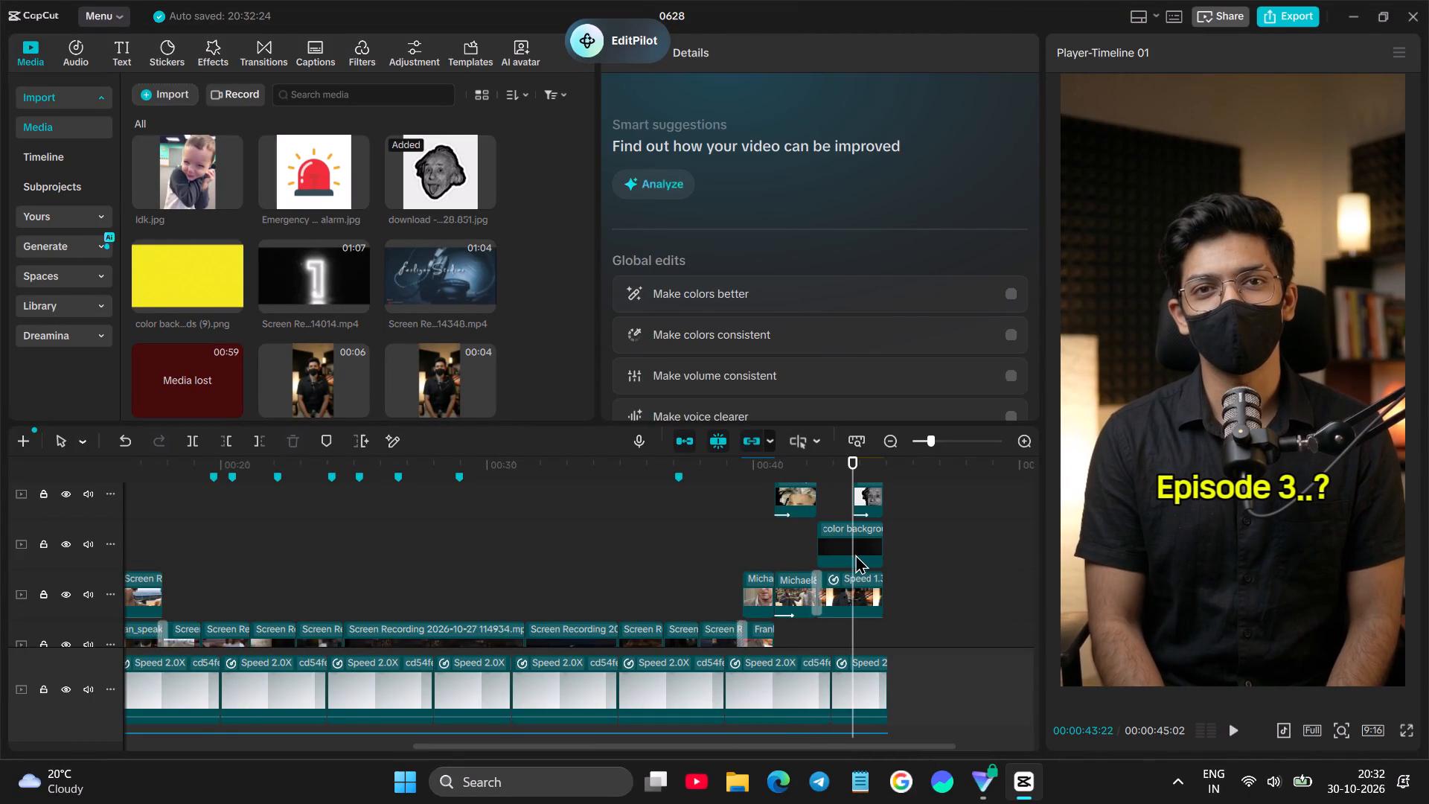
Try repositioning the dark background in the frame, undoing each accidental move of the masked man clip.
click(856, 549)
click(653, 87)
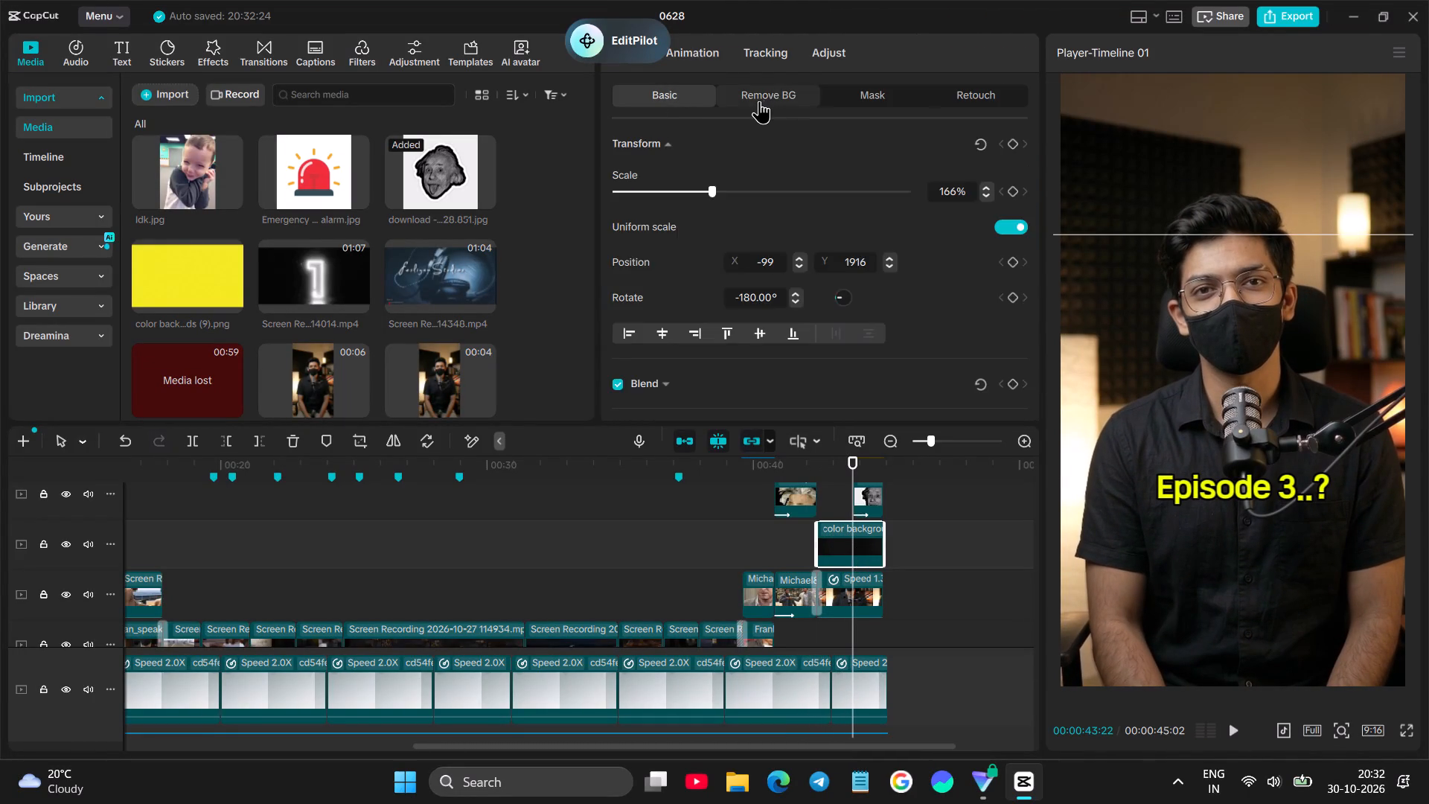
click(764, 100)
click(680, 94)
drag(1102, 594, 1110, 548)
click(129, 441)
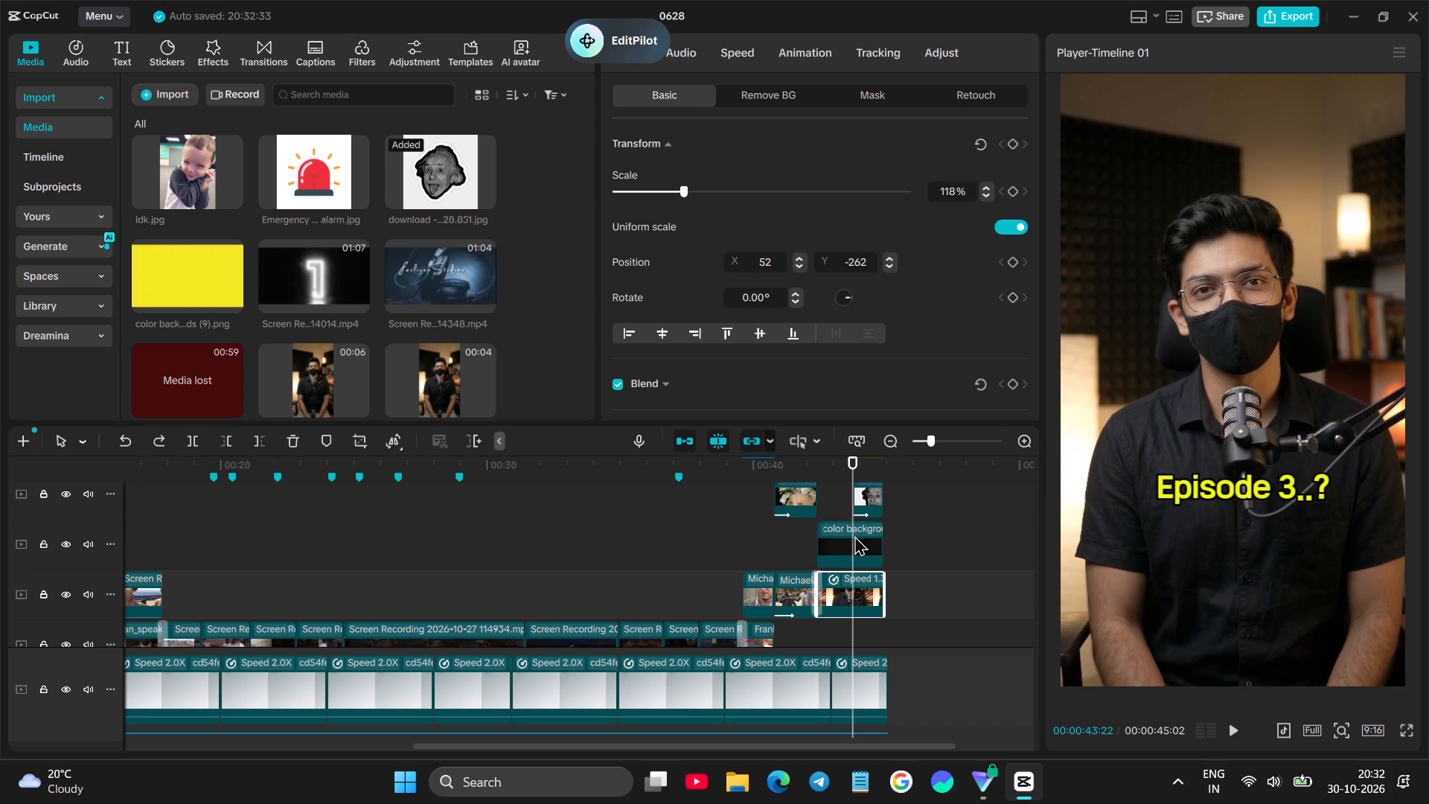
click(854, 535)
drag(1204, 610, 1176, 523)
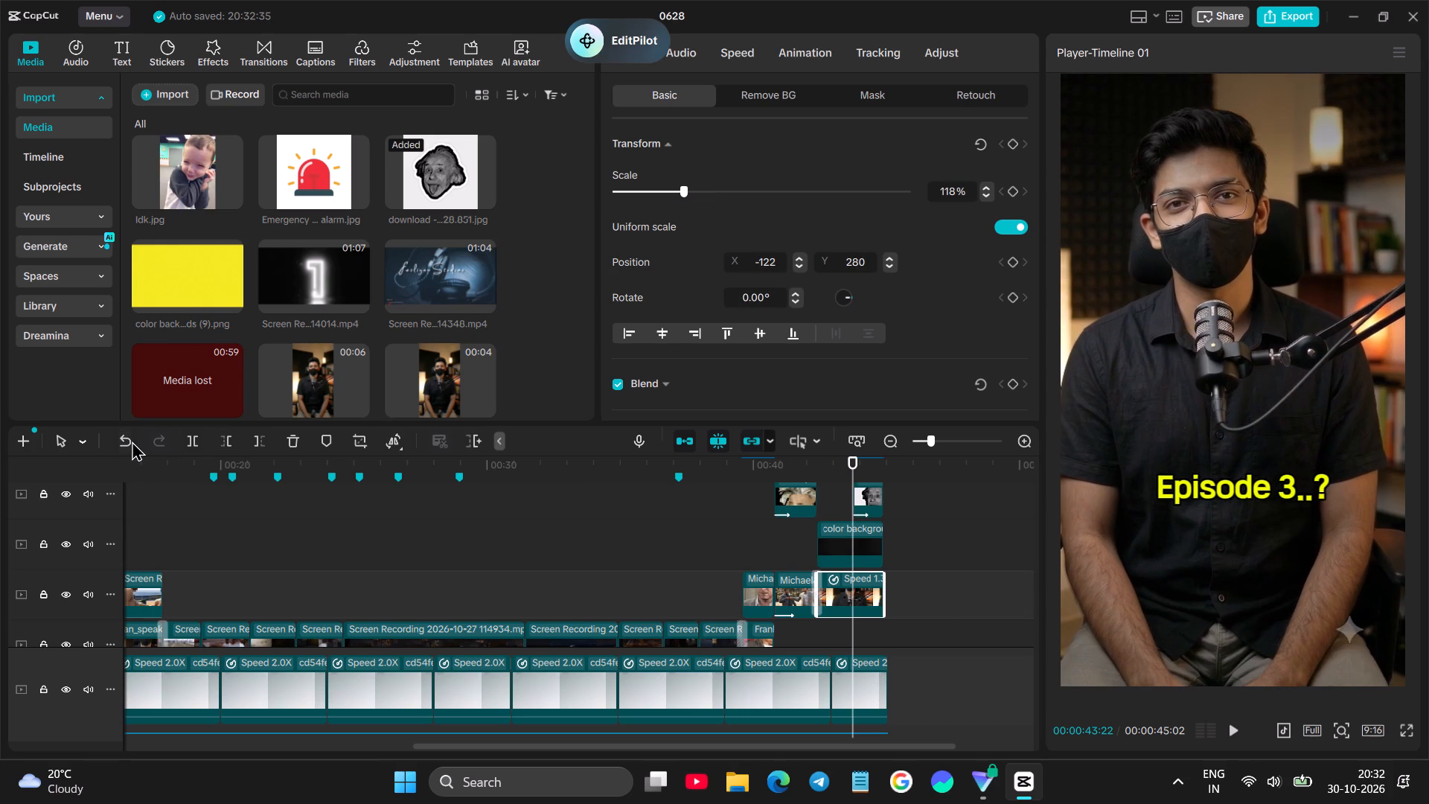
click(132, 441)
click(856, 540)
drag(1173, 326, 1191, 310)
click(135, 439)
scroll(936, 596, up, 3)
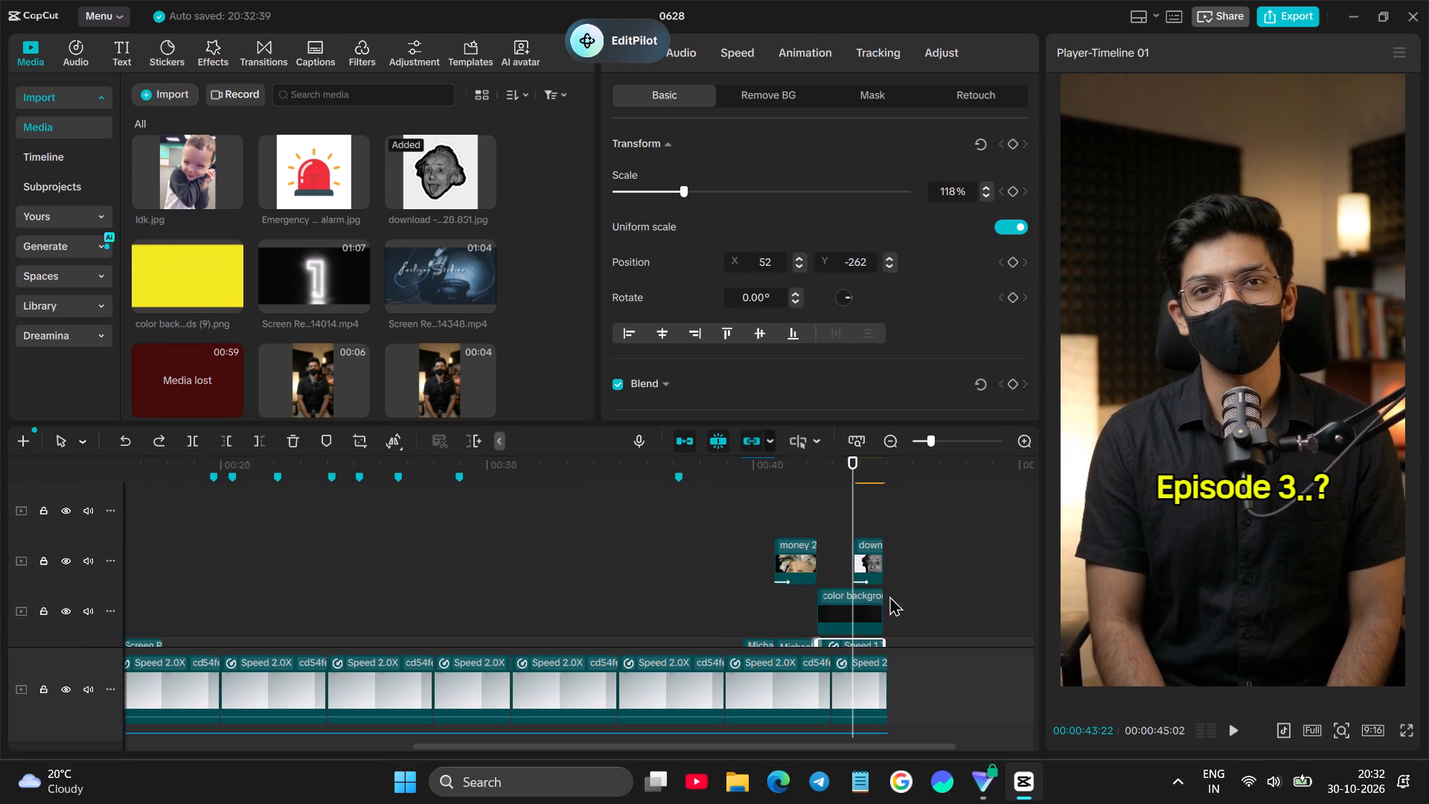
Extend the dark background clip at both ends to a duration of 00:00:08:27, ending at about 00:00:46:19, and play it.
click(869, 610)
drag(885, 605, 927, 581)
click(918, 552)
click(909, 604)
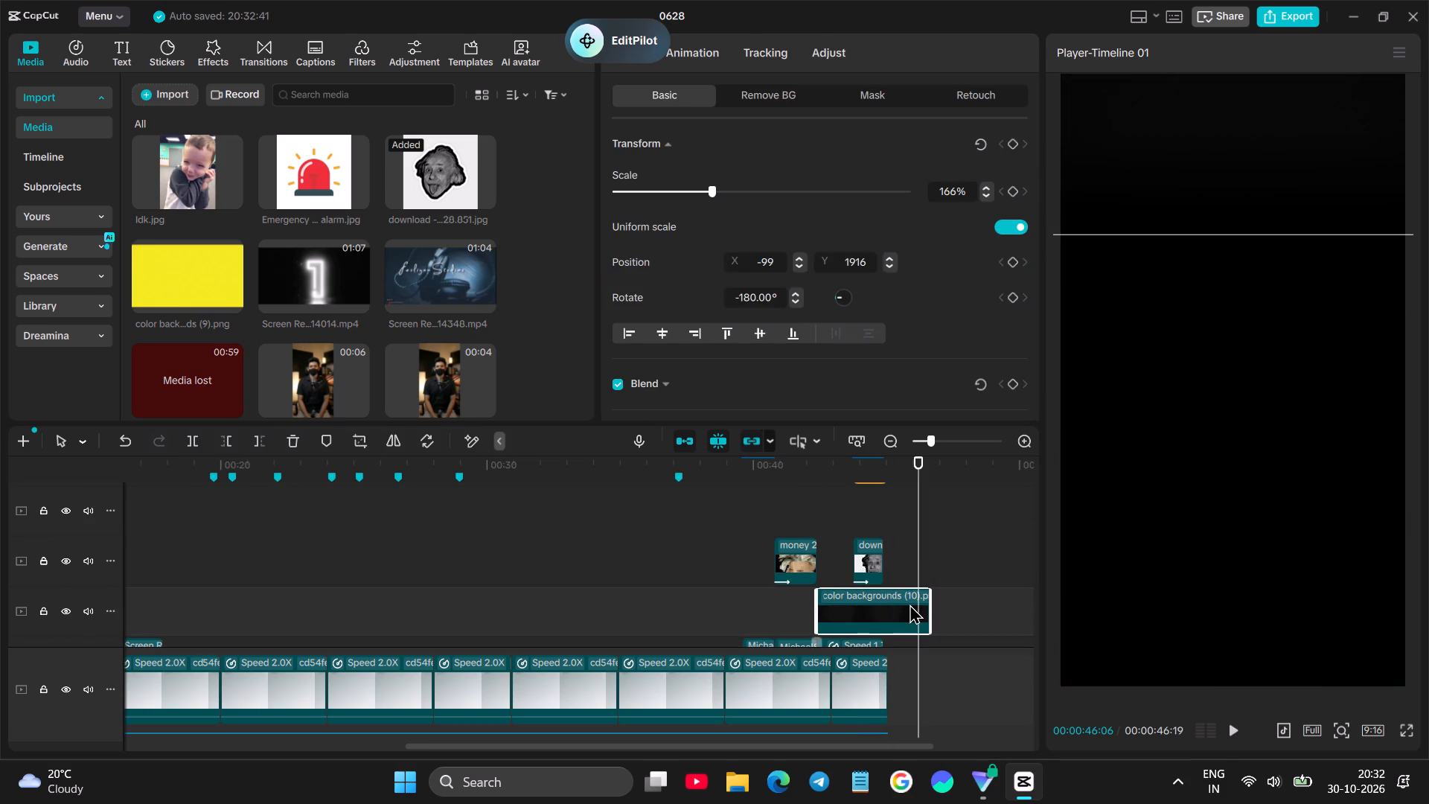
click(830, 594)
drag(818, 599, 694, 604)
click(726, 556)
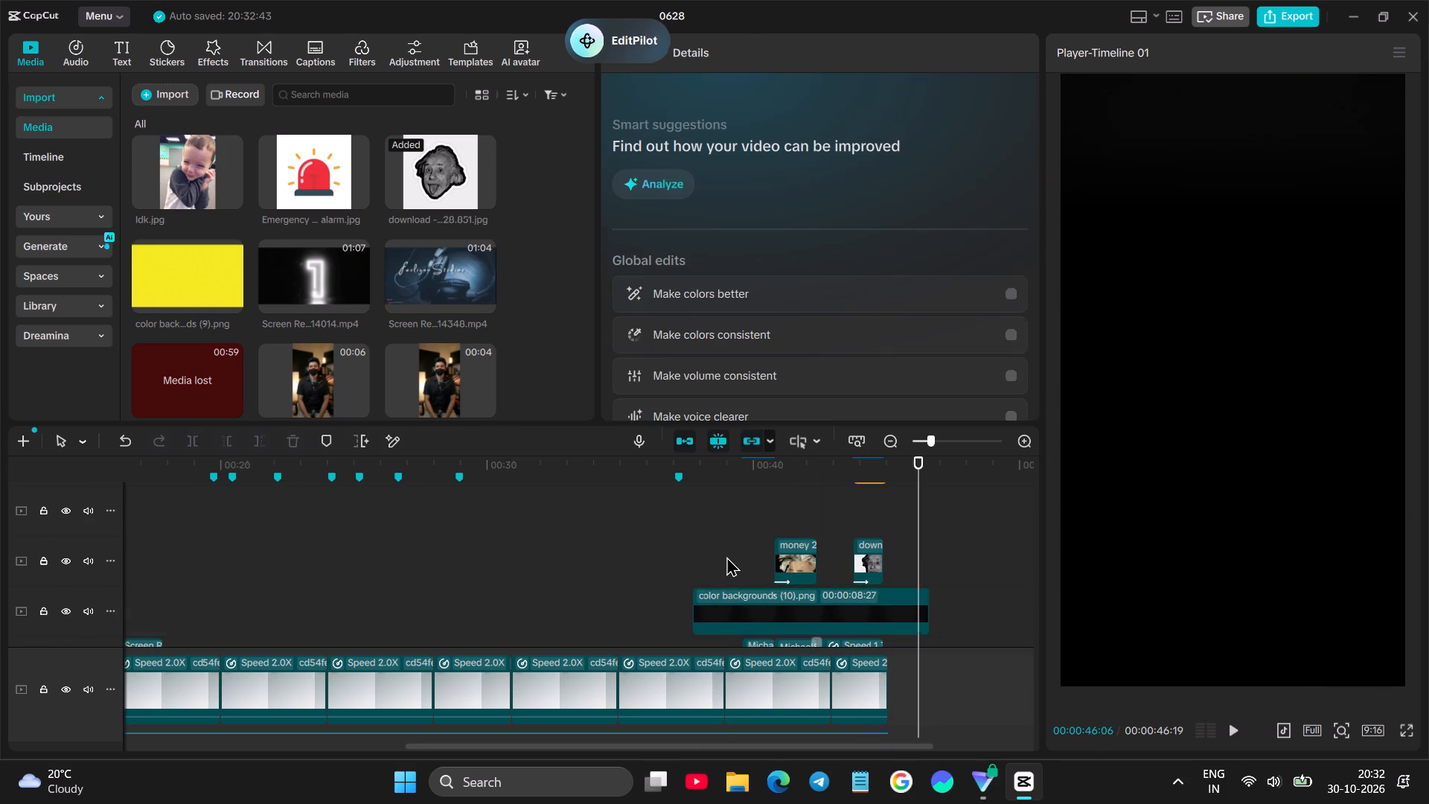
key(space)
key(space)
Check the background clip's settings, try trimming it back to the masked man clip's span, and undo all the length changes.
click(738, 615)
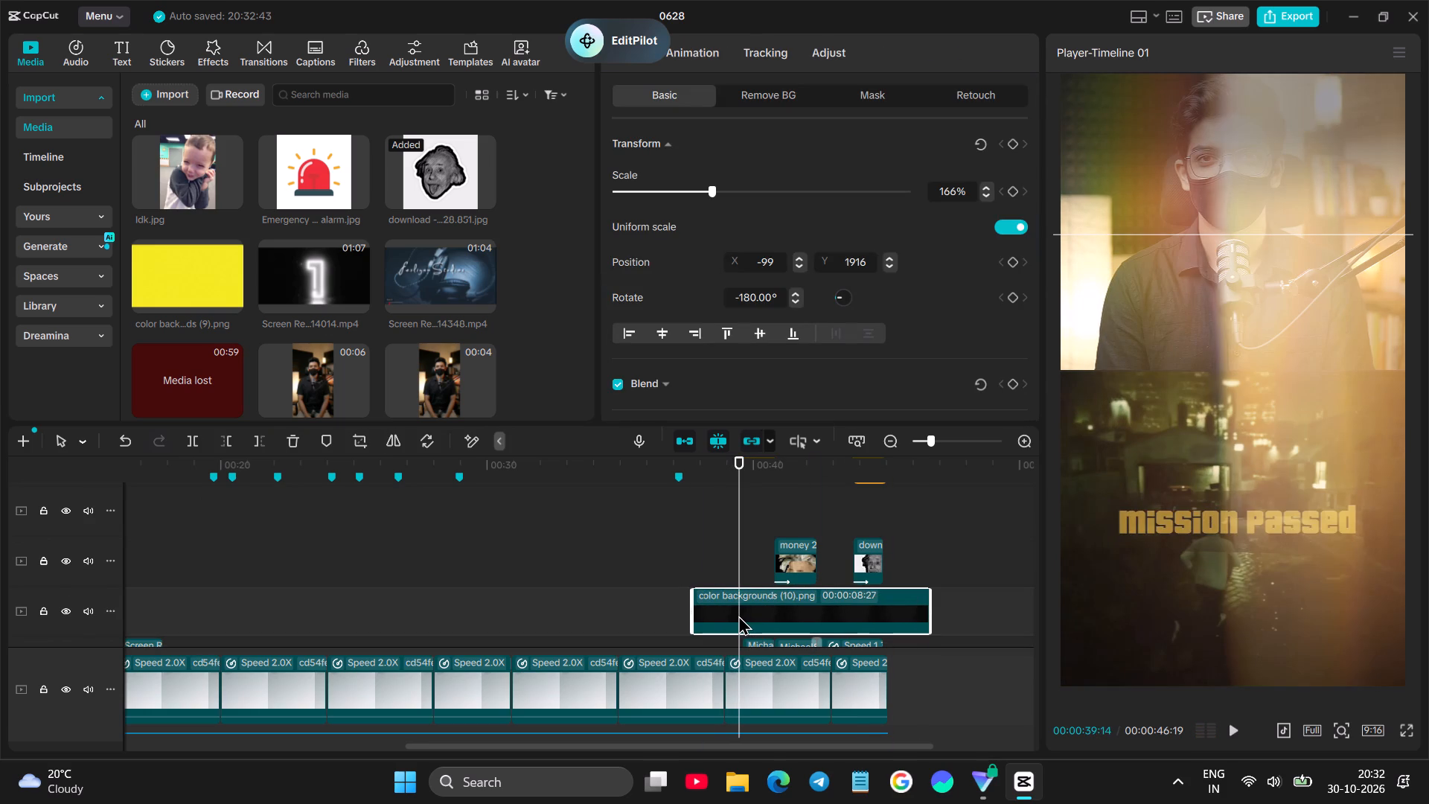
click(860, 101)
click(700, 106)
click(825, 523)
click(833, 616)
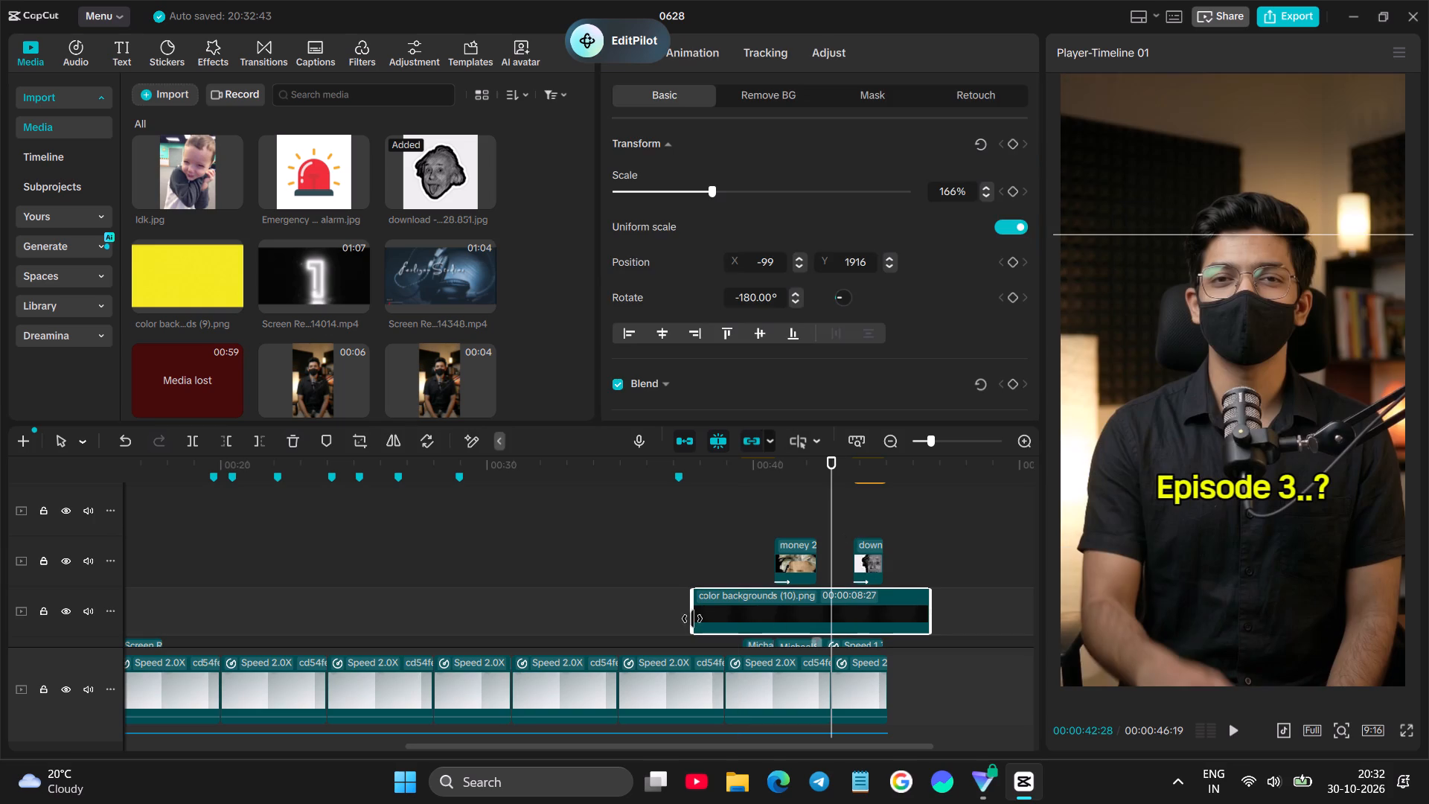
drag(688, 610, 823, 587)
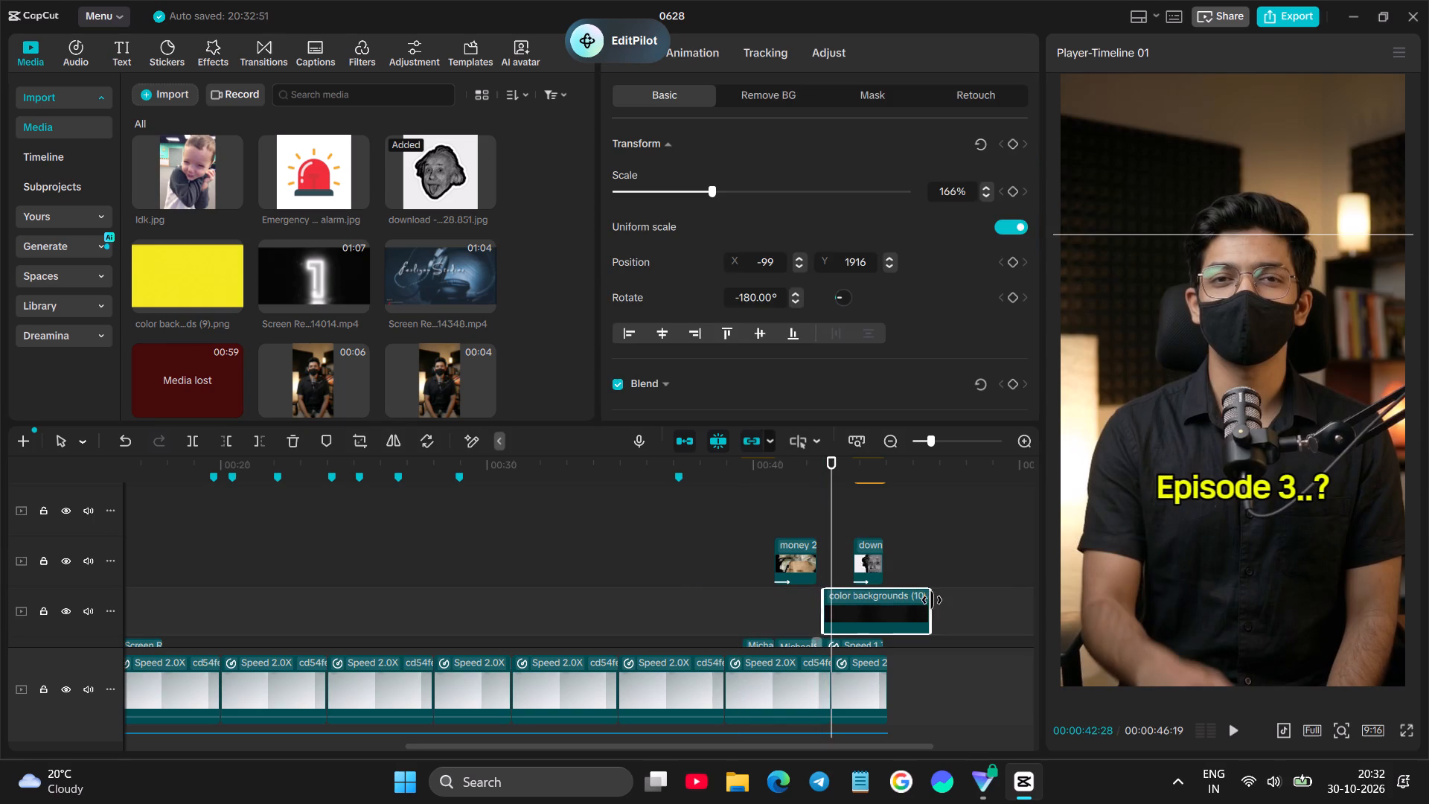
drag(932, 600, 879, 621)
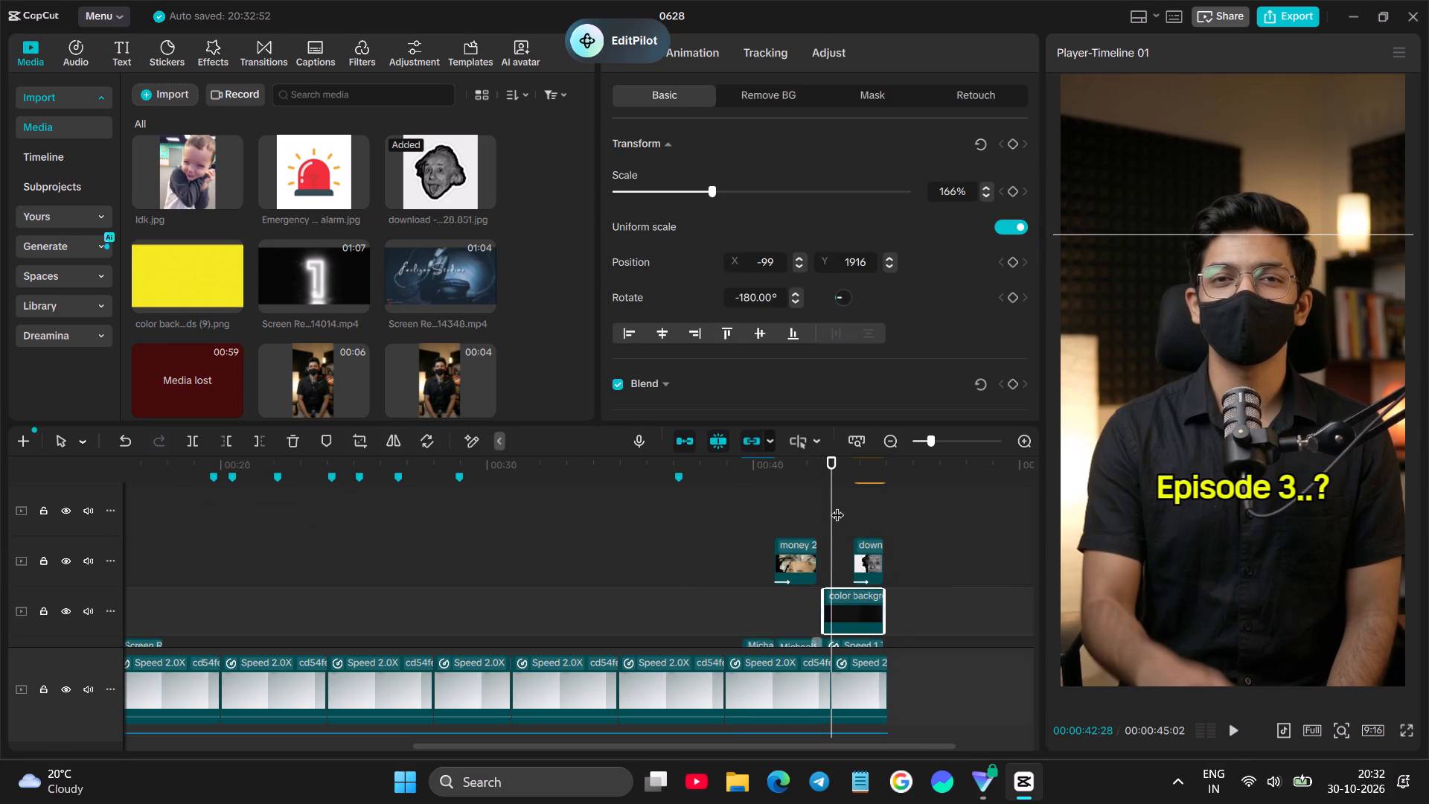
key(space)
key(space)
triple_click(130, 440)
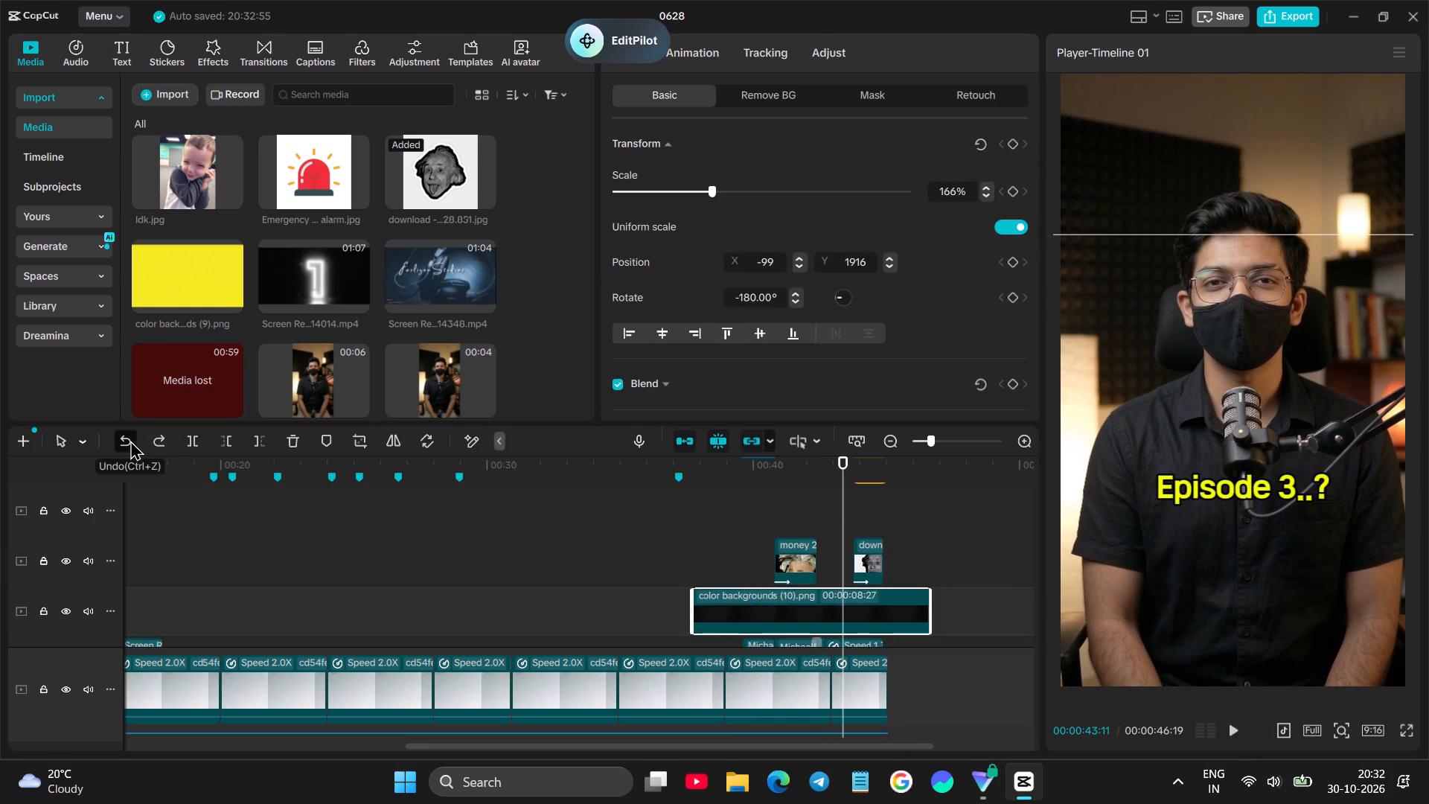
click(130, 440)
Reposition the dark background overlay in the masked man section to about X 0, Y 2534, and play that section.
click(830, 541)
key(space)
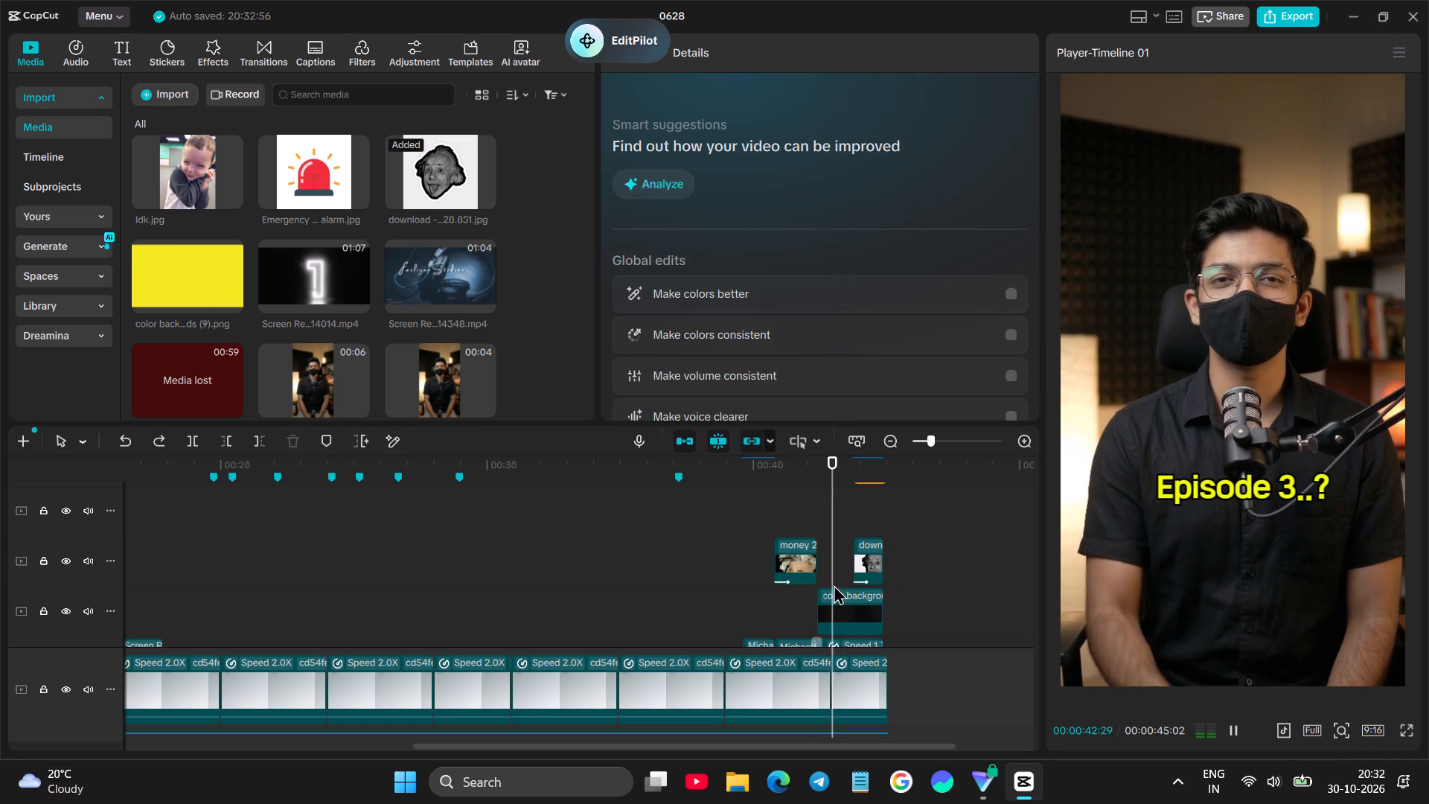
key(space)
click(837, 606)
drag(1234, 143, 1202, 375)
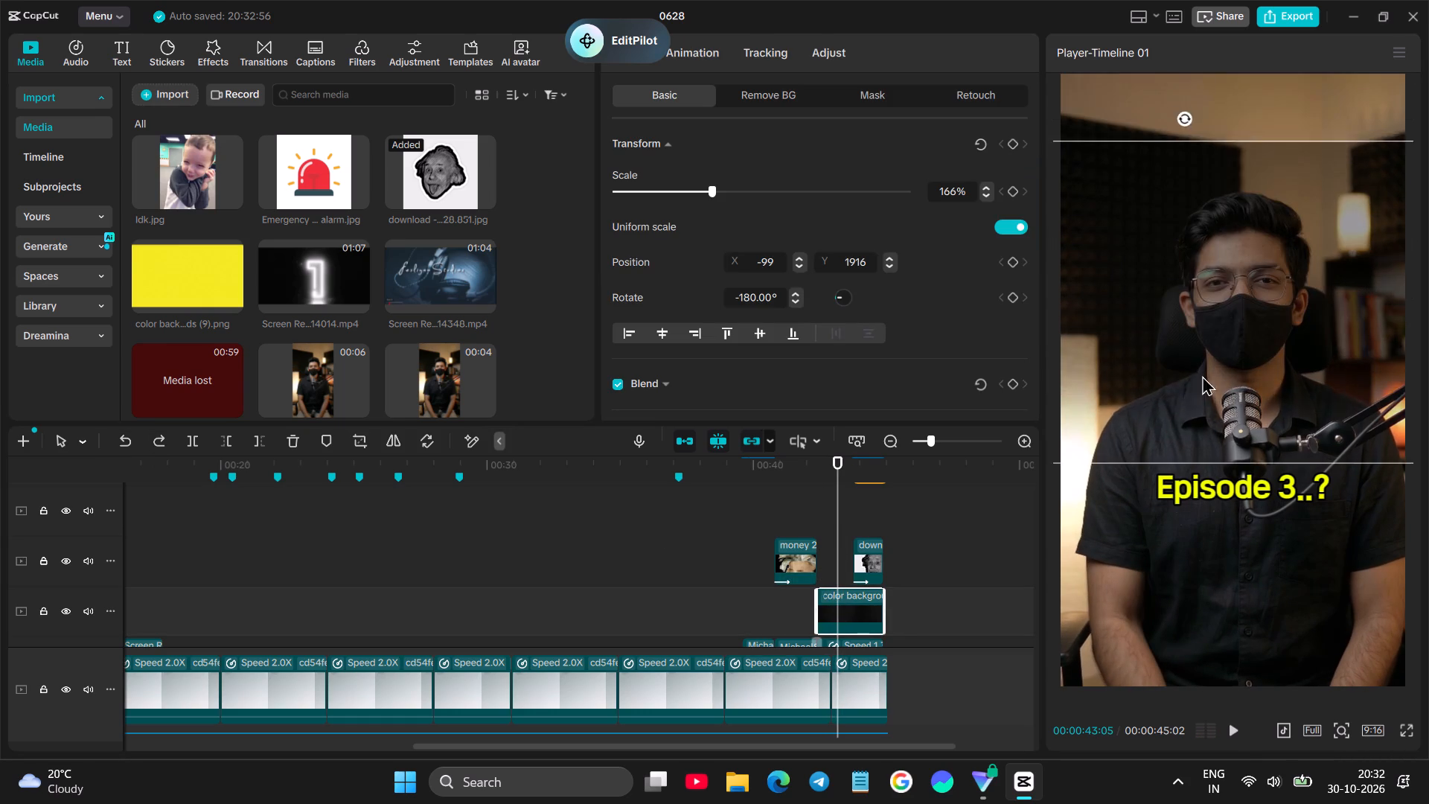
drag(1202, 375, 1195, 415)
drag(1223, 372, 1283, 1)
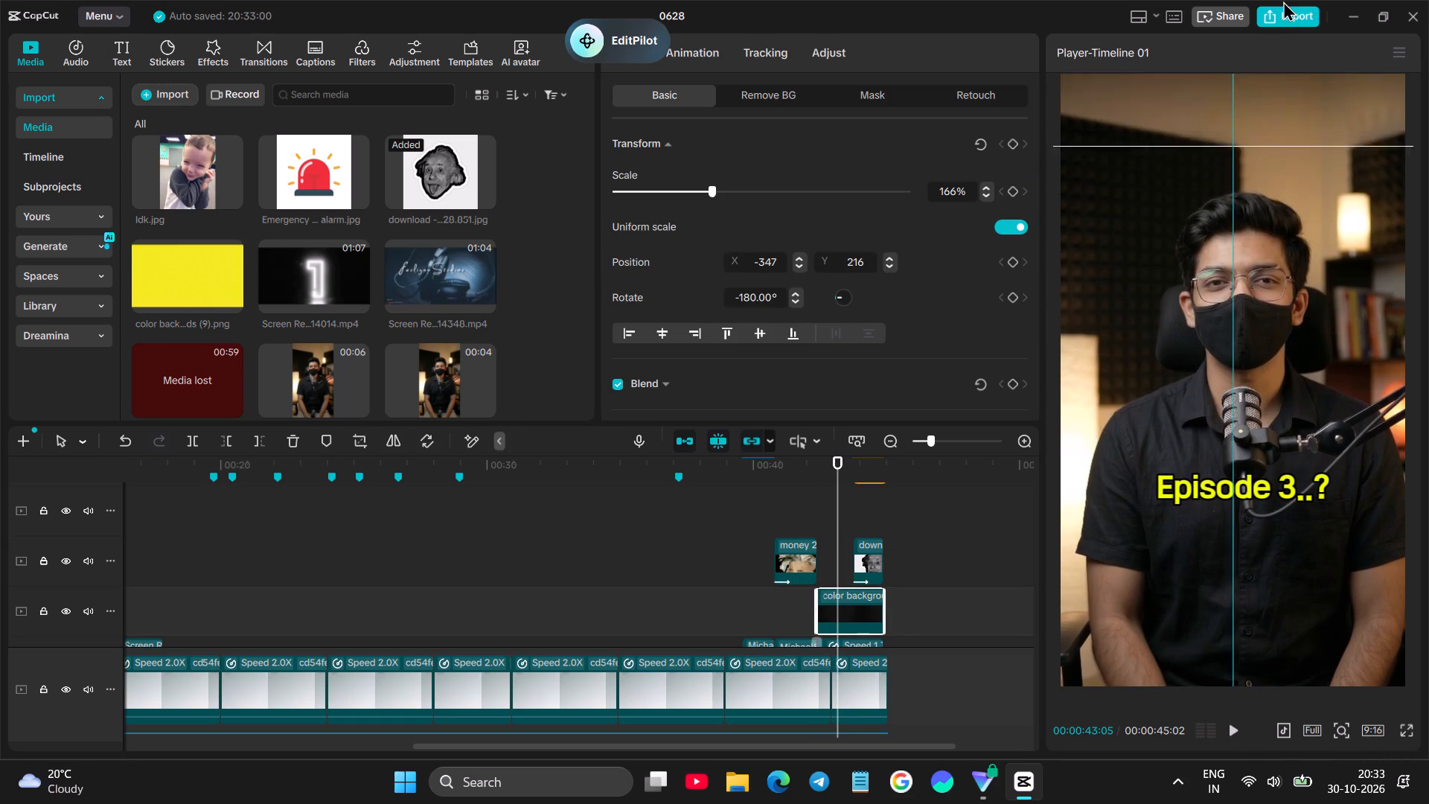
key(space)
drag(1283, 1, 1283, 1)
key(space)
Lower the dark background overlay slightly to about X 0, Y 1919, and play the masked man ending.
click(834, 554)
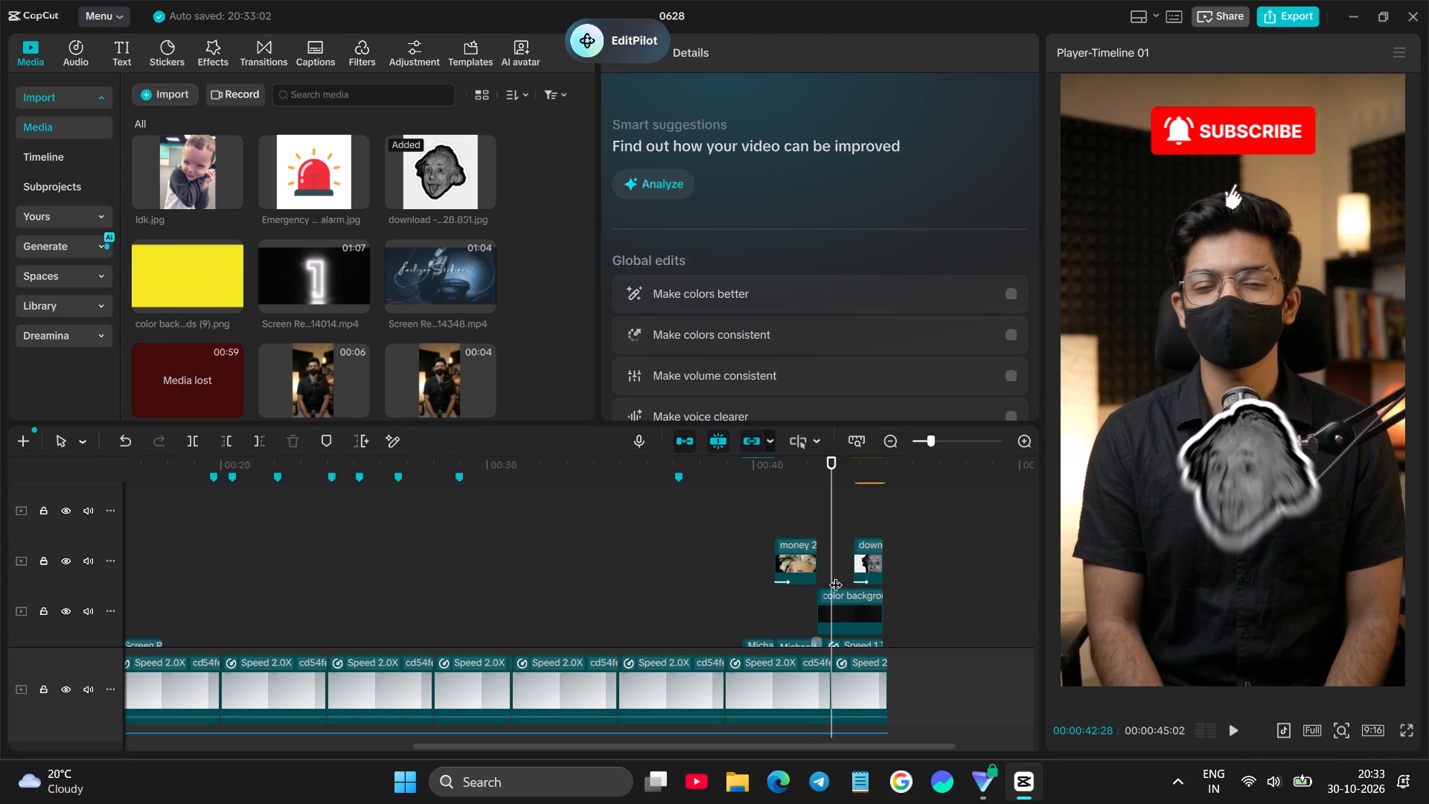
click(845, 603)
drag(1192, 104, 1195, 214)
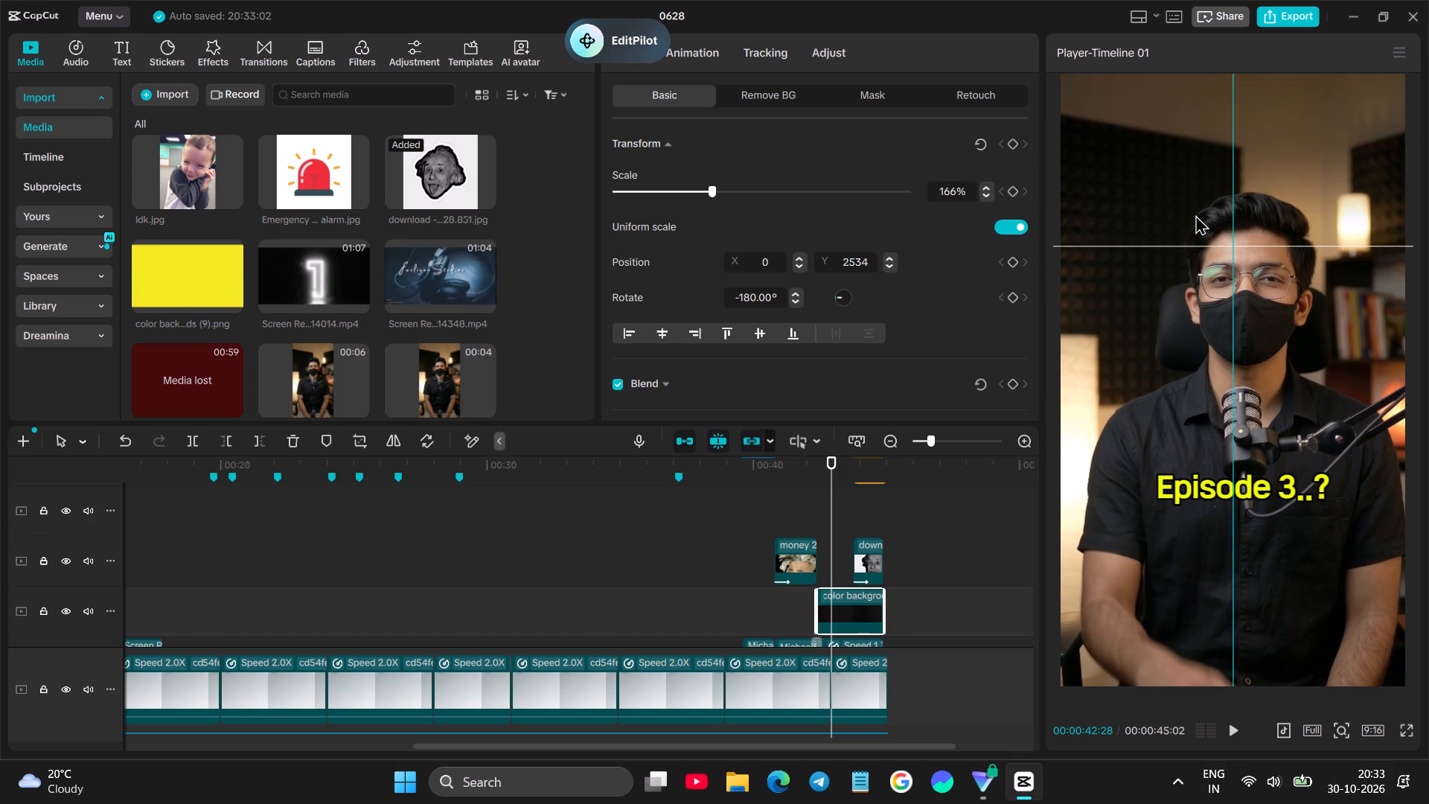
drag(1195, 214, 1191, 202)
click(811, 514)
key(space)
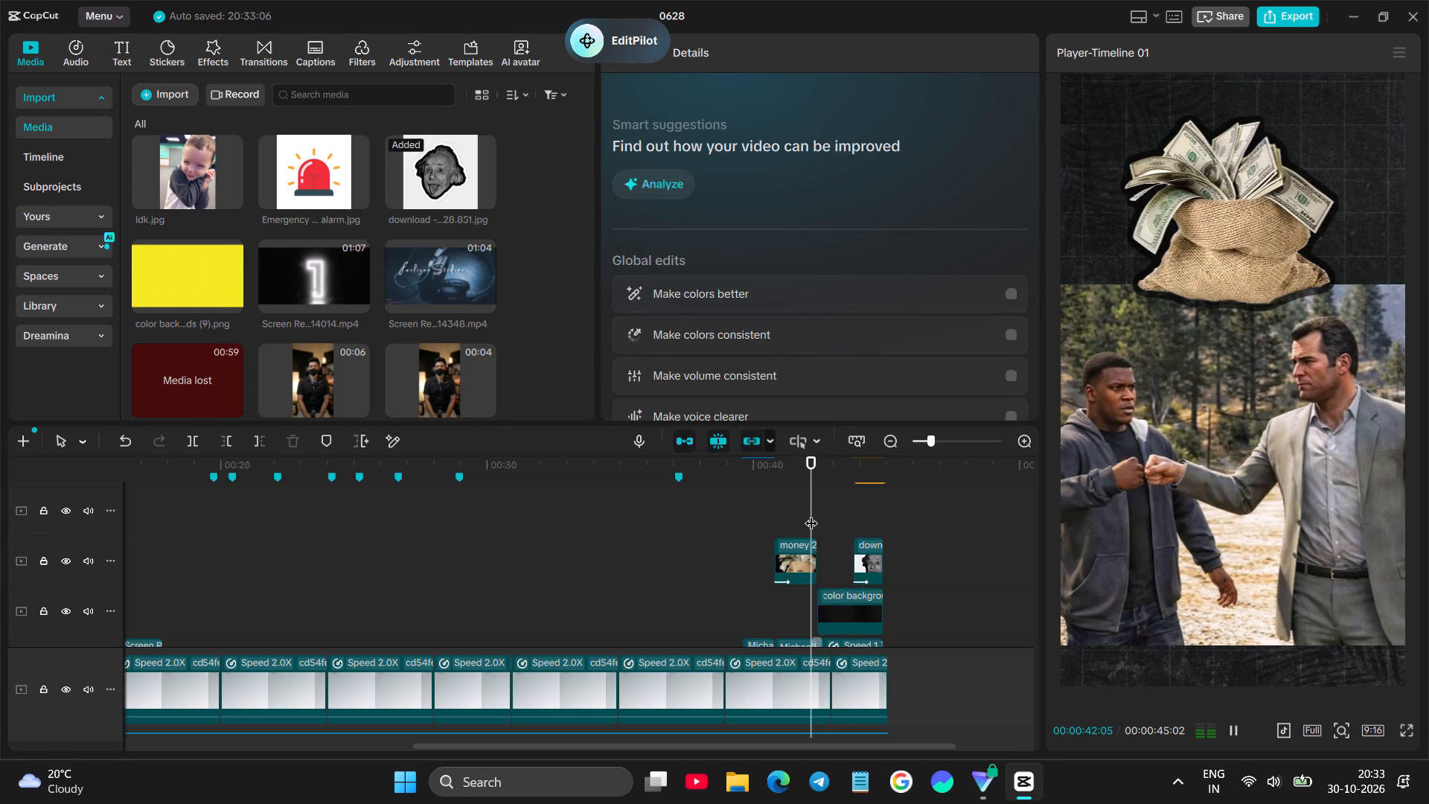
key(space)
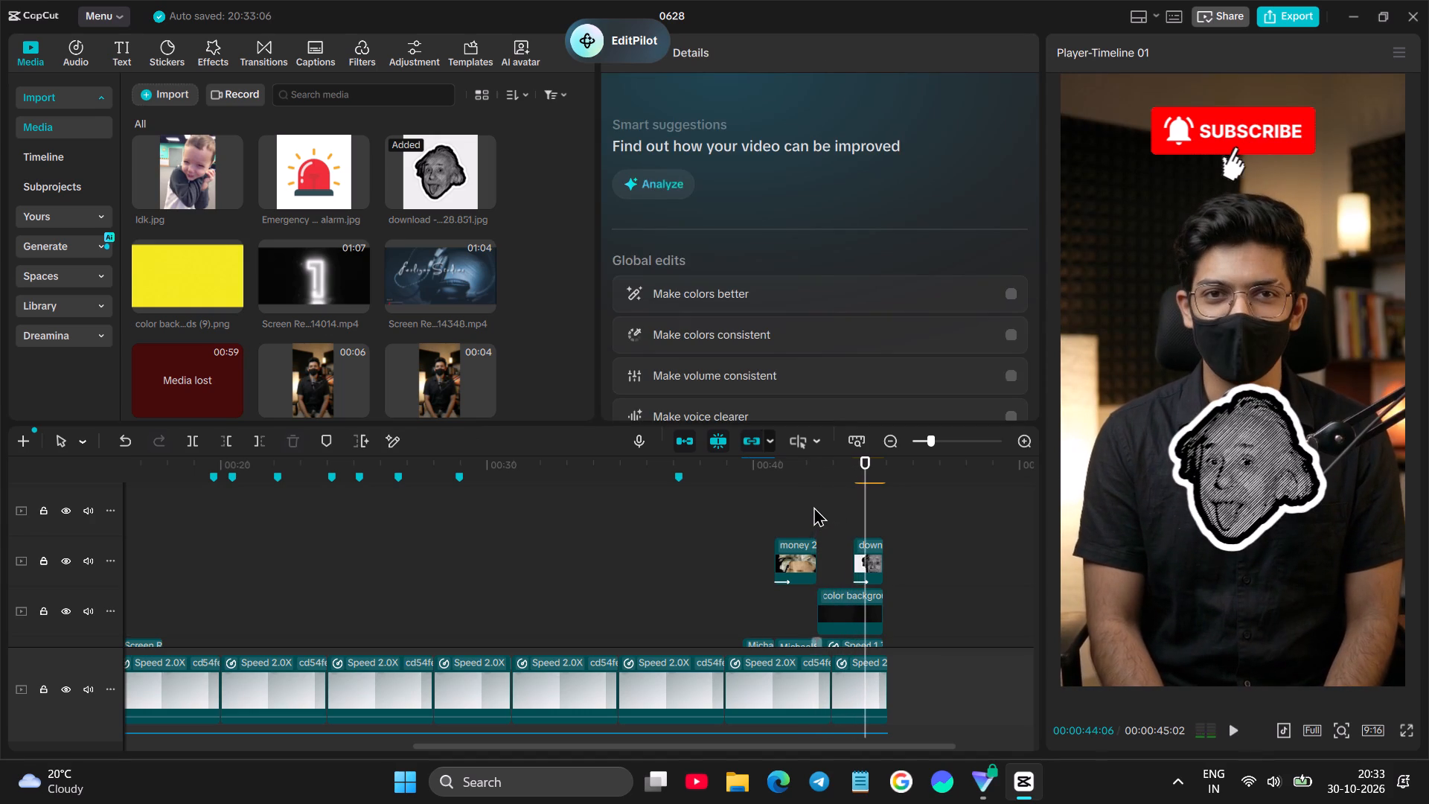
Duplicate the dark background clip onto its own track below the Einstein clip, lined up with the original's time span.
alt+drag(851, 608, 856, 562)
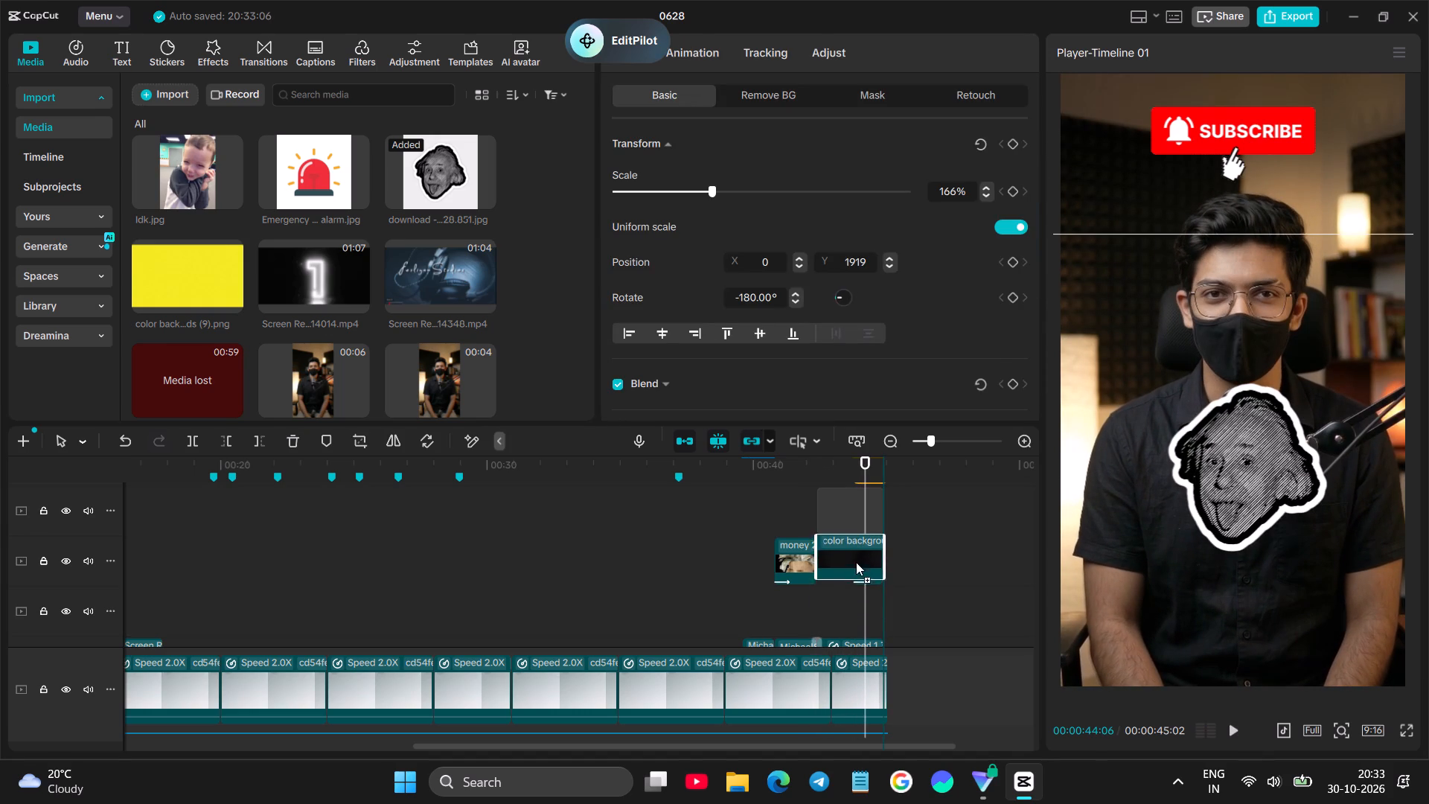
alt+drag(856, 562, 852, 575)
drag(856, 498, 857, 575)
drag(855, 511, 871, 589)
drag(860, 611, 844, 611)
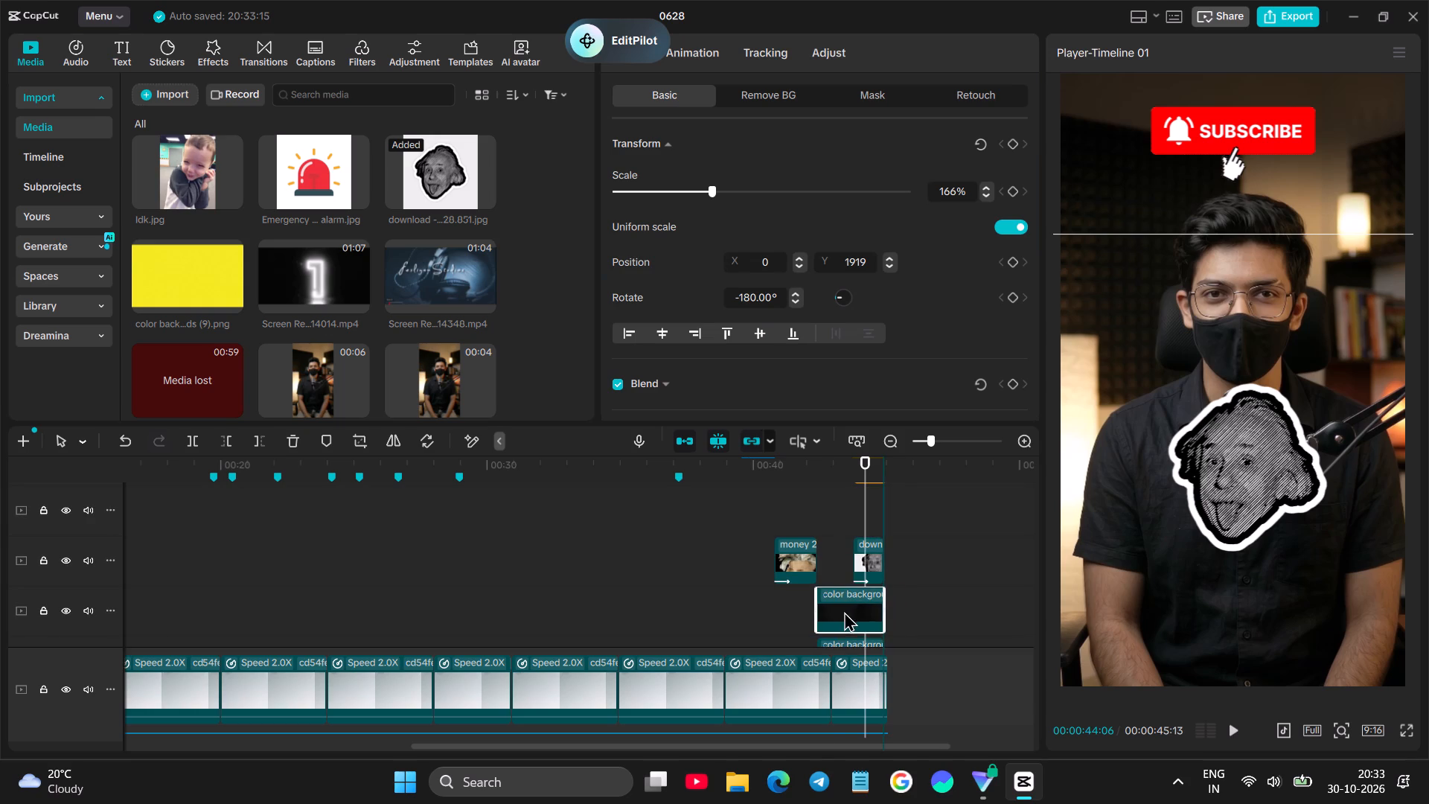
drag(844, 611, 843, 610)
Rotate the upper dark background copy to 0°, centre it horizontally over the frame's lower part, and play the ending.
click(834, 564)
click(843, 615)
drag(1199, 151, 1169, 520)
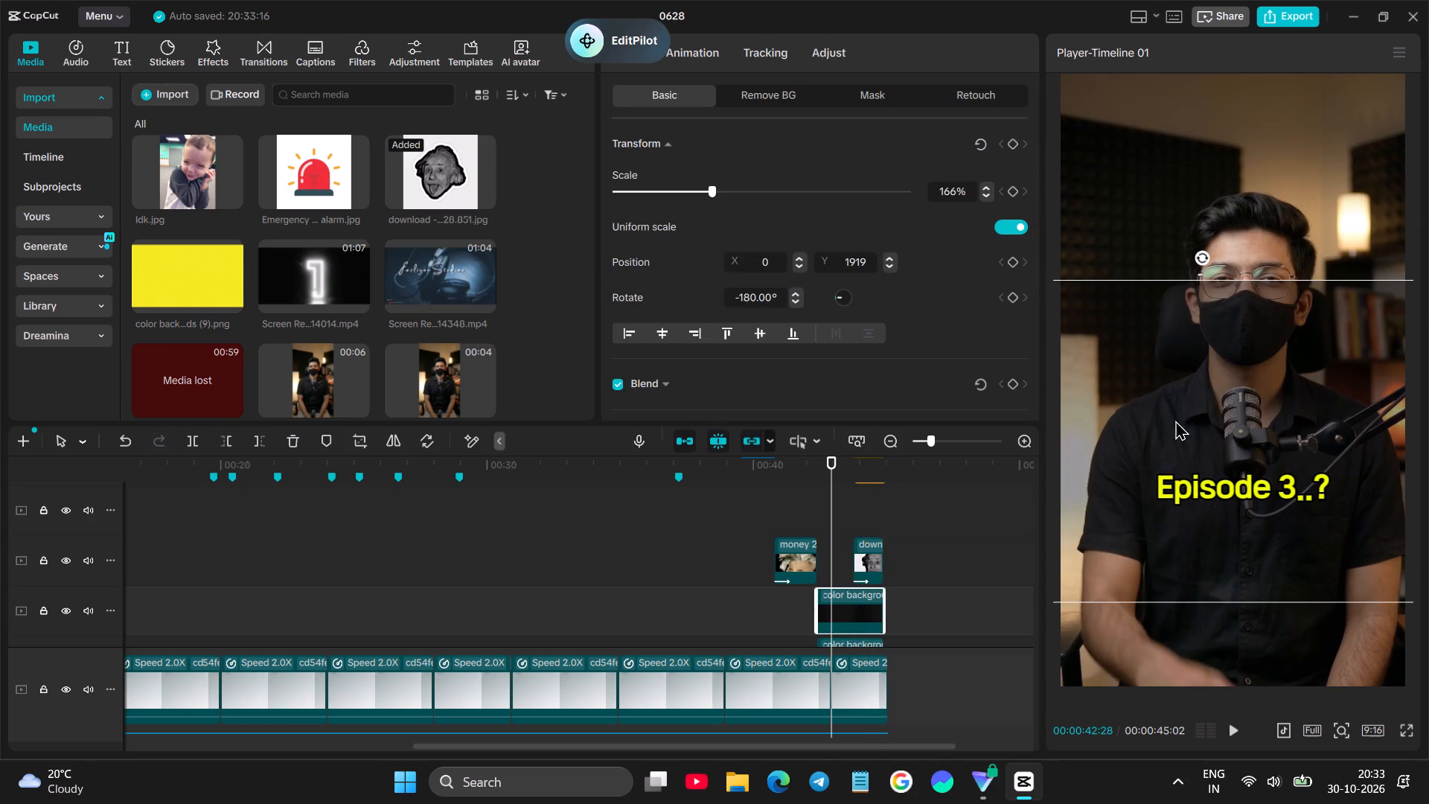
drag(1206, 250, 1214, 532)
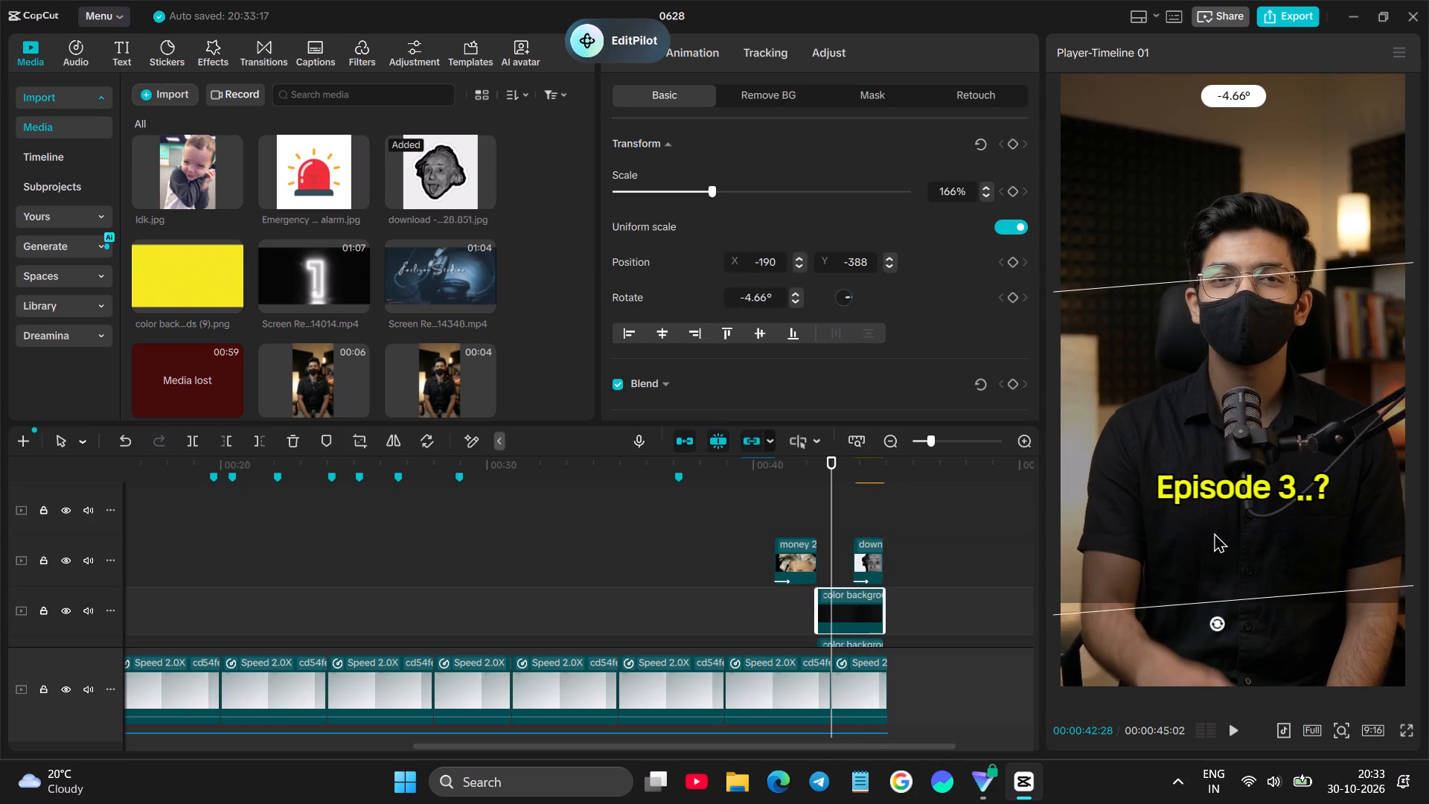
drag(1214, 532, 1203, 544)
drag(1239, 379, 1272, 615)
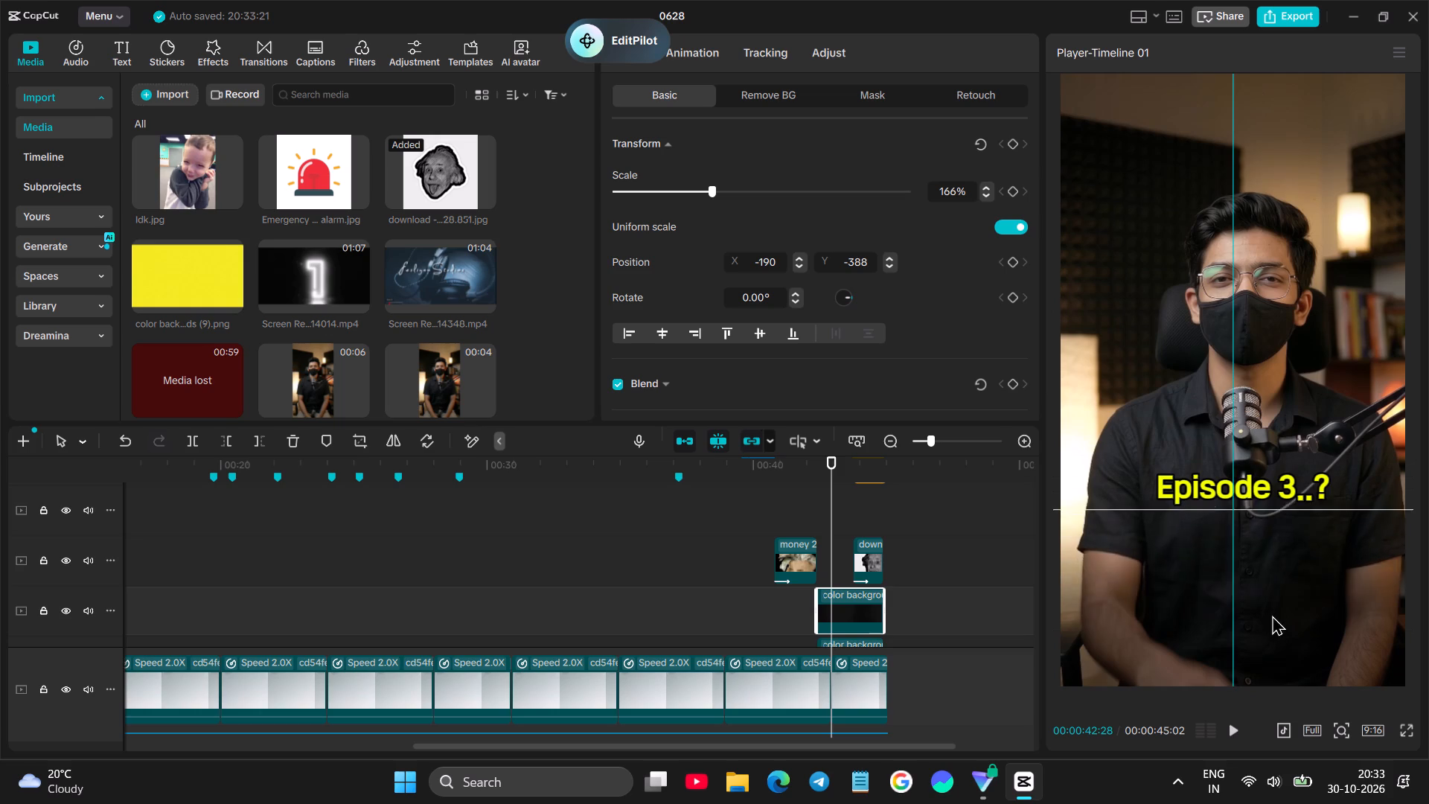
drag(1272, 615, 1276, 562)
click(798, 517)
key(space)
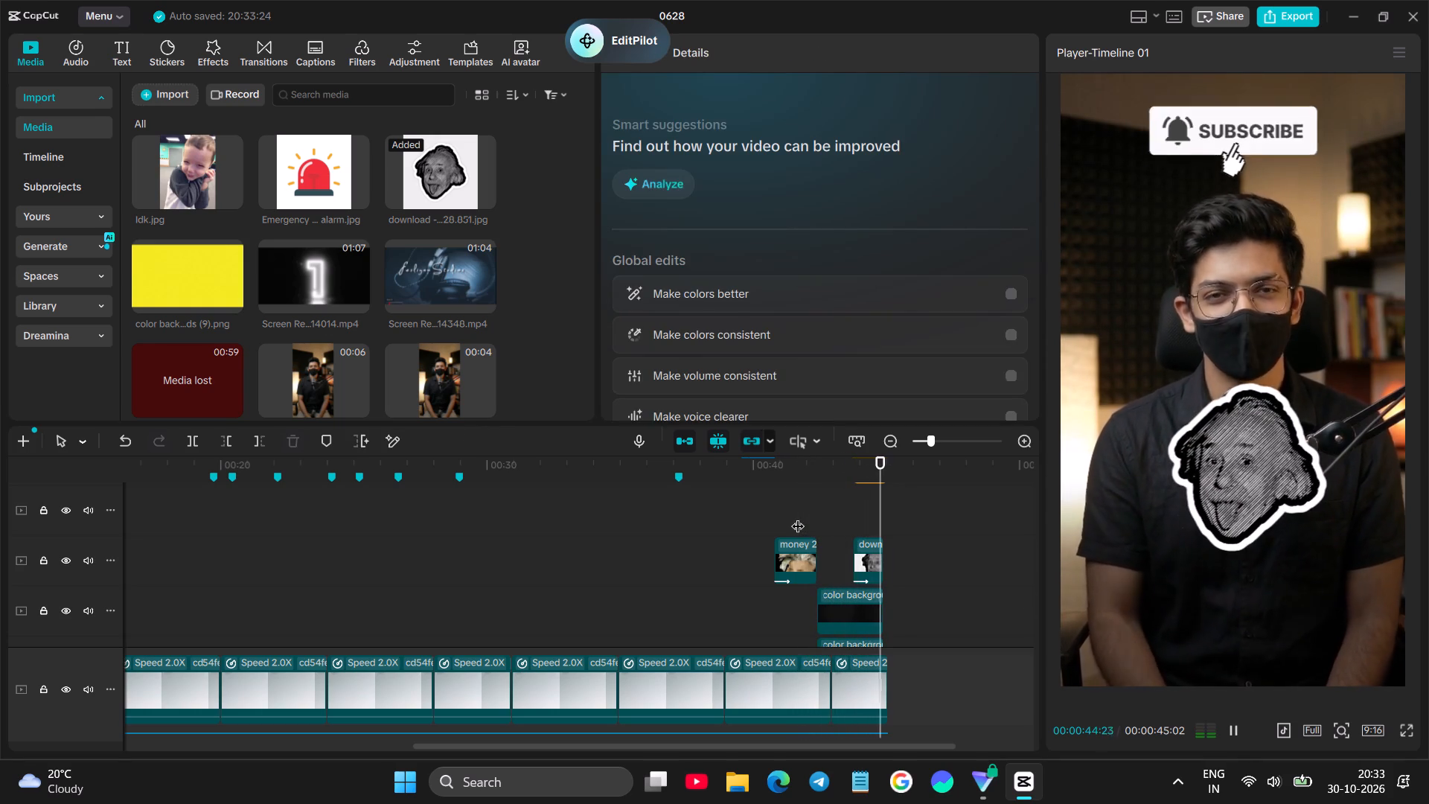
key(space)
Return to the beginning of the timeline at 00:00:00:00.
click(767, 515)
drag(767, 515, 0, 483)
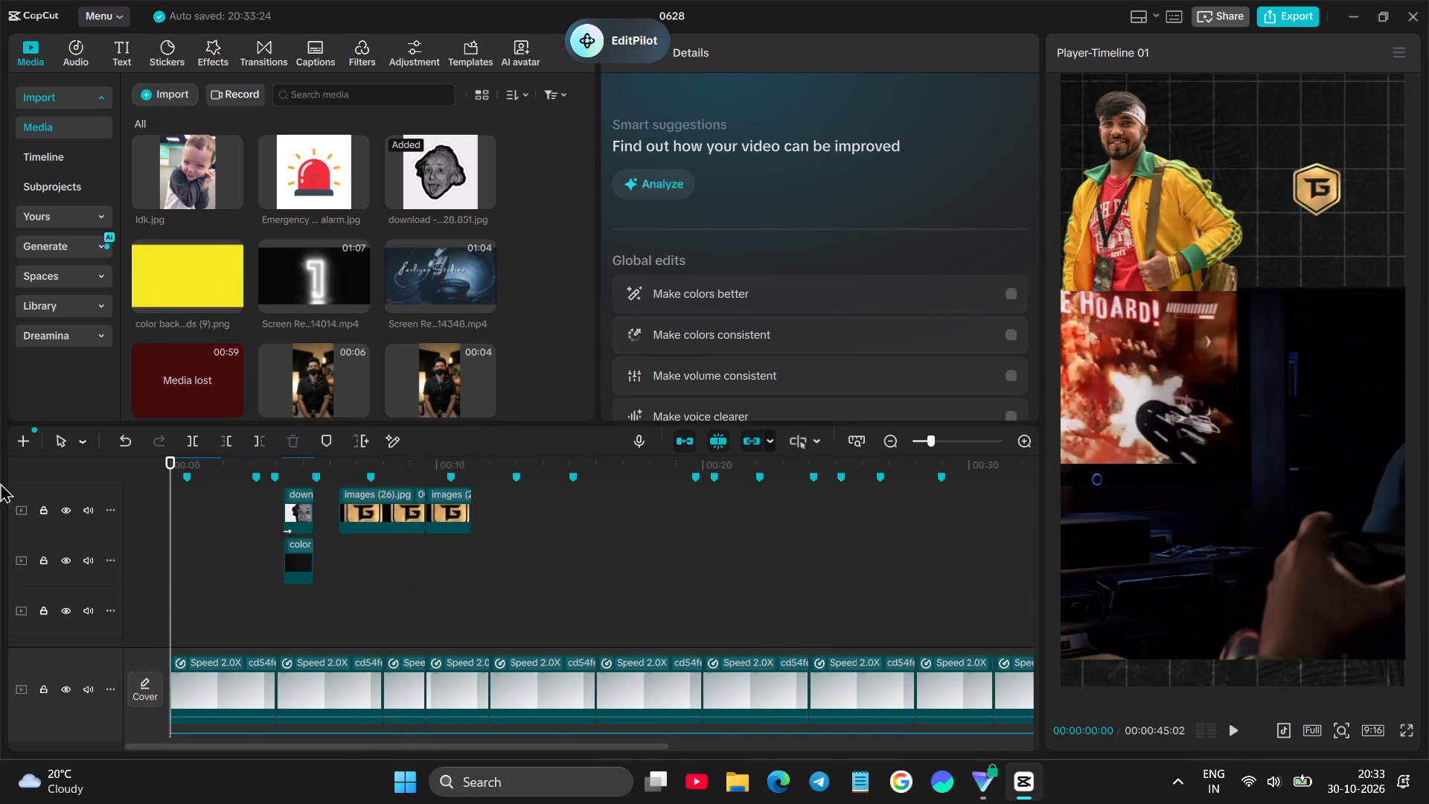
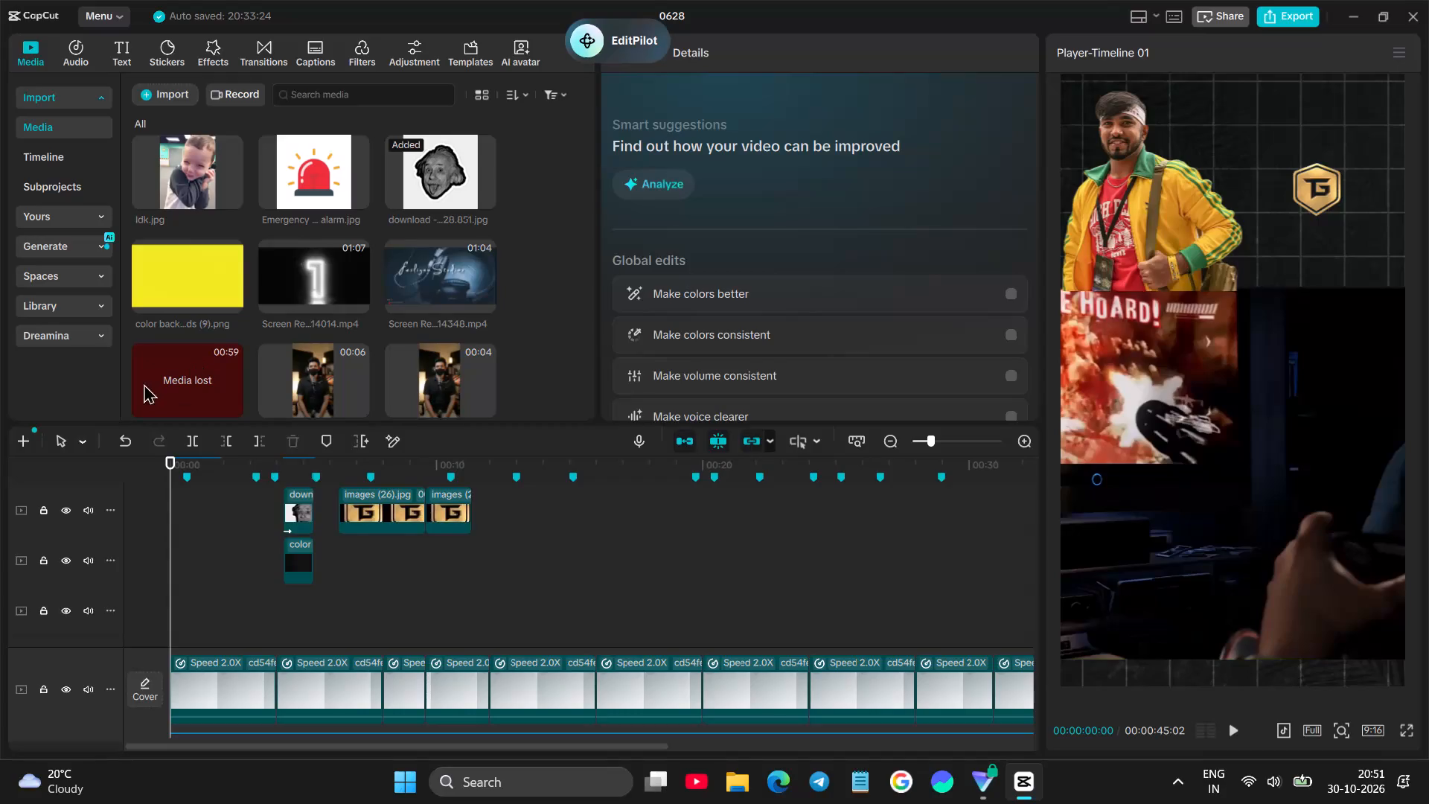
Move the playhead to about 00:00:02:29, shortly before the Einstein clip.
click(246, 517)
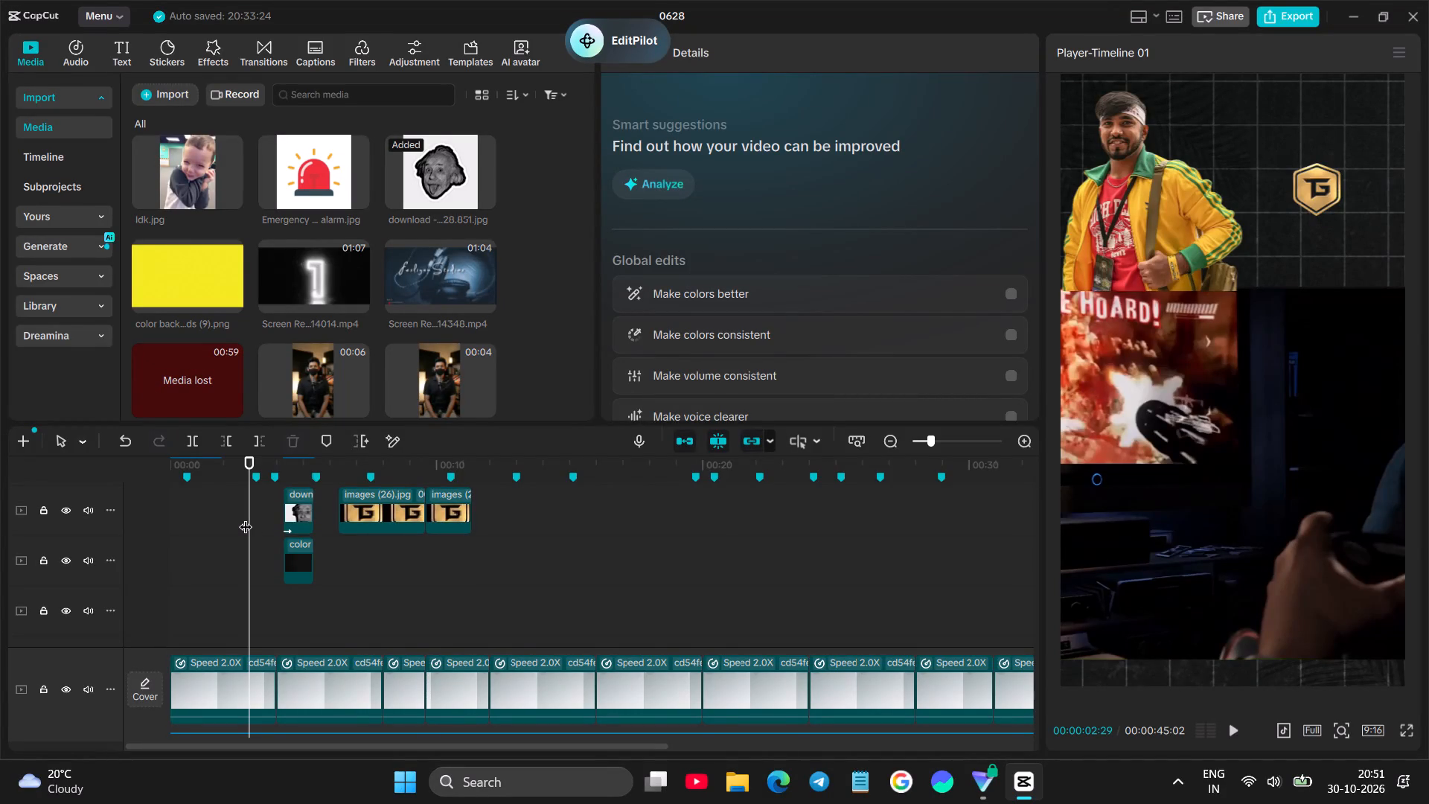
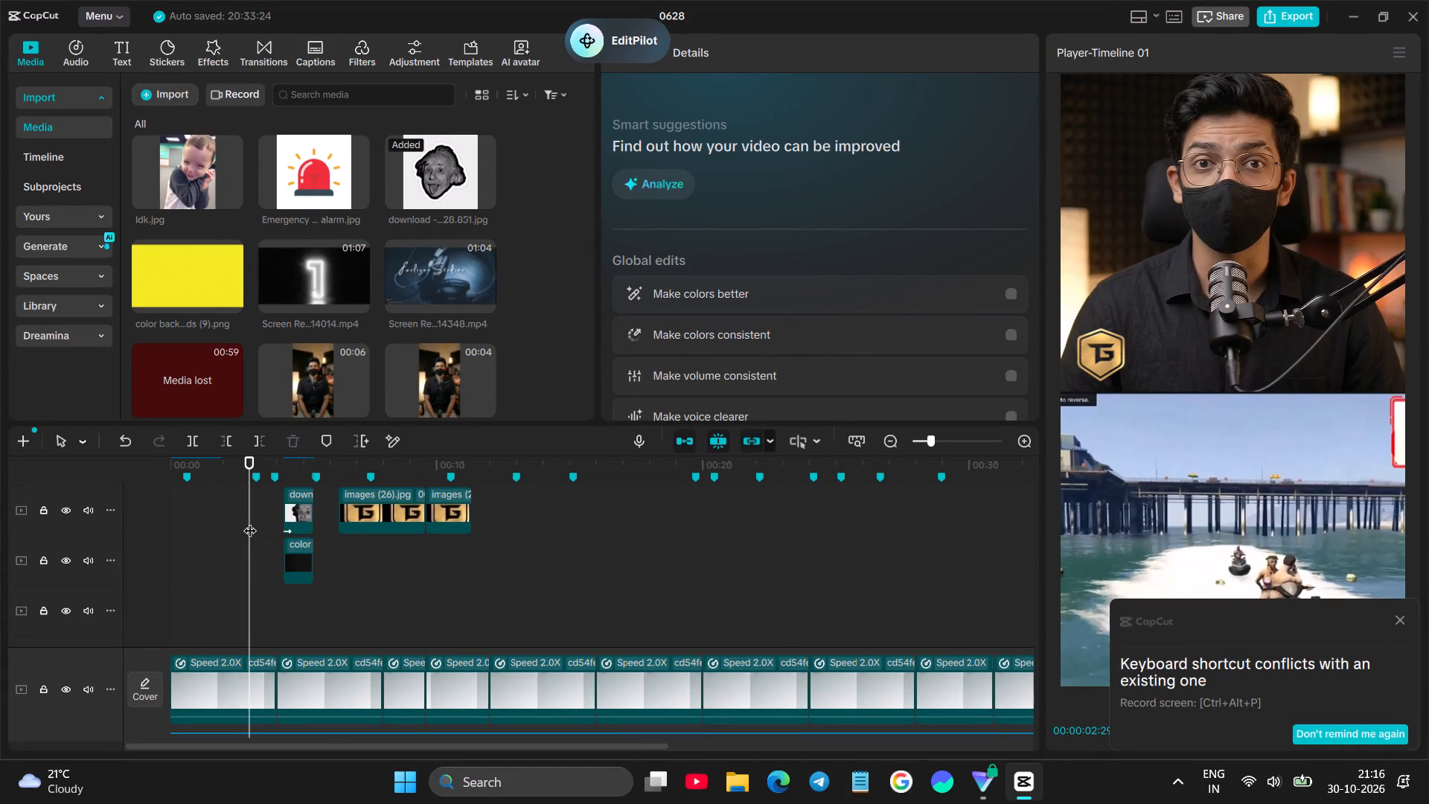
Dismiss the shortcut-conflict notice and play the video's opening moments from the start of the timeline.
click(1396, 623)
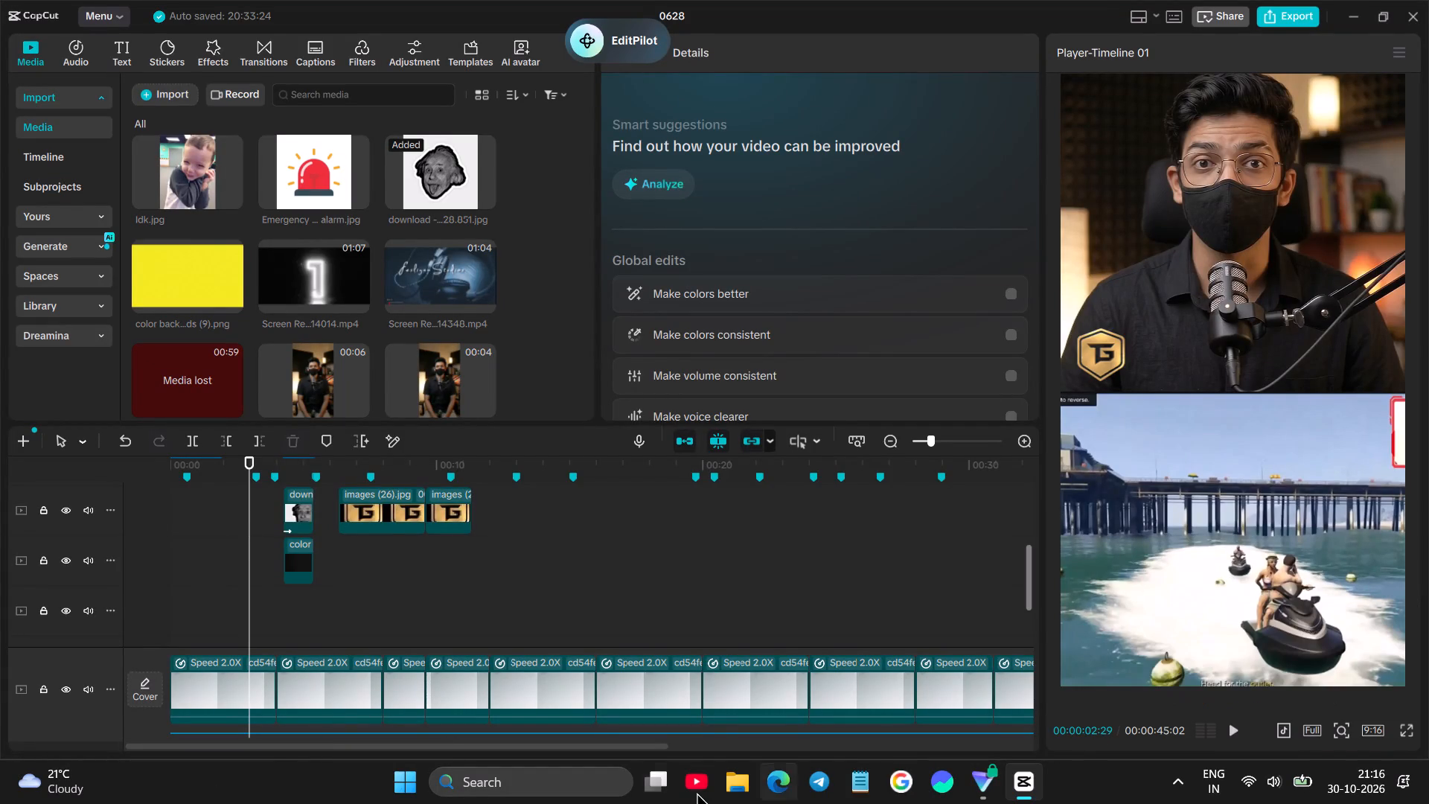
key(space)
click(176, 501)
drag(176, 501, 64, 503)
scroll(270, 198, up, 3)
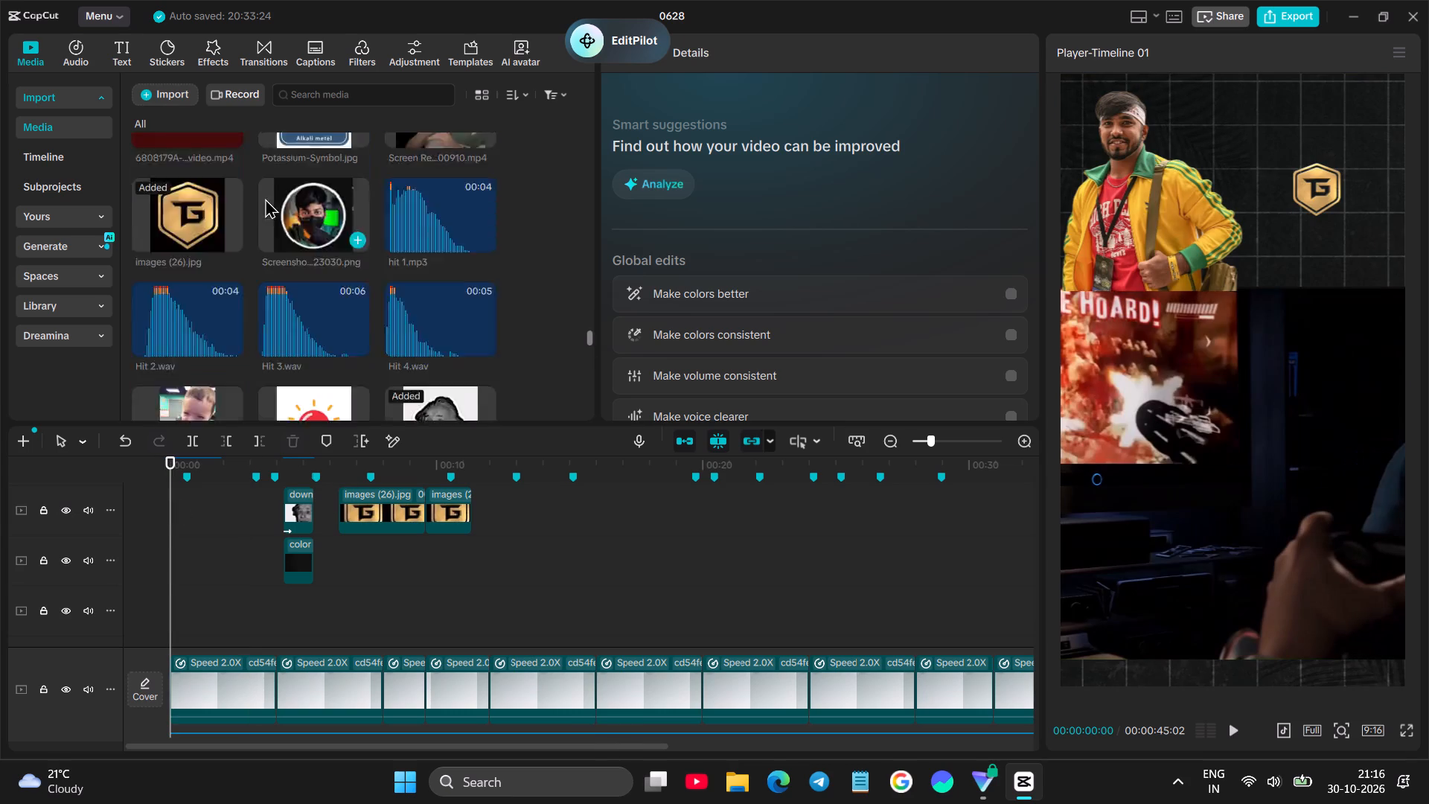
scroll(265, 198, up, 20)
key(space)
key(space)
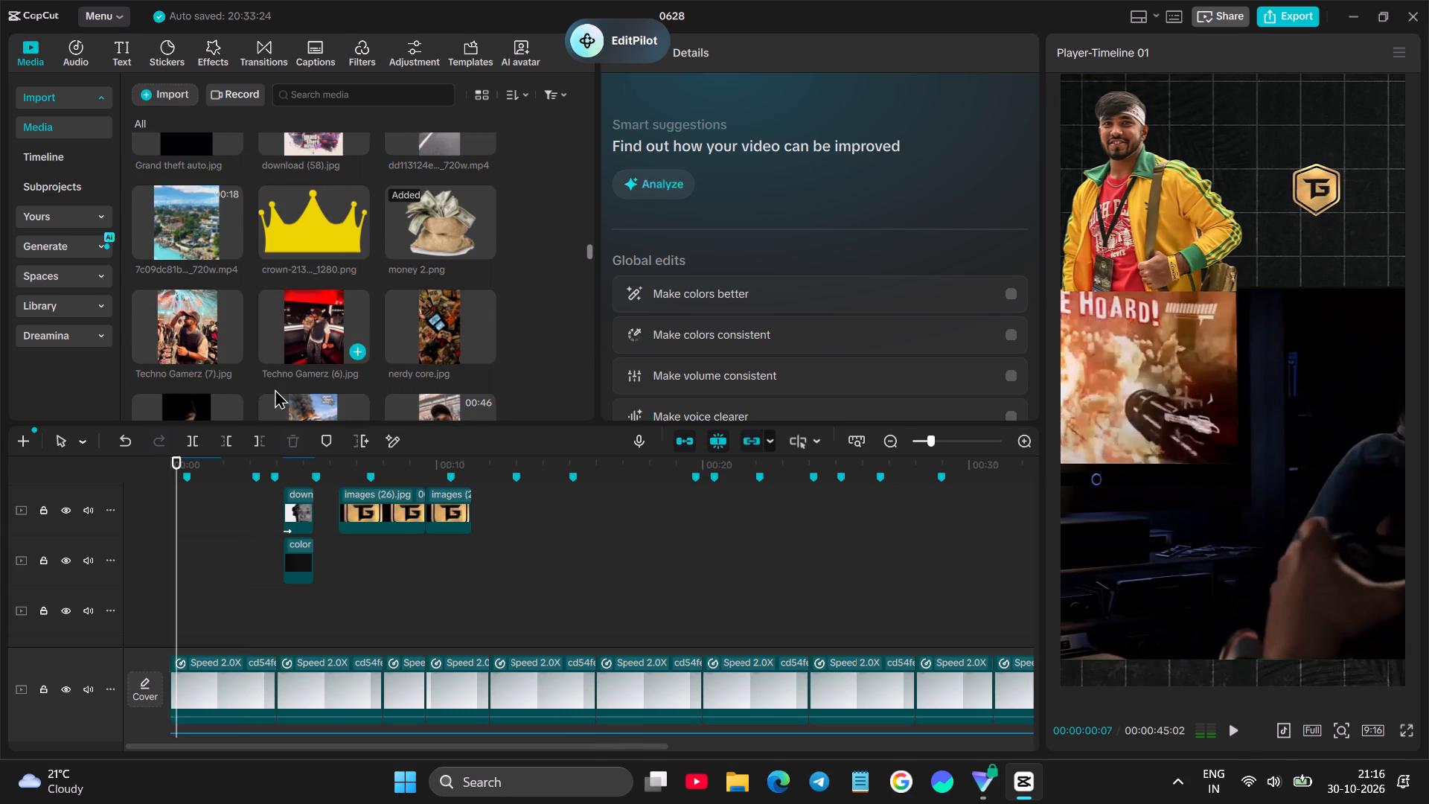
key(space)
click(207, 514)
drag(210, 513, 125, 510)
Audition the sound effects in the media library, including Bell ding, boom, Correct Answer and the MA_Negativ...sers_2.wav riser.
scroll(353, 240, up, 4)
click(188, 243)
scroll(367, 258, up, 3)
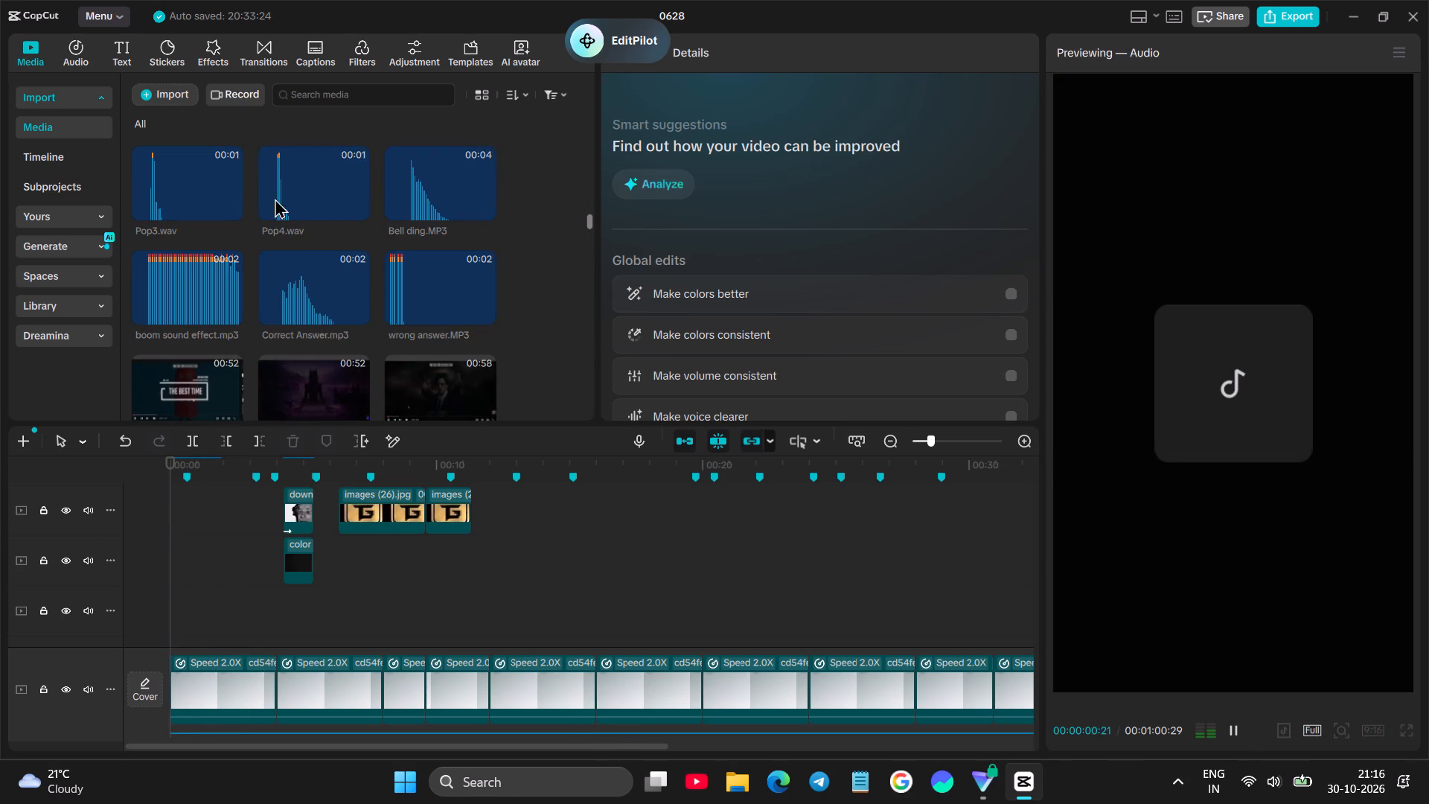
click(264, 176)
click(423, 194)
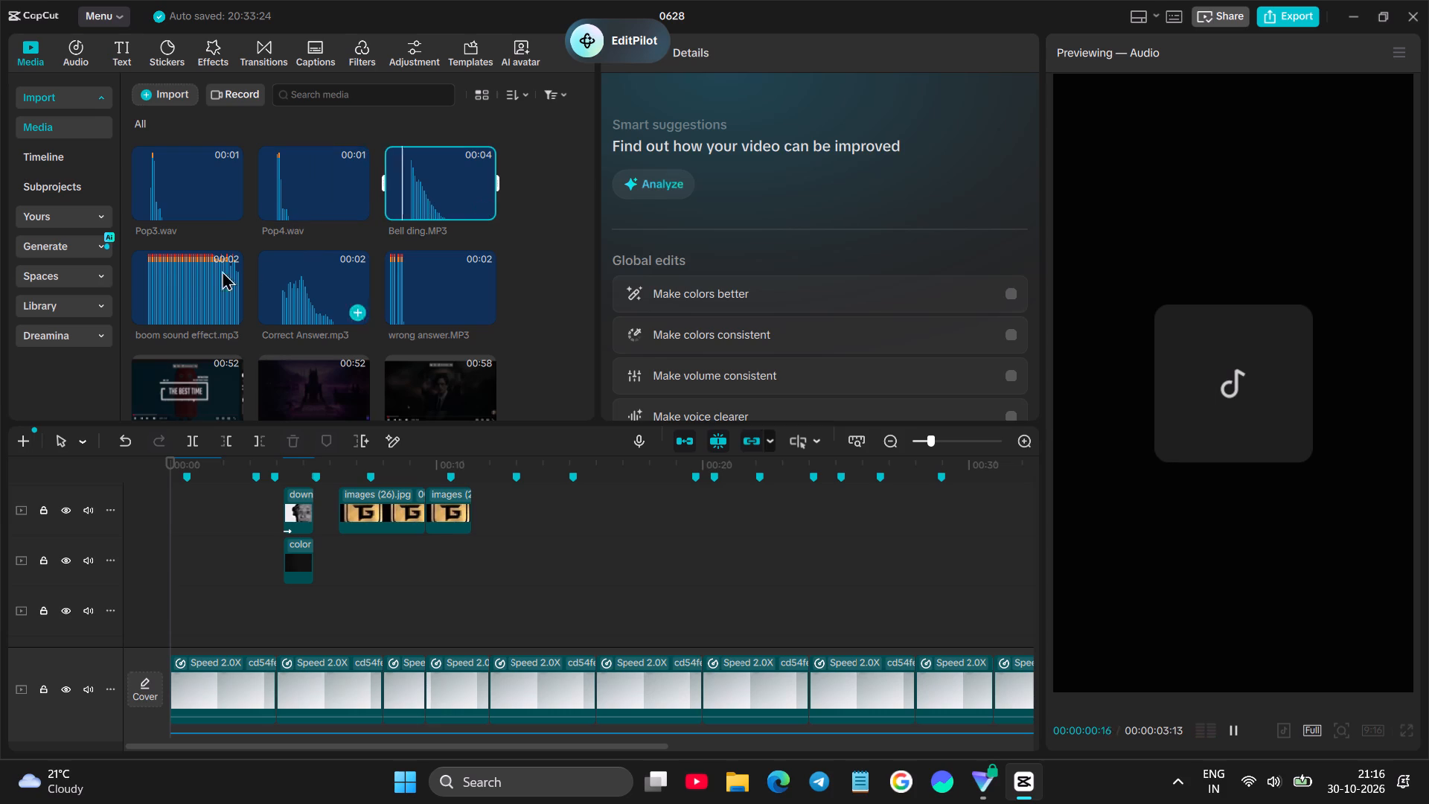
click(164, 281)
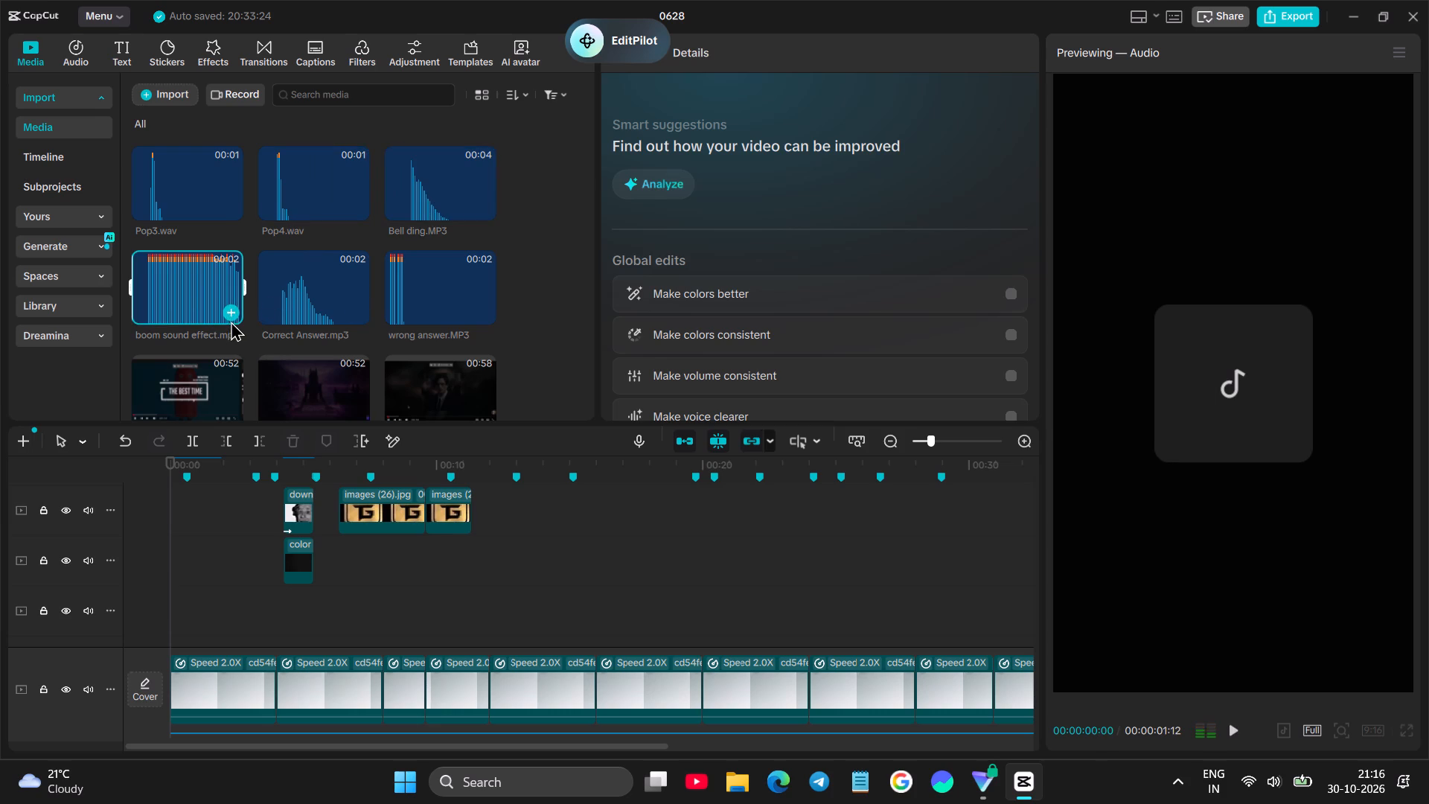
click(324, 302)
click(428, 281)
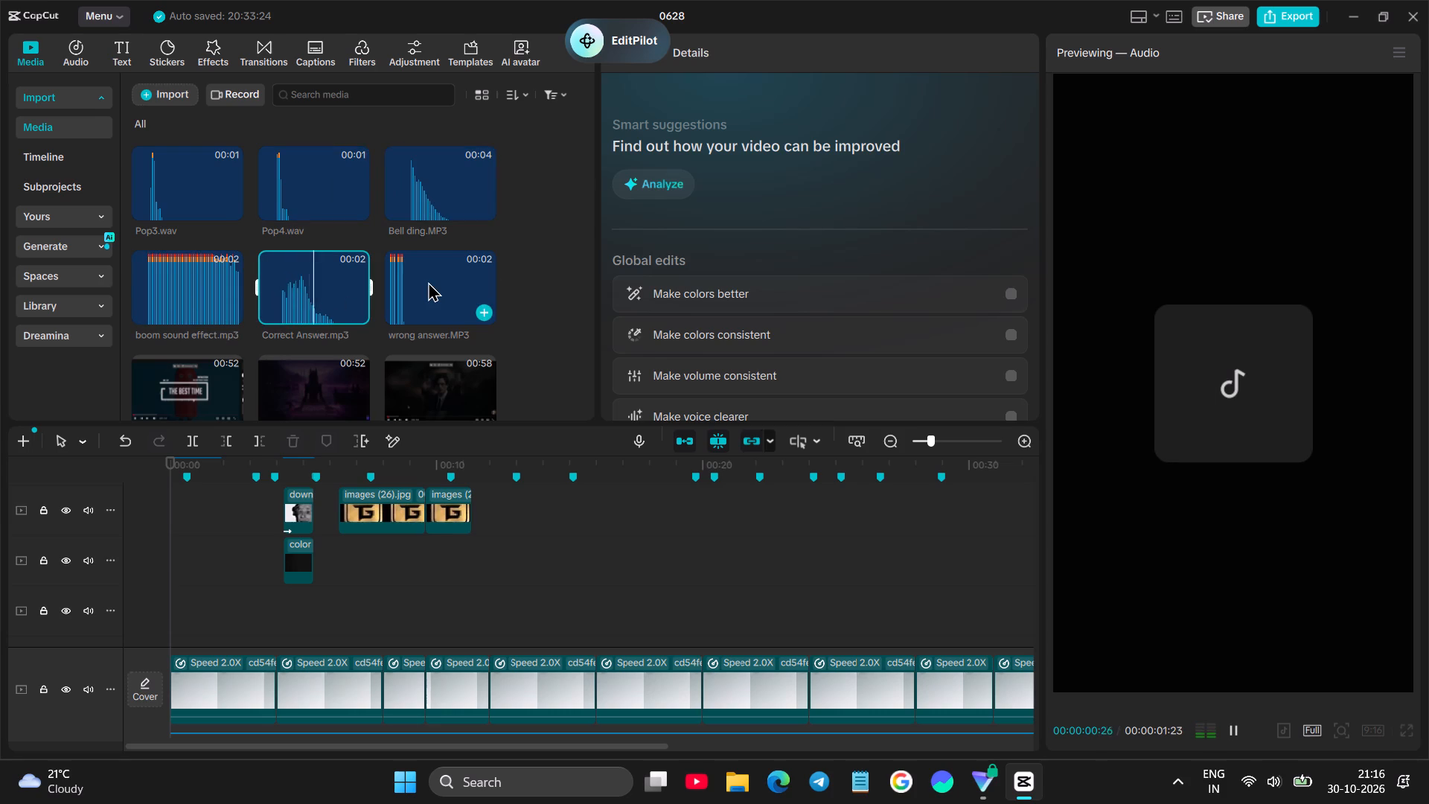
scroll(427, 281, up, 3)
click(295, 241)
click(178, 234)
scroll(299, 234, up, 2)
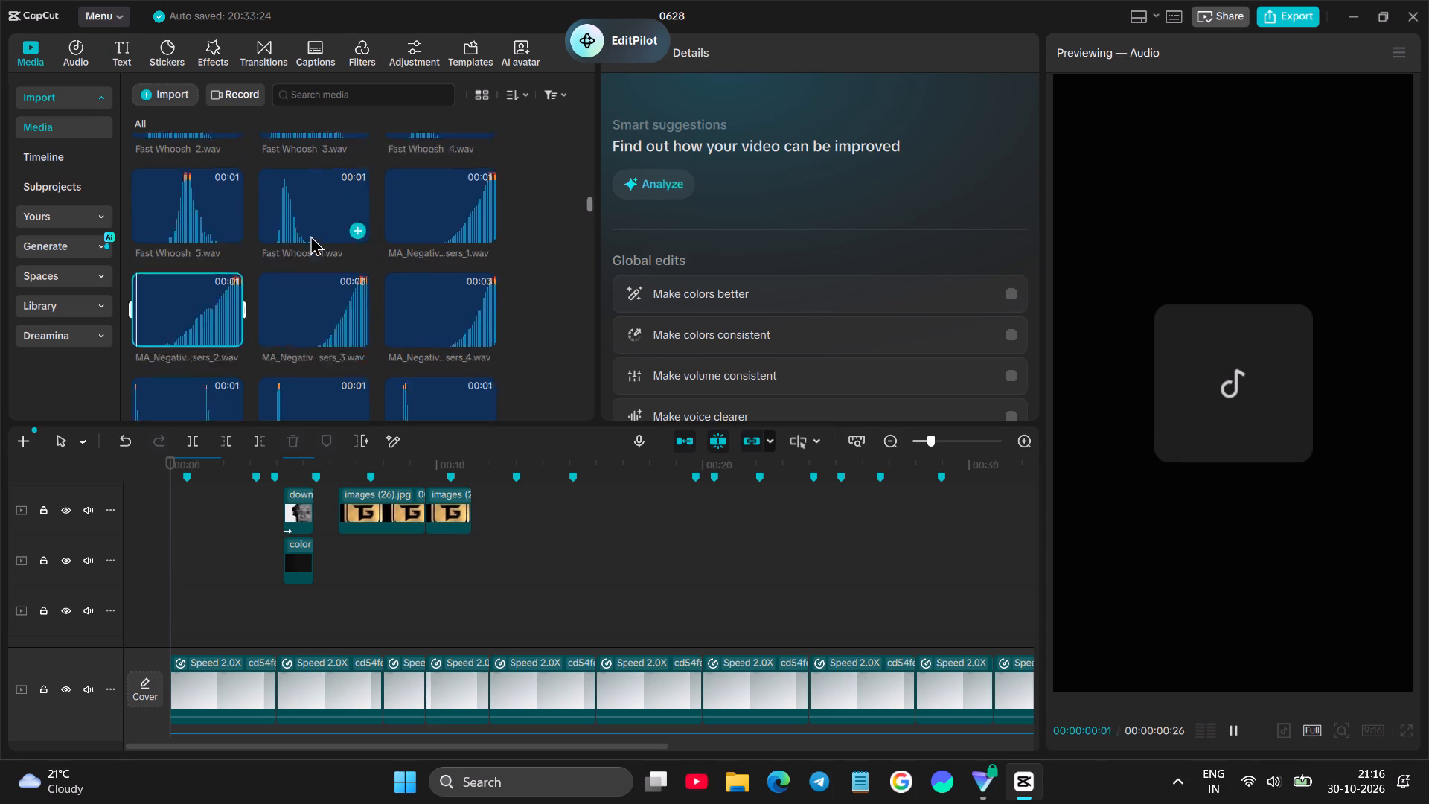
scroll(310, 235, up, 2)
scroll(327, 347, down, 1)
scroll(397, 303, down, 2)
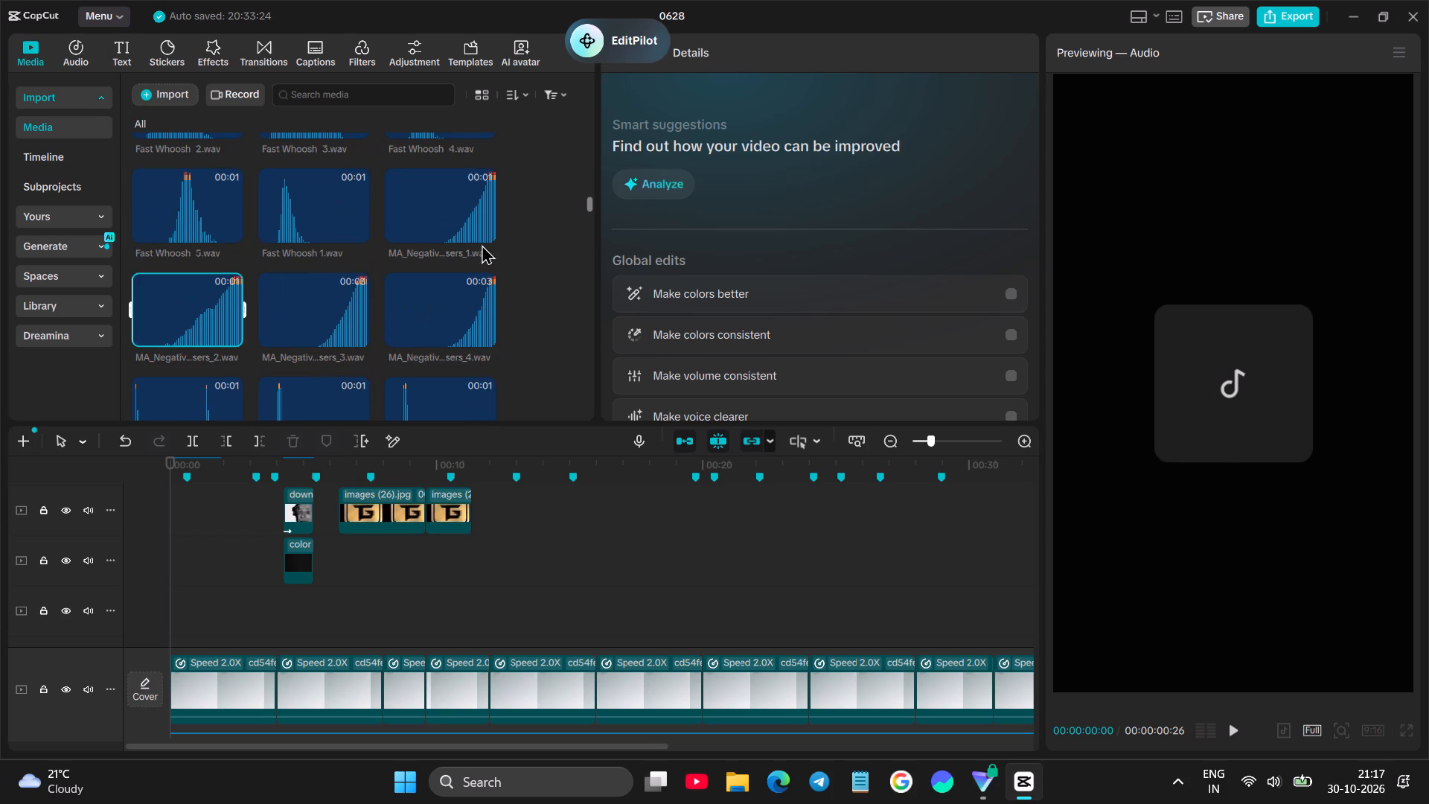
Add the MA_Negativ...sers_1.wav riser sound on a separate audio track, starting at the first timeline marker.
click(485, 230)
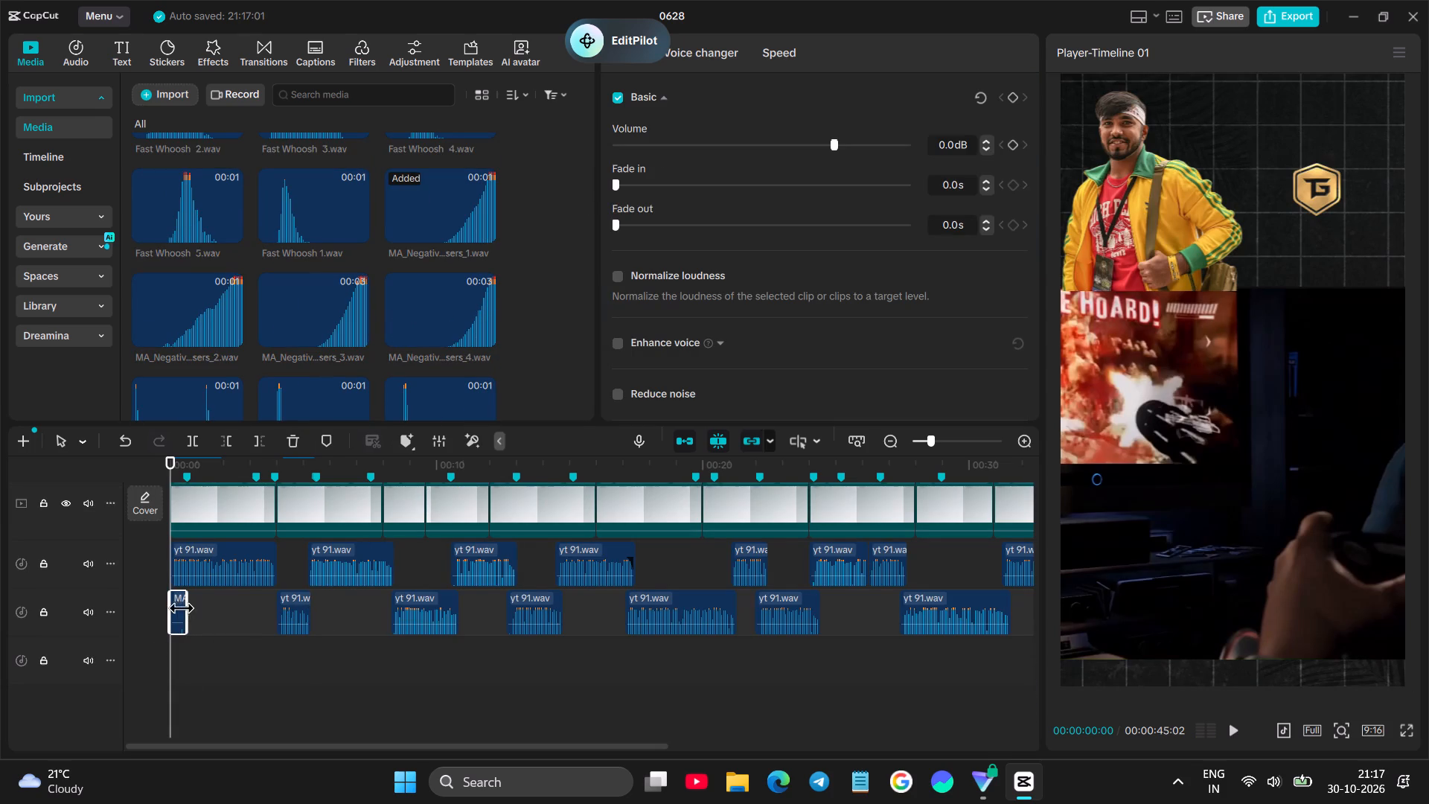
drag(177, 610, 190, 698)
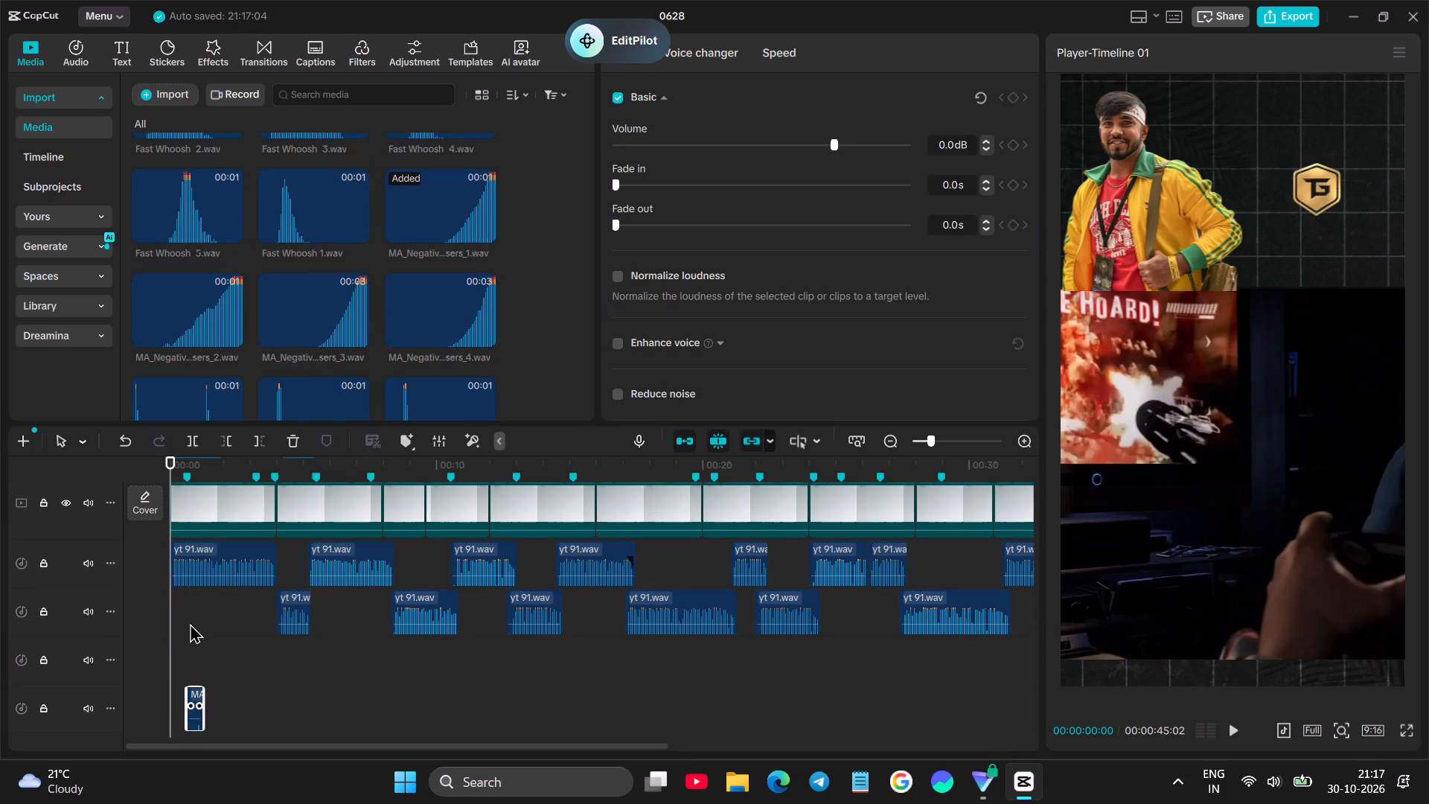
Play the opening, pause at about 00:00:02:28, and place boom sound effect.mp3 there on the riser's audio track.
click(189, 622)
drag(185, 616, 159, 619)
key(space)
ctrl+scroll(246, 616, up, 6)
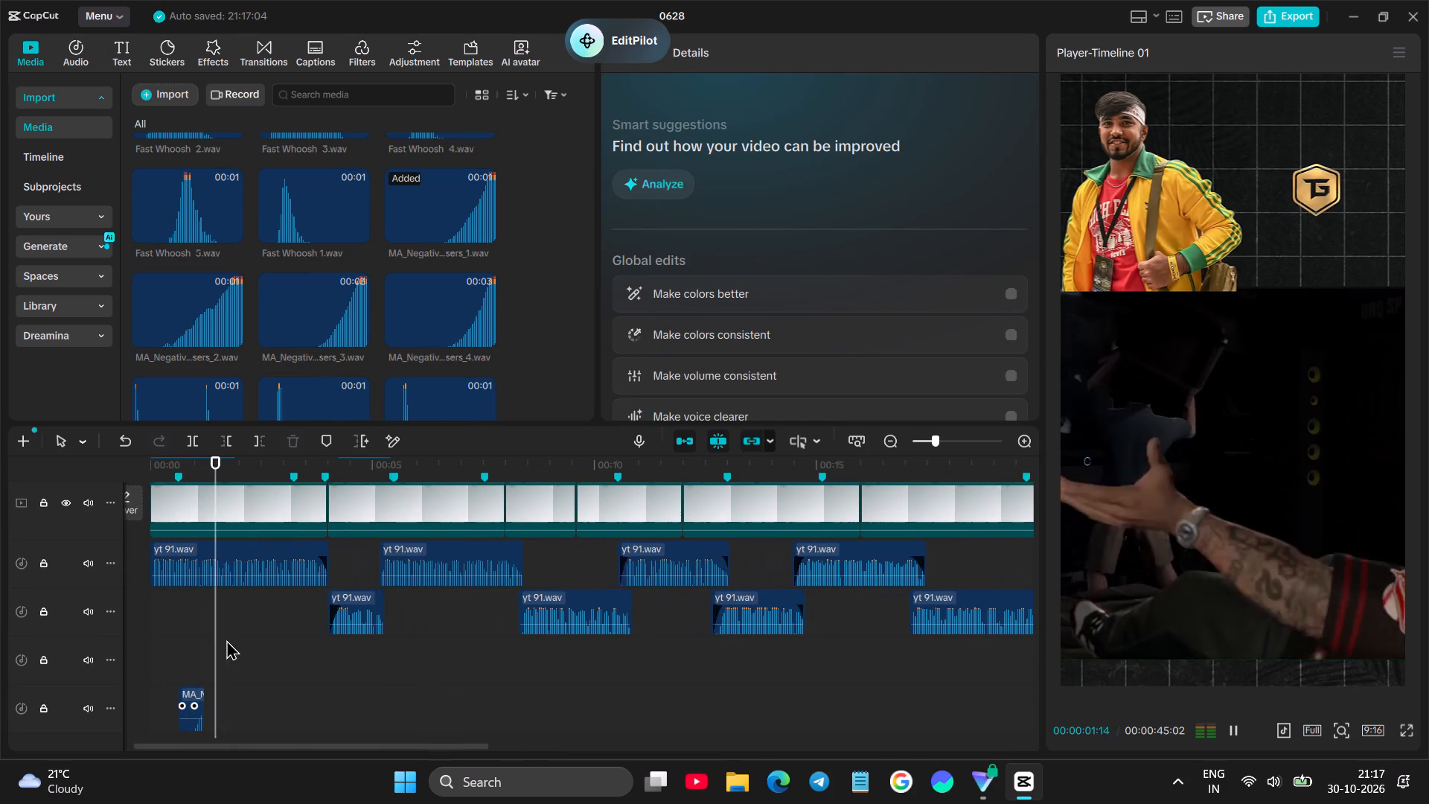
key(space)
scroll(302, 339, down, 6)
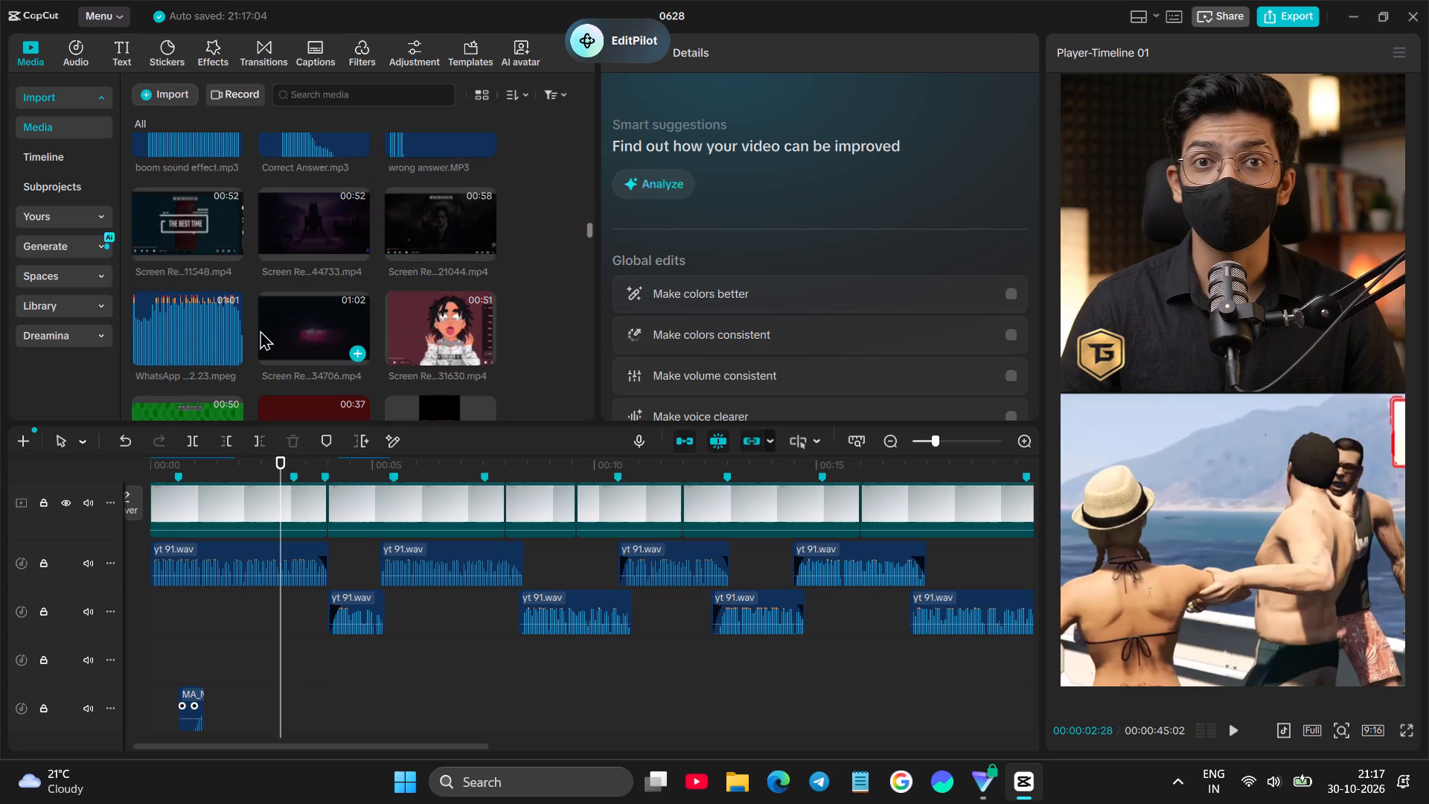
scroll(180, 214, up, 2)
drag(173, 284, 267, 695)
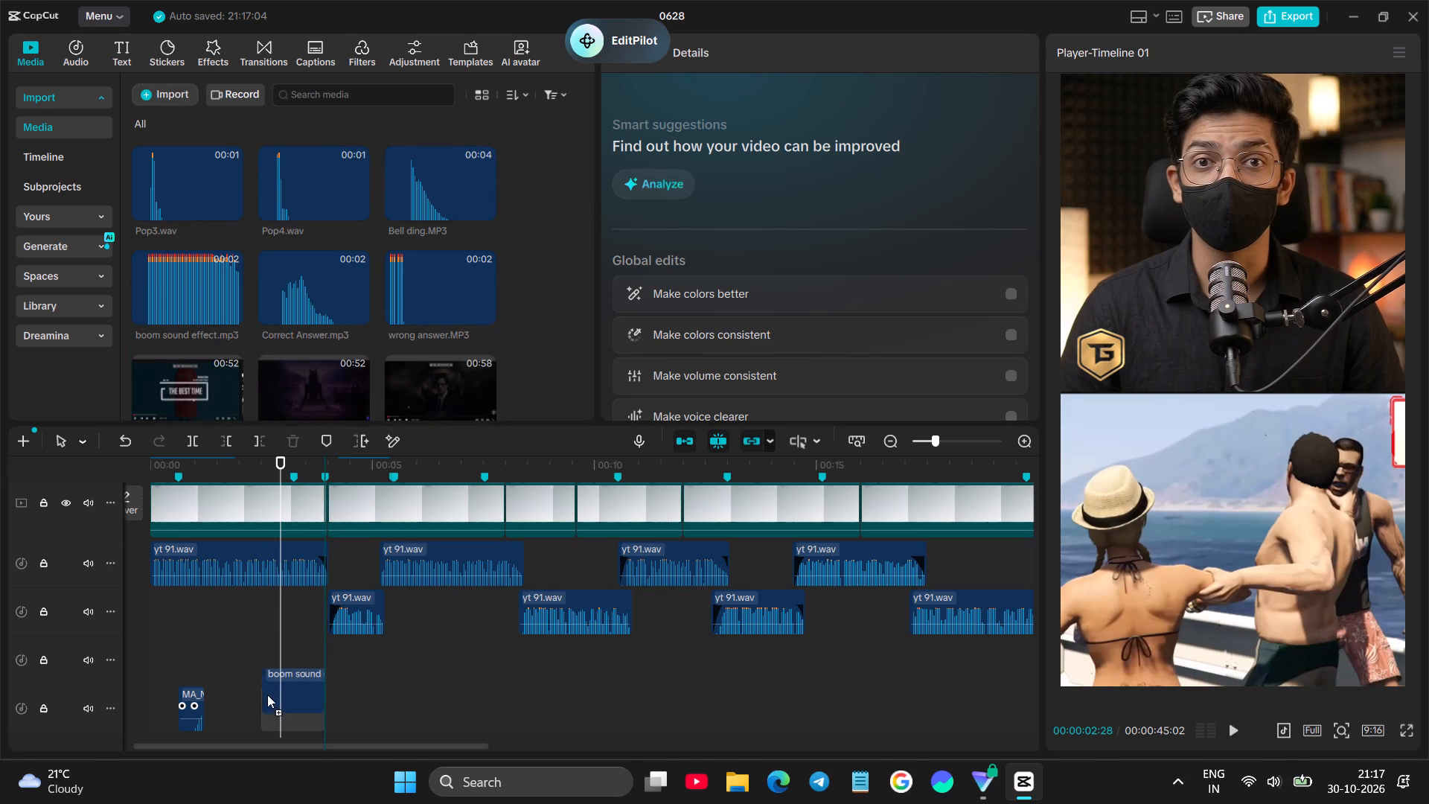
drag(267, 695, 276, 701)
Play back the section around the boom sound effect, then return the playhead to the start.
click(255, 689)
key(space)
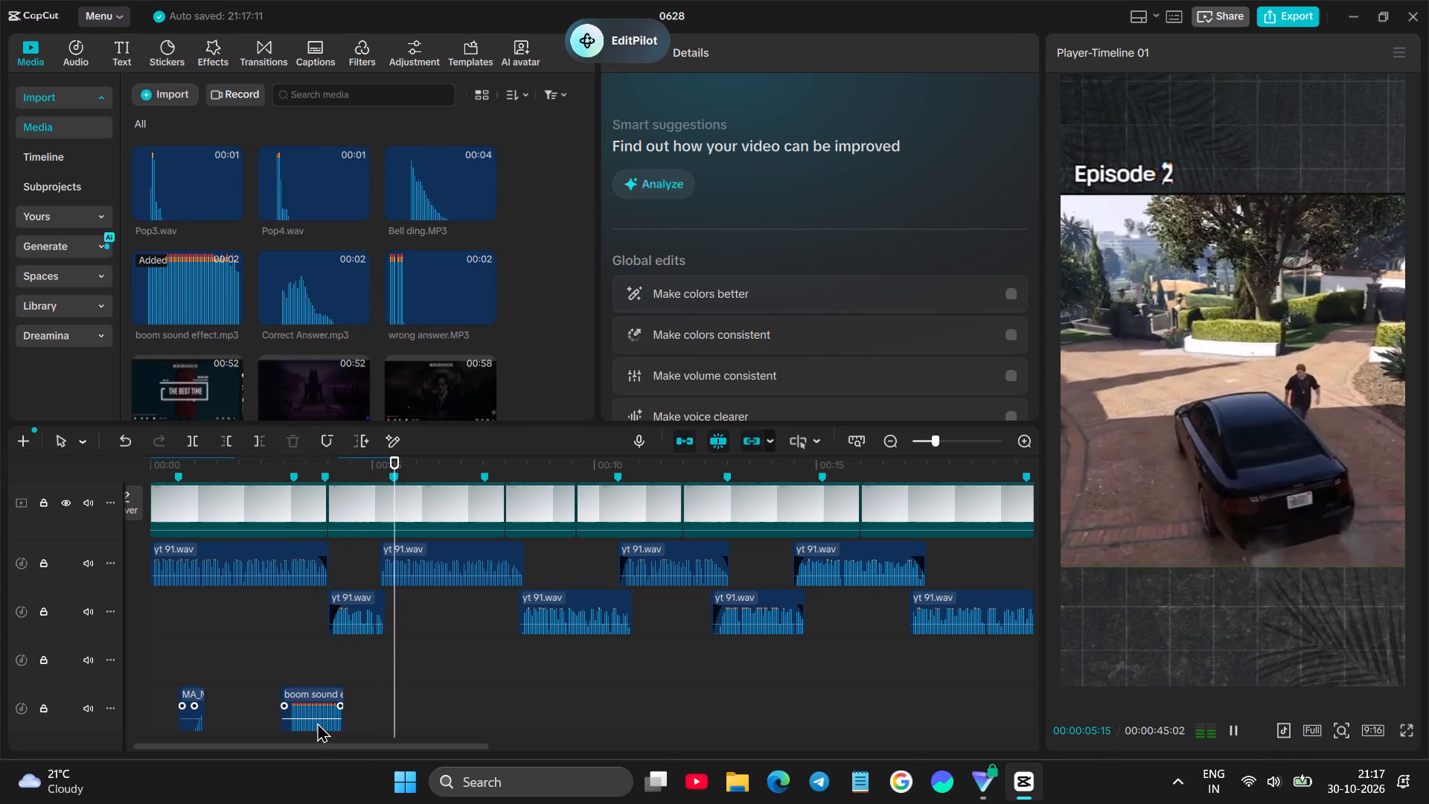
click(317, 720)
click(164, 635)
drag(164, 635, 154, 635)
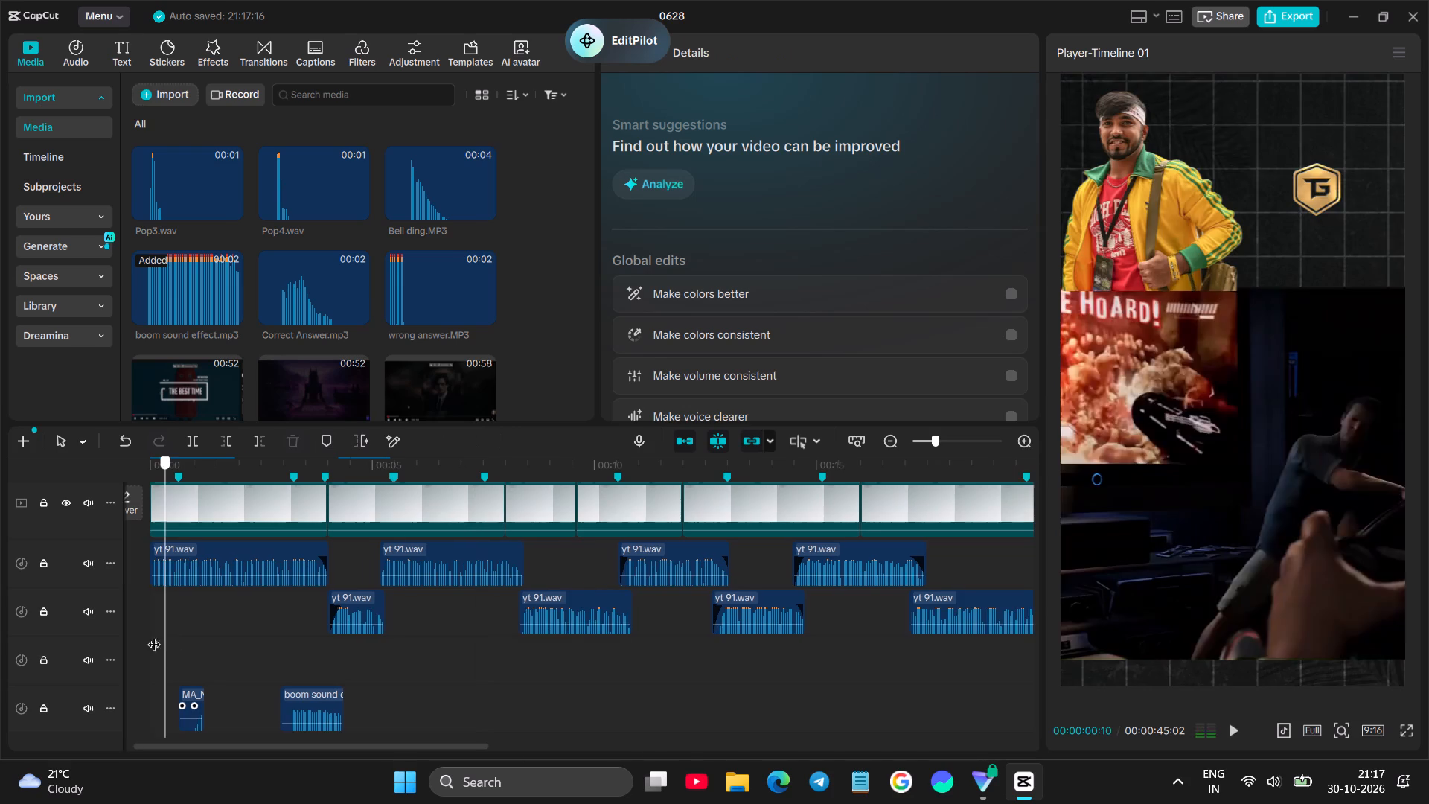
Play back the opening seconds through the riser and boom sound effects, pausing at about 00:00:05:06.
drag(154, 635, 135, 633)
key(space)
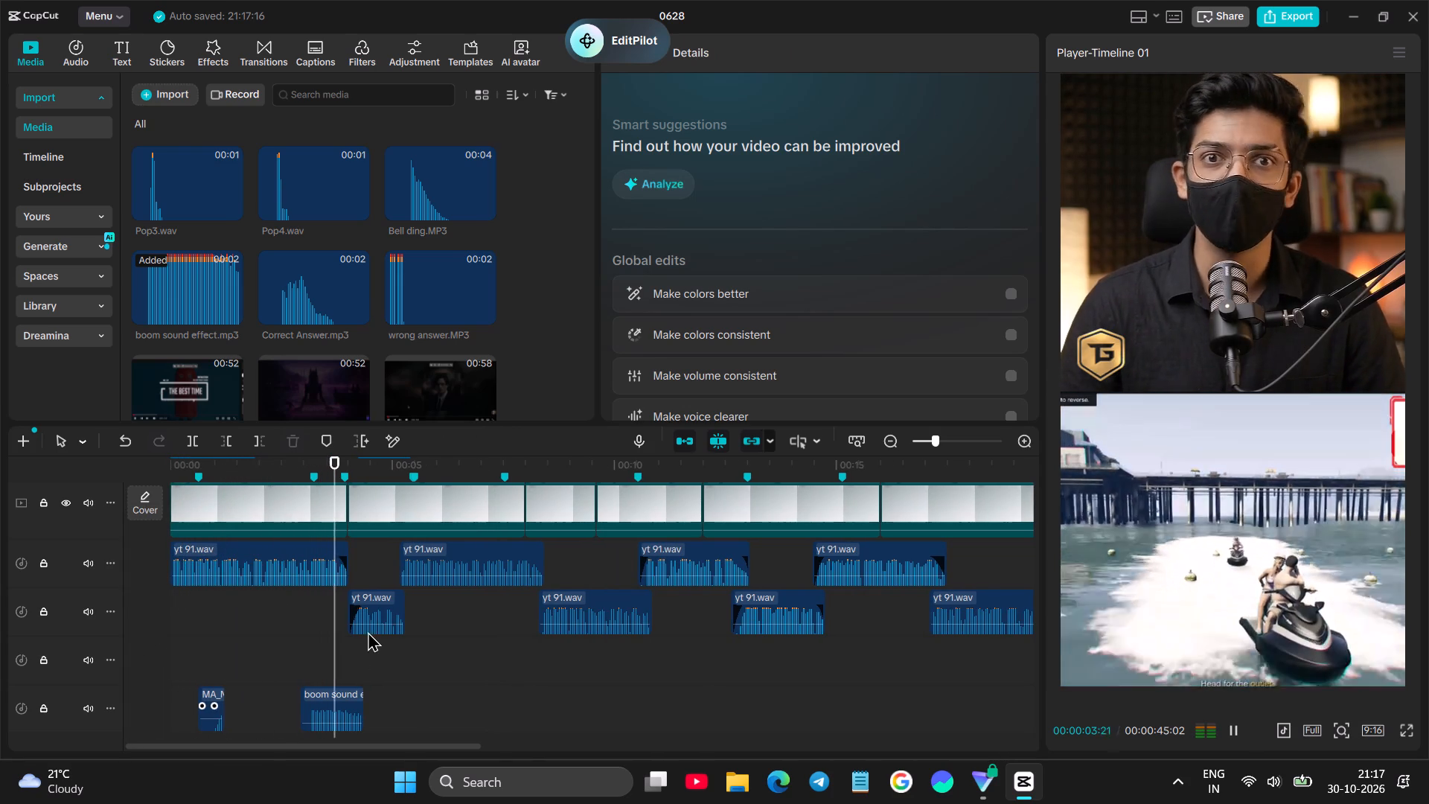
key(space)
click(371, 663)
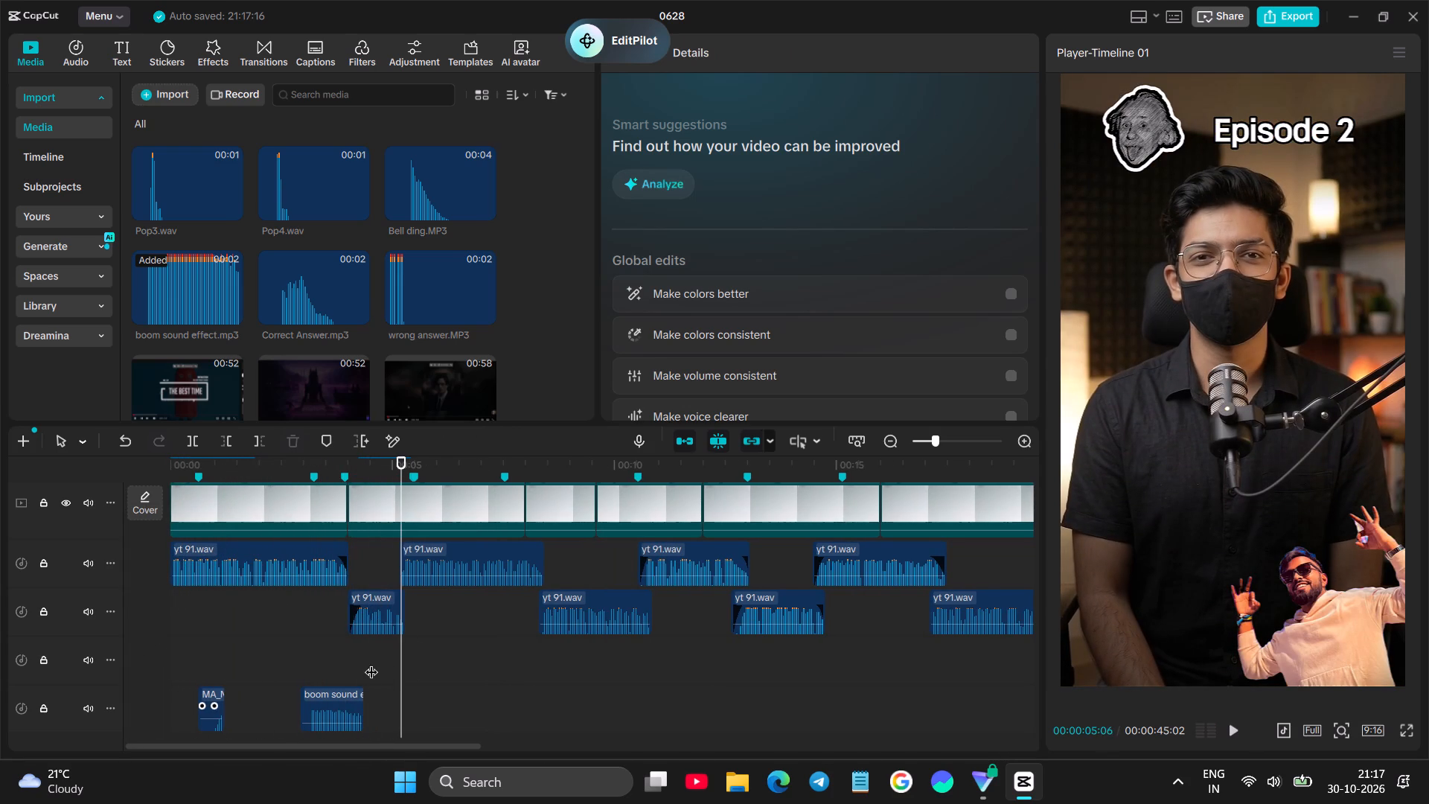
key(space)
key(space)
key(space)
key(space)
Add the WhatsApp ...2.23.mpeg audio on a new track below the boom sound effect, starting at the third timeline marker.
scroll(178, 287, down, 1)
scroll(182, 360, down, 1)
drag(168, 348, 366, 674)
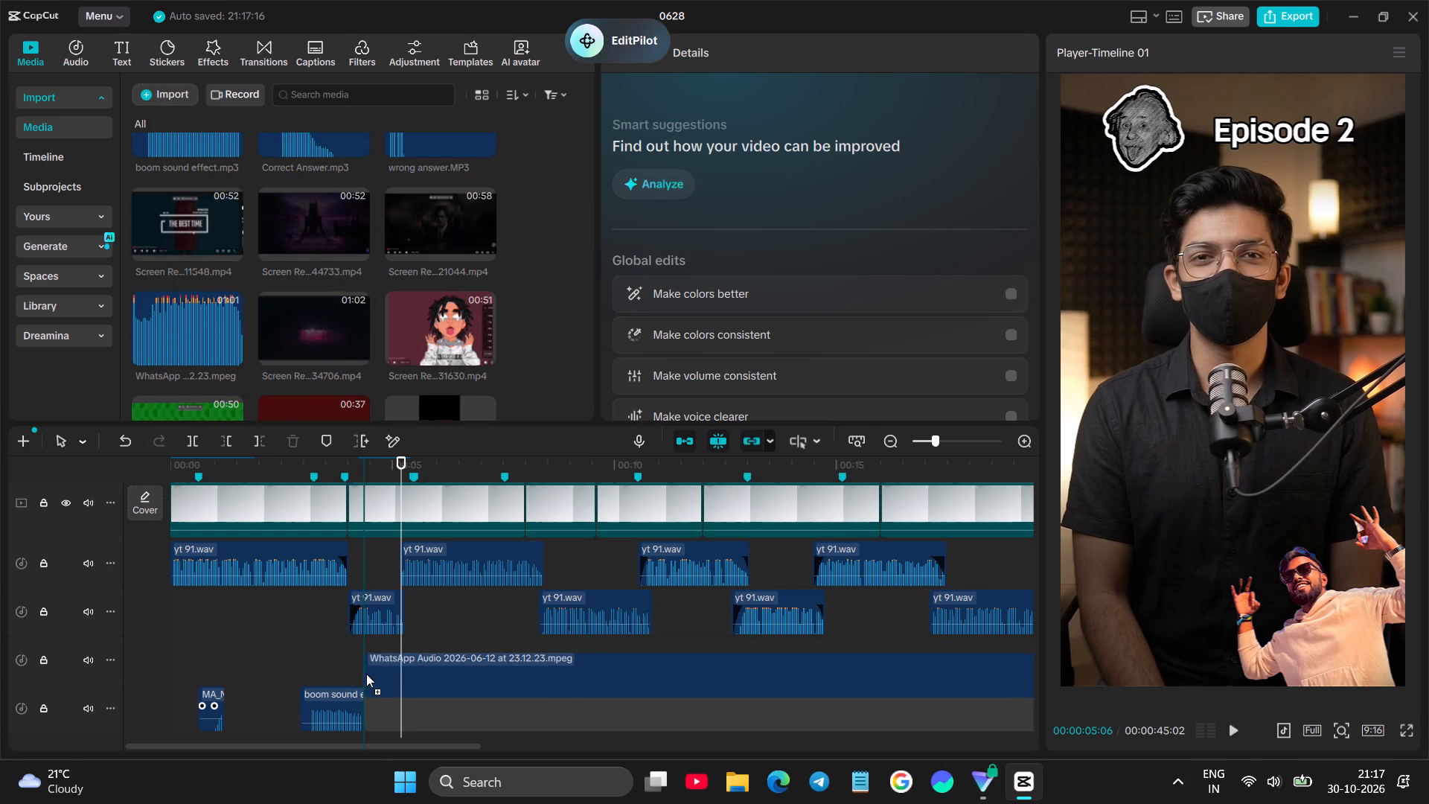
drag(366, 674, 353, 739)
Shift the WhatsApp audio clip to start where the boom sound effect ends, and give it a 0.5 s fade-in.
scroll(368, 674, down, 4)
scroll(386, 741, down, 3)
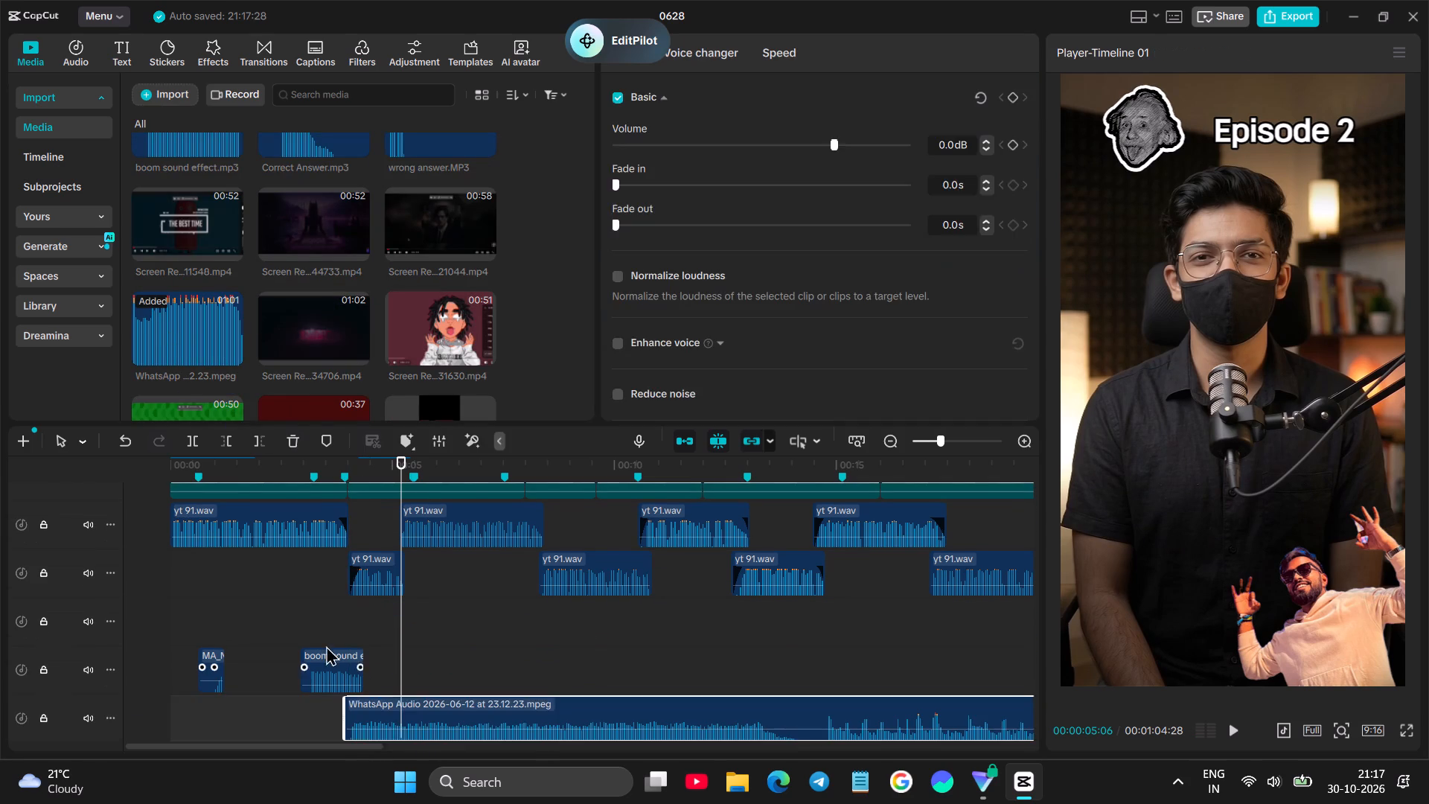
click(317, 633)
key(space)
drag(364, 712, 386, 709)
drag(369, 713, 389, 709)
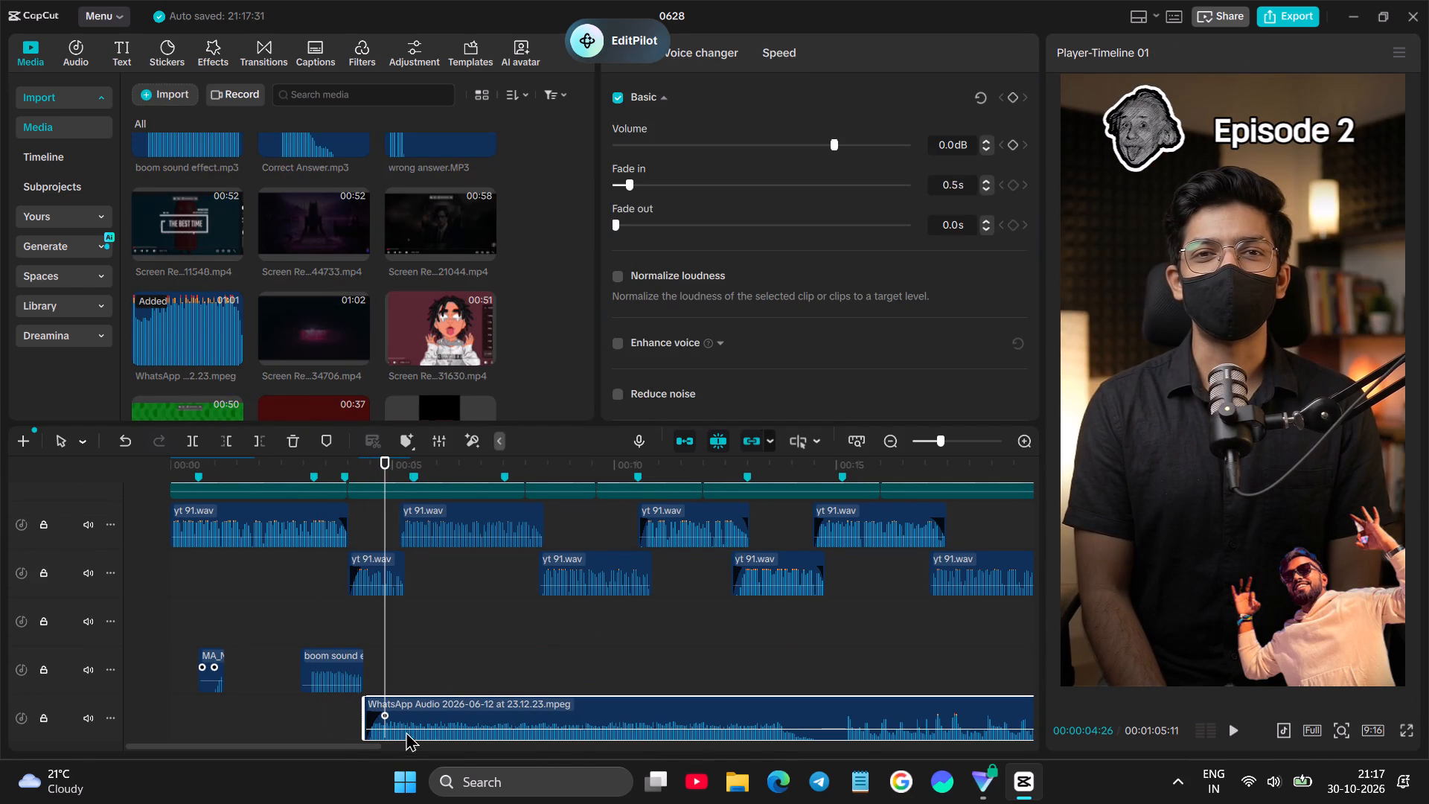
Lower the WhatsApp audio clip's volume slightly and play back from about 00:00:04 to hear it.
drag(407, 729, 423, 734)
click(356, 634)
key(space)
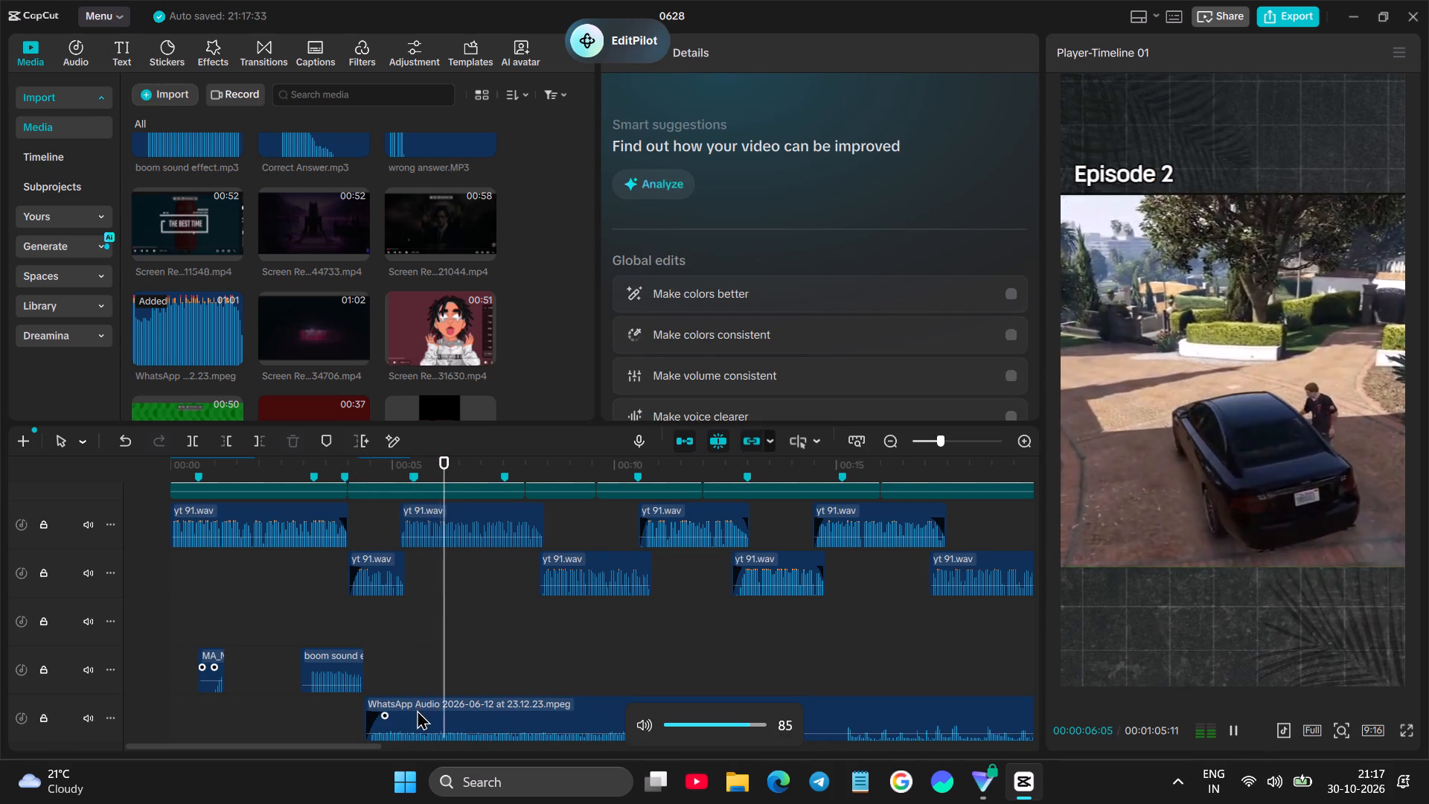
Move the WhatsApp audio clip slightly later, to about 00:00:04:20, and play back the section around its start.
drag(417, 709, 429, 709)
click(367, 718)
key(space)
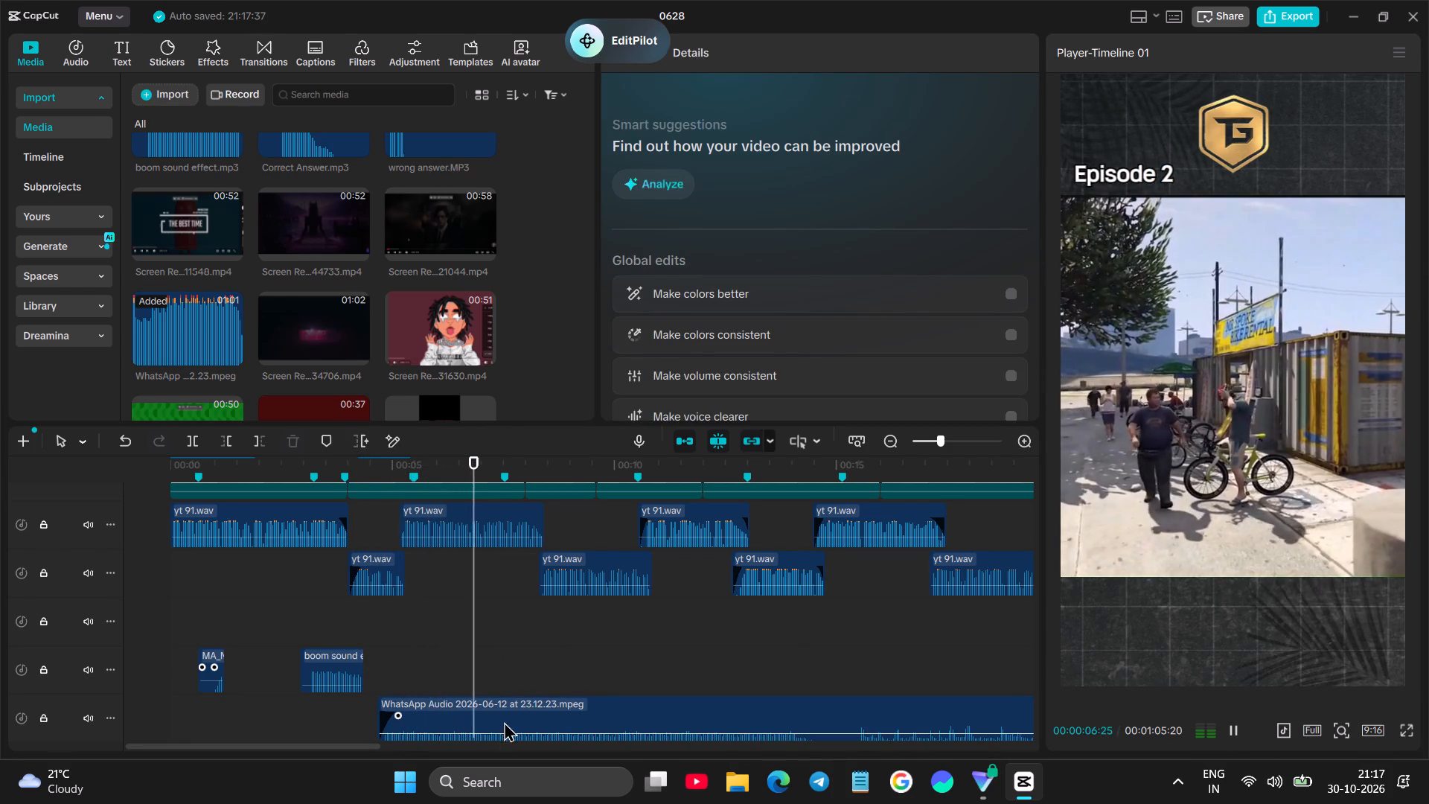
scroll(499, 698, down, 1)
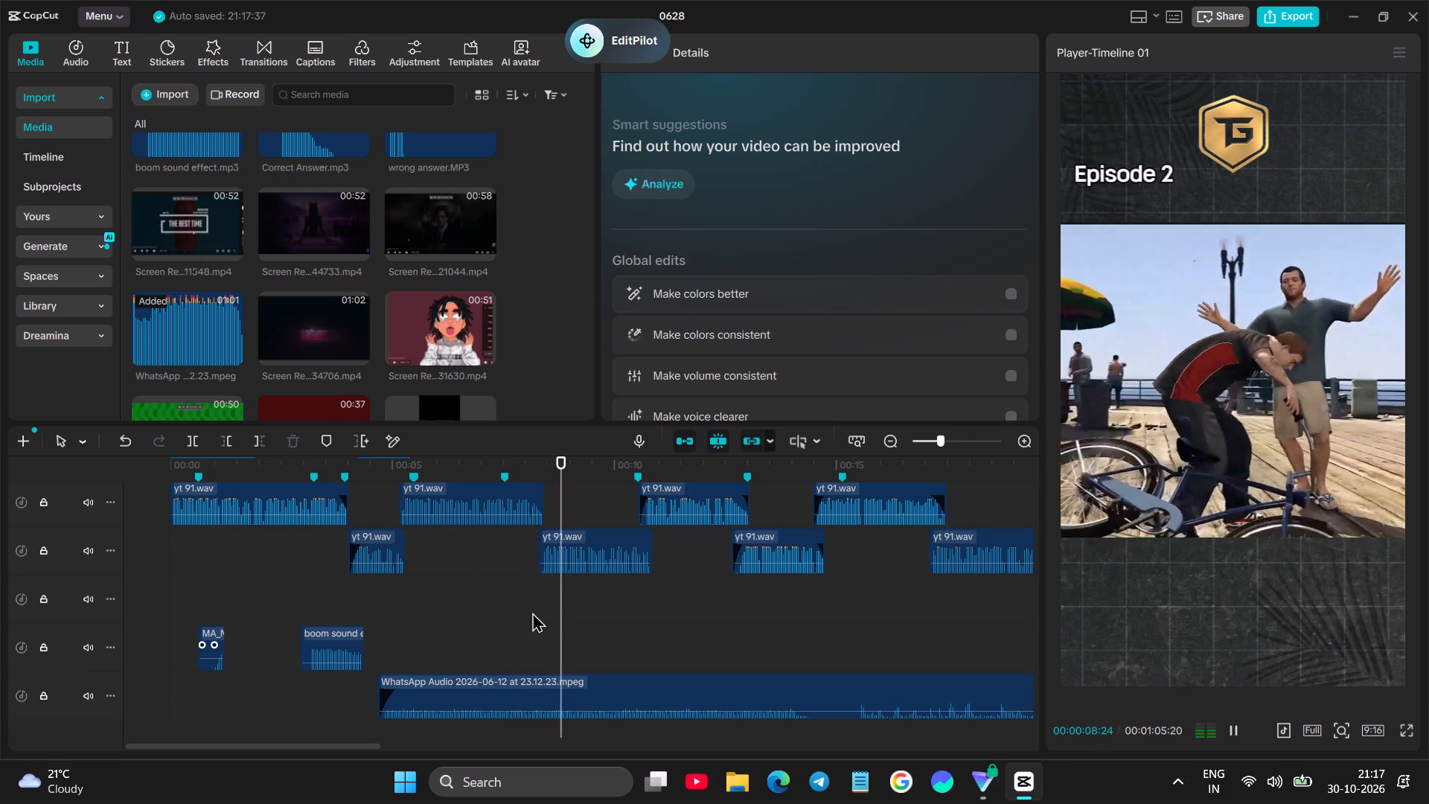
click(398, 610)
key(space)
Audition the screen recordings Screen Re...31630.mp4, Screen Re...34706.mp4 and Screen Re...31241.mp4 in the media library as alternative audio.
click(439, 344)
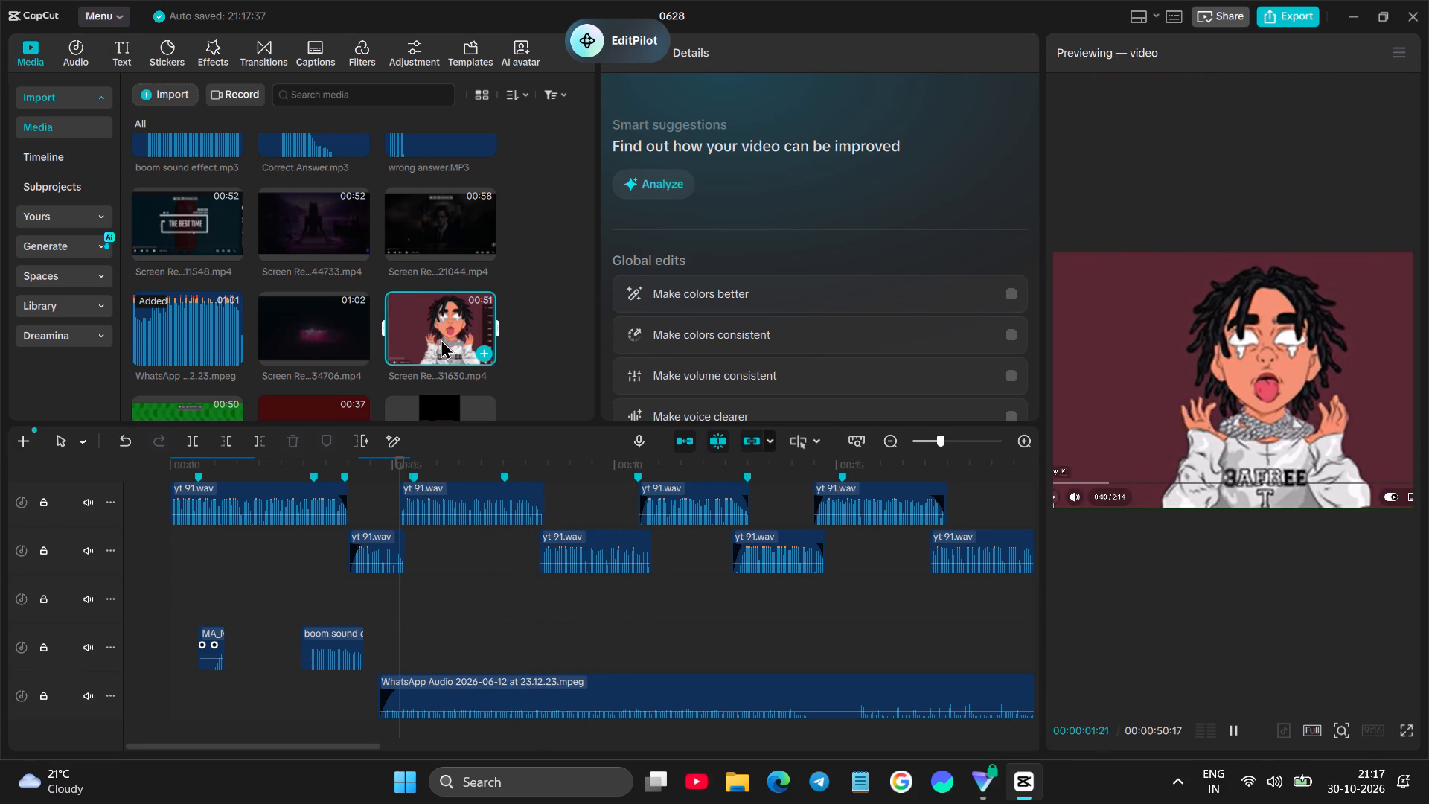
click(242, 324)
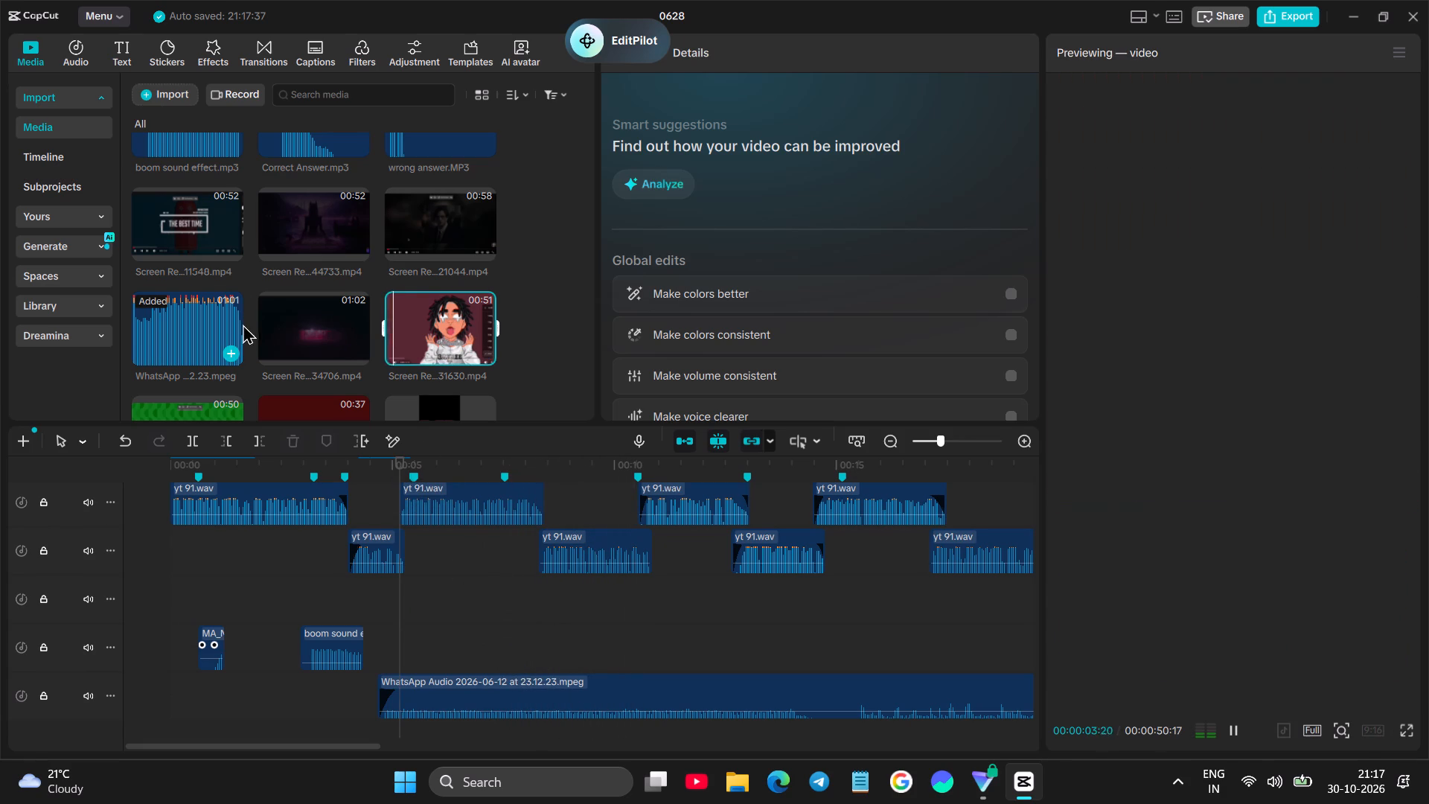
click(293, 323)
scroll(310, 328, down, 2)
click(182, 280)
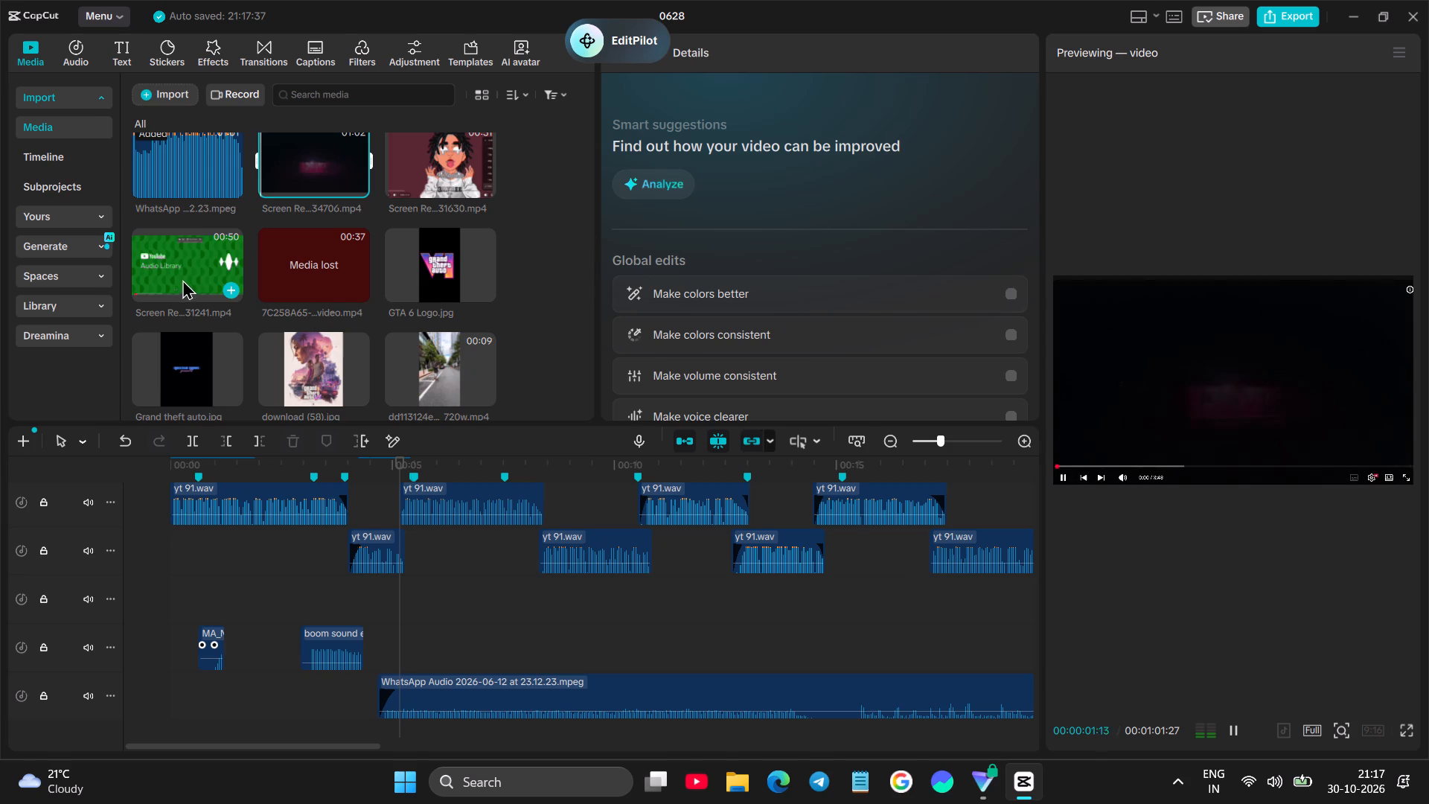
click(148, 258)
click(138, 257)
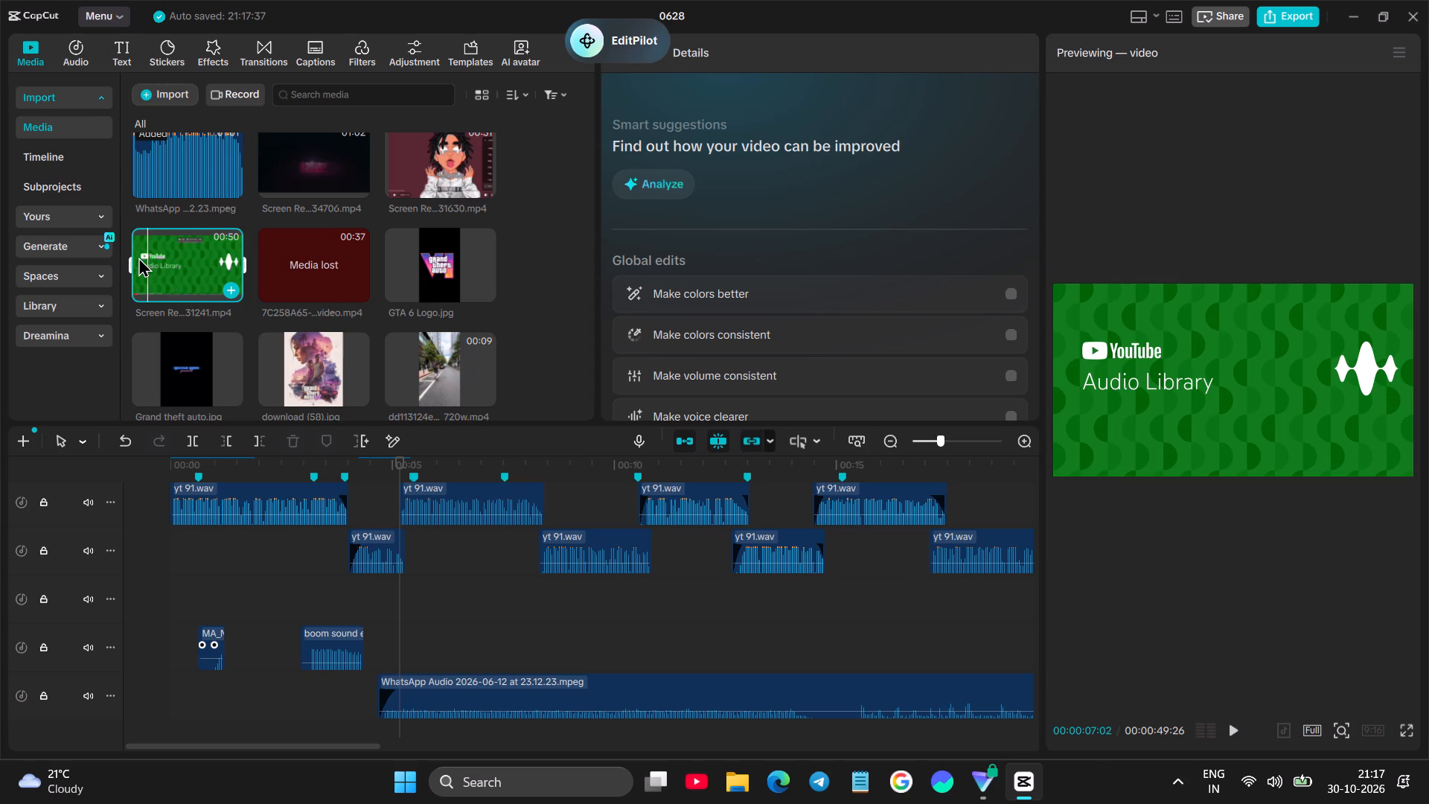
click(1239, 736)
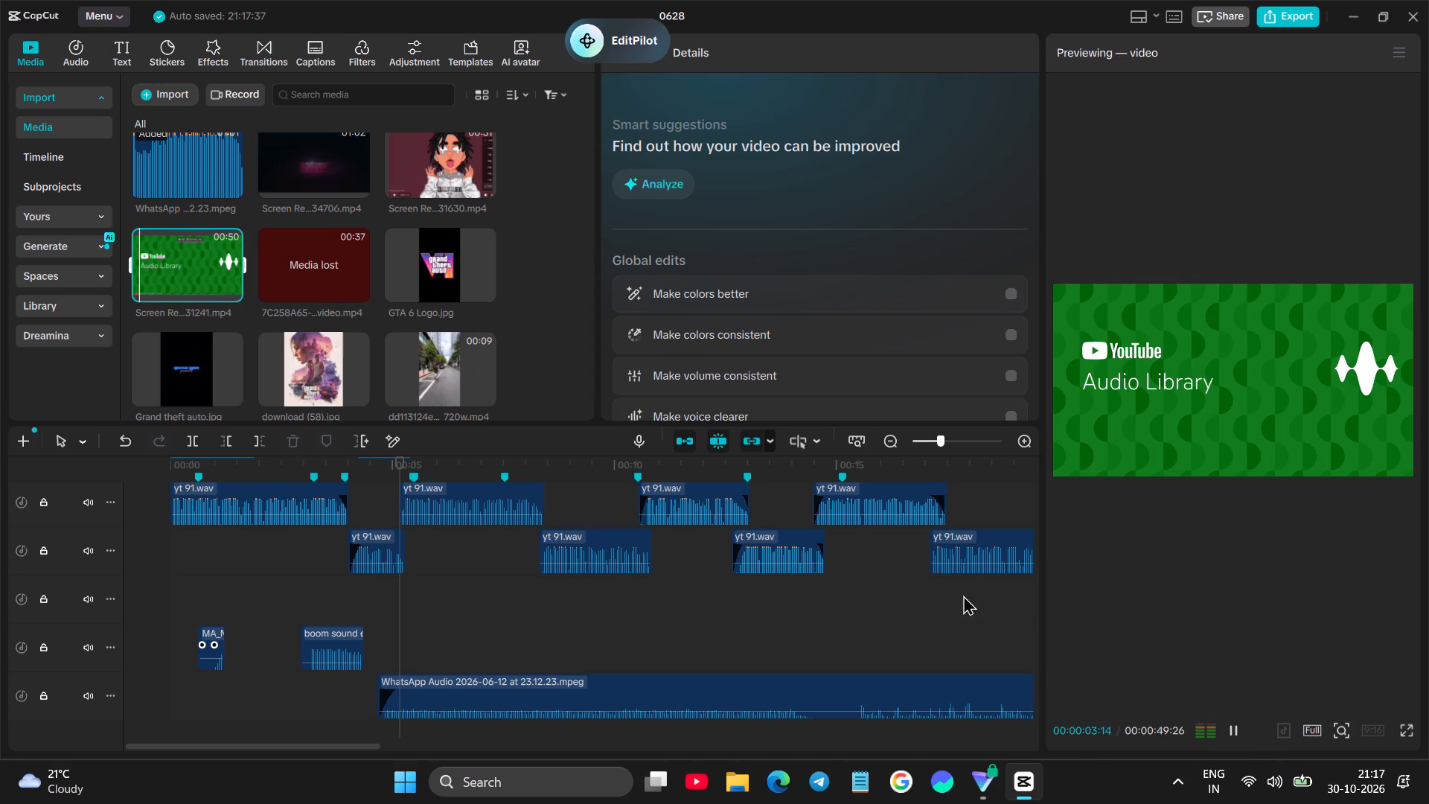
Preview the Screen Re...31630.mp4 recording from the media library and browse the neighbouring media files.
drag(448, 156, 438, 154)
click(406, 153)
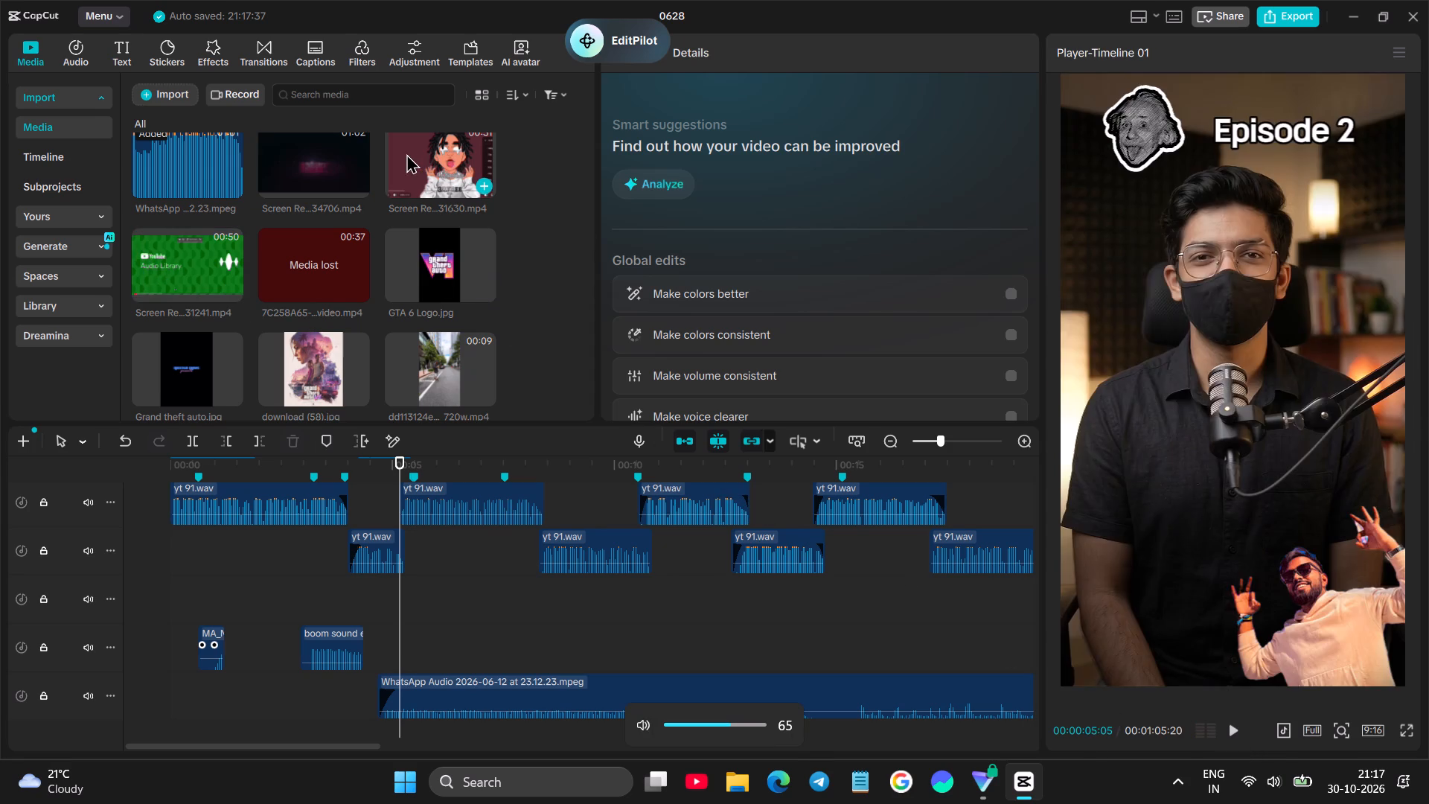
click(394, 161)
click(1227, 731)
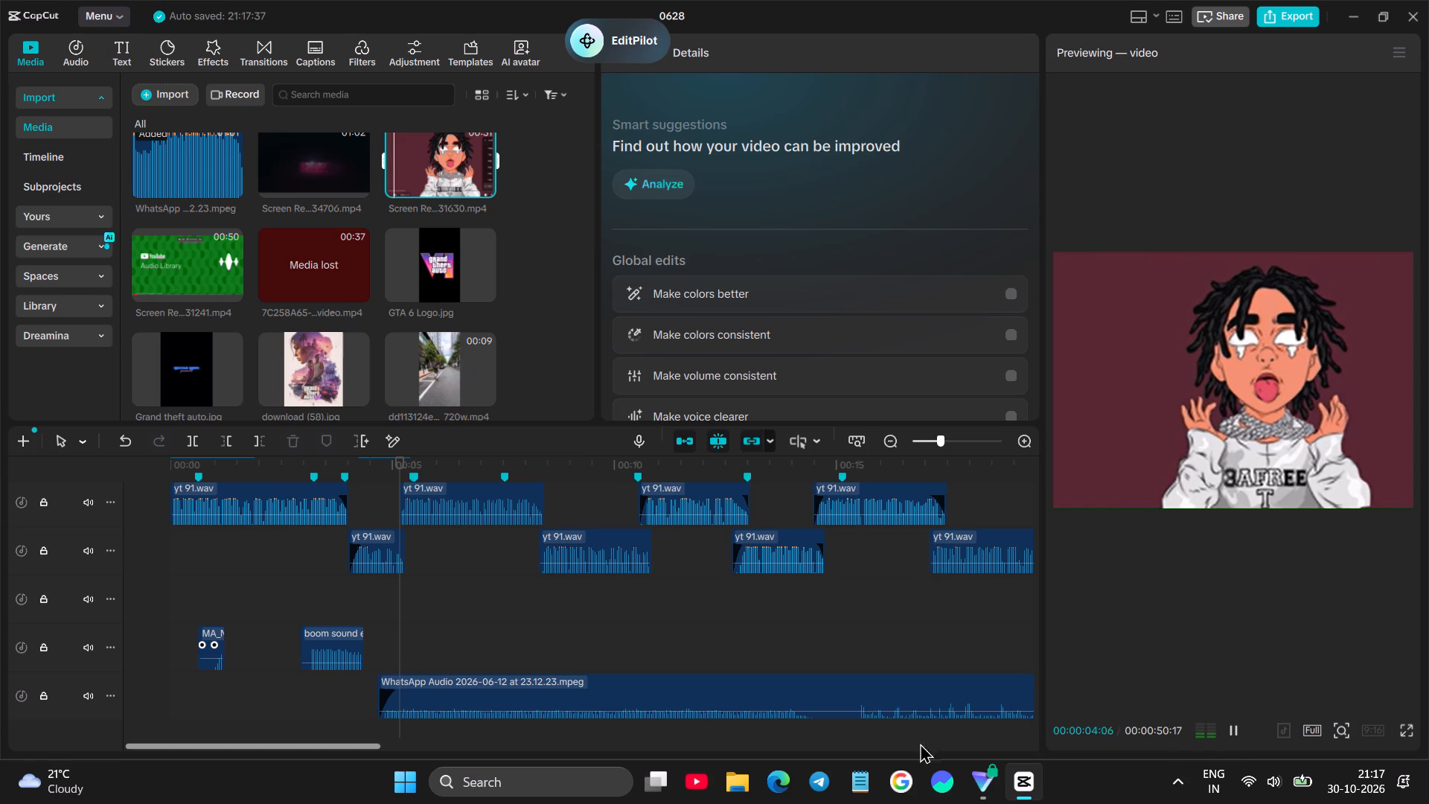
click(414, 166)
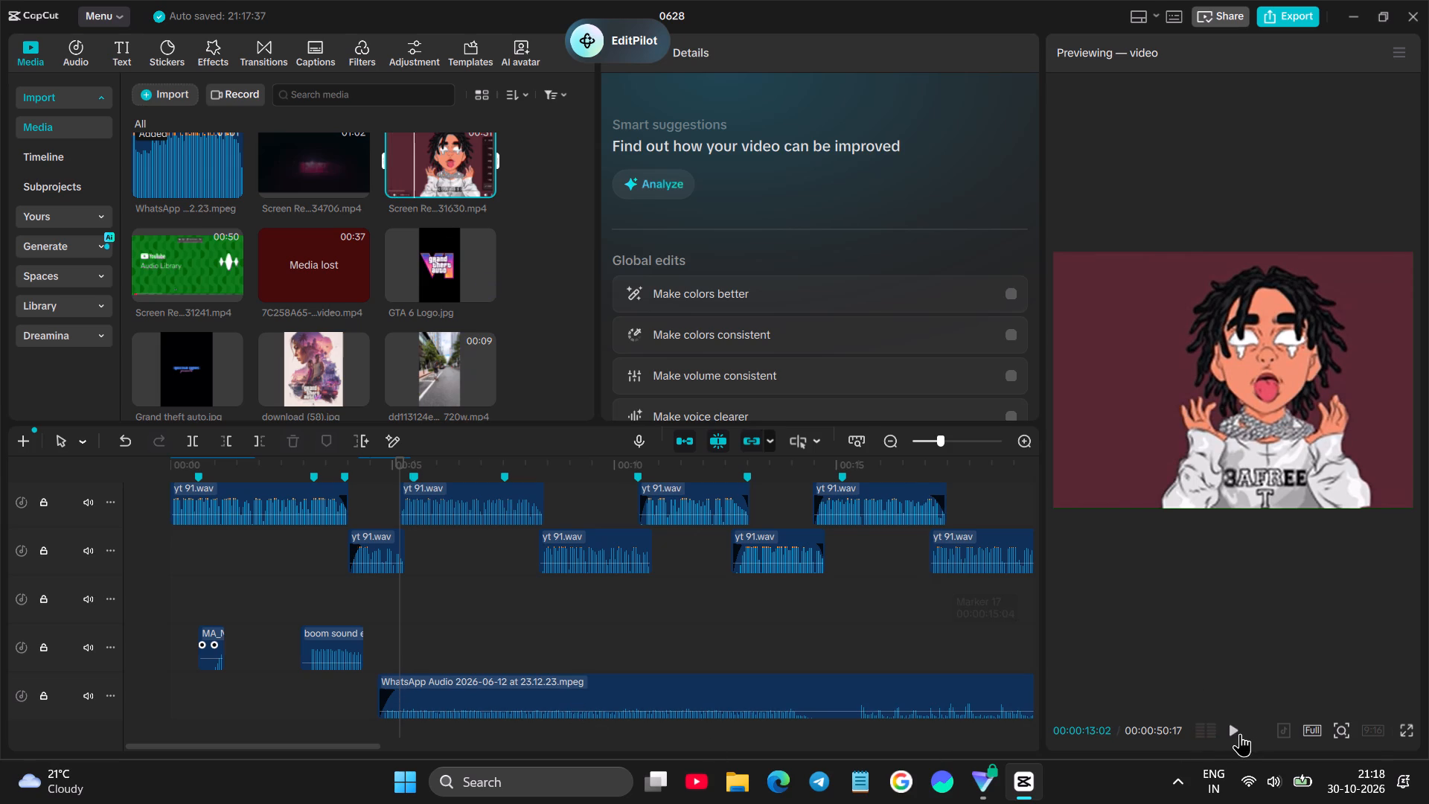
click(1232, 733)
scroll(432, 351, down, 2)
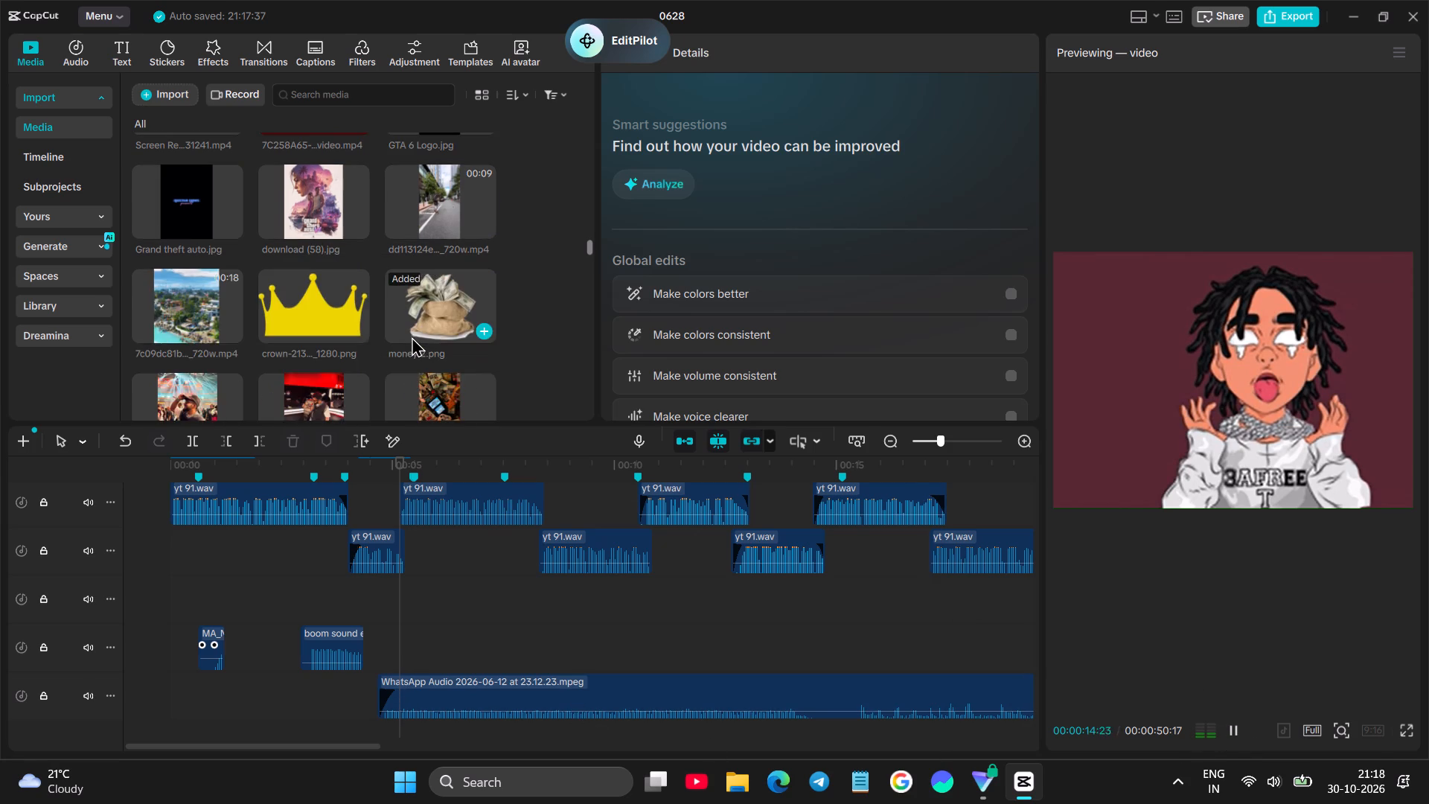
scroll(411, 334, up, 5)
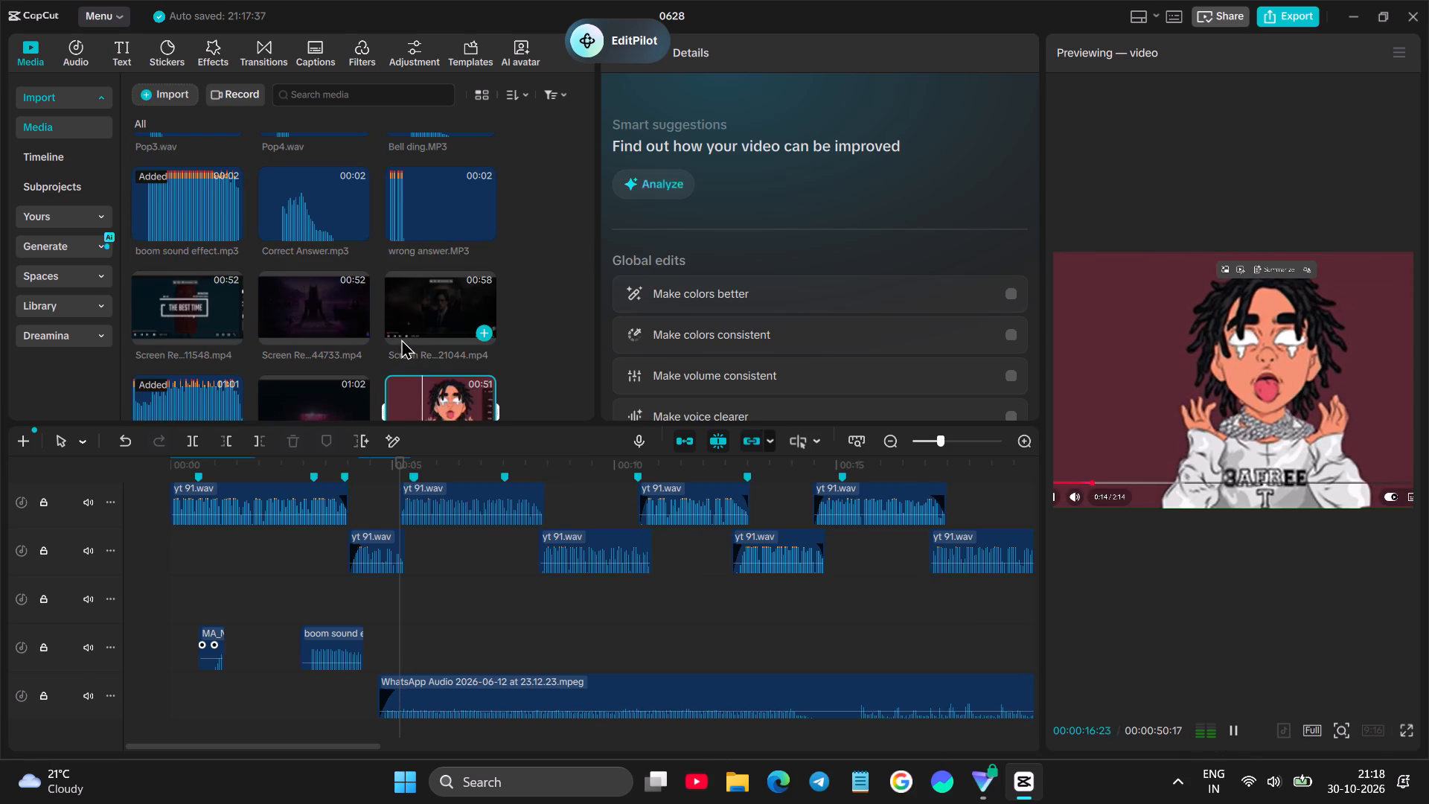
Play back the Episode 2 section with the WhatsApp audio from about 00:00:04:20.
click(383, 636)
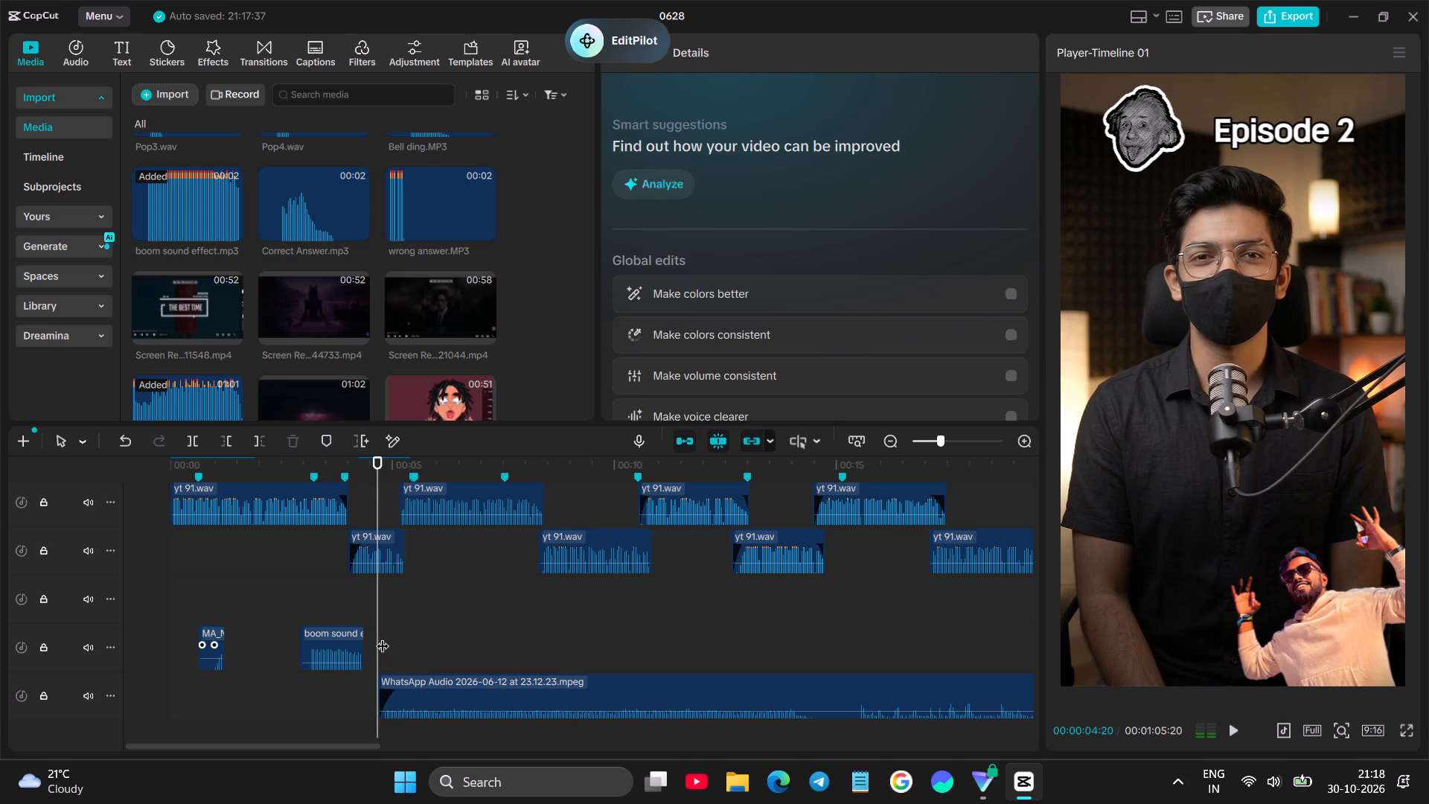
key(space)
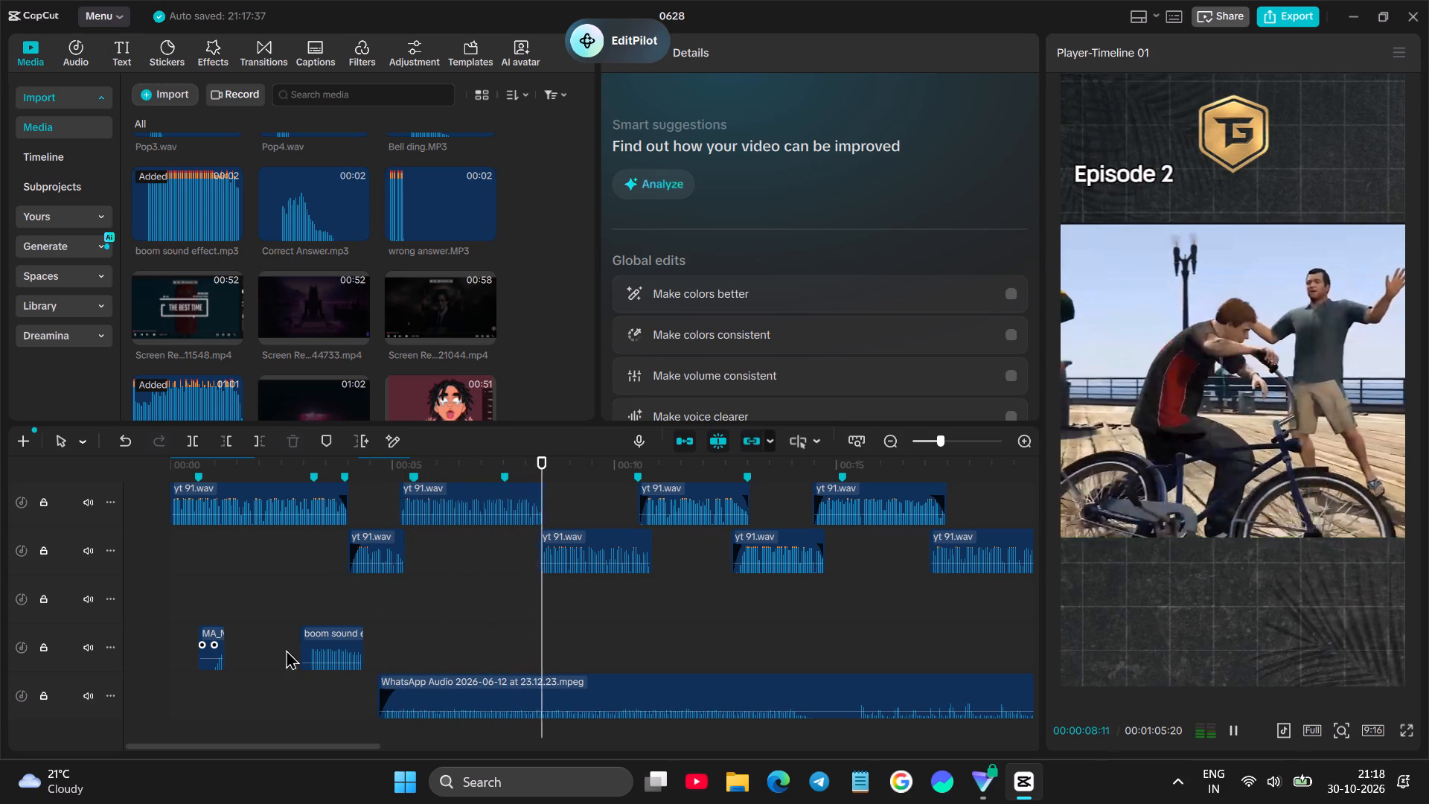
click(390, 596)
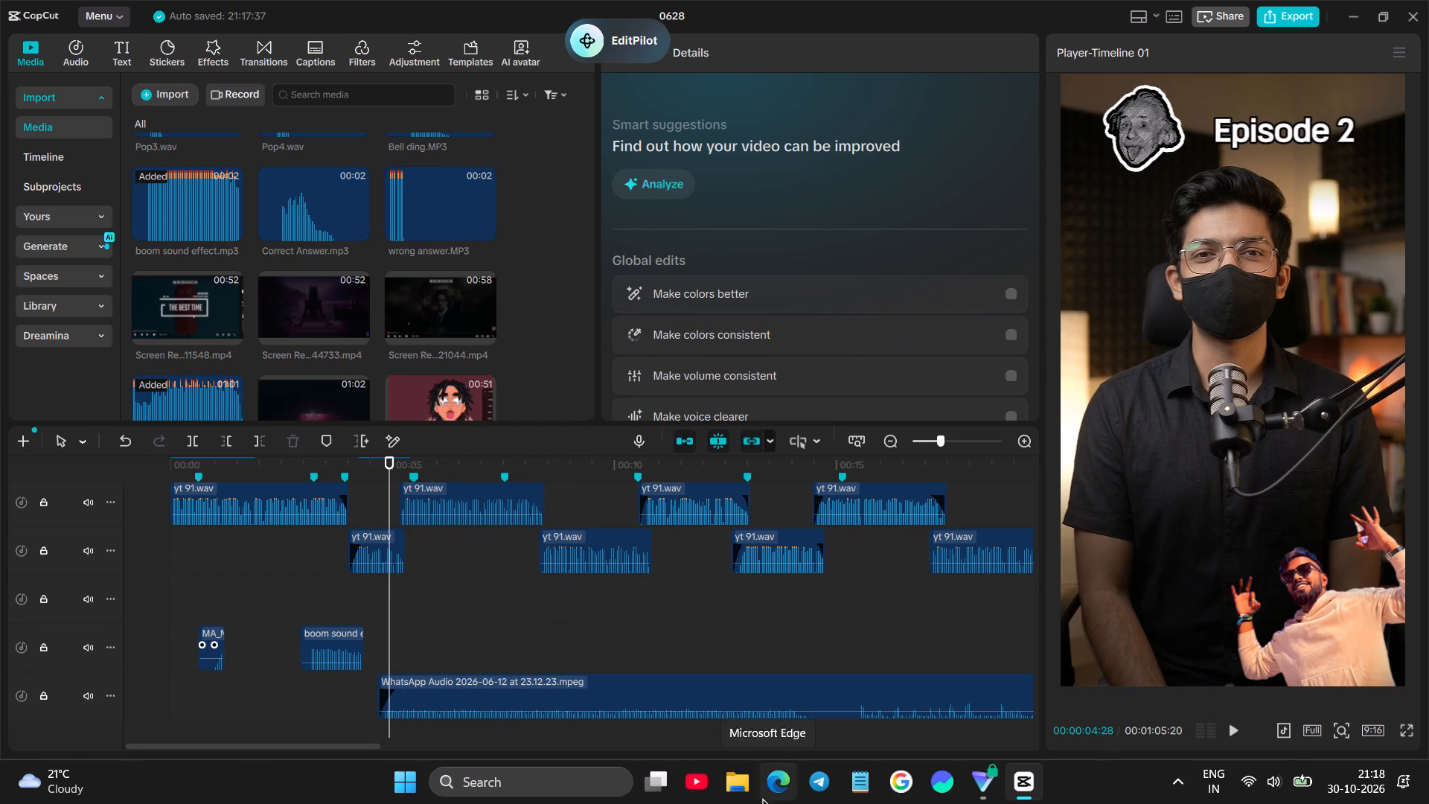
Open YouTube in Microsoft Edge.
click(705, 782)
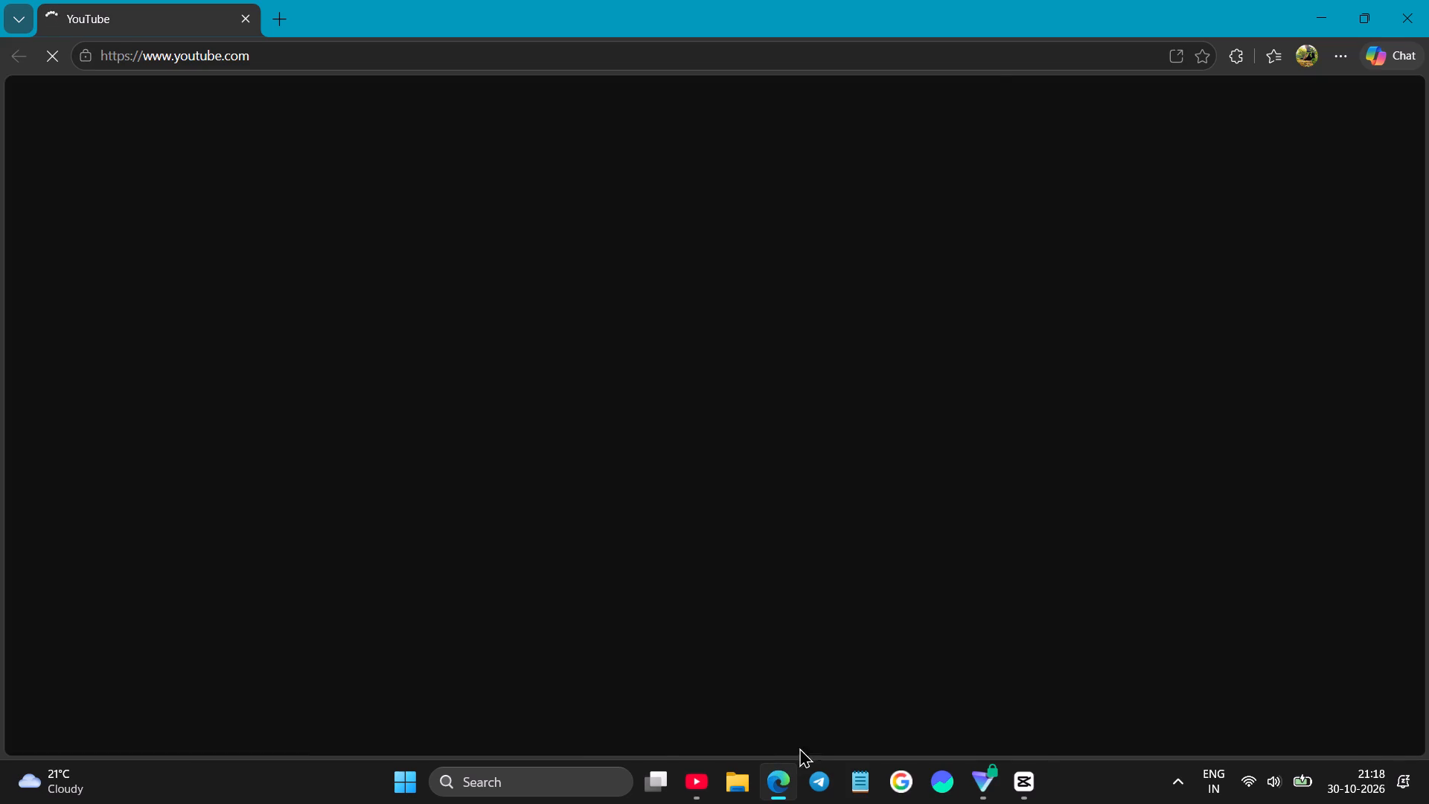
Disconnect the VPN in Proton VPN and return to the YouTube page in Microsoft Edge.
click(997, 793)
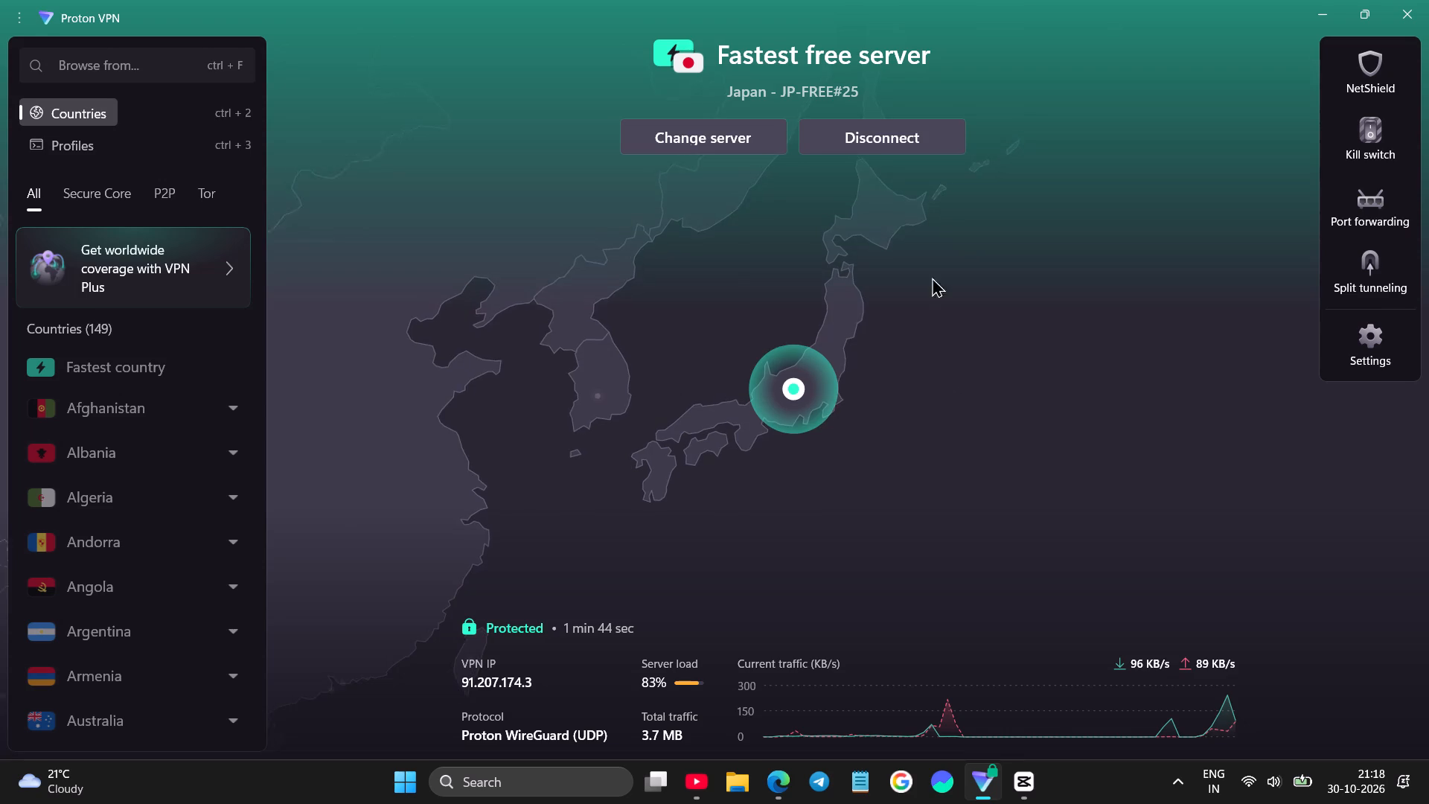
click(918, 146)
click(1428, 0)
Save the Ant Esports MK1300 V2 keyboard video to Watch Later.
scroll(932, 319, down, 2)
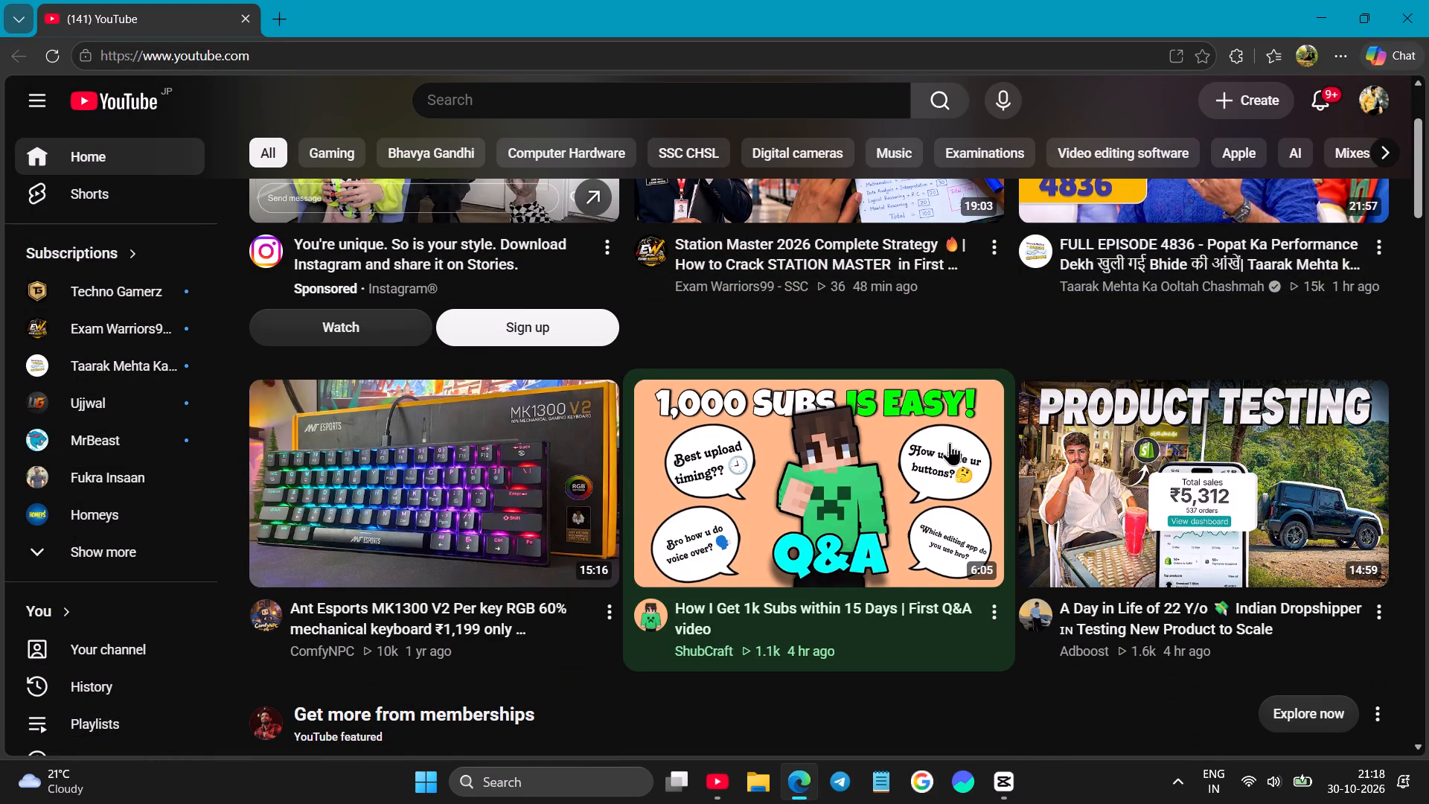
click(603, 620)
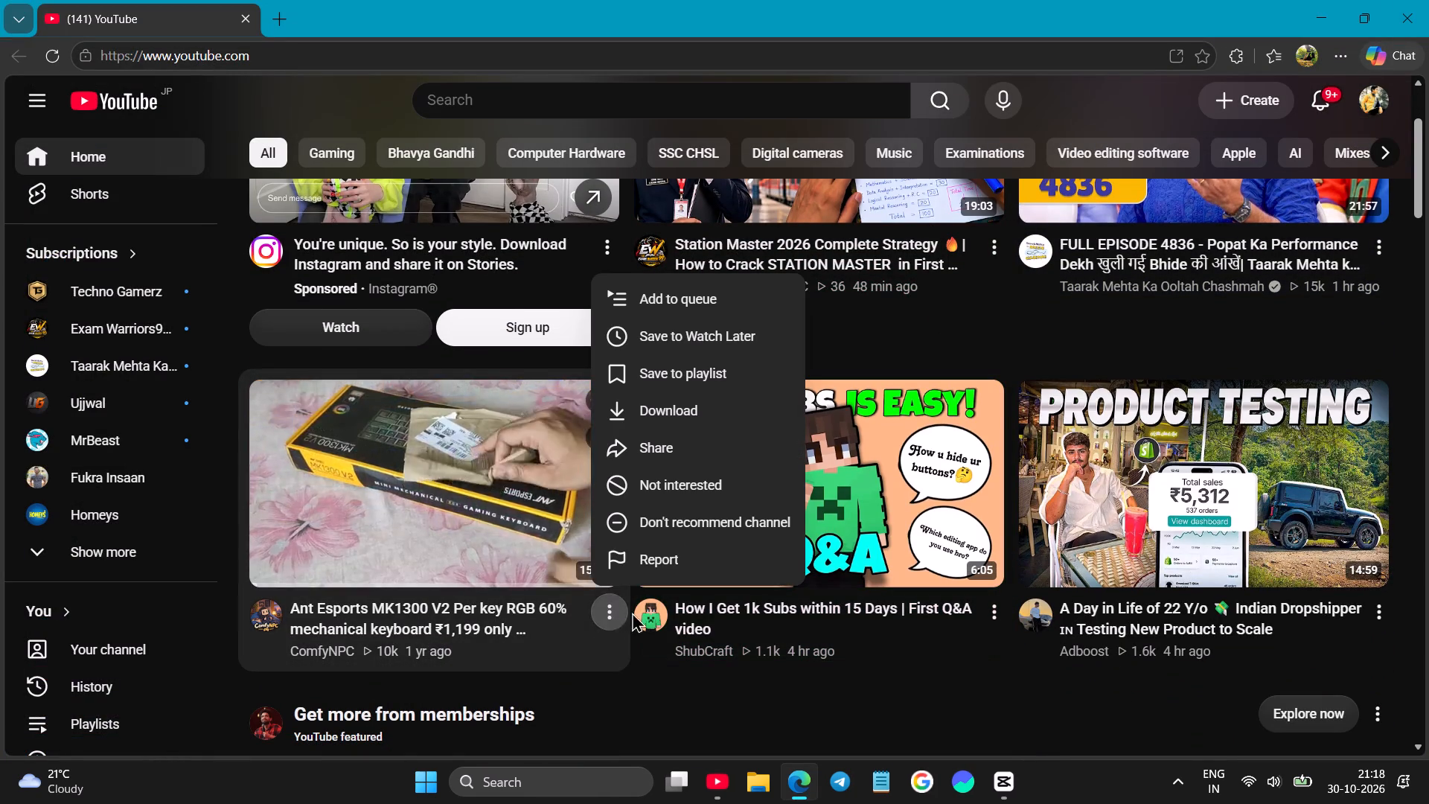
click(678, 331)
Look over the ShubCraft channel's page and videos, and read its full channel description and details.
scroll(1306, 358, up, 3)
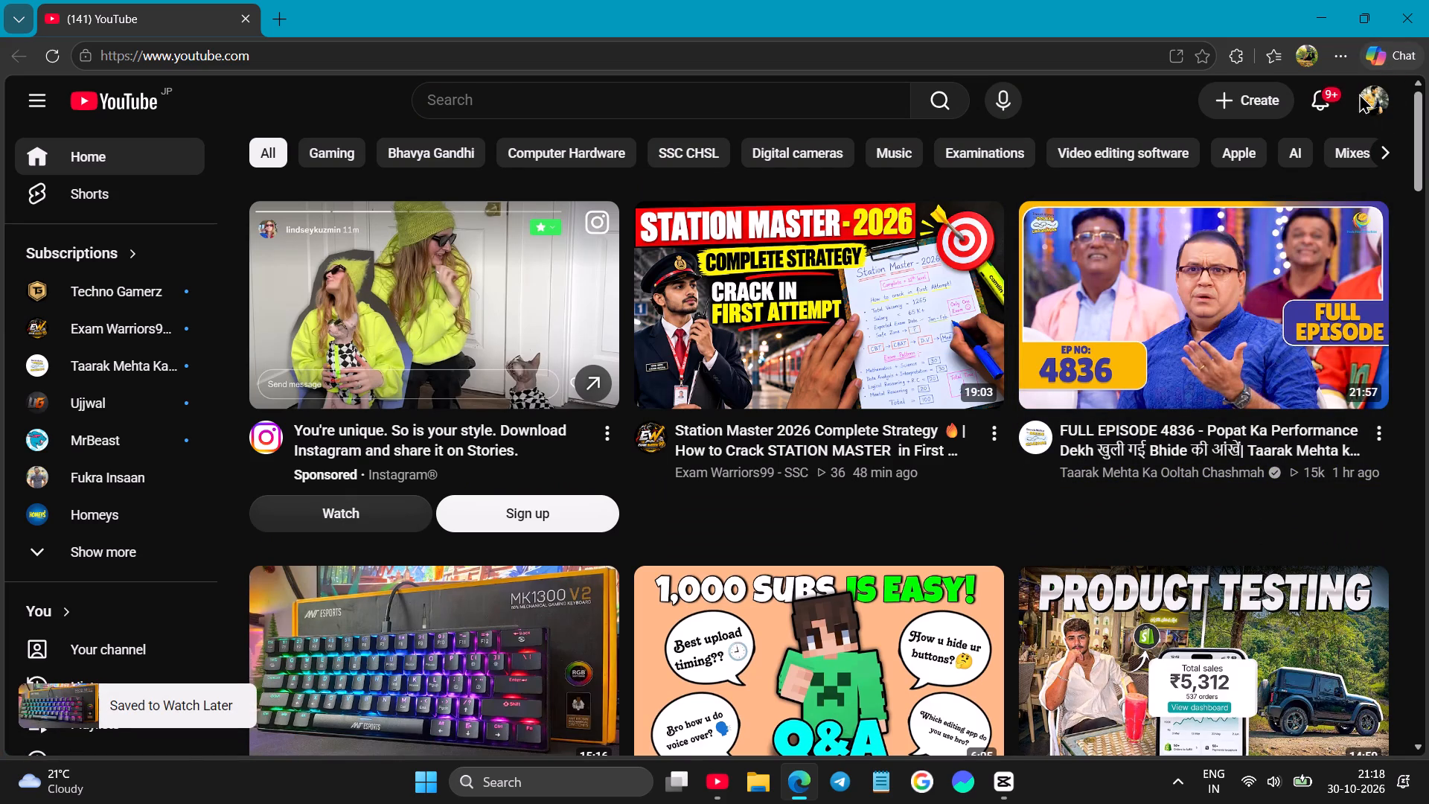
scroll(1288, 198, down, 2)
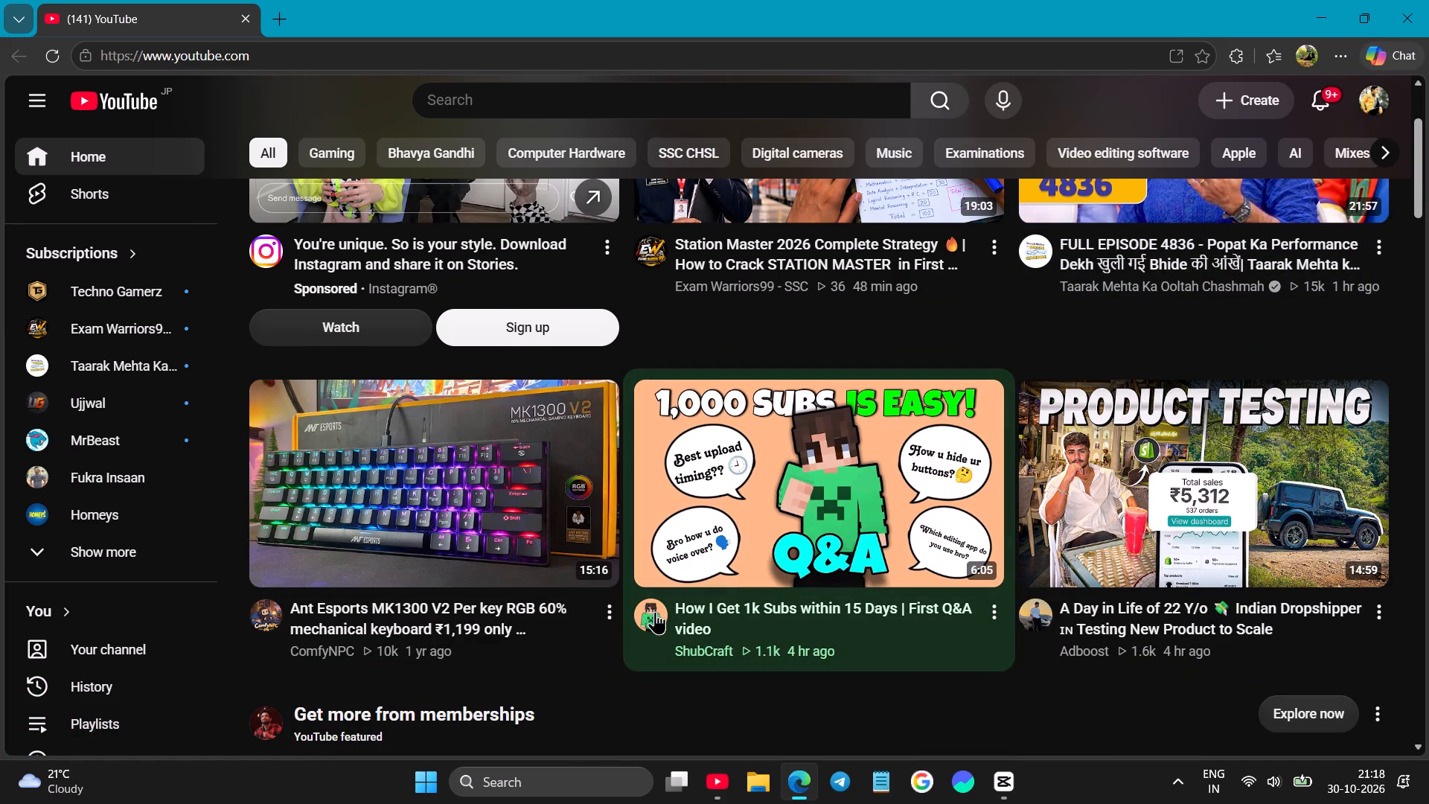
click(655, 611)
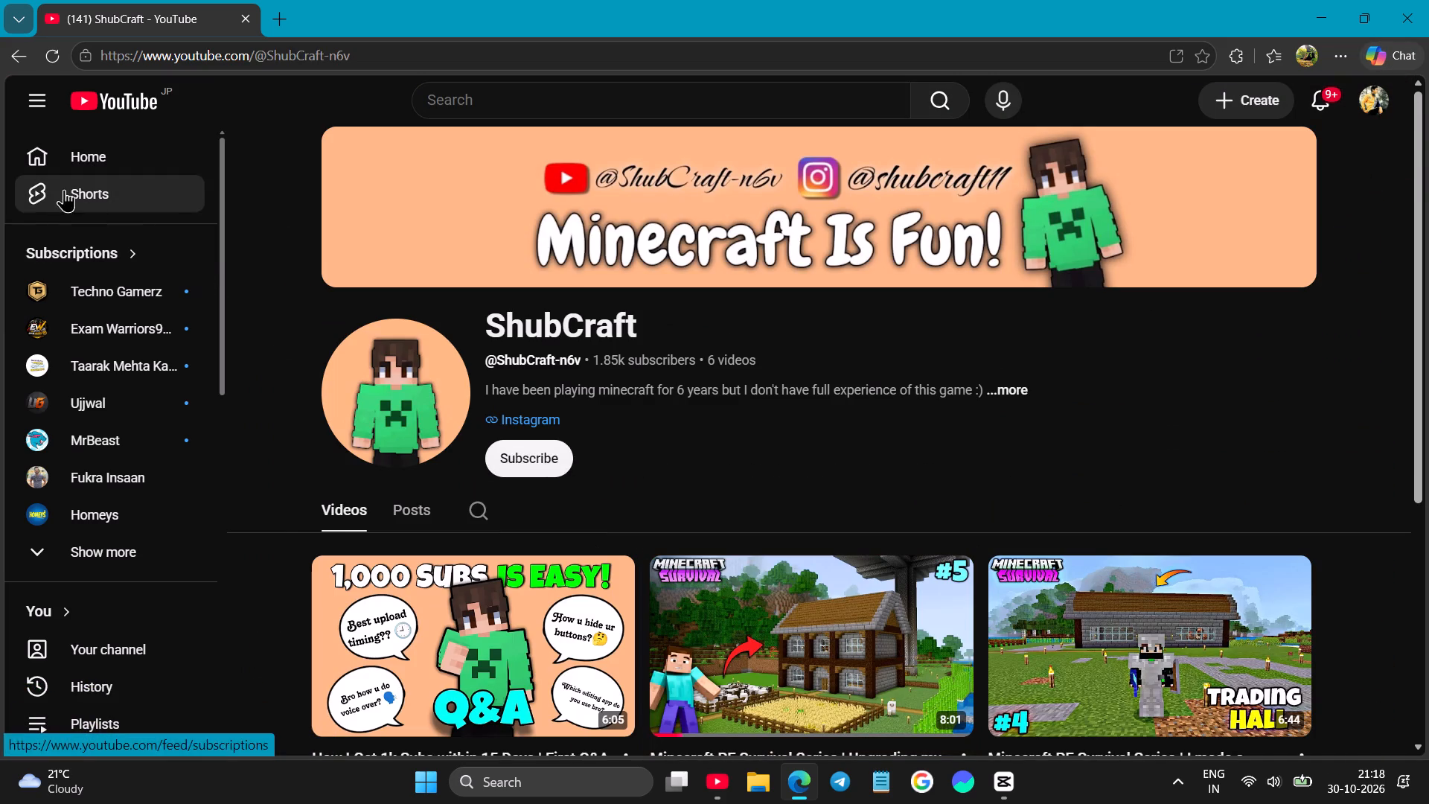
scroll(547, 338, down, 1)
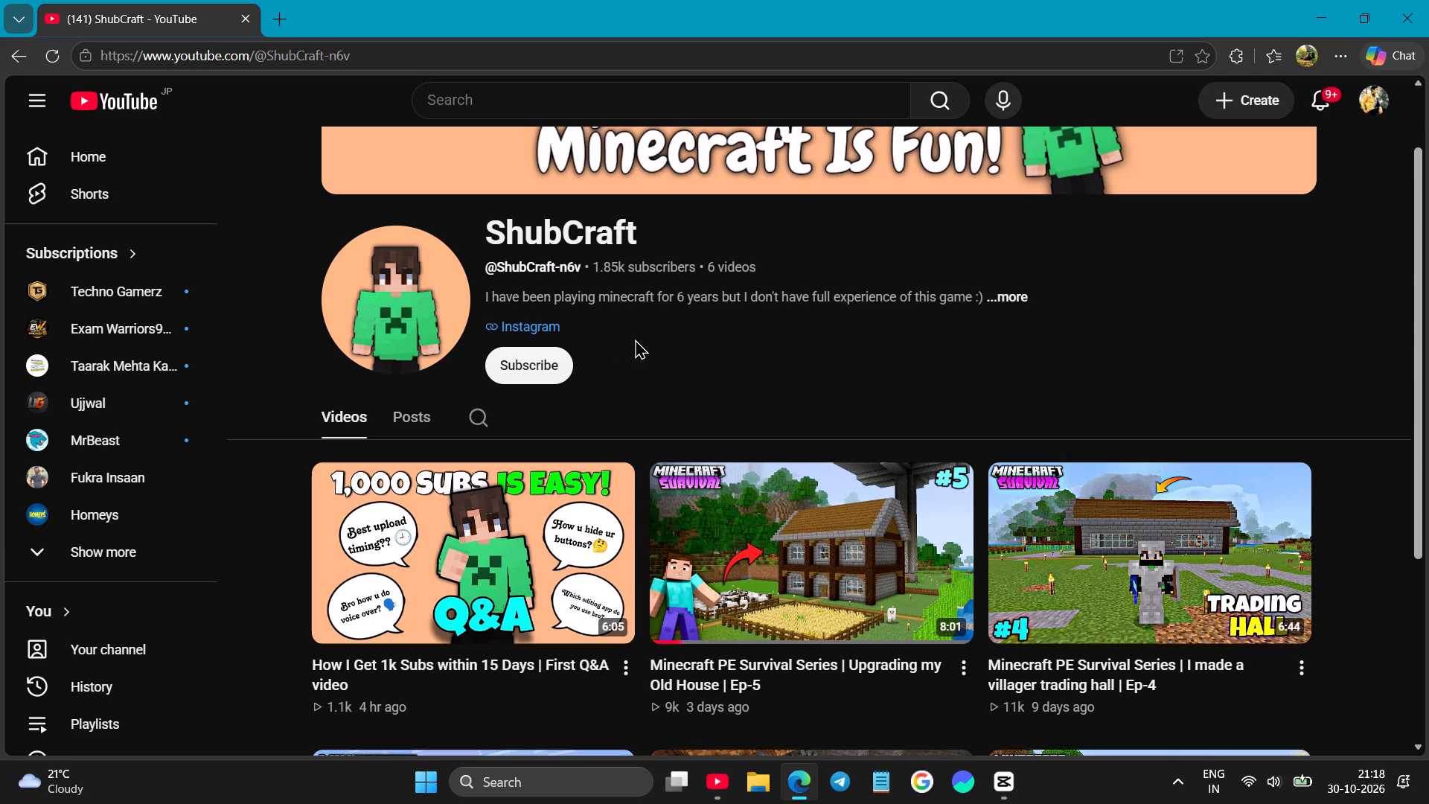
scroll(237, 210, up, 3)
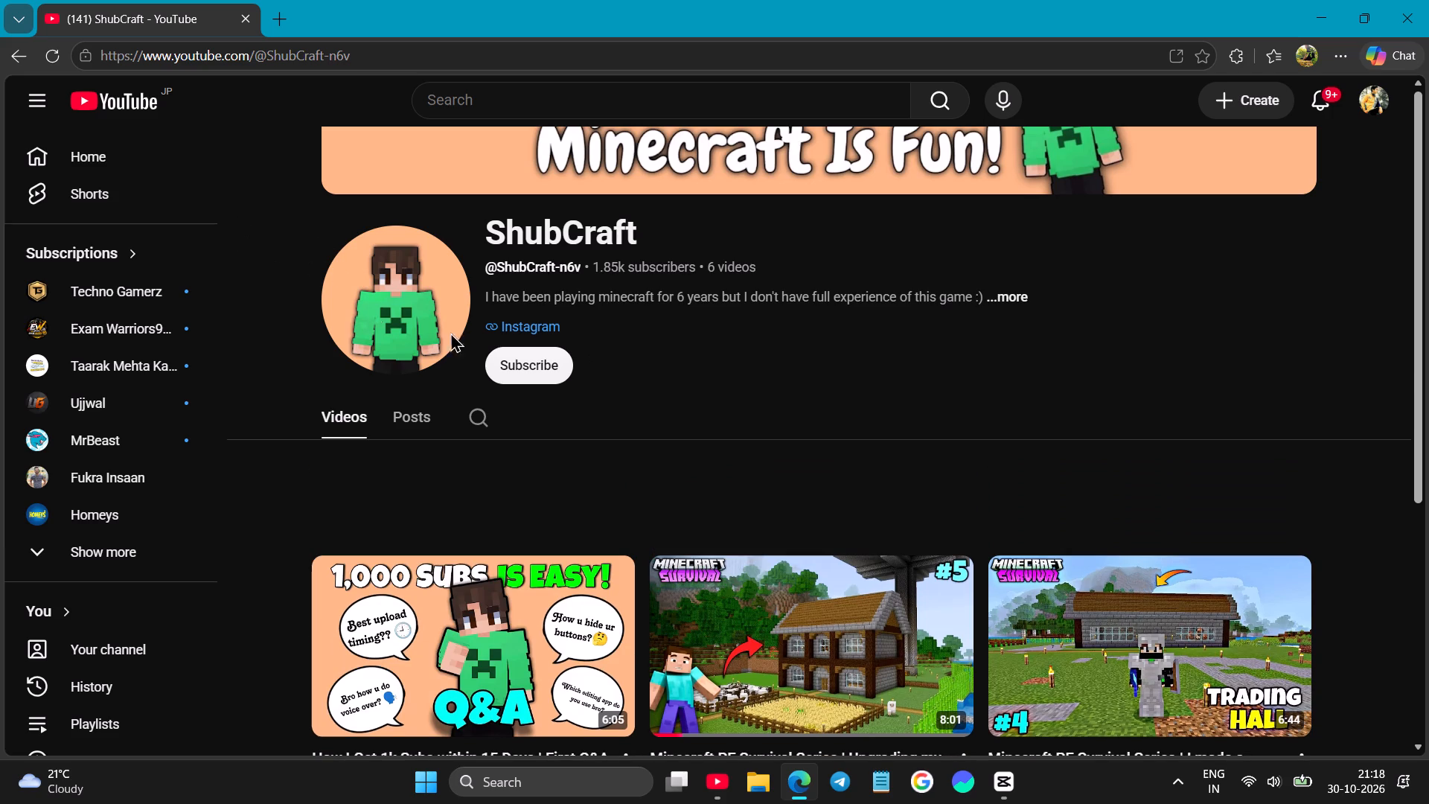
click(997, 387)
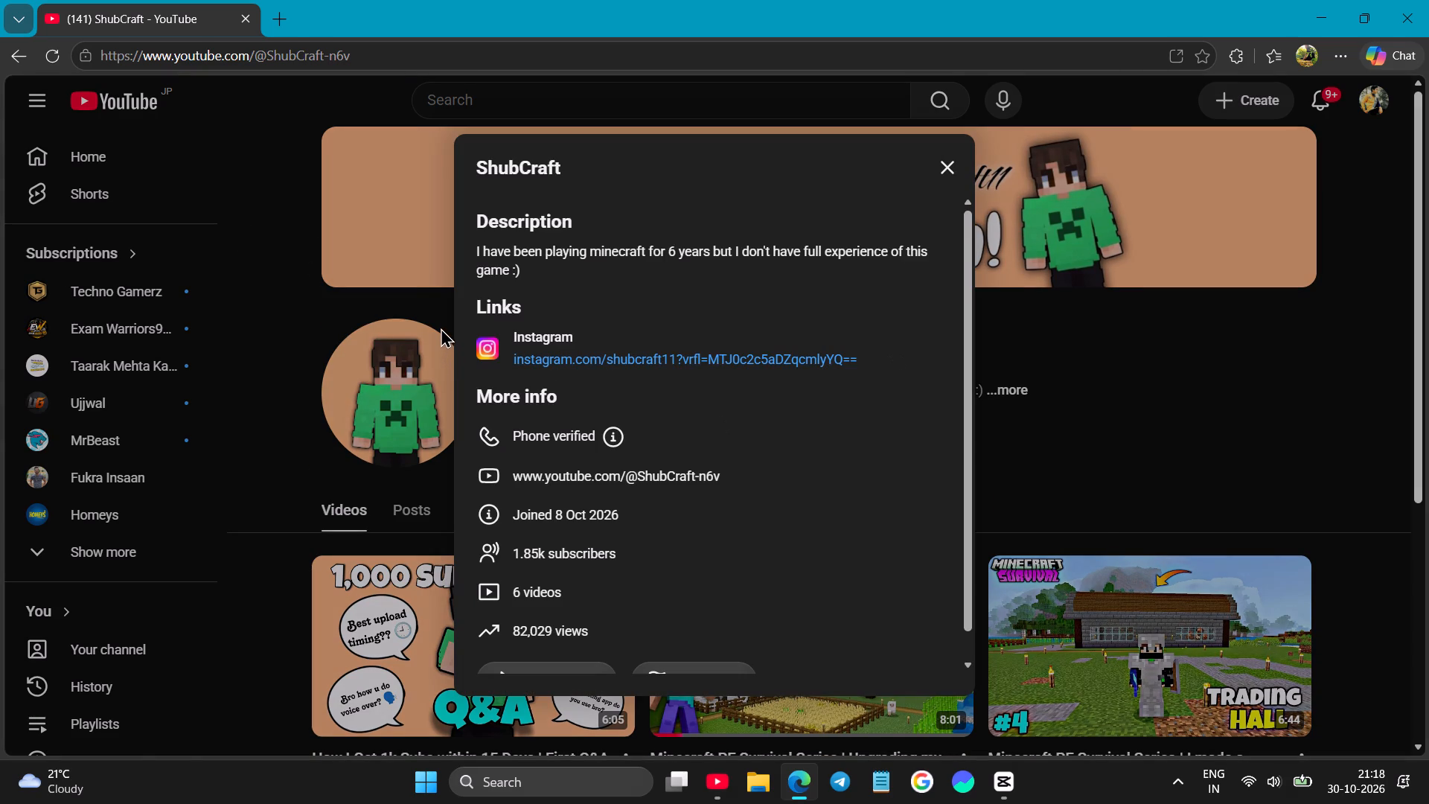
click(945, 156)
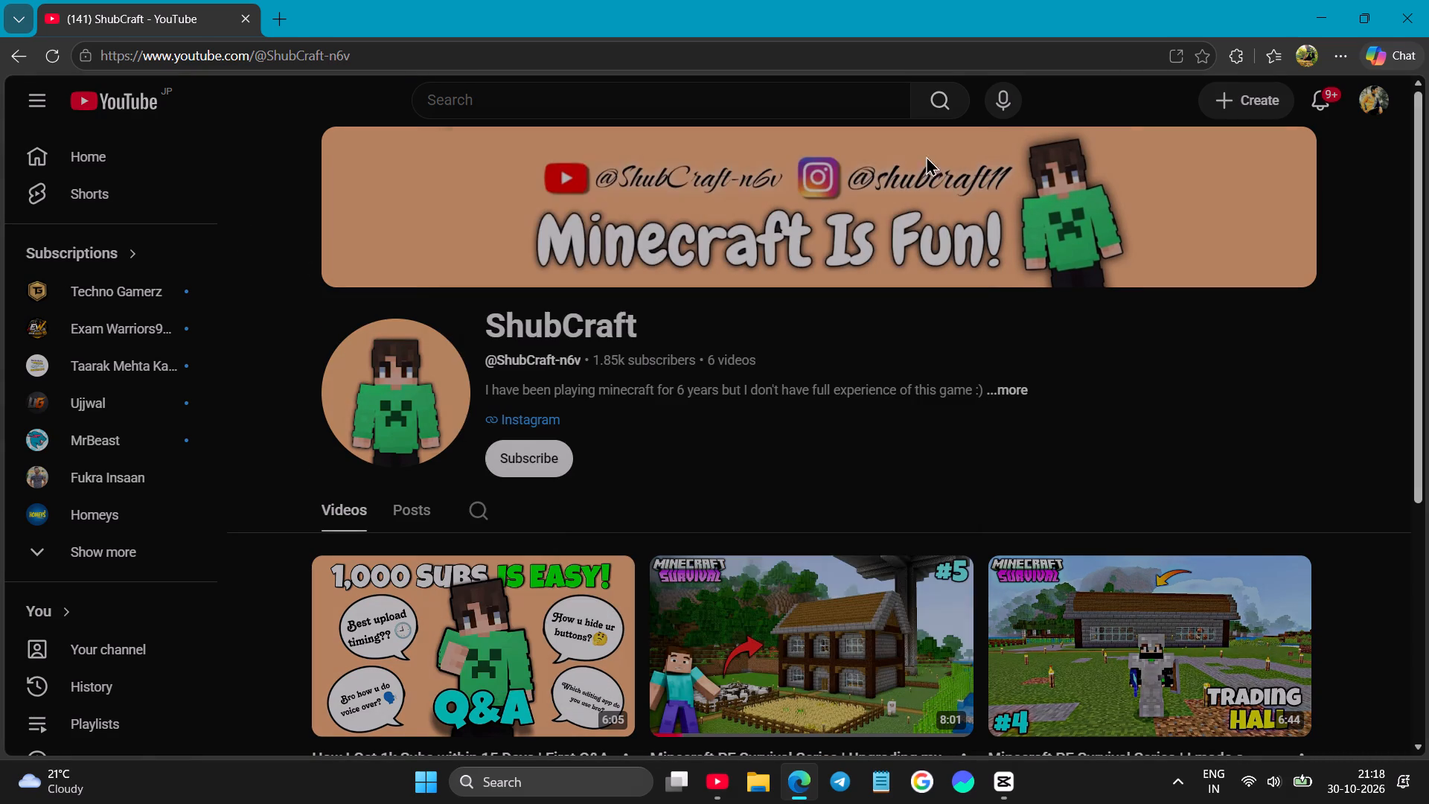
Leave the ShubCraft channel for the YouTube home feed and switch to the Thinkro account.
click(143, 141)
click(1384, 103)
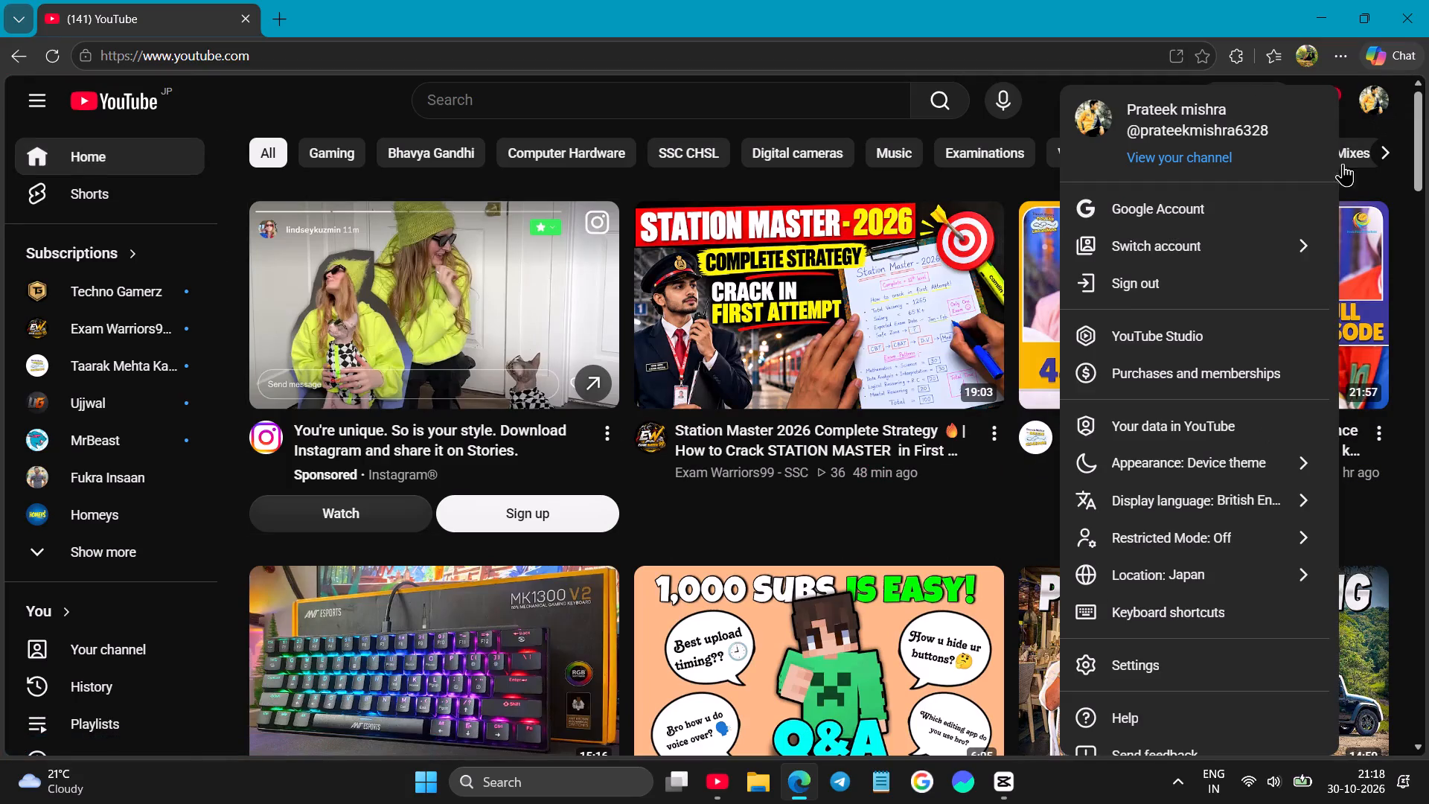
click(1294, 249)
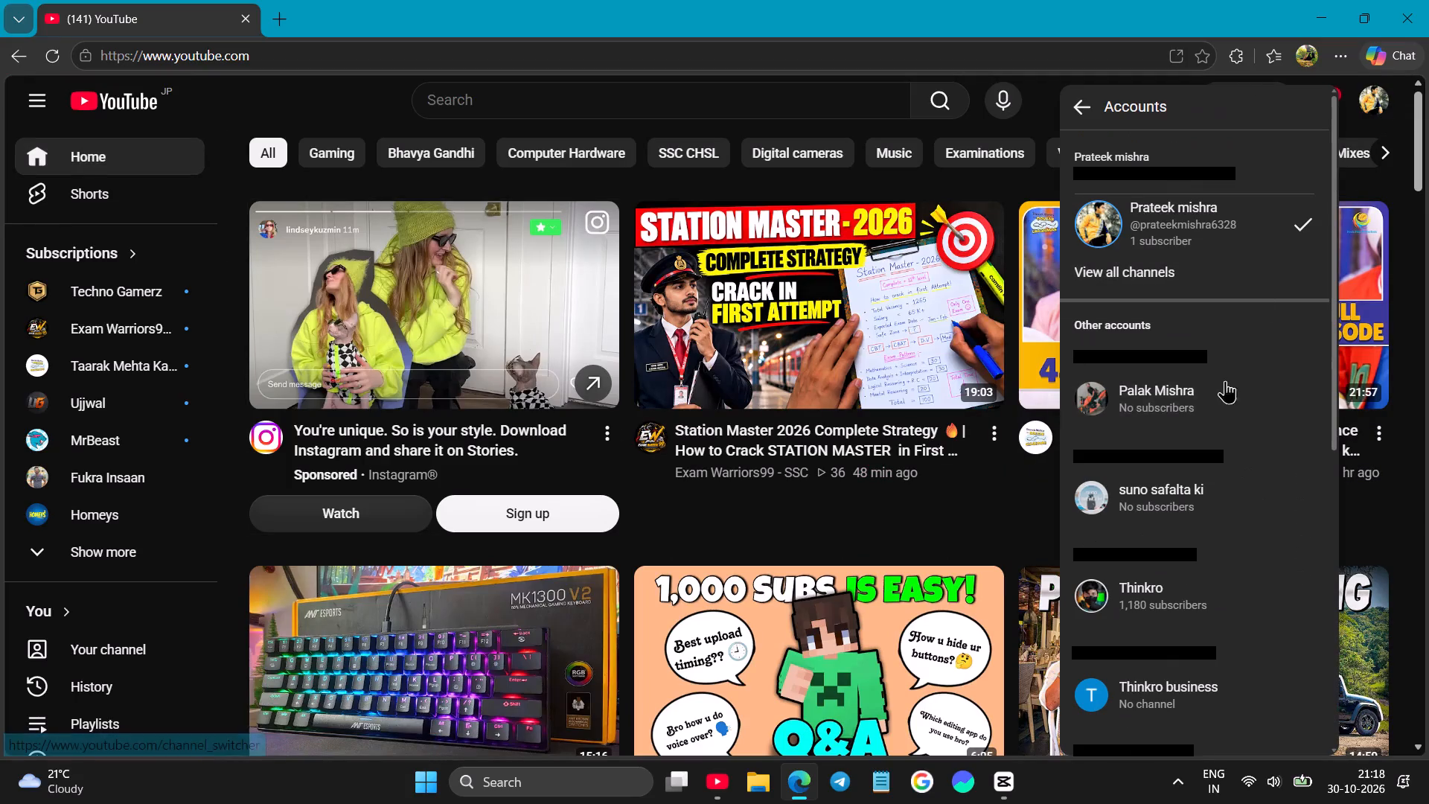
click(1219, 583)
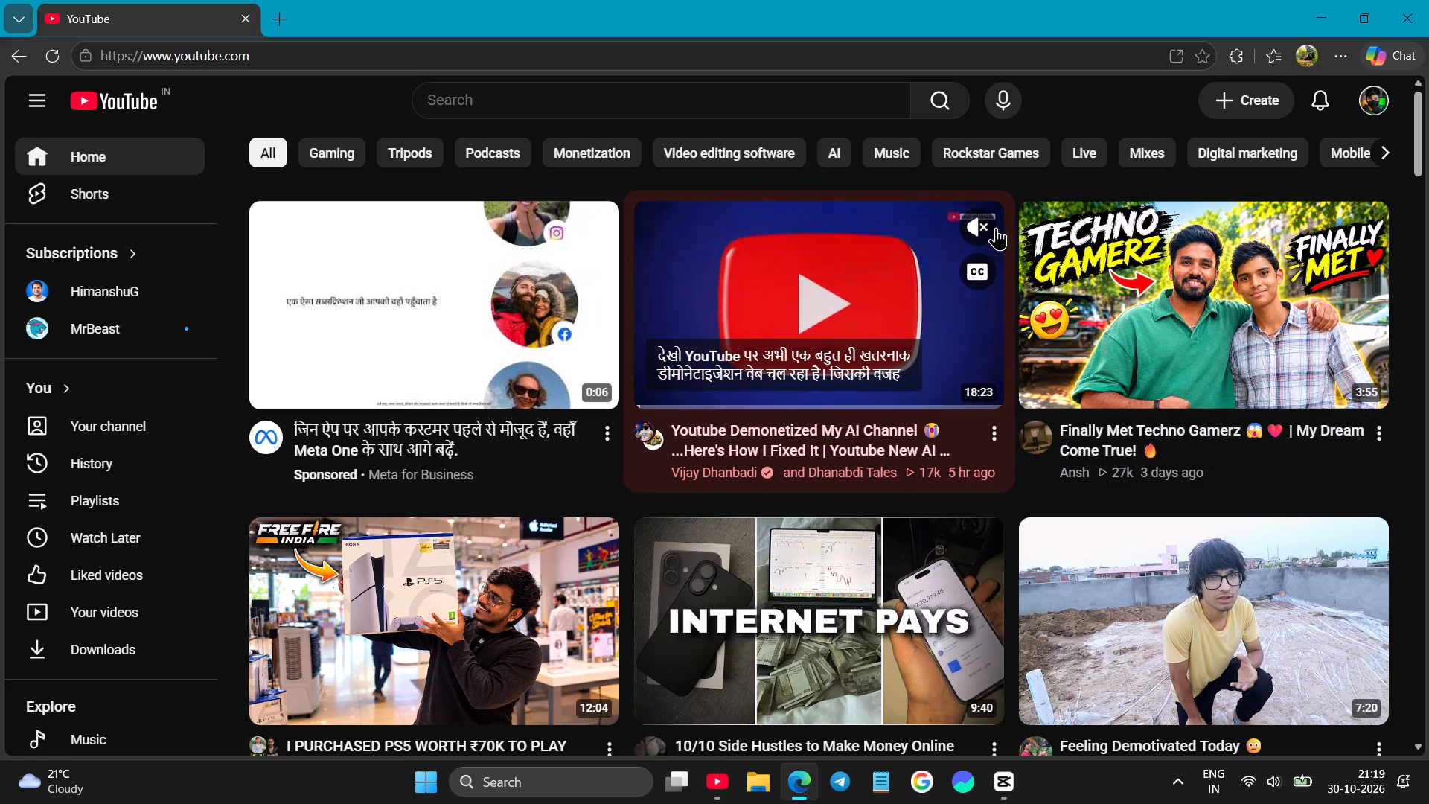
Unmute the preview of the "Youtube Demonetized My AI Channel" video and toggle its captions.
click(971, 229)
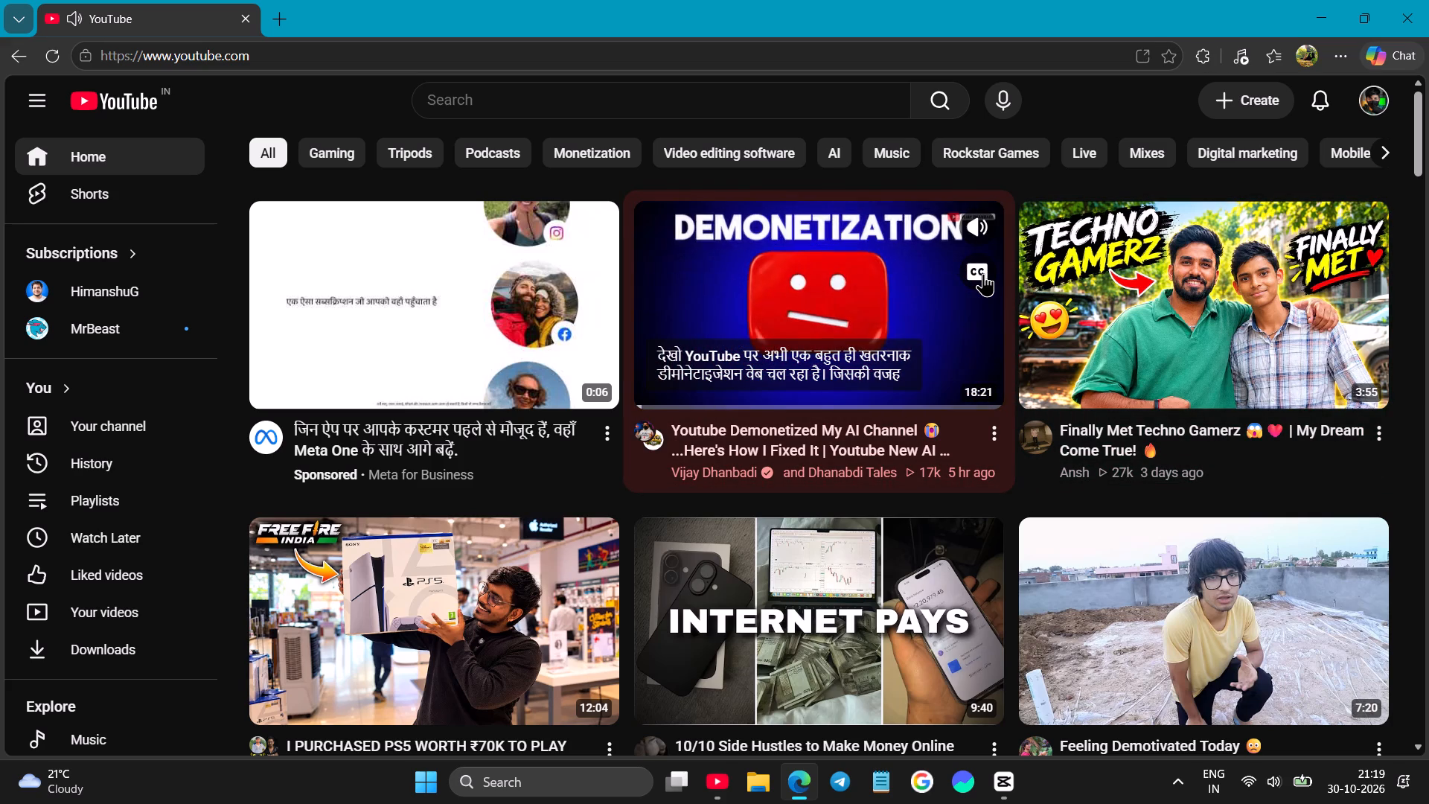
click(983, 273)
Save the "I PURCHASED PS5 WORTH ₹70K" video to Watch Later.
scroll(985, 275, down, 1)
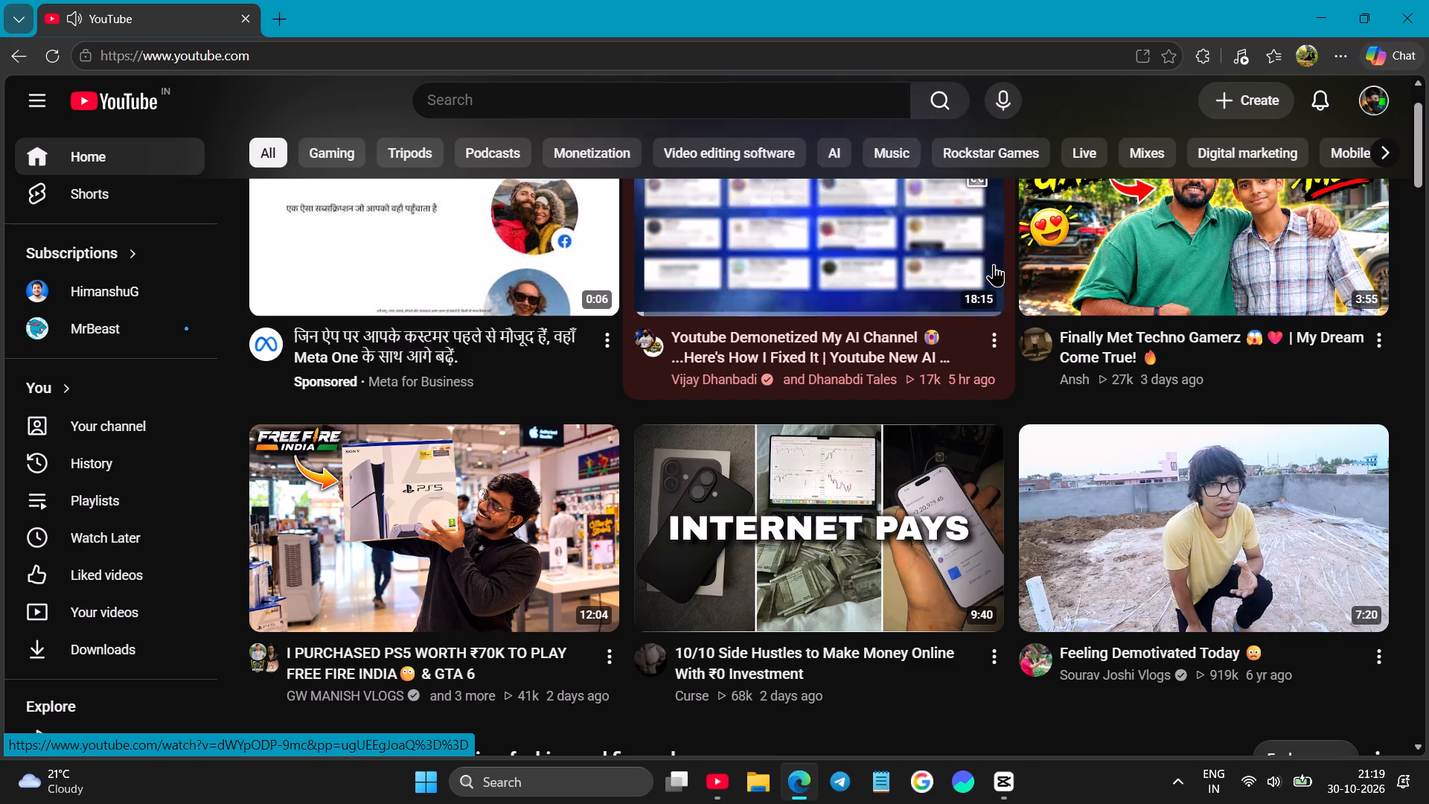
click(611, 659)
click(677, 375)
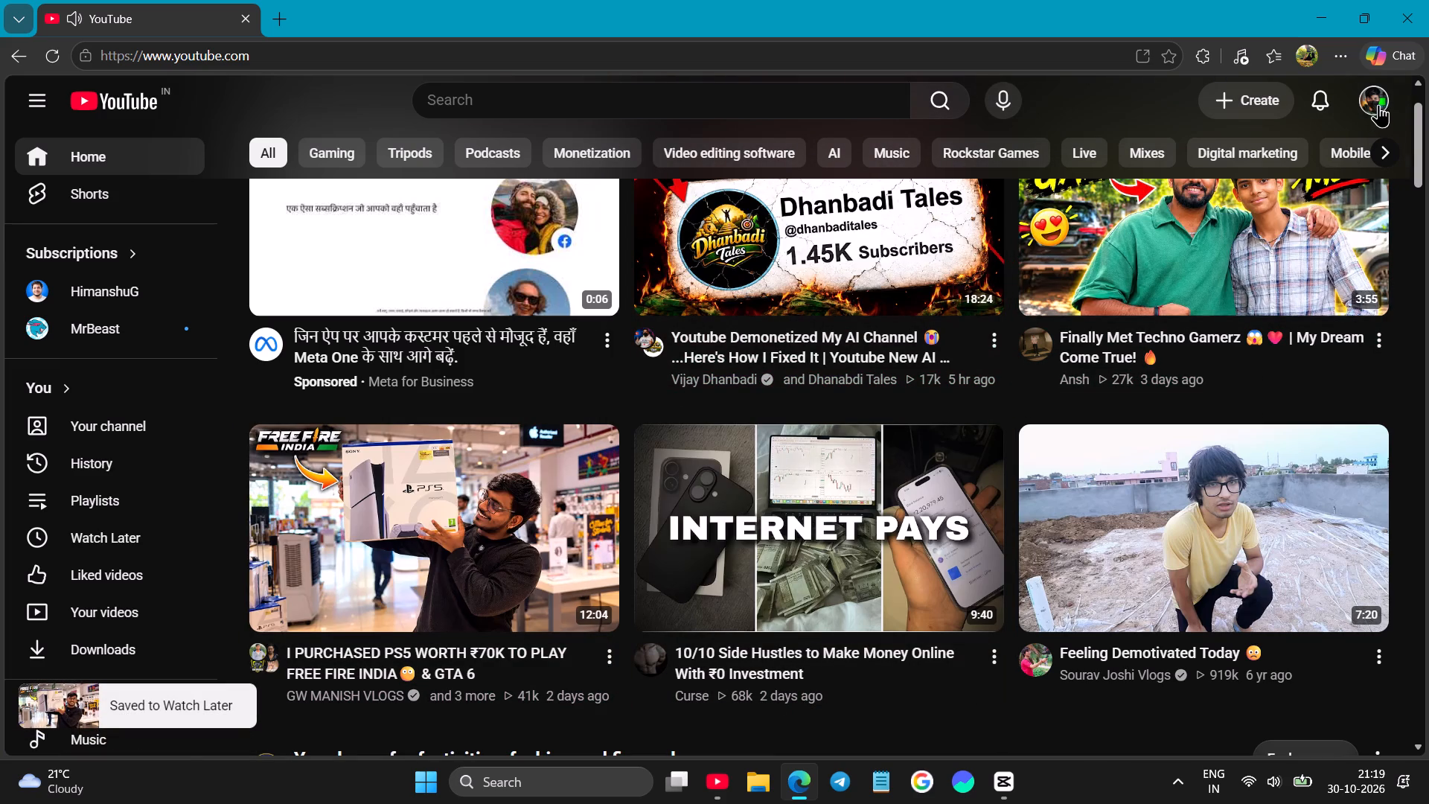
Browse the Thinkro channel's Shorts, watch part of the "Techno Gamerz GTA 5 Episode 1 Recap" short, and pause it.
click(175, 427)
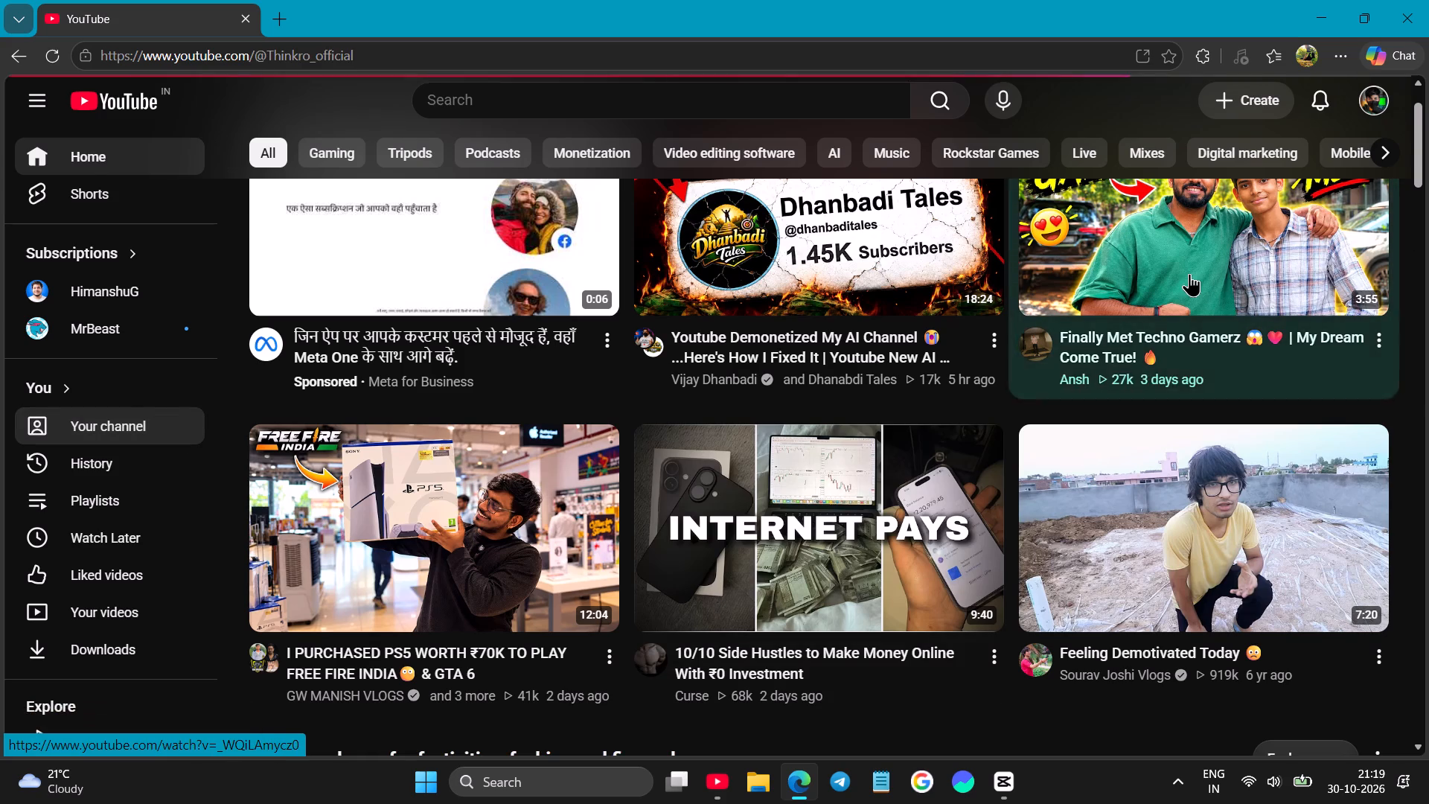
click(400, 483)
scroll(848, 393, down, 2)
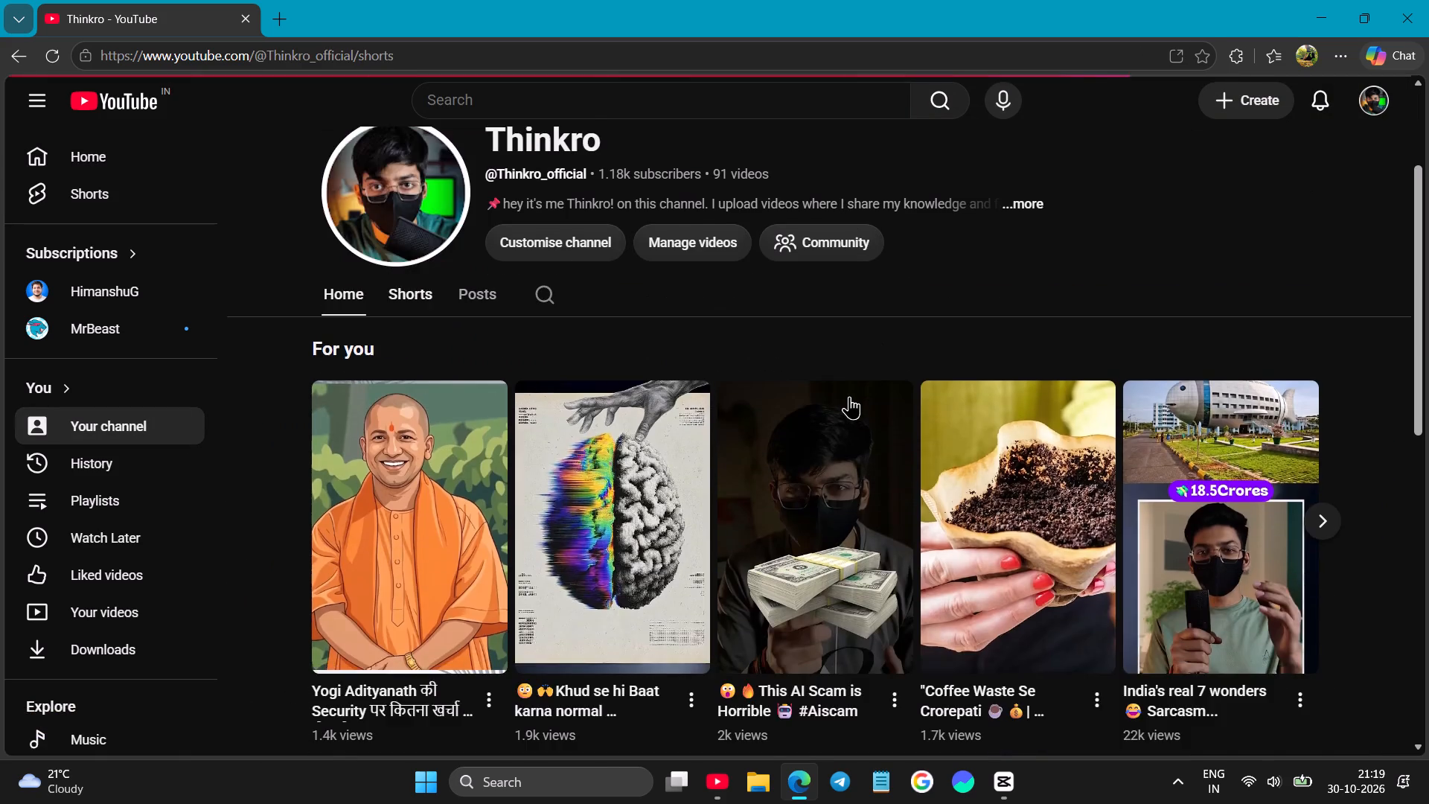
scroll(837, 430, down, 1)
scroll(659, 475, down, 2)
click(438, 452)
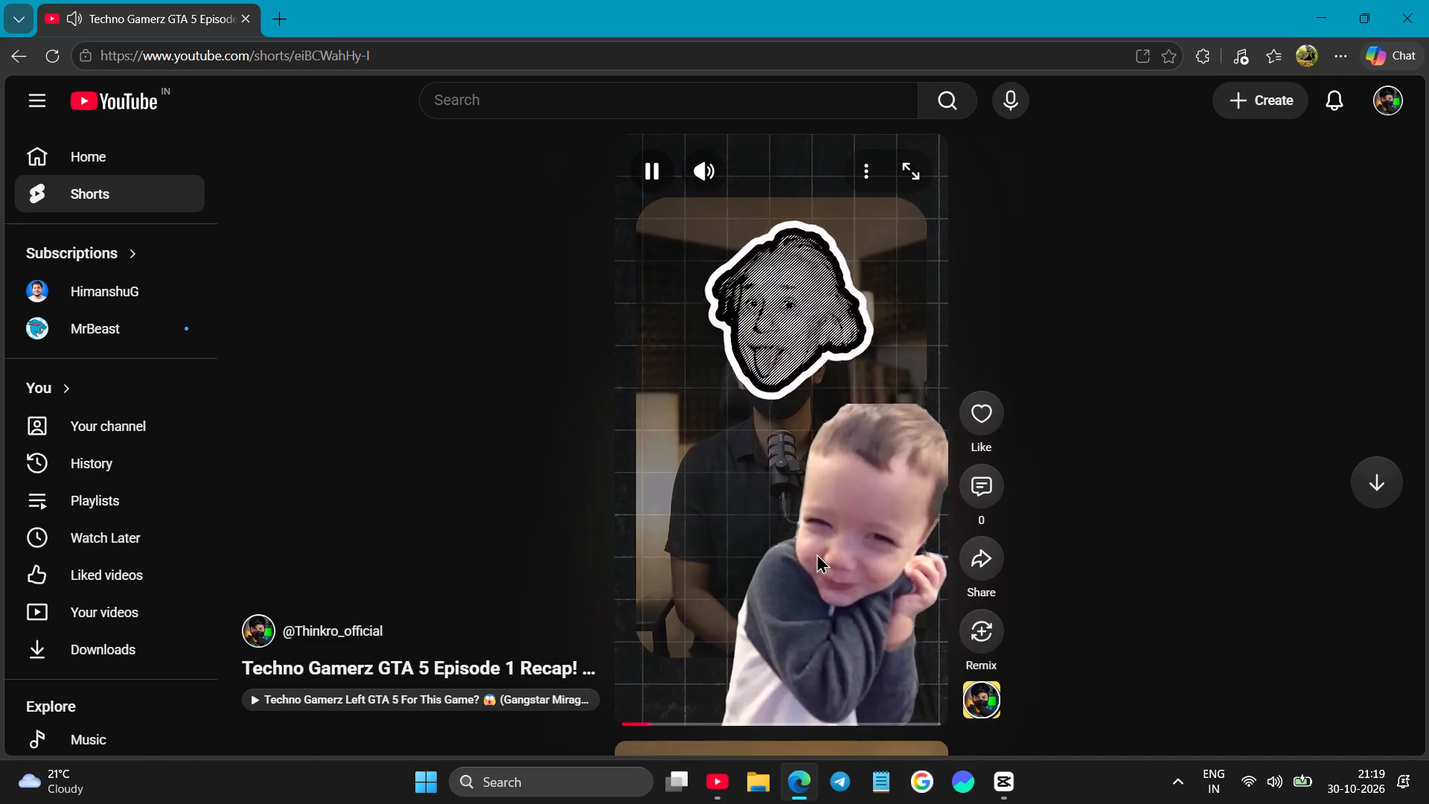
click(697, 715)
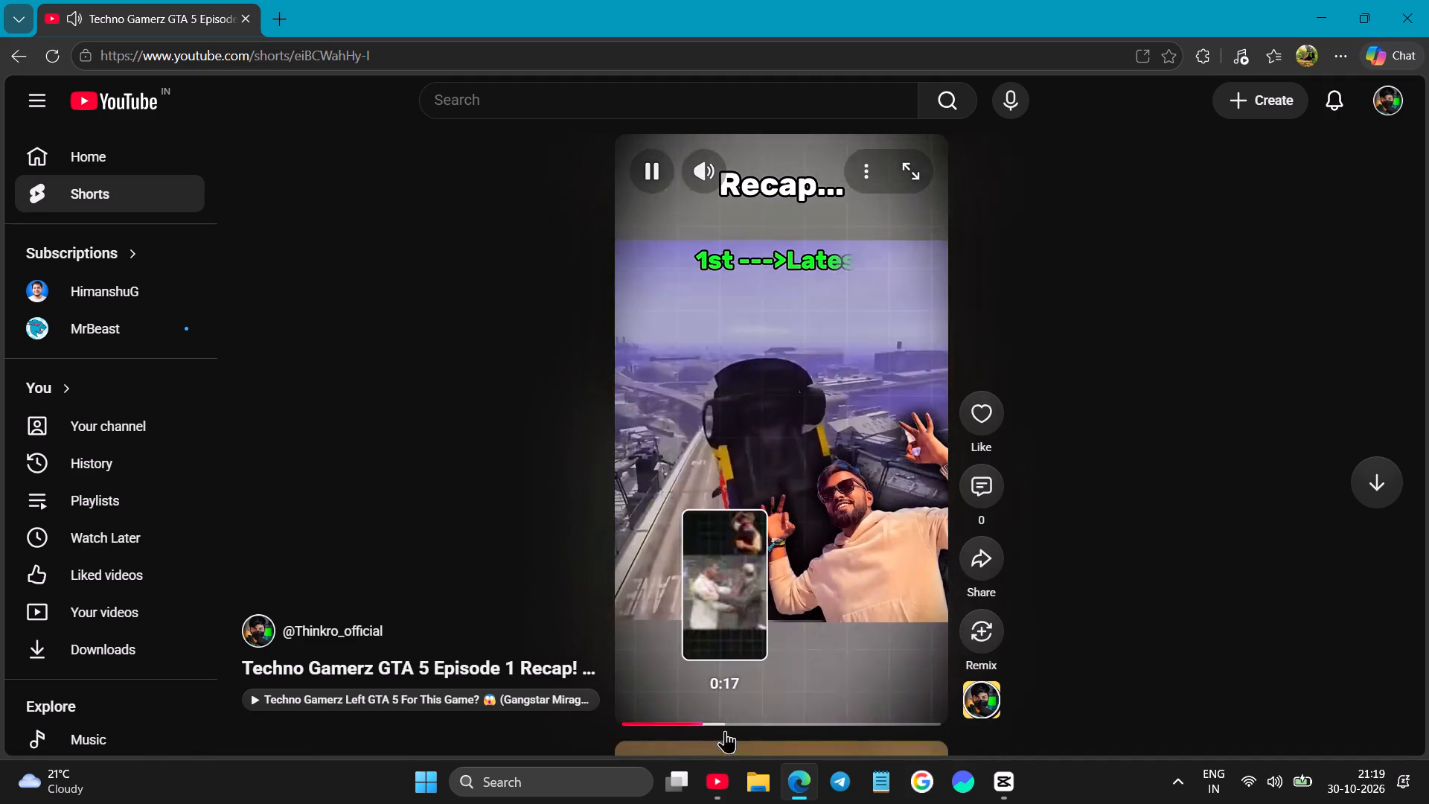
drag(795, 402, 818, 389)
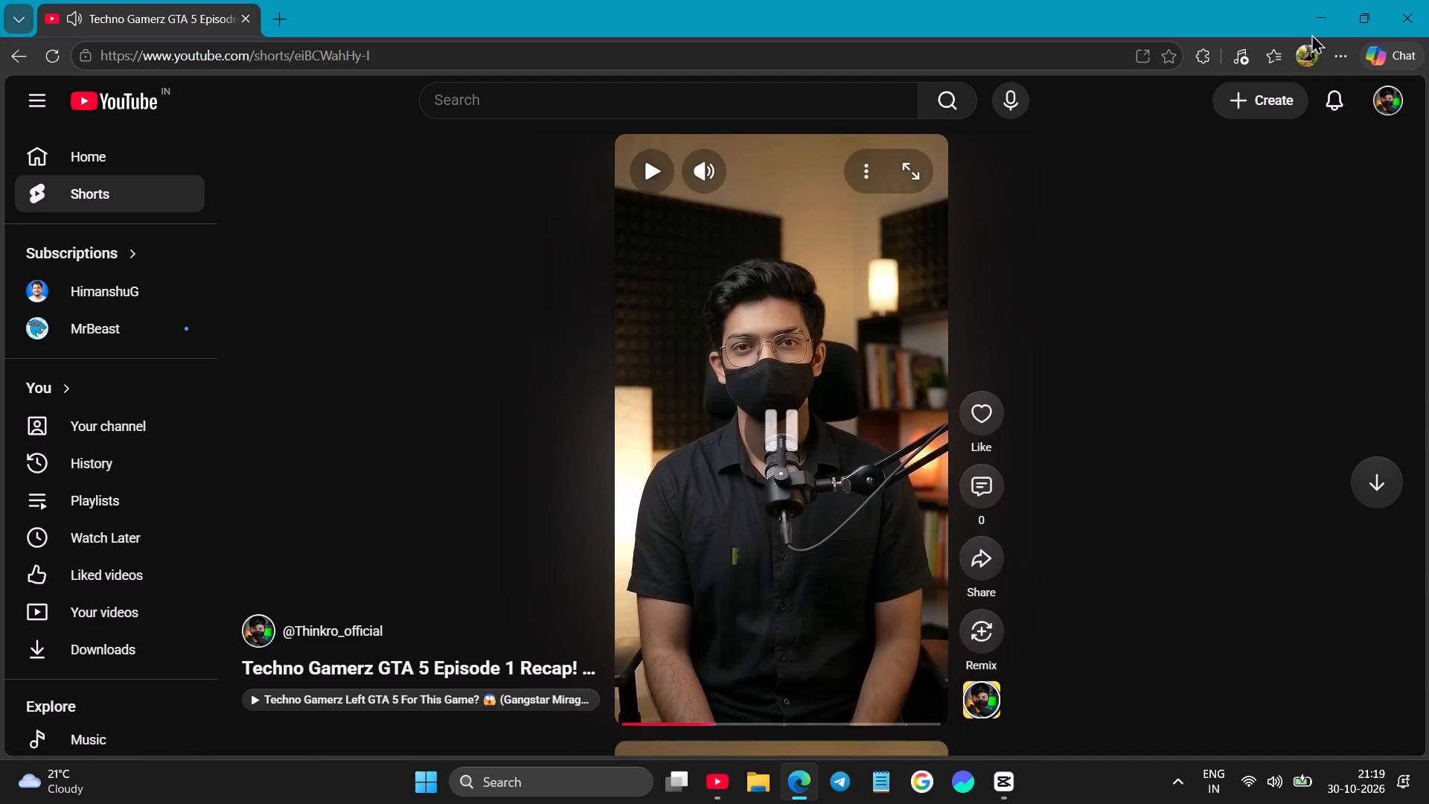
Return to CapCut and preview the imported screen recordings, including the YouTube Audio Library one, to compare background music.
click(1428, 0)
click(290, 318)
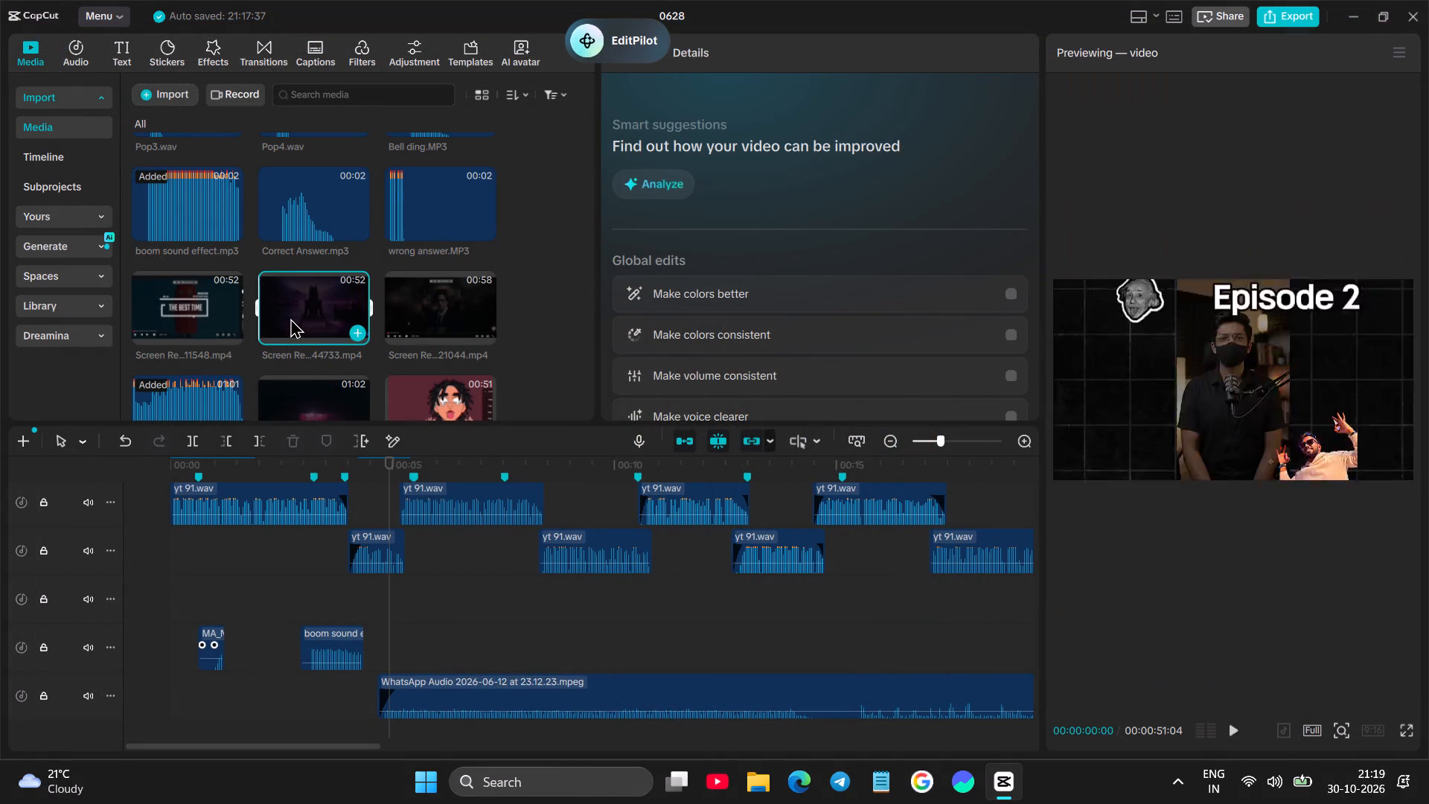
scroll(309, 314, down, 1)
click(307, 360)
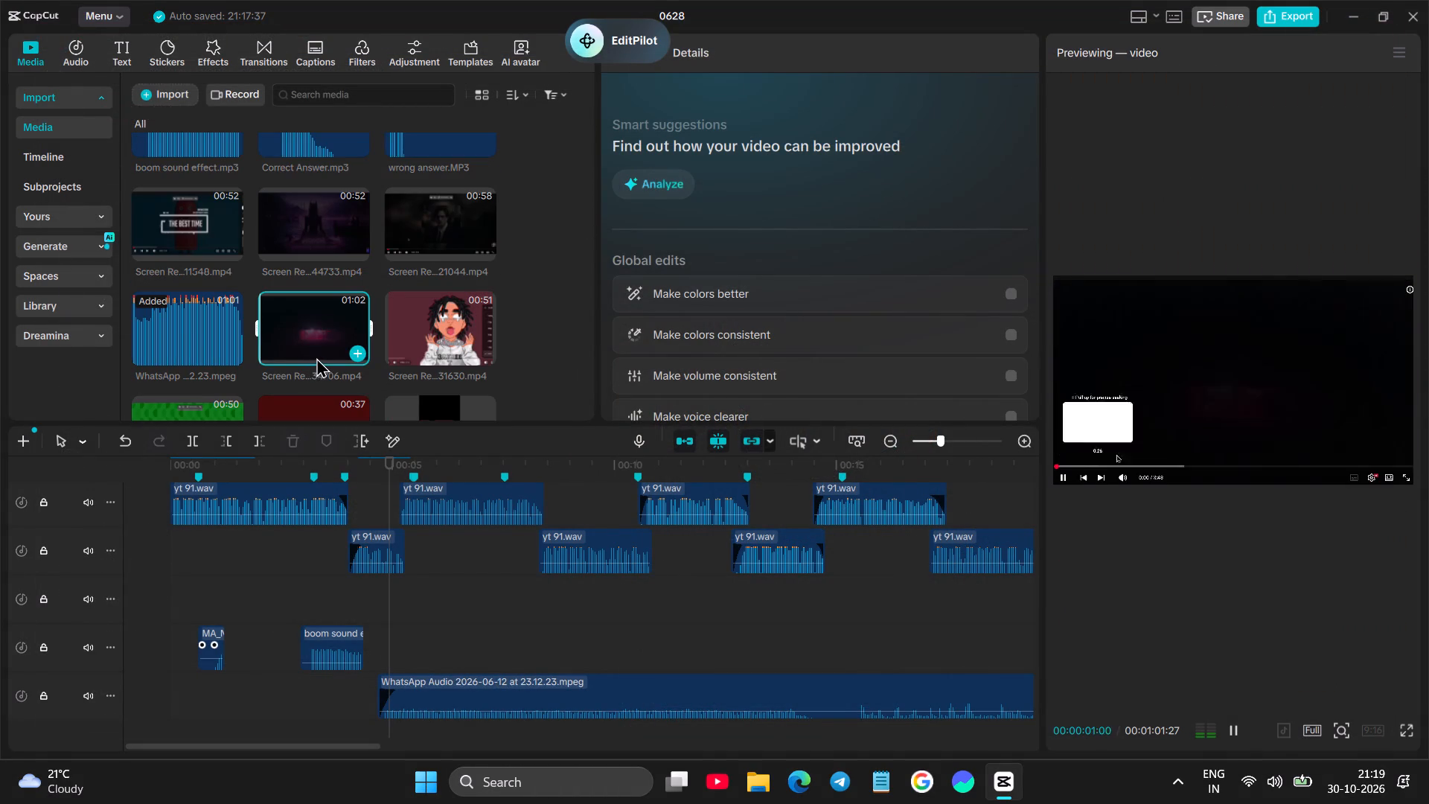
click(406, 334)
scroll(406, 334, down, 1)
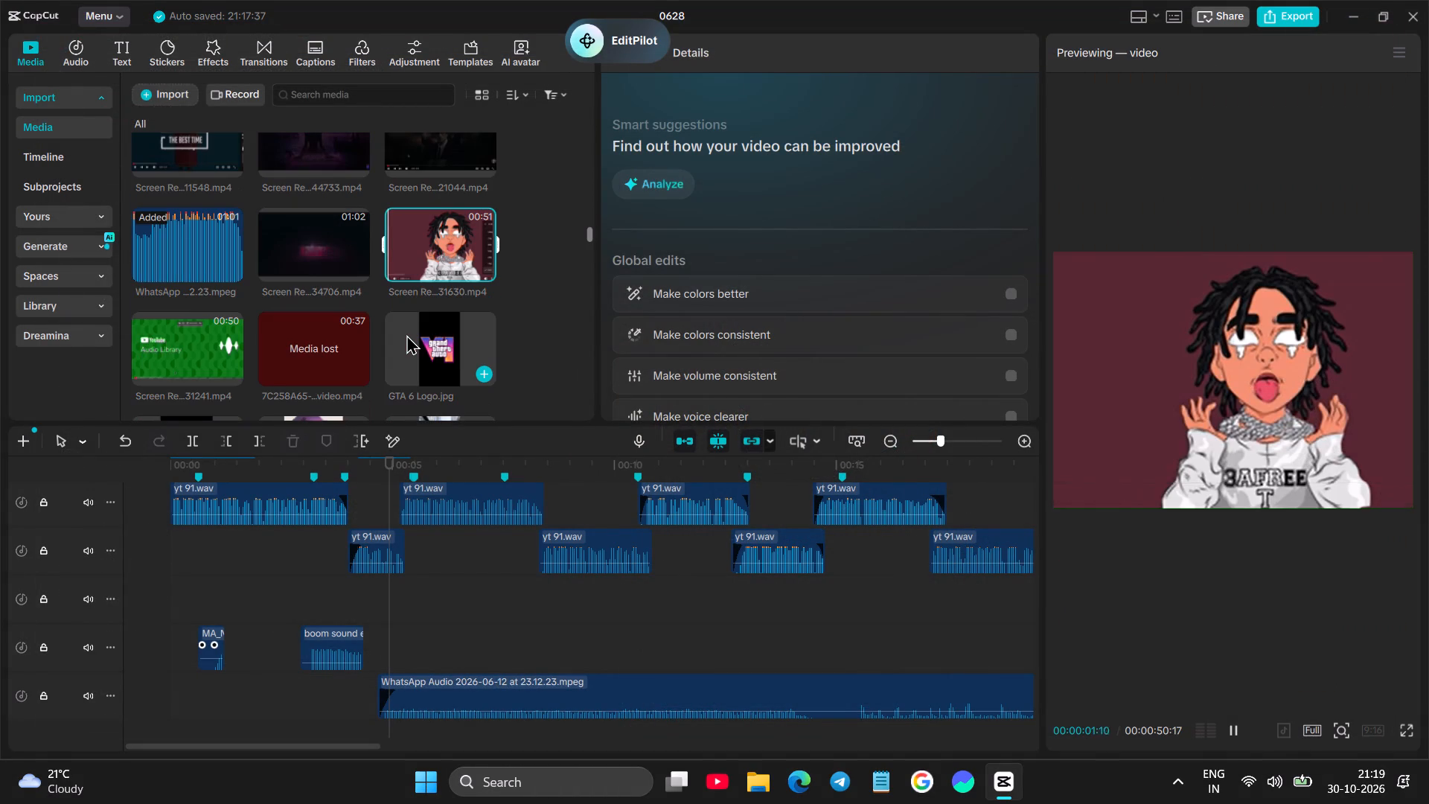
click(208, 358)
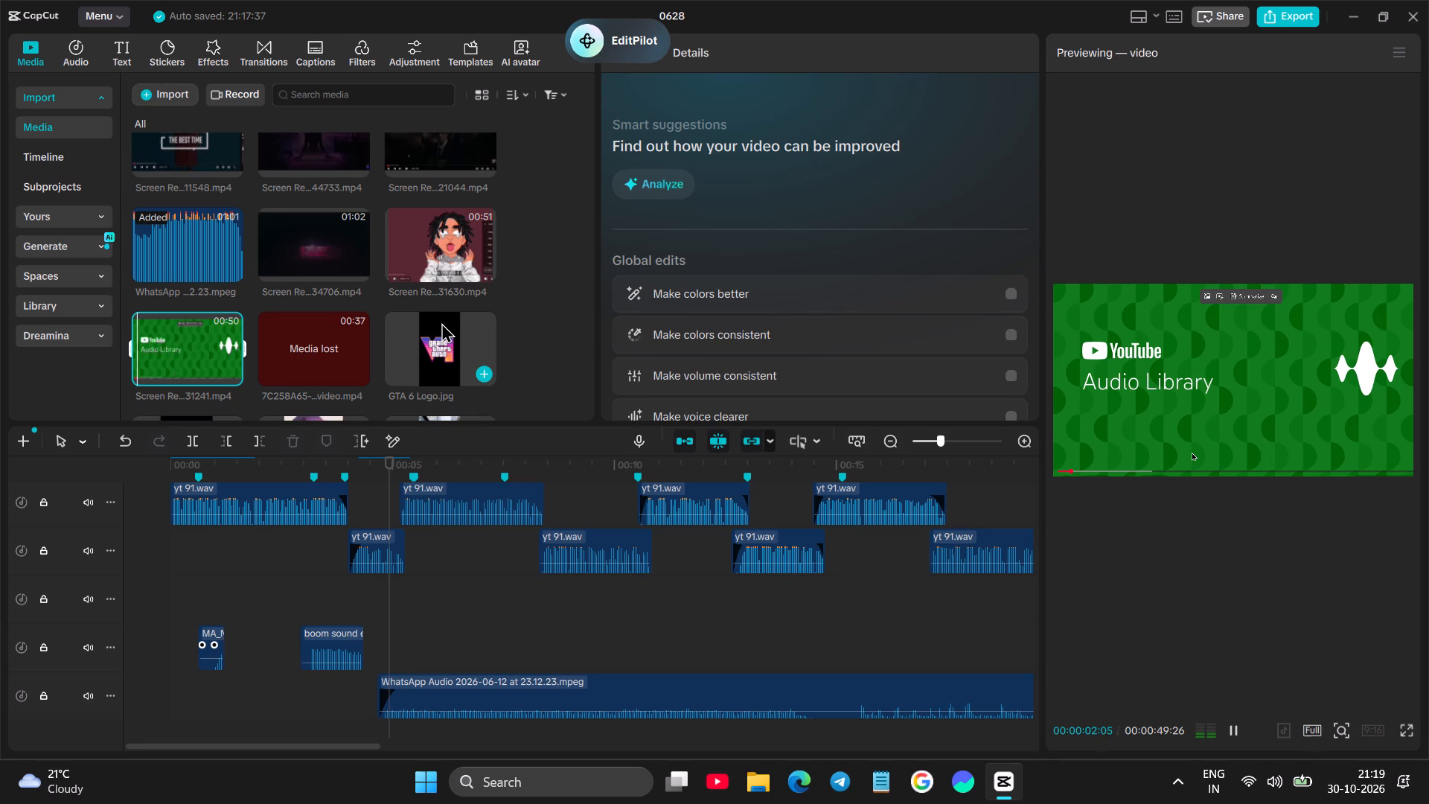
Play the timeline from about 4 s and delete the WhatsApp Audio clip from the music track.
click(365, 609)
key(space)
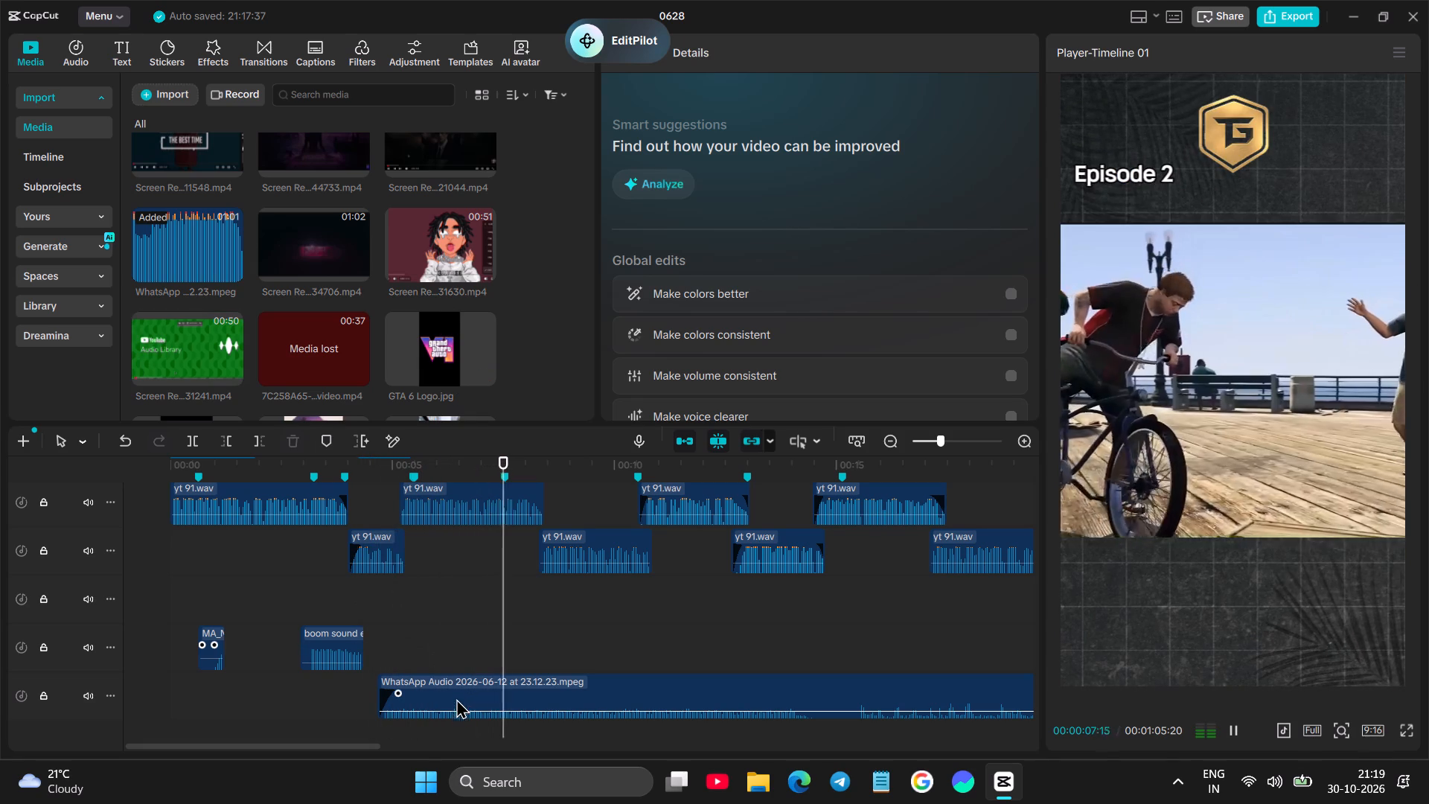
click(455, 691)
key(BackSpace)
drag(193, 349, 352, 731)
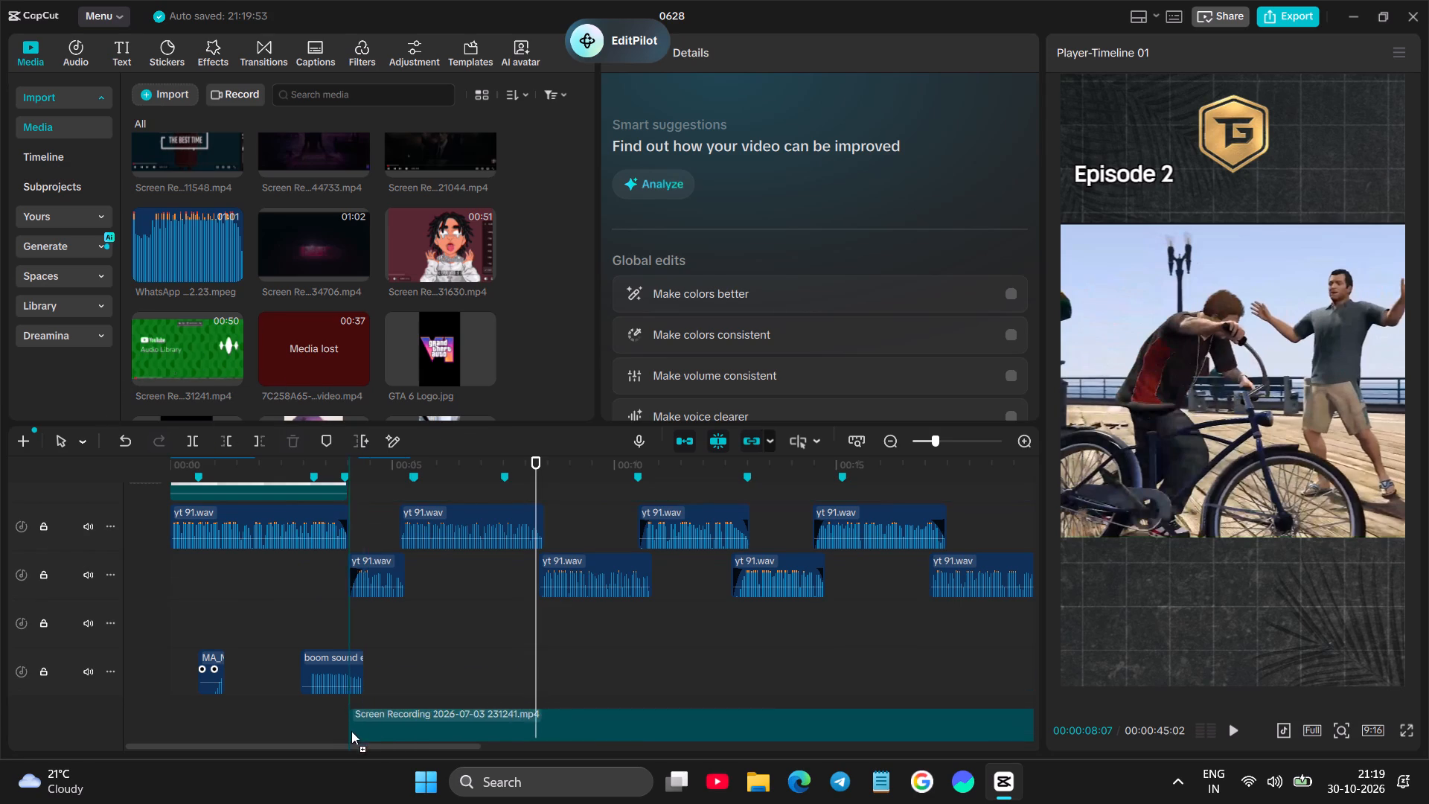
click(412, 602)
right_click(412, 602)
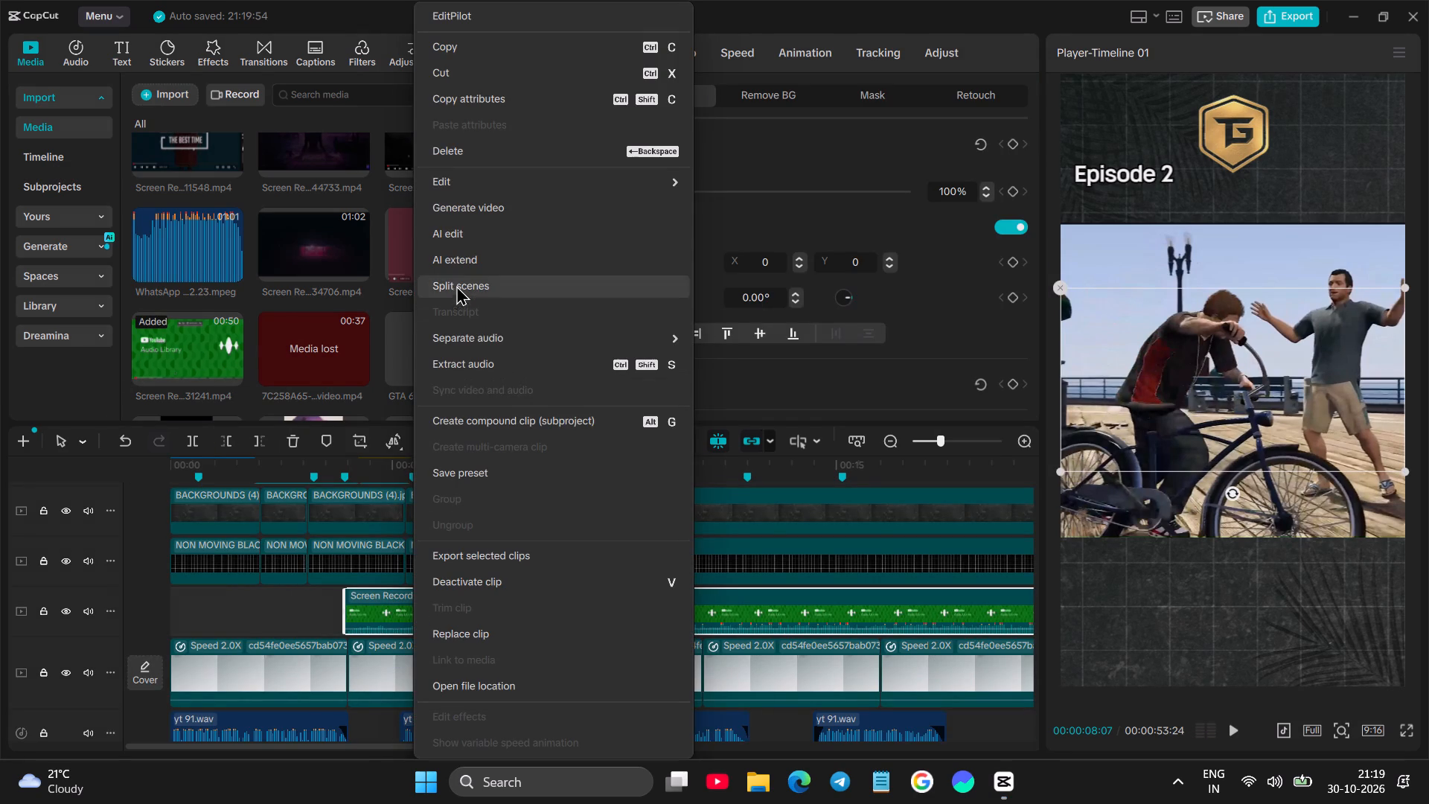
click(469, 363)
scroll(441, 594, up, 10)
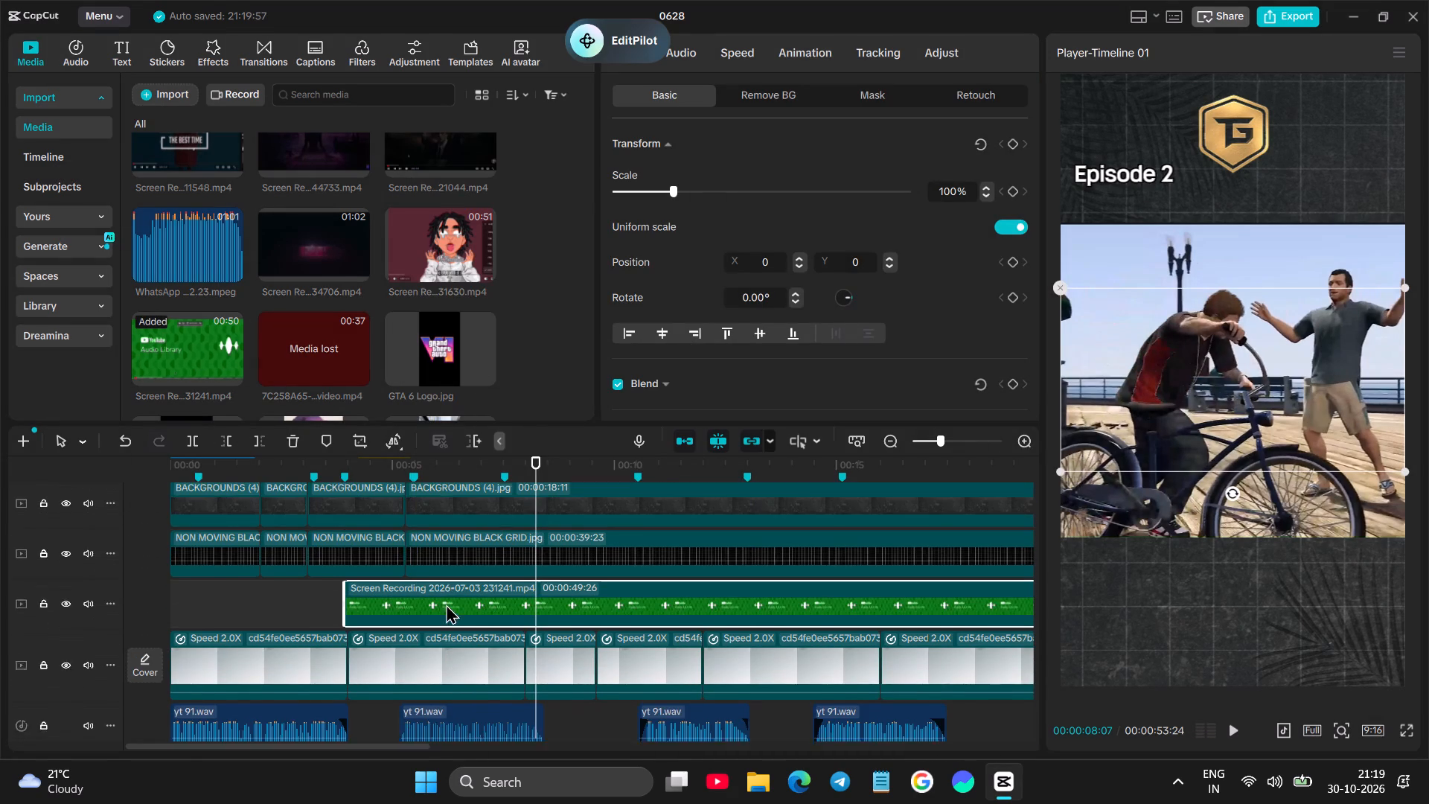
key(BackSpace)
key(BackSpace)
scroll(444, 607, down, 16)
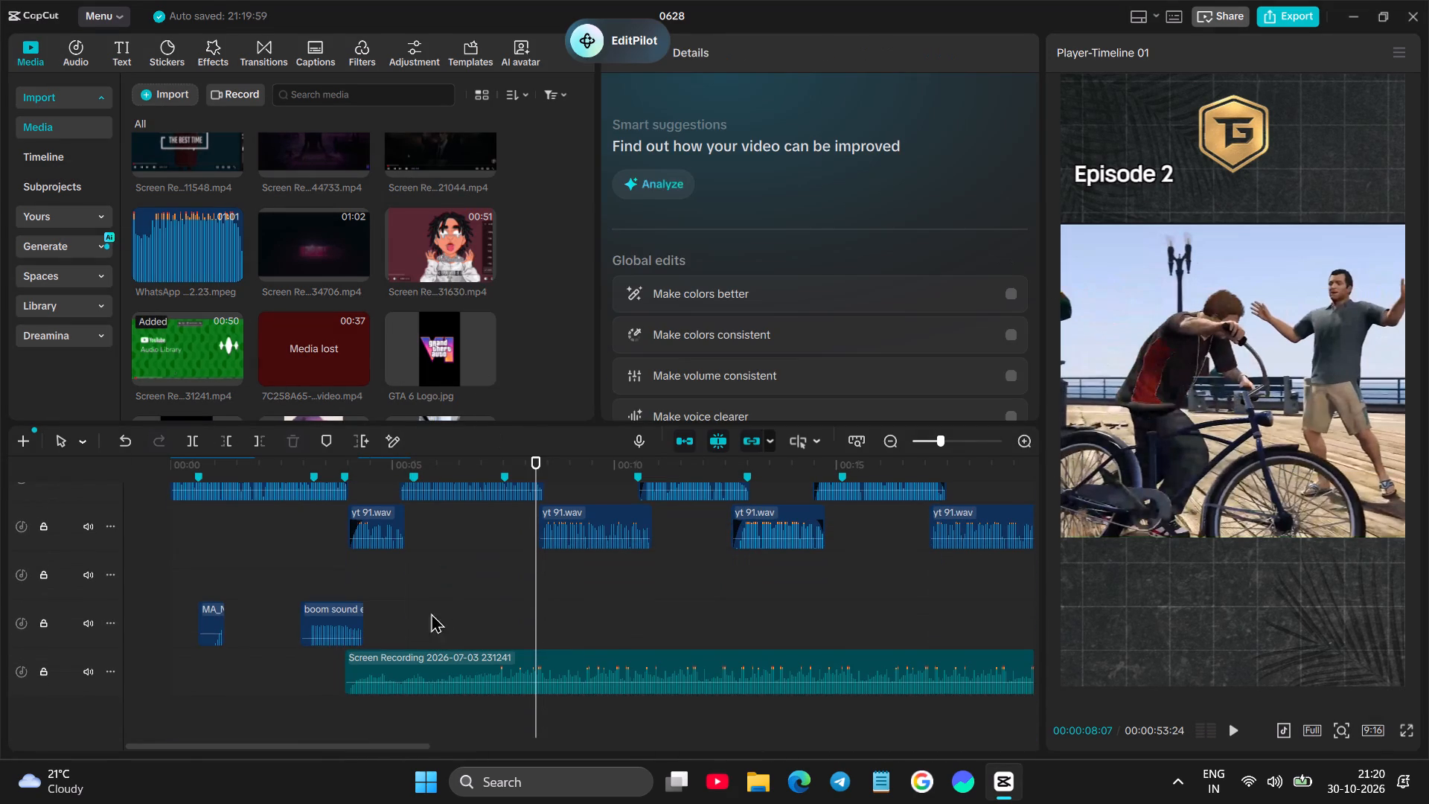
Give the extracted music clip a 0.6 s fade-in and lower its volume to -8.7 dB.
click(357, 671)
drag(348, 665, 374, 652)
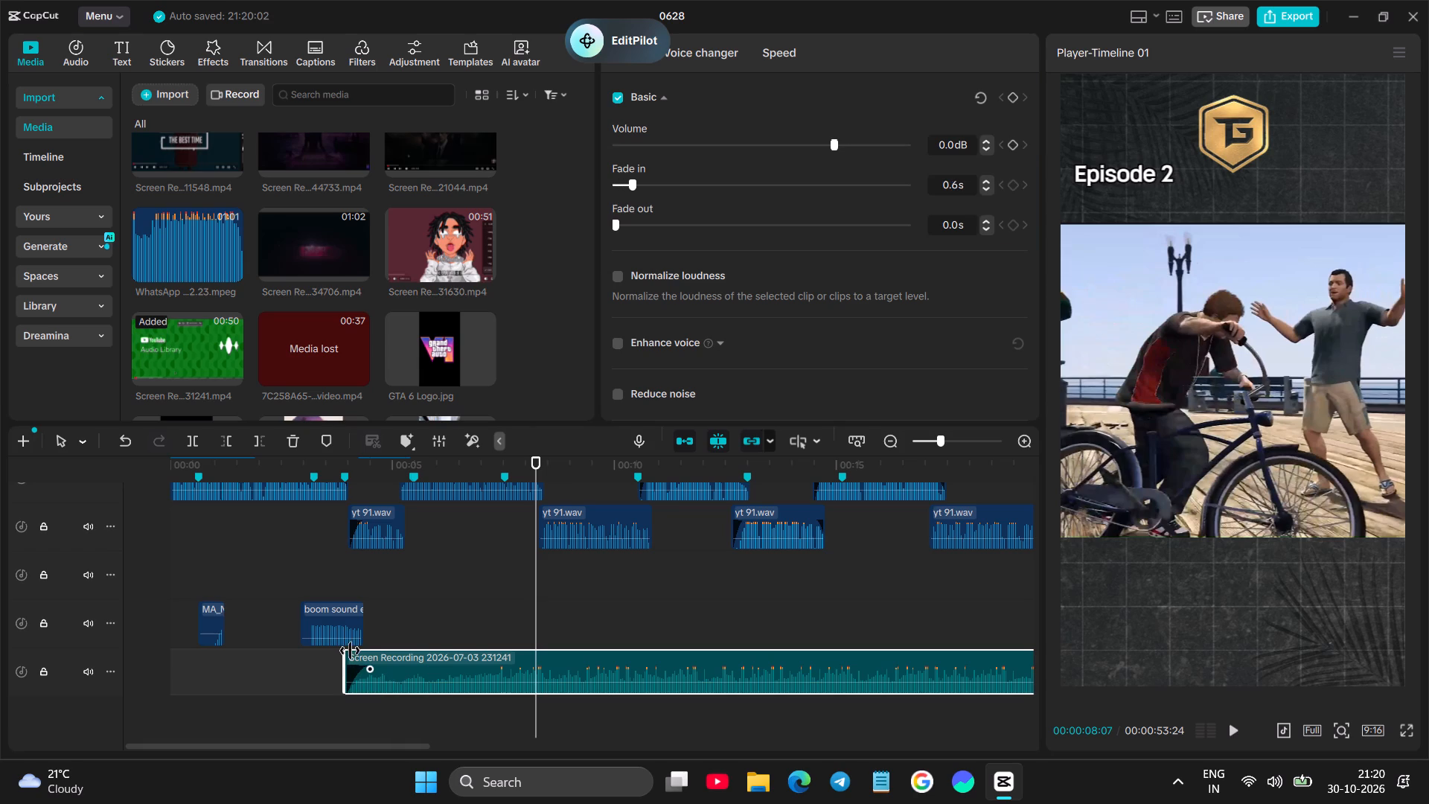
click(347, 651)
drag(396, 683, 403, 686)
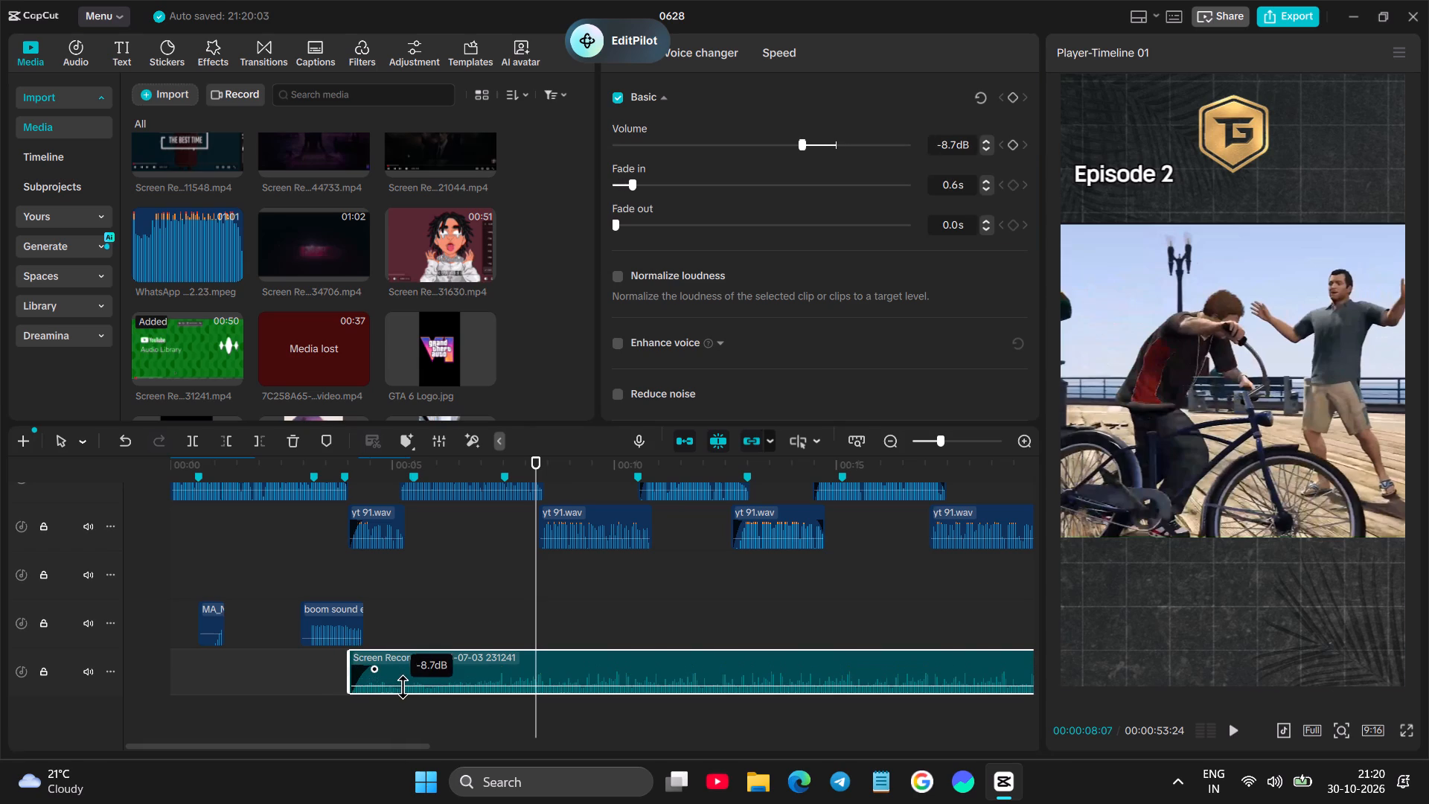
drag(403, 686, 405, 686)
click(276, 691)
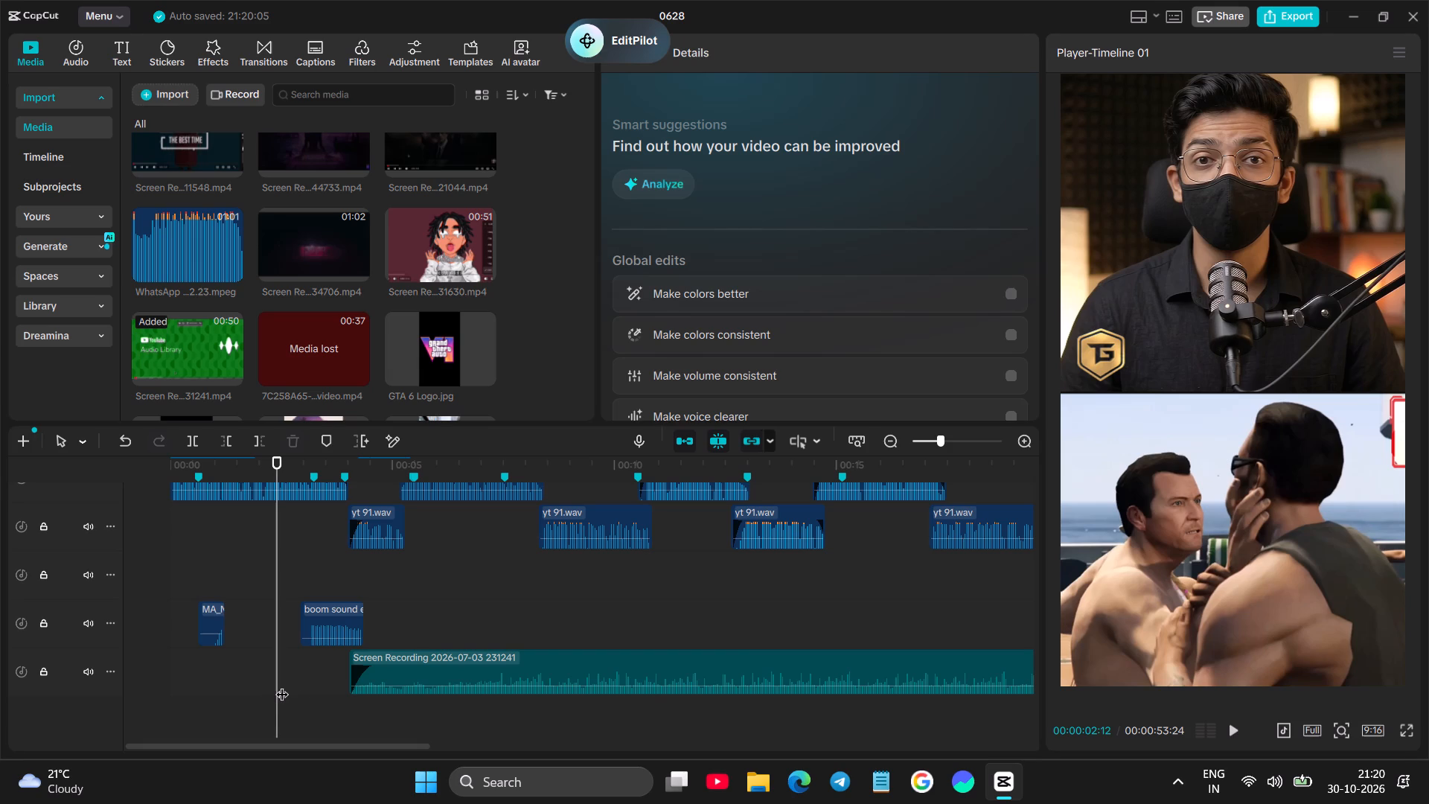
Trim off the music before 00:00:07:10 and move the remaining clip back to start at about 4 s.
click(235, 573)
key(space)
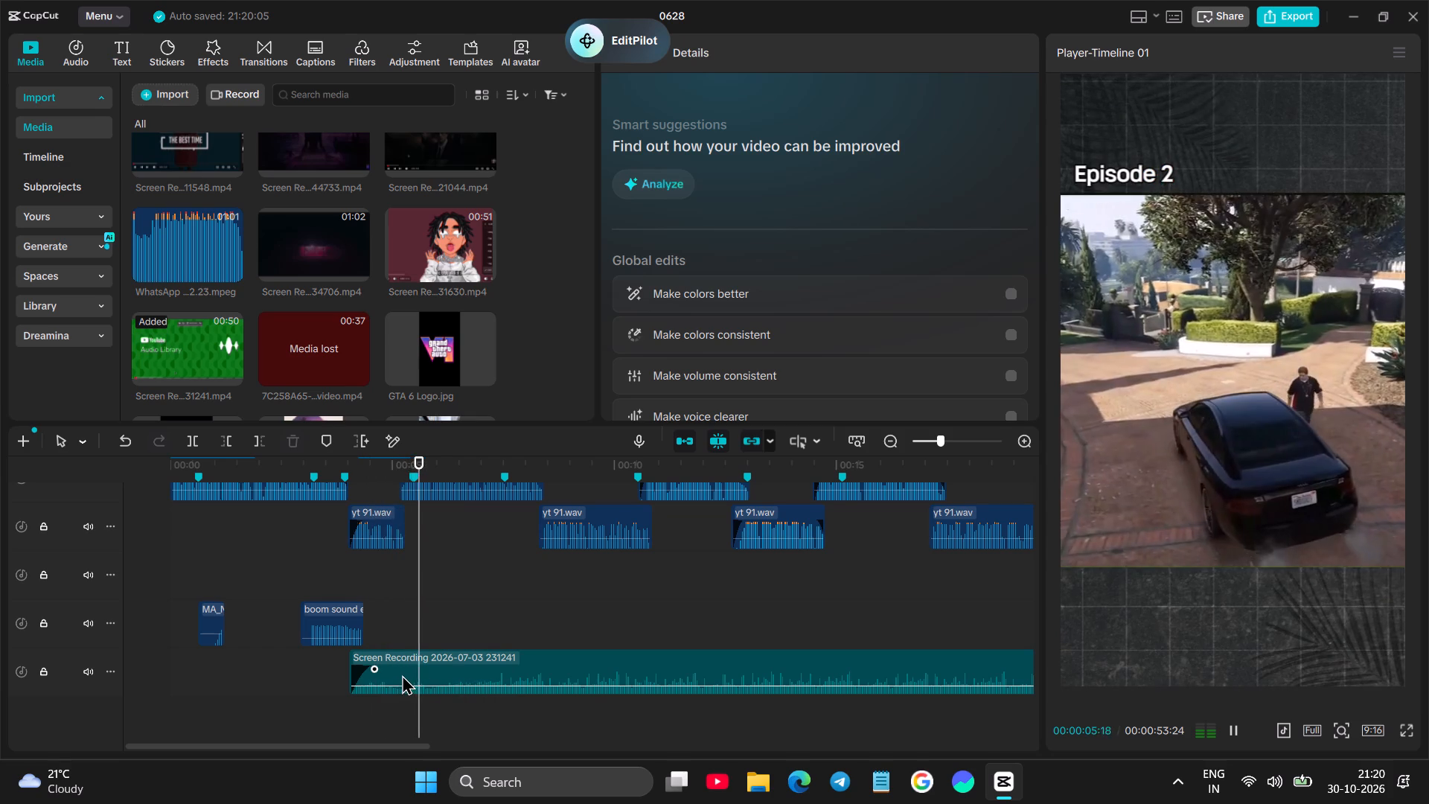
key(space)
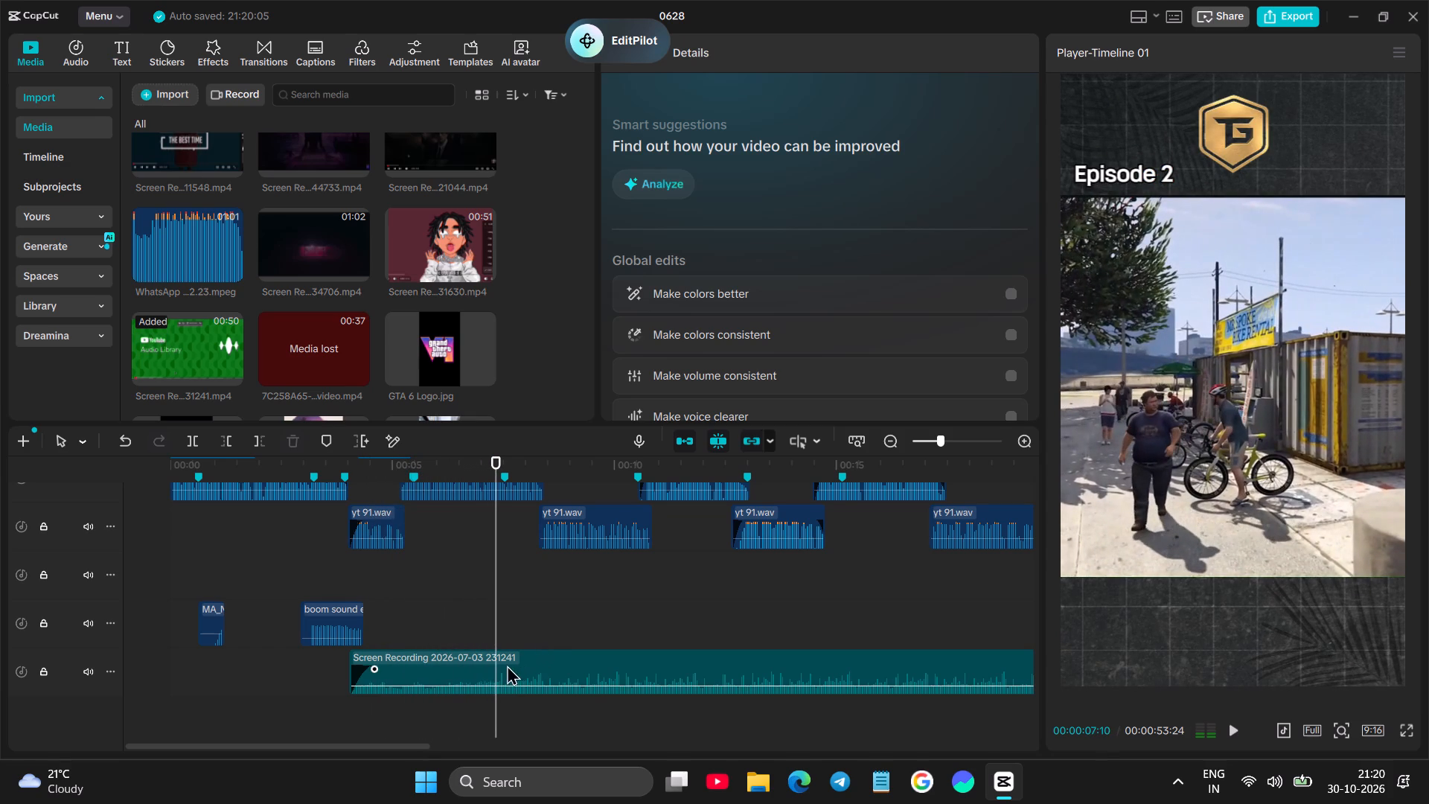
click(507, 665)
click(225, 448)
drag(557, 655, 406, 654)
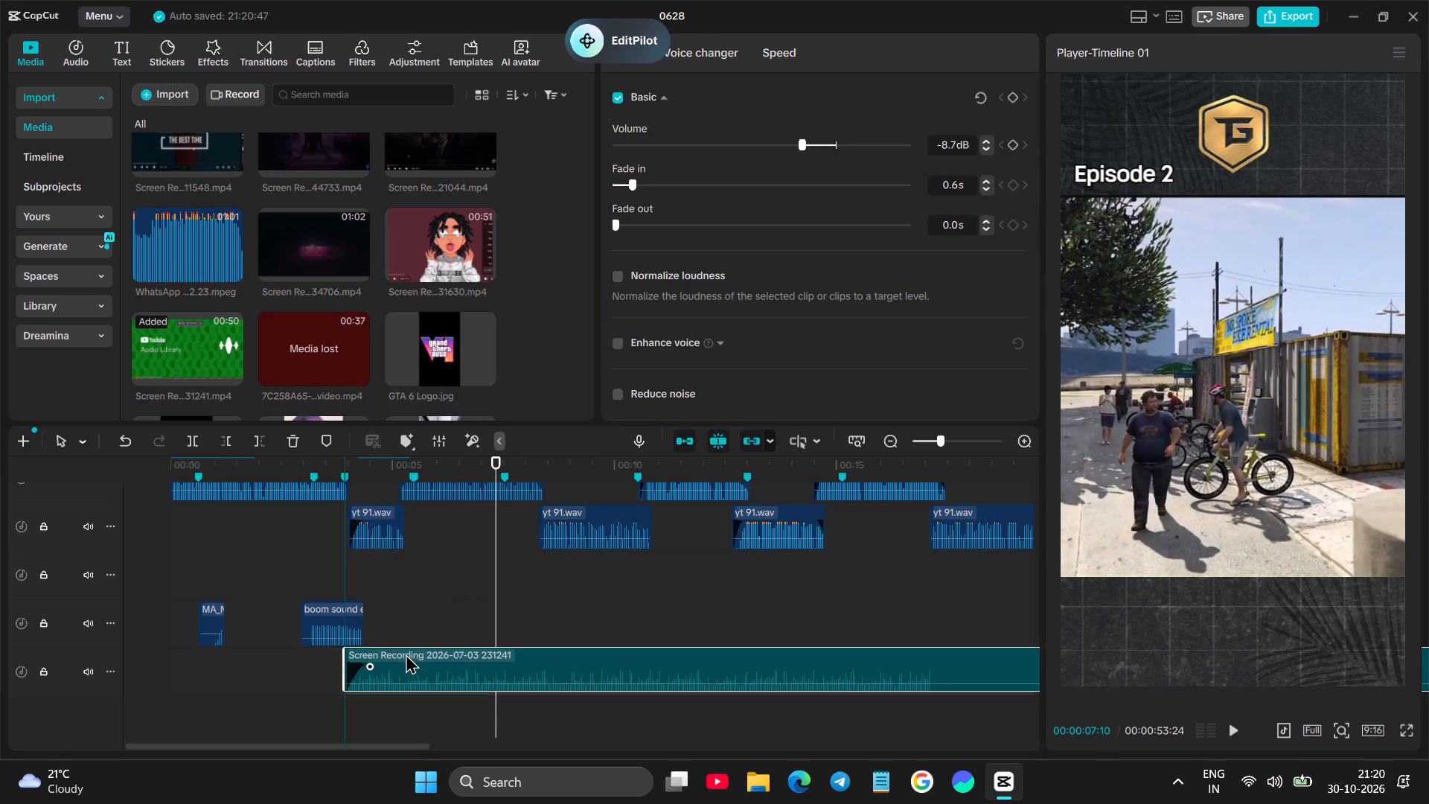
drag(406, 654, 414, 654)
Play the music's entry and extend the start of the clip back to about 3 s.
click(305, 666)
key(space)
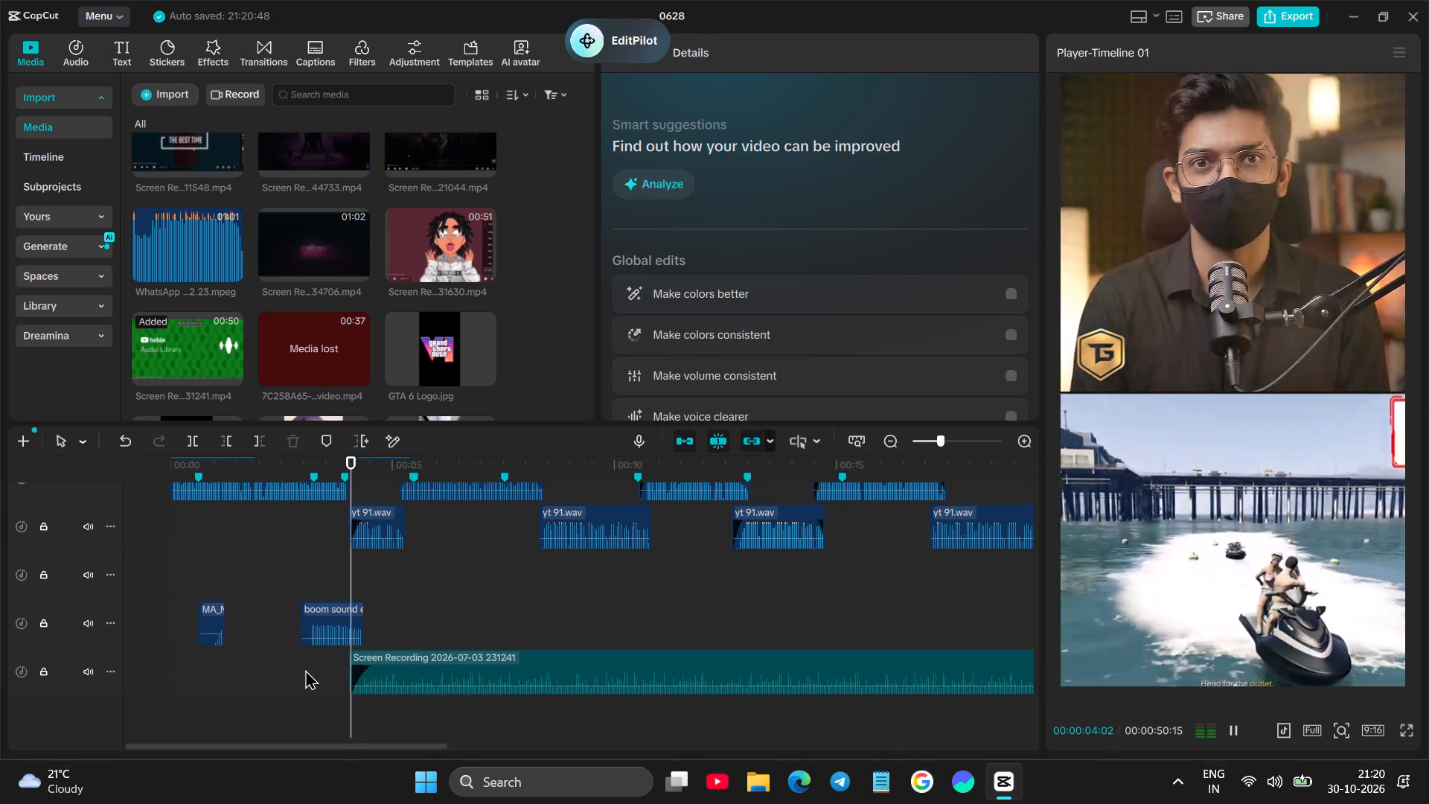
key(space)
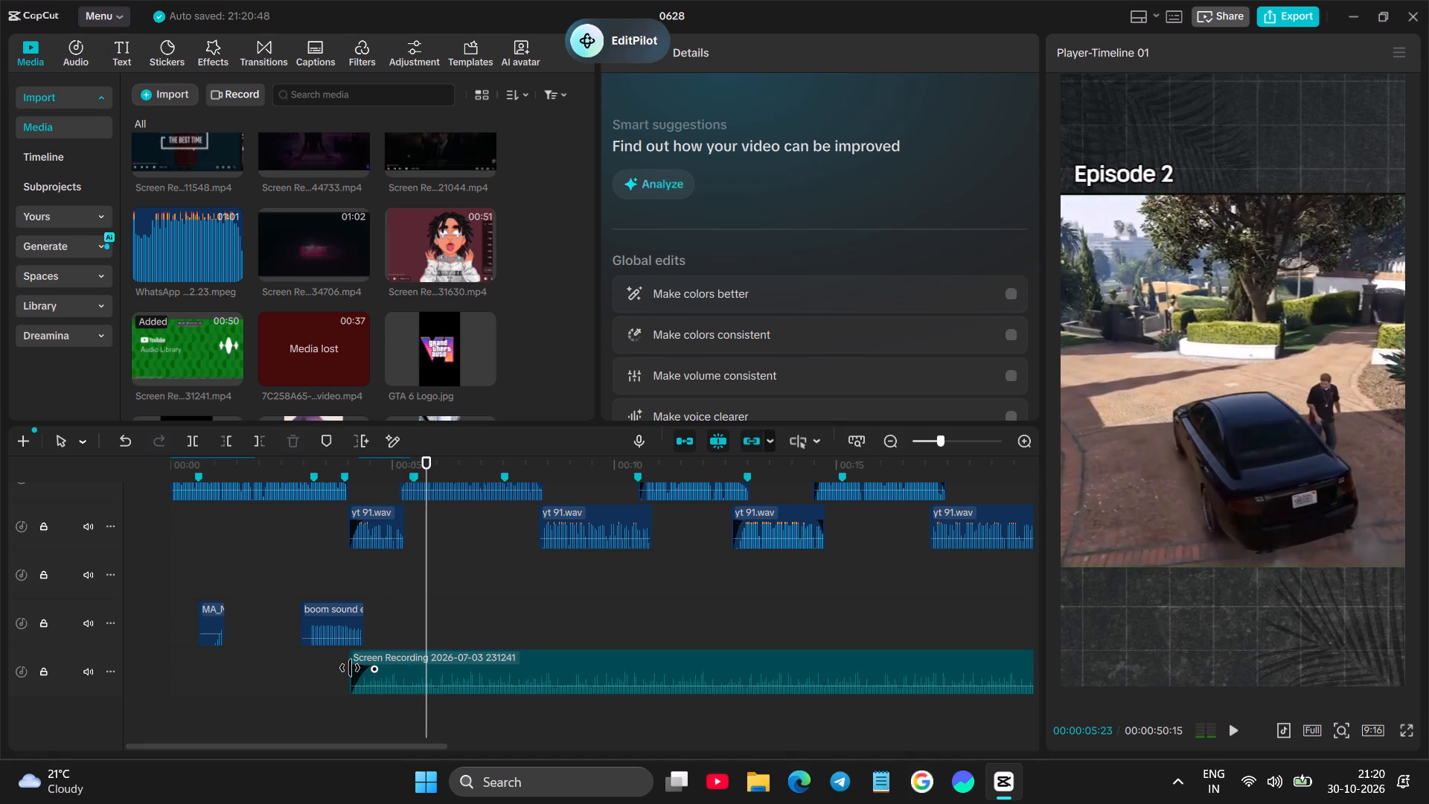
click(350, 668)
drag(350, 668, 316, 673)
Play back the video's opening and the section from about 3 s to check the music's entry.
click(296, 674)
key(space)
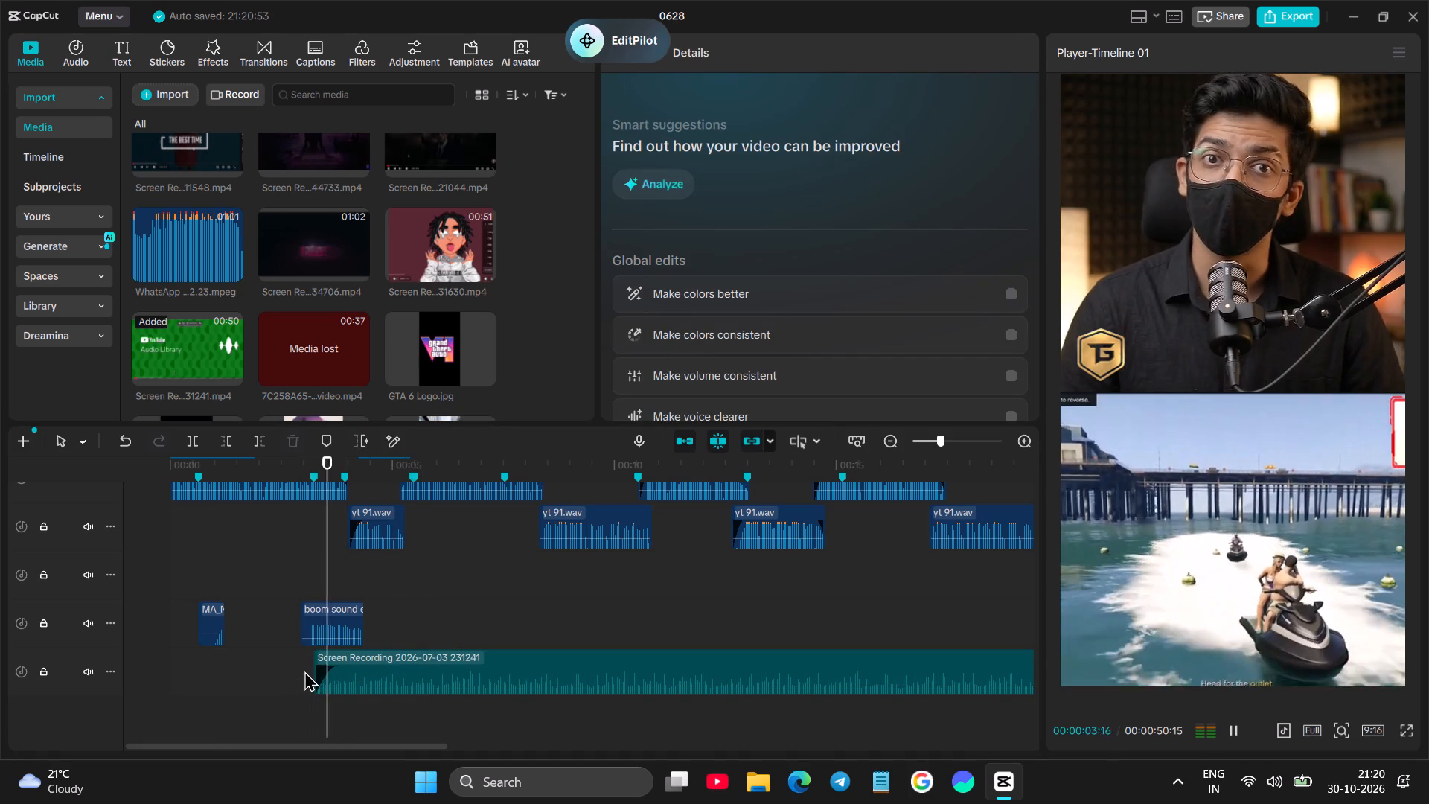
click(233, 688)
drag(233, 688, 115, 695)
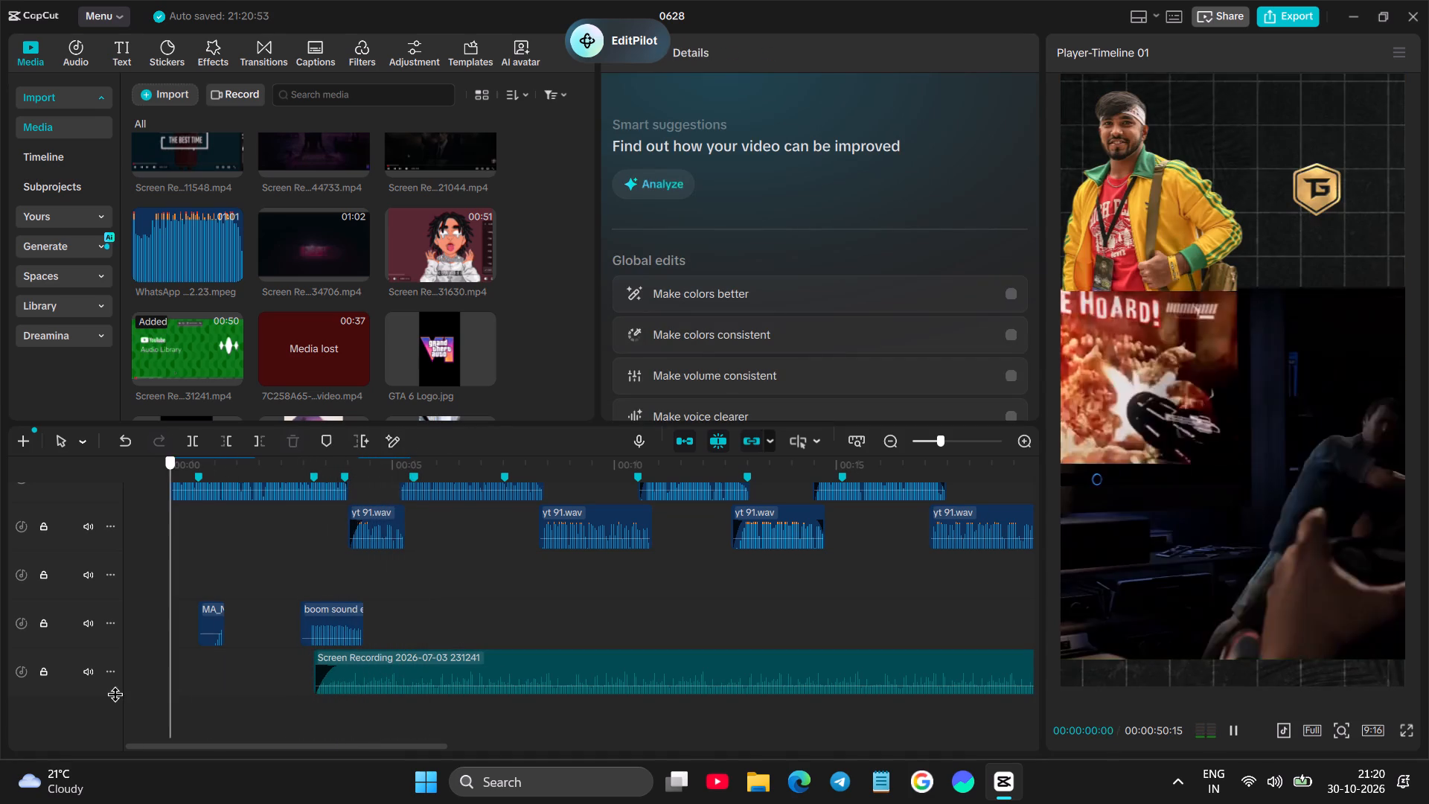
drag(115, 695, 116, 695)
key(space)
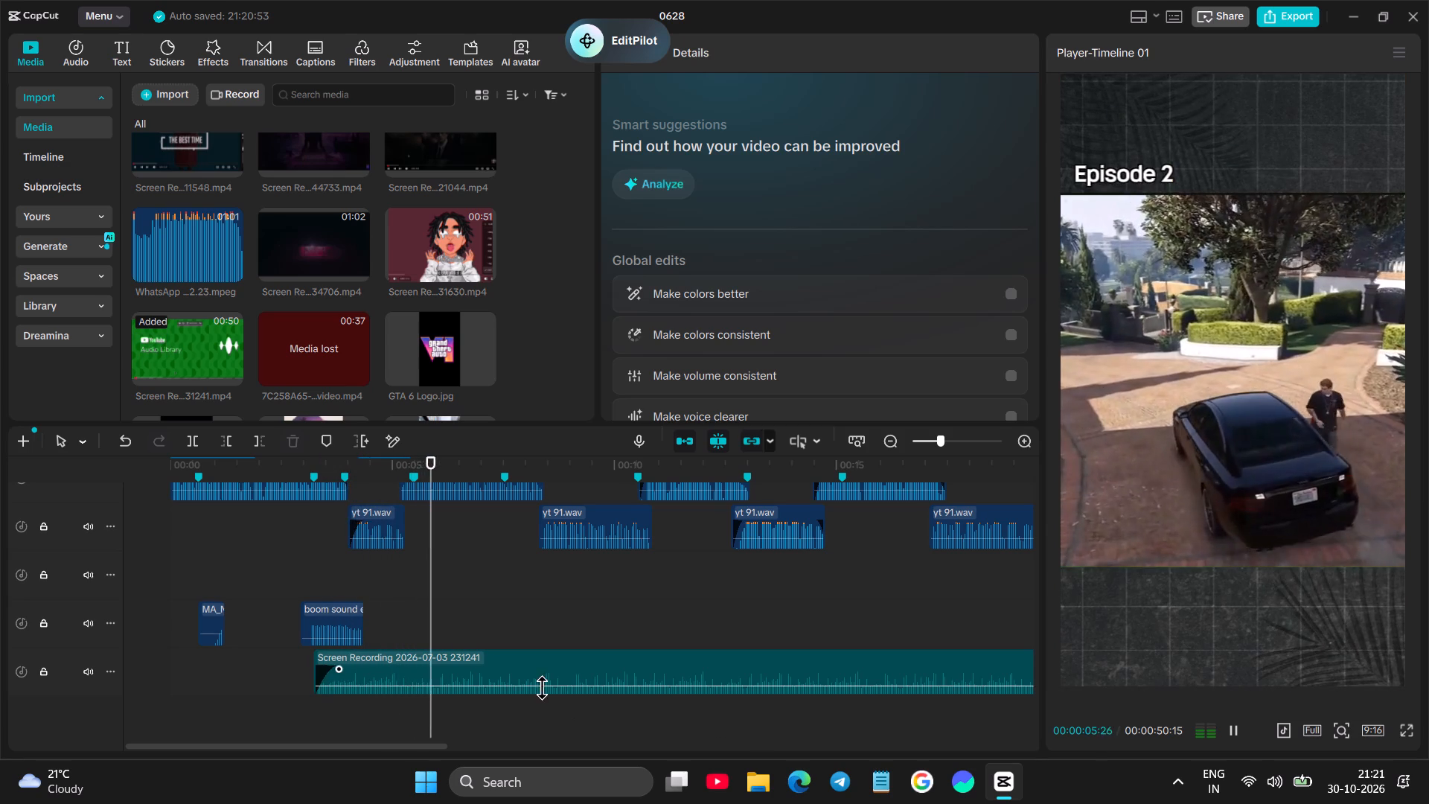
click(308, 581)
key(space)
key(space)
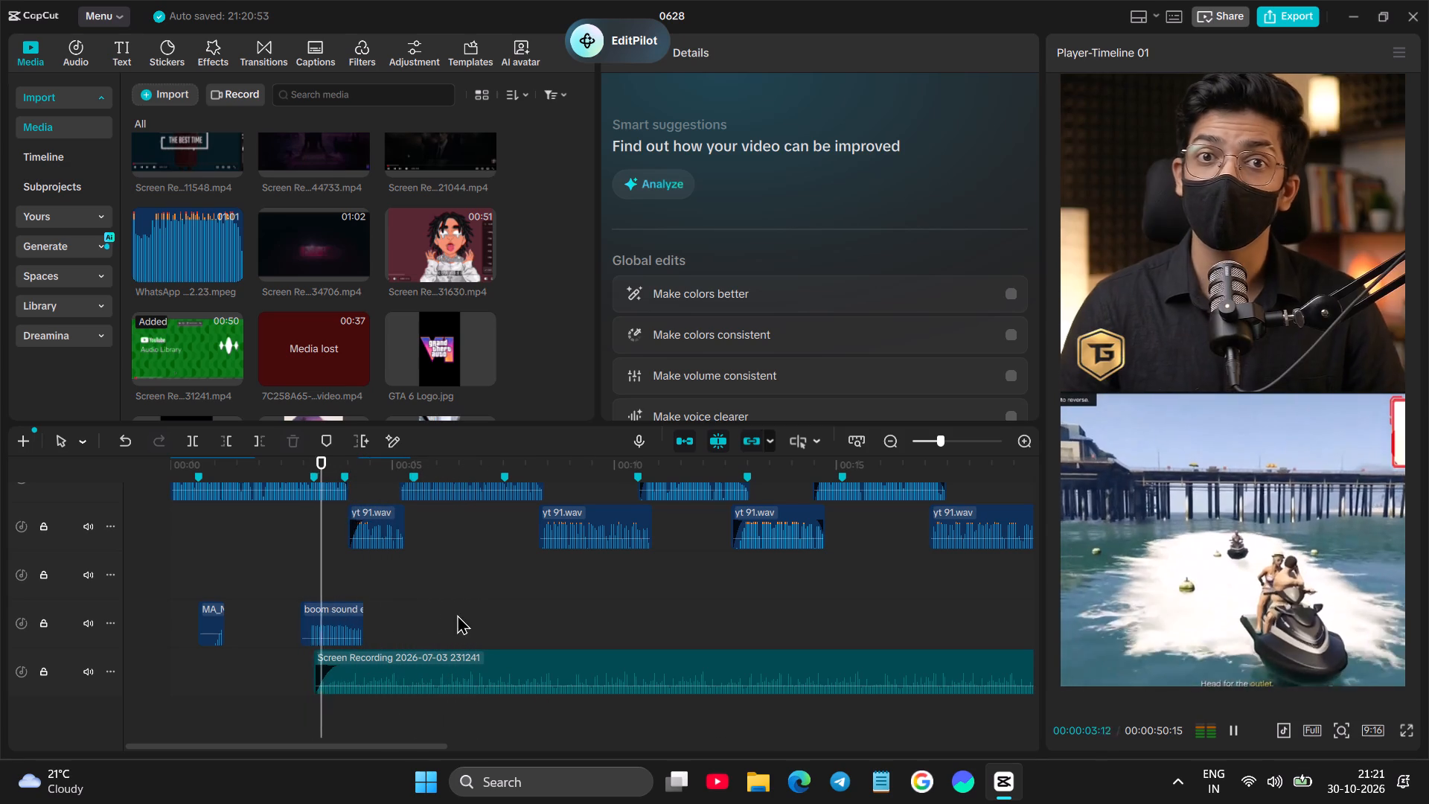
key(space)
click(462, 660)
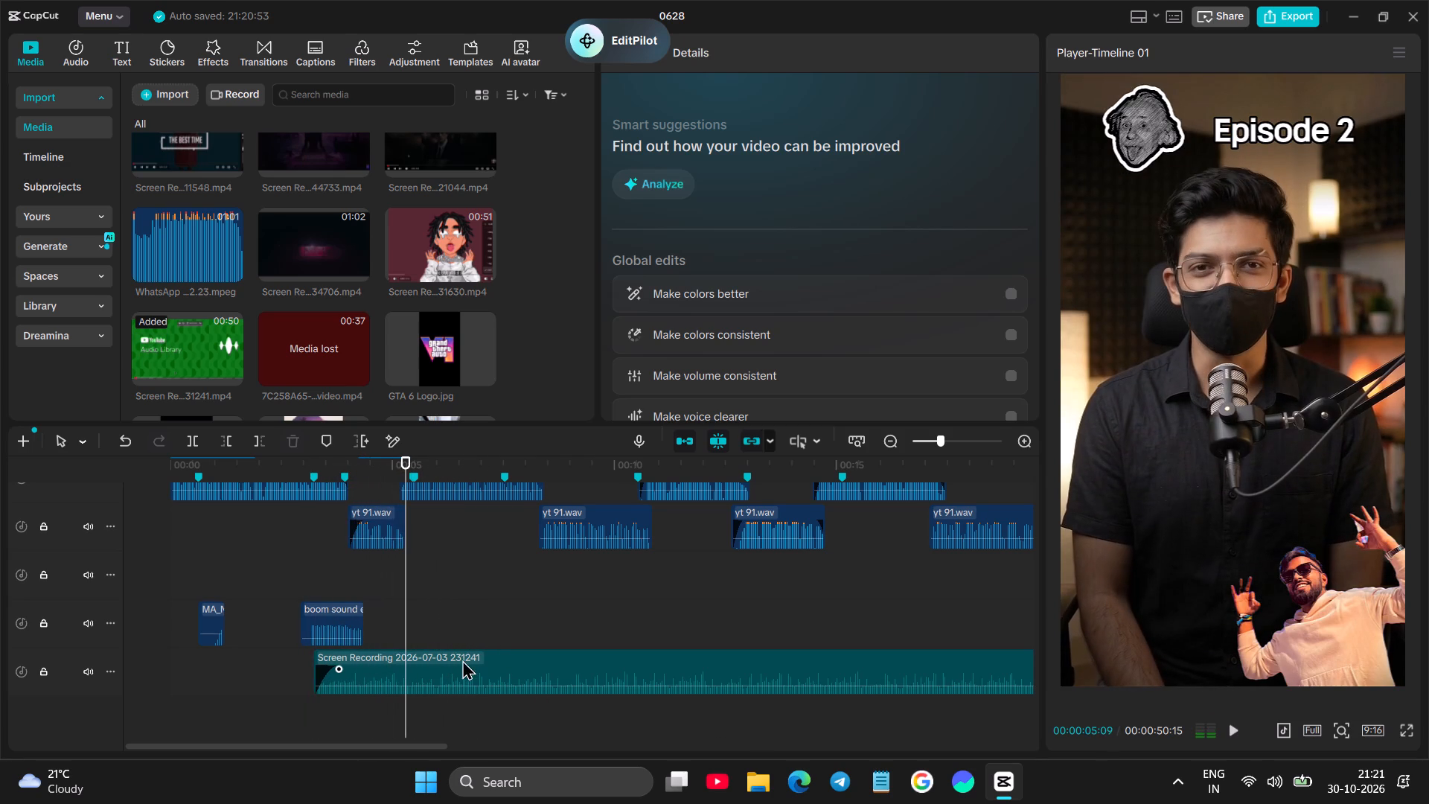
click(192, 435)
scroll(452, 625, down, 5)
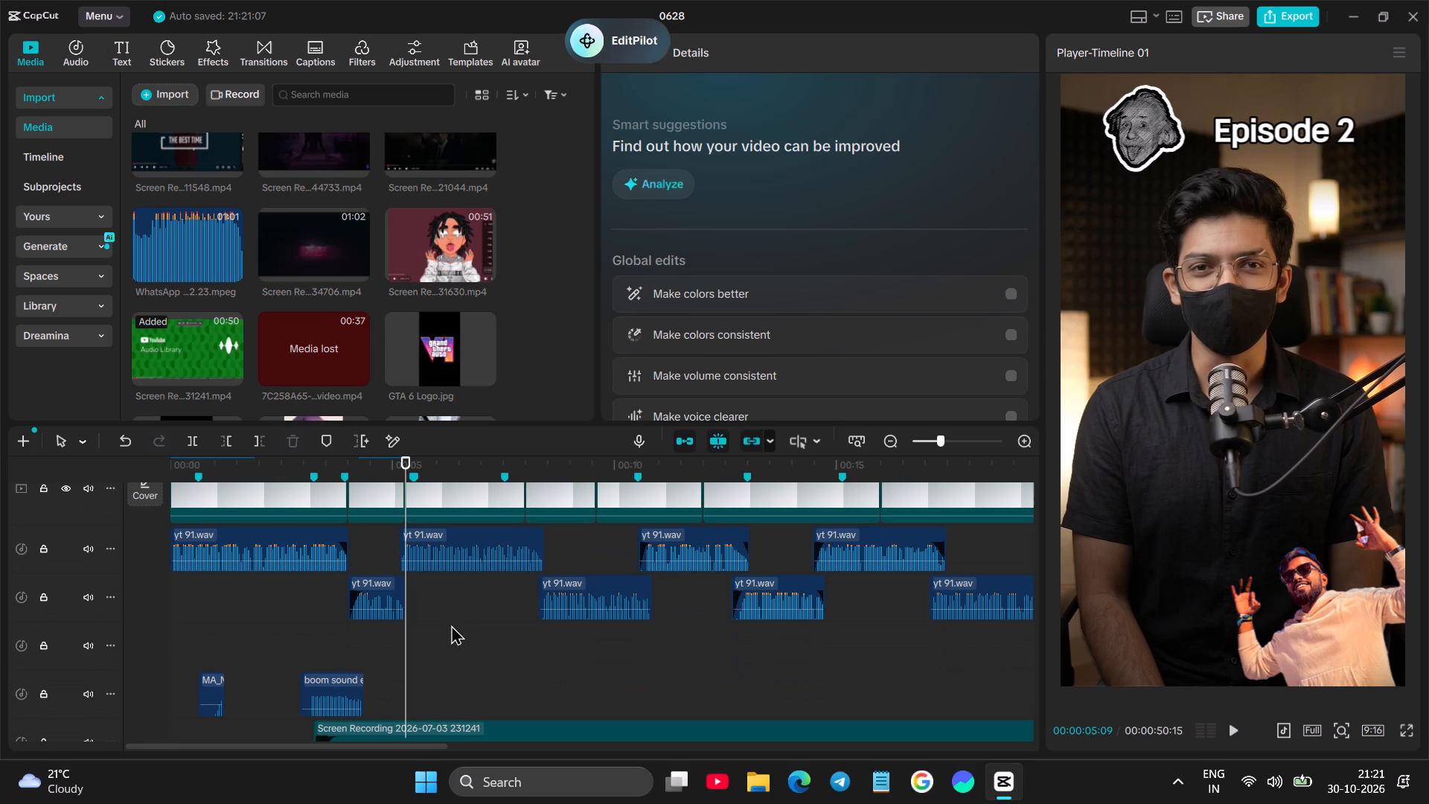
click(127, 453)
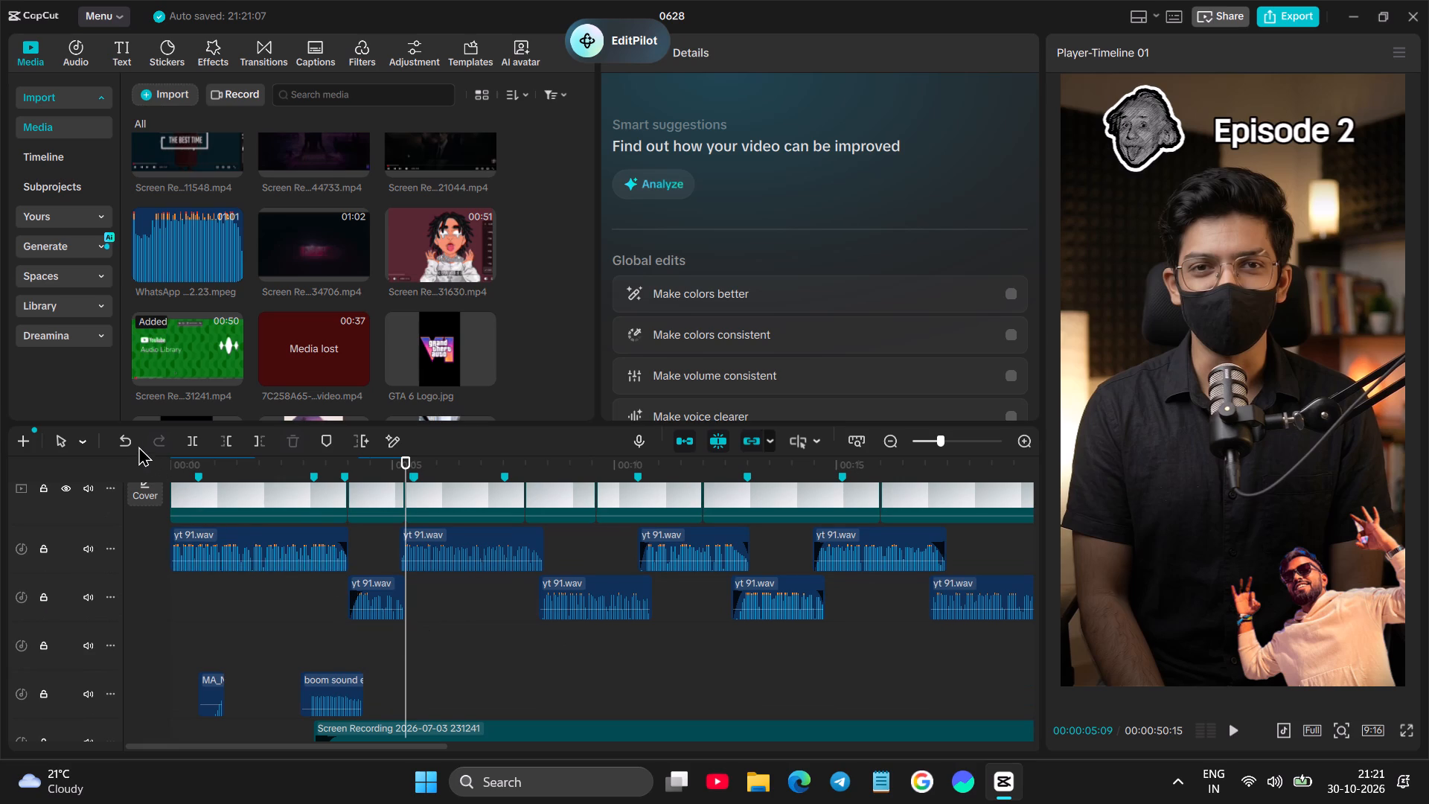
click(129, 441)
Split the music clip at 00:00:05:09 and lower the volume of the part after the cut to -15.3 dB.
scroll(409, 603, down, 3)
click(400, 669)
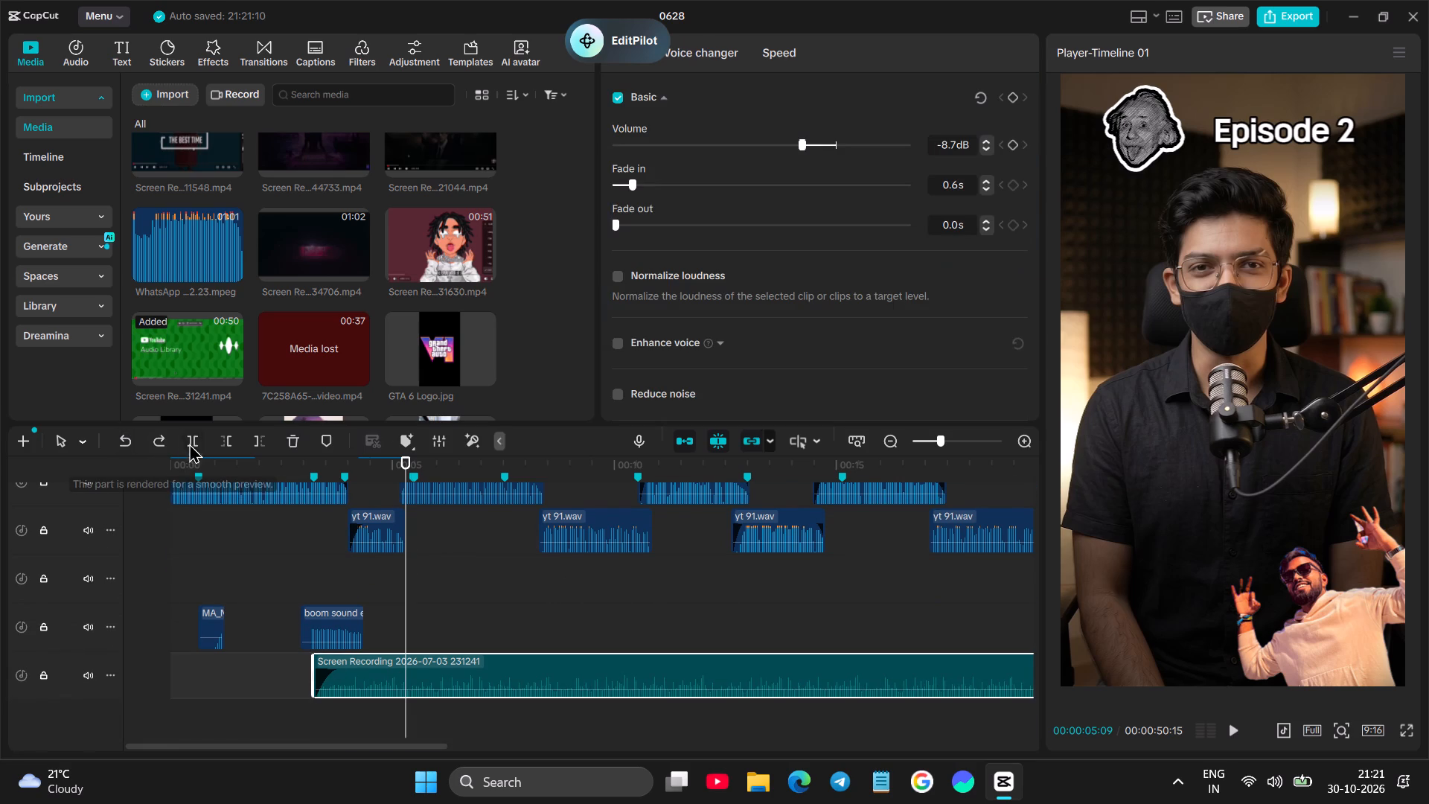
click(195, 439)
key(space)
key(space)
drag(800, 141, 778, 147)
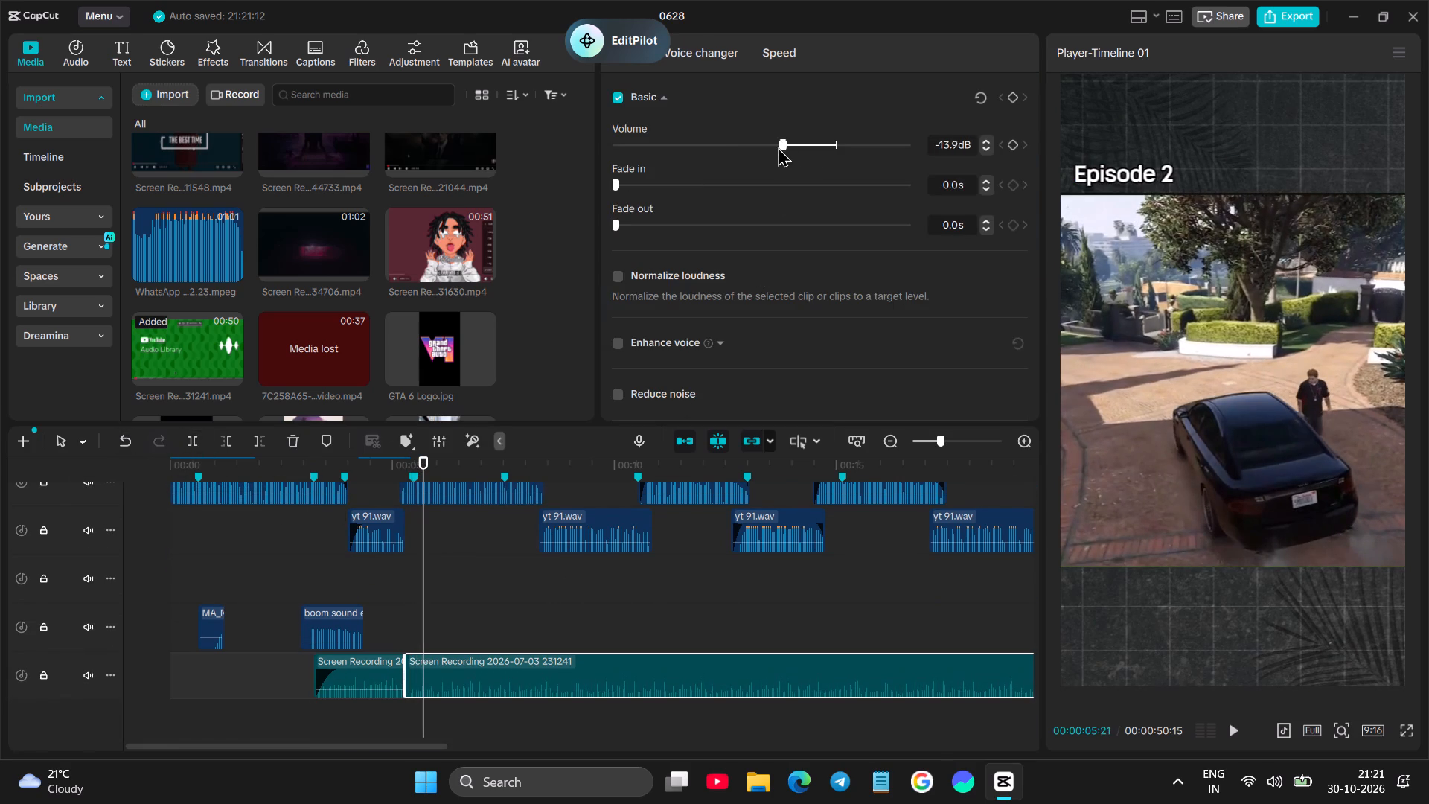
drag(778, 147, 775, 150)
Play across the music cut and add a short fade-out to the end of the first part.
click(369, 721)
key(space)
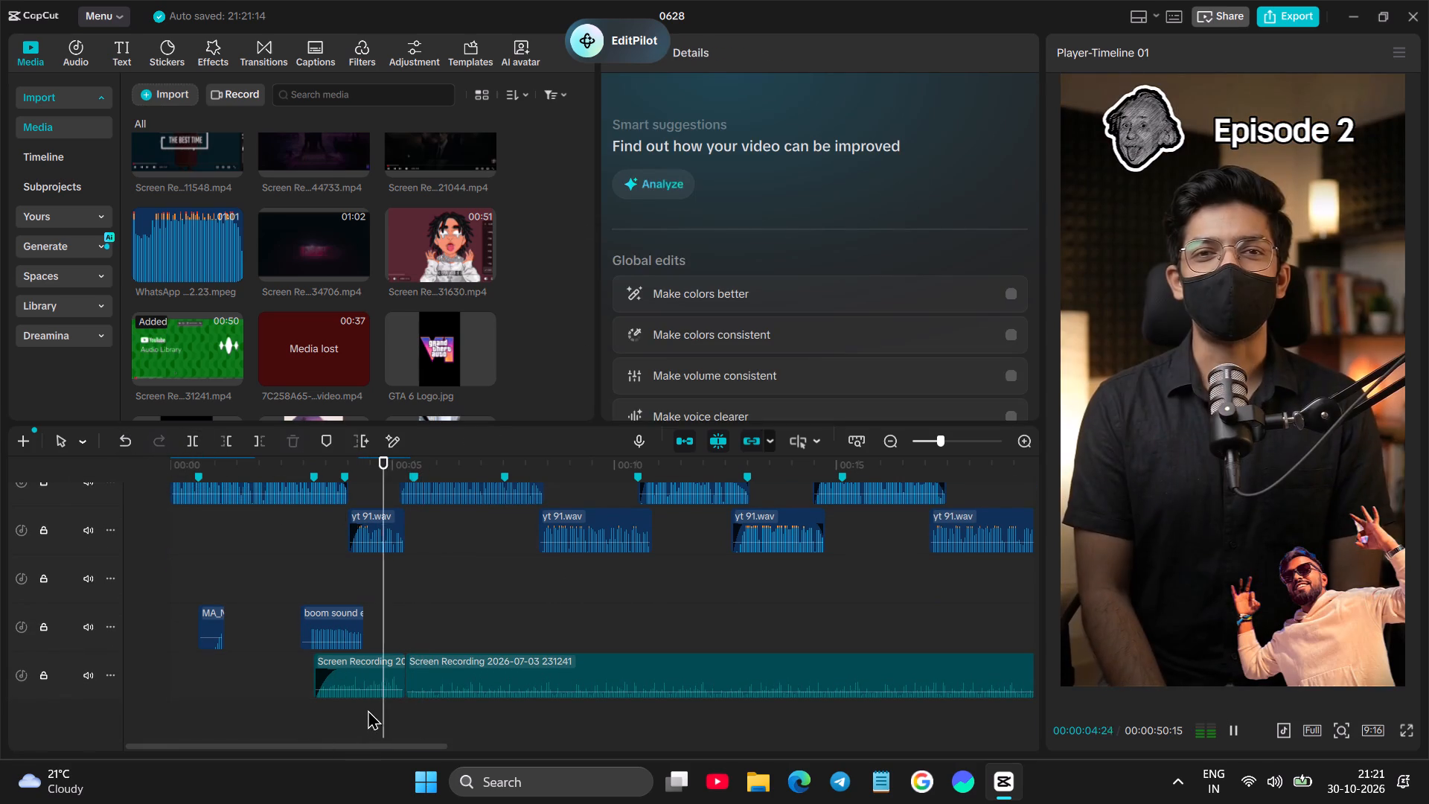
click(423, 675)
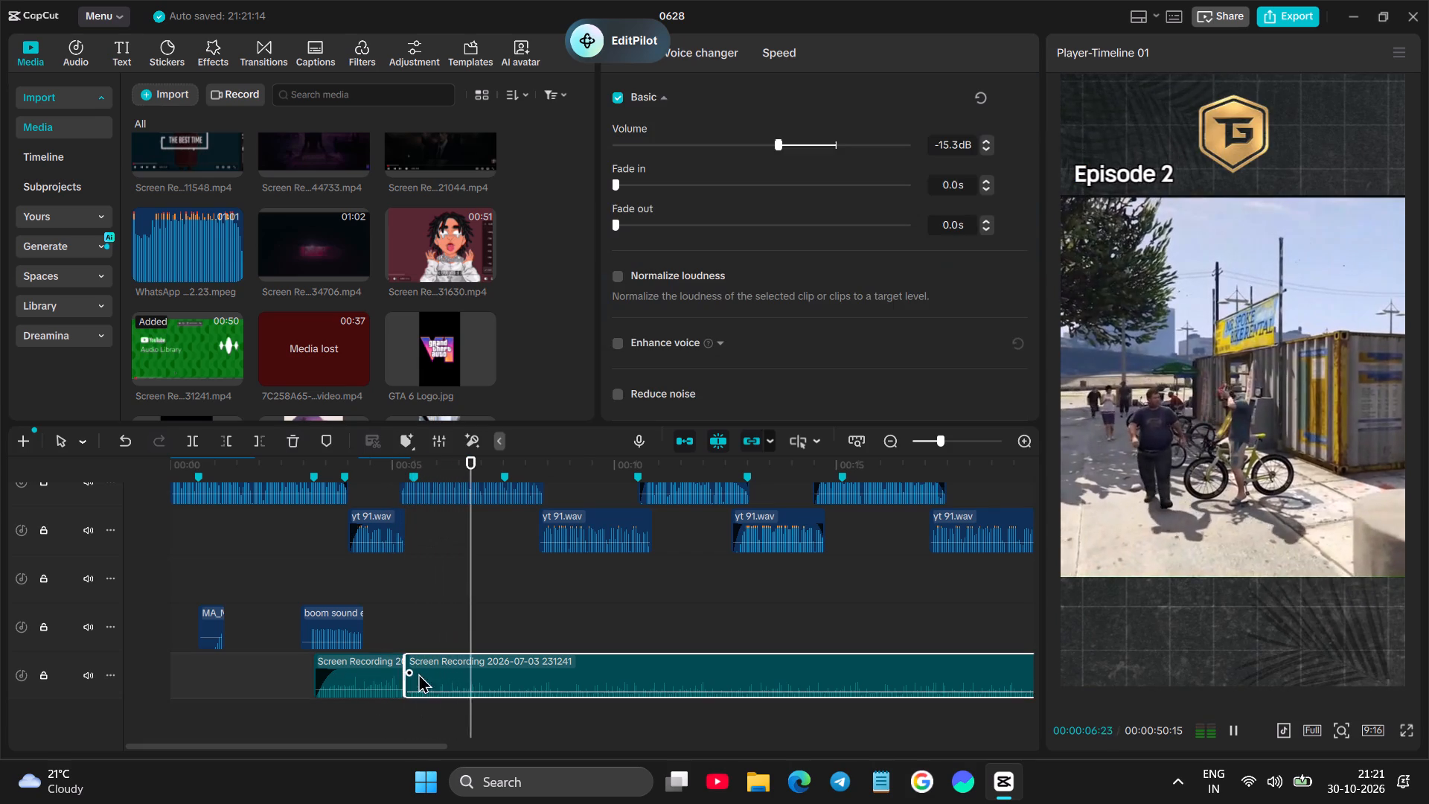
click(391, 670)
drag(403, 673, 383, 680)
Play back the section around the music cut to check the fade-out and volume drop.
click(364, 725)
key(space)
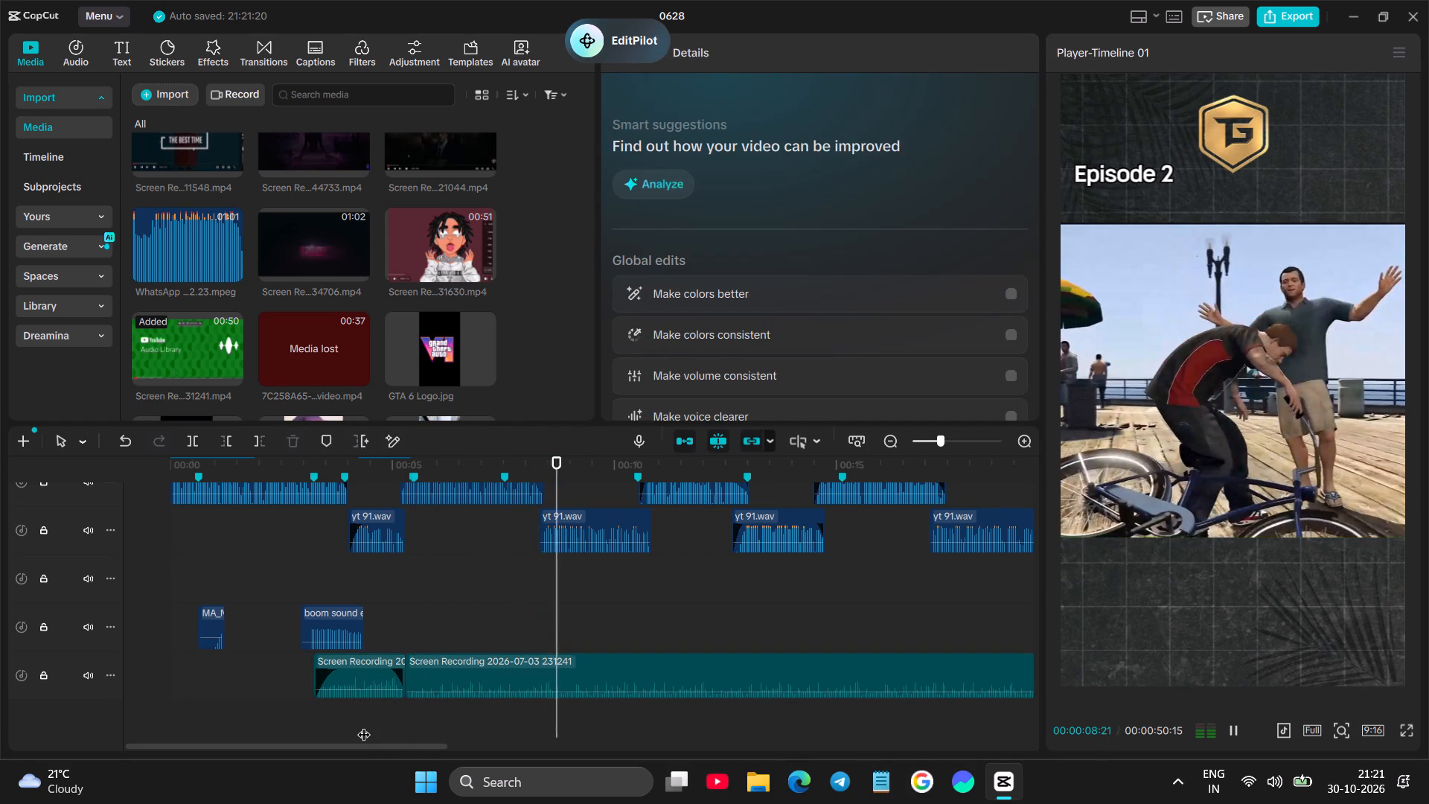
key(space)
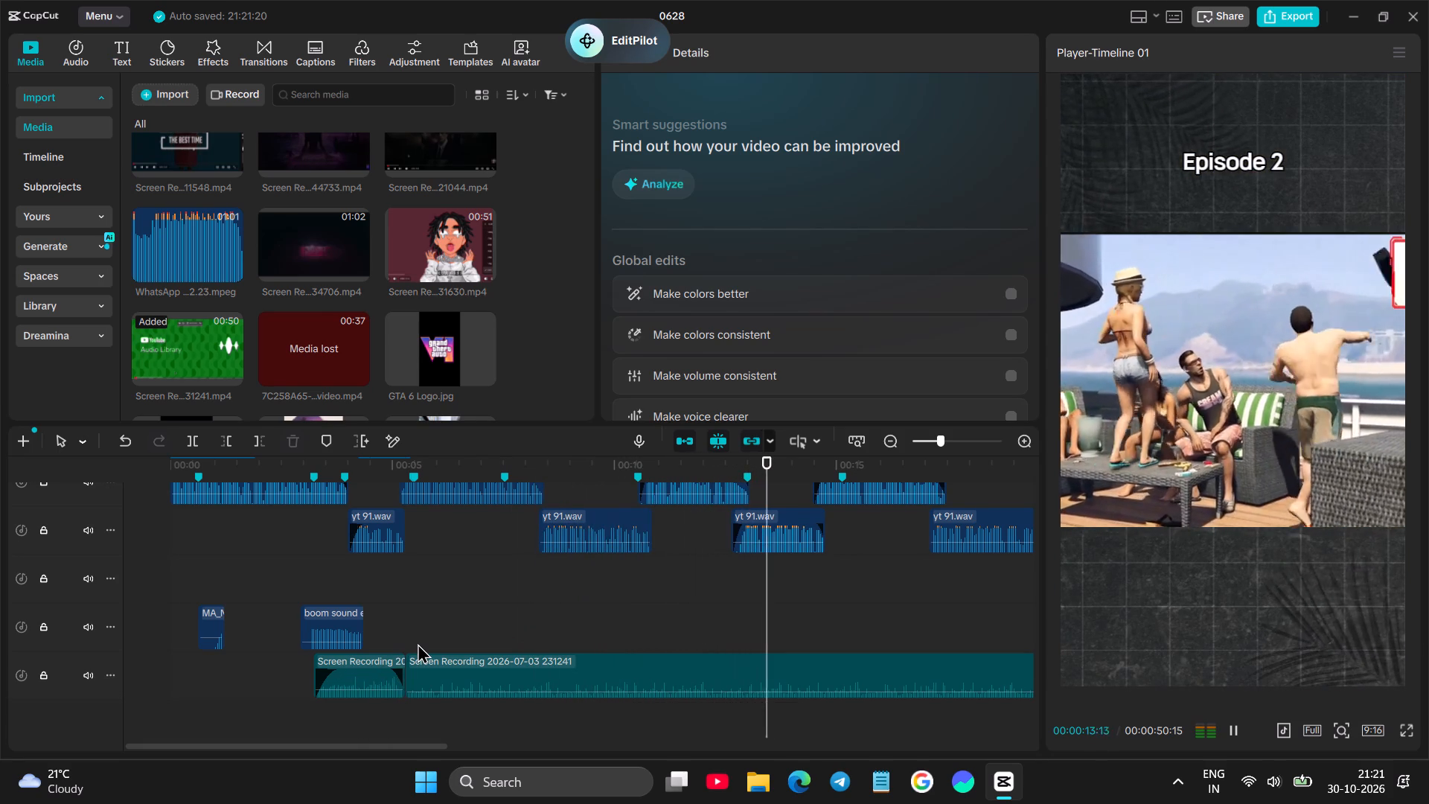
click(395, 584)
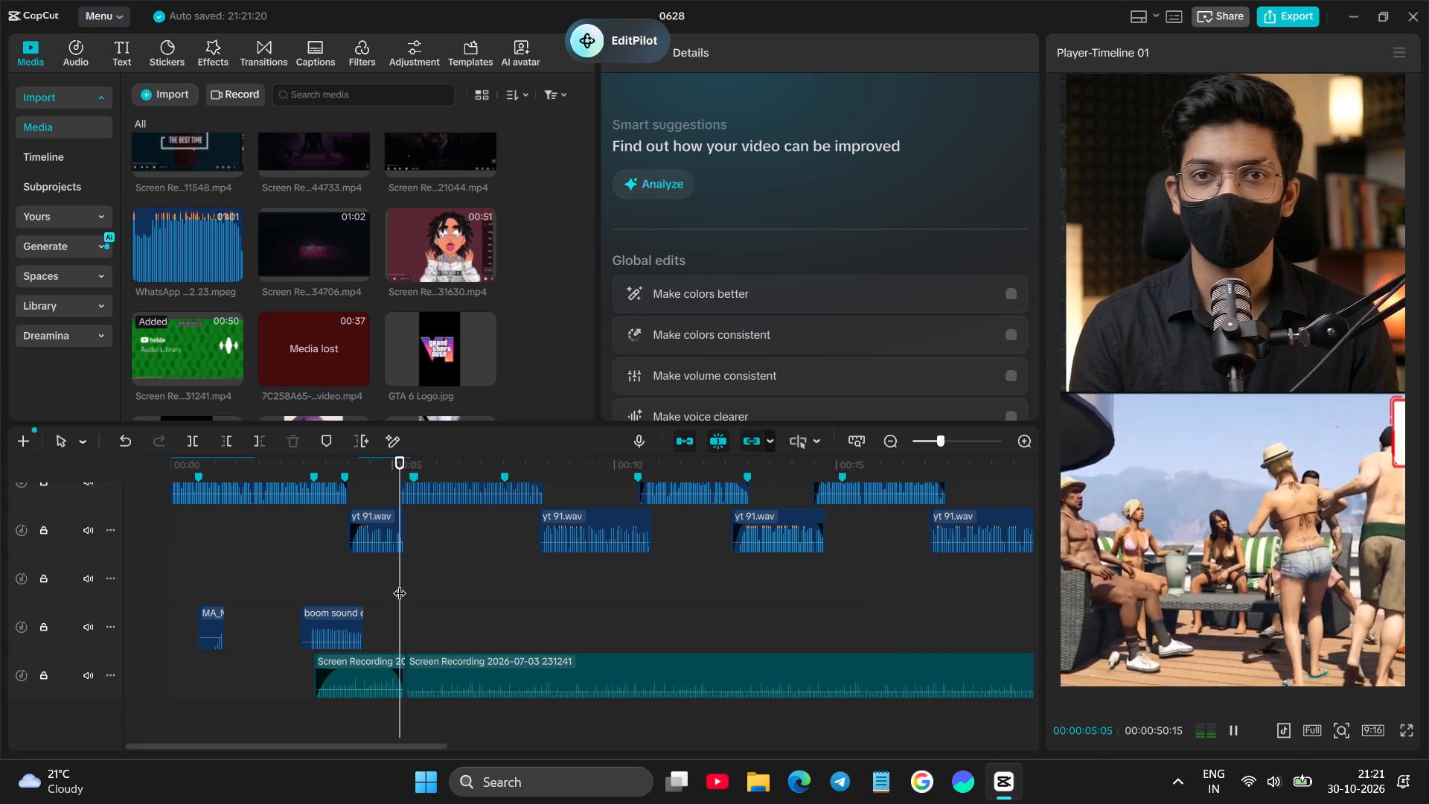
key(space)
key(space)
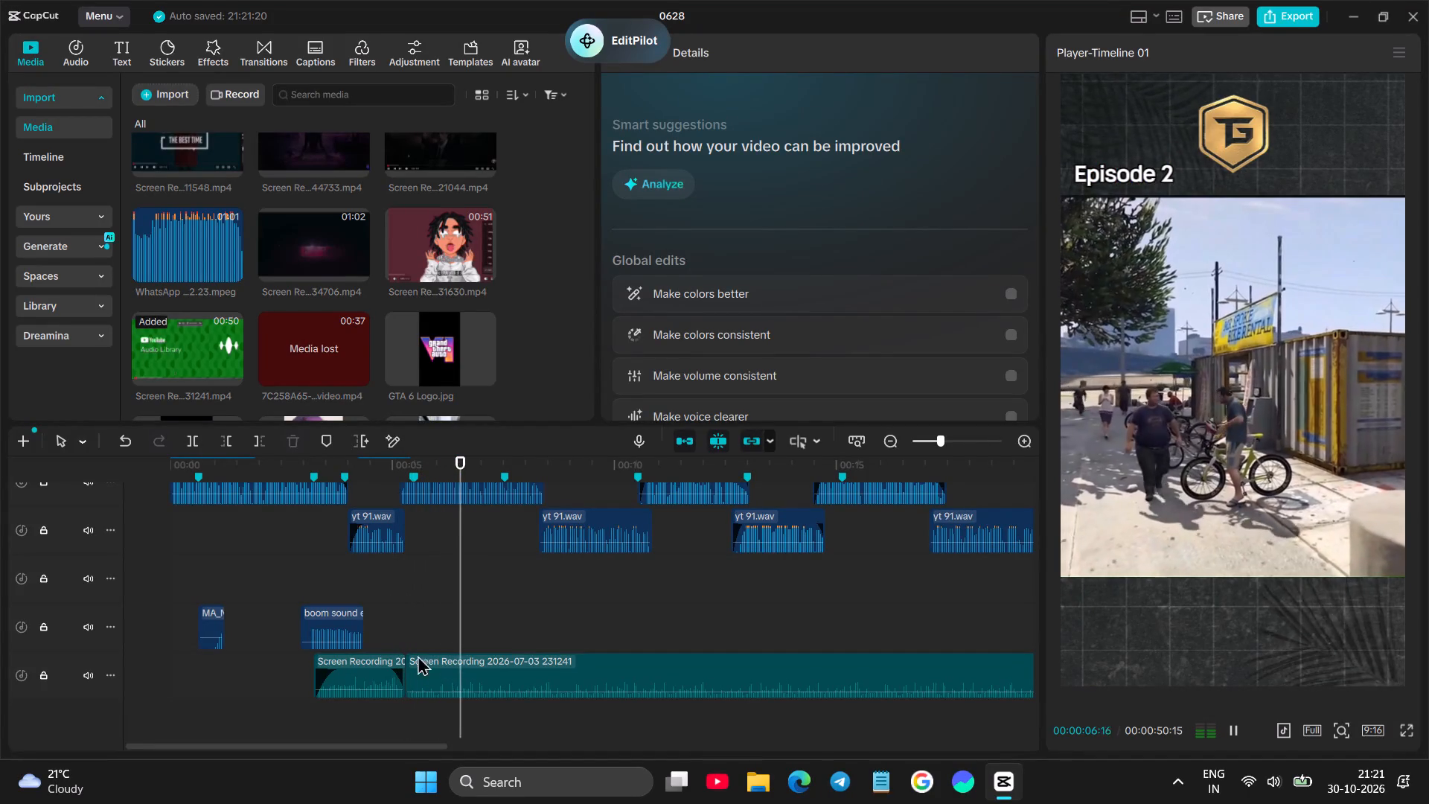
key(space)
Preview the Pop4.wav effect and play the video from about 8 s to 12 s to find where a sound effect fits.
scroll(377, 366, up, 4)
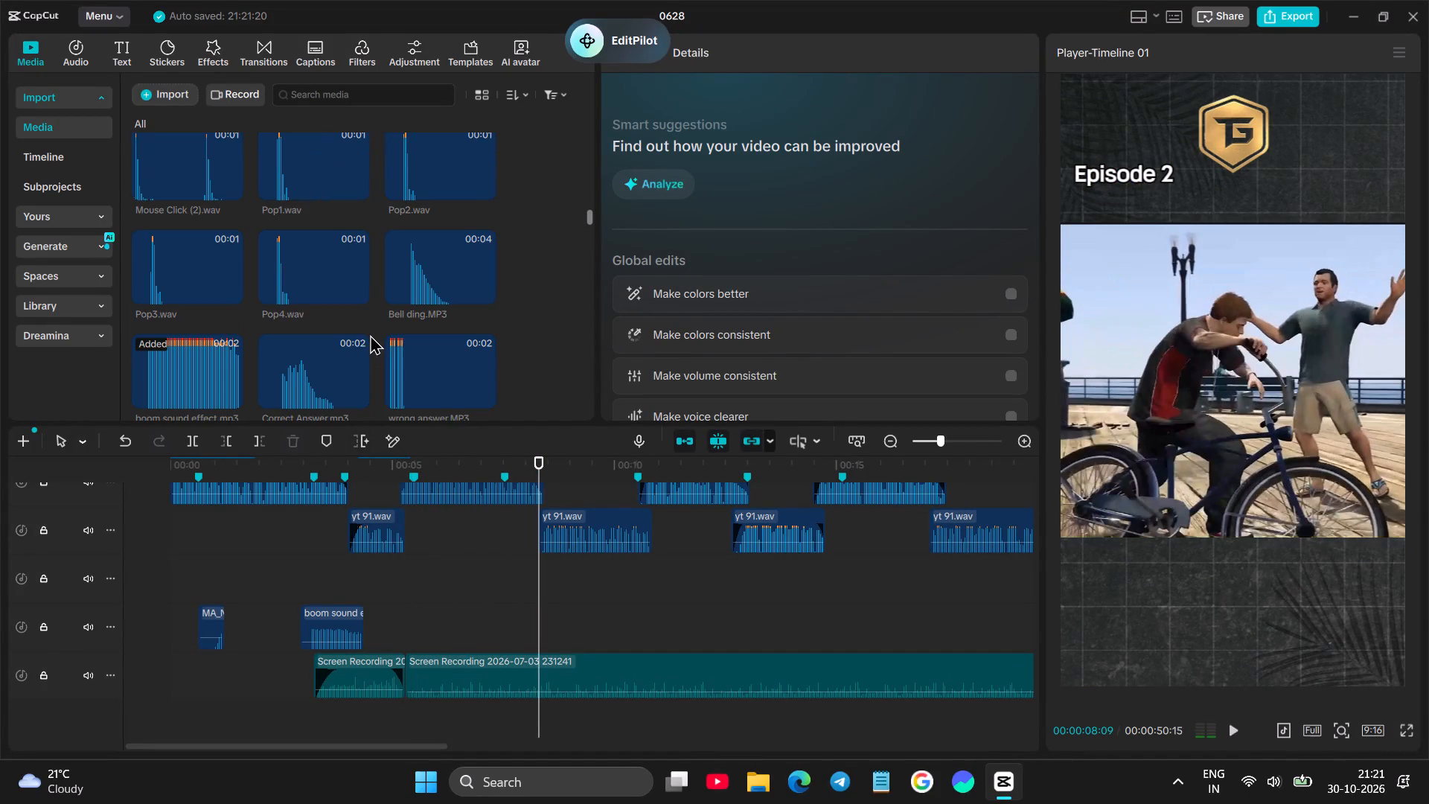
click(288, 249)
key(space)
click(551, 598)
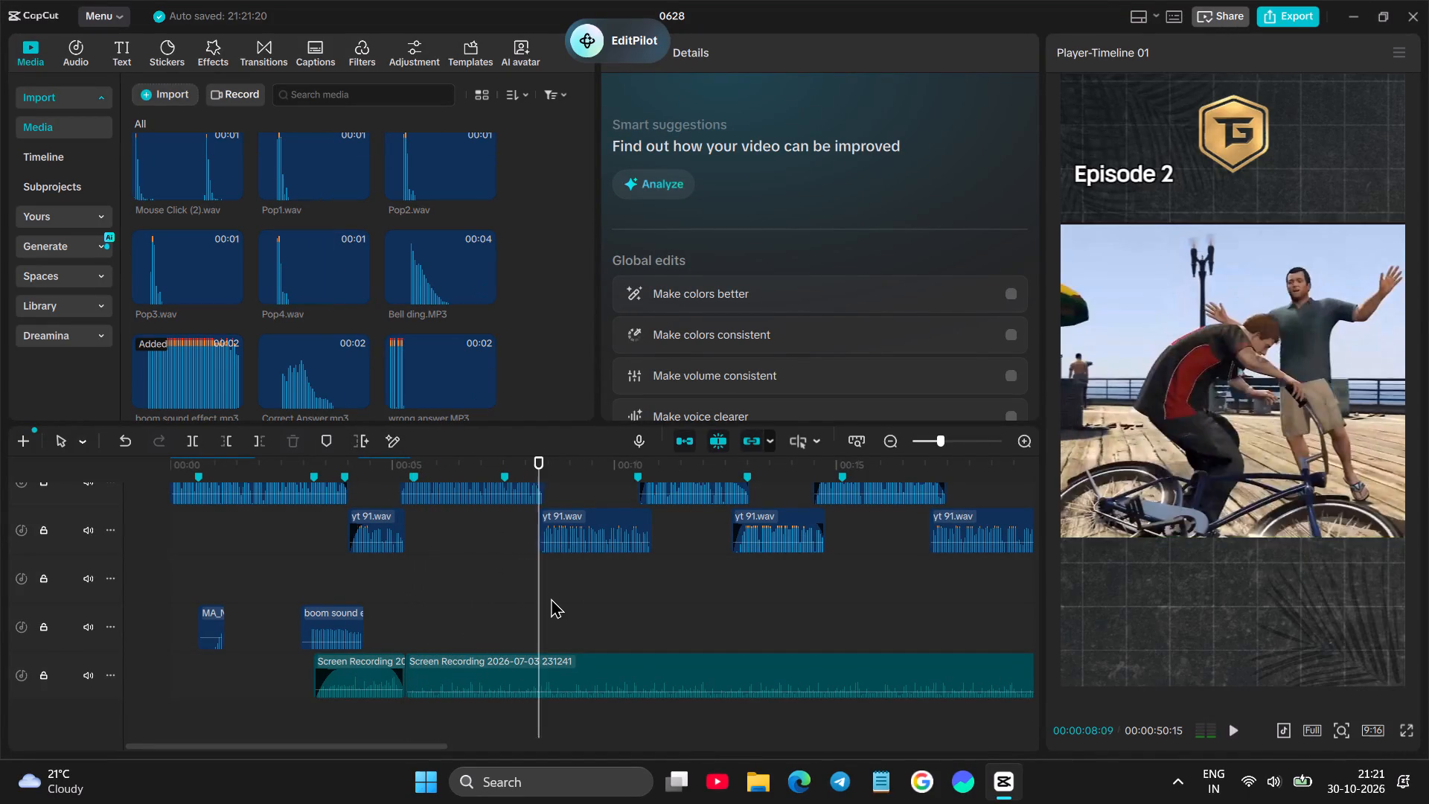
key(space)
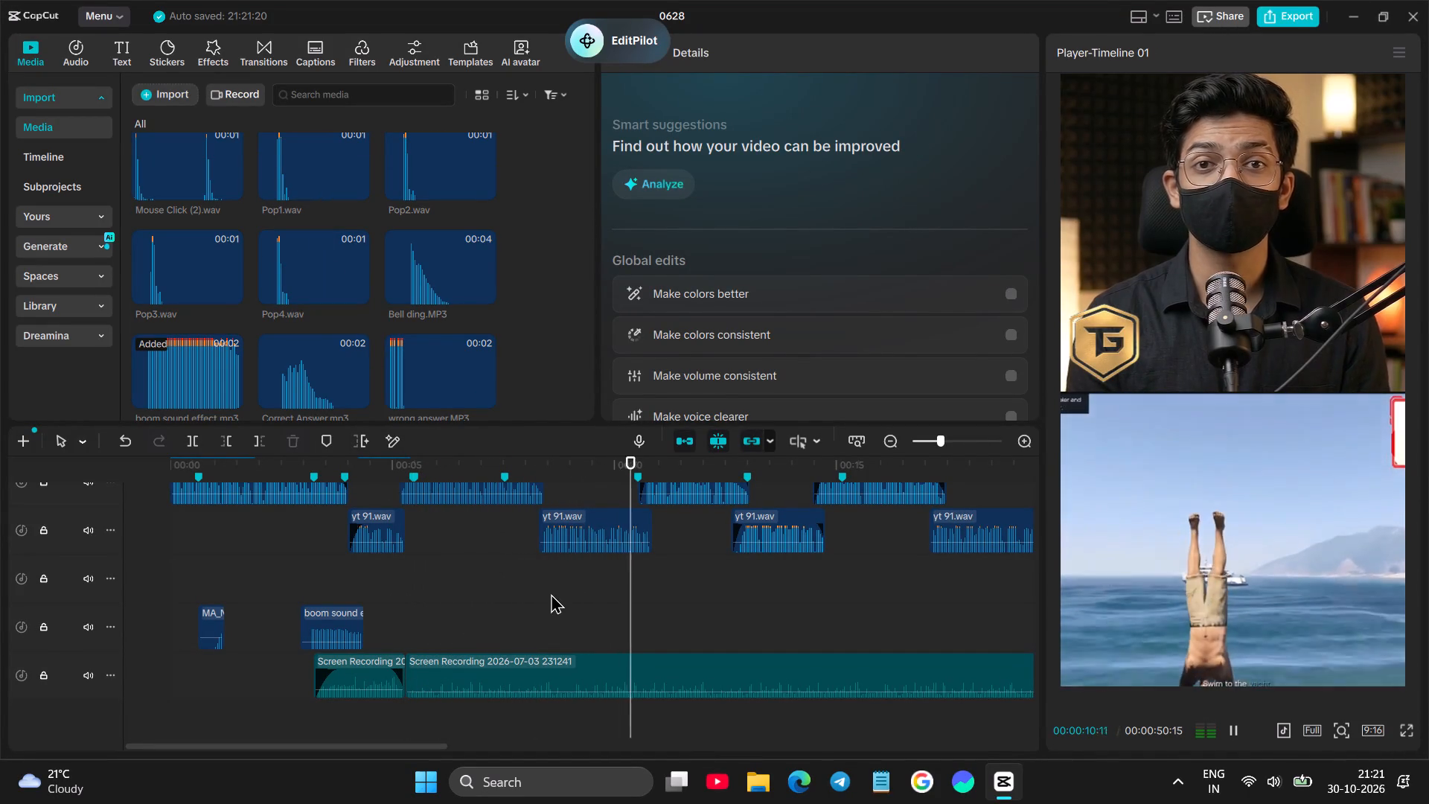
scroll(397, 348, down, 3)
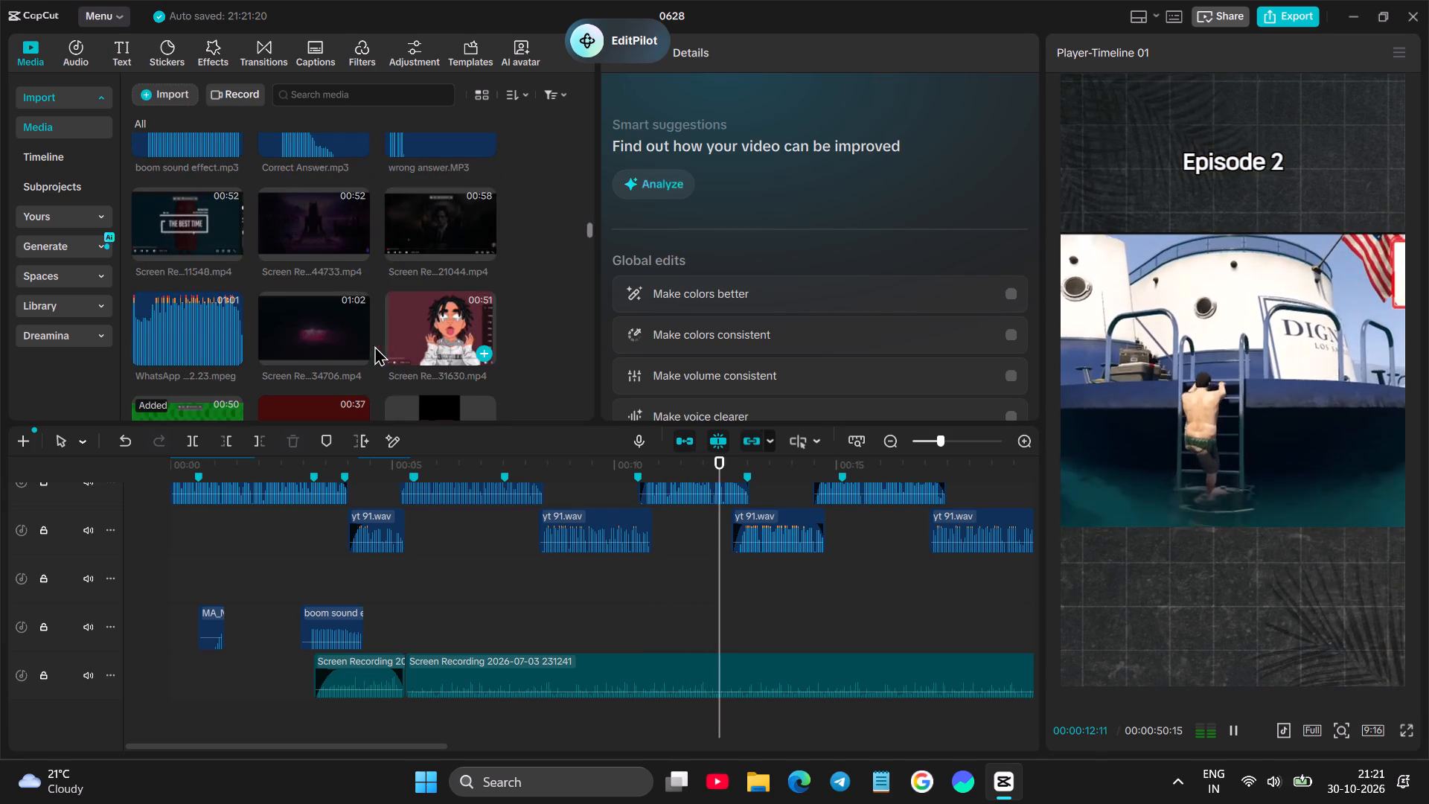
key(space)
Audition several imported sound effects and add Fast Whoosh 5.wav to the timeline at about 12.6 s.
click(186, 144)
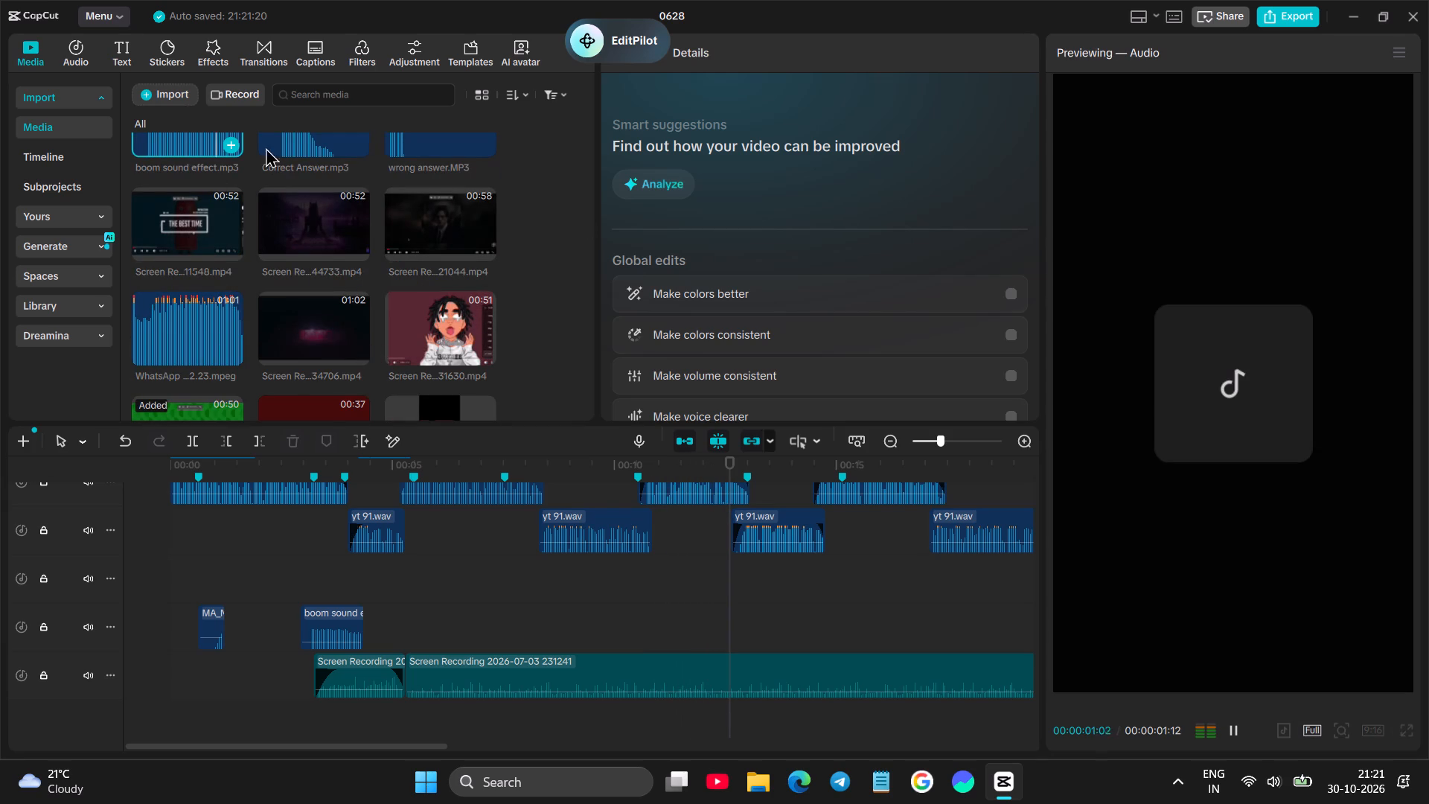
click(314, 148)
scroll(376, 304, up, 4)
click(284, 216)
scroll(286, 219, up, 2)
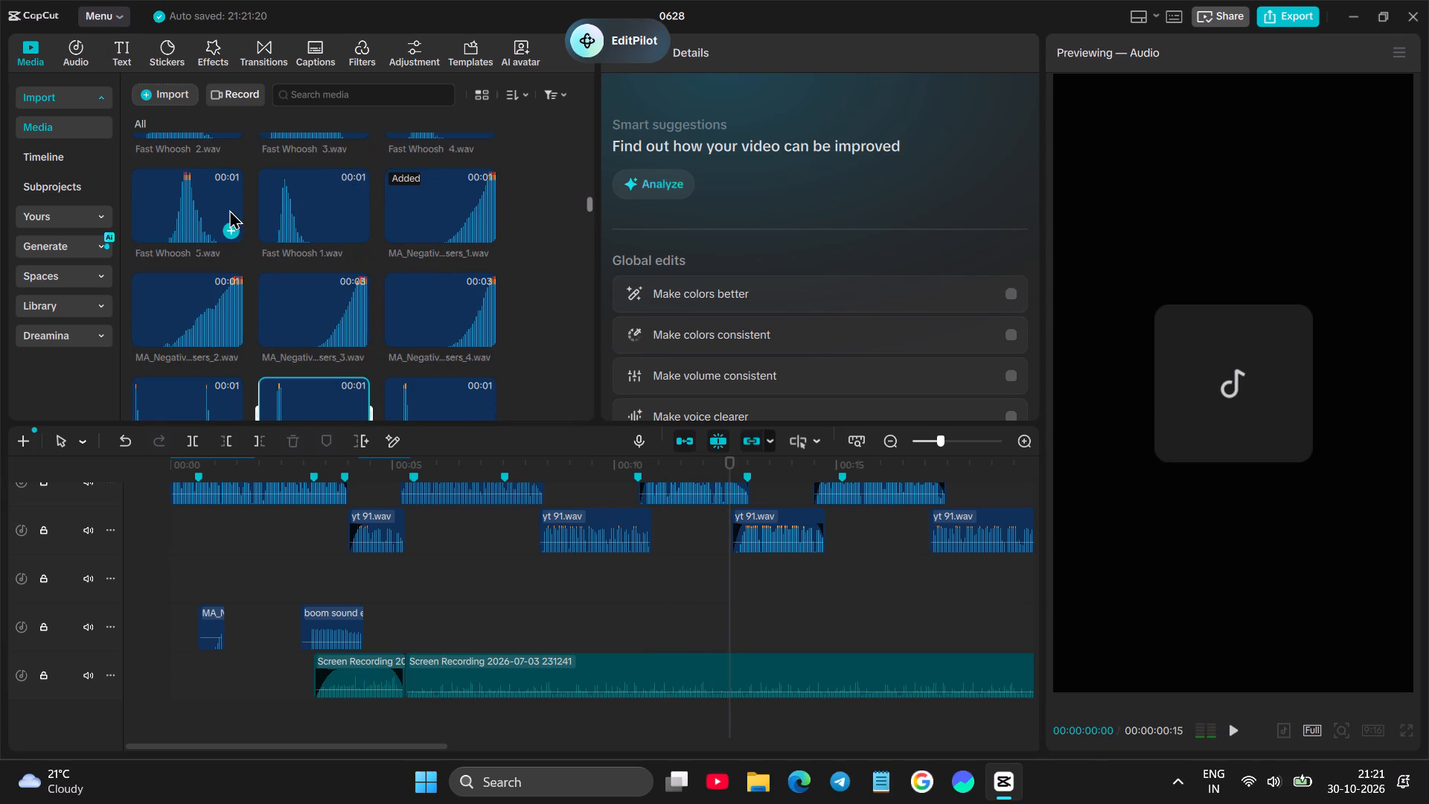
click(214, 205)
click(231, 224)
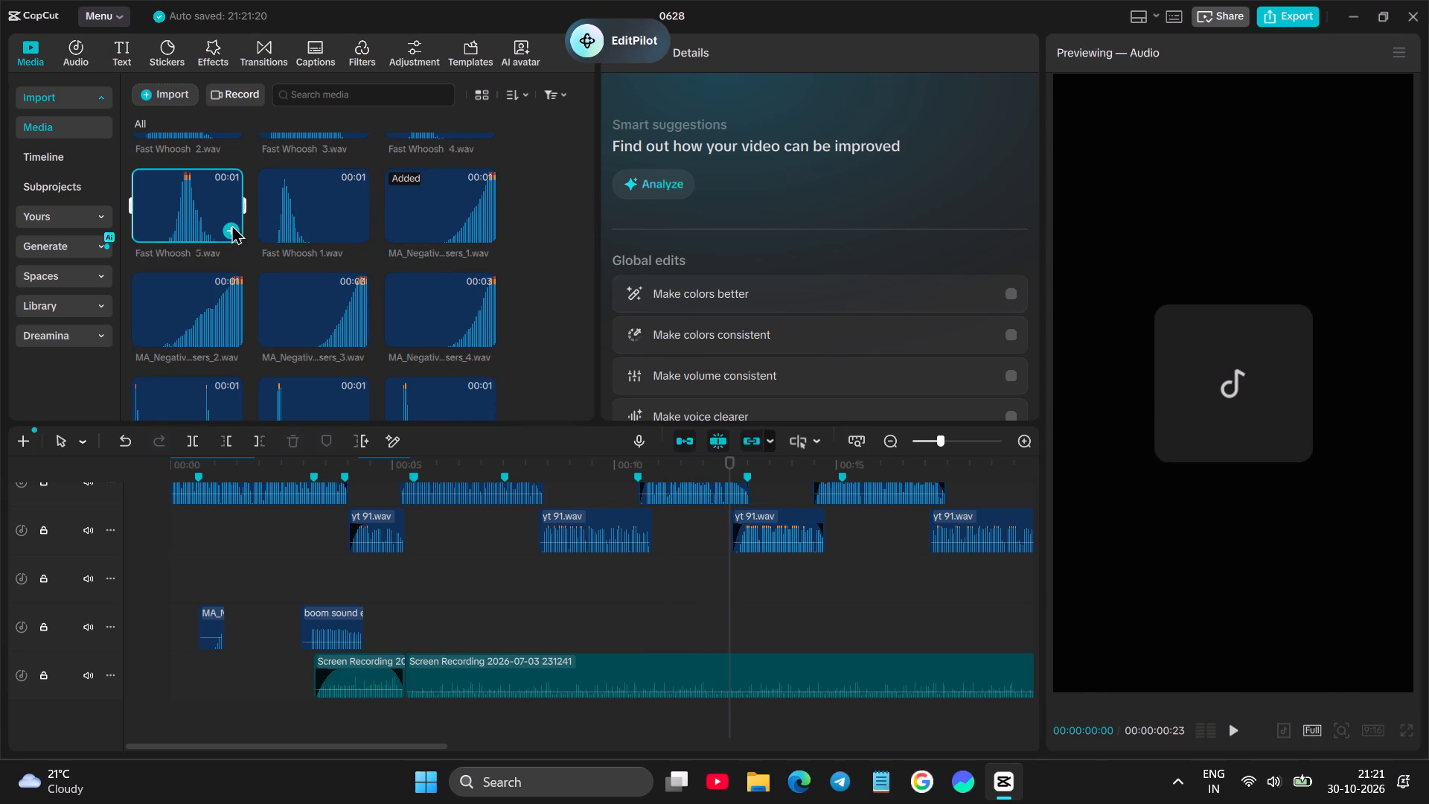
Play the whoosh in context and shift it slightly later to start at about 12.8 s.
click(677, 602)
key(space)
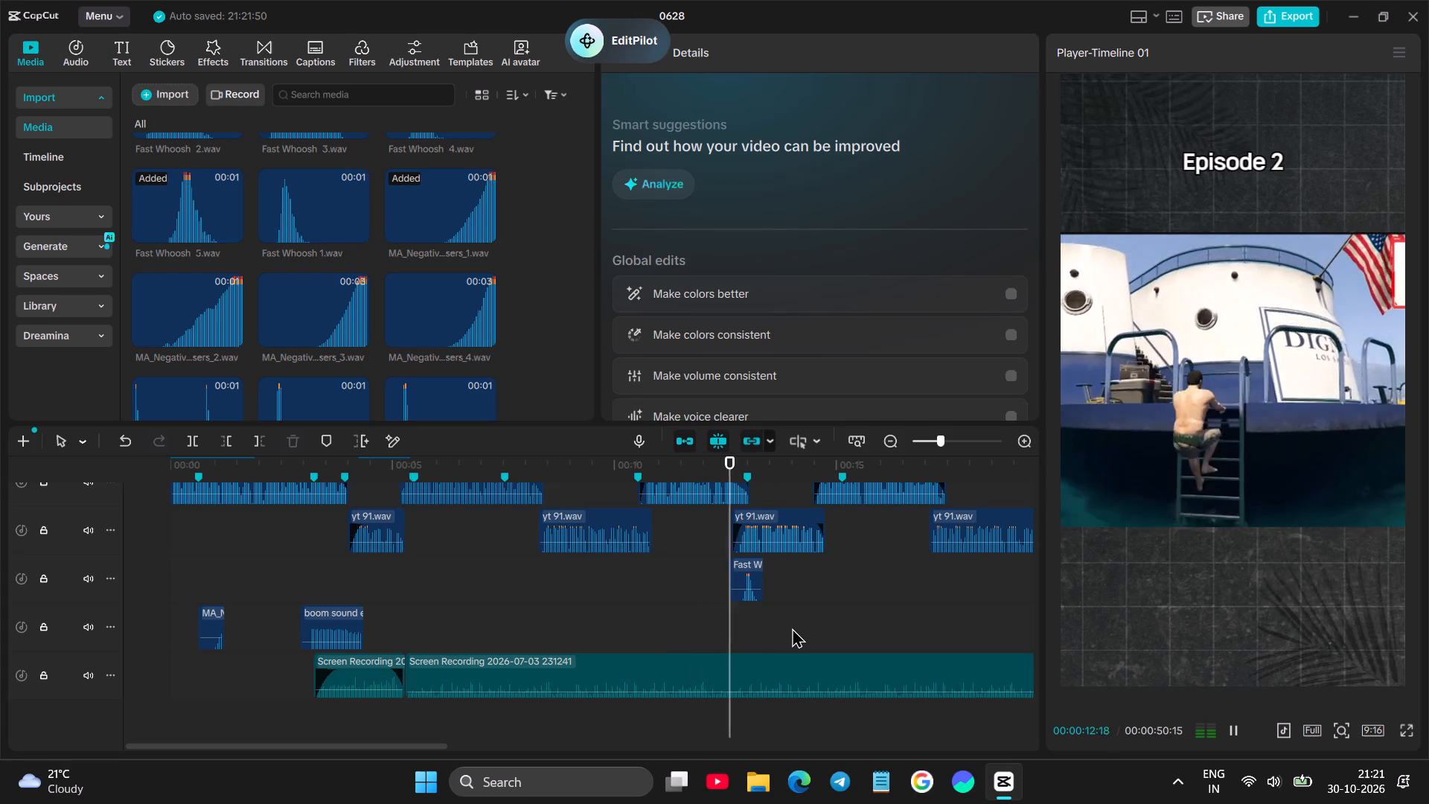
drag(751, 573, 756, 576)
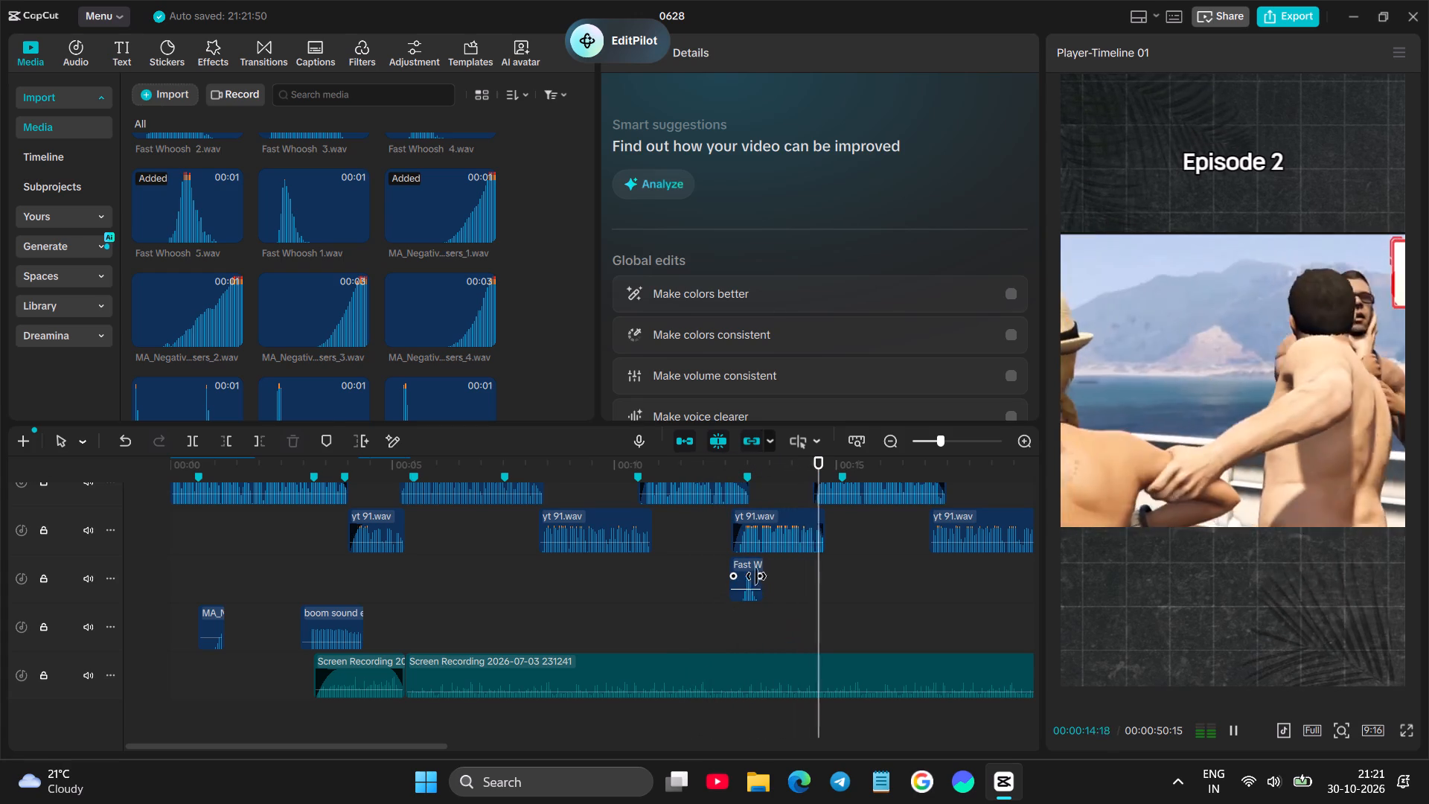
drag(756, 576, 759, 580)
click(681, 602)
key(space)
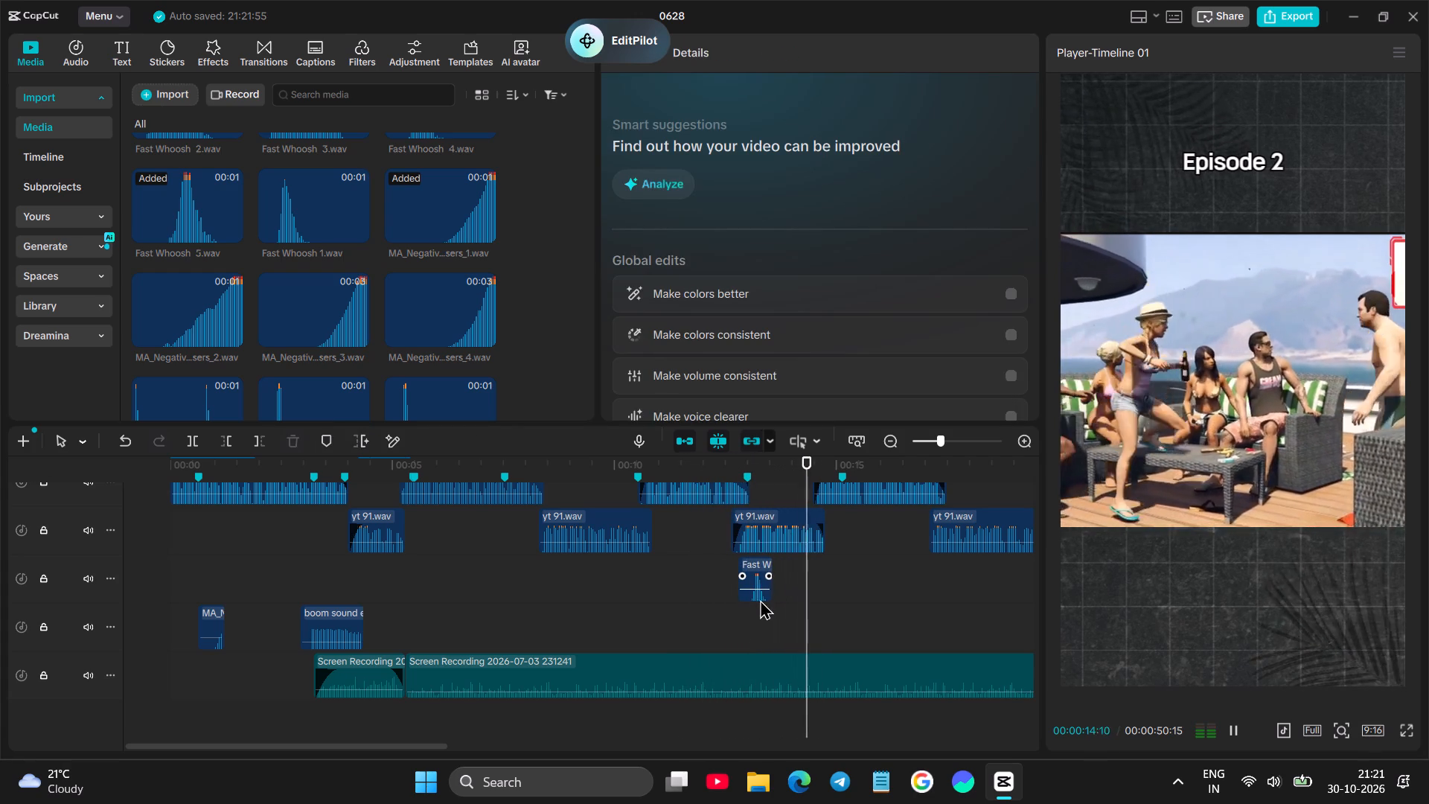
key(space)
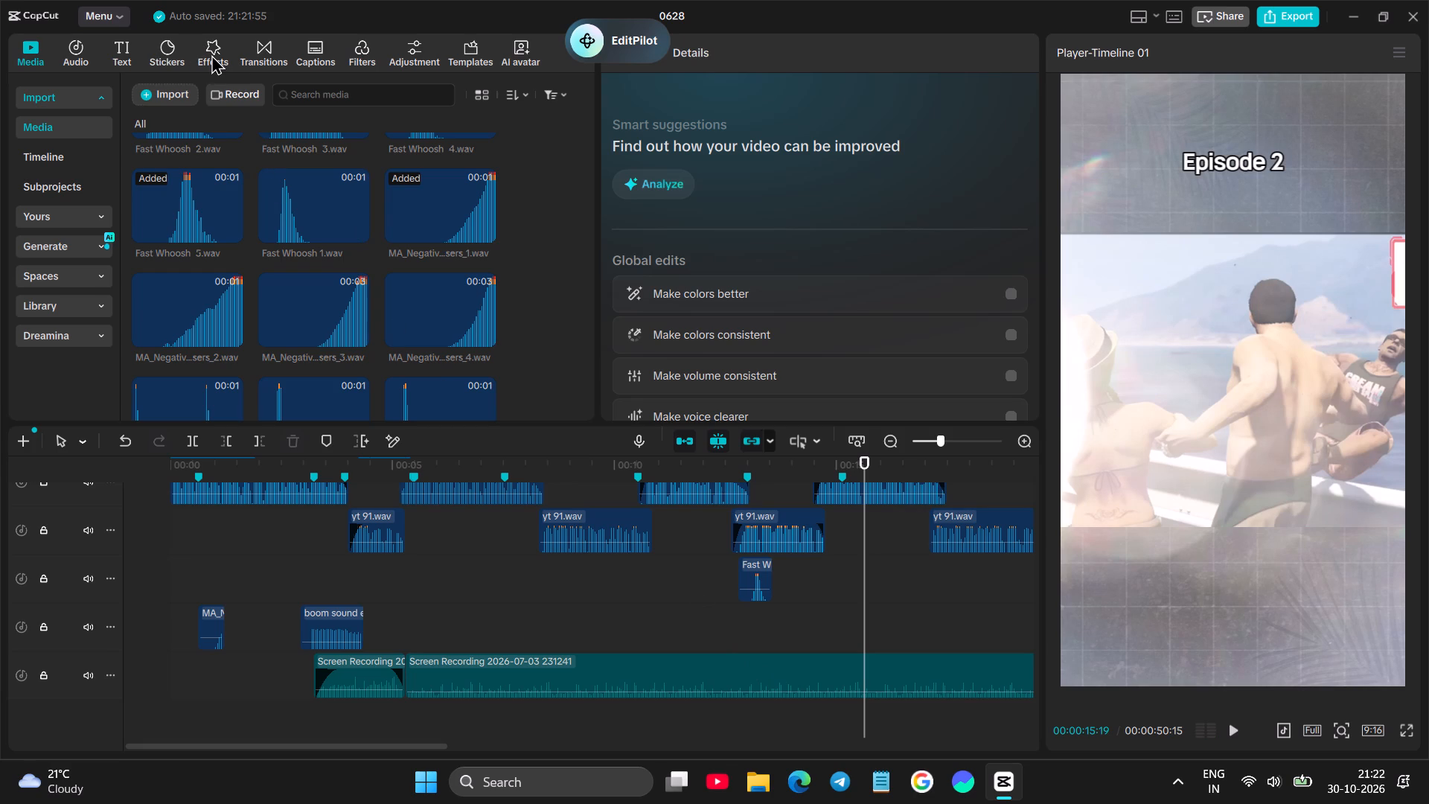
Search the audio library for "water splash".
click(78, 41)
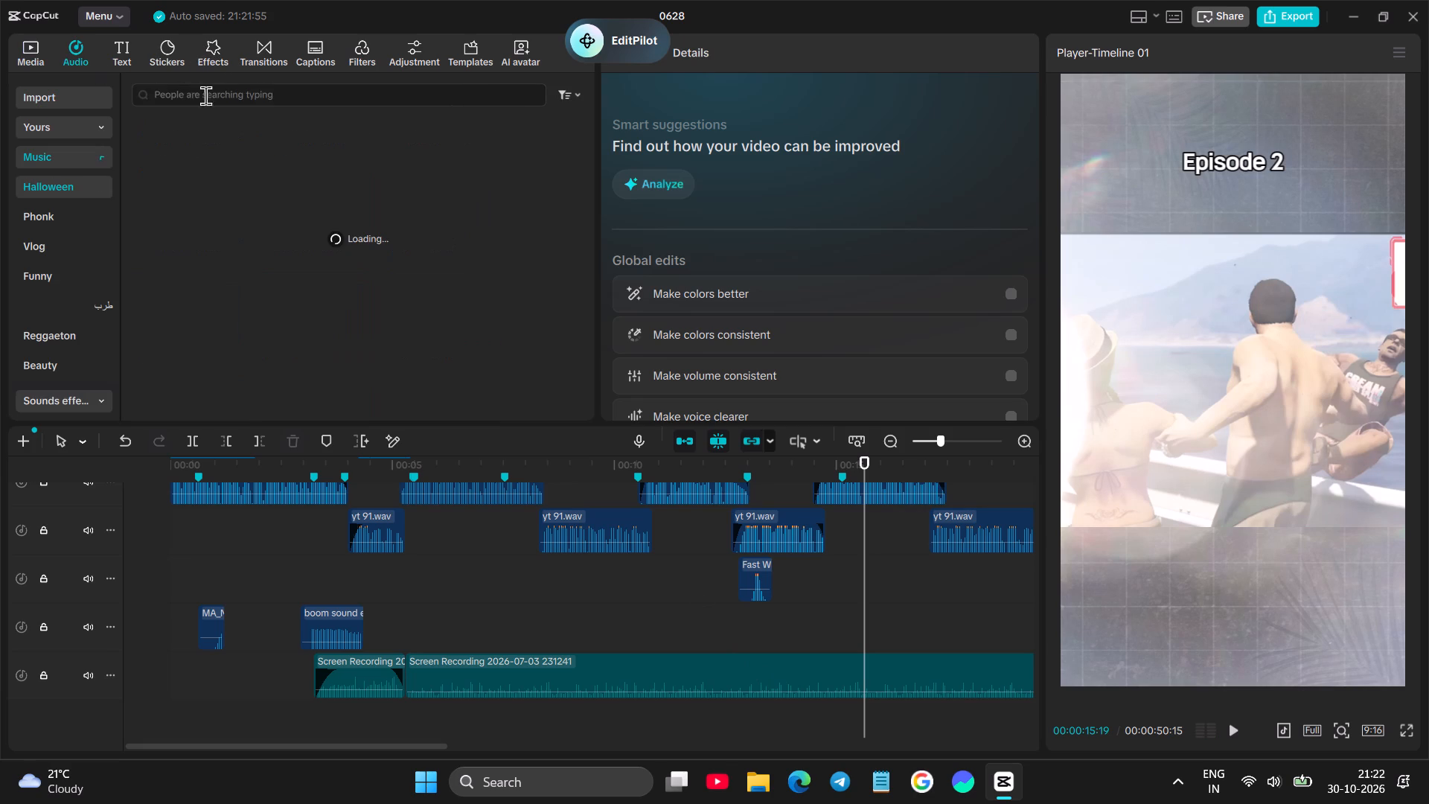
click(208, 105)
text(water spla)
key(BackSpace)
text(sj)
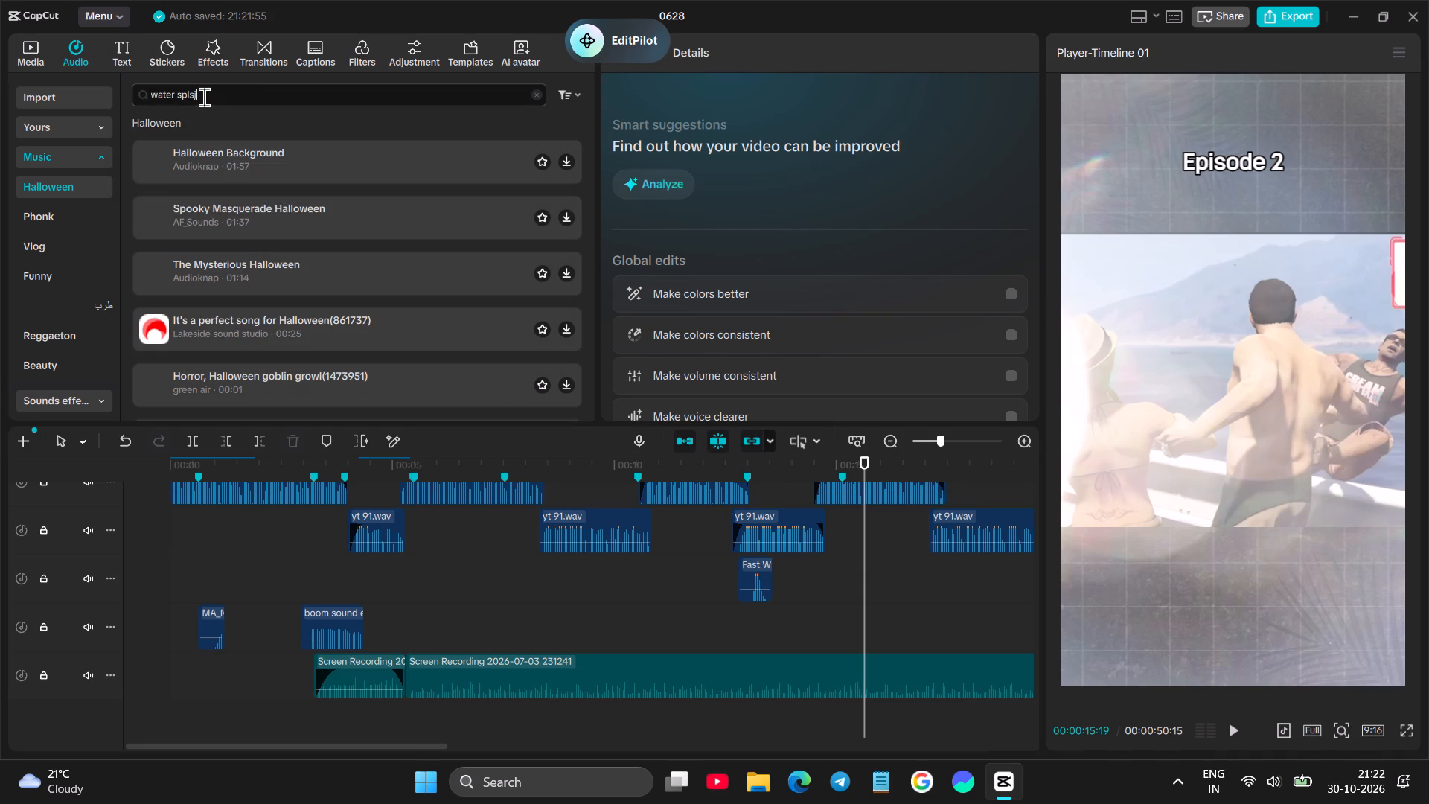
key(BackSpace)
key(BackSpace)
click(240, 122)
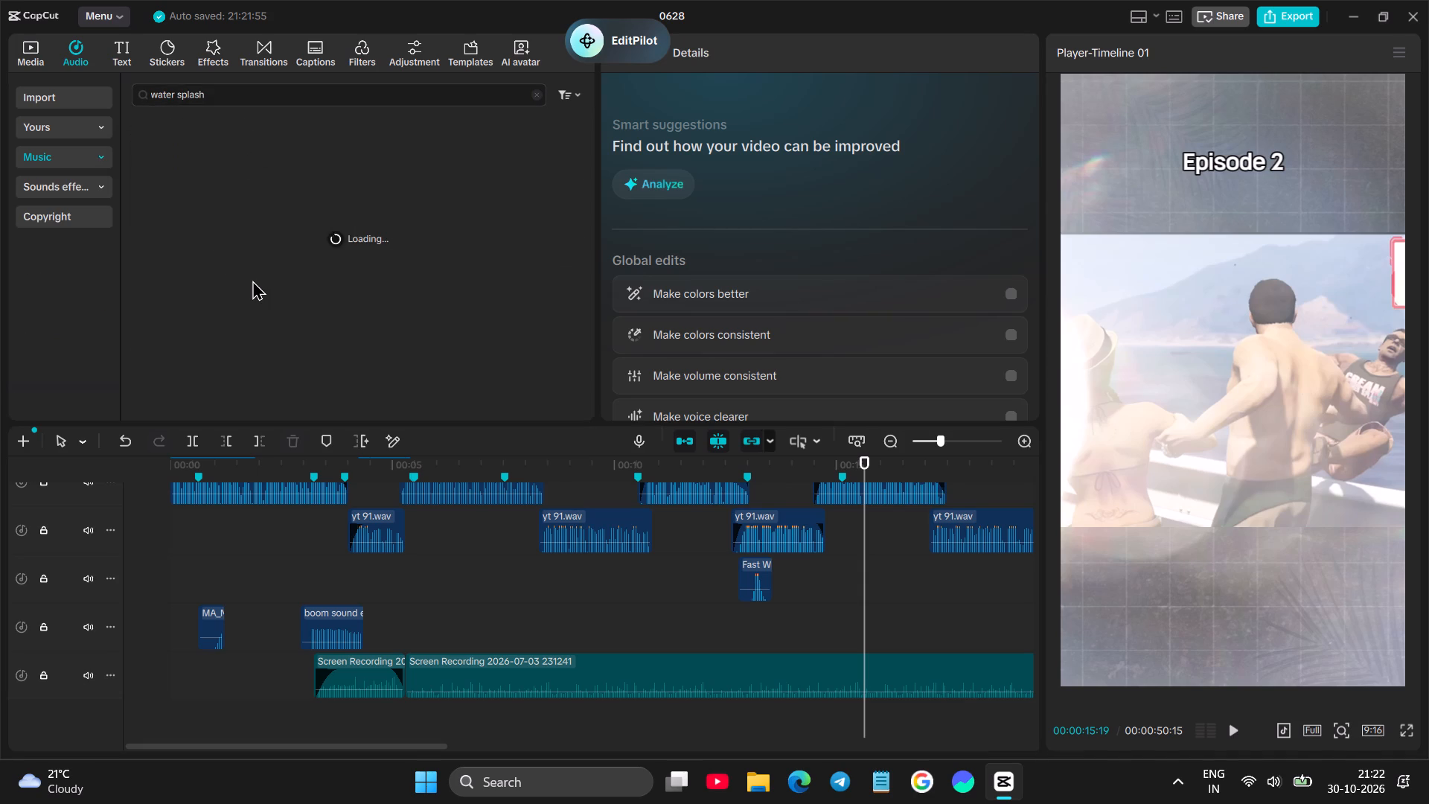
Preview the first three water sounds and add Water-Splash_Heavy-Water-Impact-and-Splash_DST2-1280 to the timeline at 00:00:15:19.
click(563, 144)
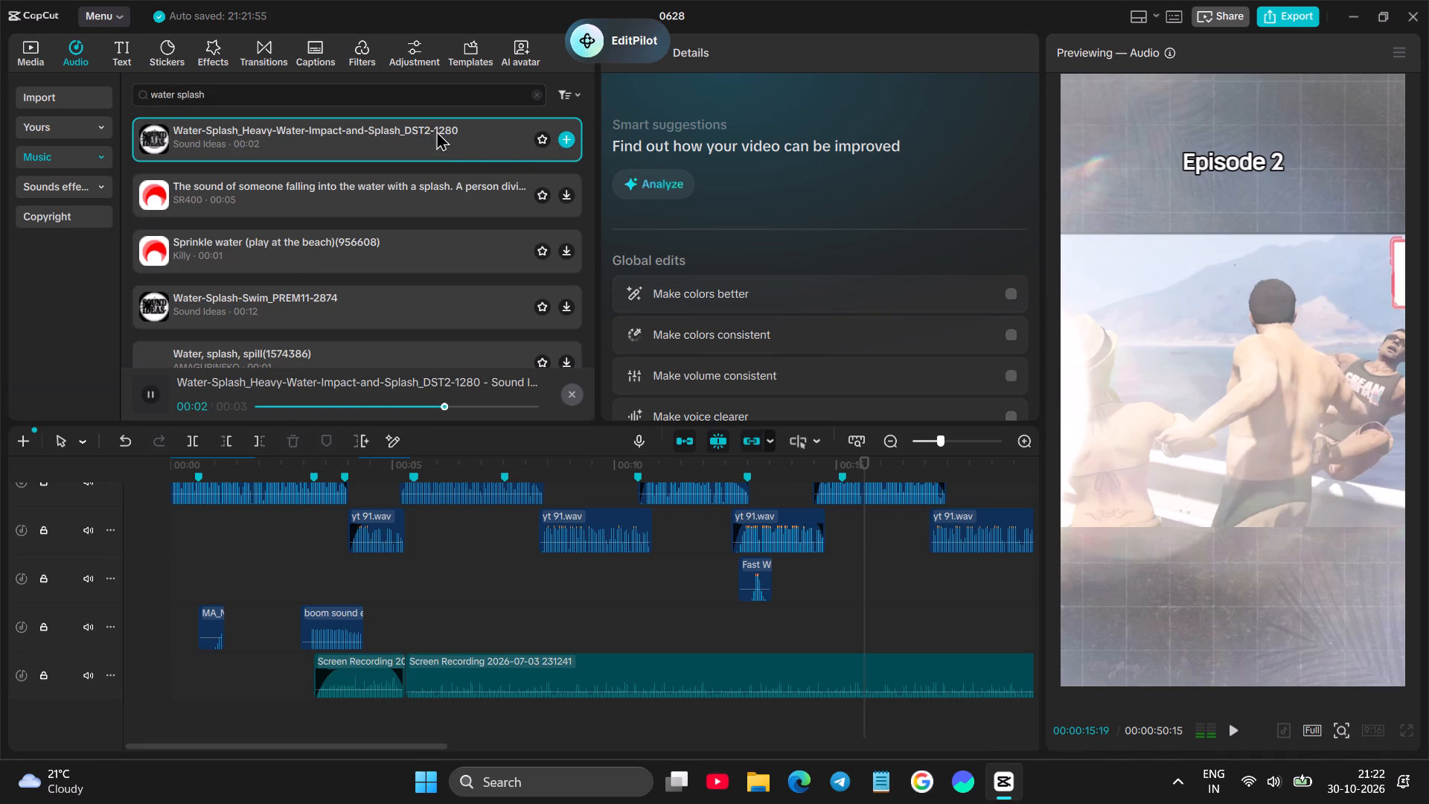
click(568, 196)
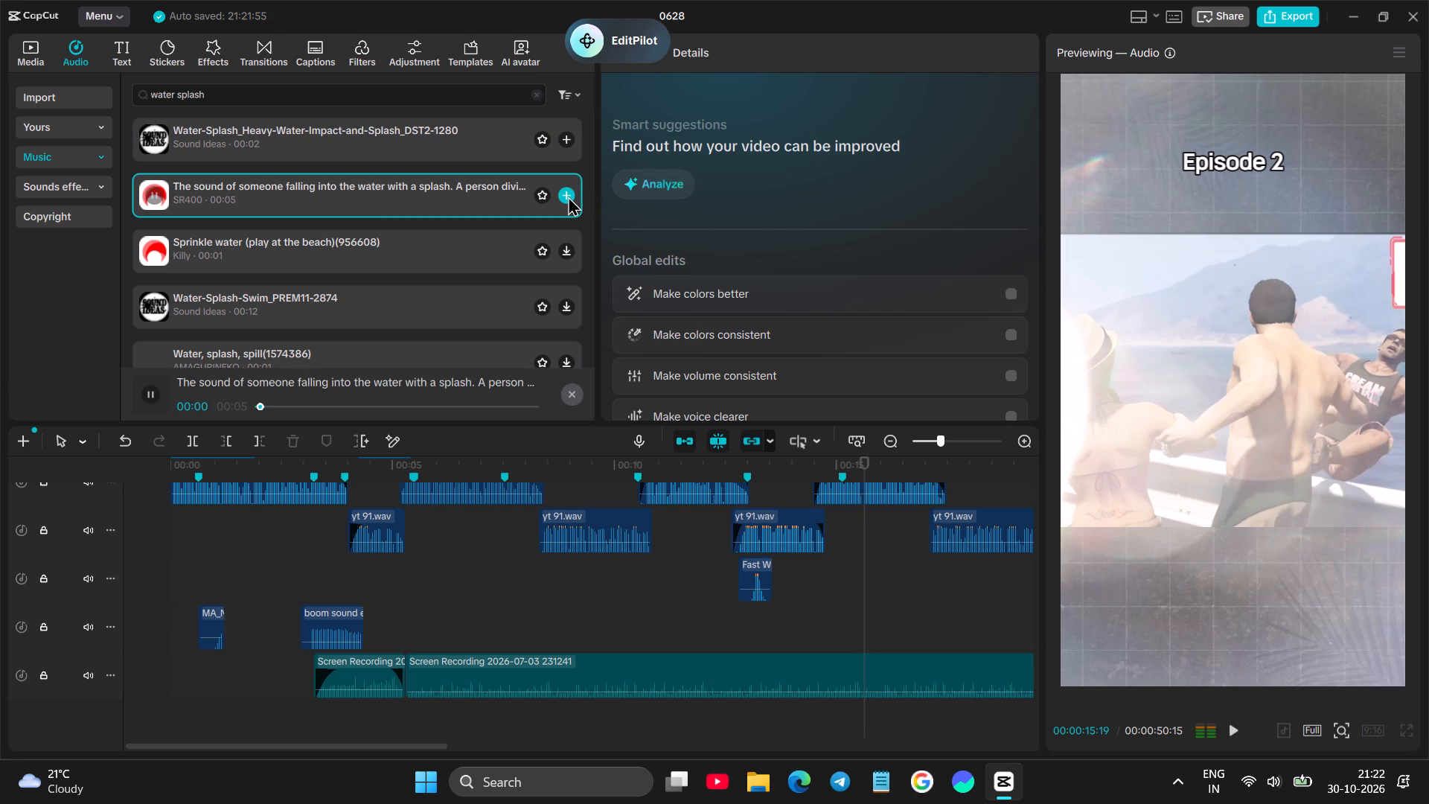
click(568, 257)
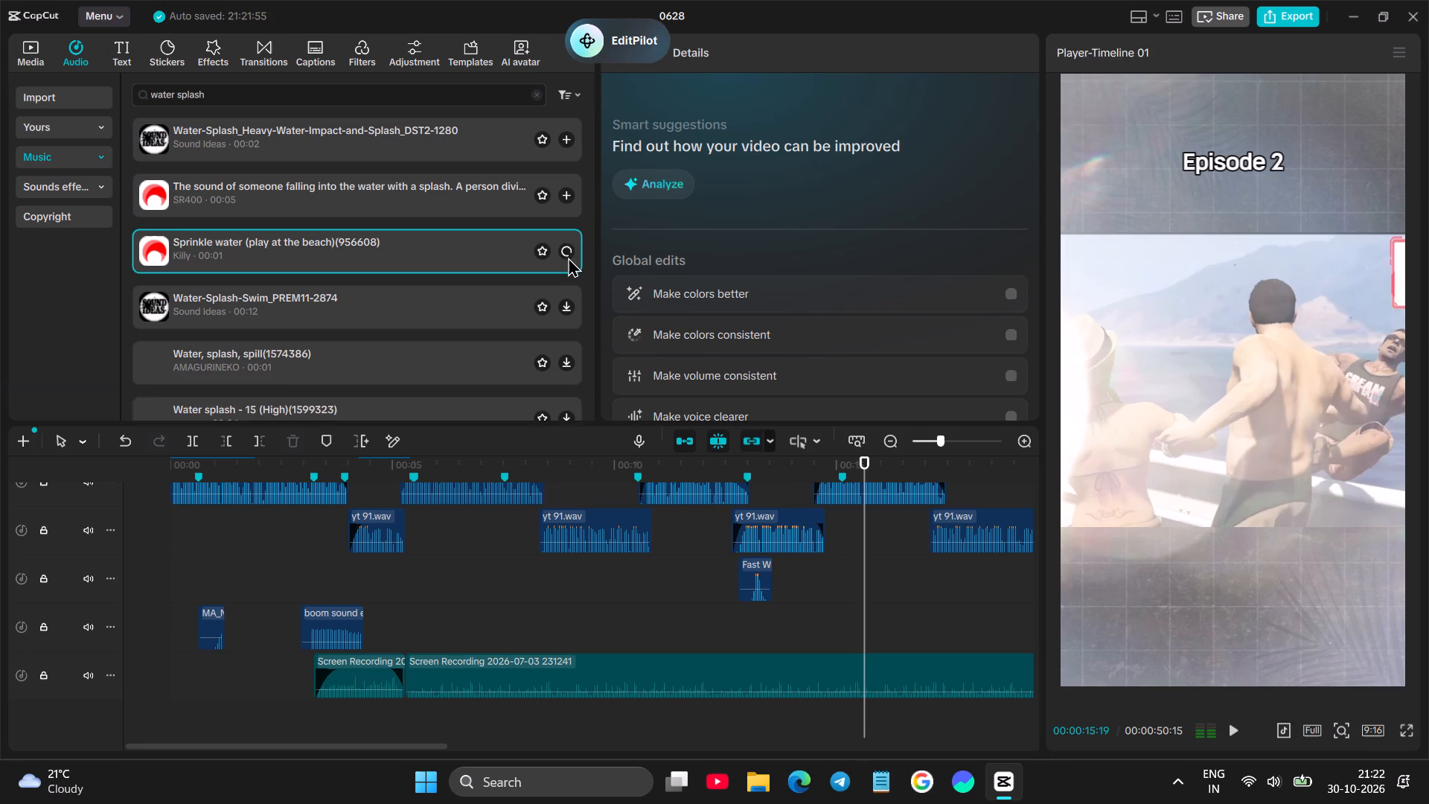
click(562, 145)
Lower the water splash clip's volume to -3.5 dB and play the video from 00:00:14:18.
click(819, 610)
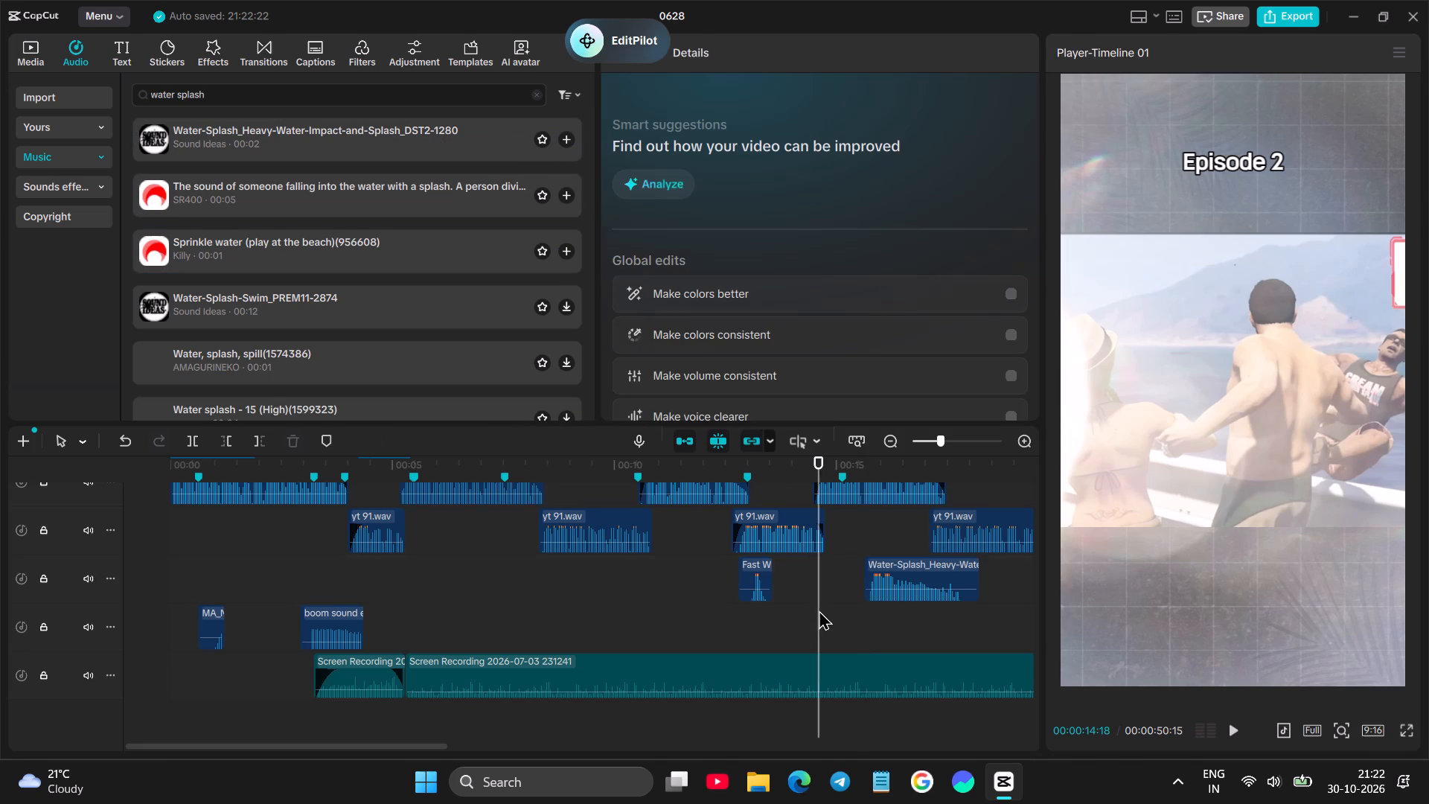
click(895, 590)
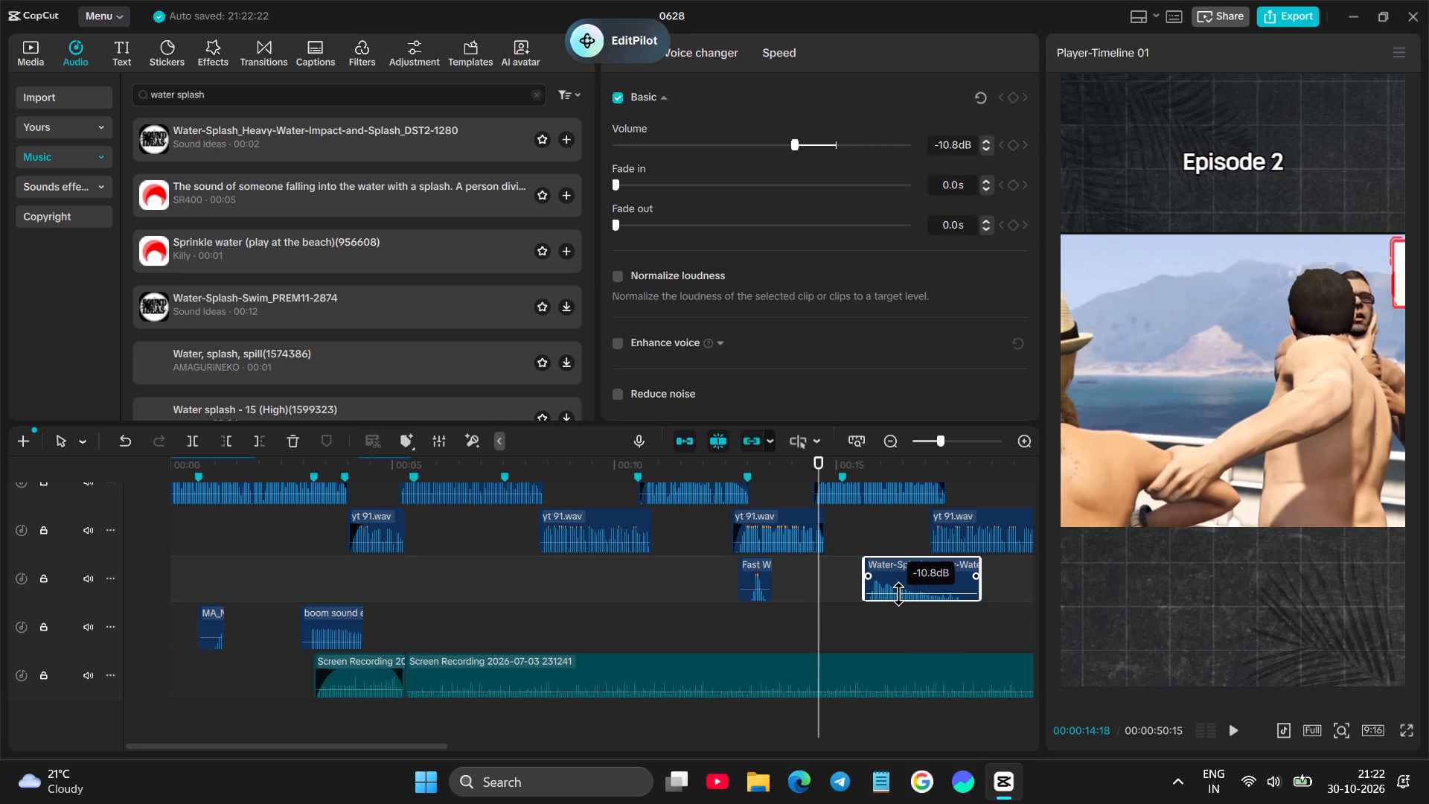
key(space)
key(space)
Adjust the water splash clip's timing against playback so that it starts at about 15.4 s.
drag(918, 567, 909, 572)
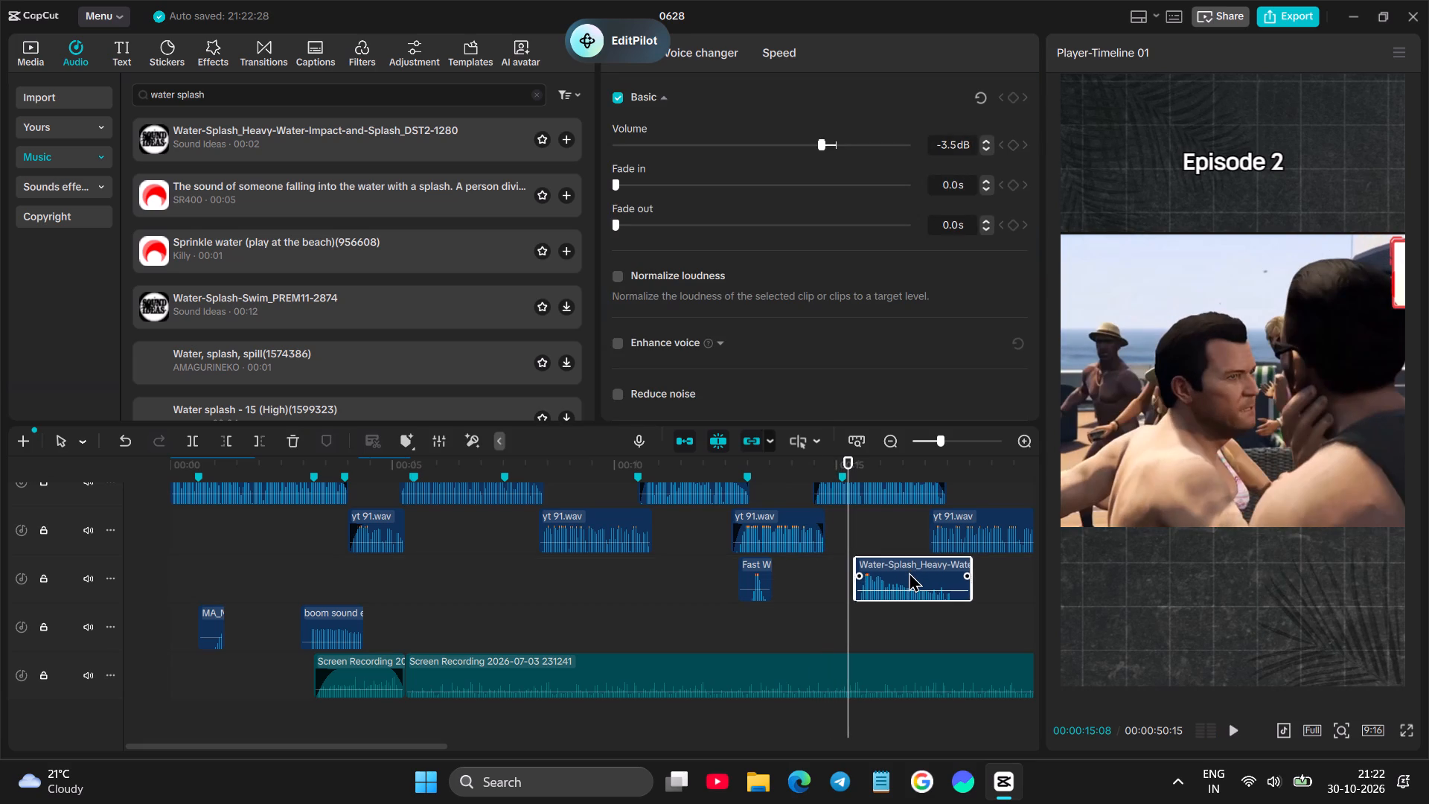
key(space)
key(space)
drag(909, 572, 897, 575)
click(788, 619)
key(space)
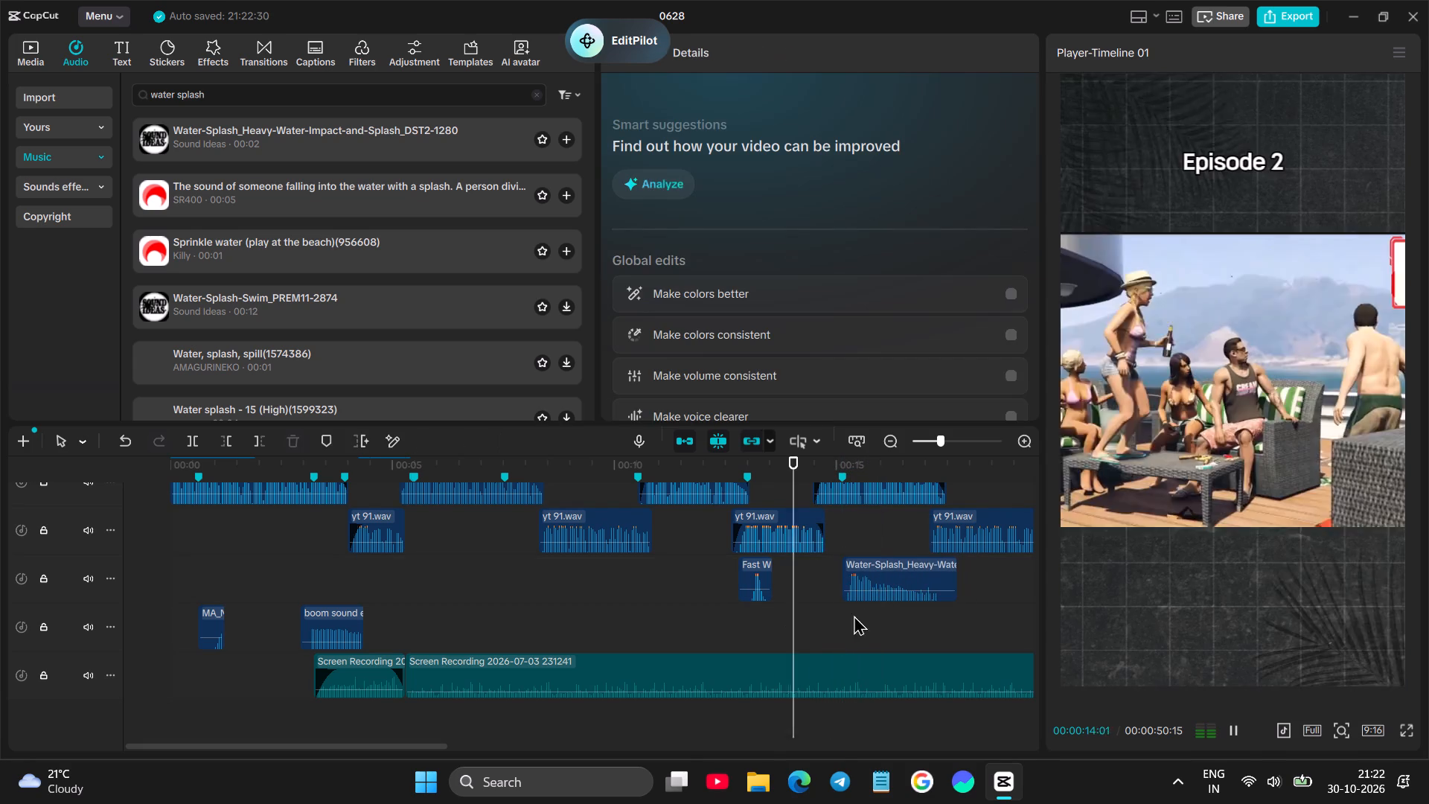
key(space)
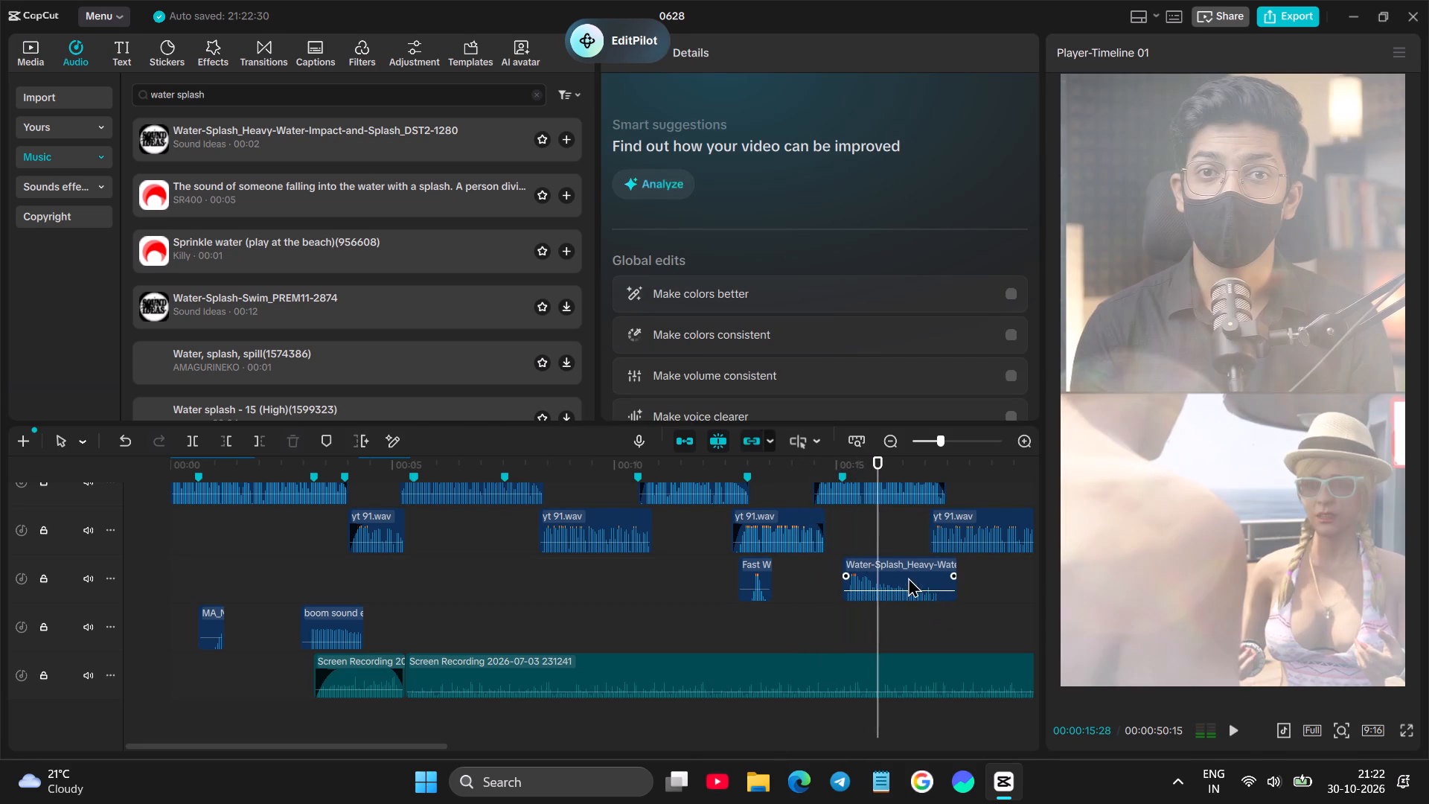
drag(897, 570, 910, 569)
click(841, 606)
key(space)
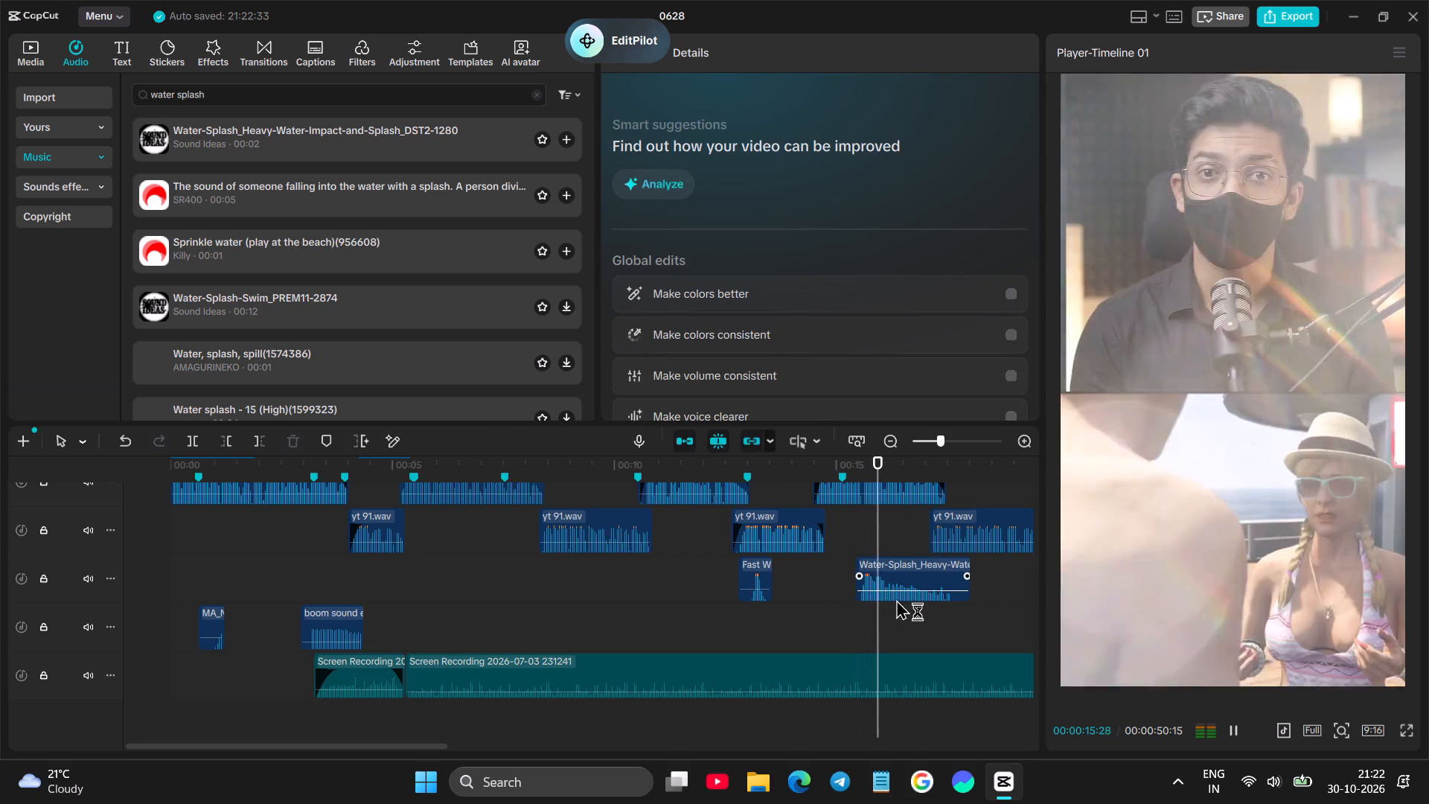
key(space)
Lower the water splash clip's volume to -6.9 dB, testing the level against playback.
click(914, 593)
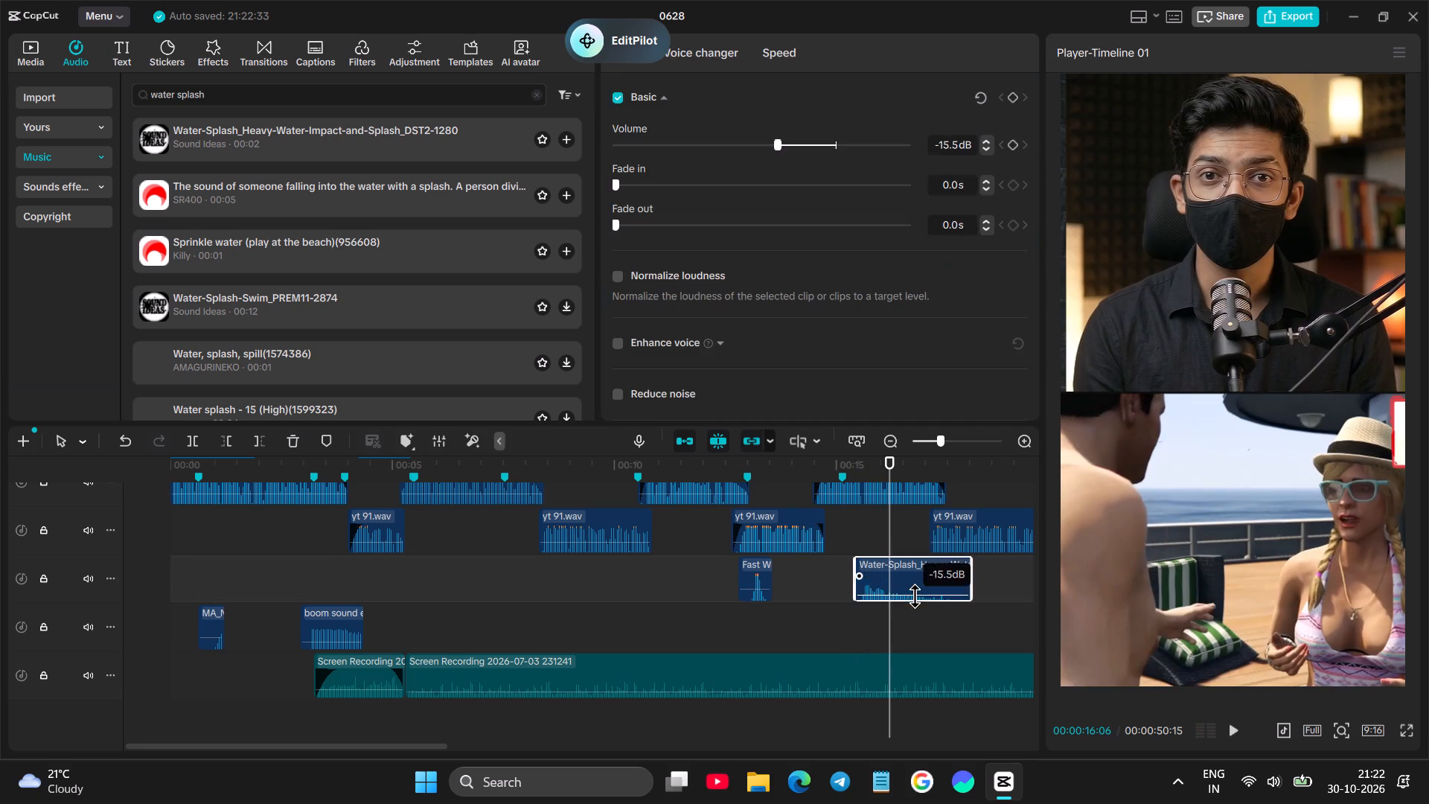
click(848, 616)
key(space)
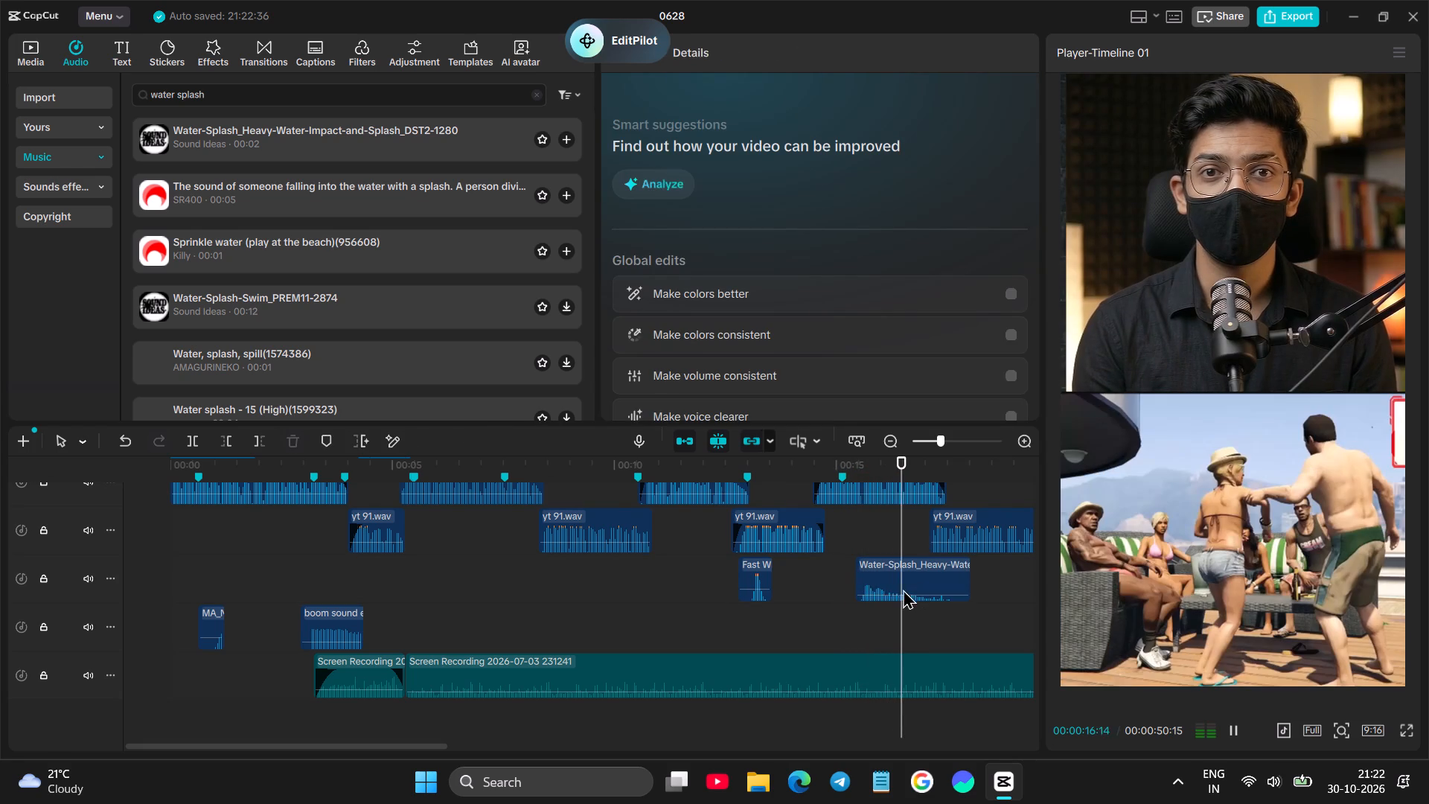
key(space)
click(890, 596)
click(848, 622)
key(space)
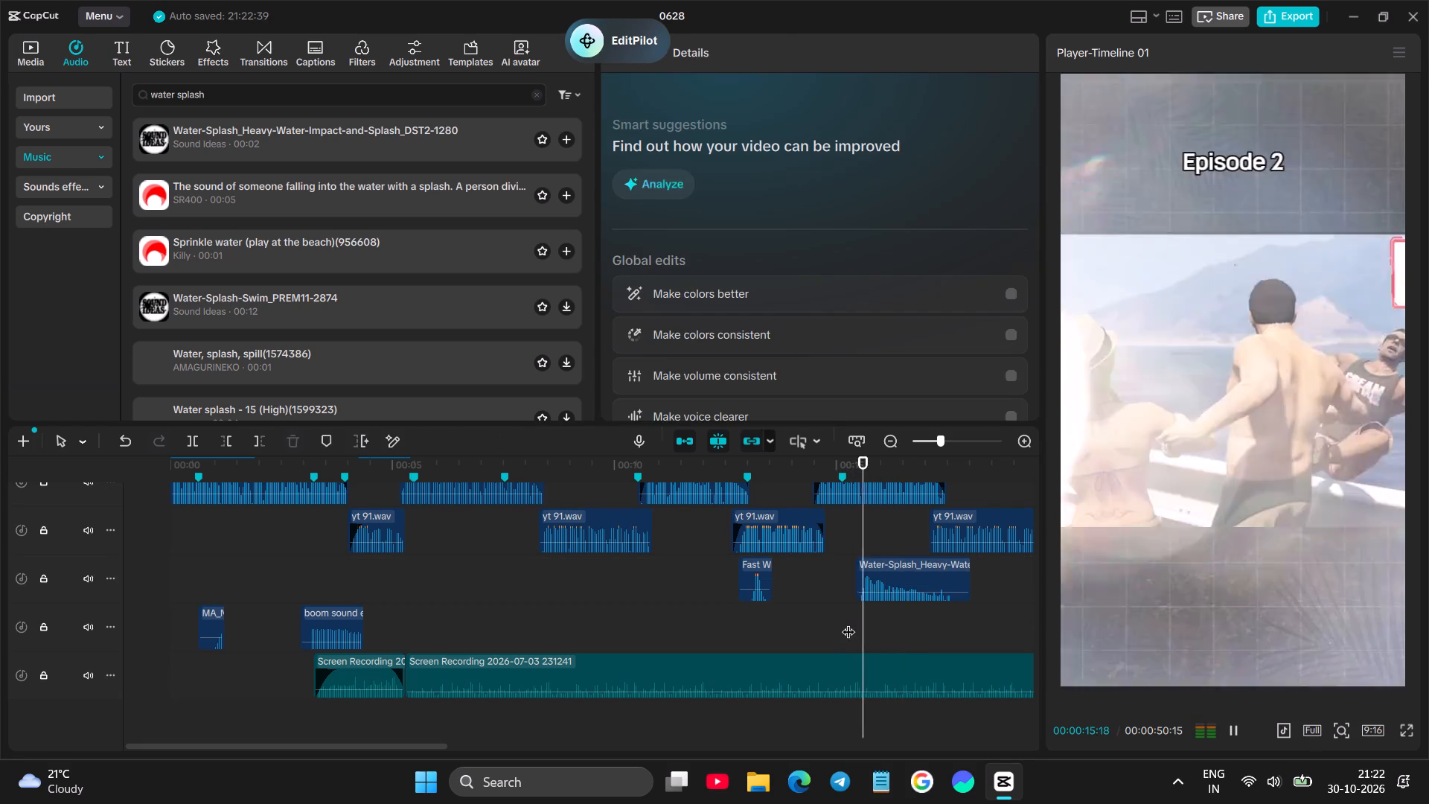
key(space)
Trim the end of the water splash clip to about 16.7 s, give it a 0.6 s fade-out and play it back.
click(930, 576)
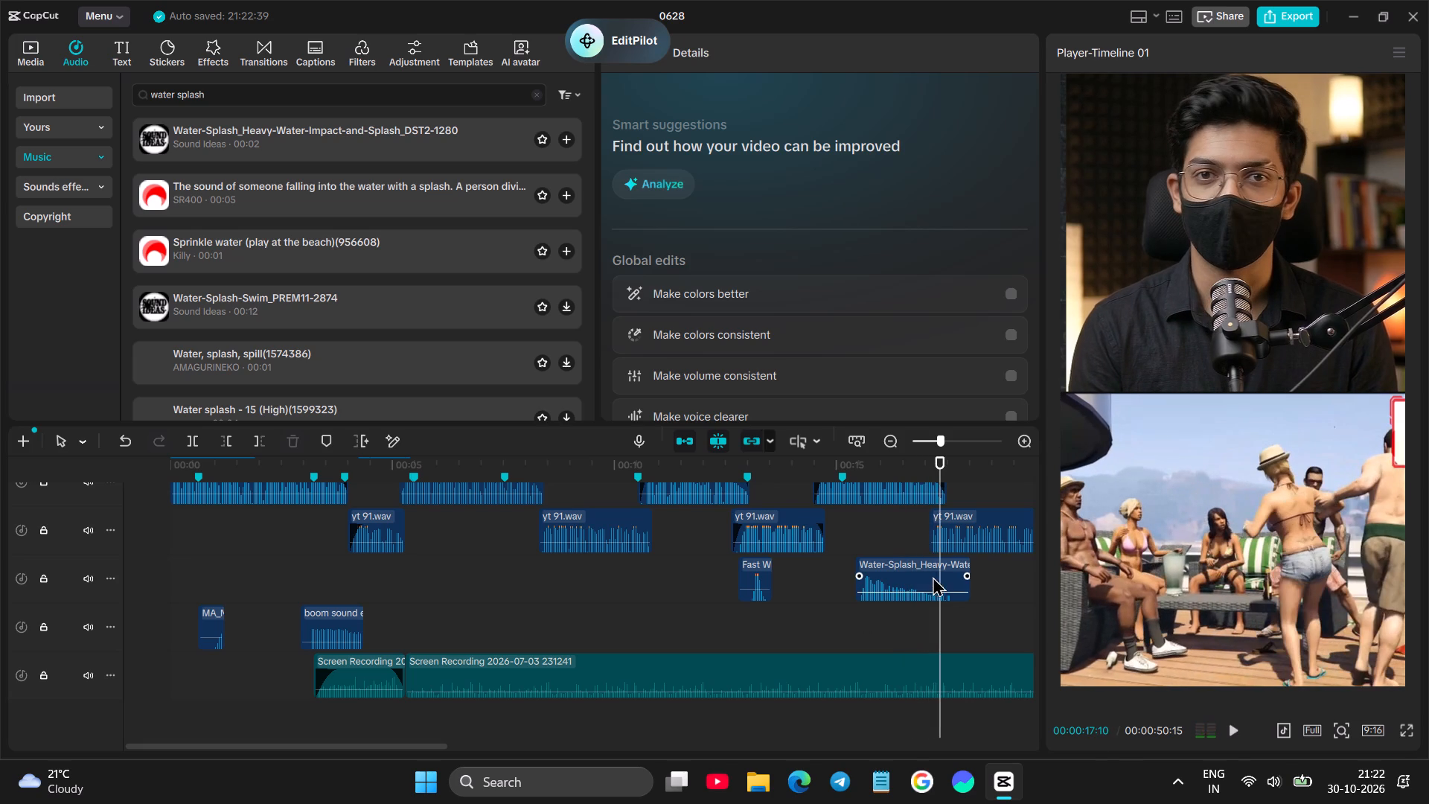
drag(971, 567, 907, 590)
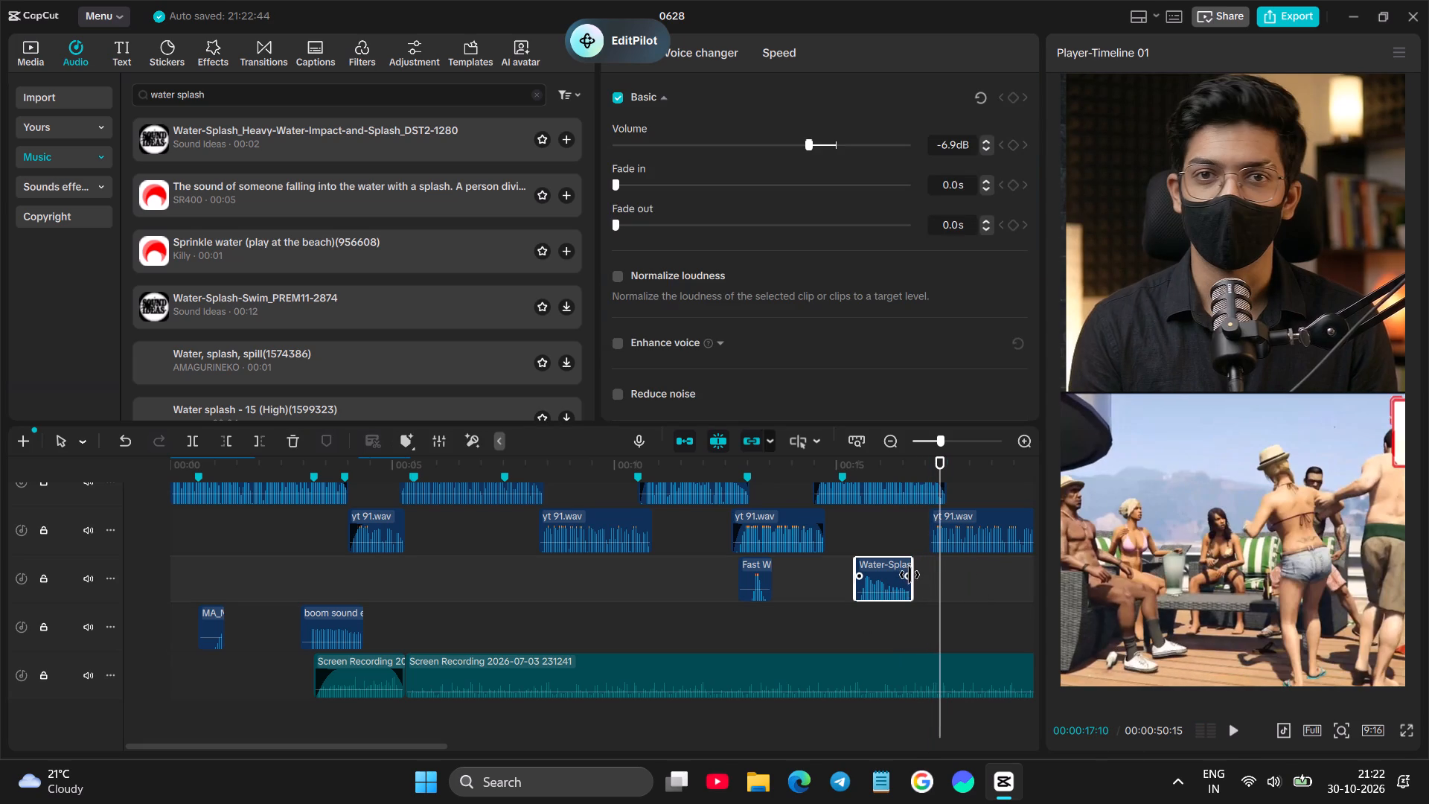
click(909, 575)
drag(907, 575, 883, 580)
click(834, 604)
key(space)
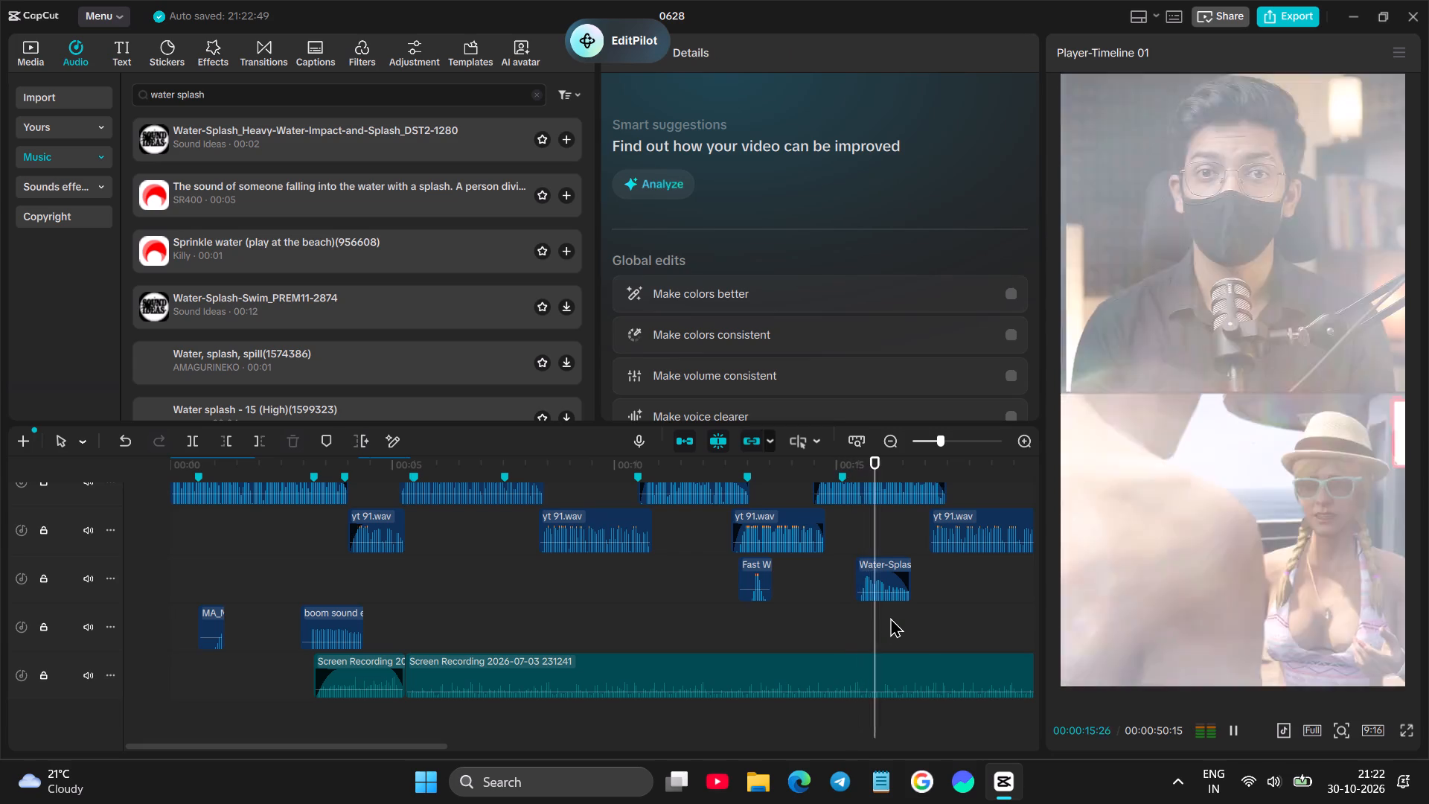
Play the earlier section to find the dive into the sea and place a copy of the water splash clip there at about 10 s.
click(447, 614)
key(space)
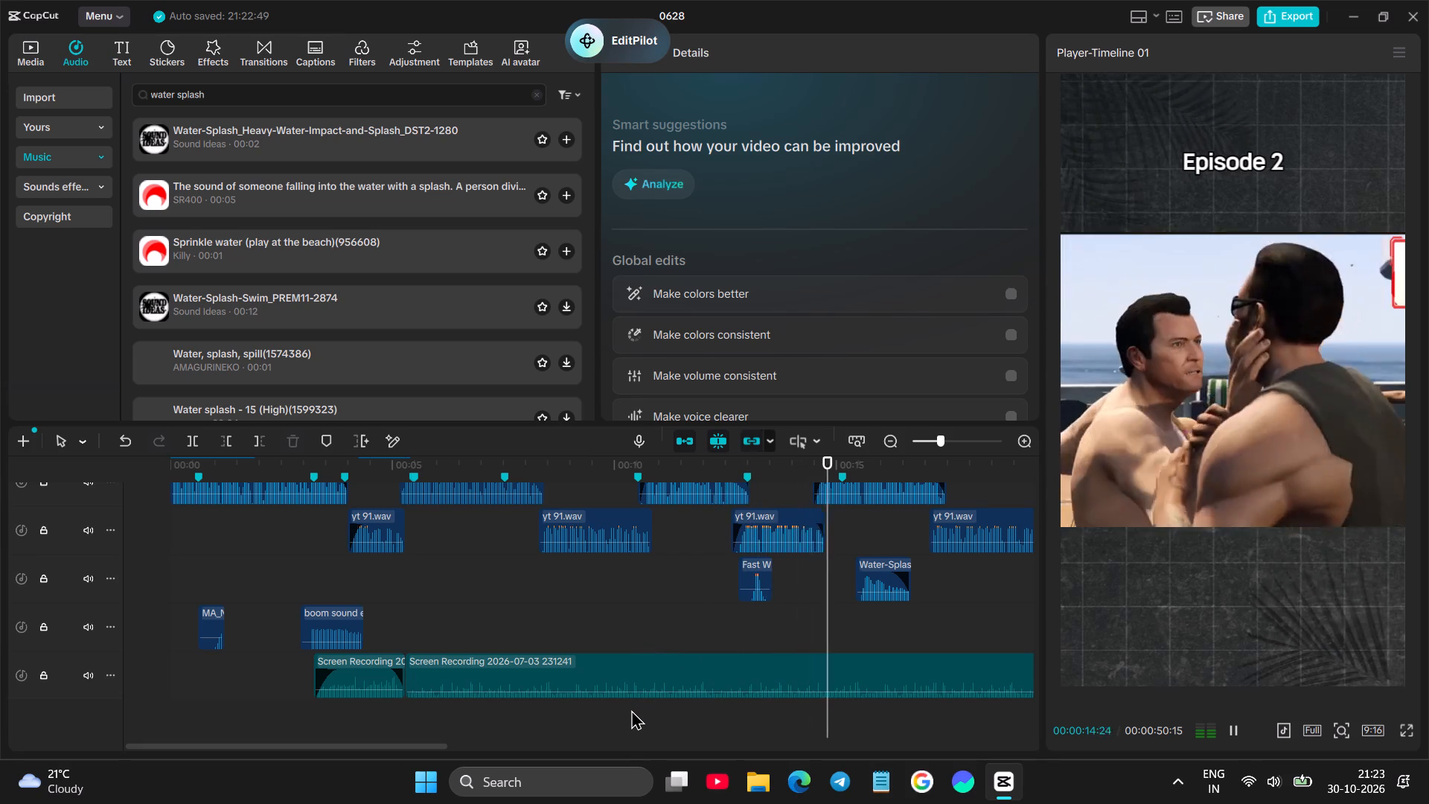
click(490, 601)
key(space)
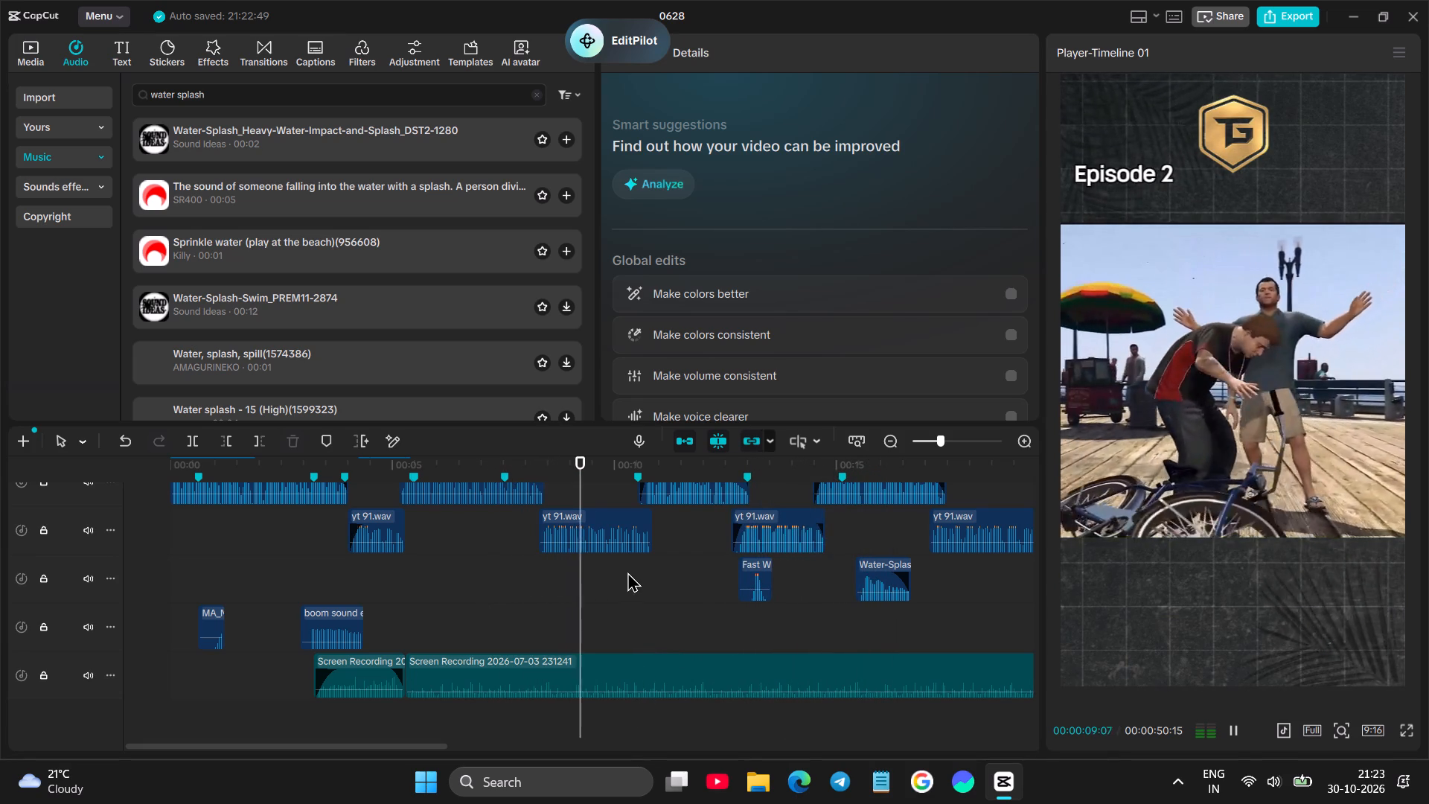
key(space)
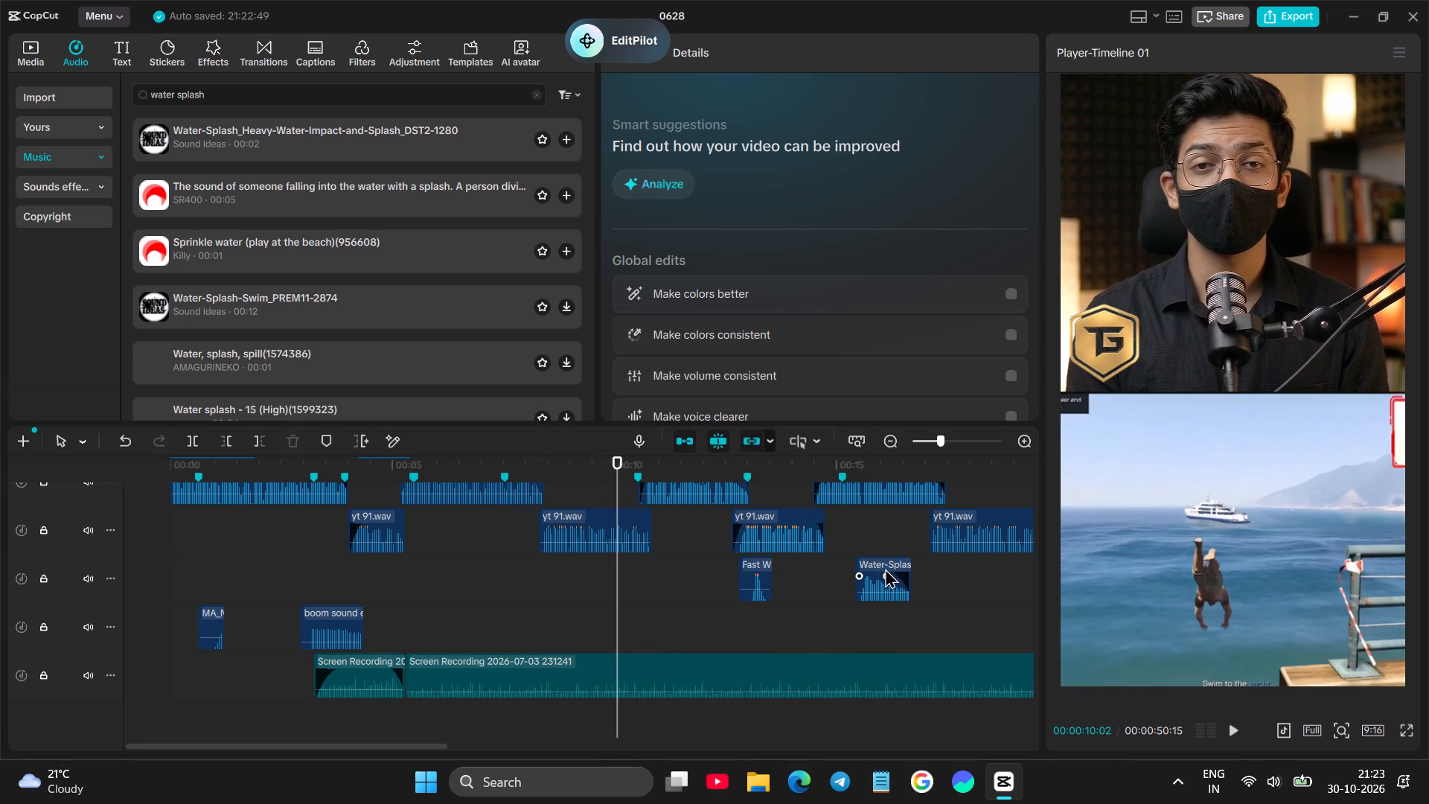
alt+drag(883, 569, 871, 594)
drag(869, 572, 883, 600)
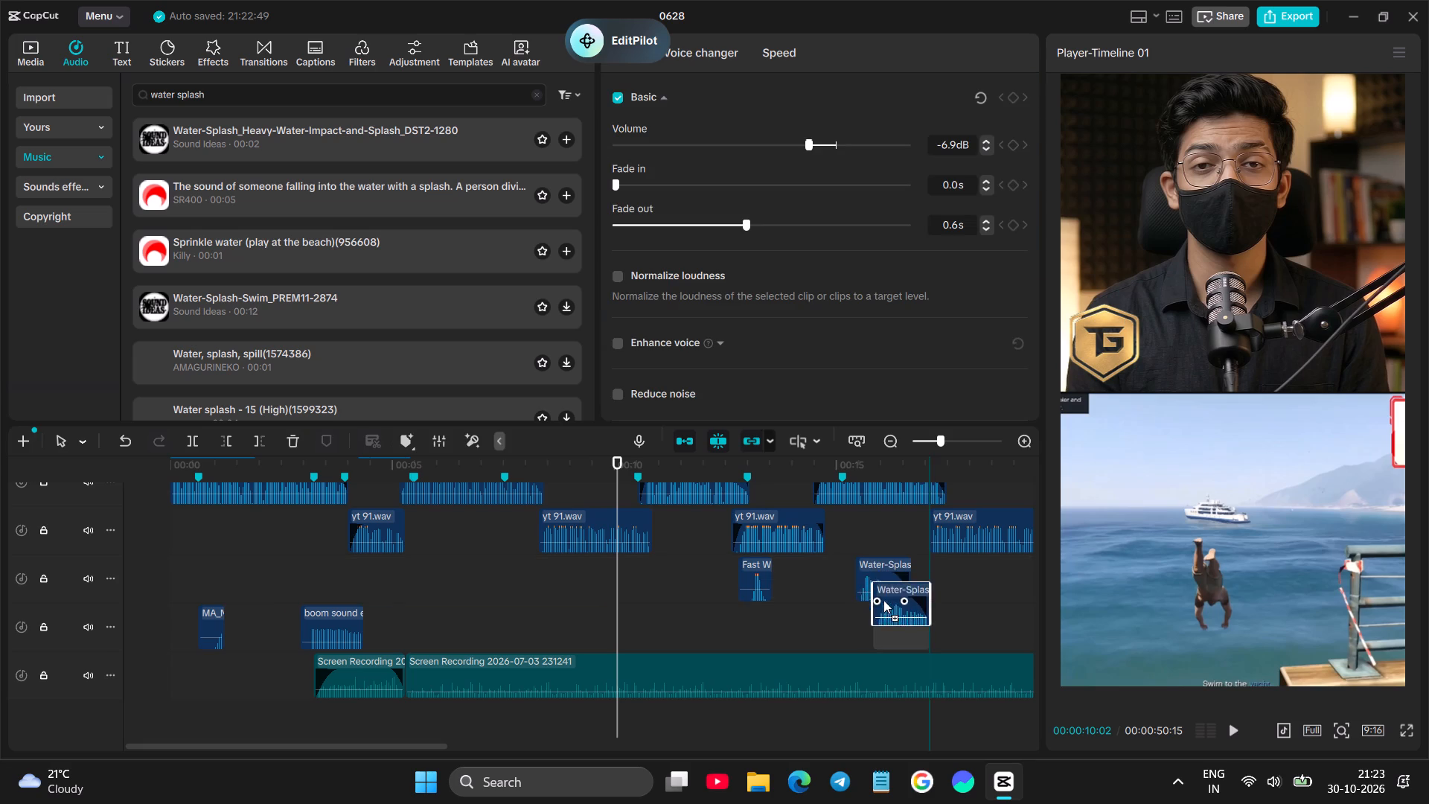
drag(883, 600, 624, 583)
click(592, 587)
key(space)
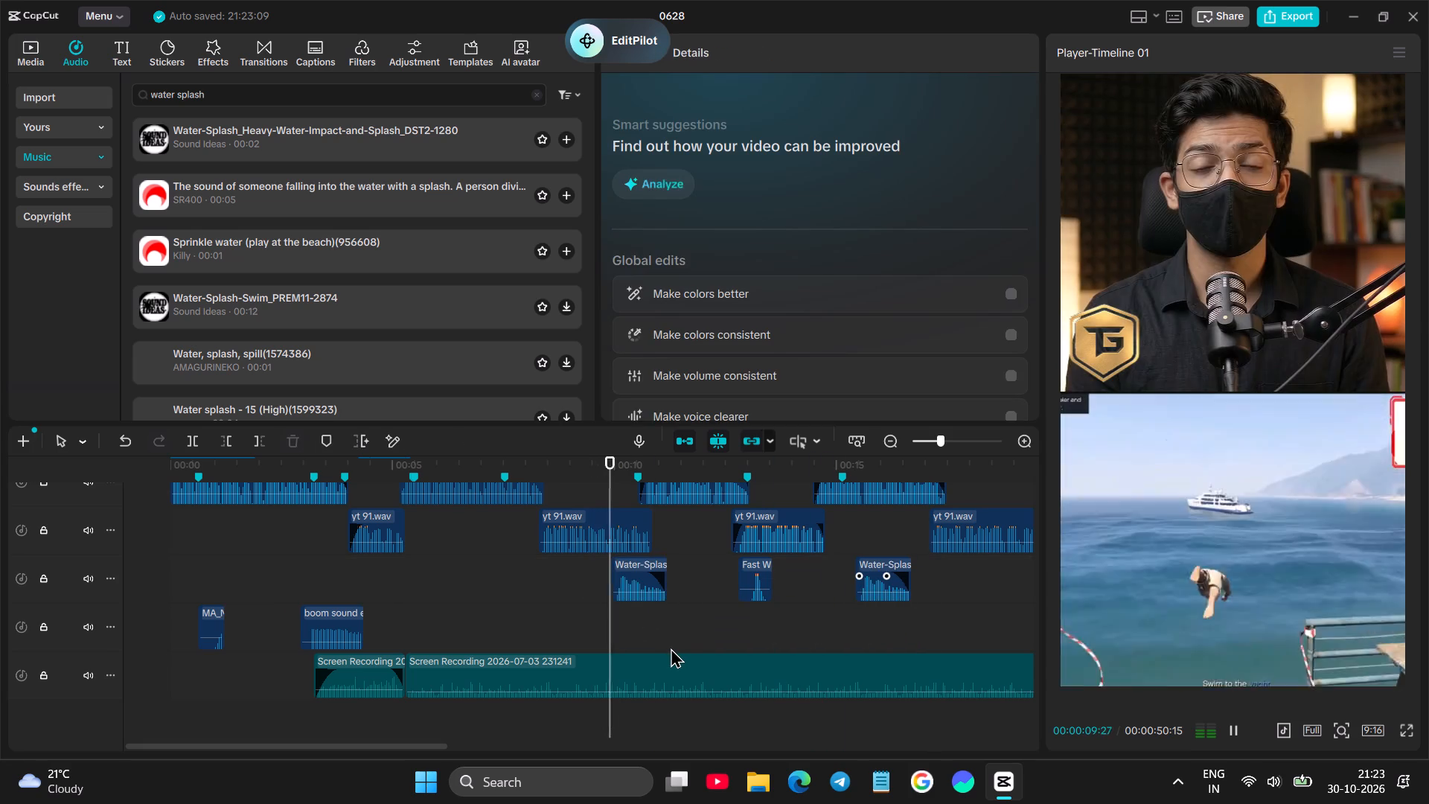
Shift the copied water splash clip in playback-checked nudges so that it starts at about 10.4 s.
key(space)
drag(632, 575, 642, 574)
click(618, 593)
key(space)
click(618, 621)
key(space)
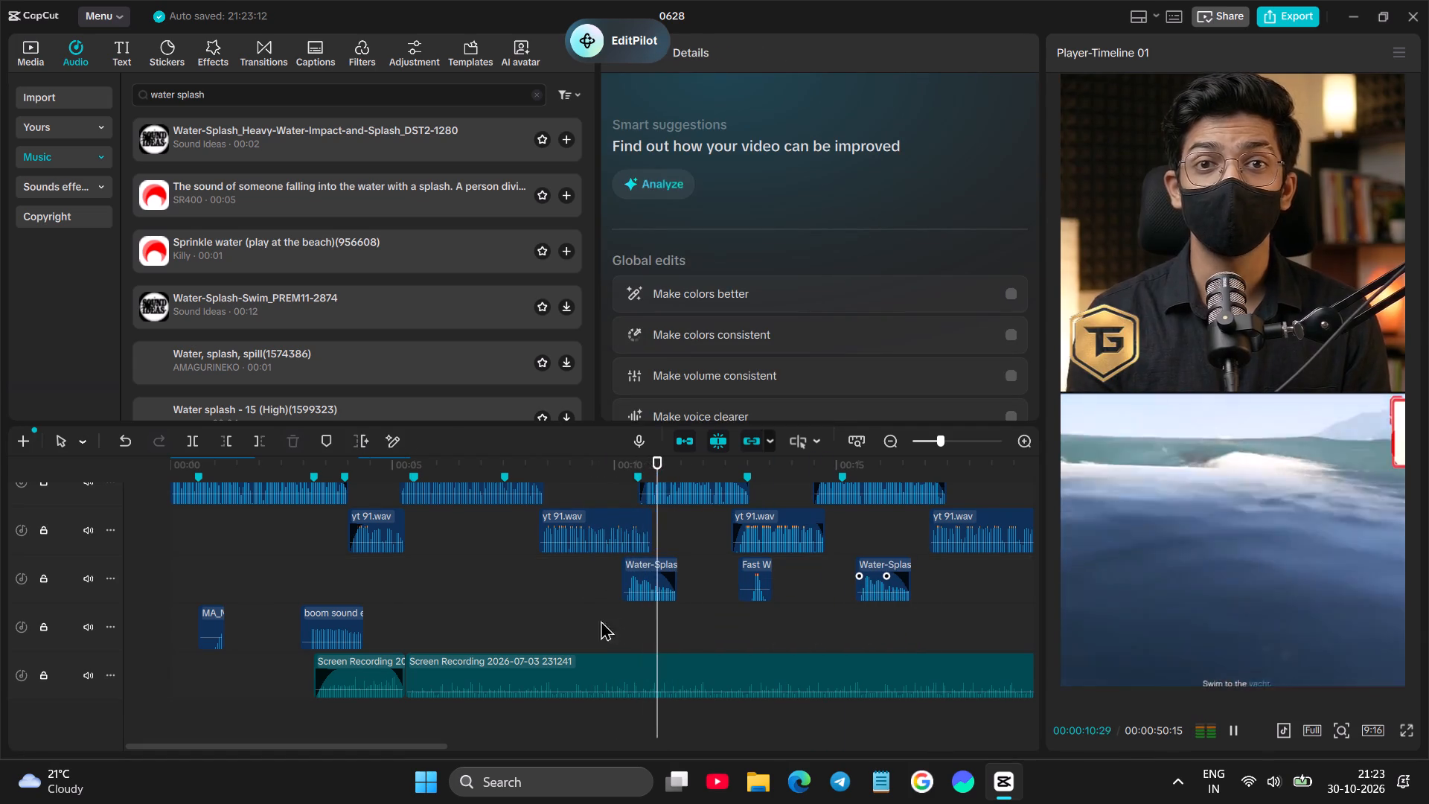
click(586, 616)
key(space)
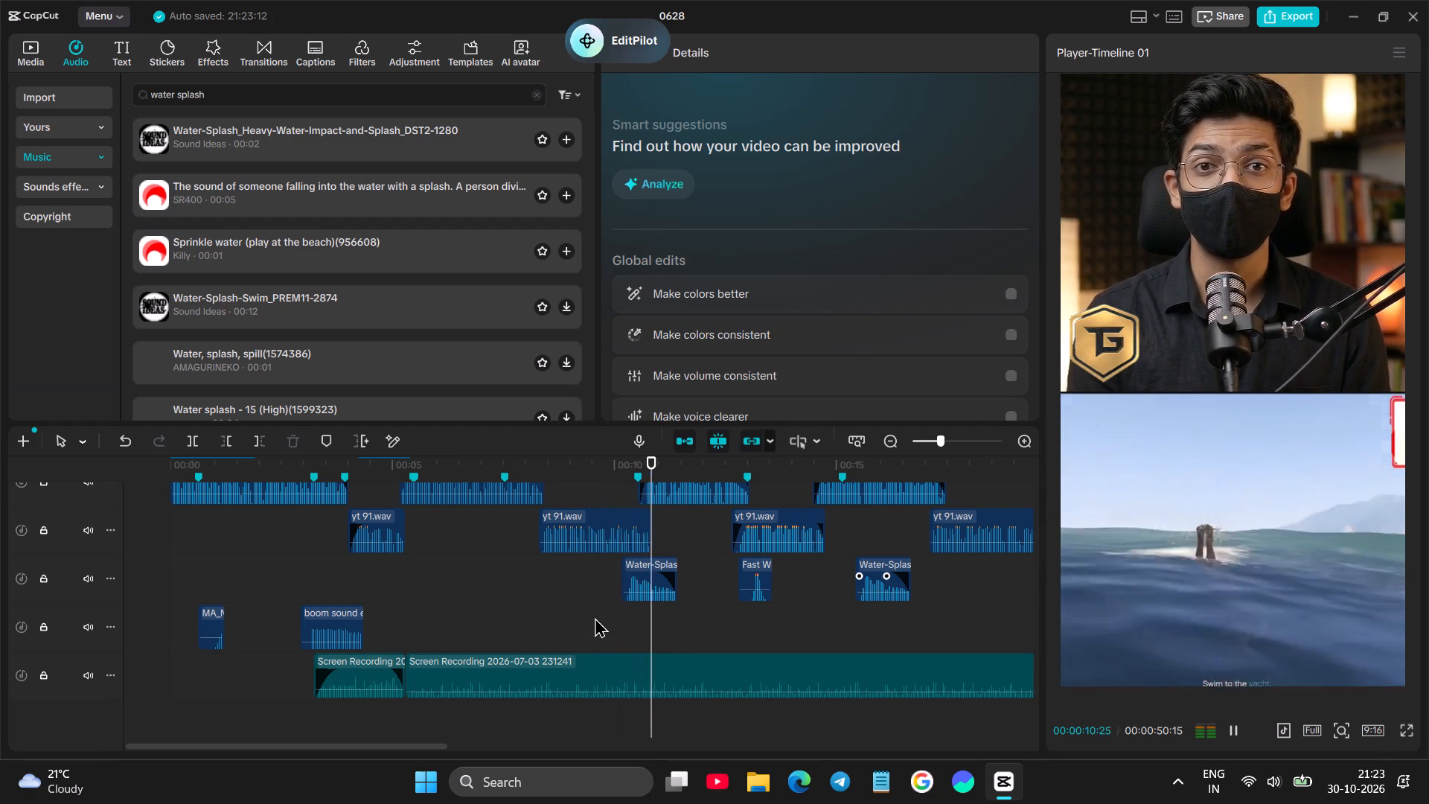
key(space)
drag(635, 571, 644, 569)
click(624, 601)
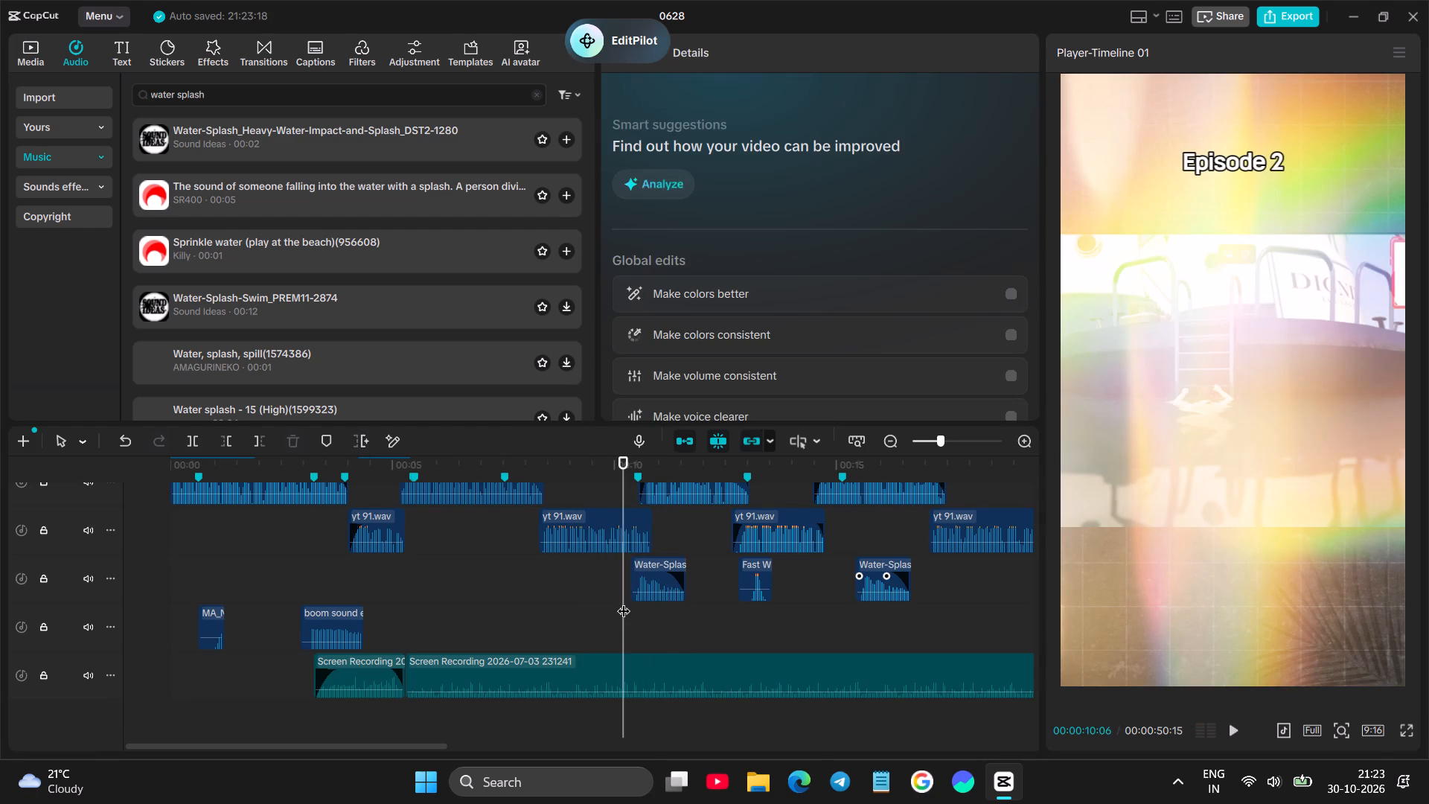
Play the video from 00:00:10:06 and pause it at 00:00:22:25.
key(space)
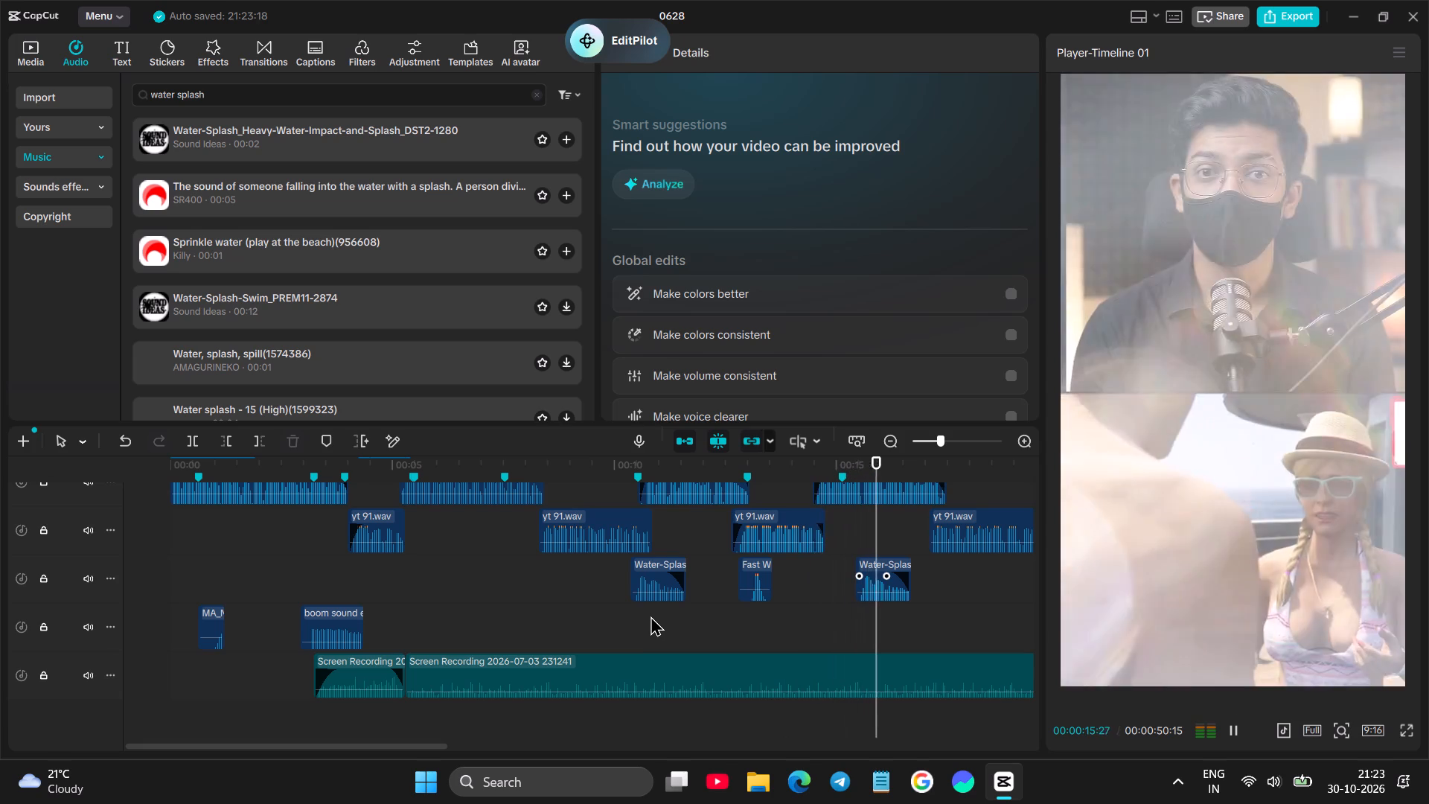
scroll(774, 584, left, 1)
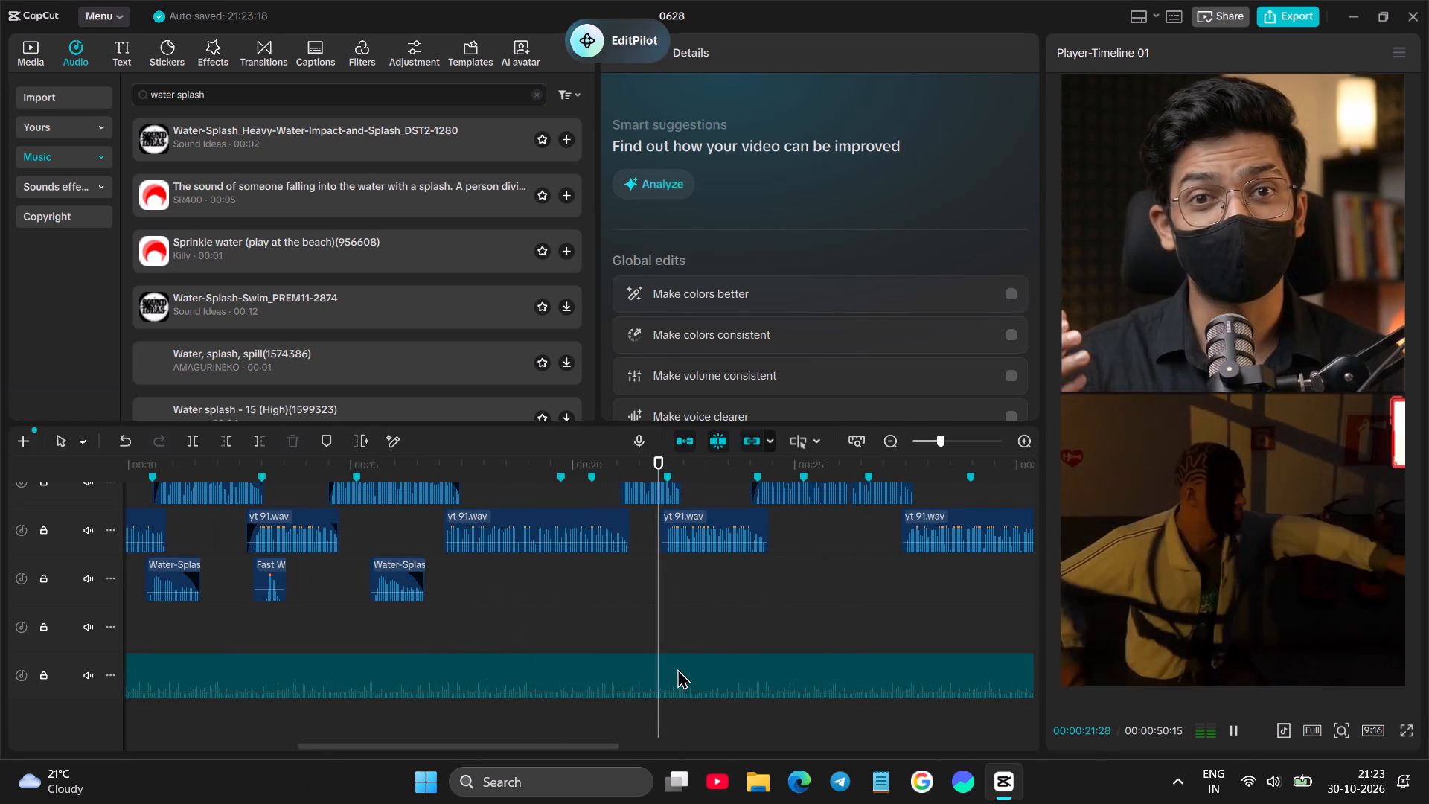
key(space)
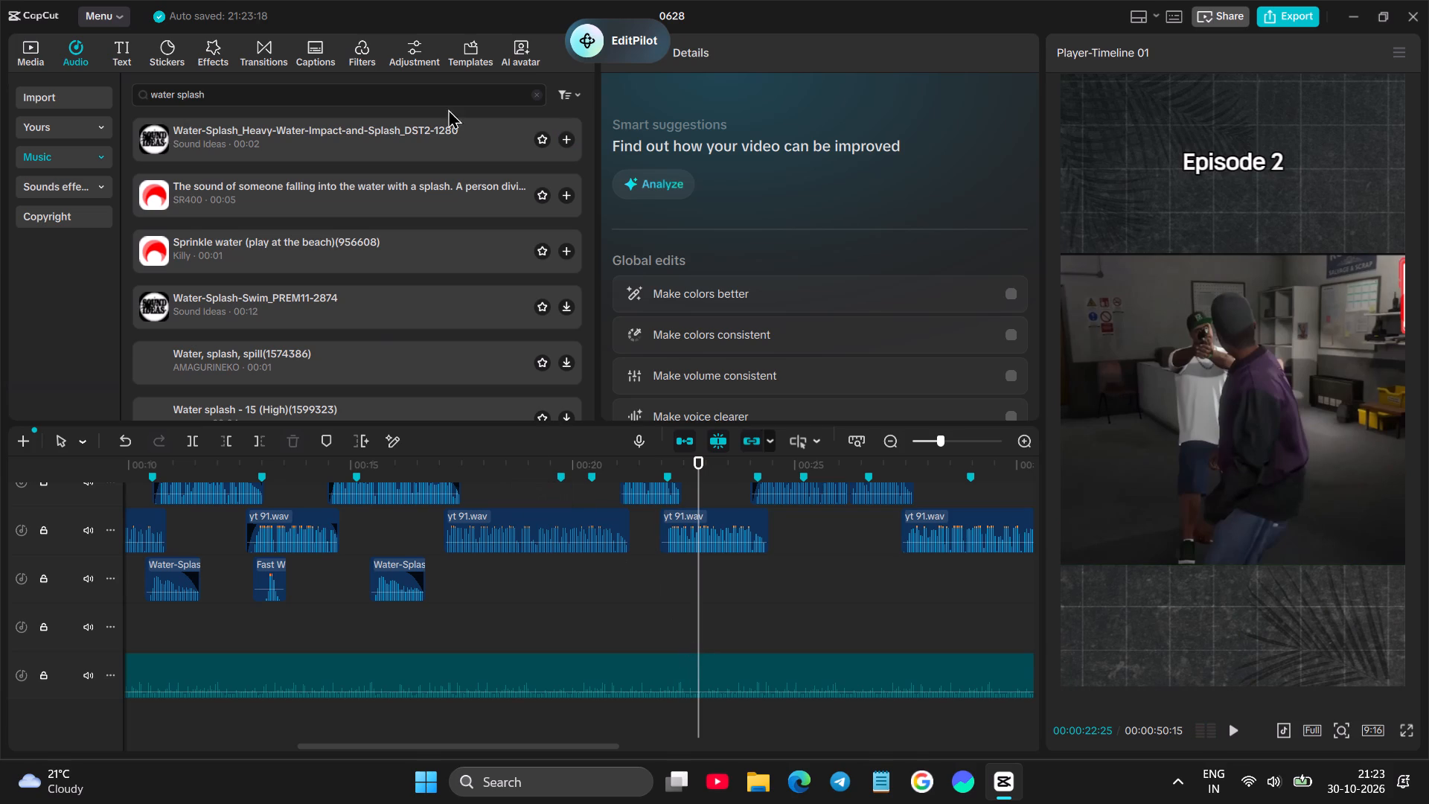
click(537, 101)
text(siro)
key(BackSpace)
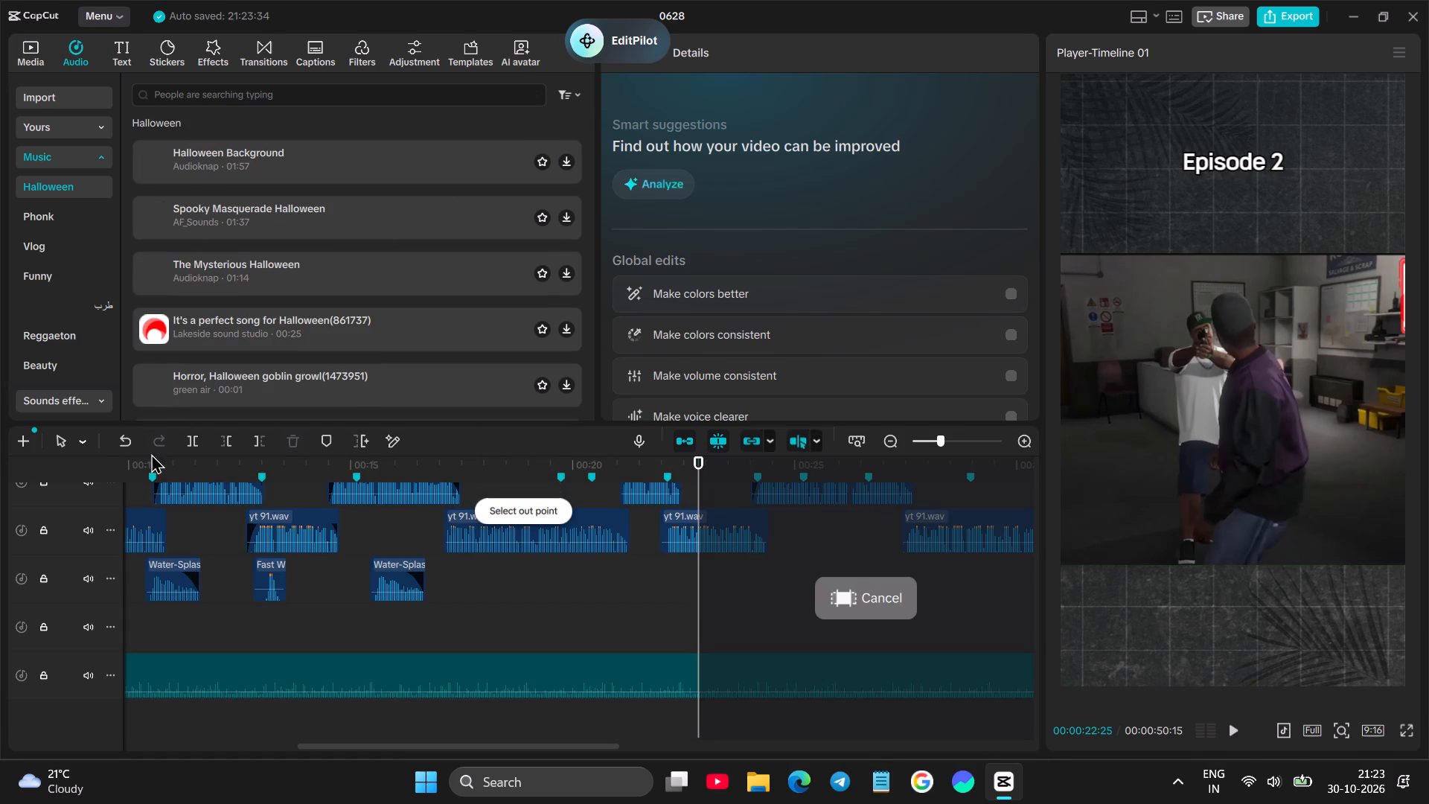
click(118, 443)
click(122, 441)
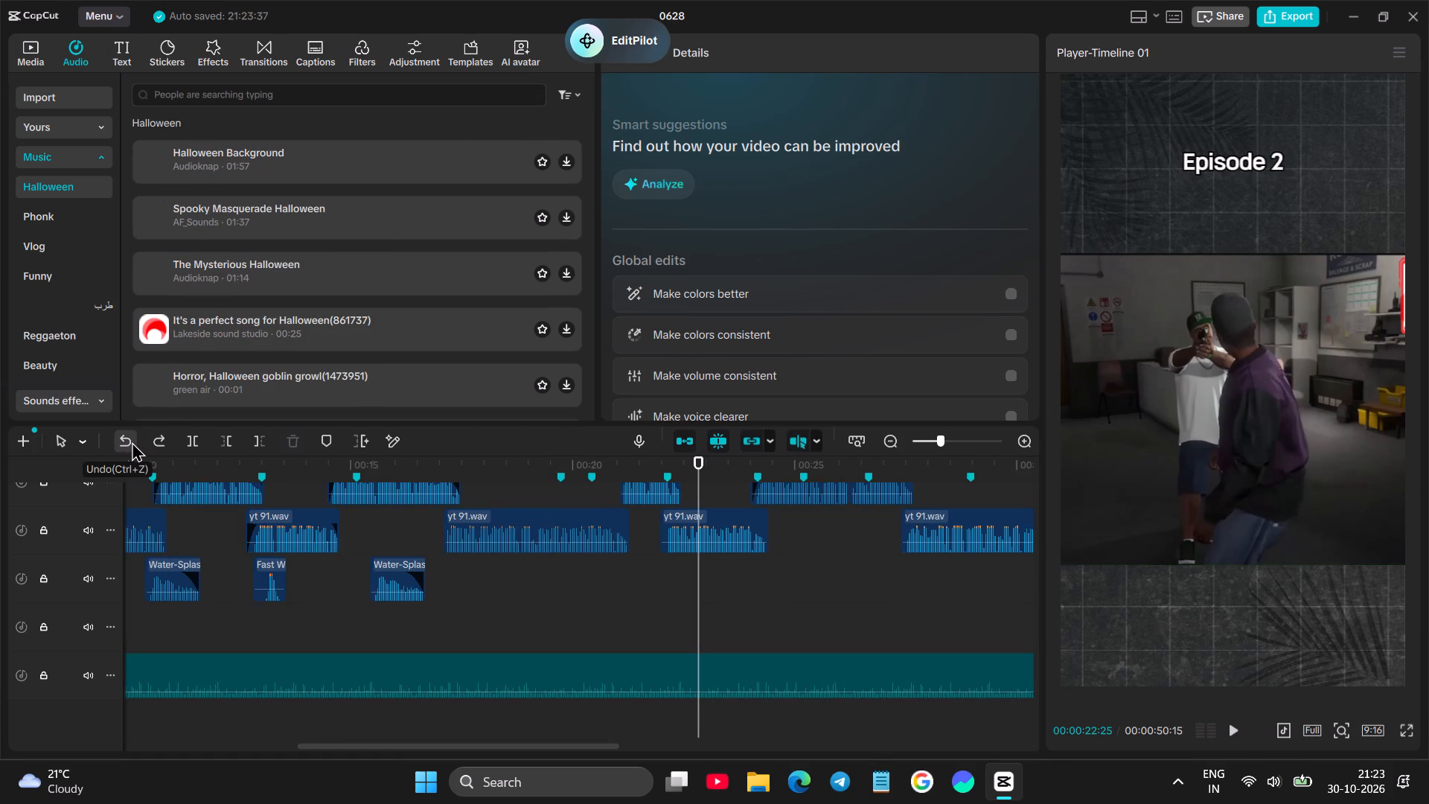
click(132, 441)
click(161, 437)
Search the audio library for "siren".
click(344, 103)
text(siren)
key(Return)
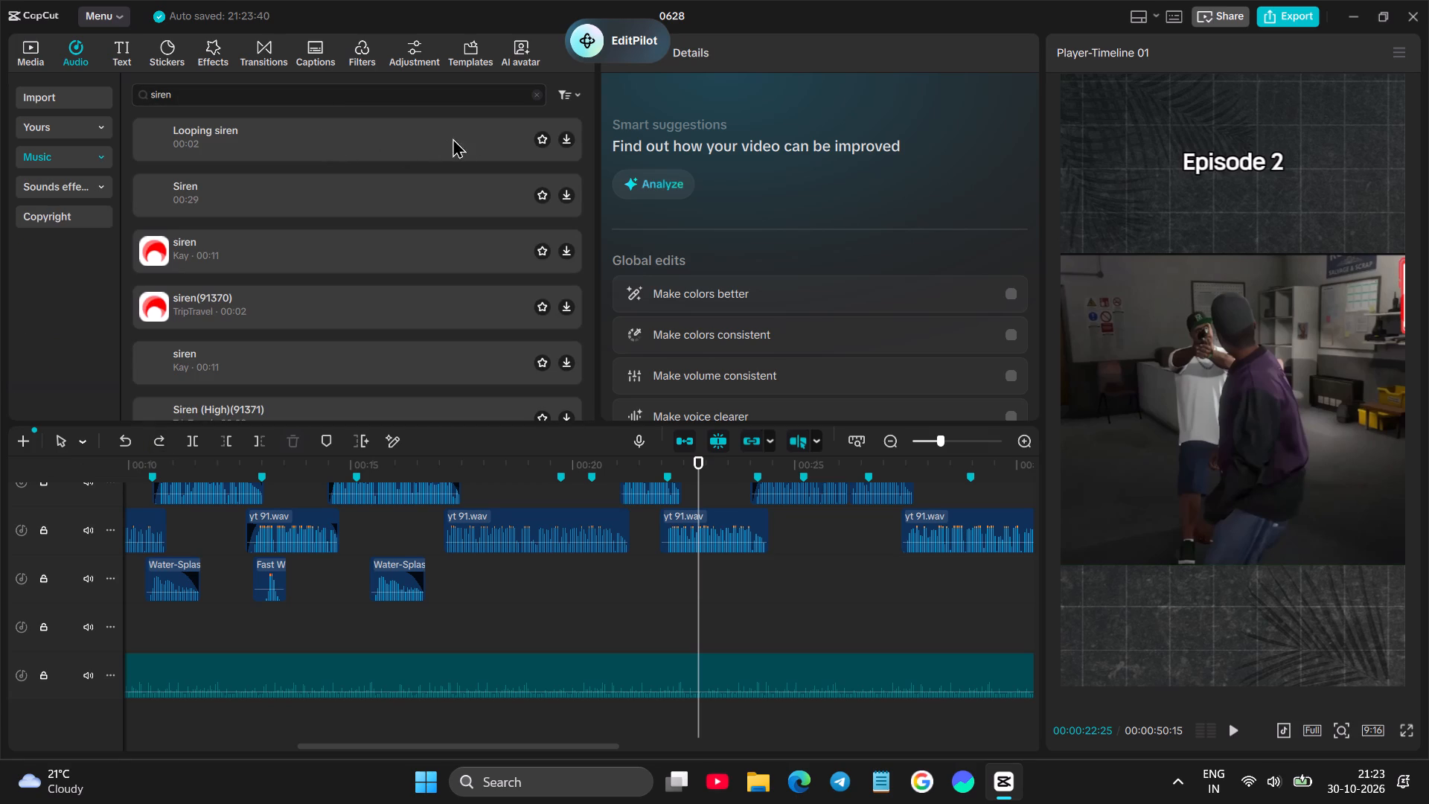
Download and preview Looping siren, and place it on the empty audio track at 00:00:22:25.
click(562, 138)
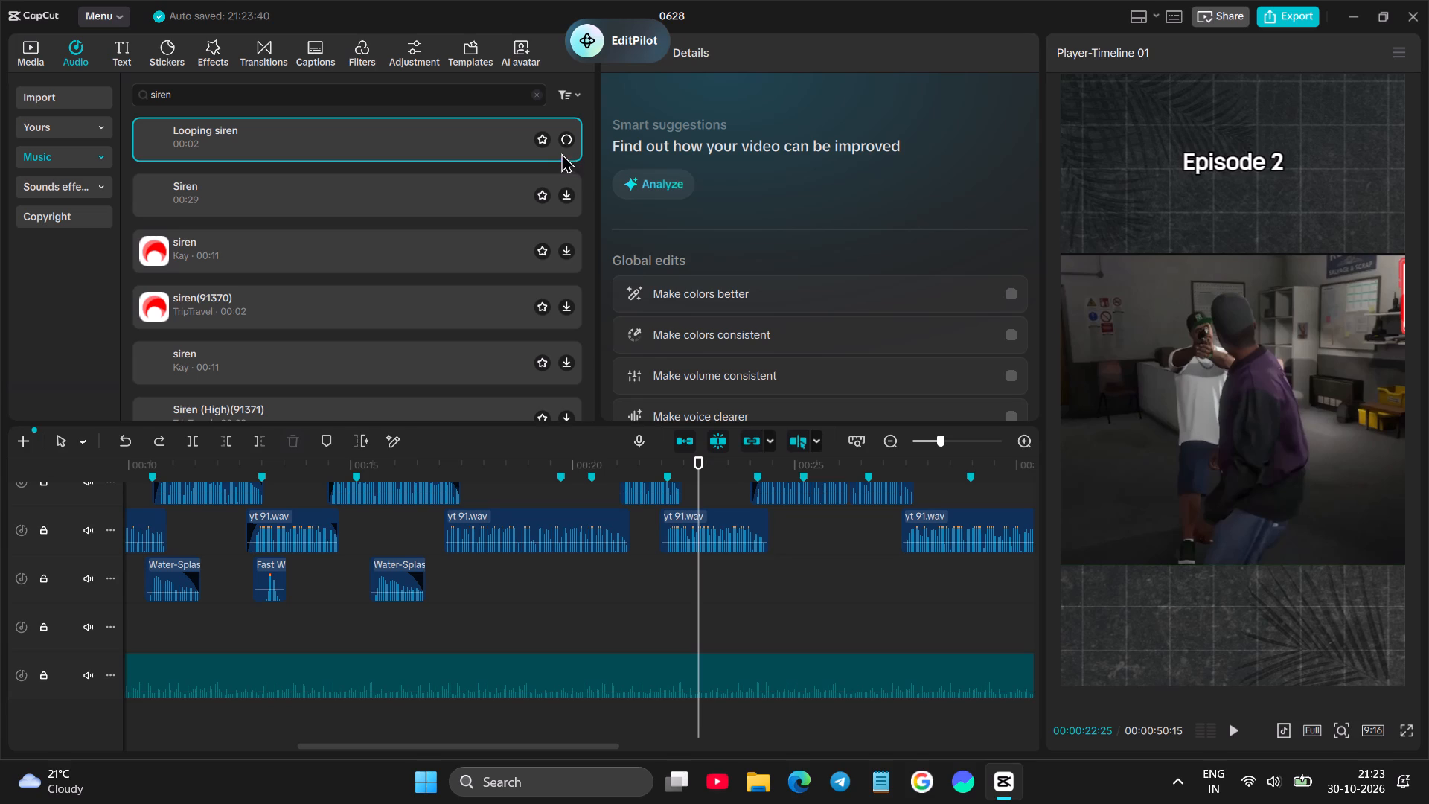
double_click(570, 141)
click(422, 194)
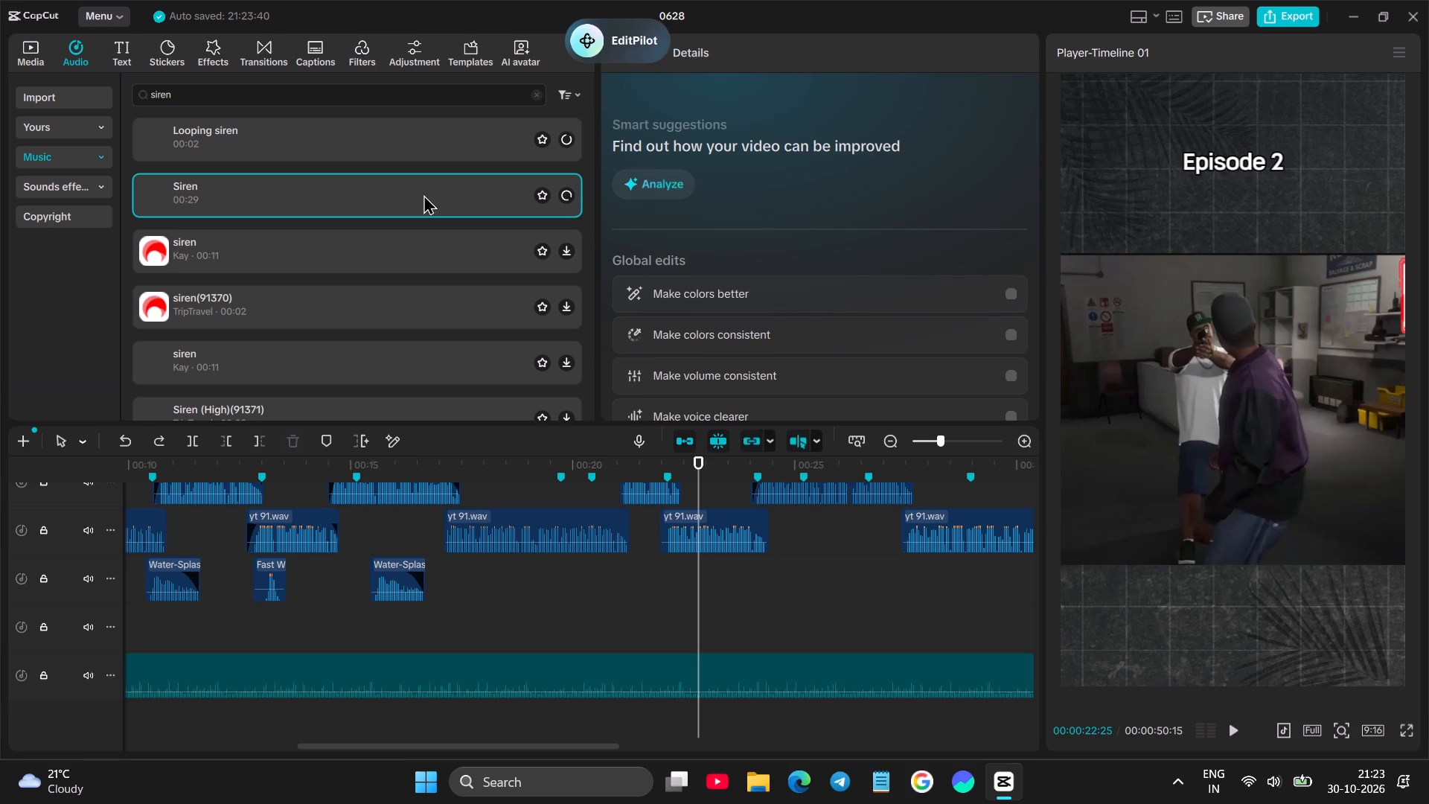
click(418, 159)
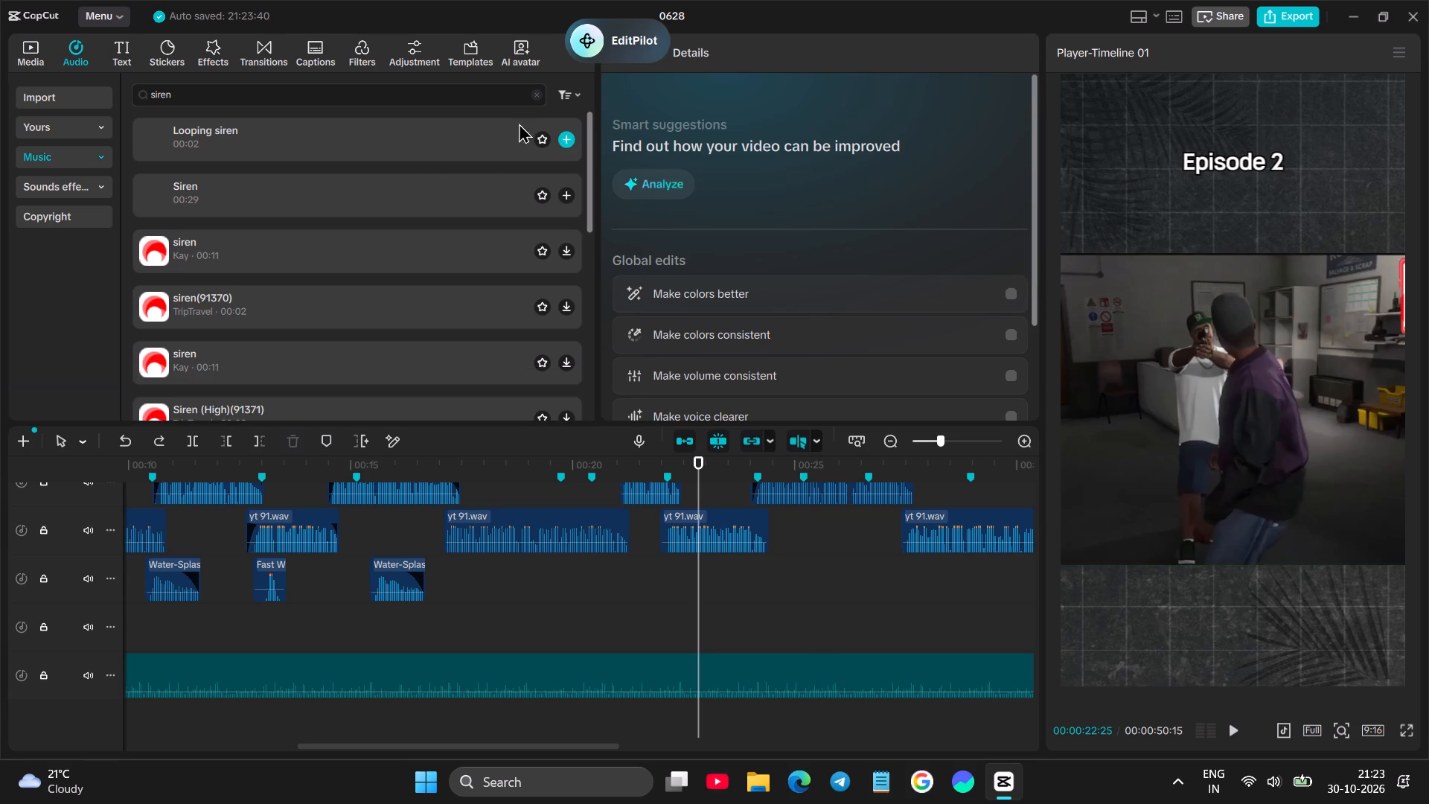
click(469, 133)
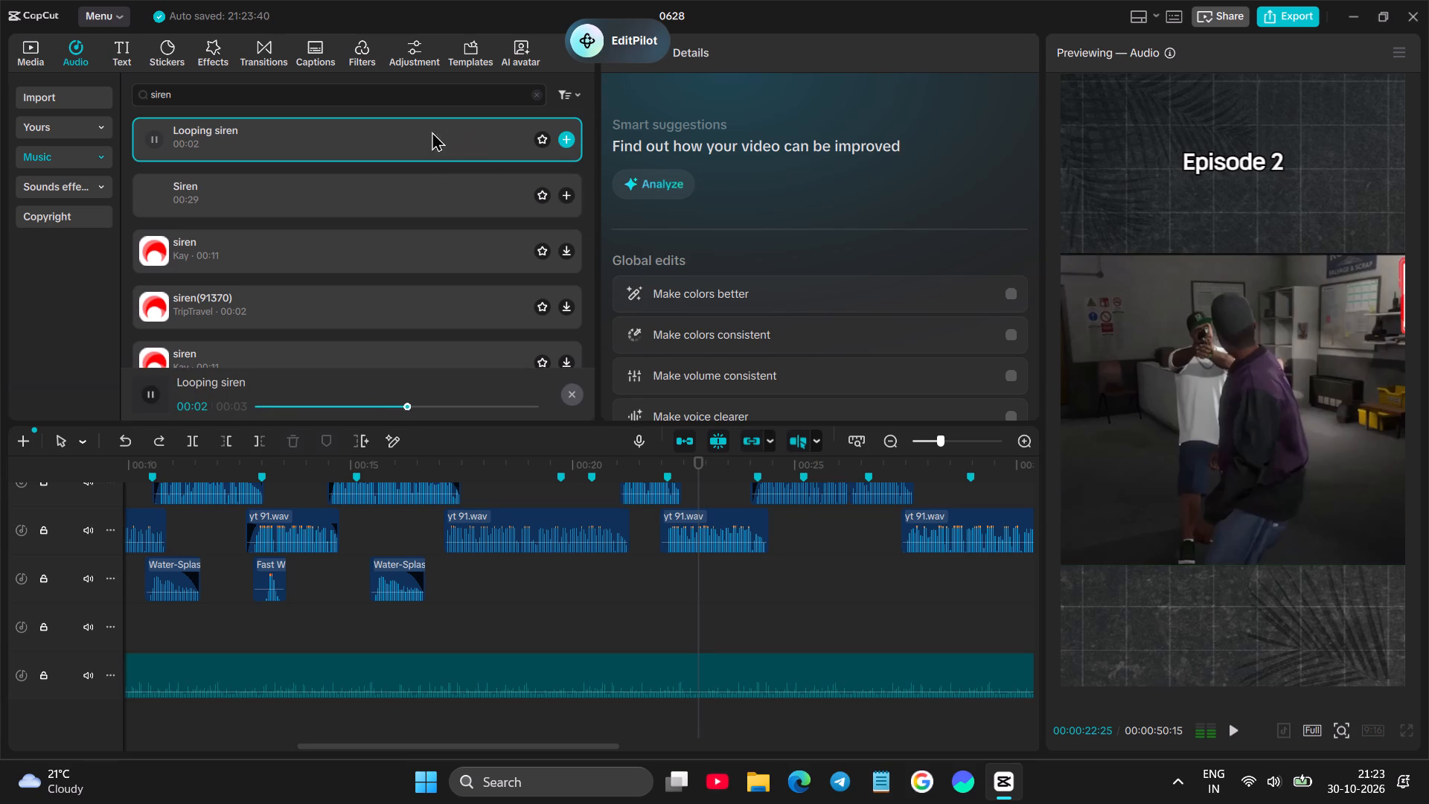
drag(290, 129, 697, 616)
Move the Looping siren clip earlier so that it starts at about 21.6 s, and check its timing by playback.
click(656, 619)
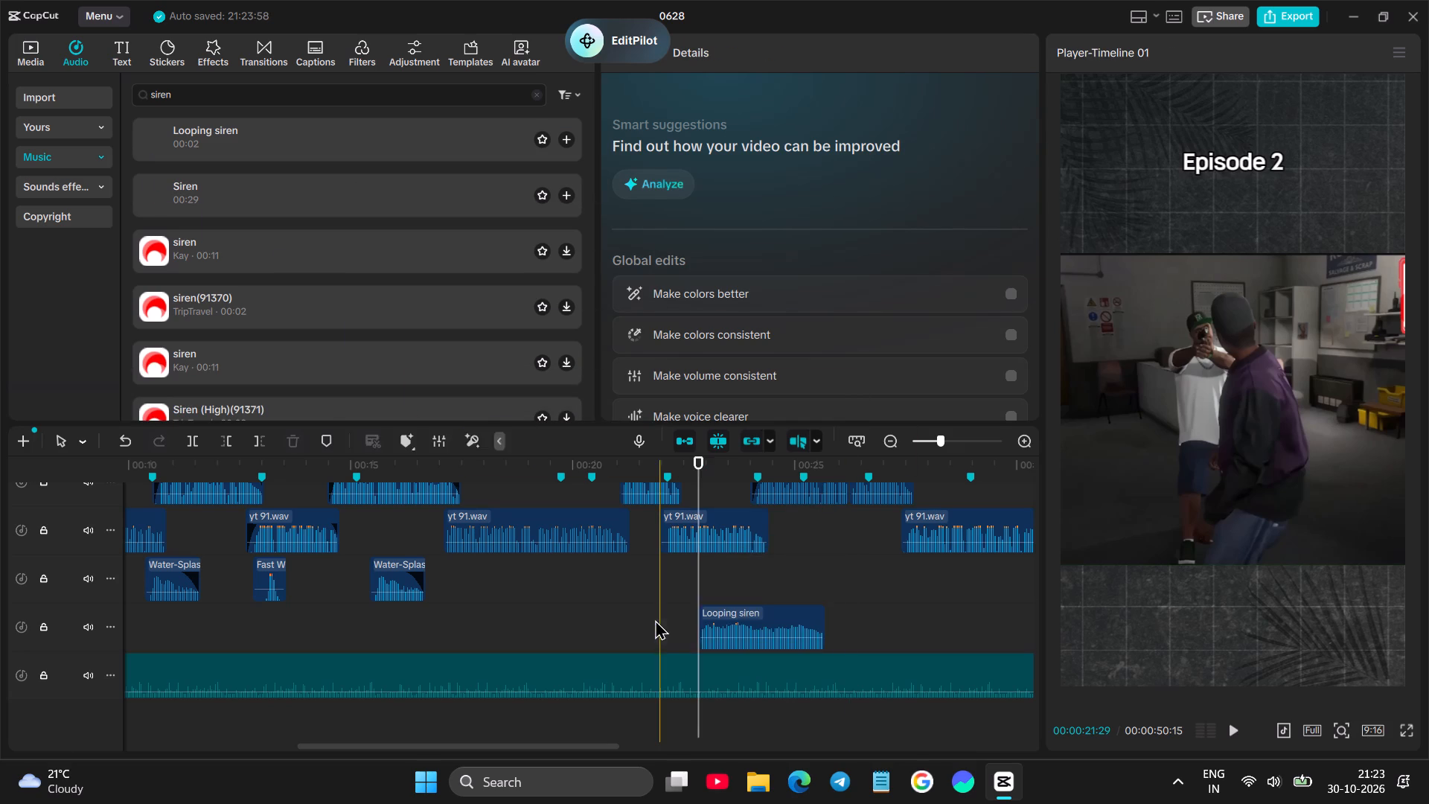
key(space)
drag(743, 625, 690, 625)
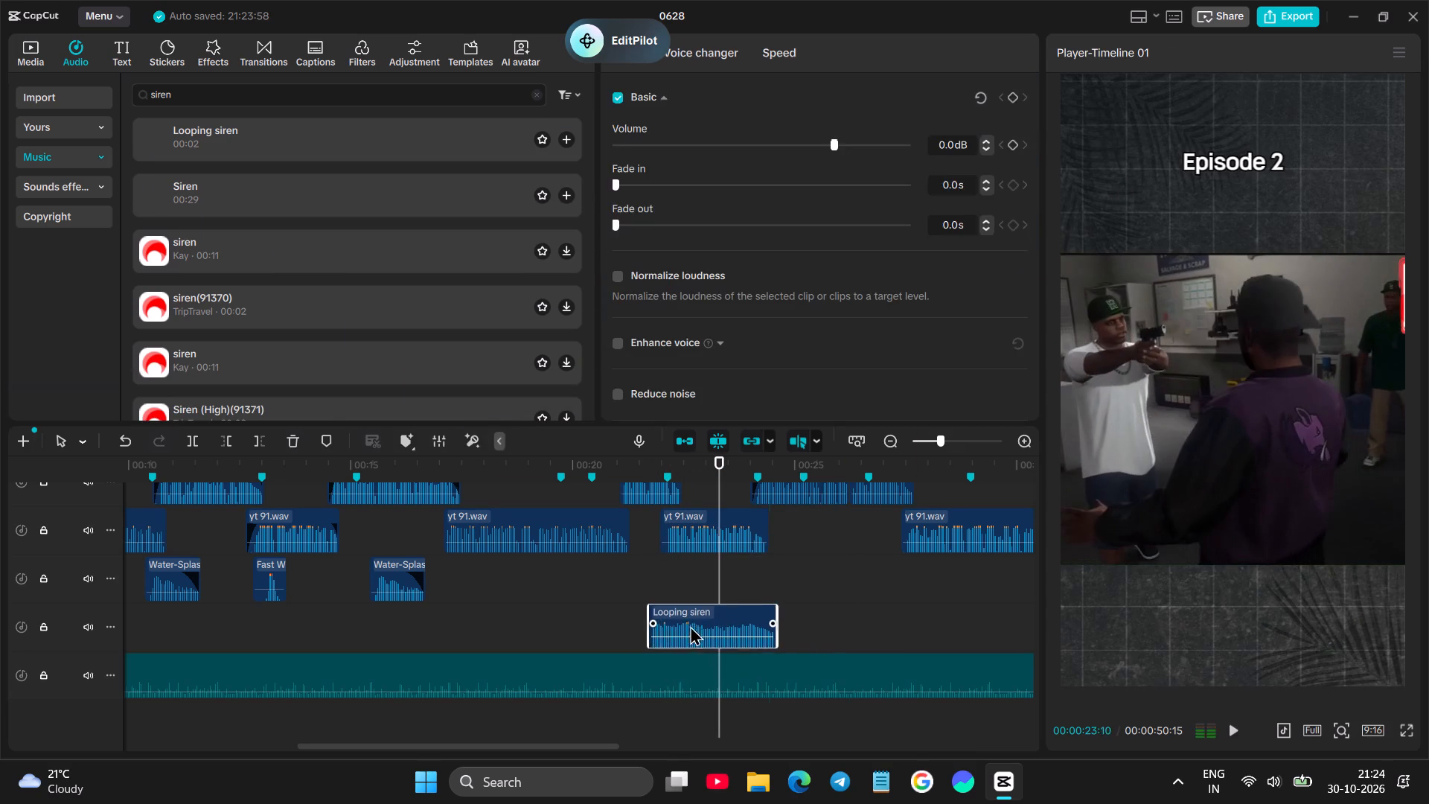
drag(690, 625, 689, 625)
click(616, 627)
key(space)
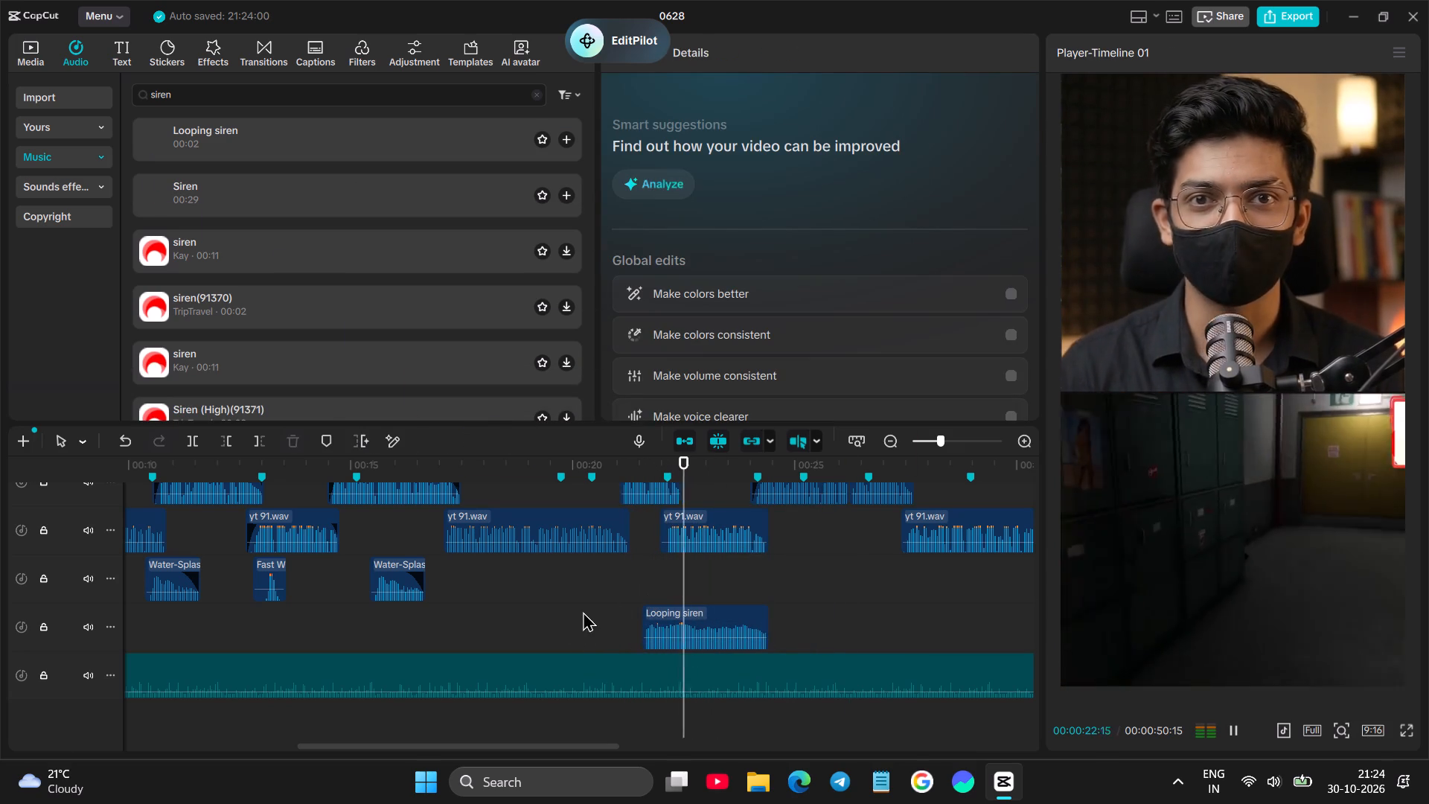
click(582, 611)
key(space)
key(space)
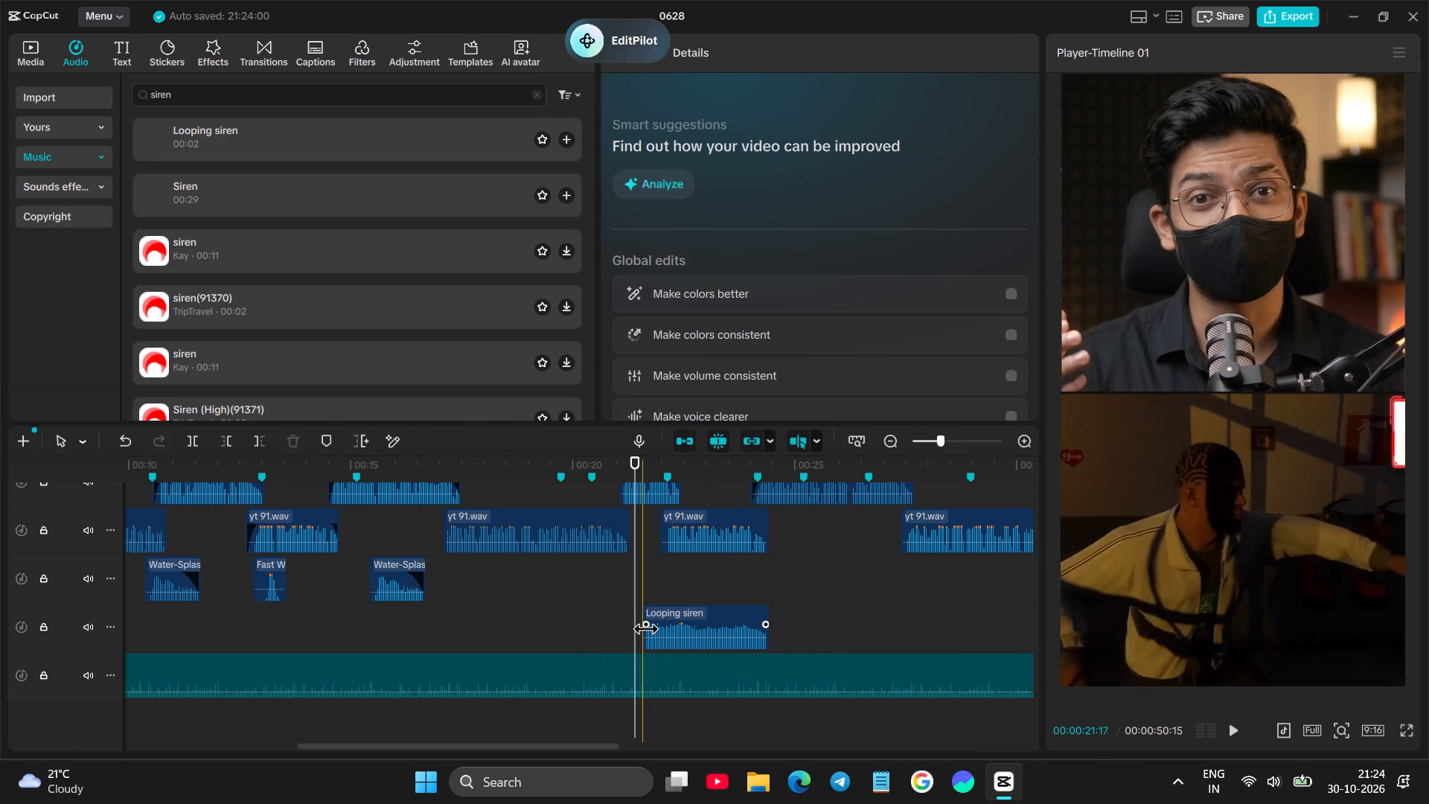
Give the Looping siren clip a 0.3 s fade-in, turn off the timeline's preview axis and play the clip's opening.
drag(645, 628, 658, 625)
click(801, 438)
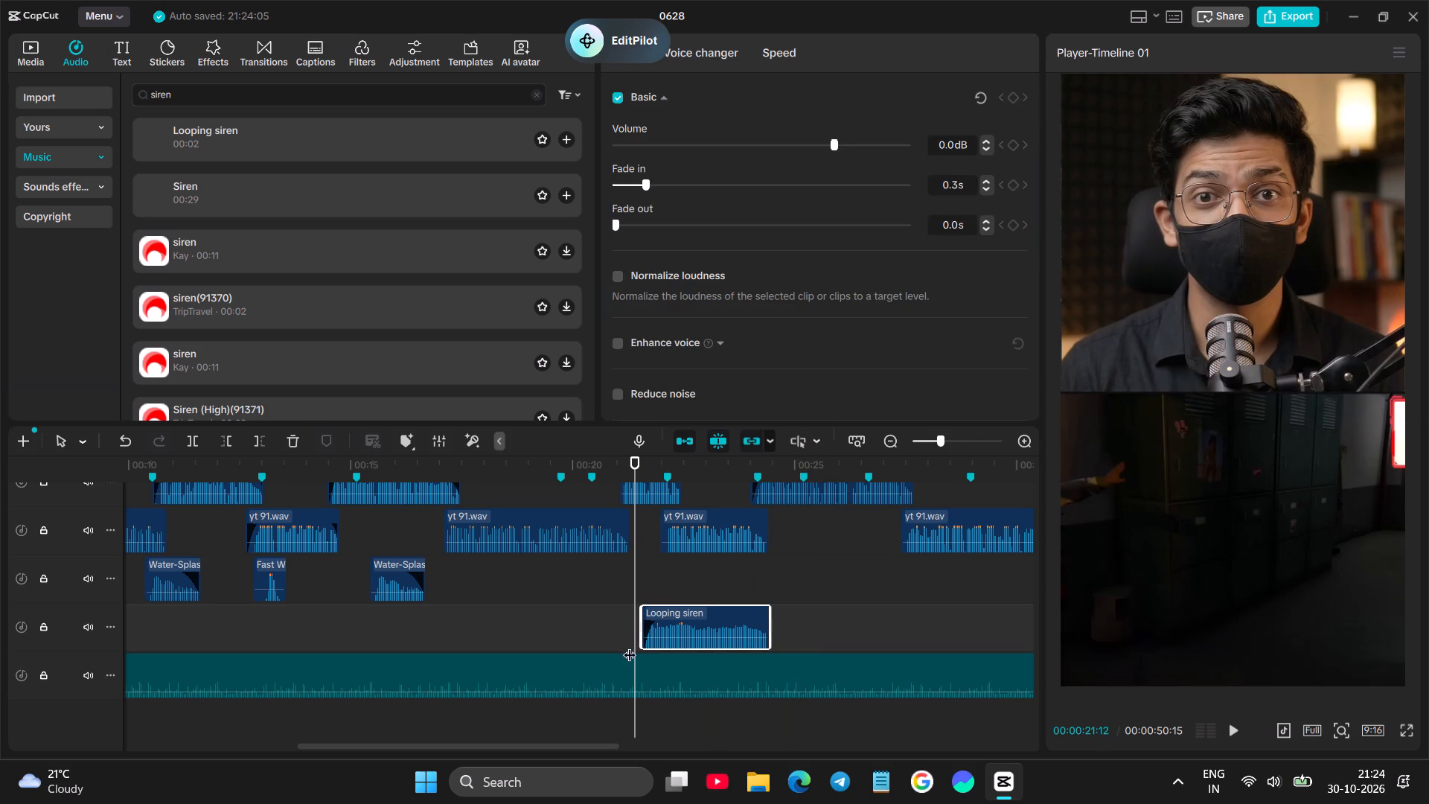
click(616, 619)
key(space)
key(space)
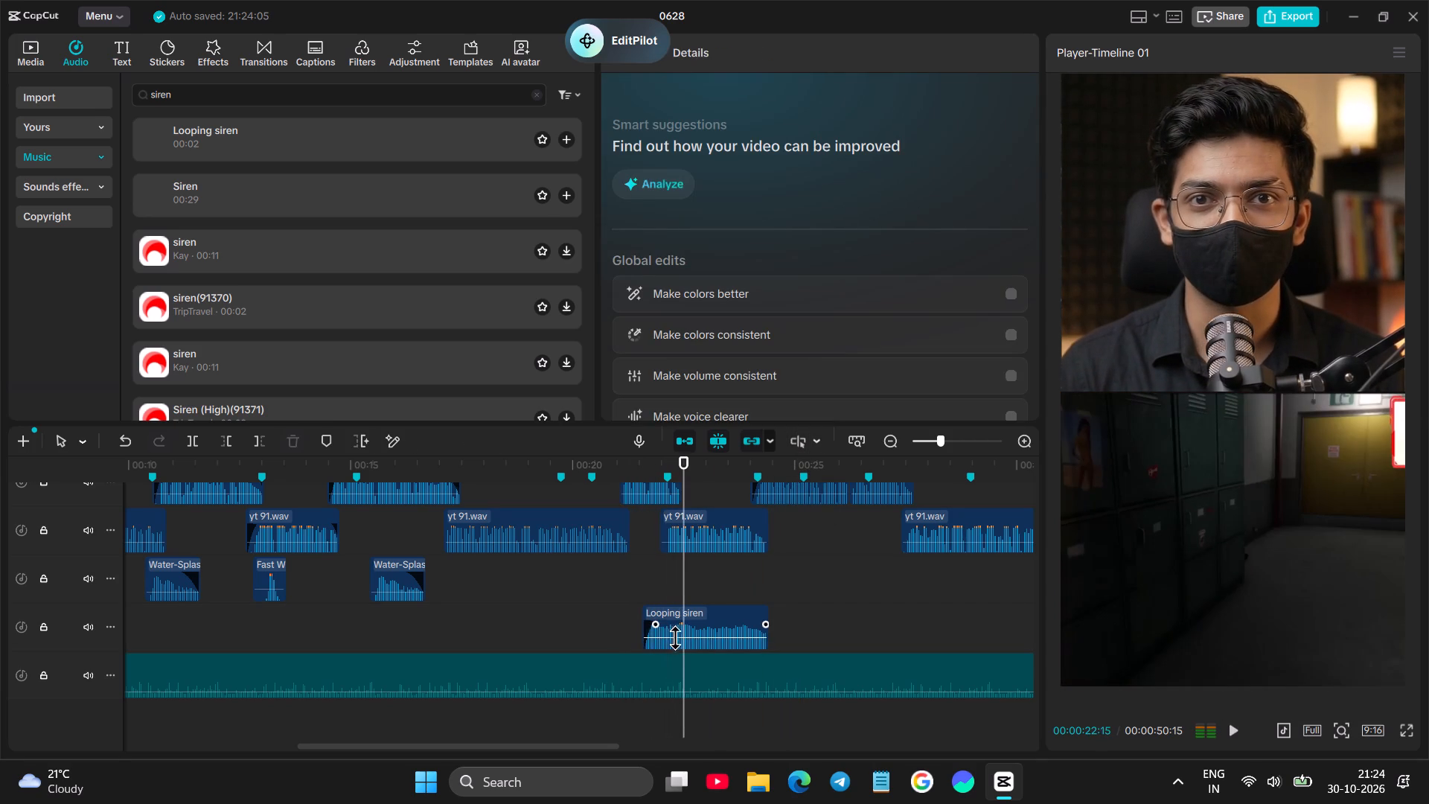
Lower the Looping siren clip's volume to -8.7 dB and play the section through to 00:00:25:12.
drag(674, 639, 680, 642)
click(619, 609)
key(space)
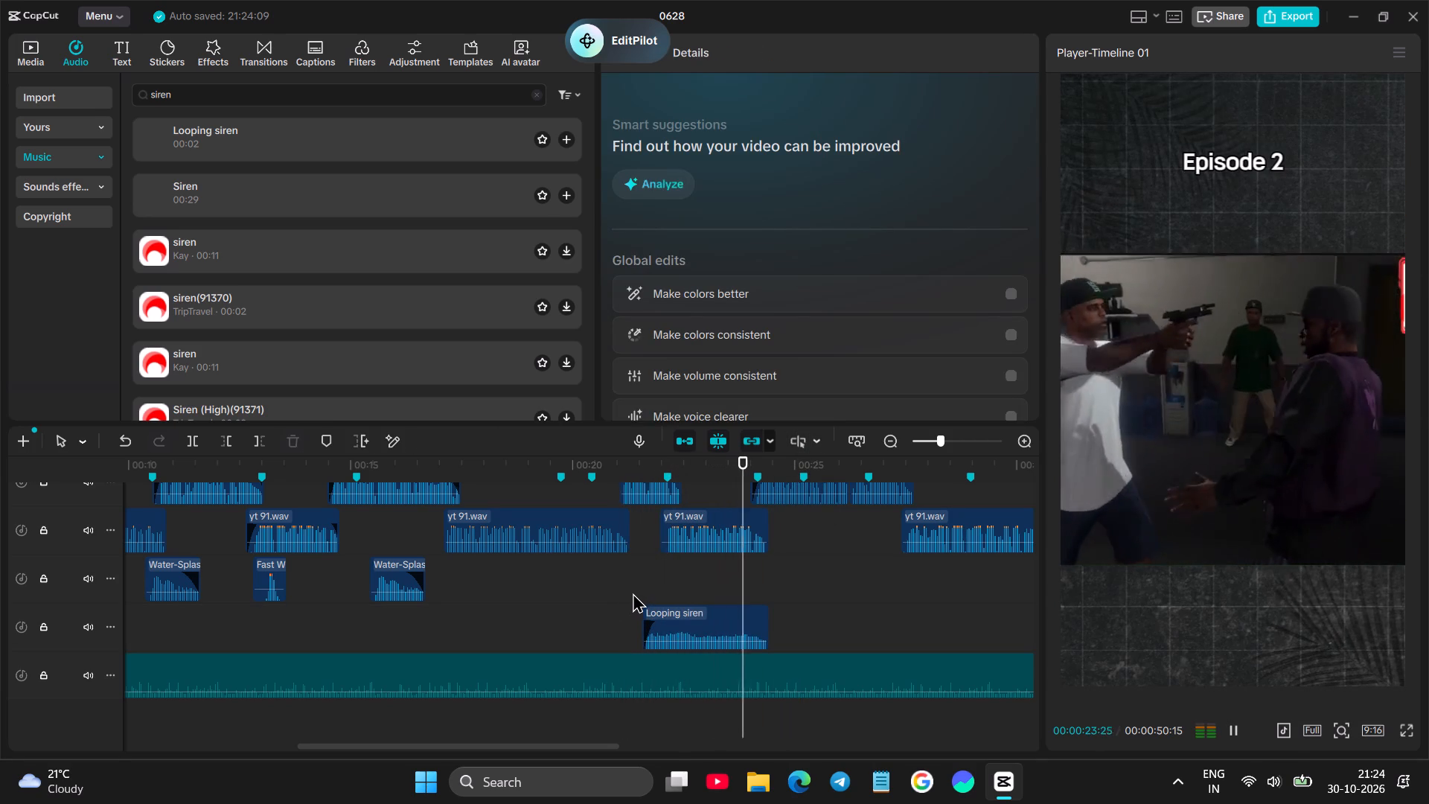
click(718, 617)
key(space)
Lengthen the fade-out at the end of the Looping siren clip and play across its ending.
drag(765, 626, 754, 625)
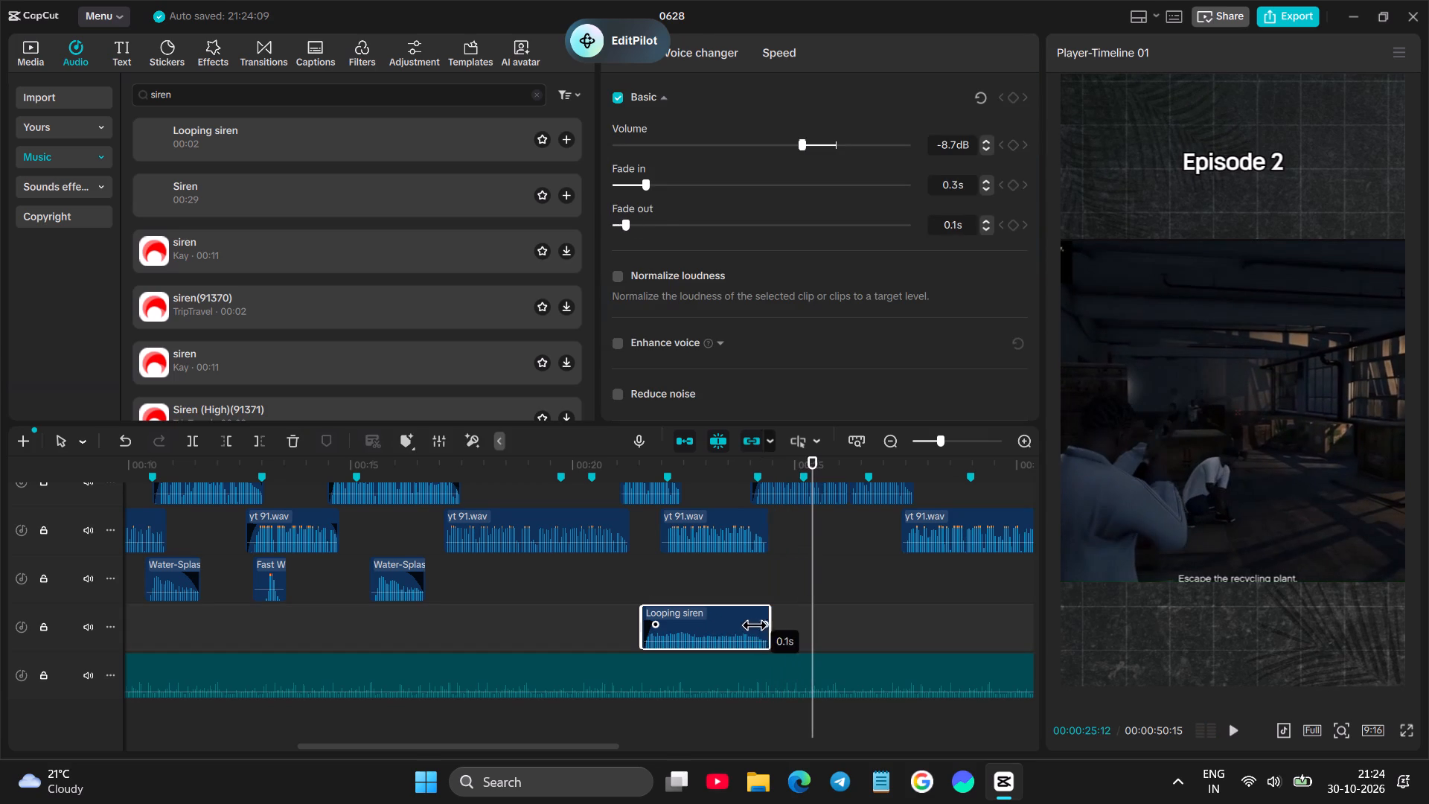
drag(754, 625, 737, 628)
click(713, 593)
key(space)
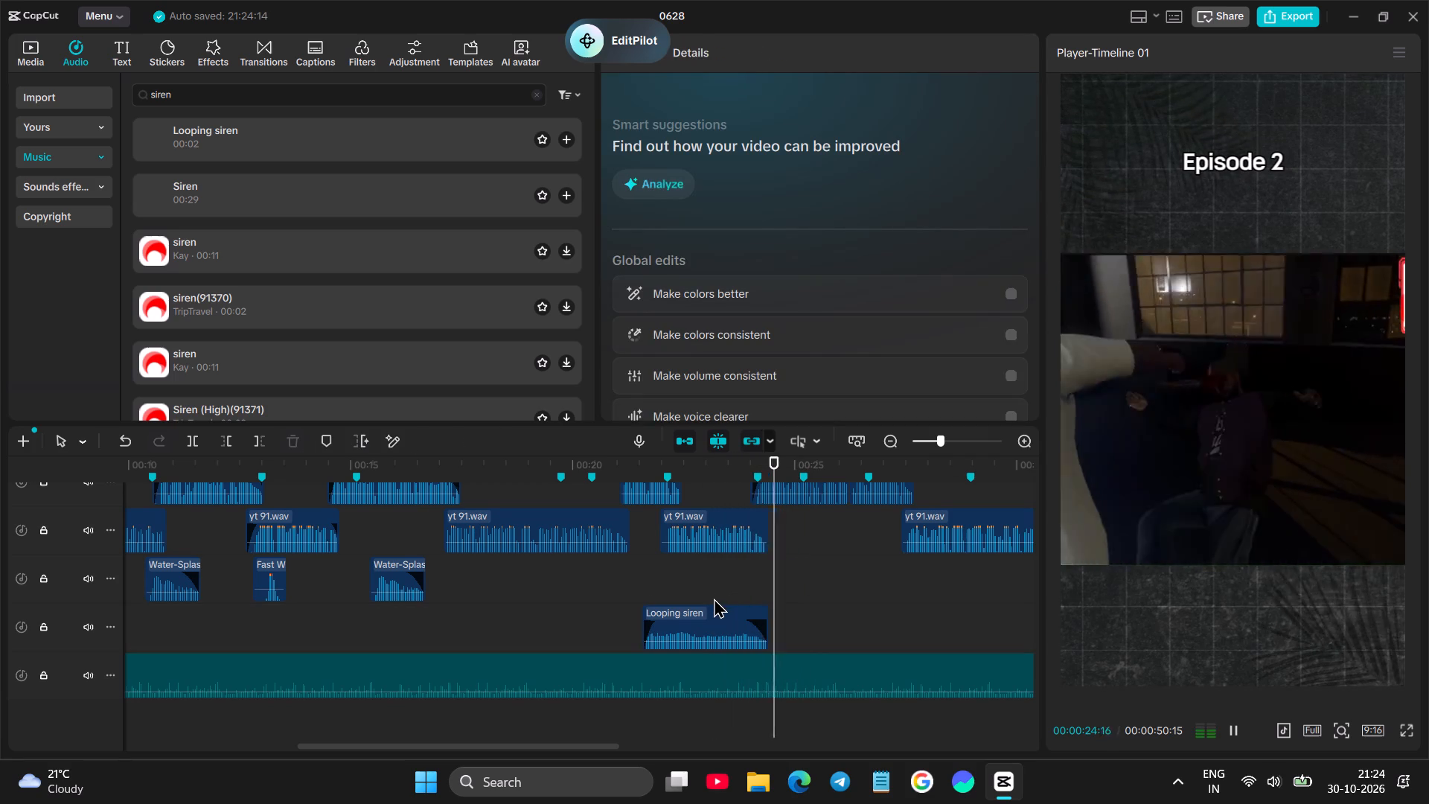
key(space)
Search the music library for "shortgun" and preview the first four sounds, including Gun reload sound and Gun-Battle-Short-Intense_MILIT074.
click(535, 99)
click(538, 99)
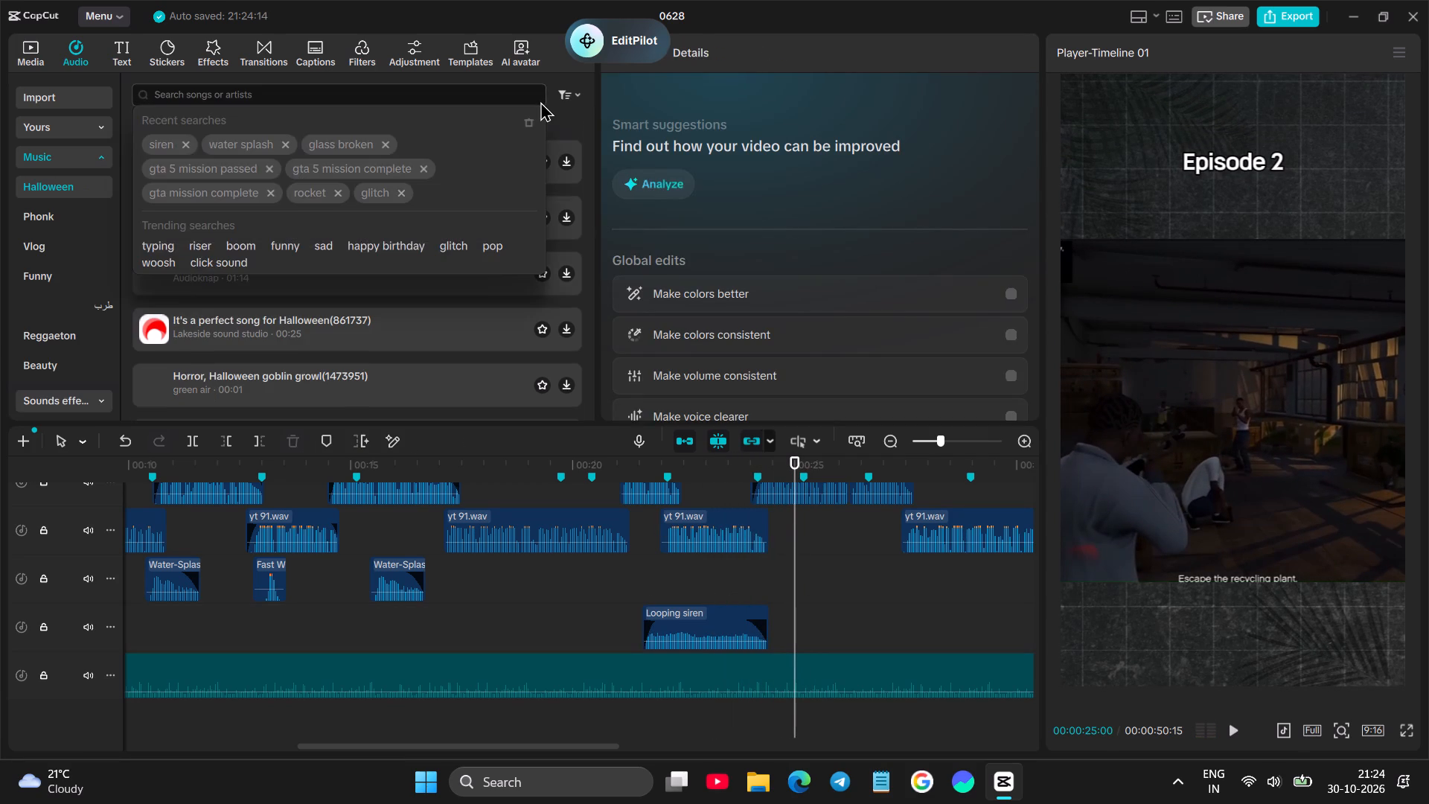
text(shot)
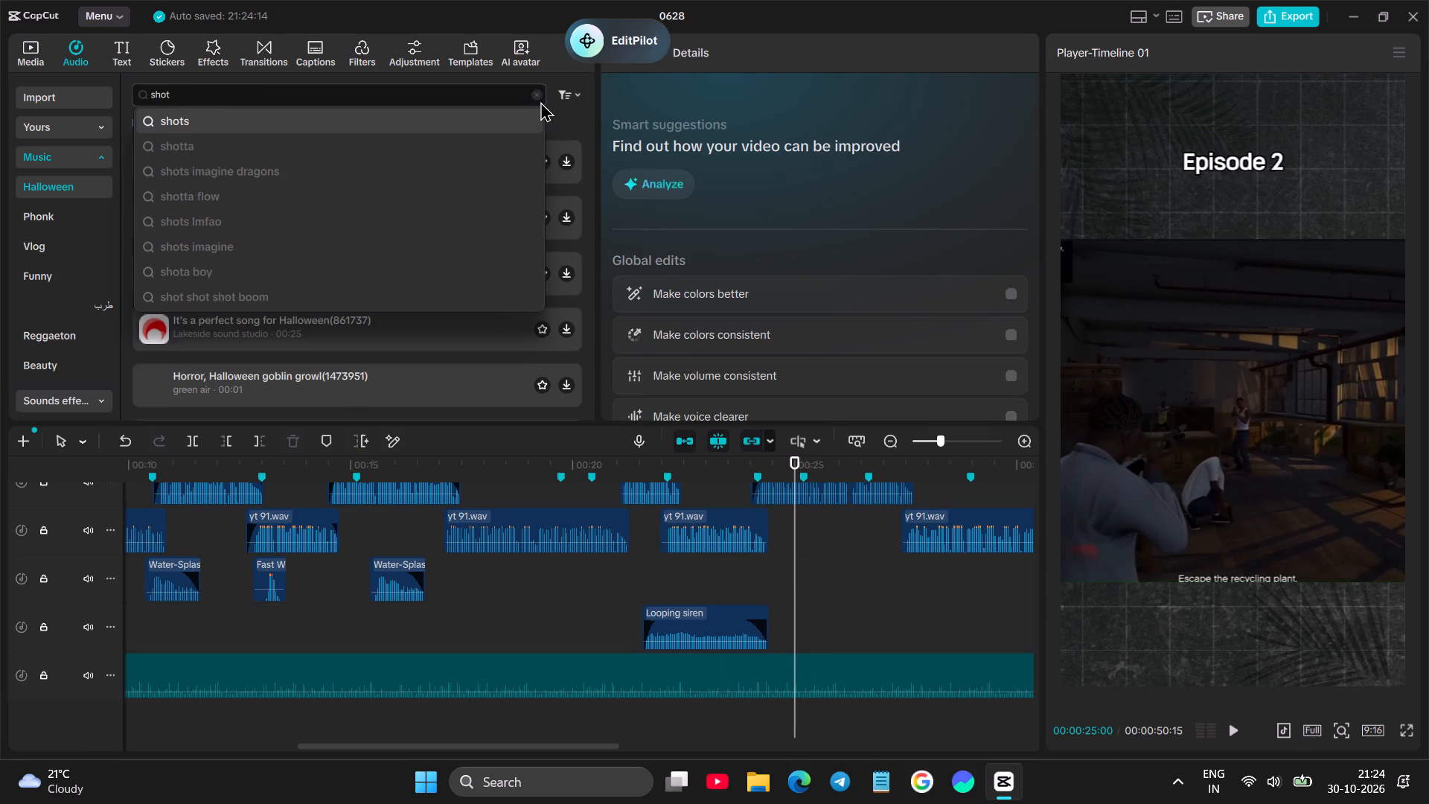
key(BackSpace)
text(rtgun)
key(space)
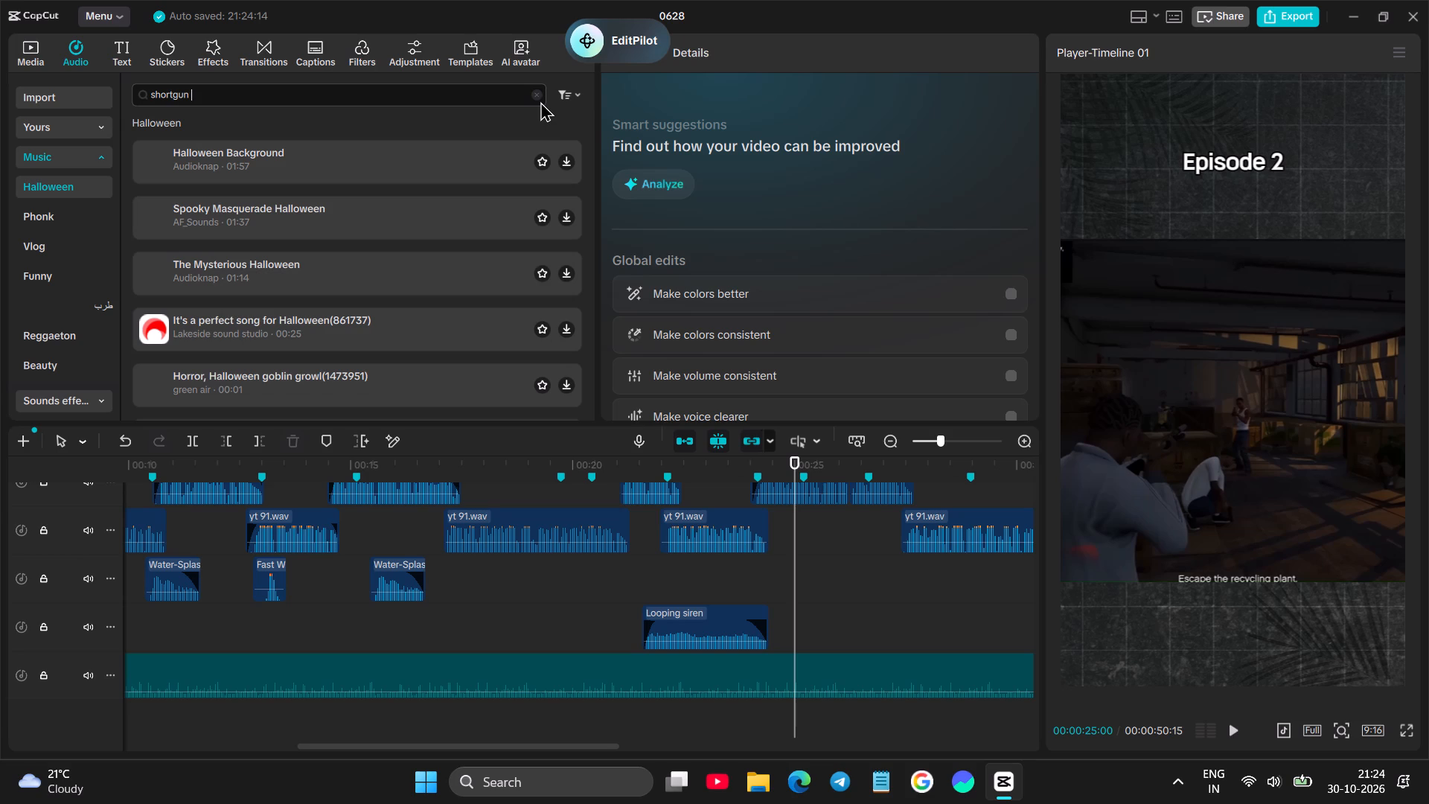
key(Return)
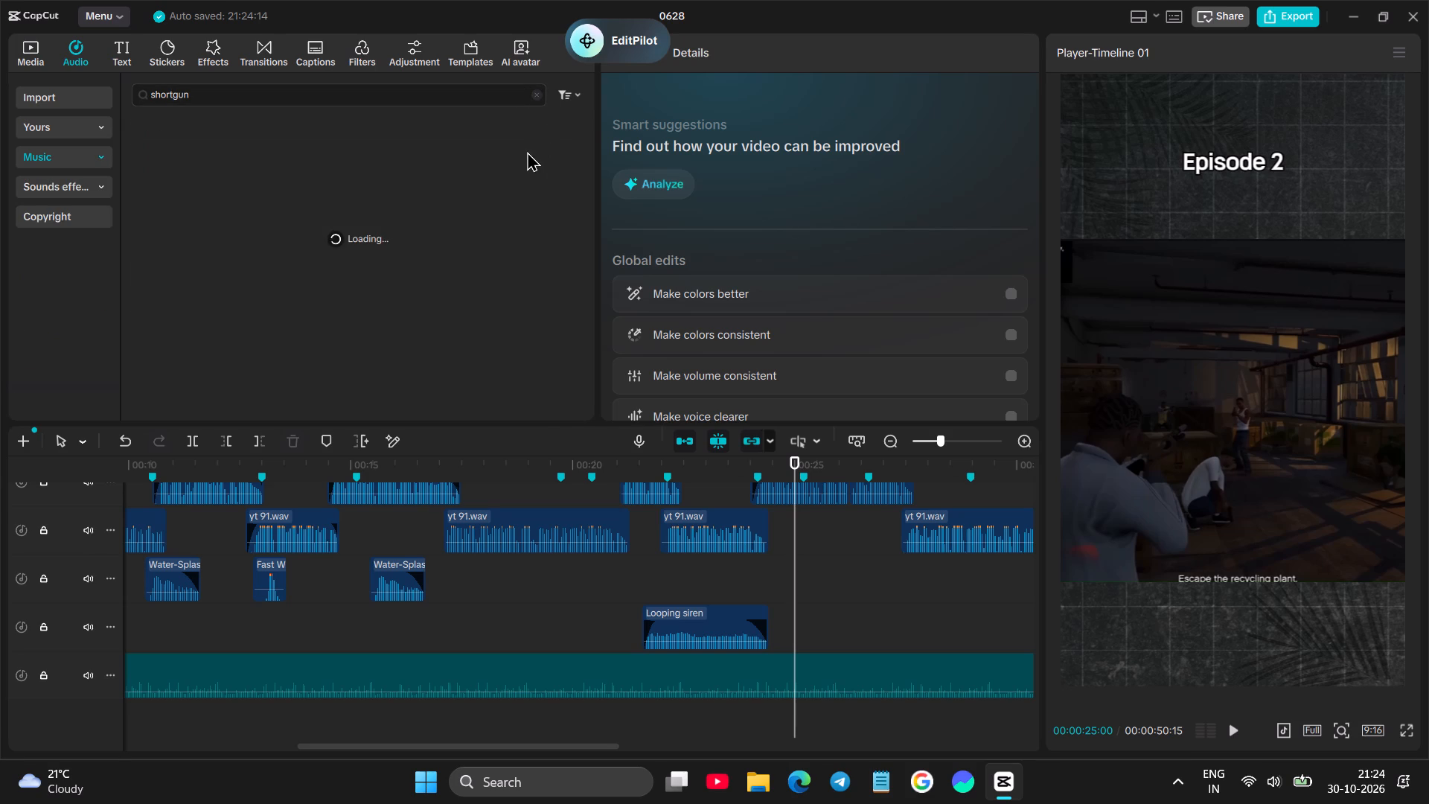
click(566, 147)
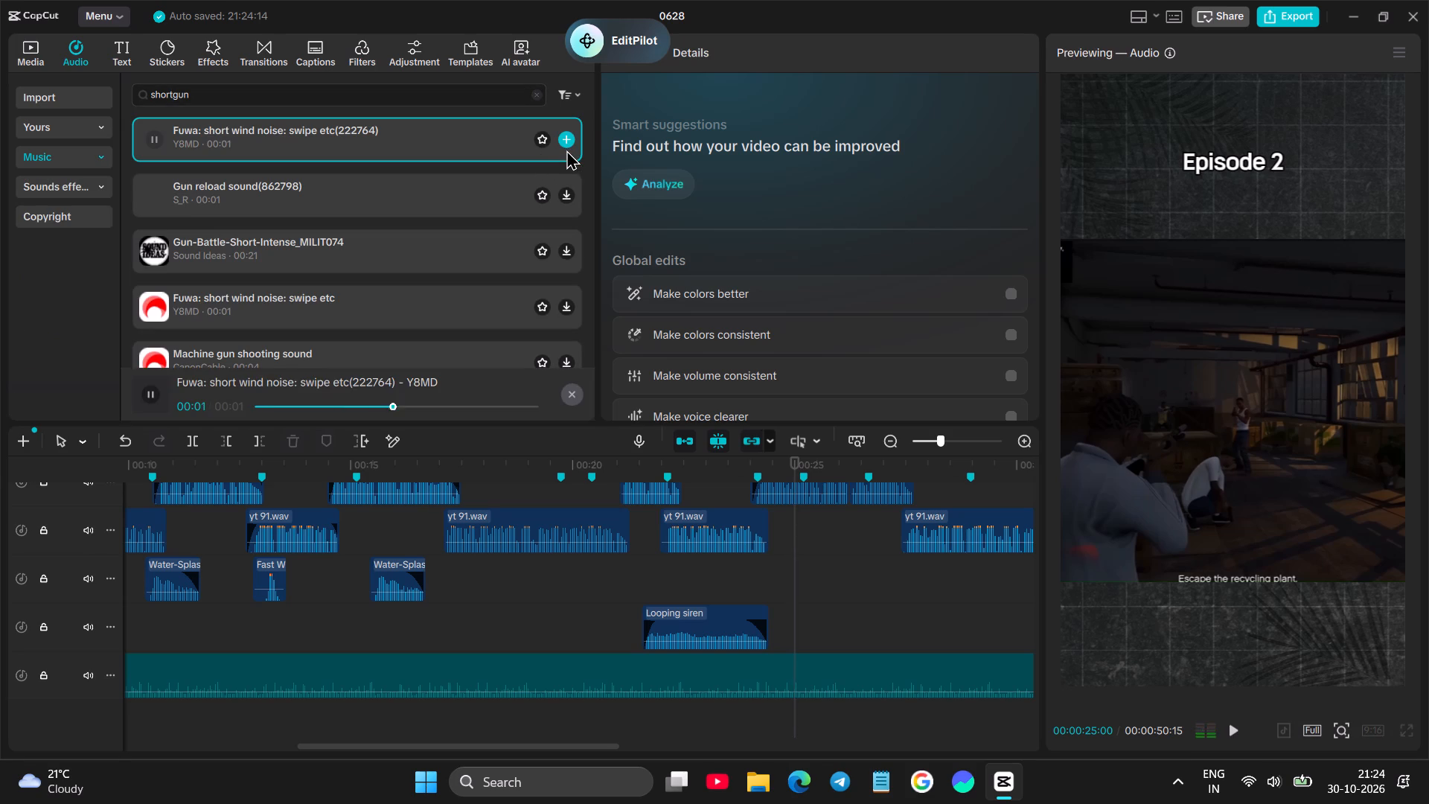
click(566, 182)
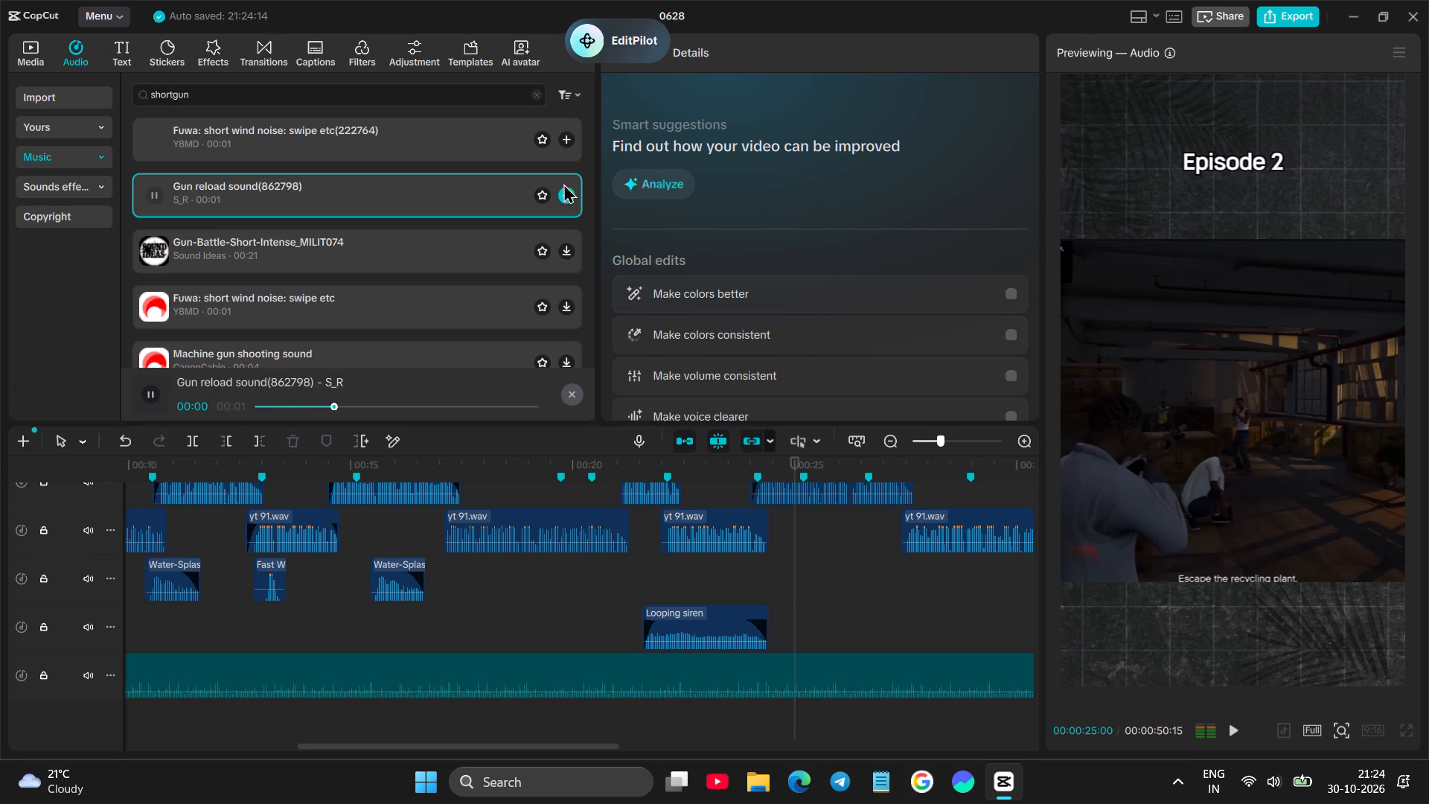
click(560, 236)
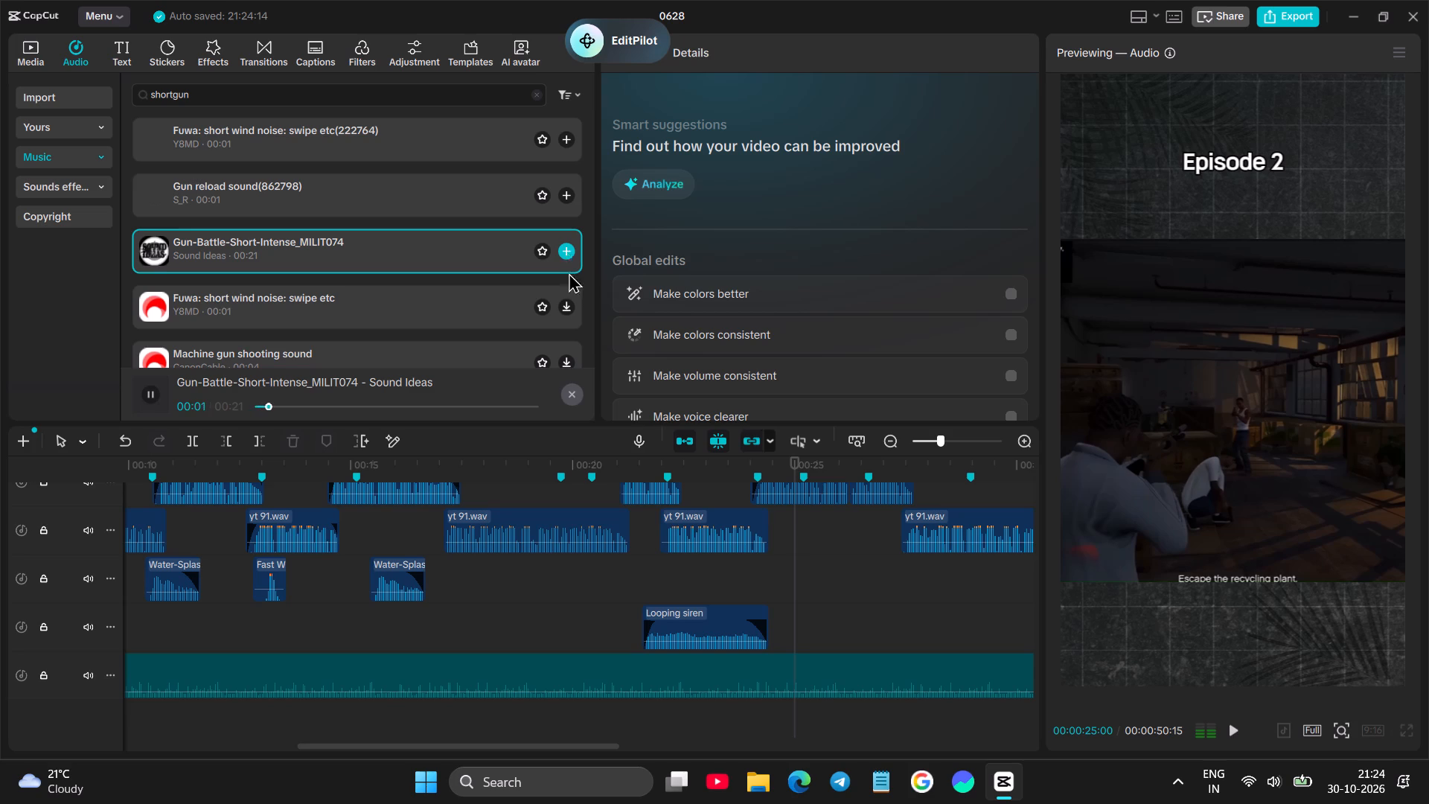
click(566, 307)
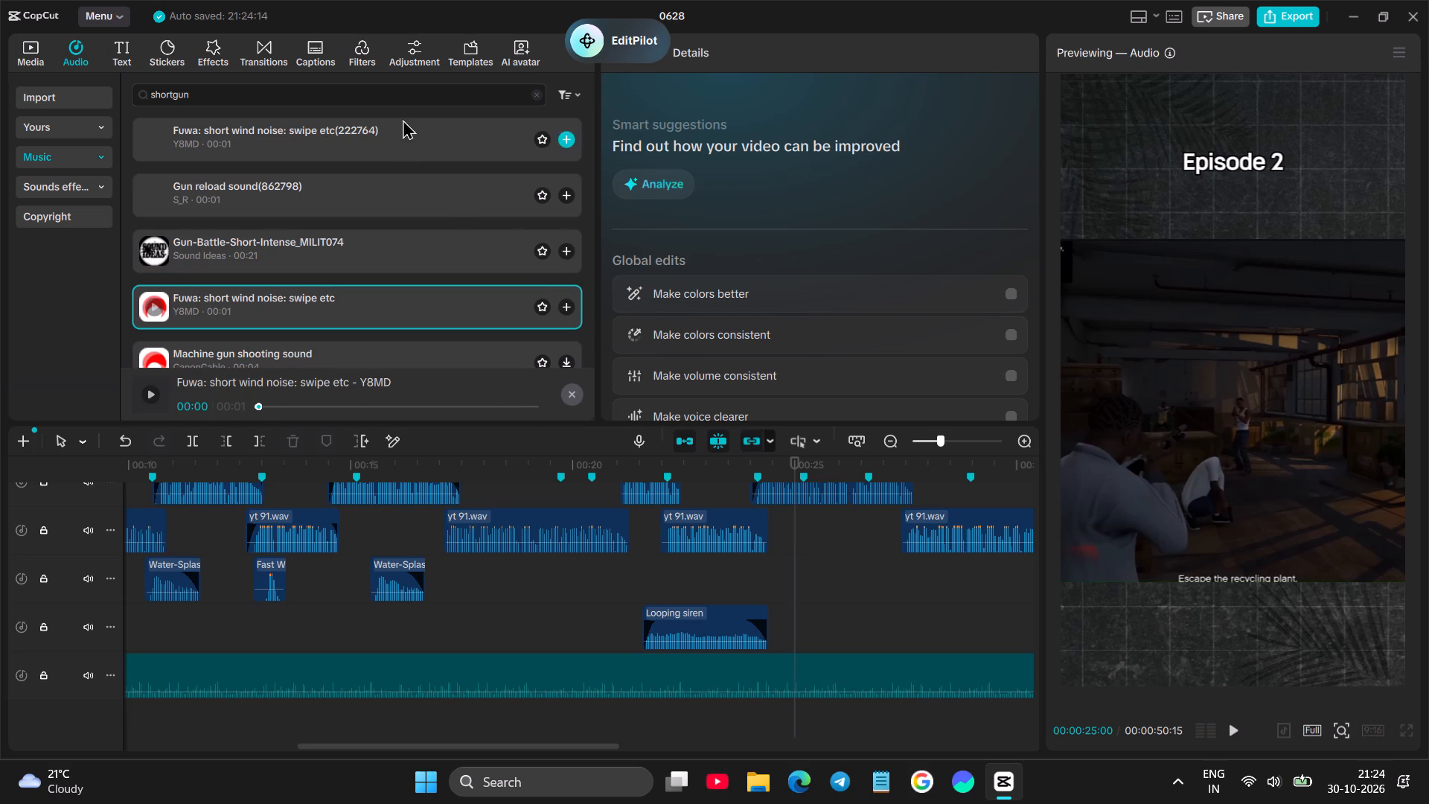
Search the library for "shortgun fire", then download and preview Gunshot Pistol Gun and [Gunshot] GUN SHOT 1.
click(408, 95)
key(space)
text(fire)
key(Return)
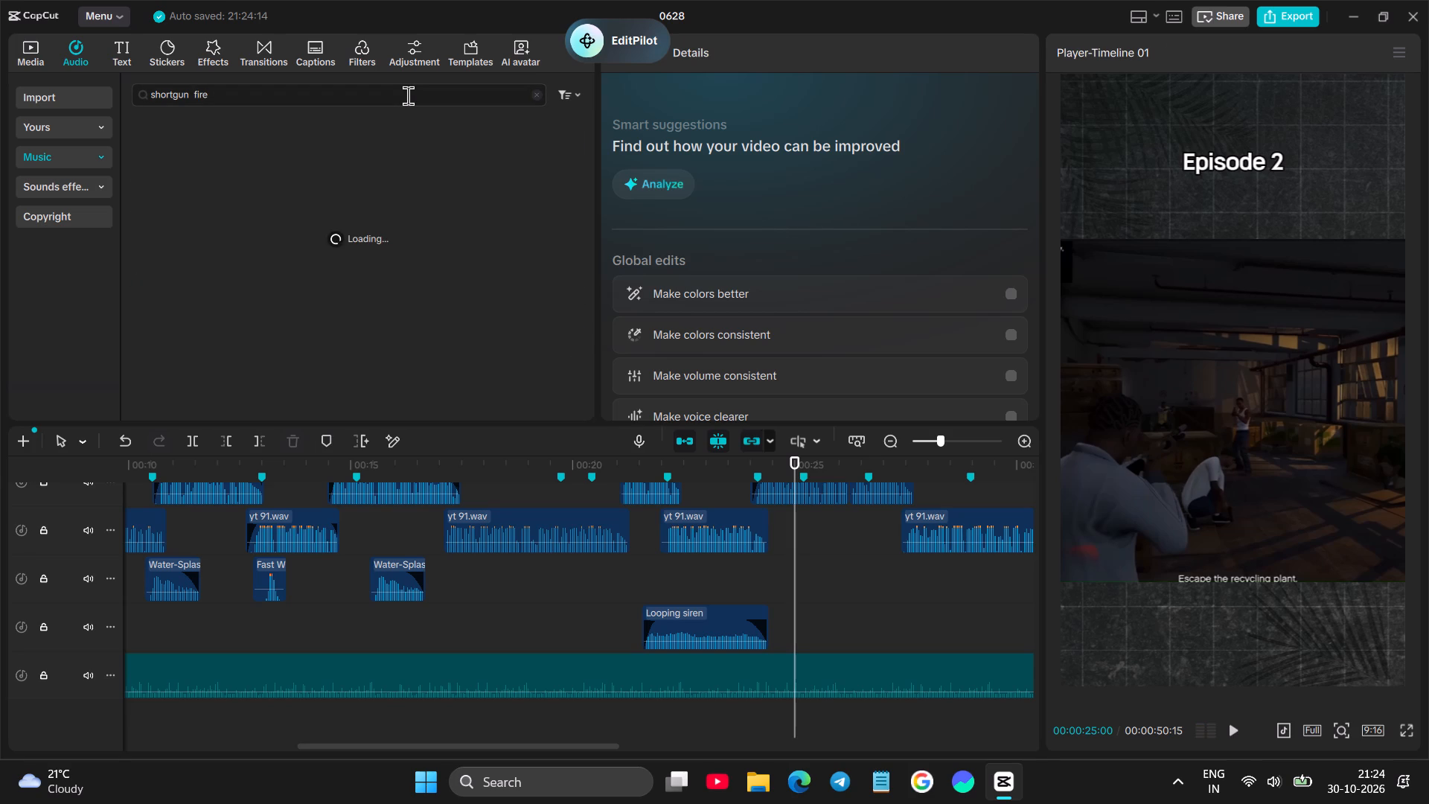
click(506, 147)
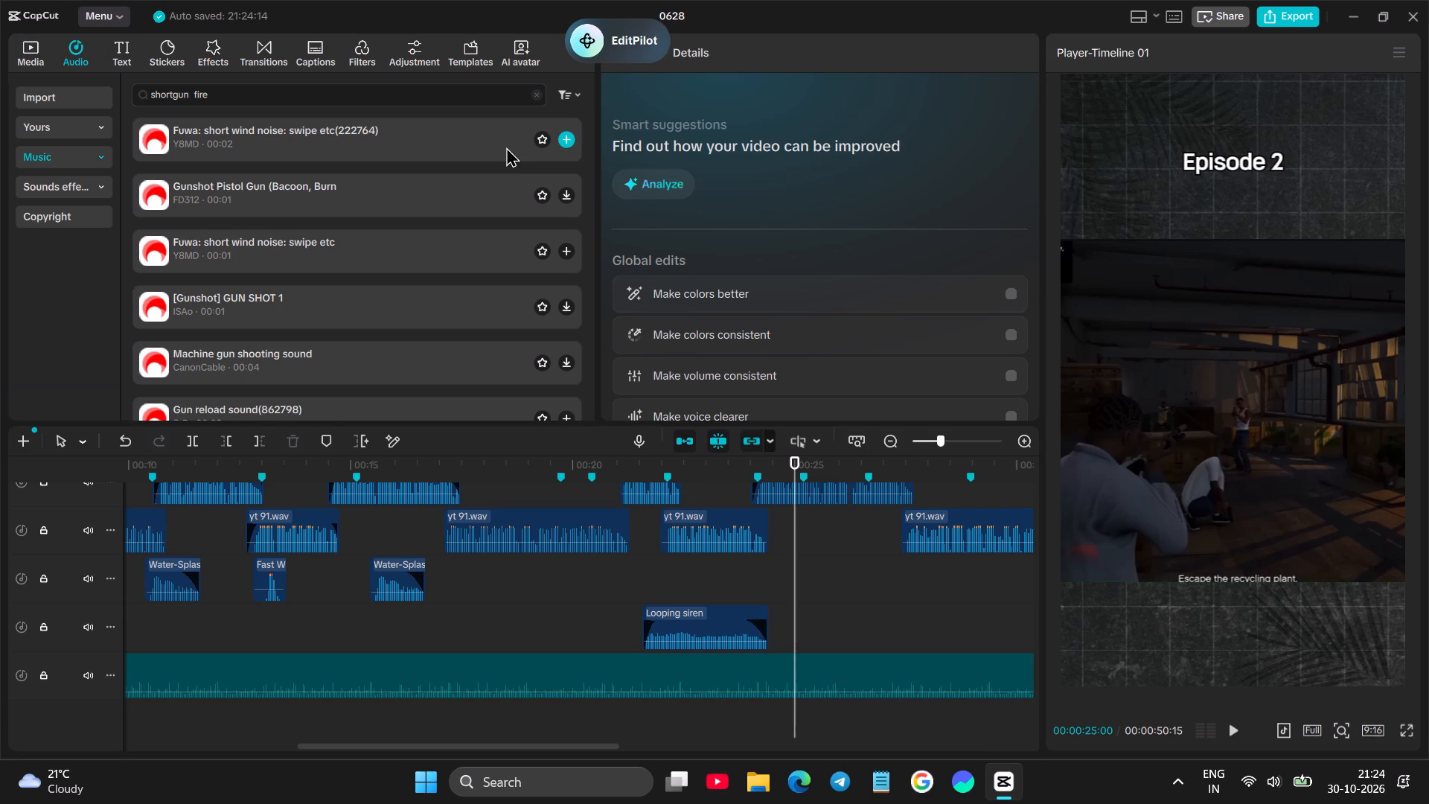
click(507, 191)
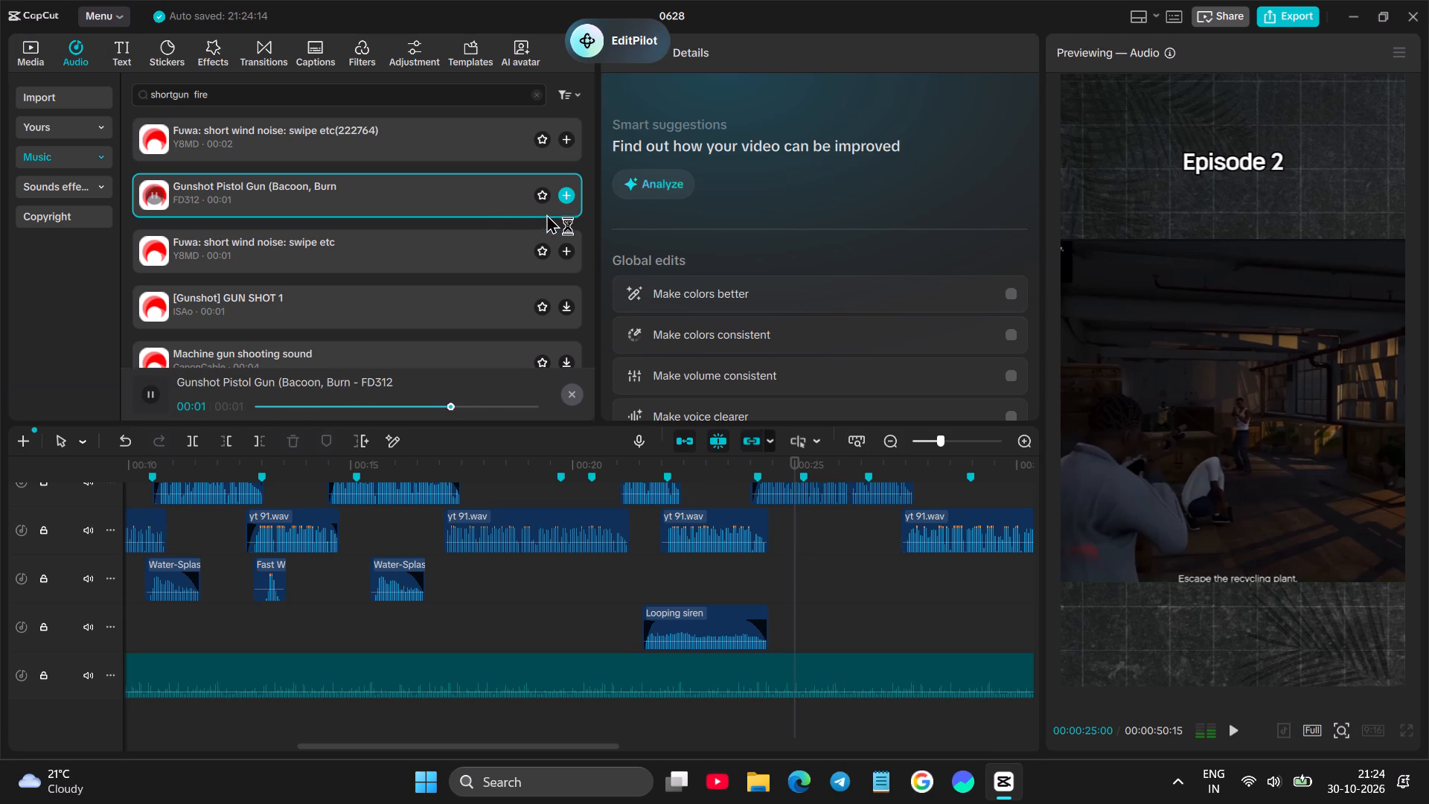
click(456, 243)
click(462, 293)
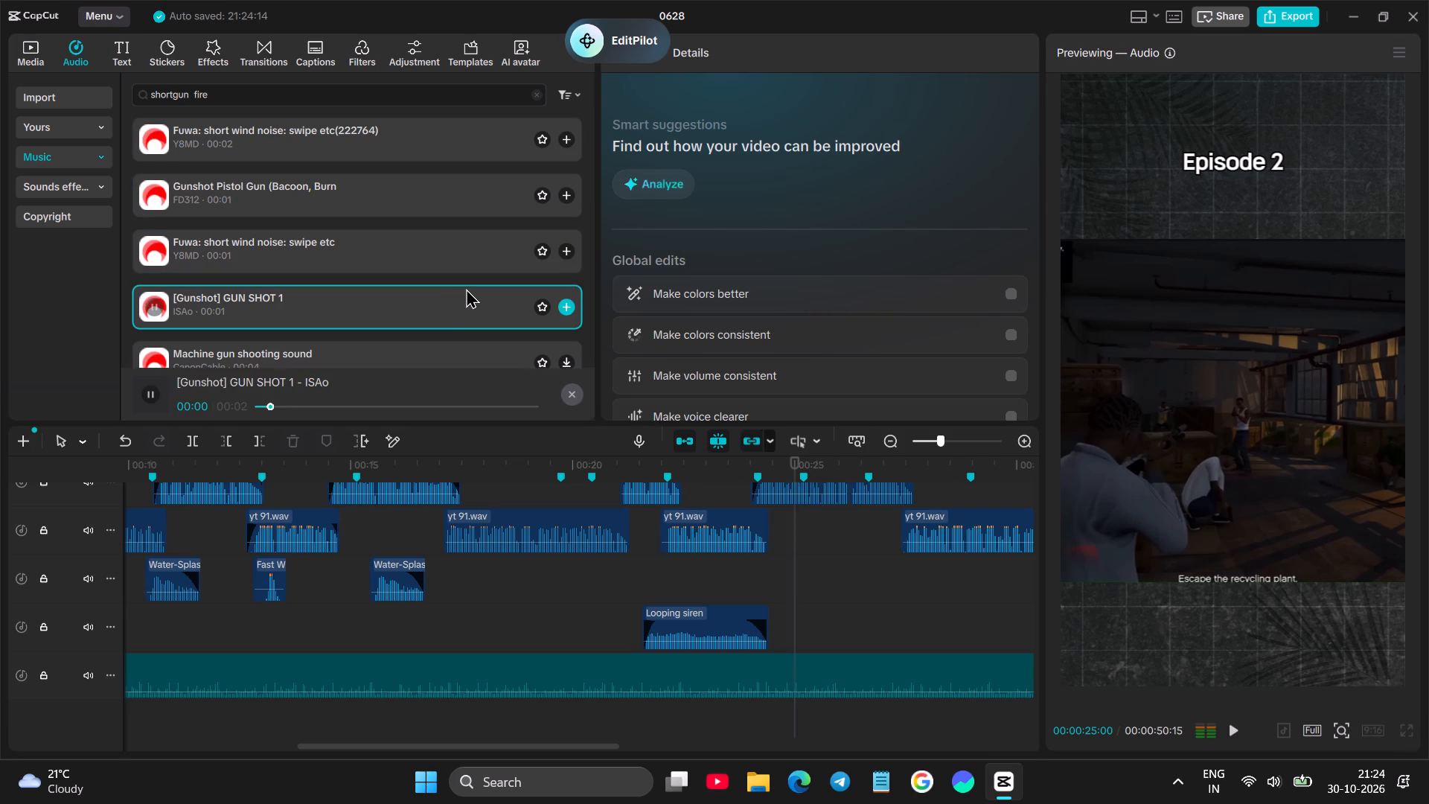
Place [Gunshot] GUN SHOT 1 on the water splash track at about 24.7 s and check it by playback.
scroll(468, 285, down, 1)
drag(406, 226, 786, 577)
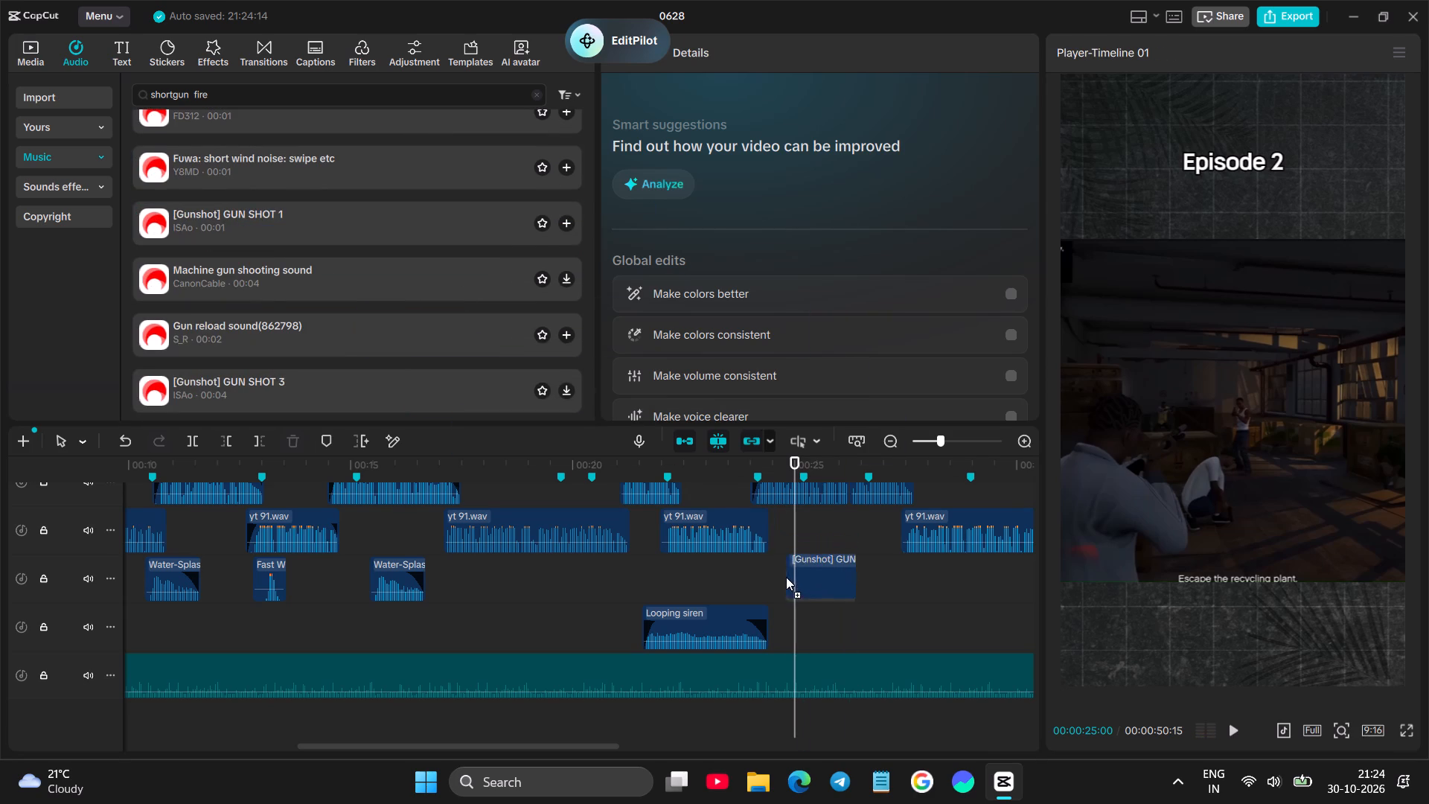
drag(786, 577, 785, 587)
click(755, 568)
key(space)
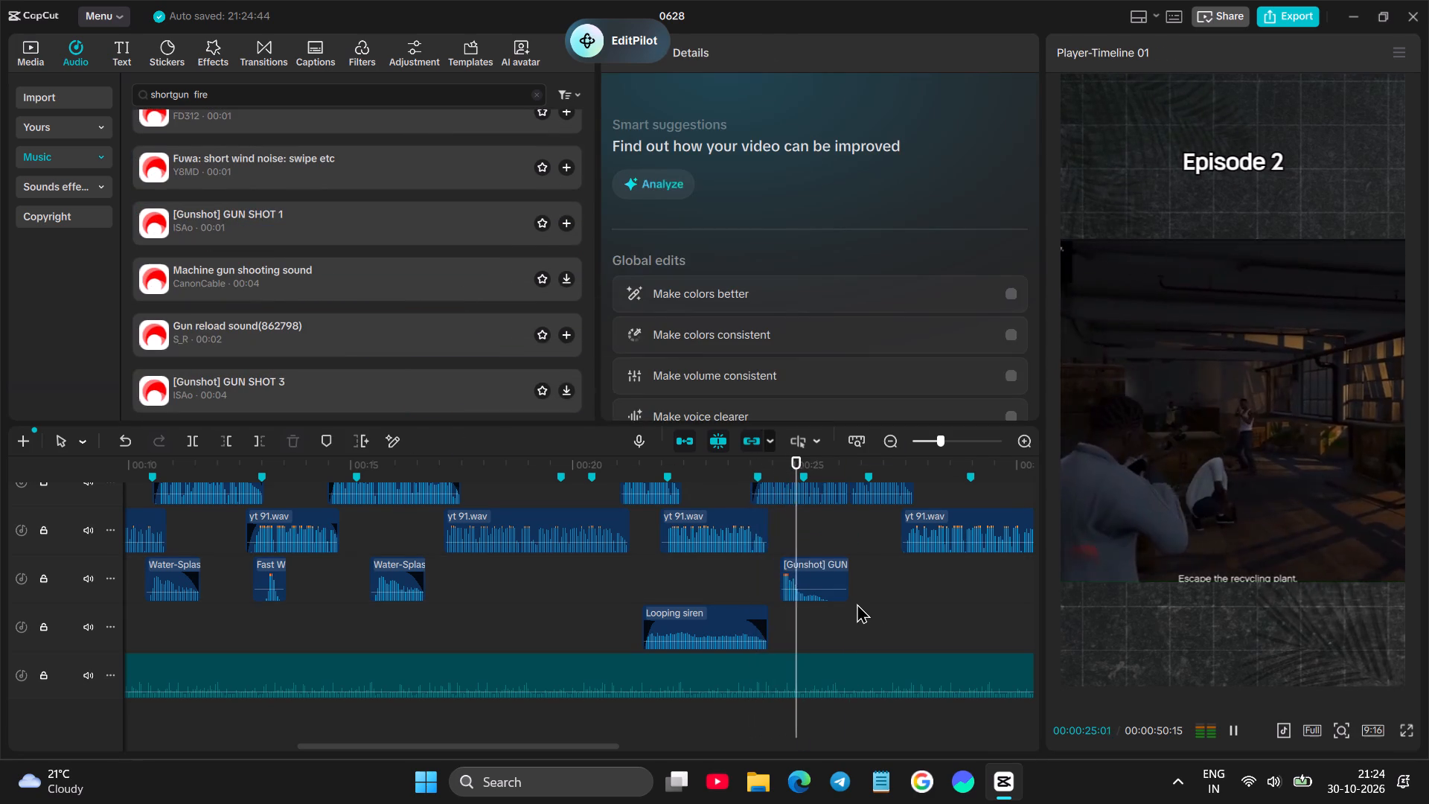
key(space)
Move the [Gunshot] GUN SHOT 1 clip slightly so that it starts at about 25 s, and check its timing by playback.
drag(804, 569, 815, 575)
click(790, 585)
click(769, 587)
key(space)
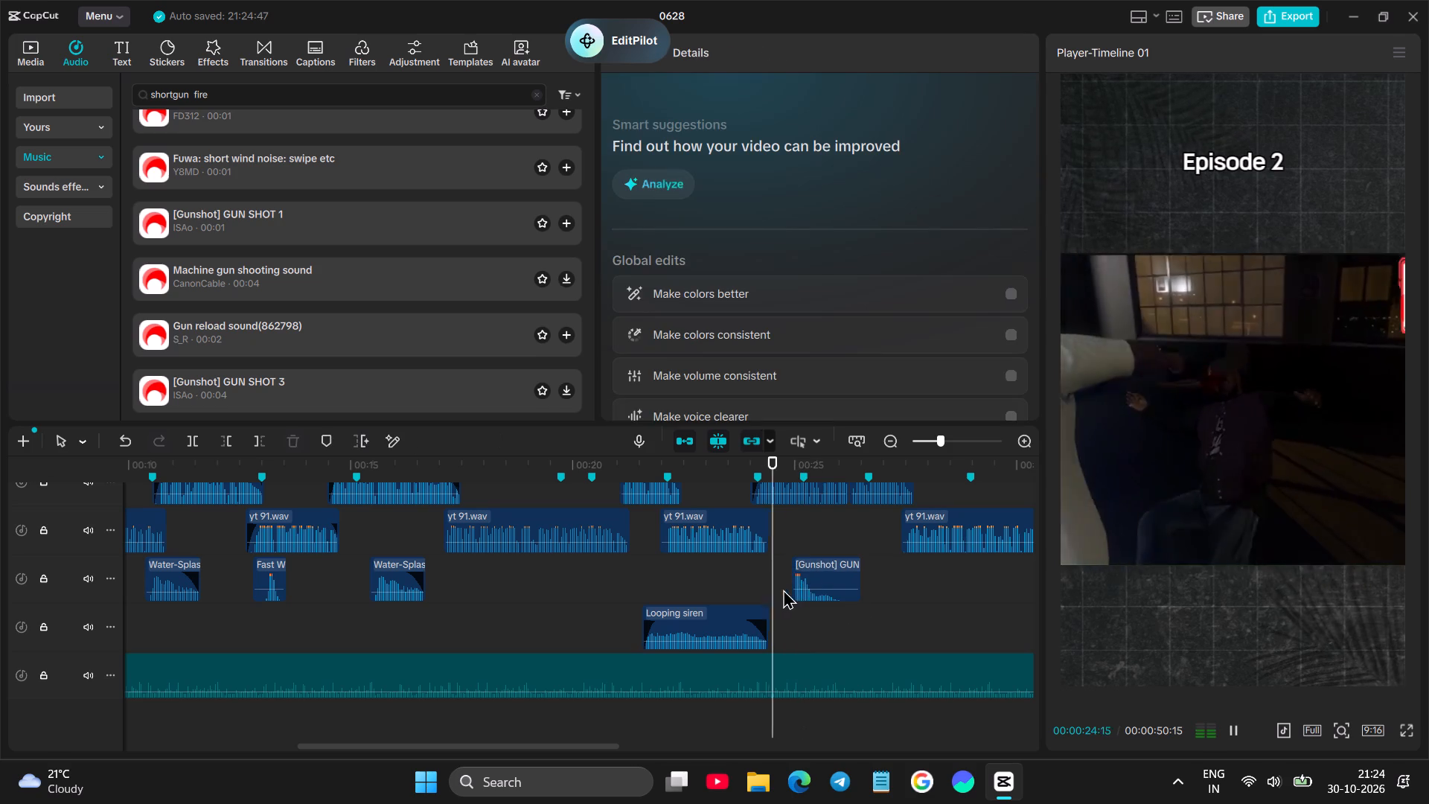
key(space)
click(781, 596)
key(space)
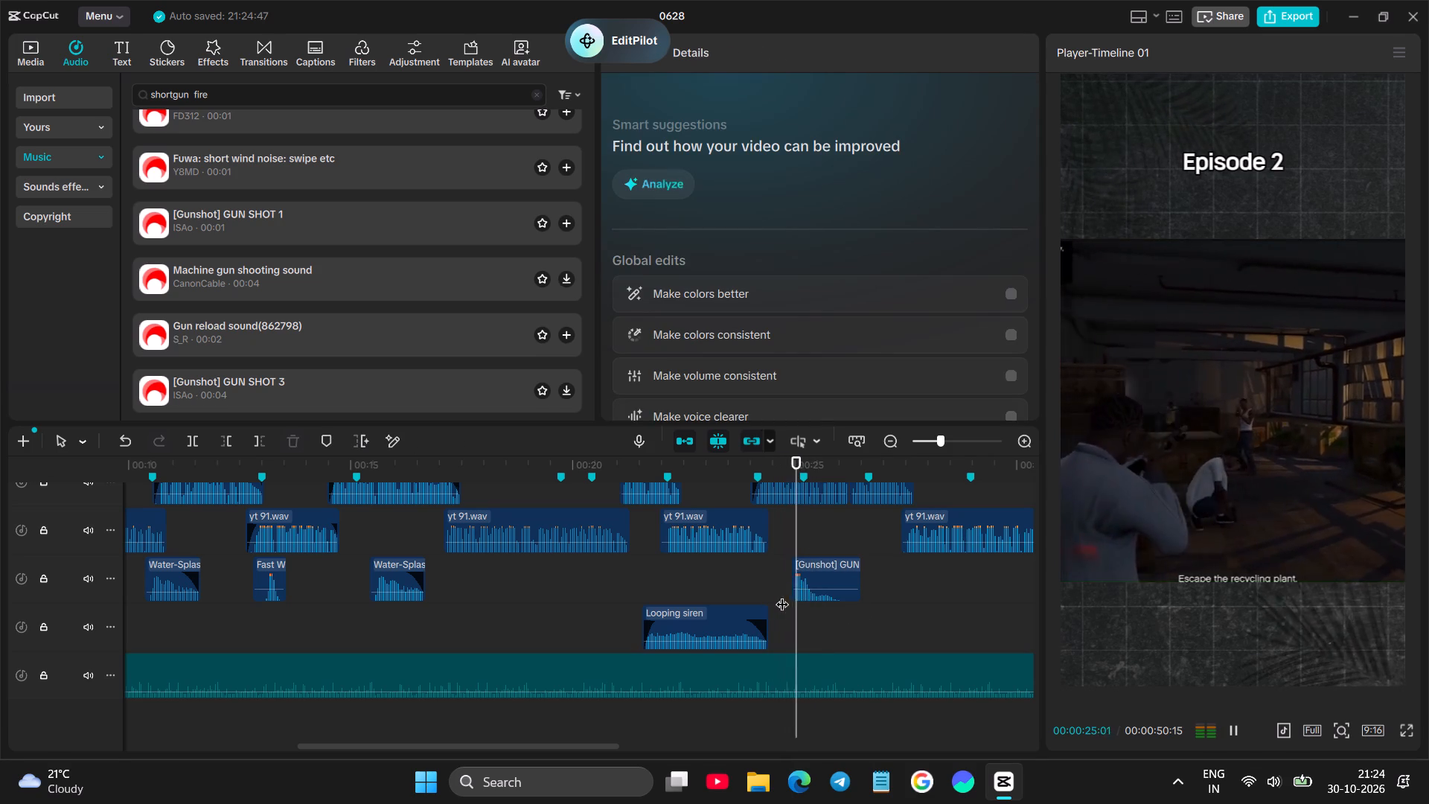
Set the [Gunshot] GUN SHOT 1 clip's volume to -2.0 dB and play the video through to 00:00:31:21.
click(814, 590)
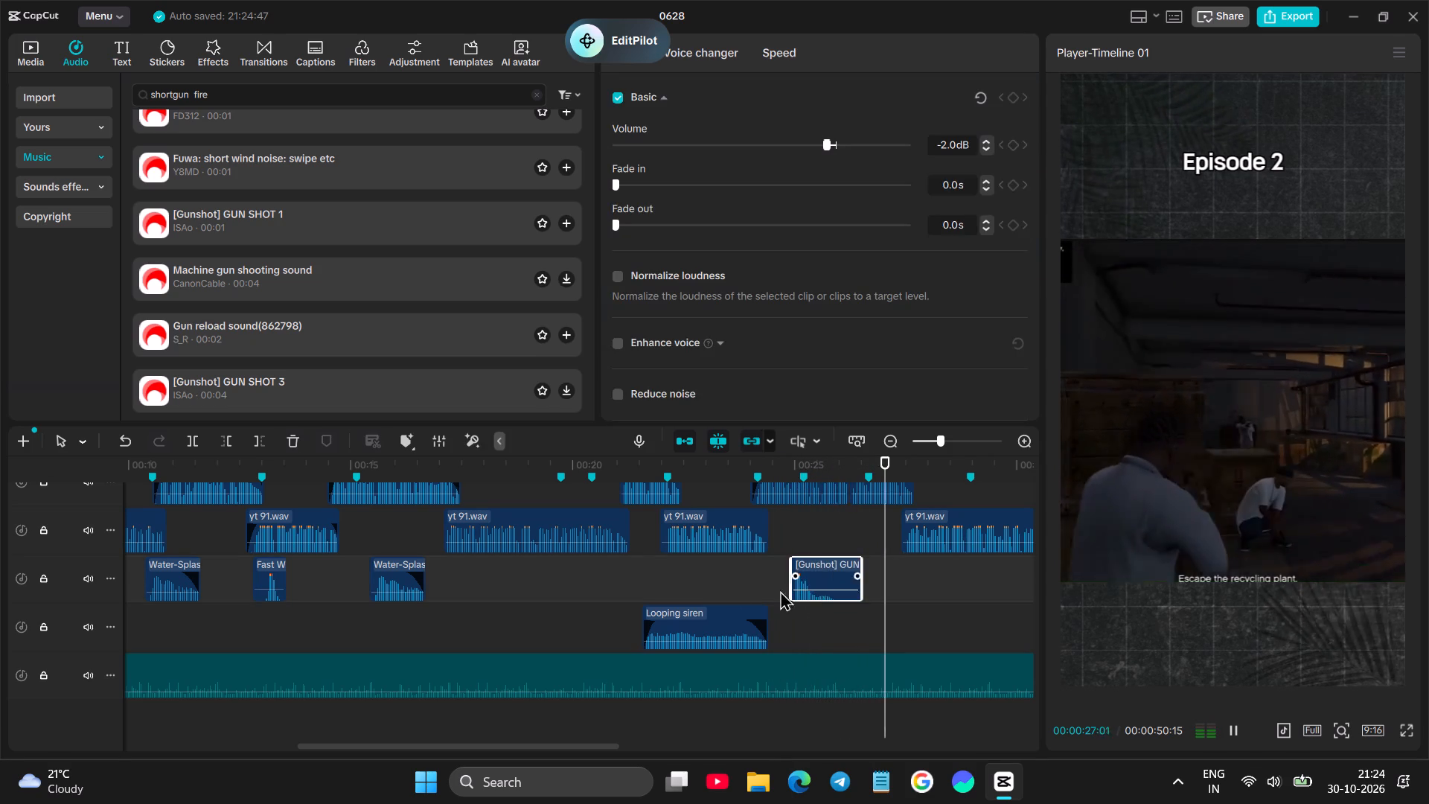
click(685, 577)
key(space)
key(space)
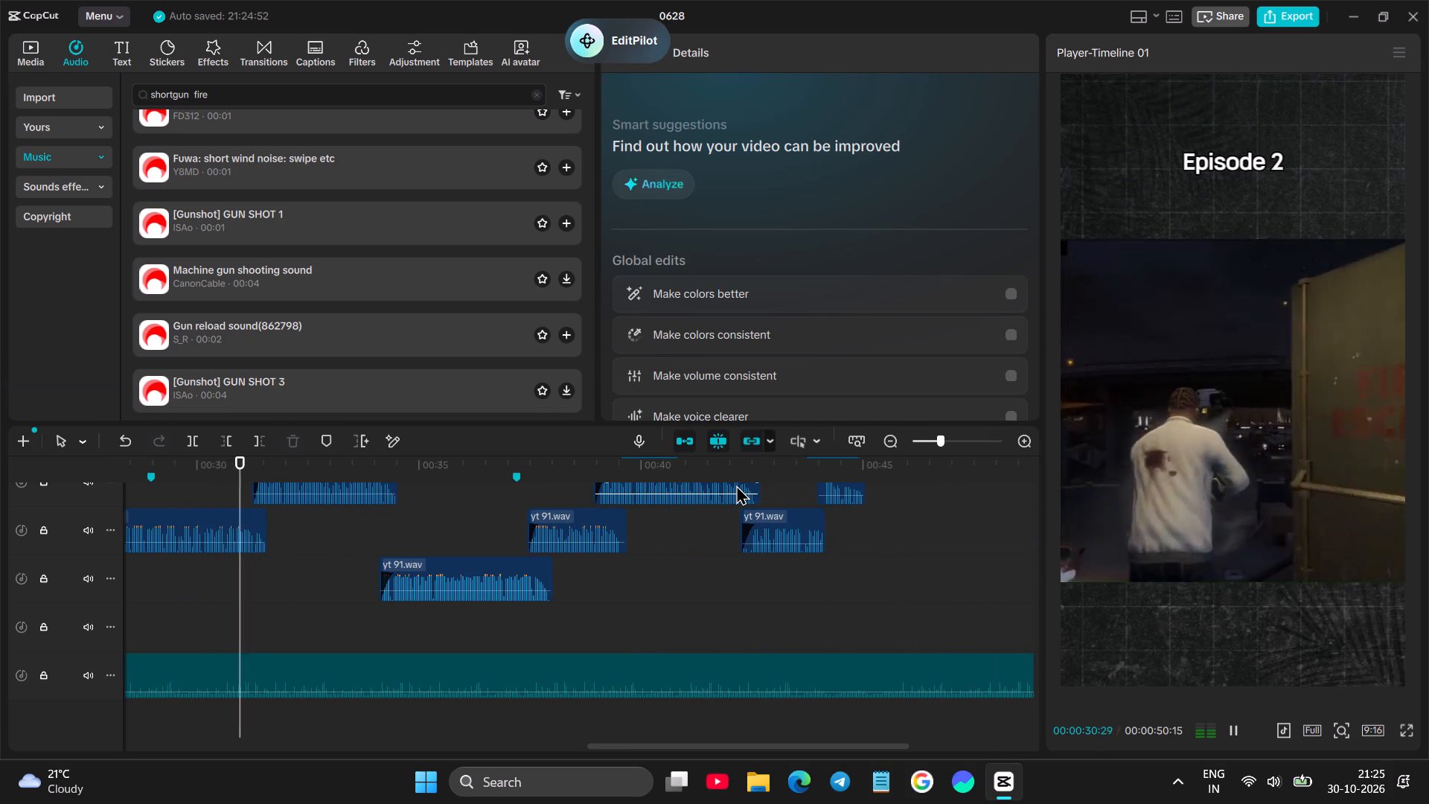
key(space)
key(space)
key(space)
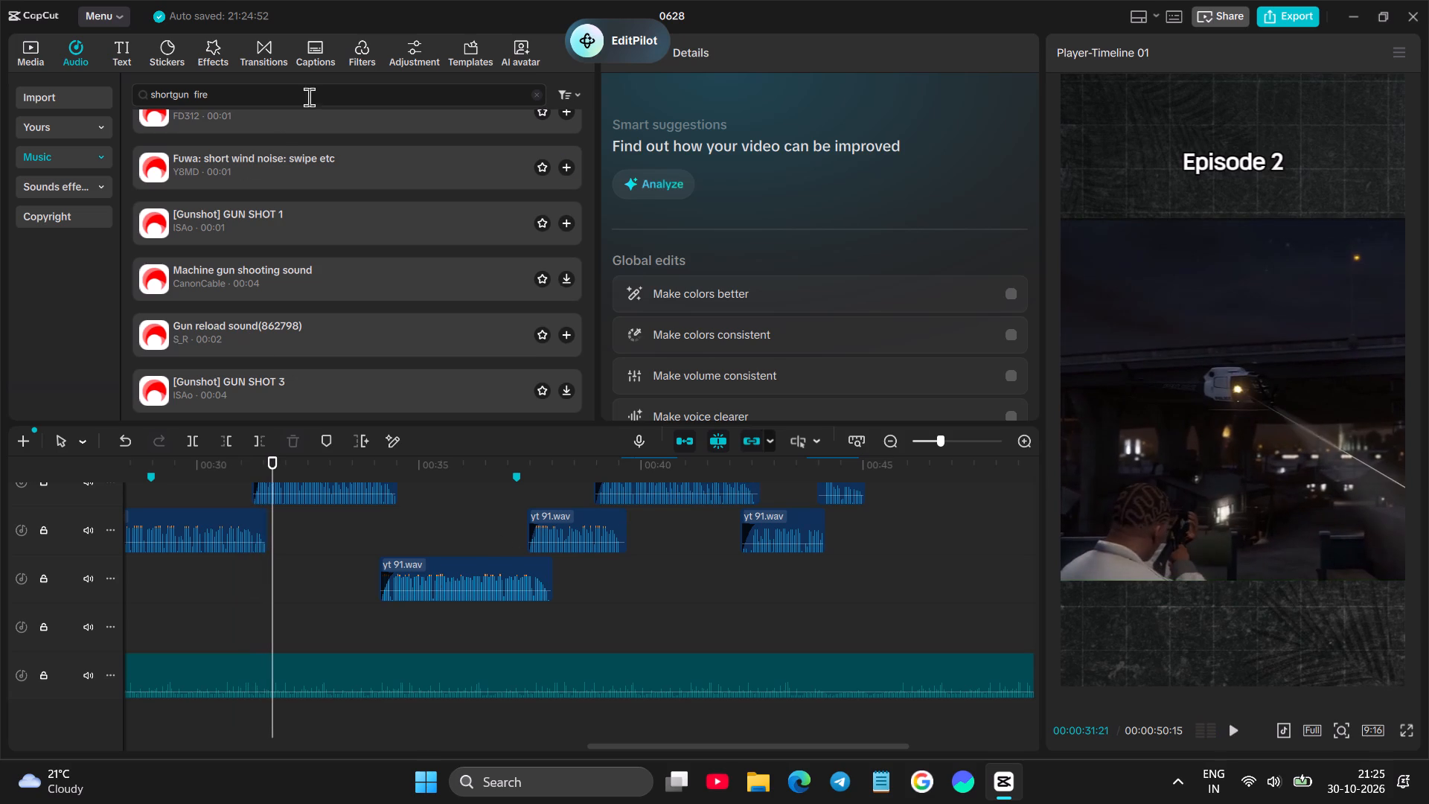
Search the music library for "ak47 sound".
click(538, 98)
click(508, 95)
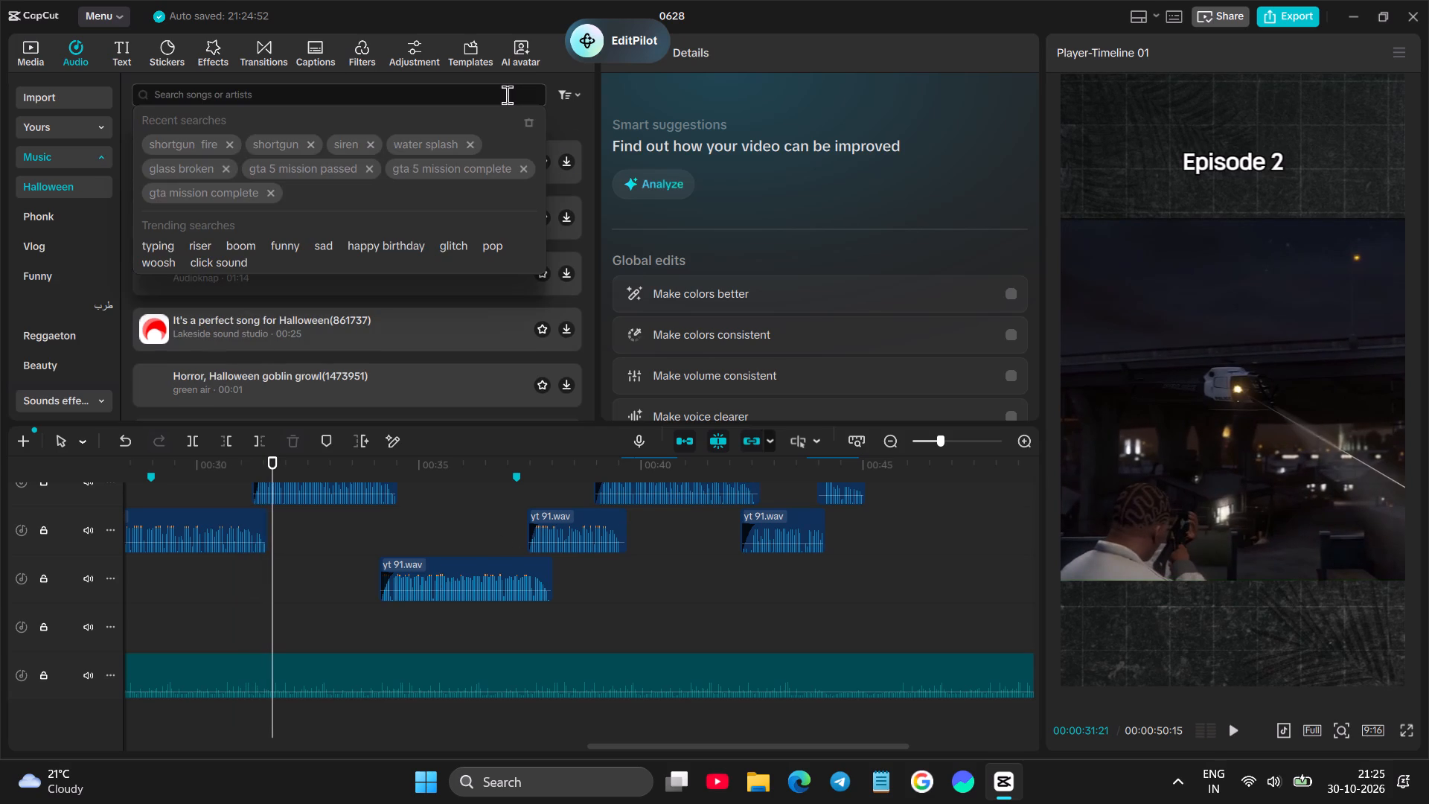
text(ak47)
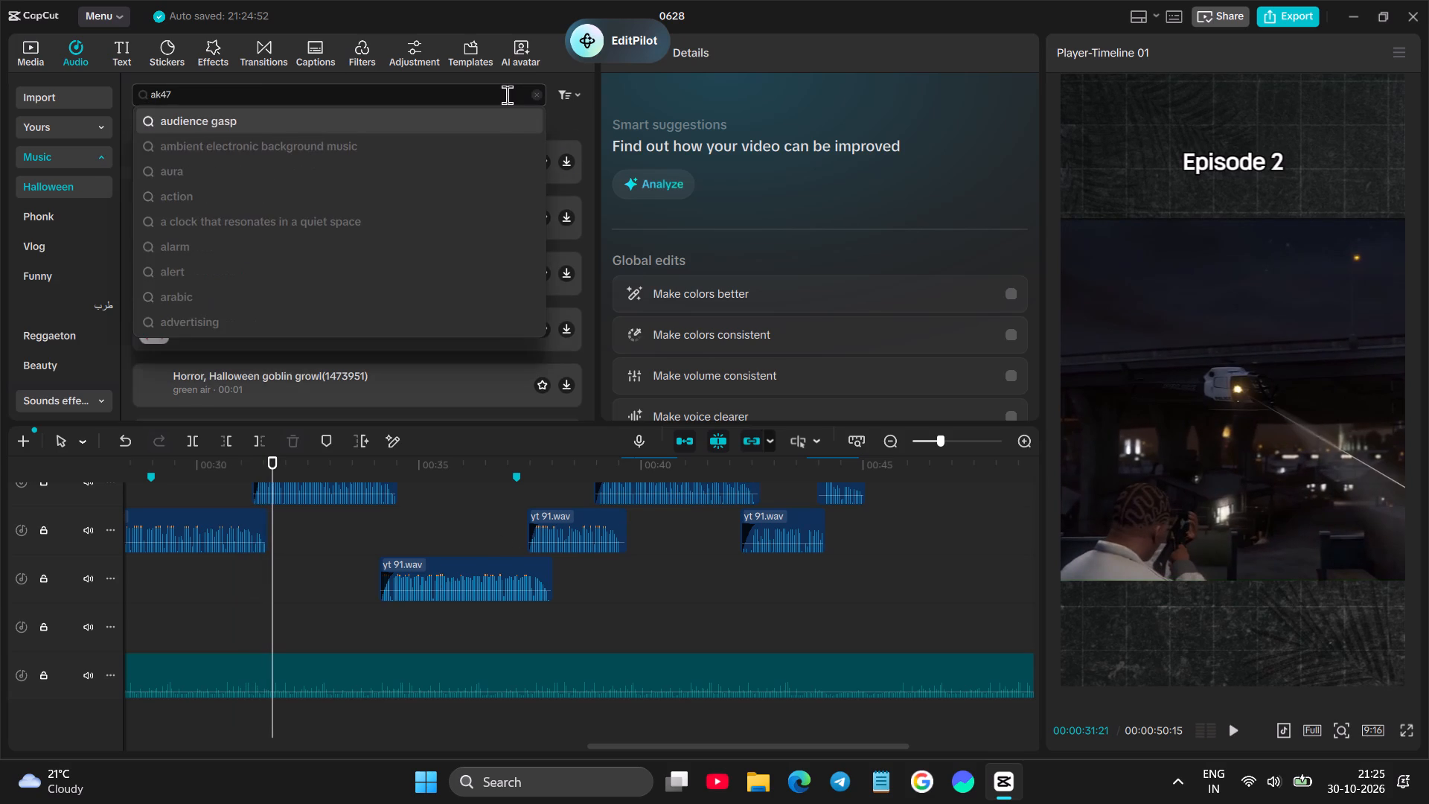
key(space)
text(sound)
key(Return)
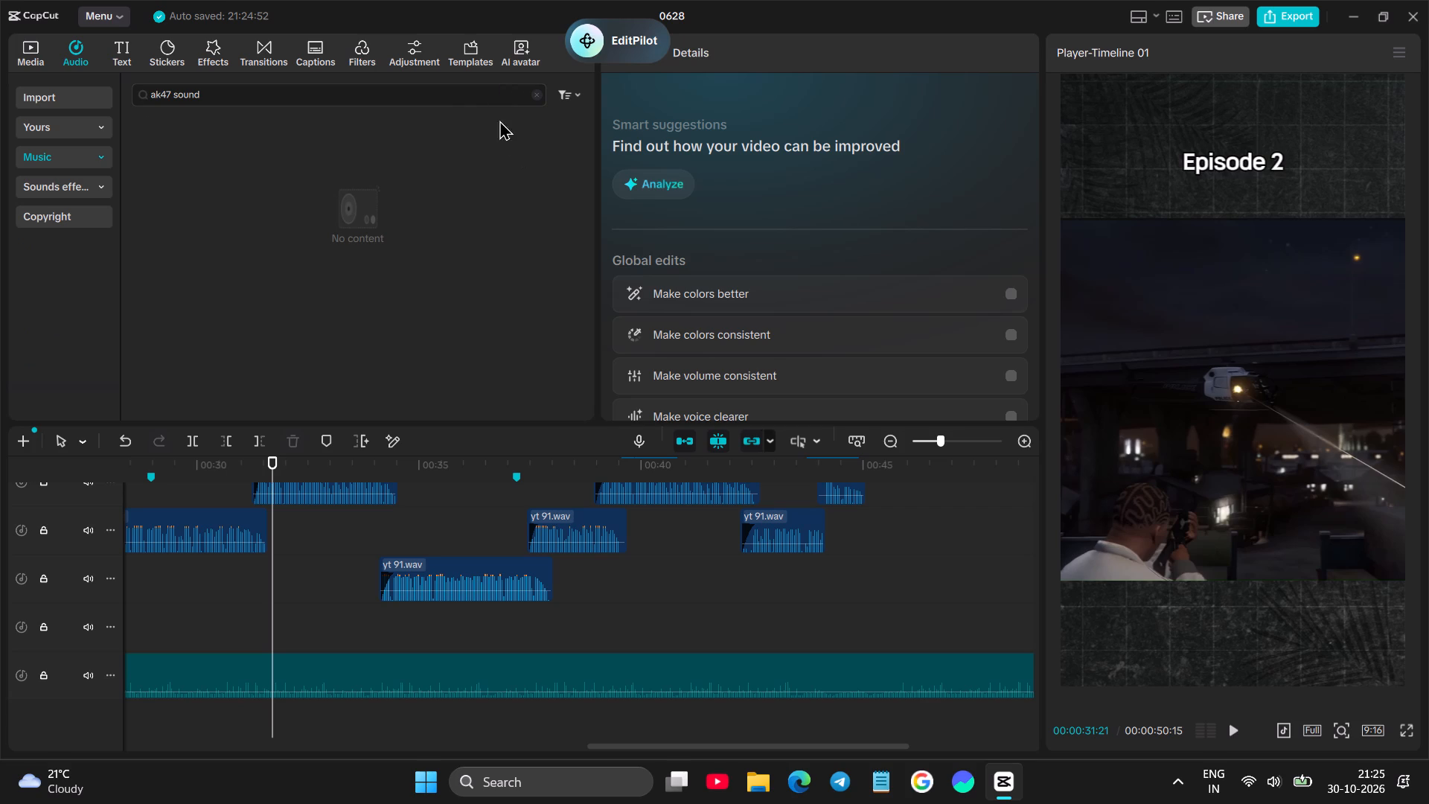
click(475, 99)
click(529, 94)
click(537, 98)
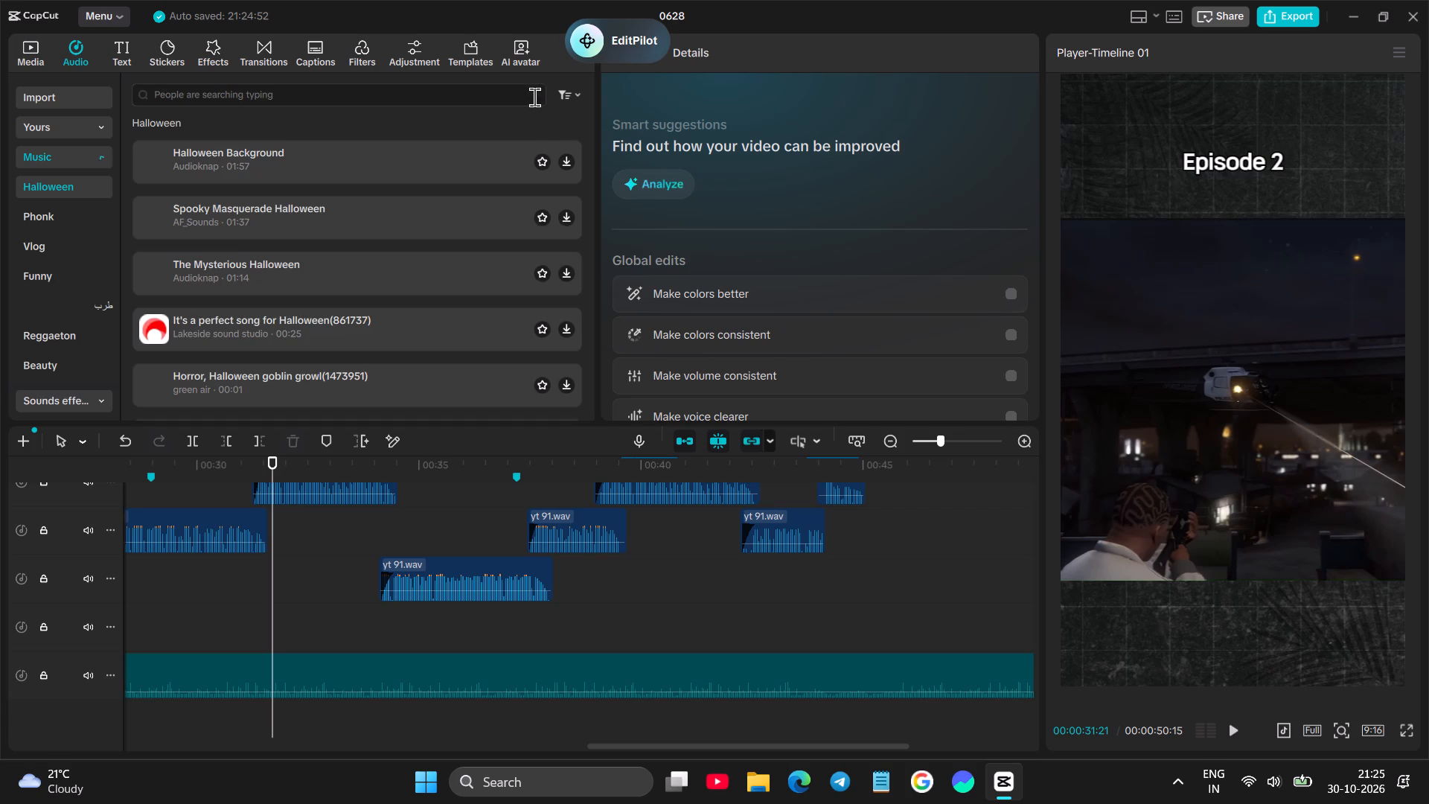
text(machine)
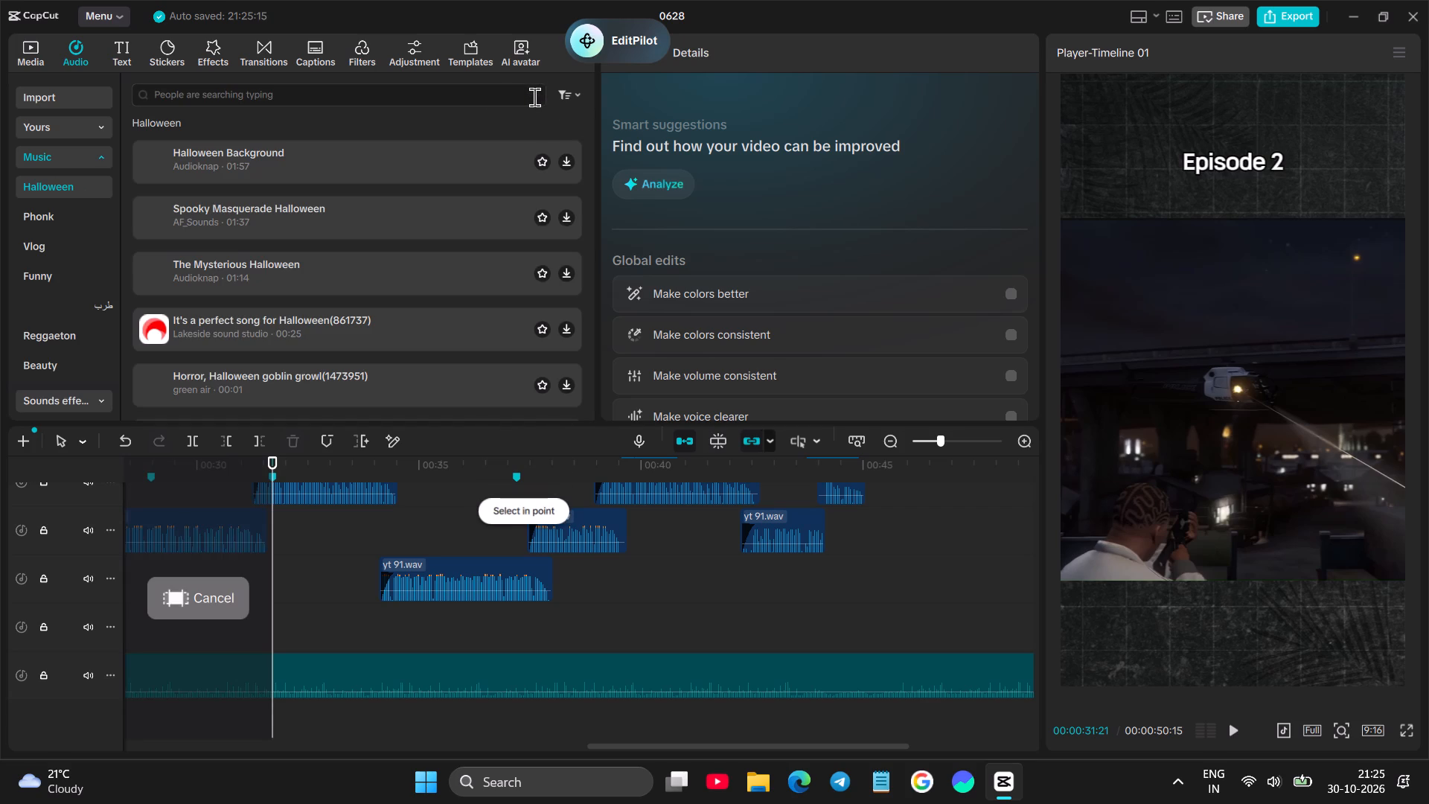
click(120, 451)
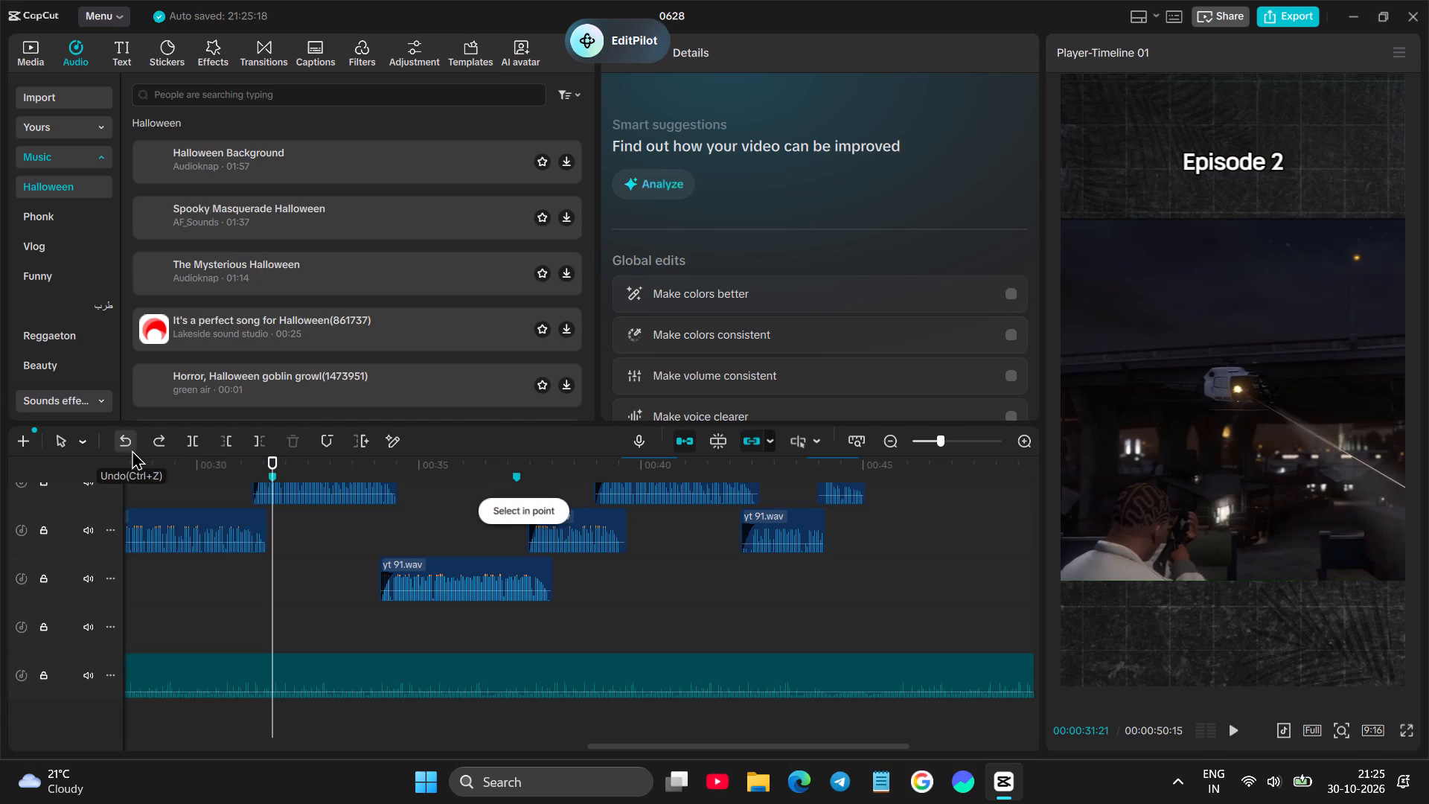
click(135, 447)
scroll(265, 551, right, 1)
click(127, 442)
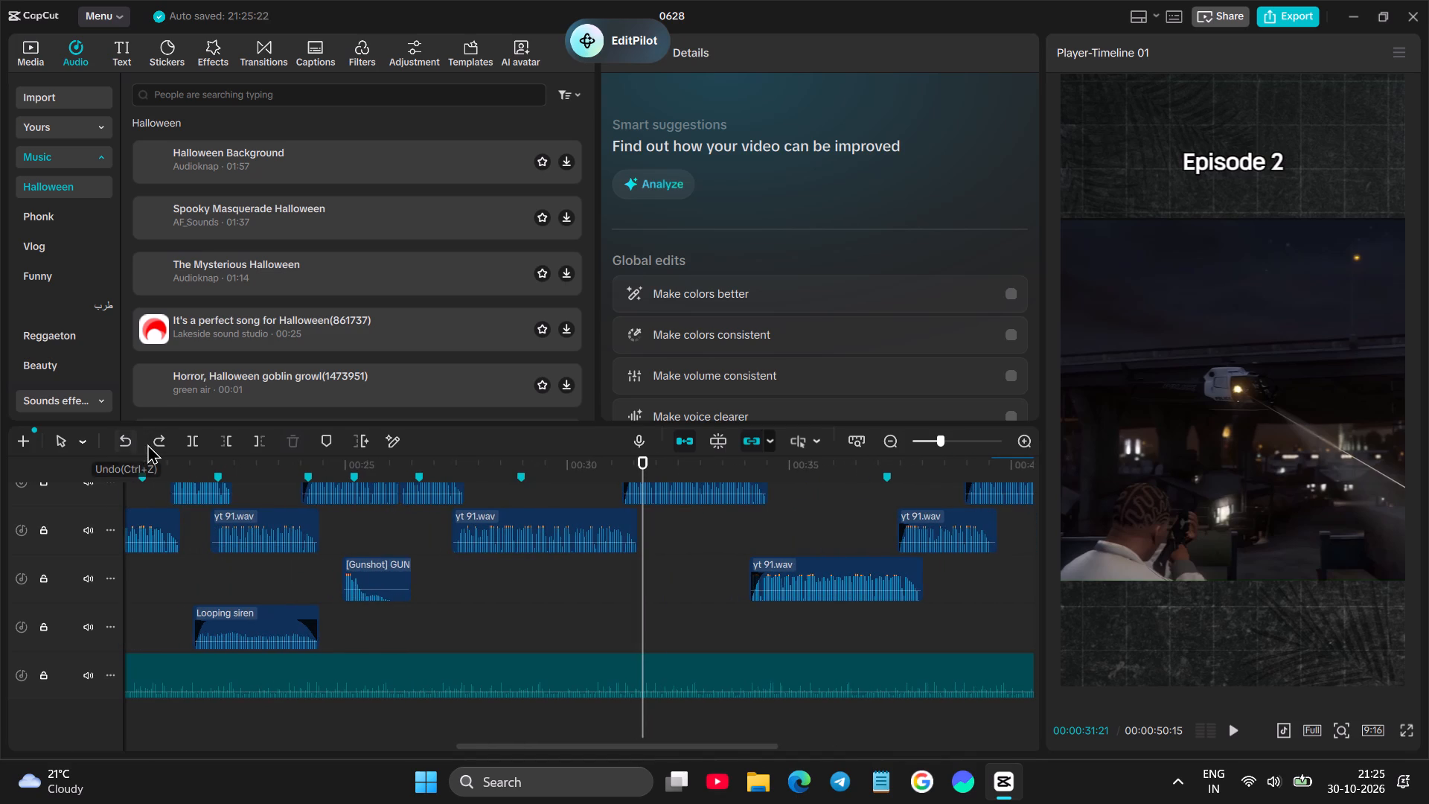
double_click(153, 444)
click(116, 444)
Search the music library for "gun fire".
click(455, 97)
text(gun fire)
key(Return)
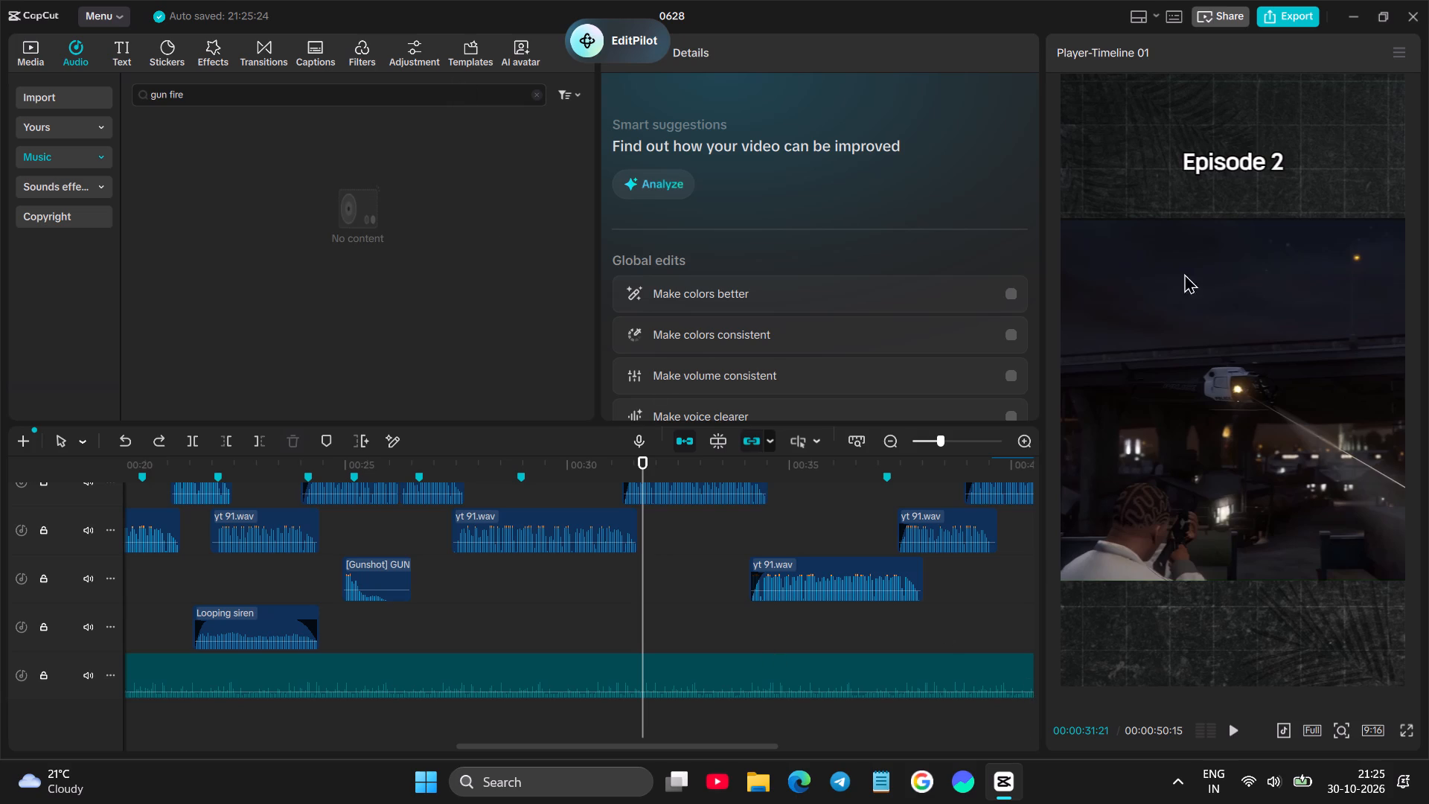
Close CapCut and return to the desktop.
click(1413, 24)
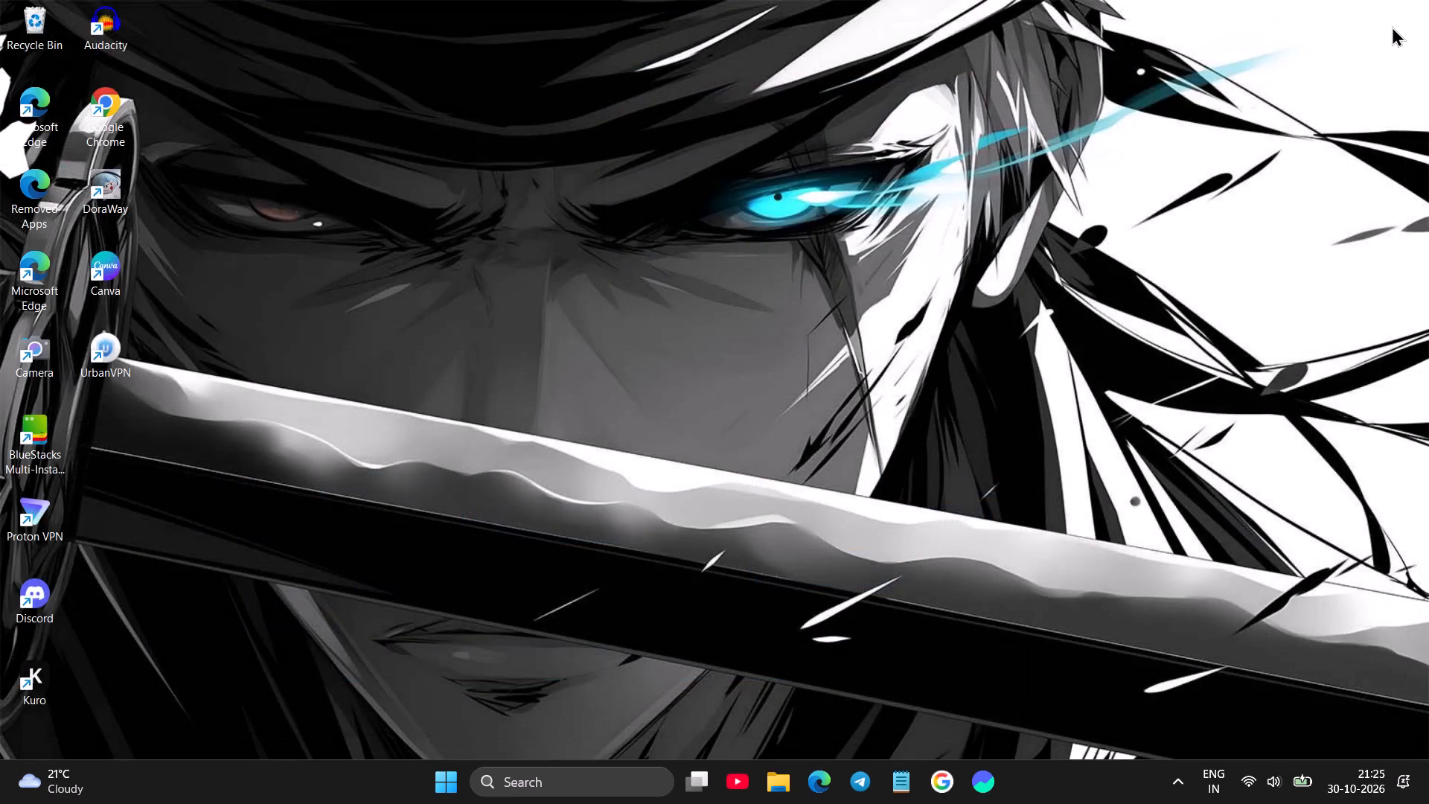
click(1390, 26)
click(1398, 26)
Open Proton VPN, connect to the VPN, and put its window away.
double_click(59, 516)
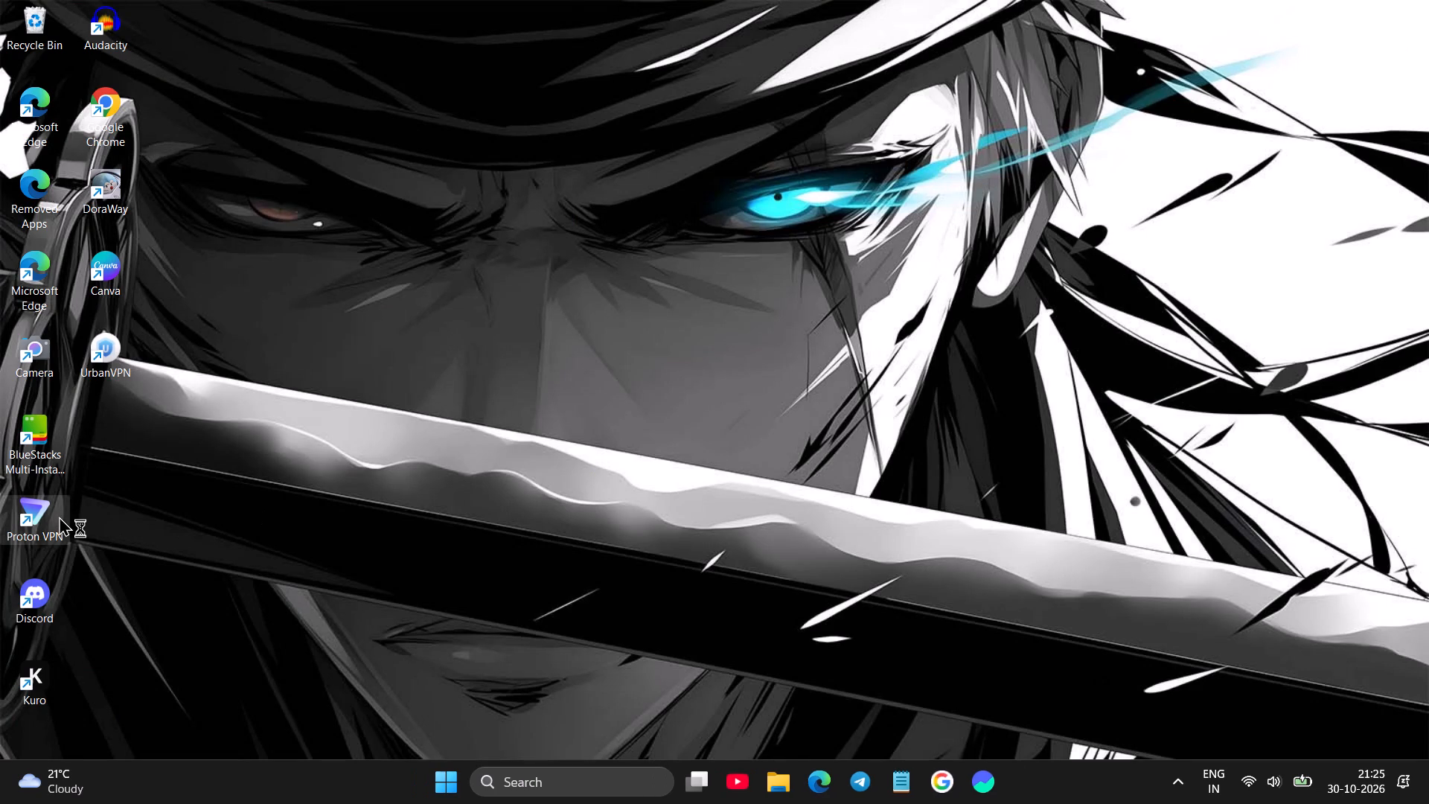
click(744, 158)
click(1331, 1)
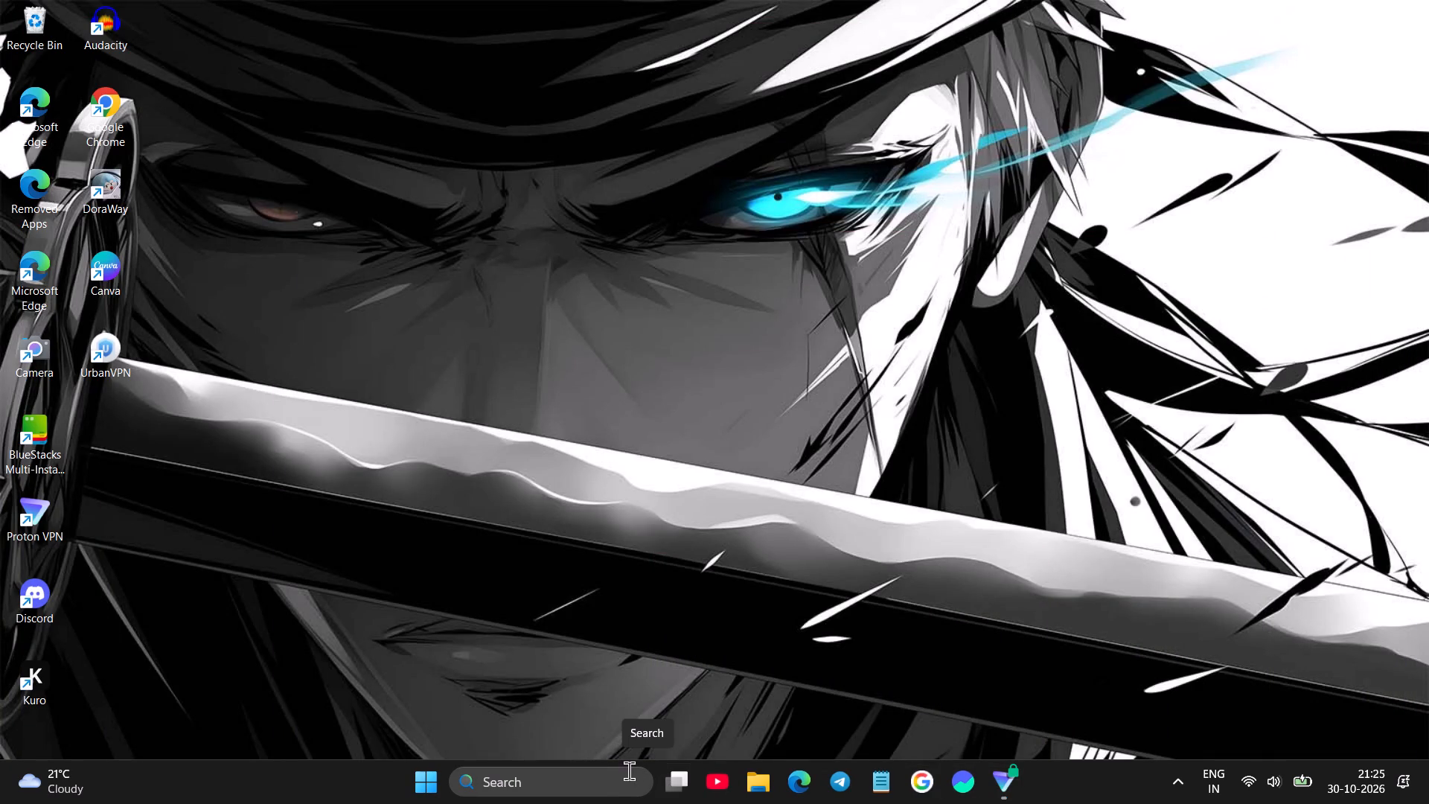
Launch CapCut, open project 0628 and skip linking the missing media files.
click(623, 773)
key(c)
key(a)
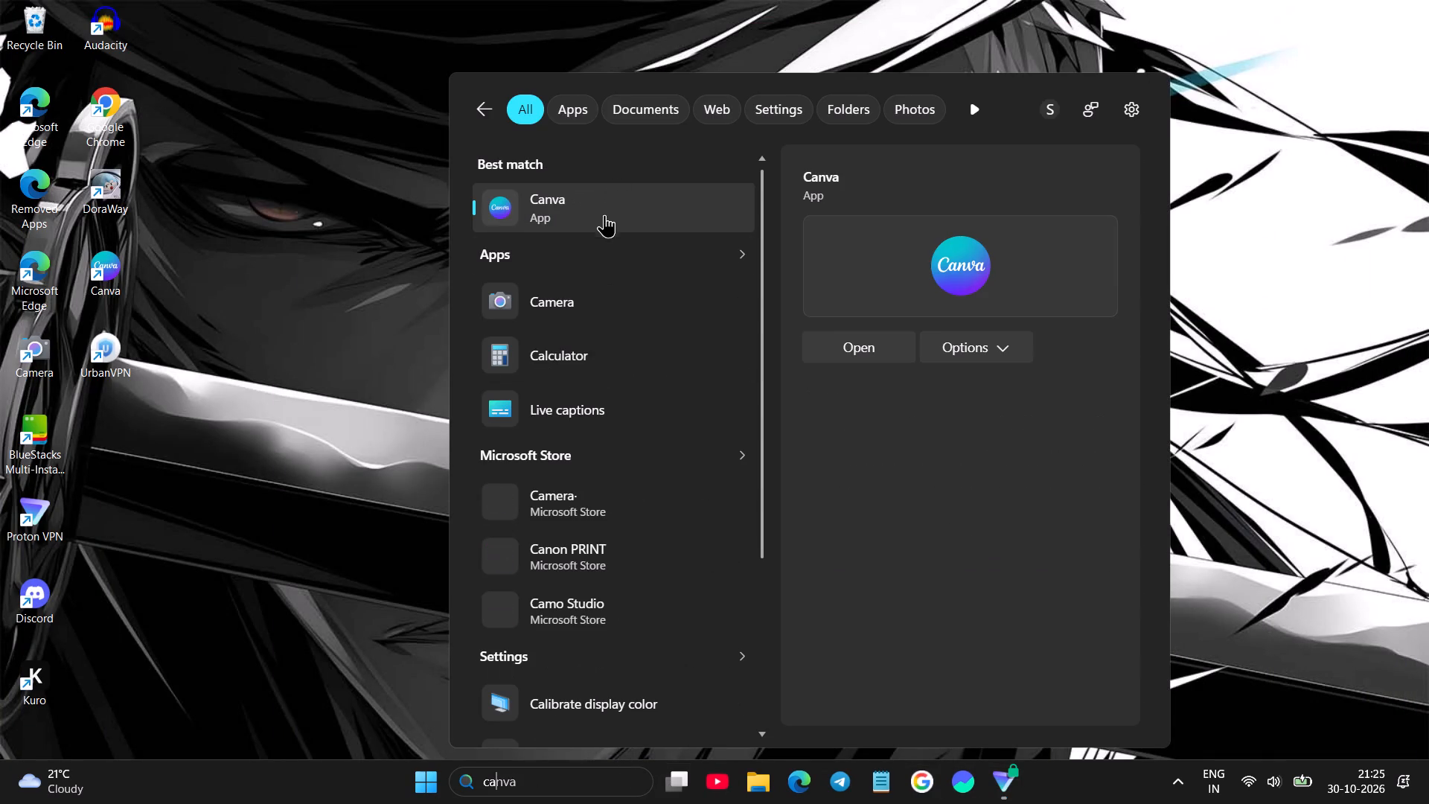
key(p)
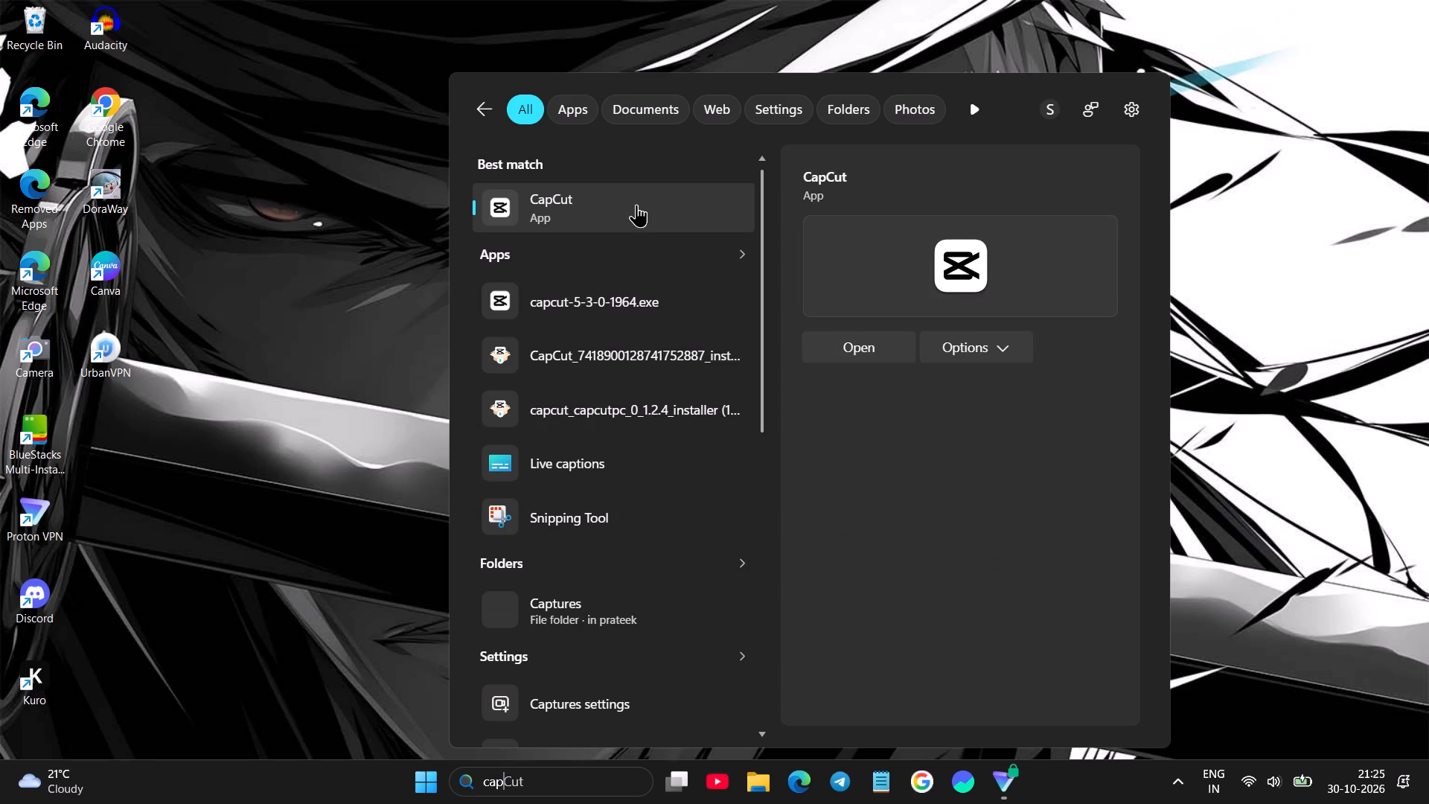
click(636, 204)
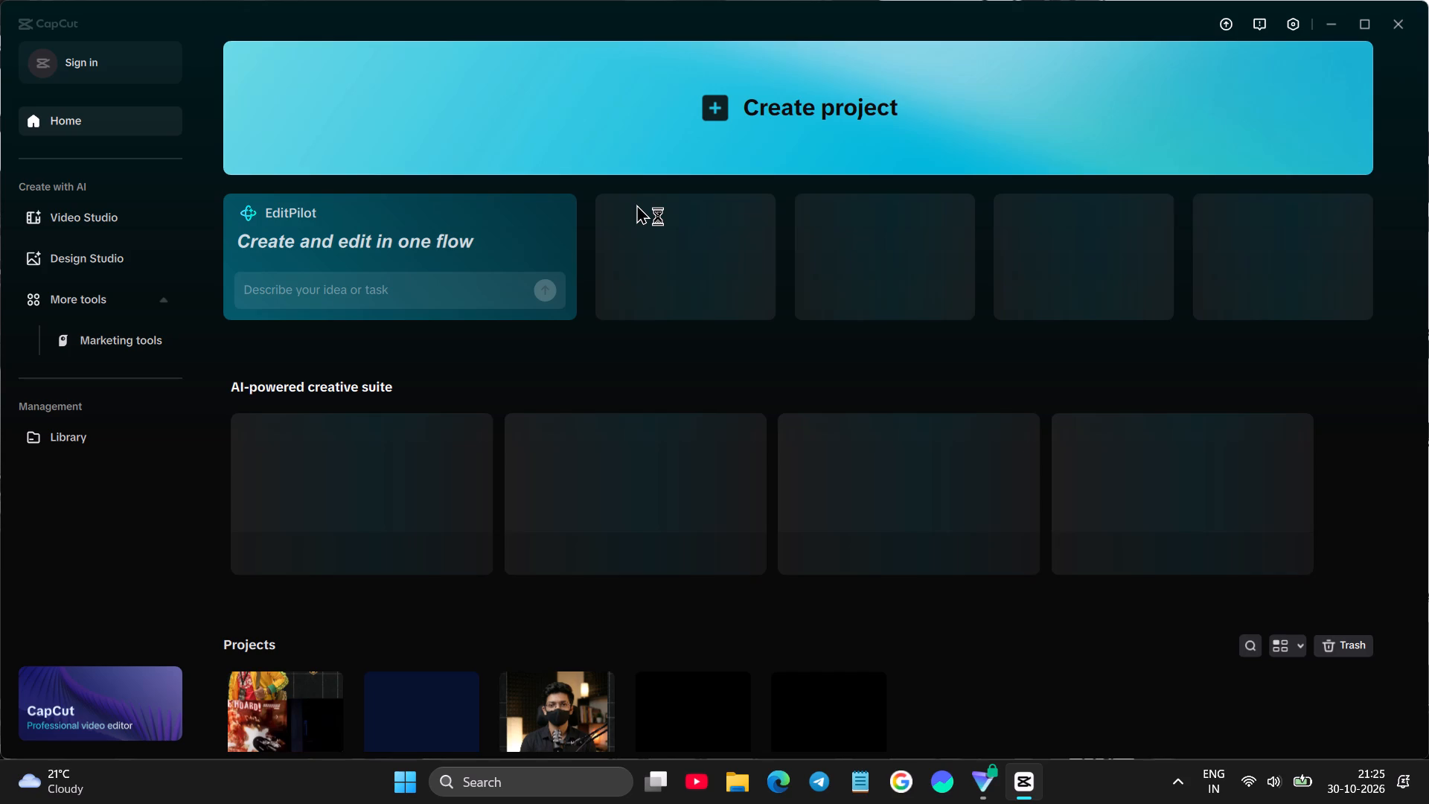
scroll(578, 178, down, 2)
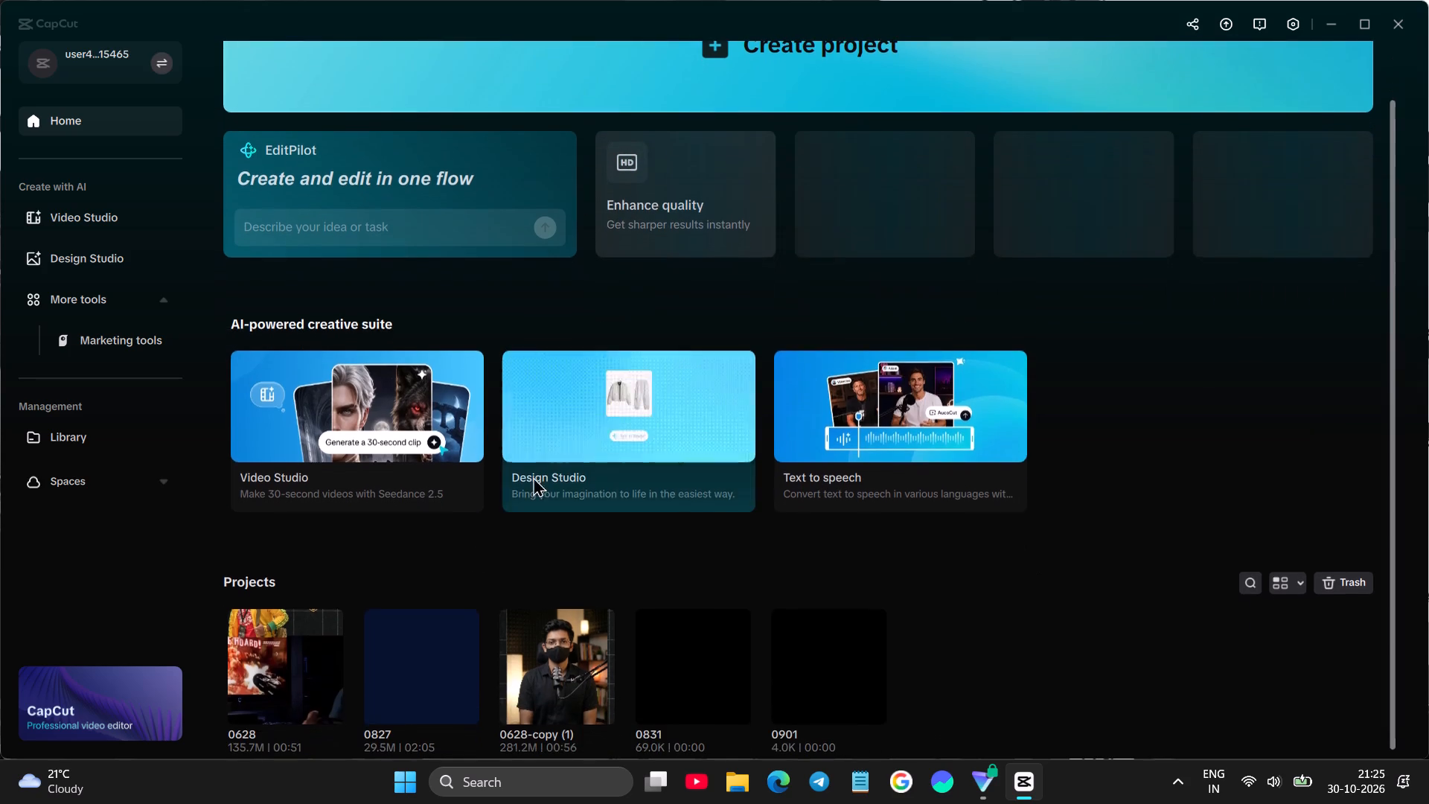
click(269, 660)
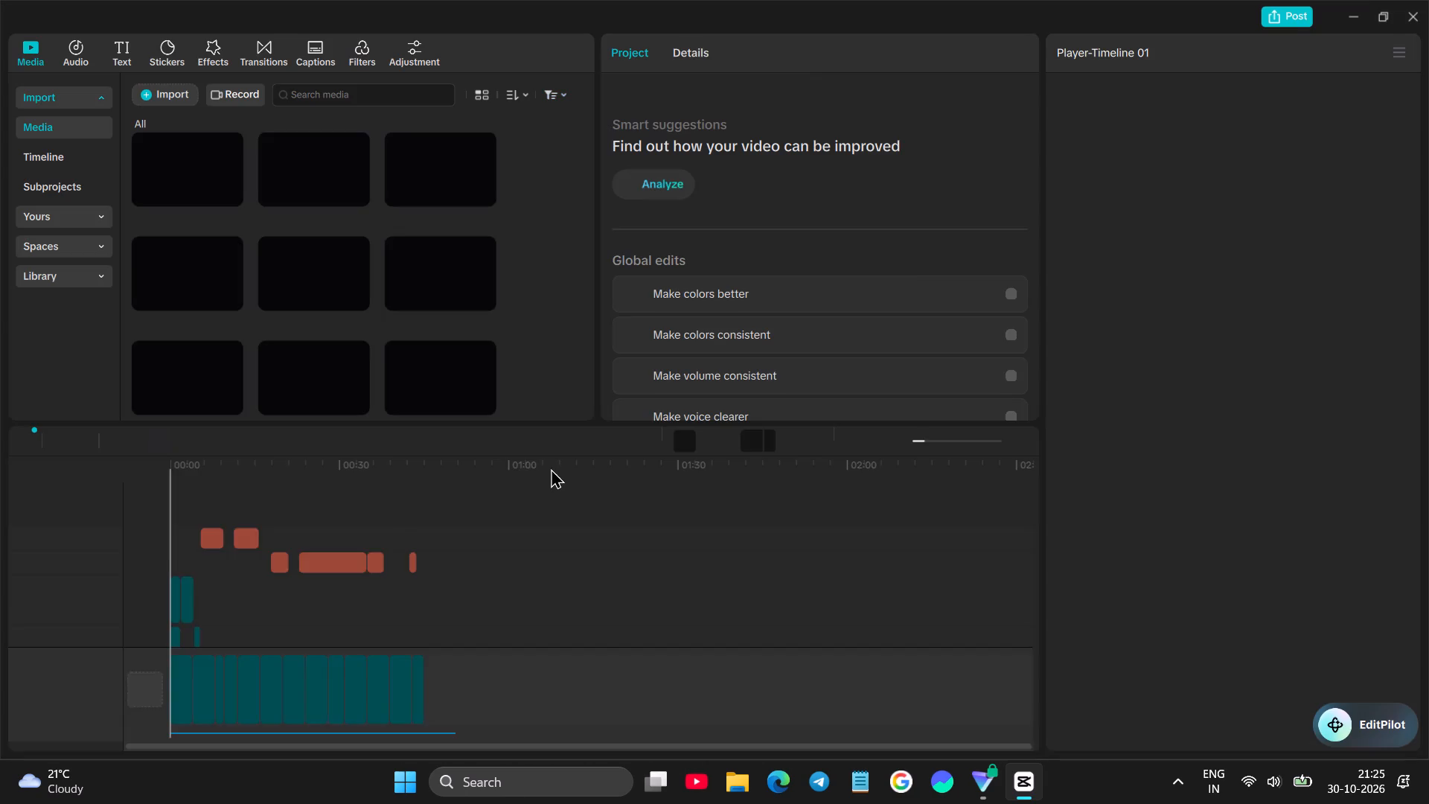
key(space)
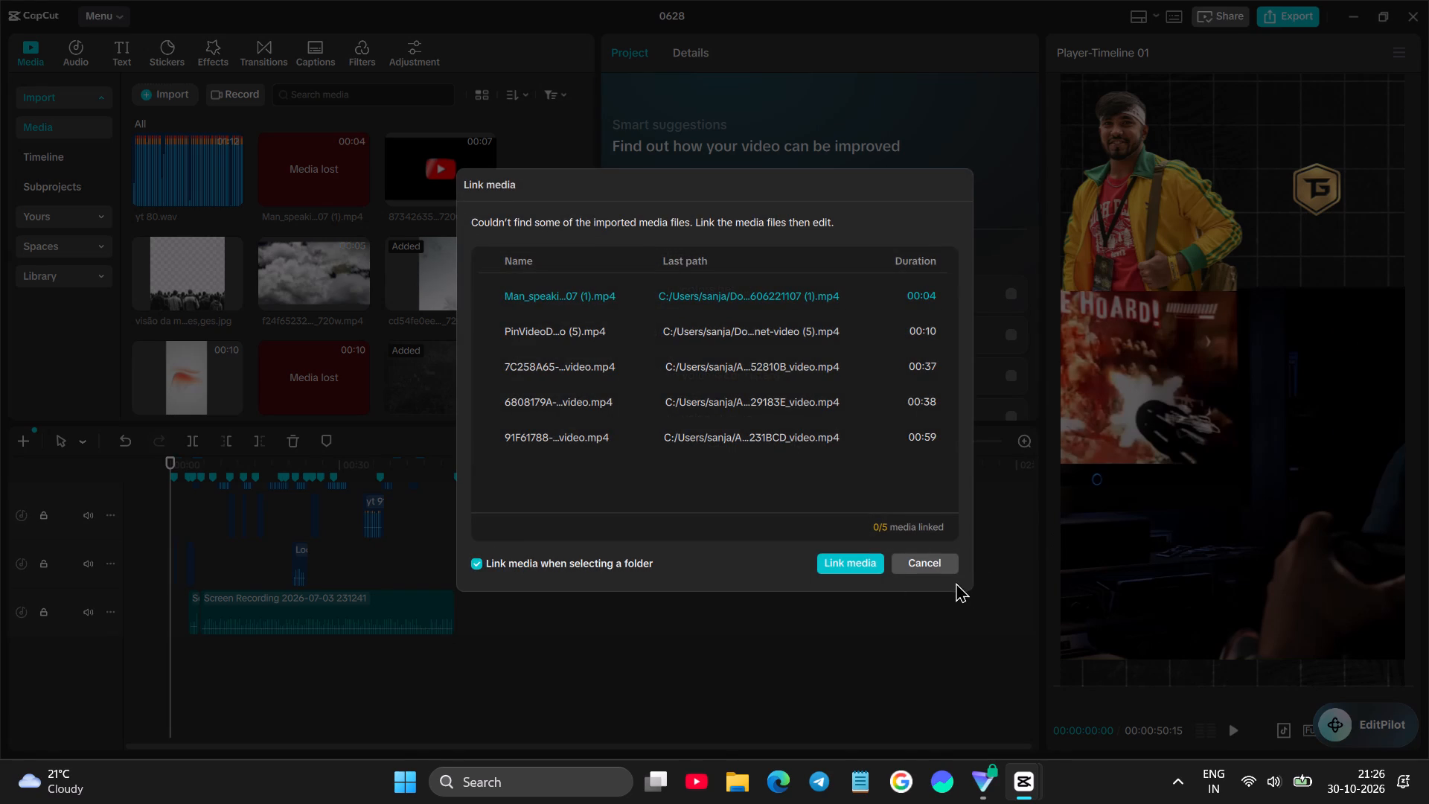
click(952, 572)
Play the opening seconds of the video to examine where a glass-breaking sound fits.
key(space)
scroll(246, 608, up, 9)
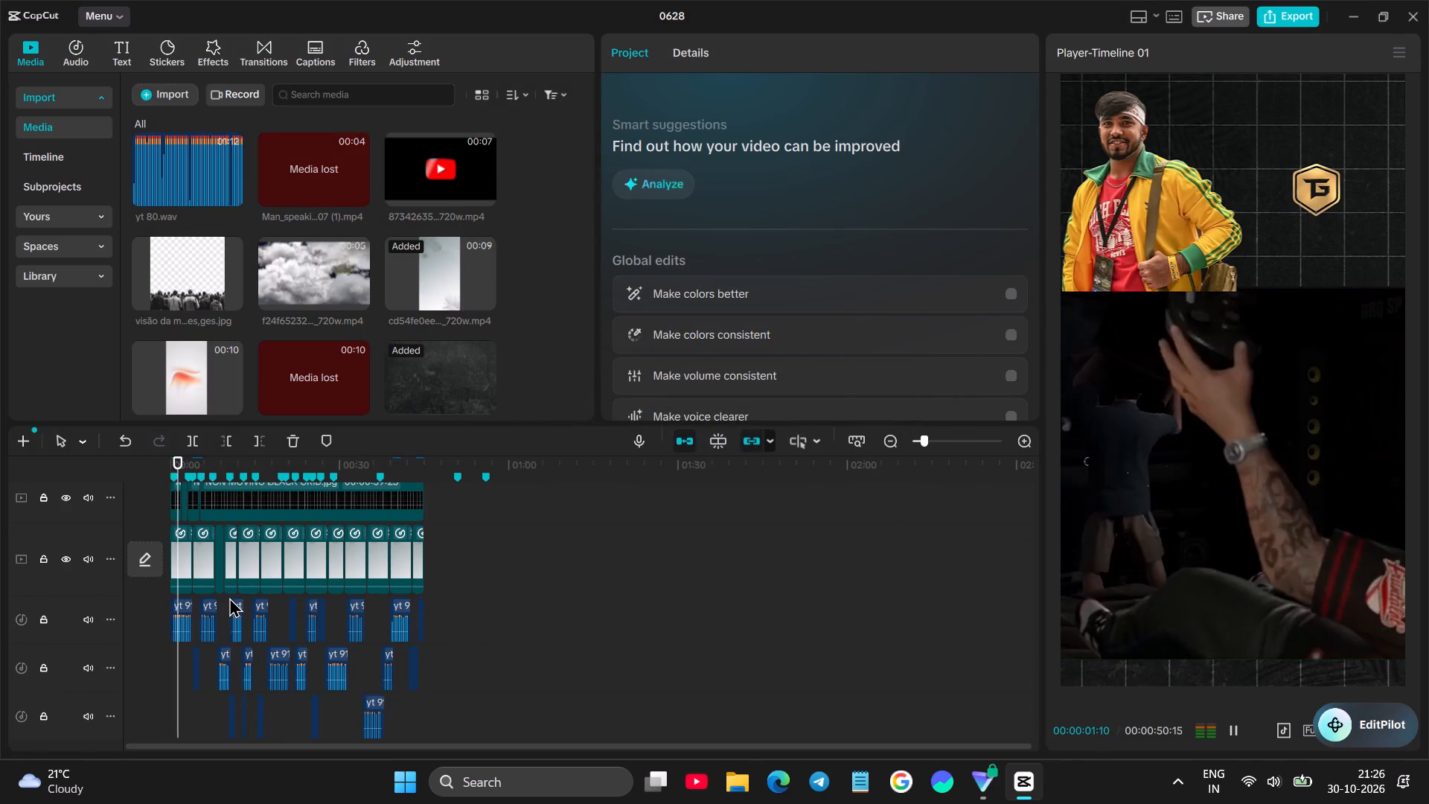
ctrl+scroll(228, 608, up, 20)
ctrl+scroll(228, 608, up, 8)
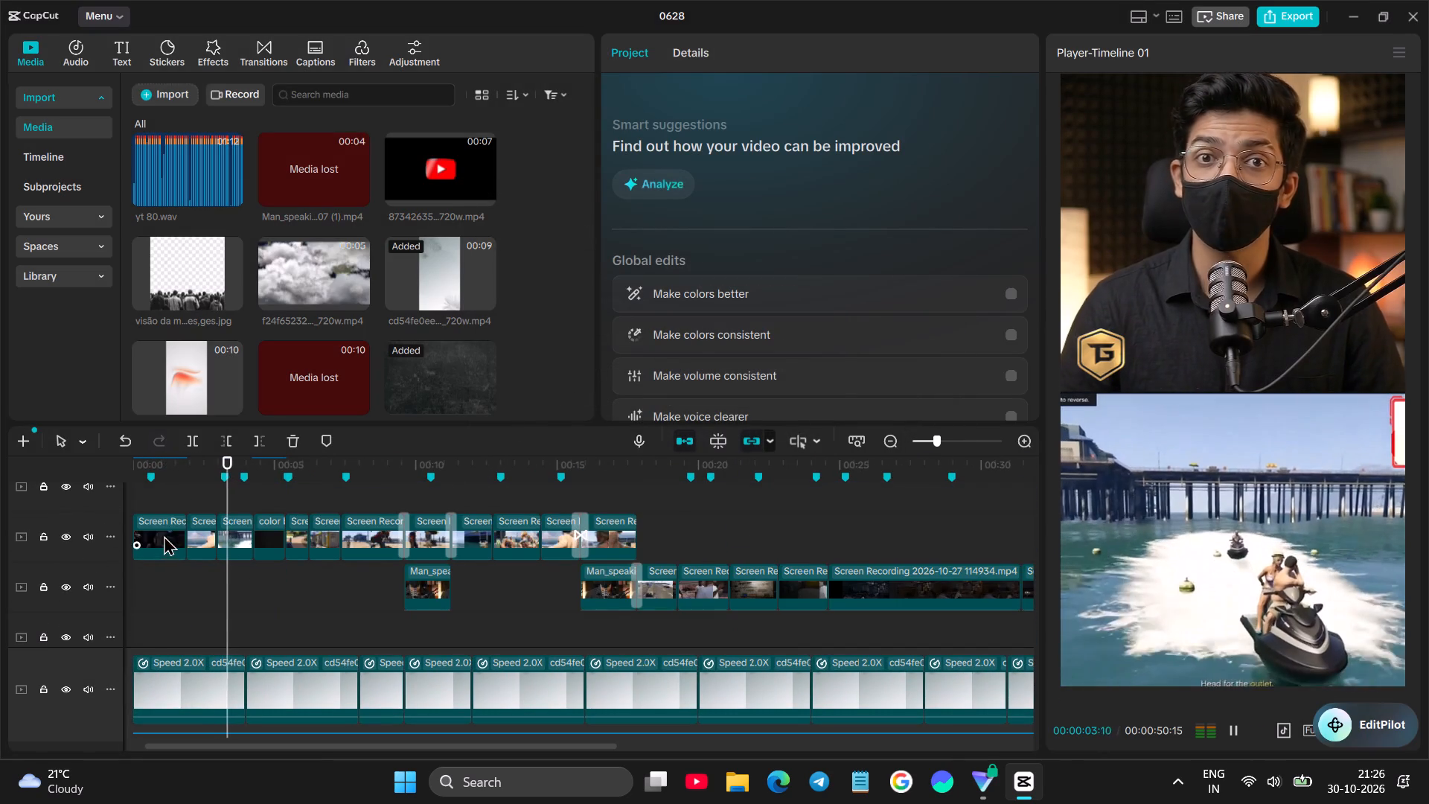
click(150, 601)
drag(150, 601, 103, 610)
key(space)
key(space)
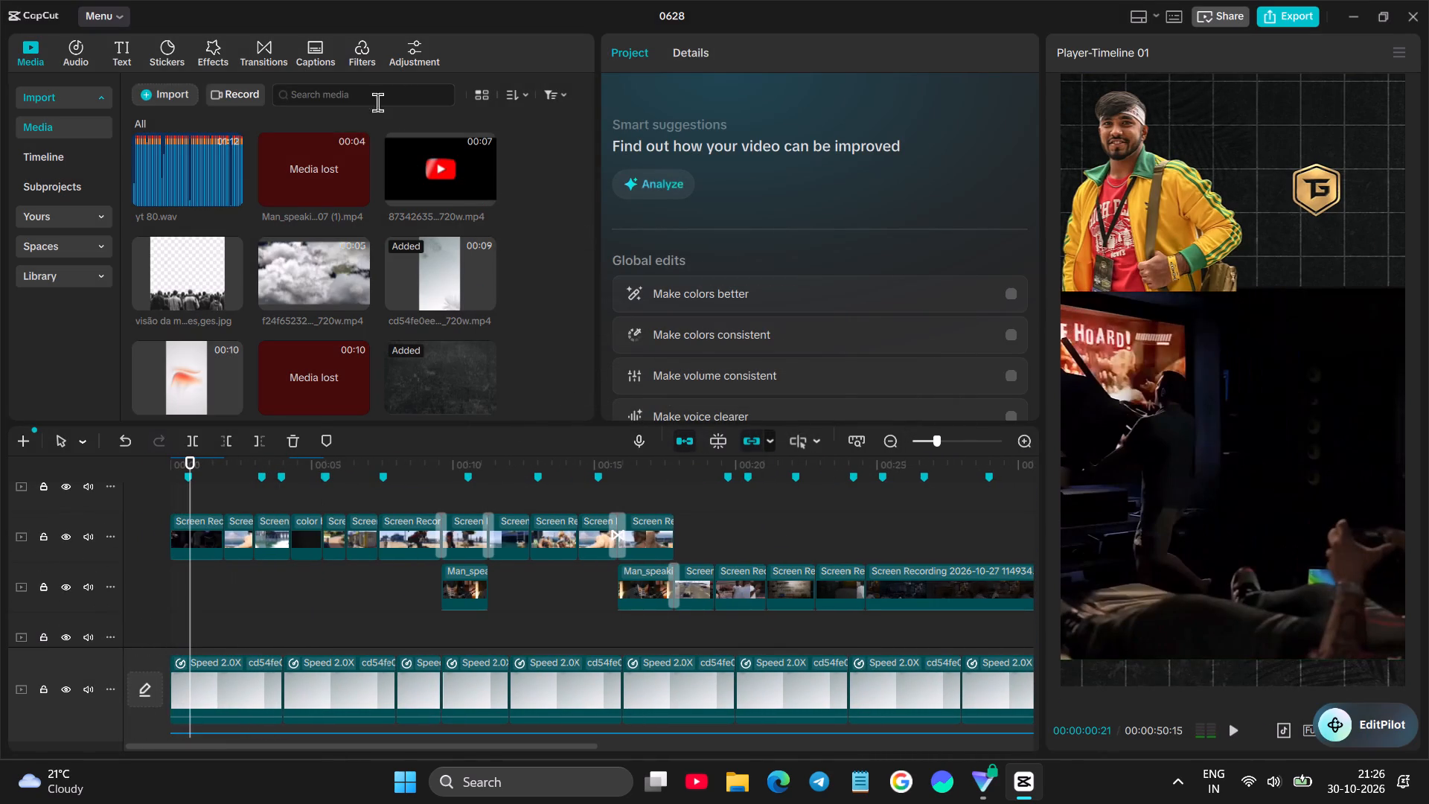
Search the music library for "glass broken".
click(71, 54)
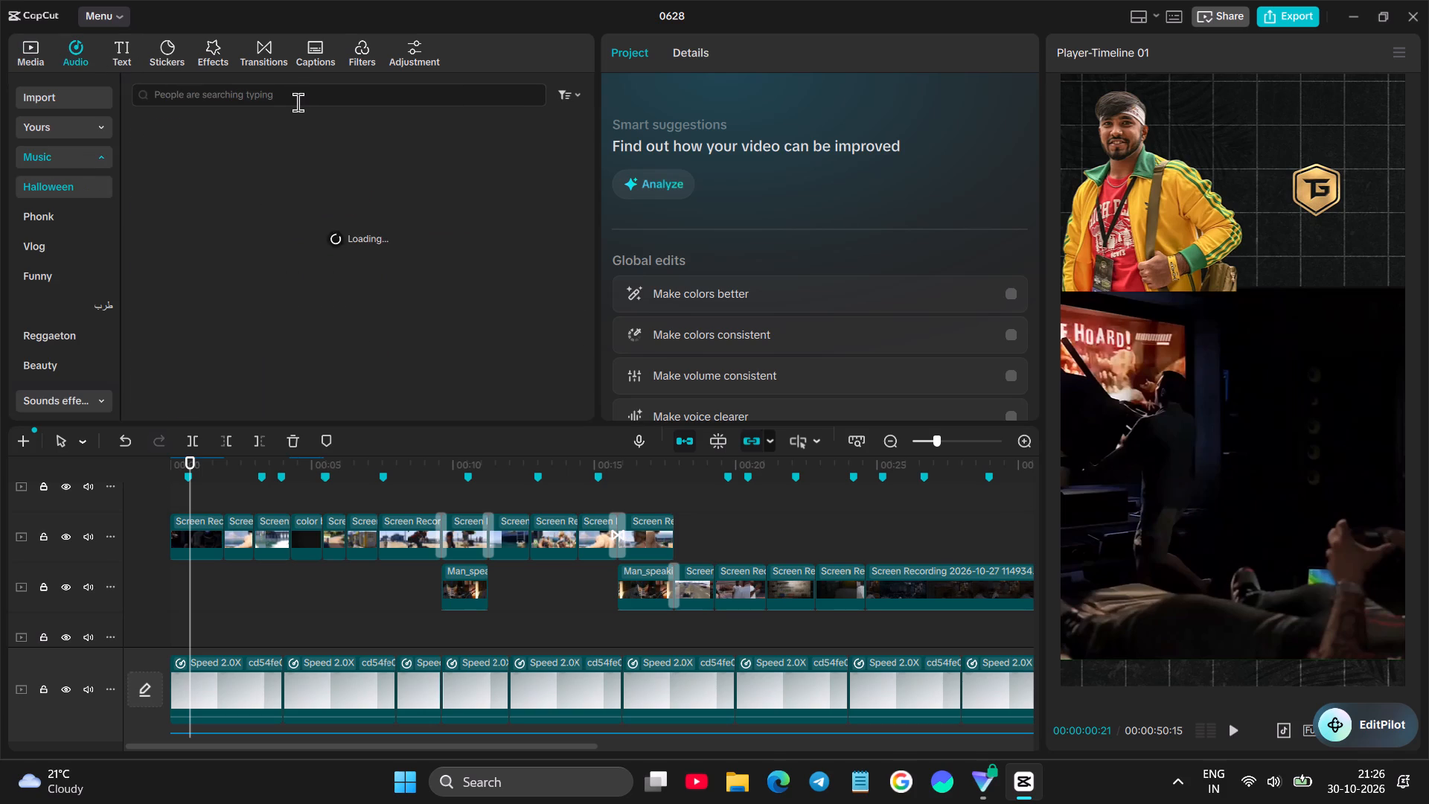
click(298, 102)
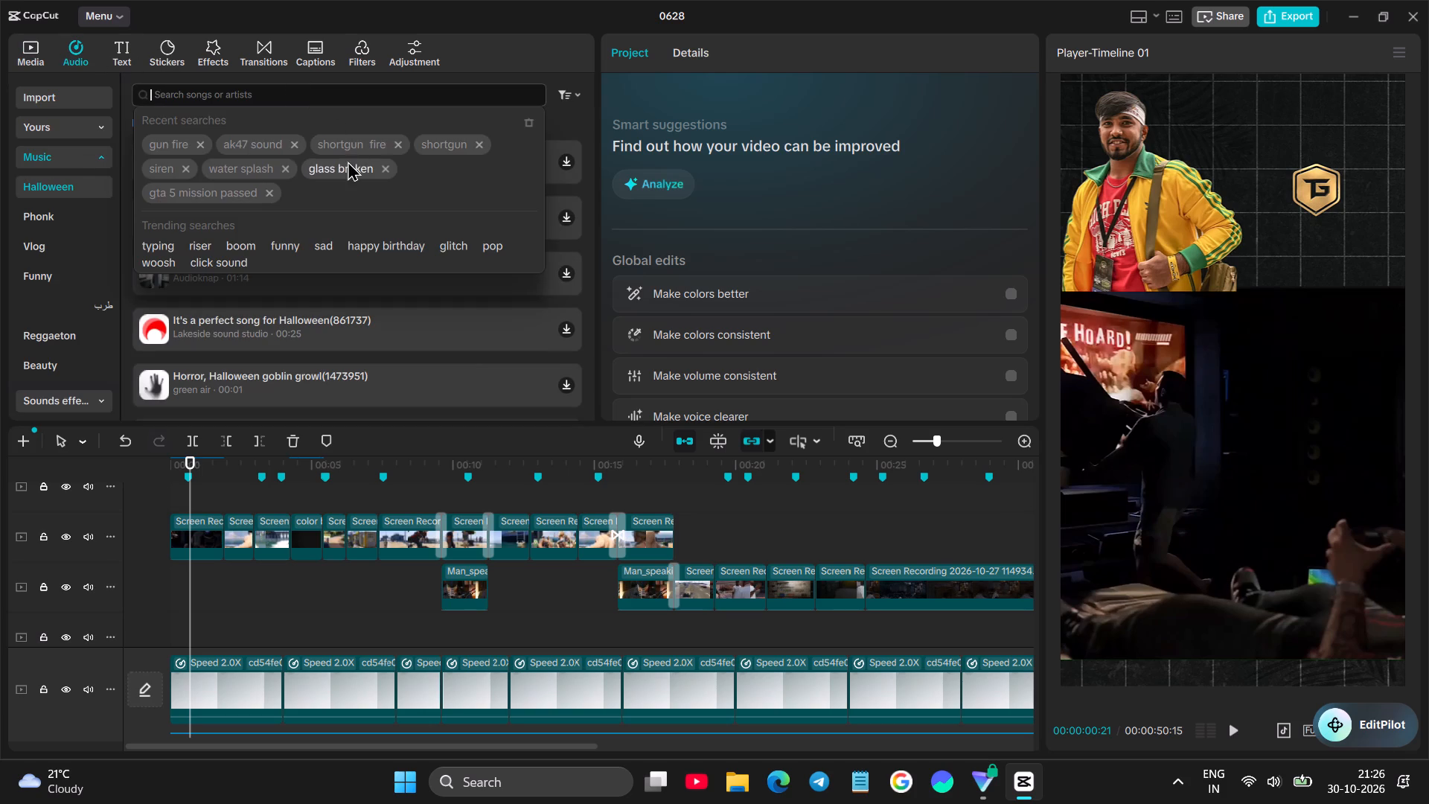
click(347, 162)
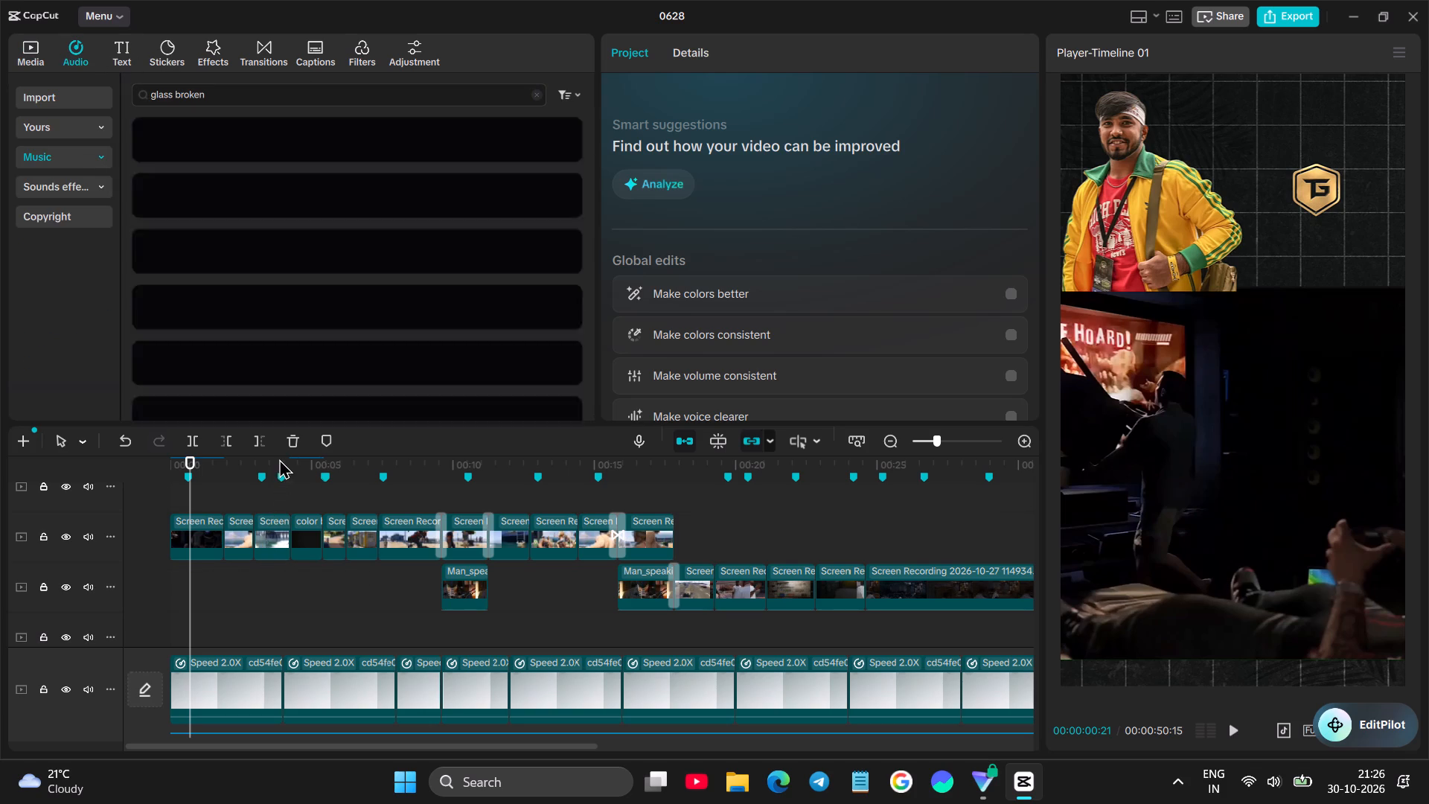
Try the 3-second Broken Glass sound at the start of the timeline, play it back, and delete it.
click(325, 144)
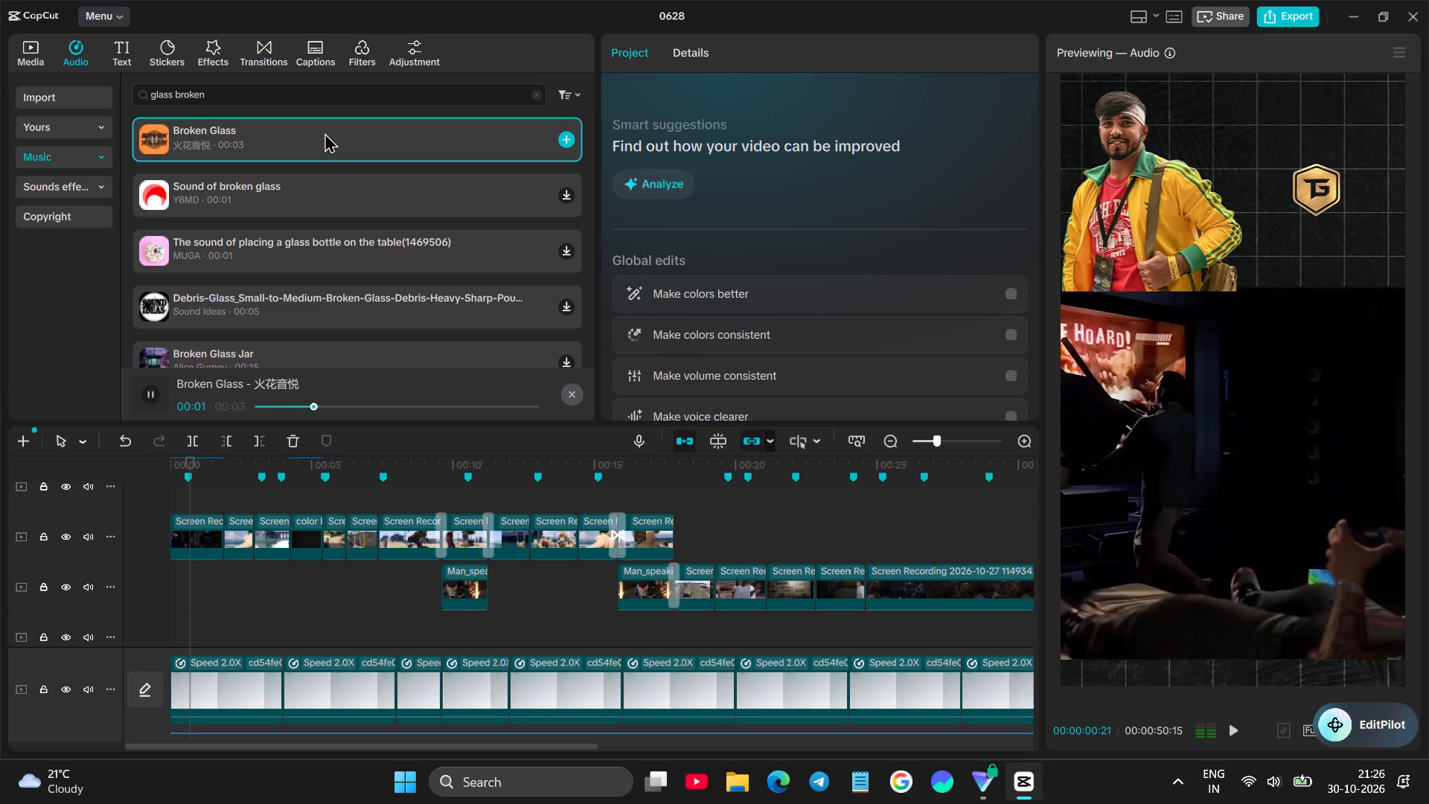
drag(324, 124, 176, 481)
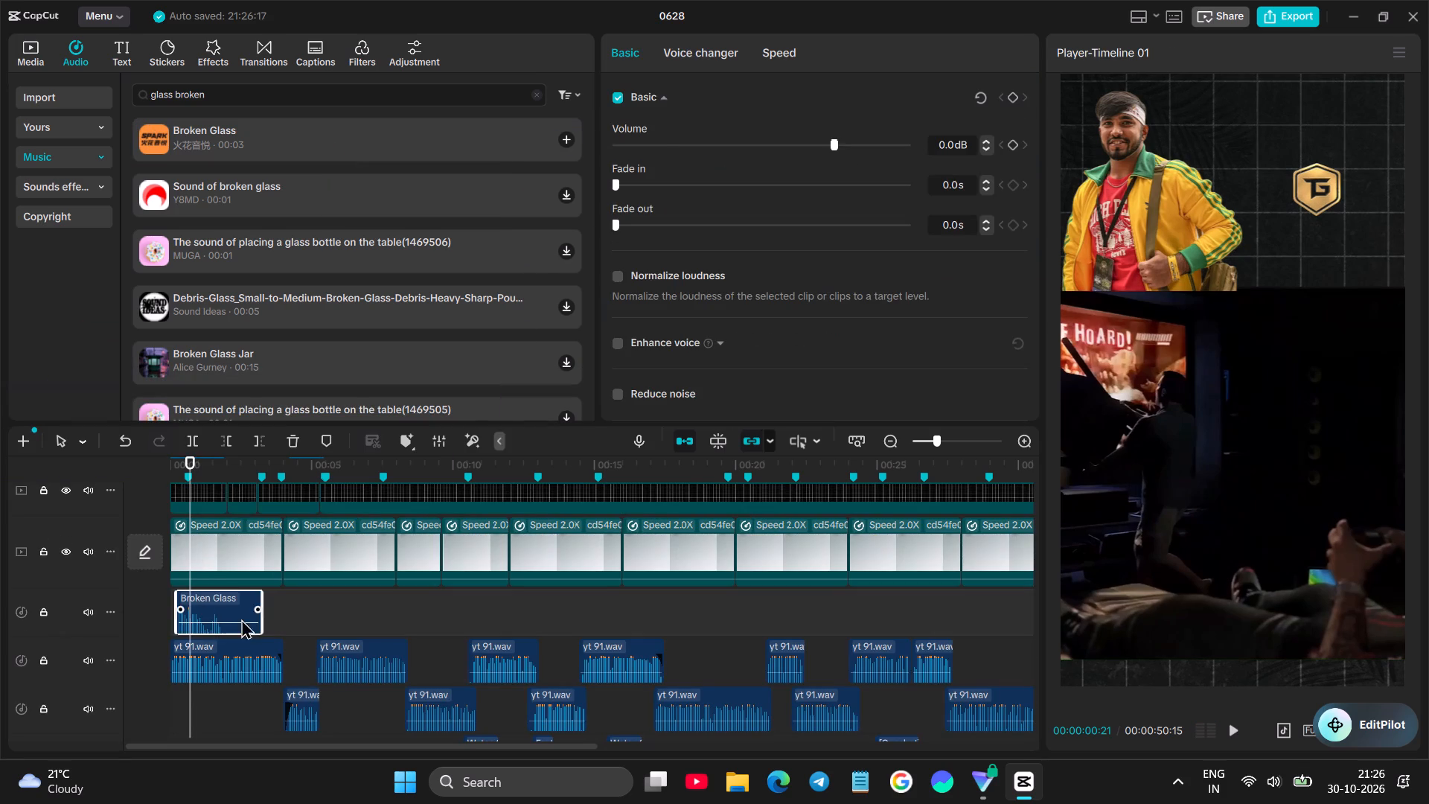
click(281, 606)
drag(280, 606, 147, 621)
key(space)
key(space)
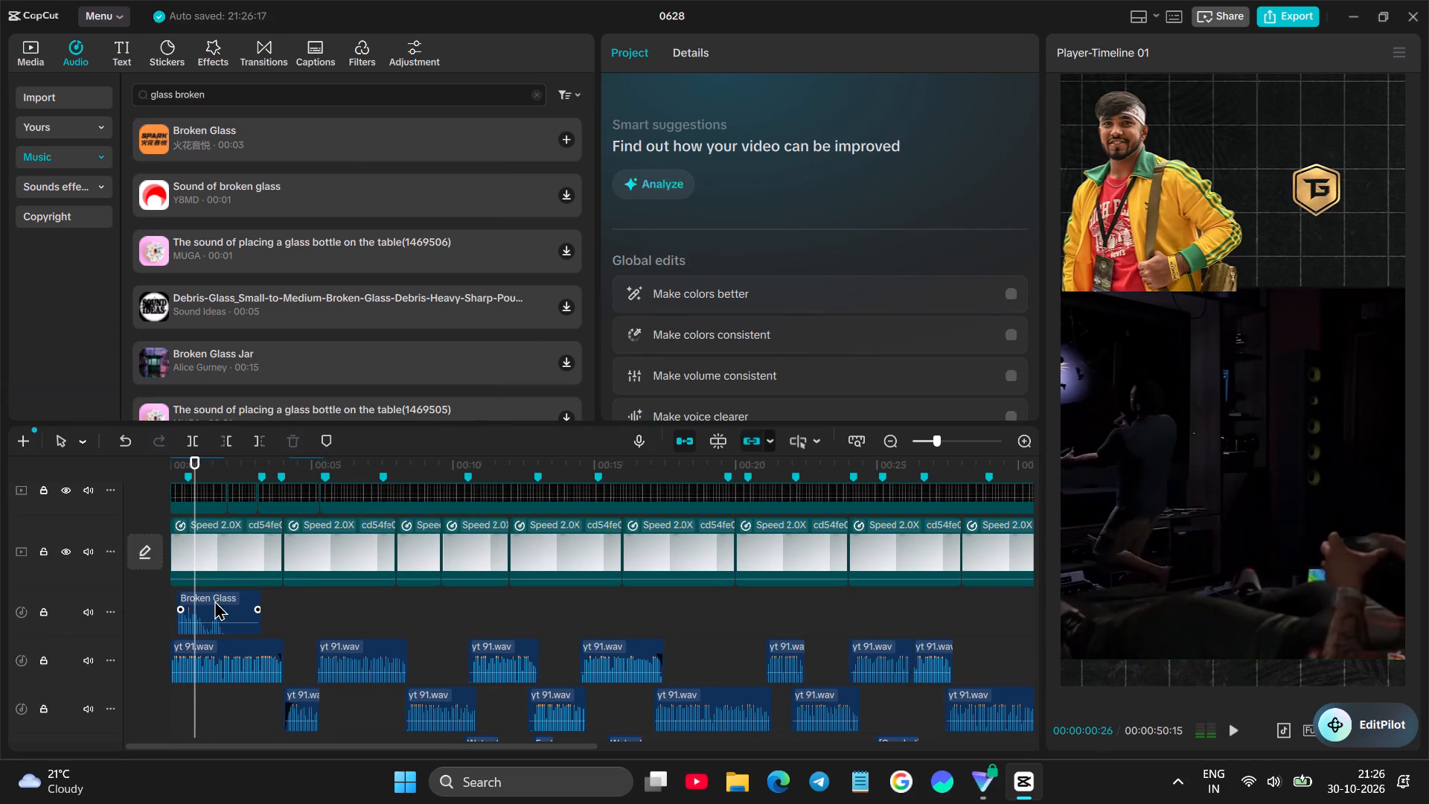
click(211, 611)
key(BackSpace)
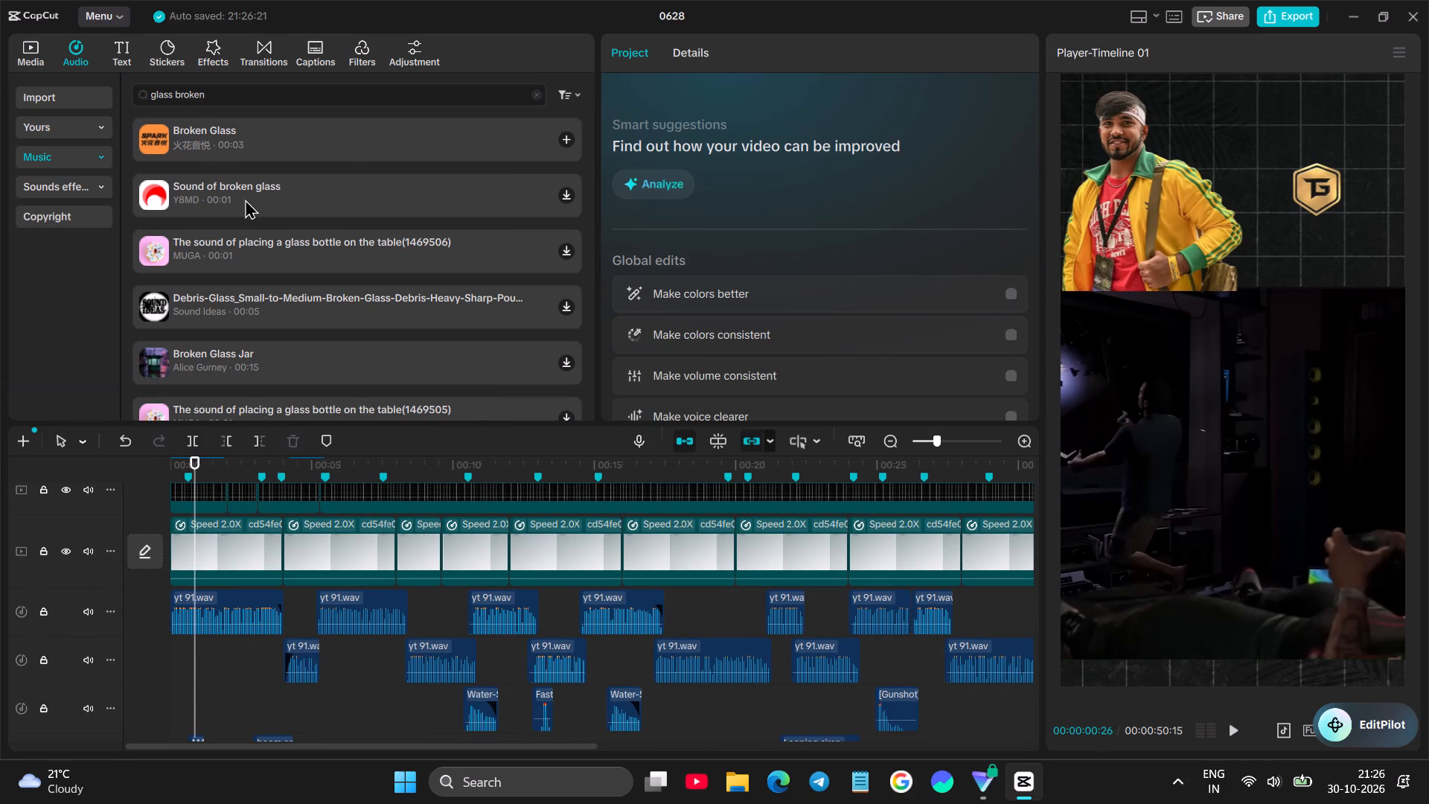
Audition other "glass broken" results, including Sound of broken glass, the glass bottle sounds and Dirt Road's Broken Glass.
click(245, 199)
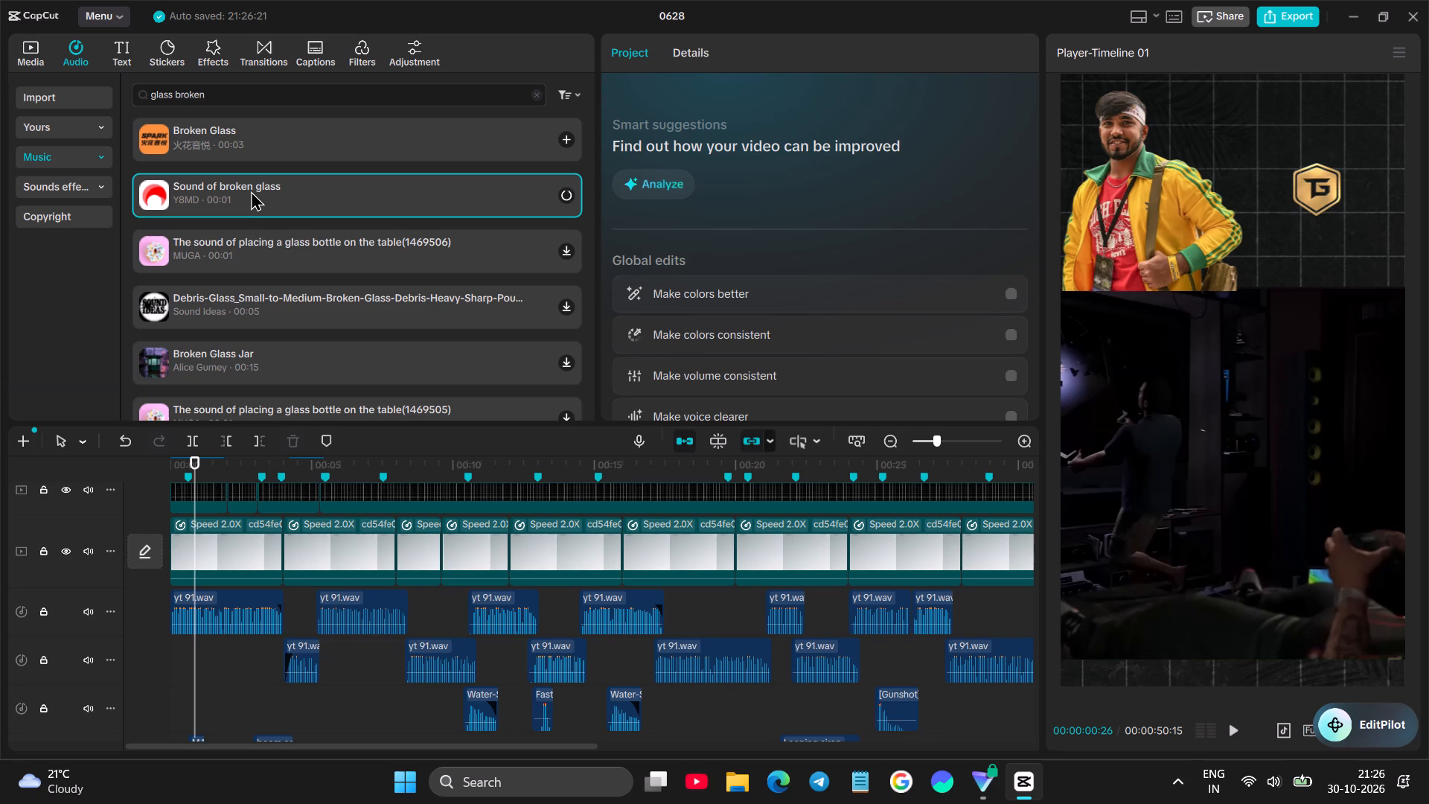
click(287, 240)
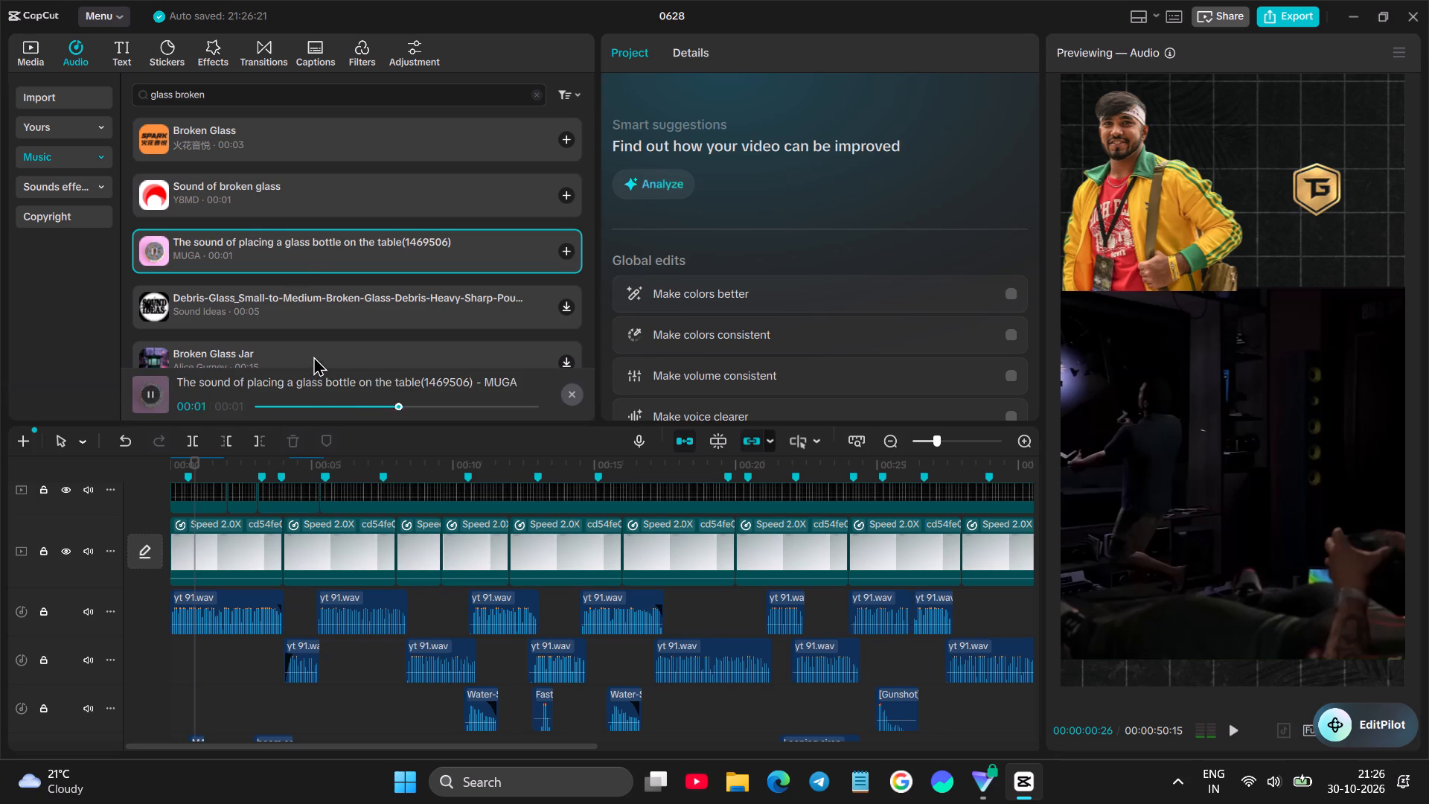
click(313, 356)
scroll(391, 287, down, 1)
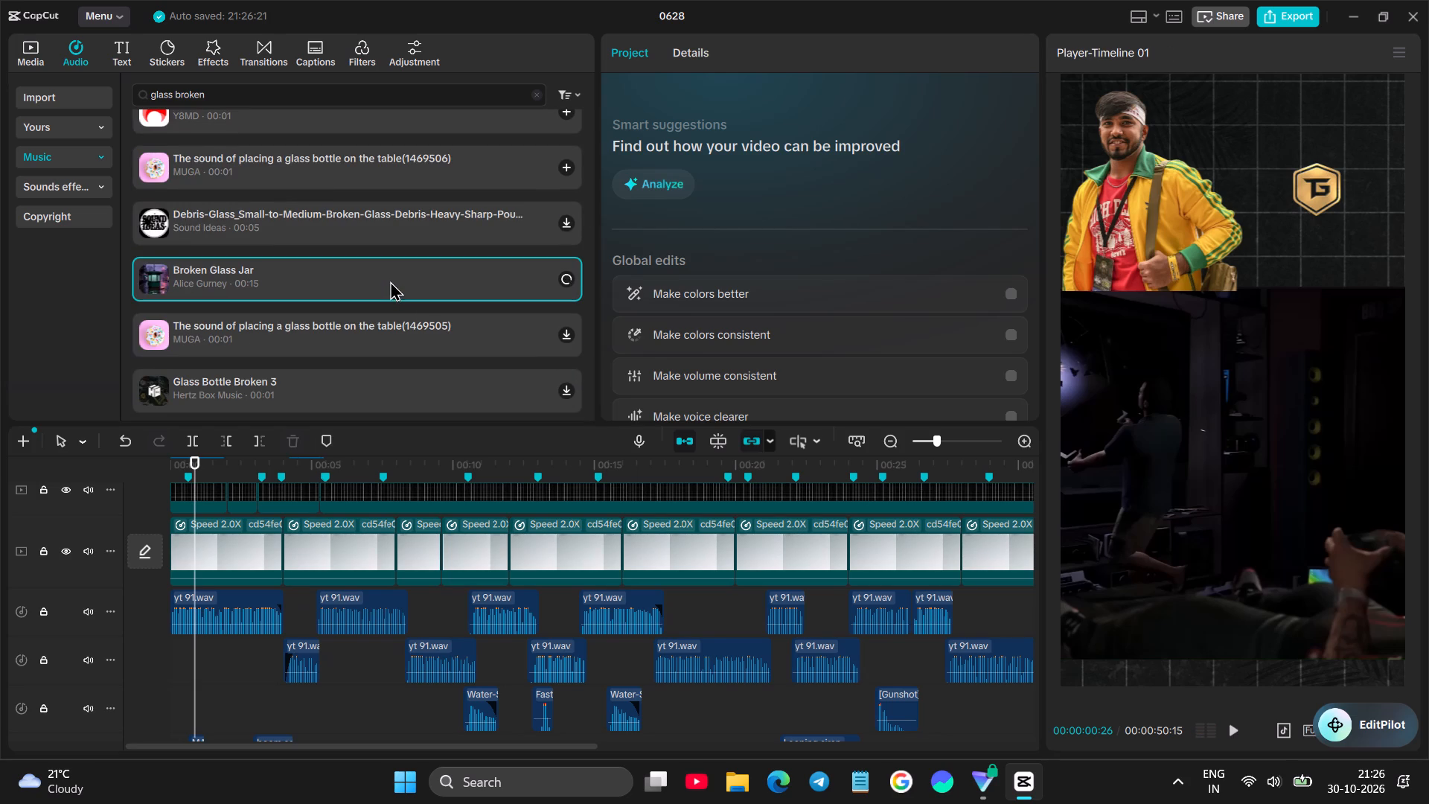
click(391, 331)
scroll(391, 325, down, 1)
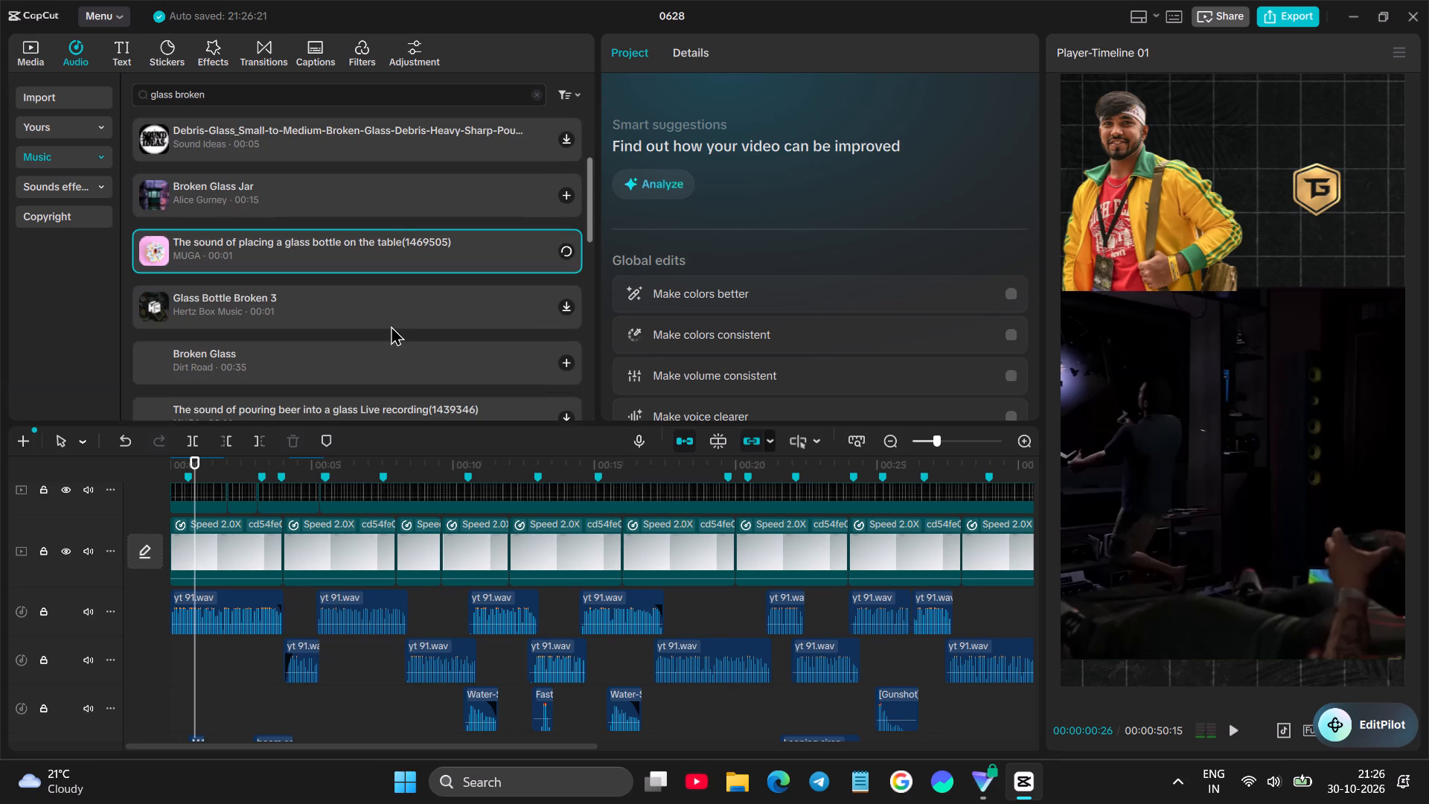
scroll(386, 319, down, 1)
click(290, 279)
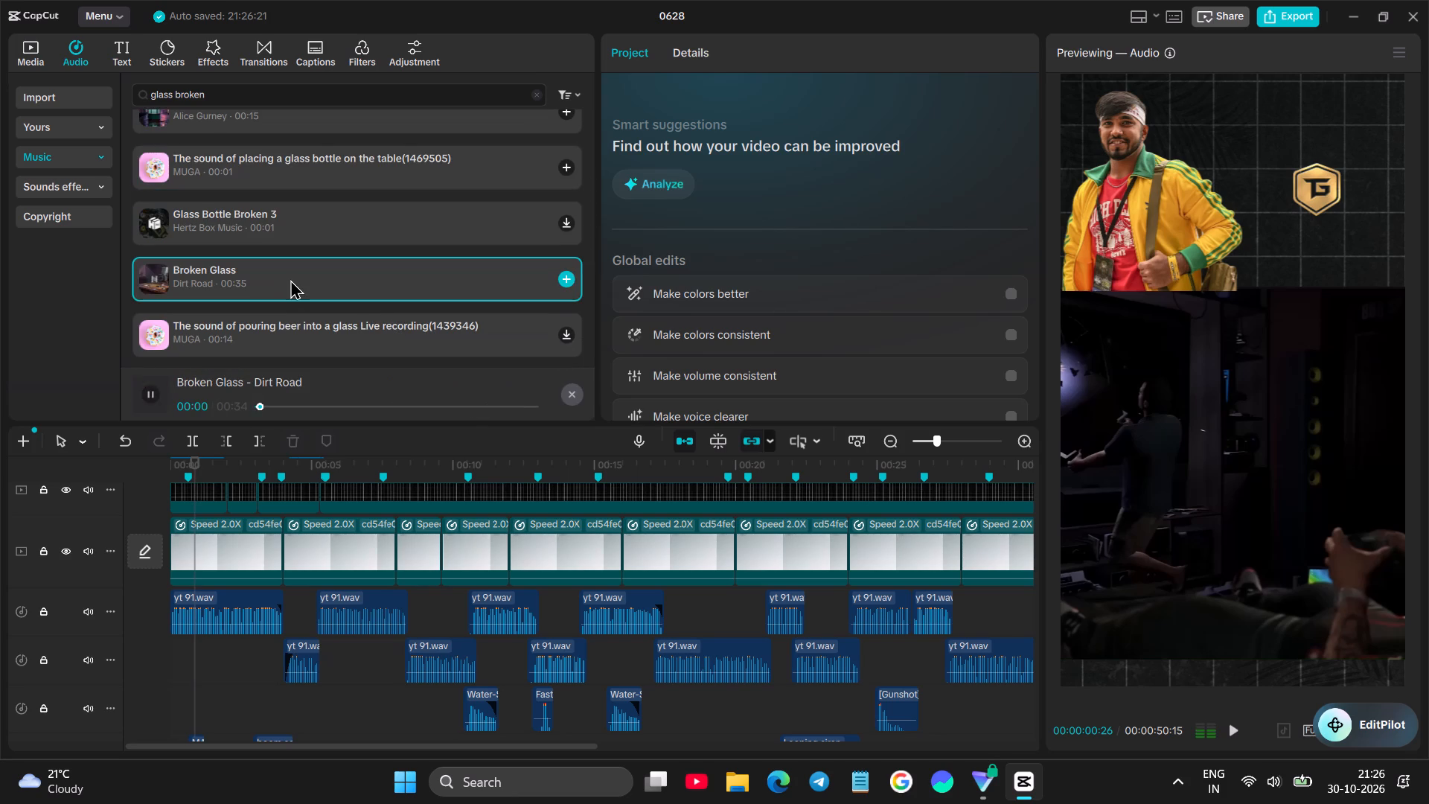
scroll(327, 238, up, 5)
click(307, 191)
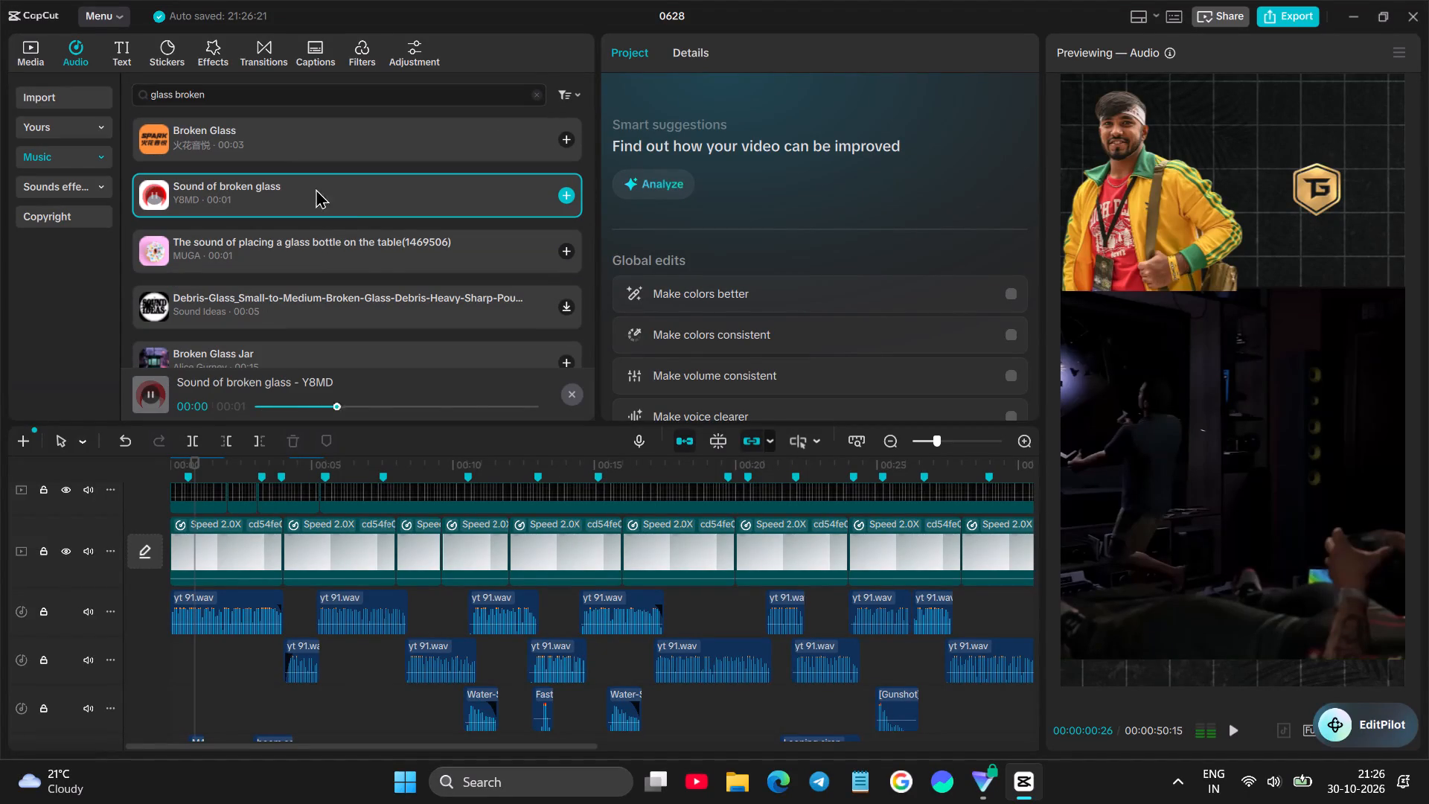
Replay the first few seconds of the video several times to check the opening's picture and sound.
click(217, 673)
drag(217, 673, 132, 689)
key(space)
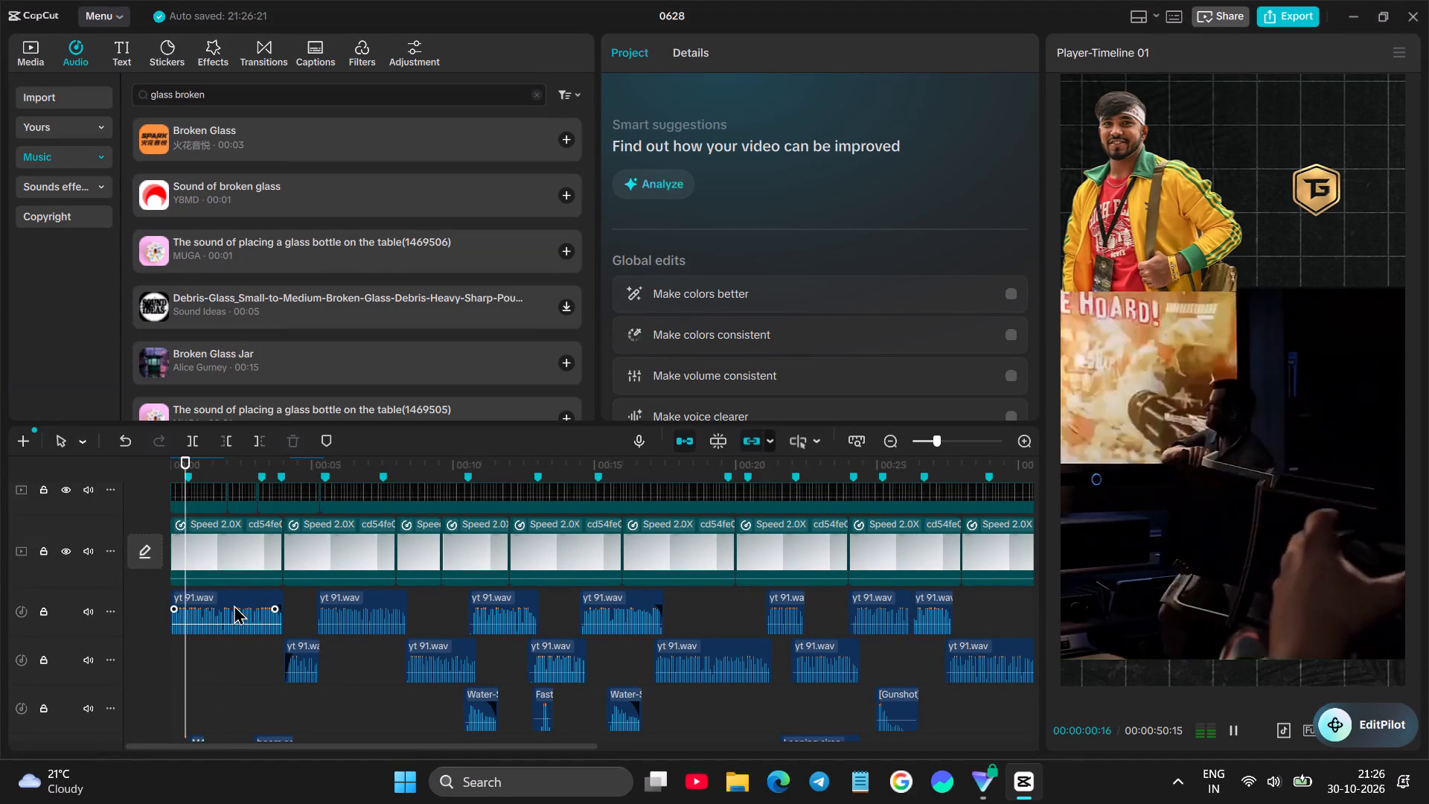
key(space)
key(space)
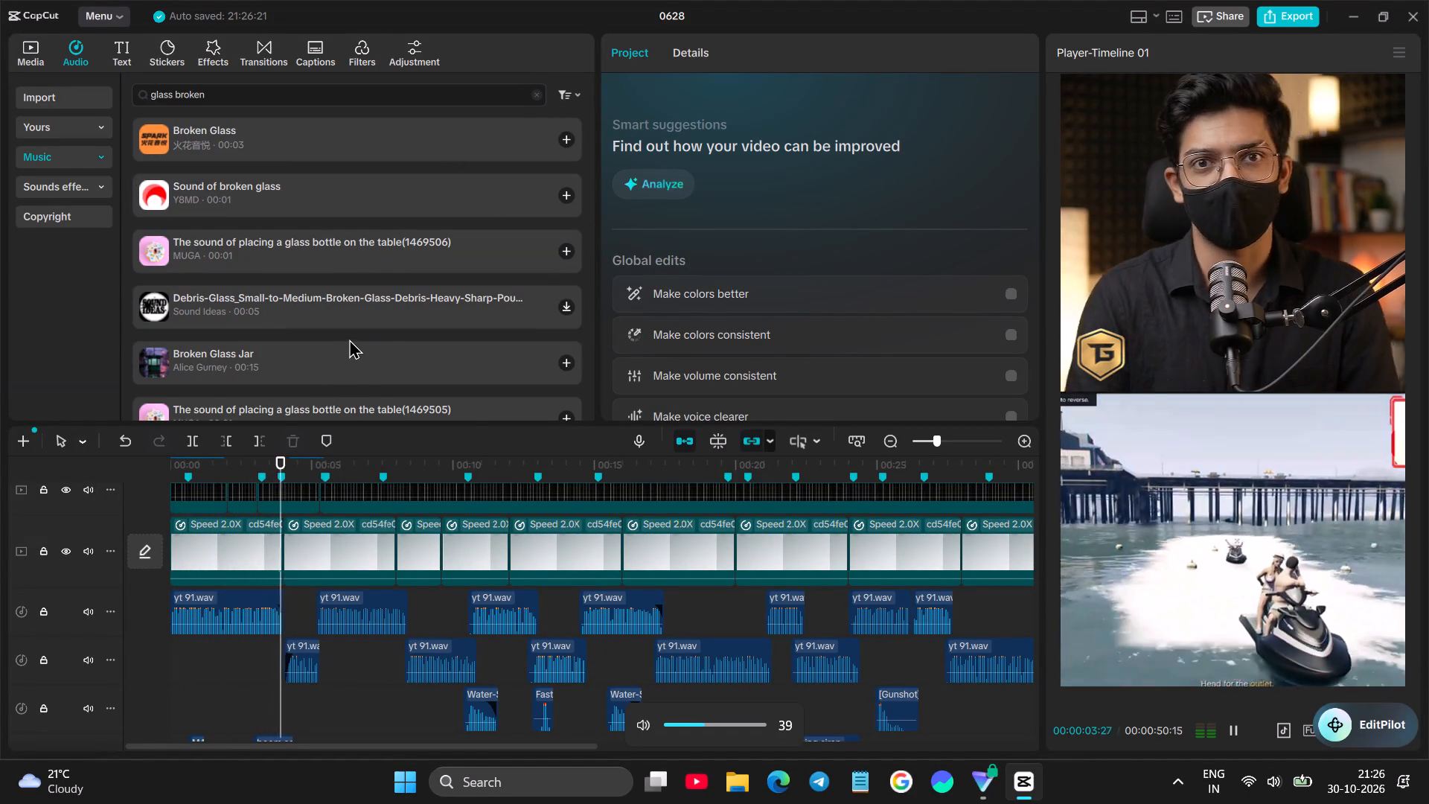
scroll(503, 437, up, 3)
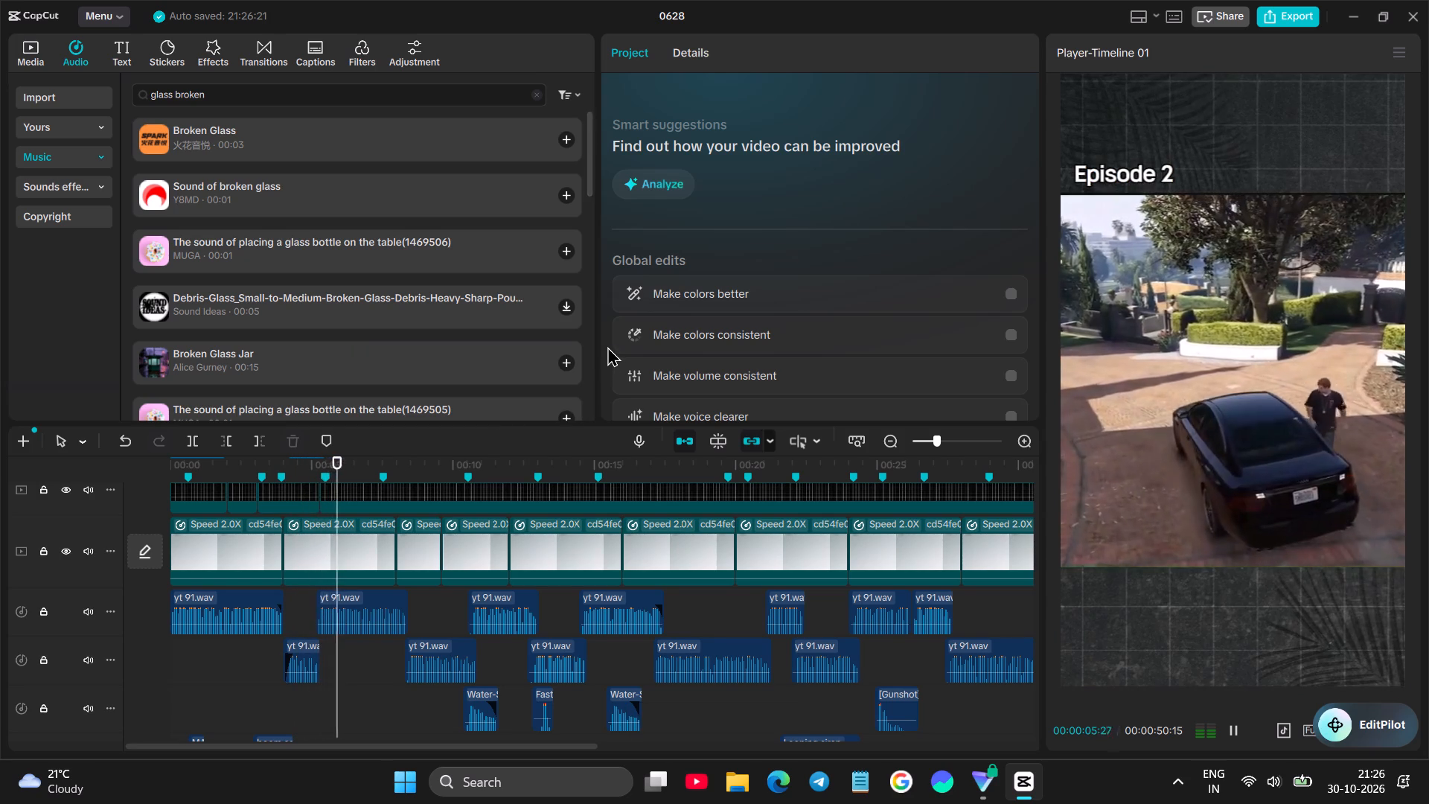
click(317, 695)
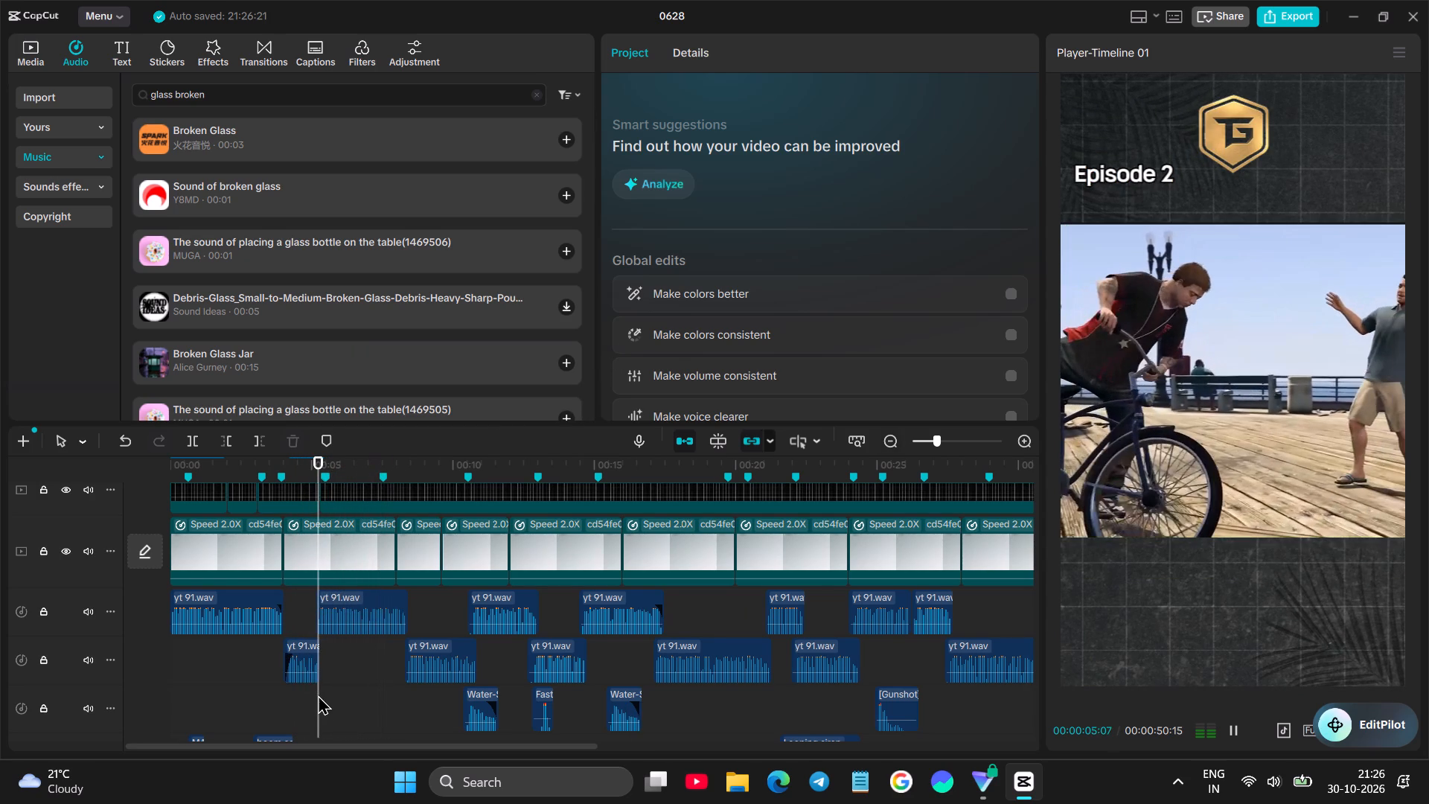
click(252, 691)
key(space)
click(211, 683)
drag(206, 680, 170, 680)
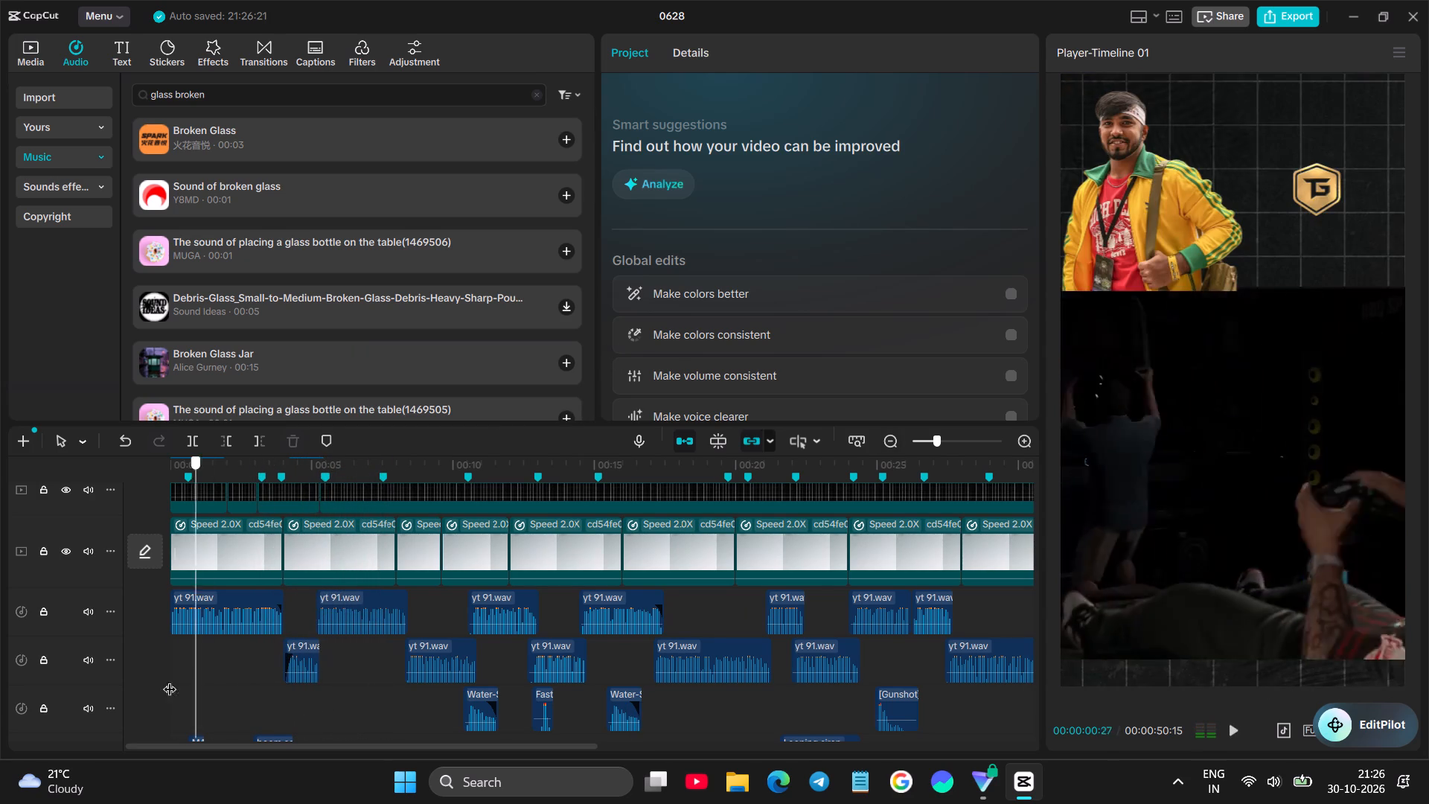
drag(170, 680, 149, 679)
key(space)
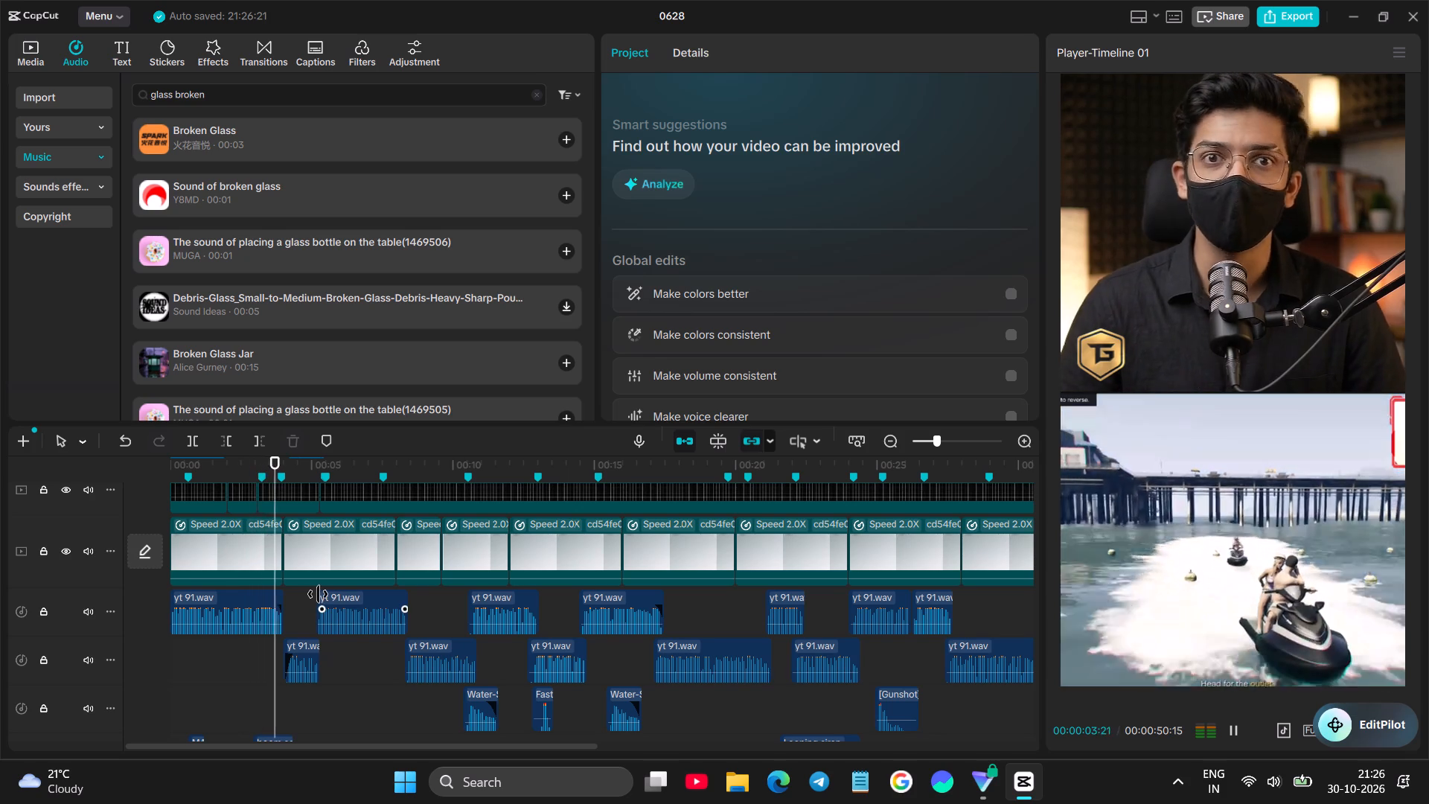
Move the floating EditPilot button away from the player and close the keyboard shortcut notification covering it.
drag(1360, 724, 865, 0)
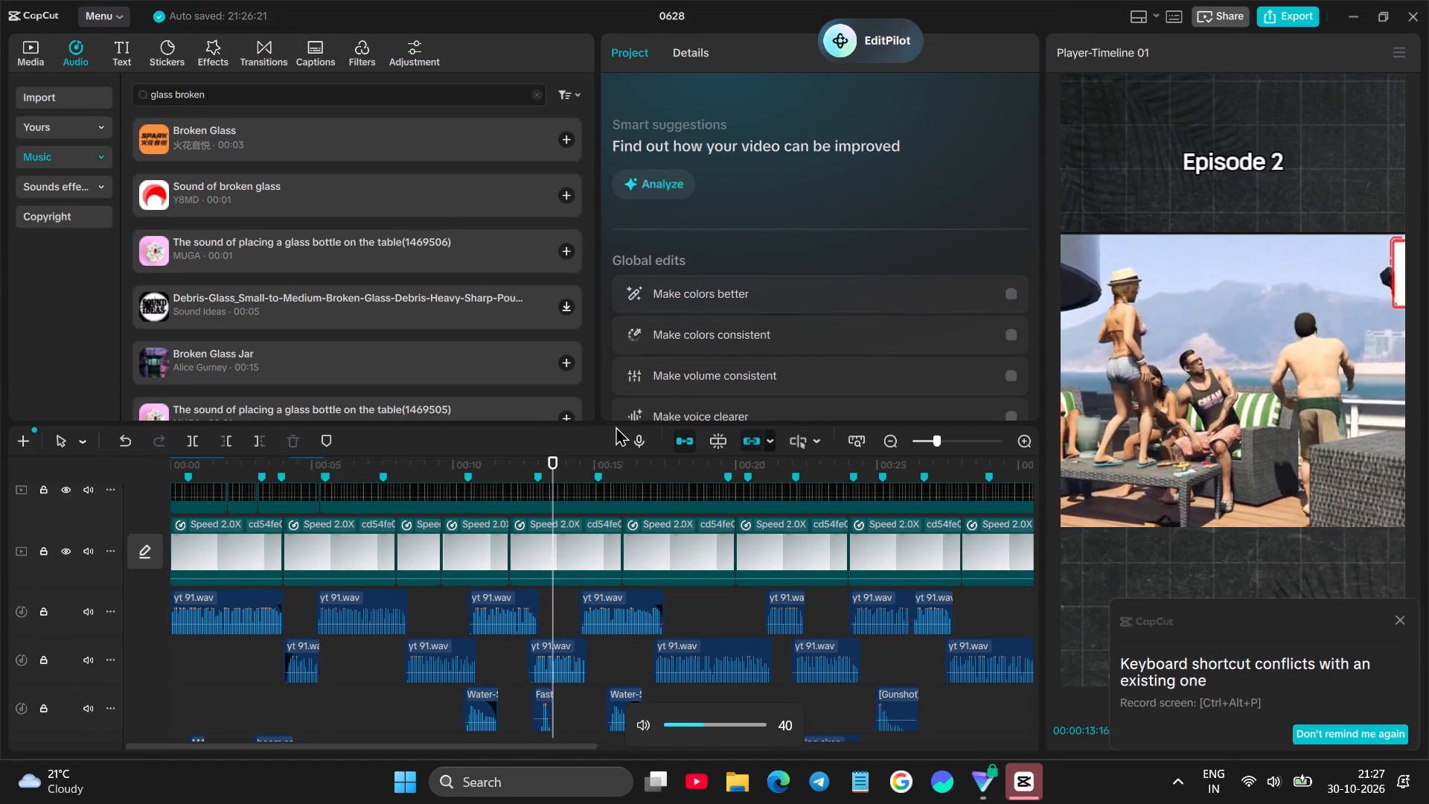
click(1405, 622)
key(space)
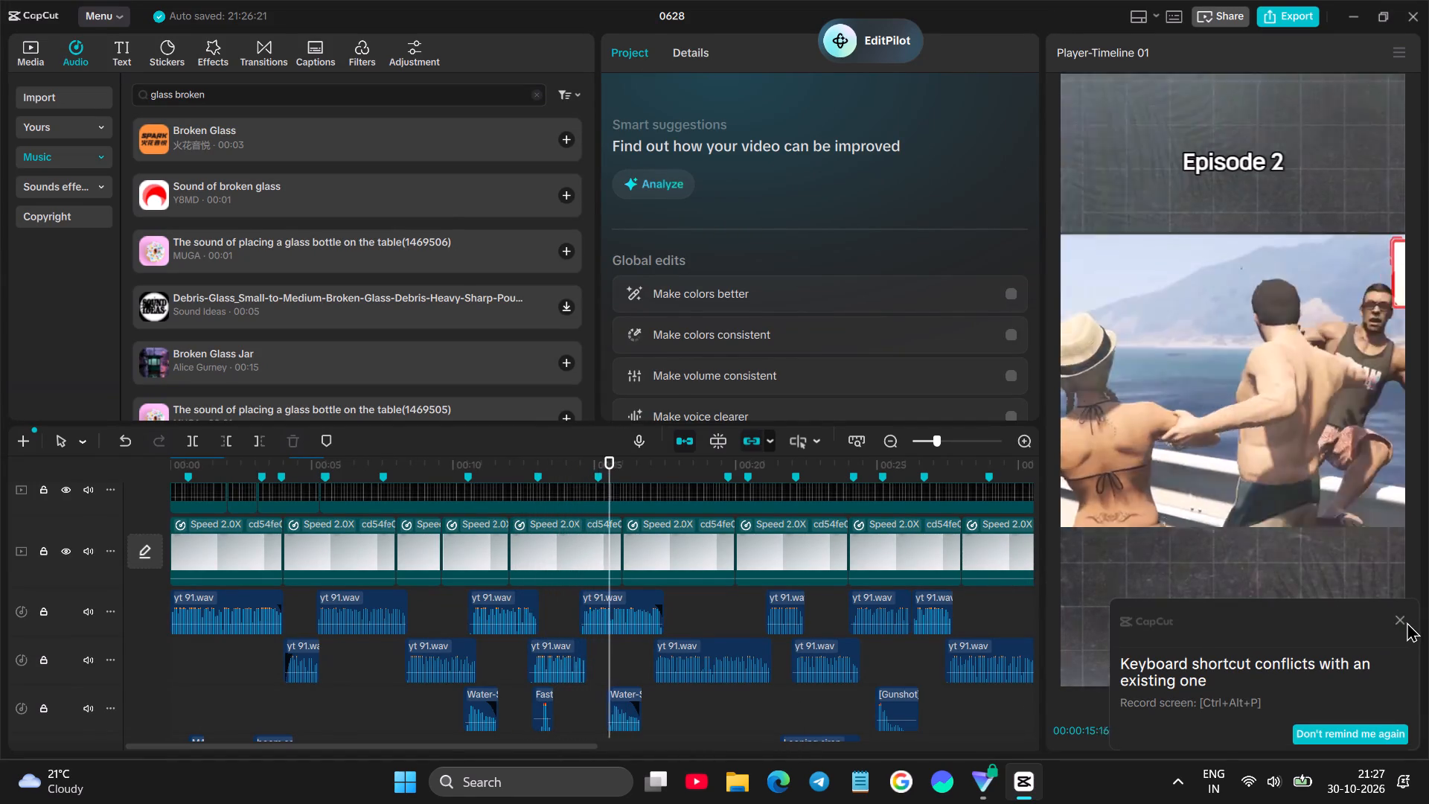
click(1406, 622)
click(1397, 622)
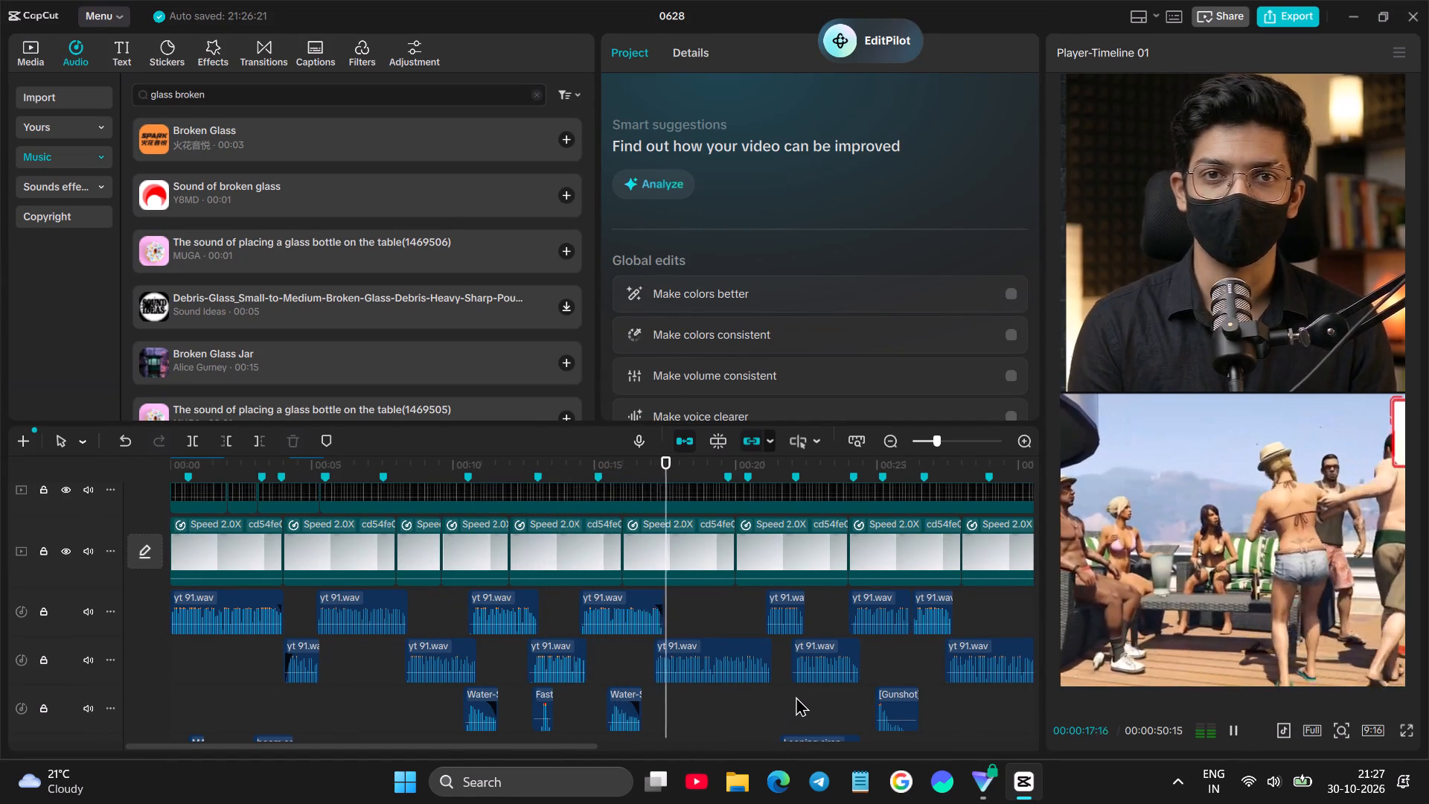
Play the video from about 17 to 31 seconds to review the placed sound effects against the picture.
scroll(796, 696, left, 1)
scroll(617, 657, down, 1)
scroll(675, 642, down, 5)
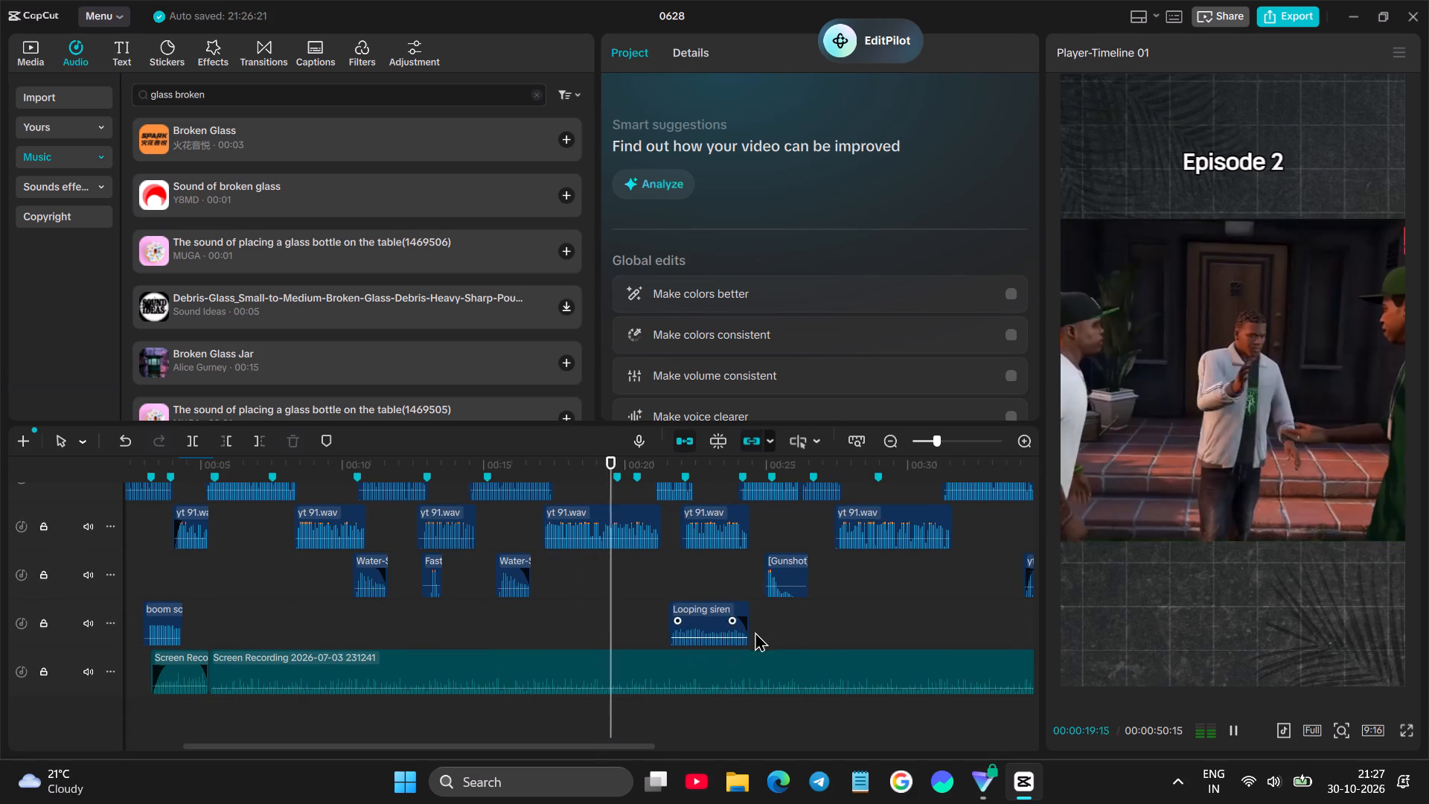
scroll(767, 642, left, 1)
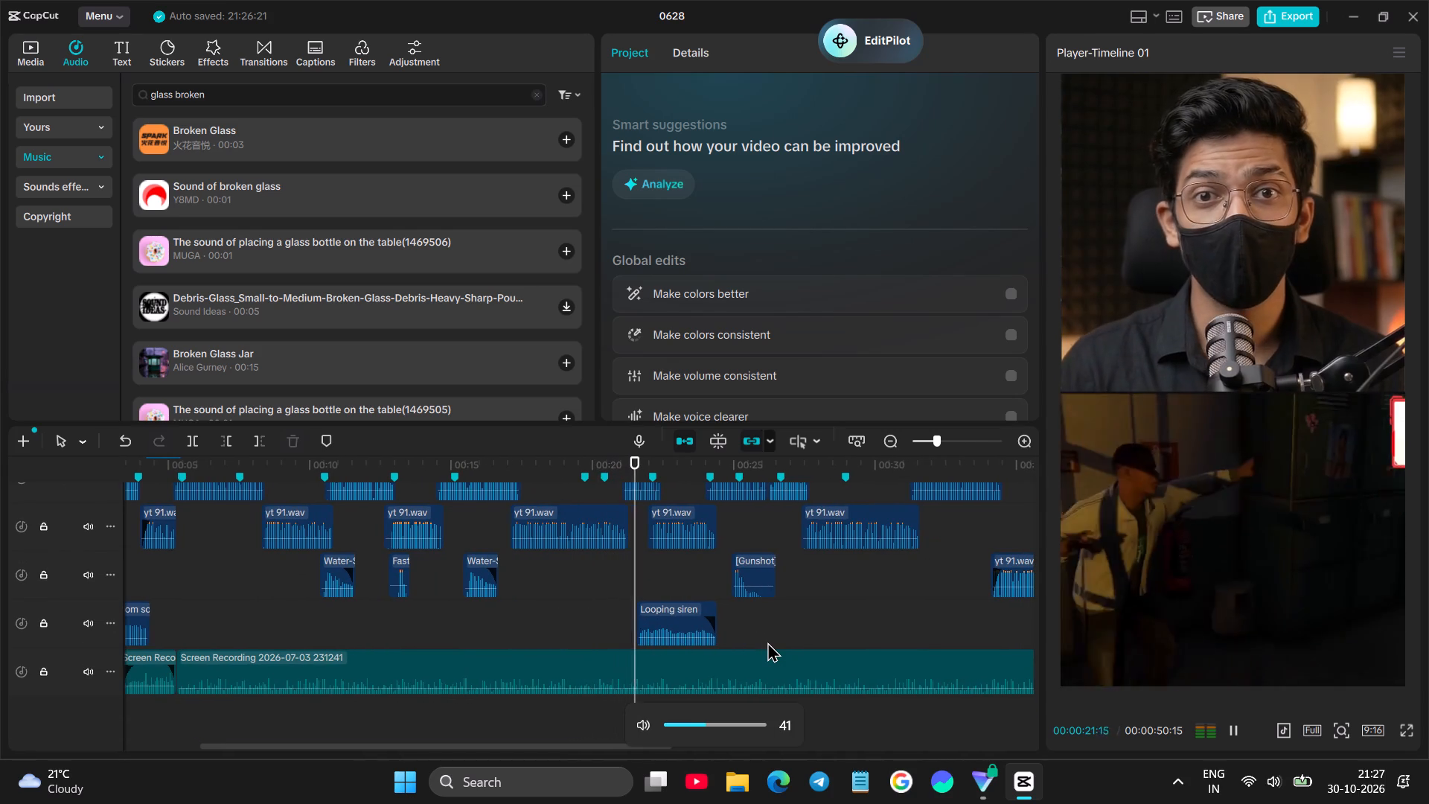
scroll(767, 642, left, 1)
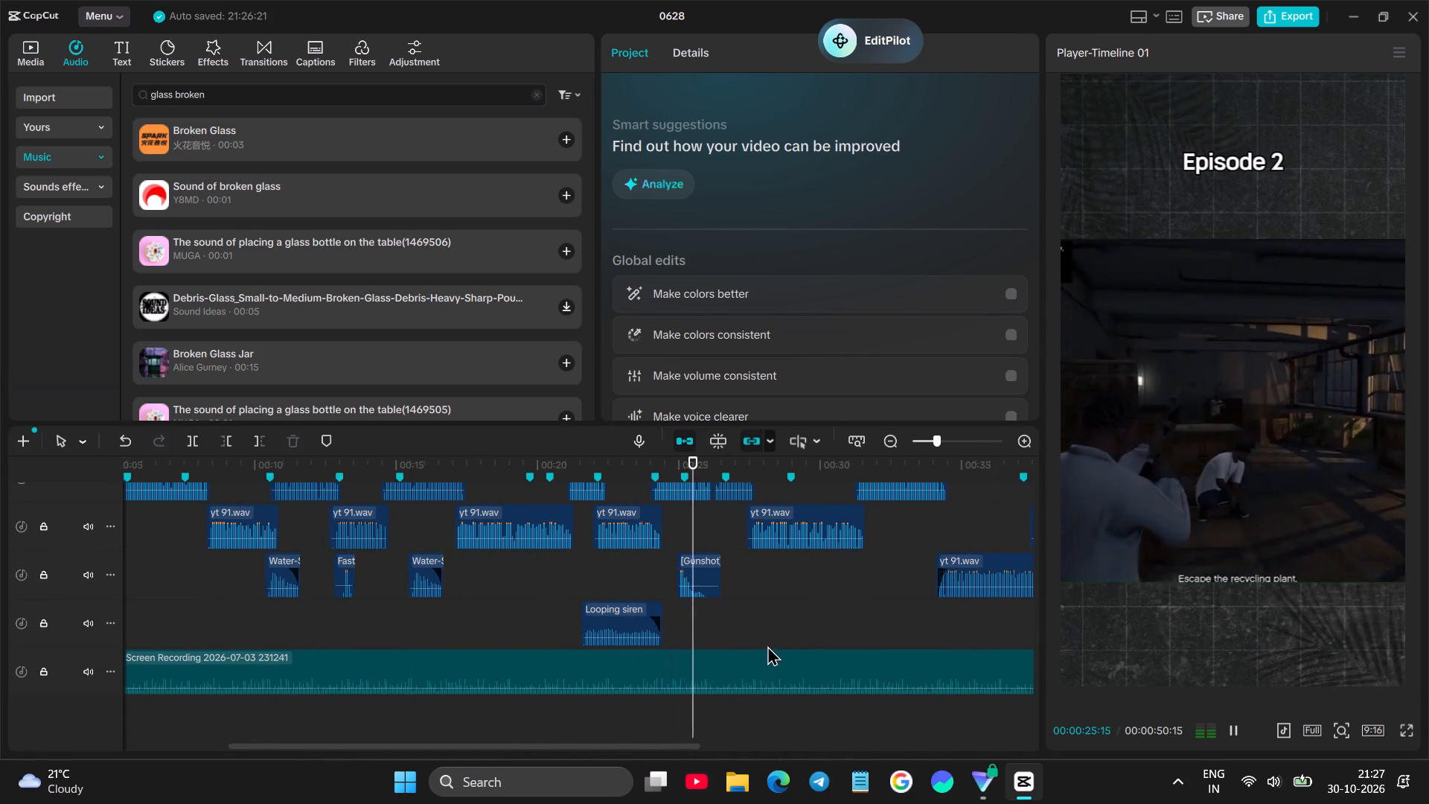
scroll(774, 641, left, 1)
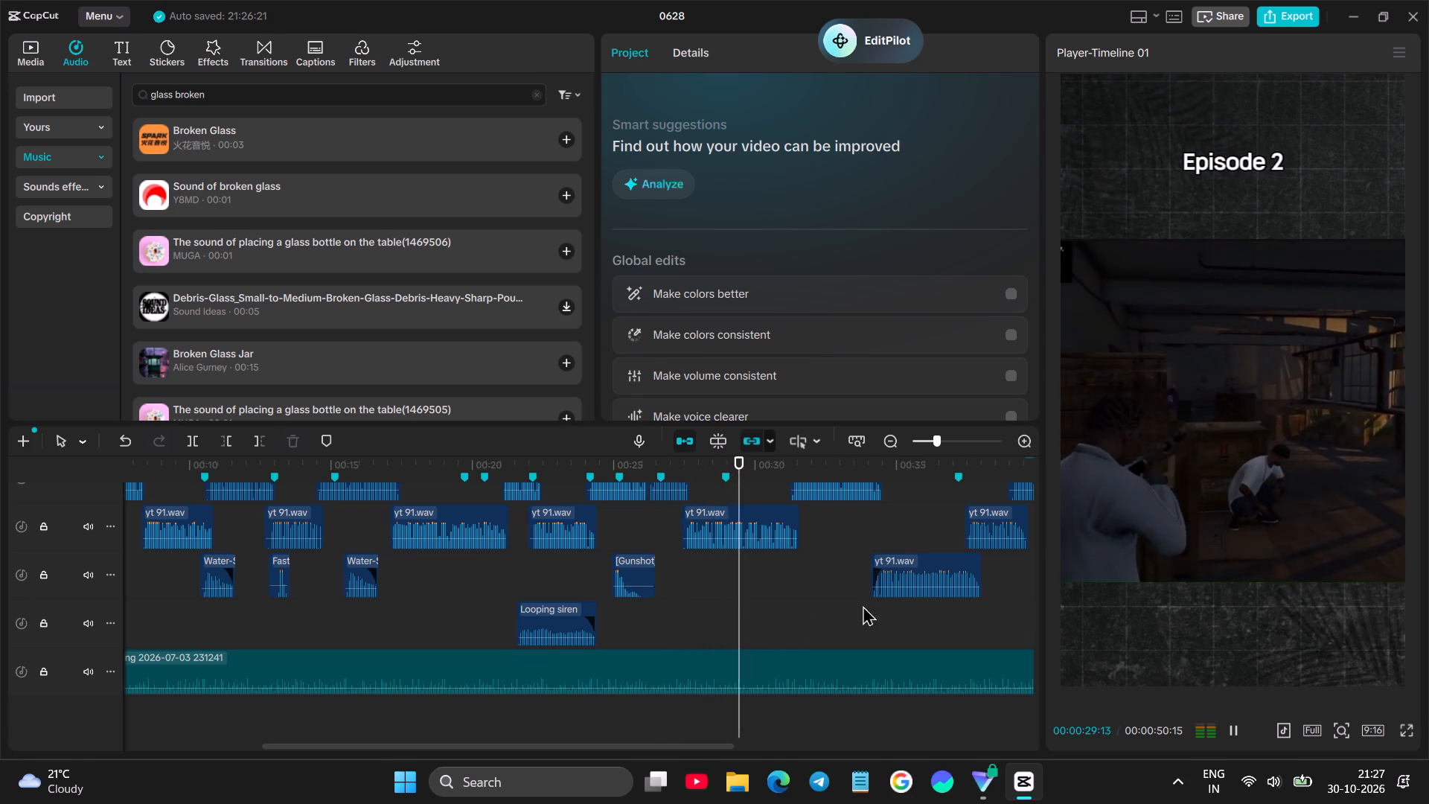
key(space)
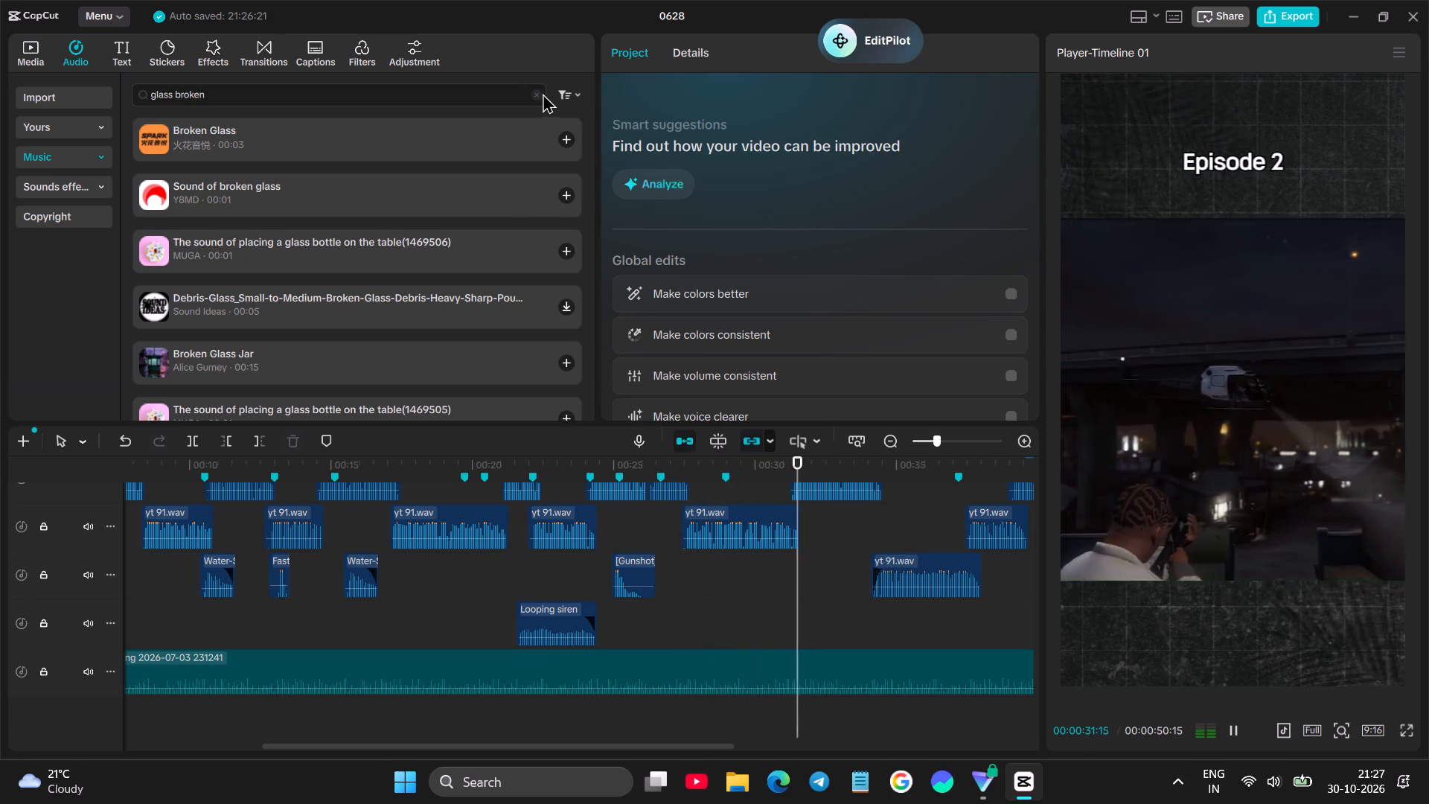
Park the playhead at about 31 seconds in the helicopter shooting scene and search the audio library for "ak47 fire".
click(540, 95)
click(531, 100)
click(793, 613)
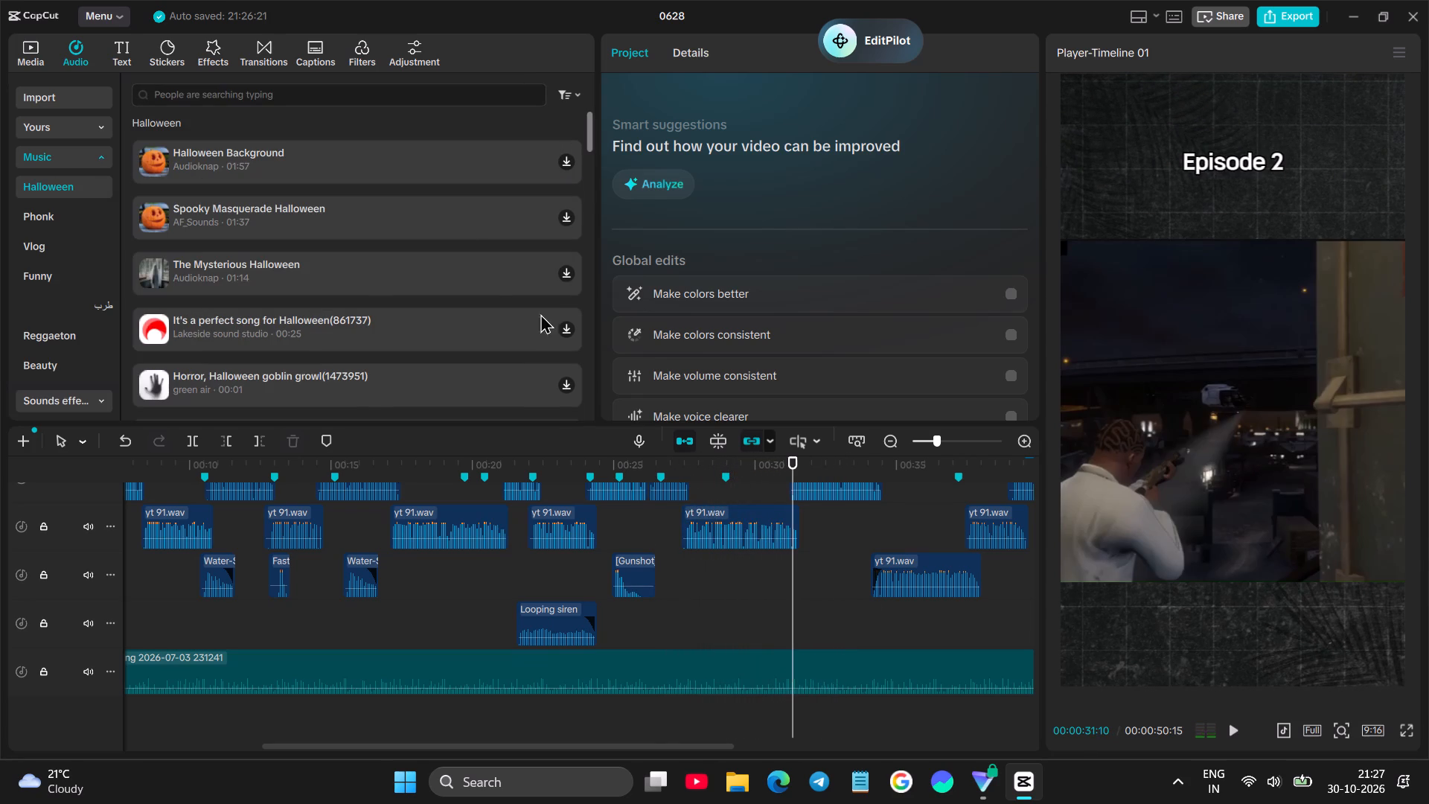
click(447, 99)
text(ak47)
key(space)
text(fire)
key(Return)
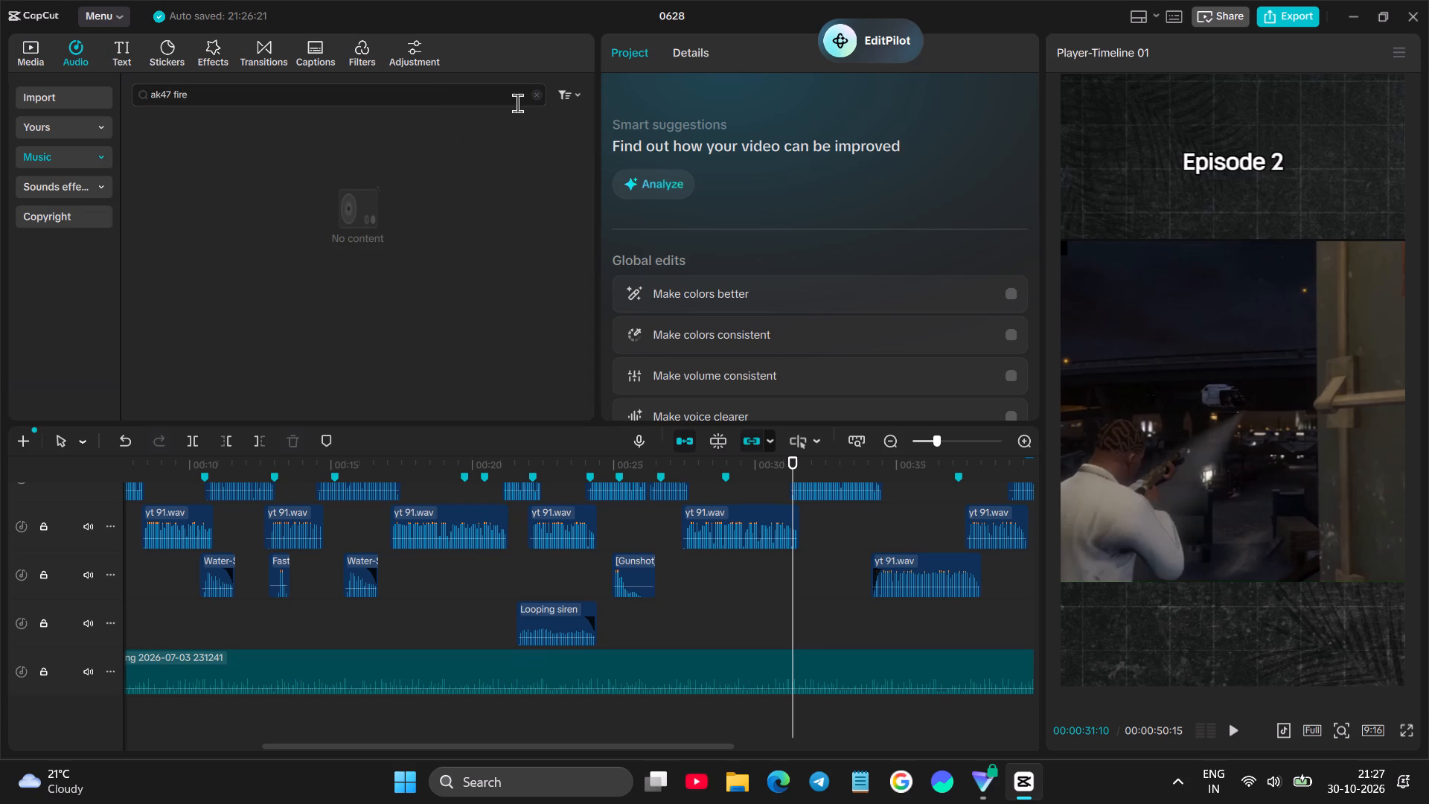
Search the audio library for "gun sound".
click(550, 92)
click(533, 95)
click(511, 98)
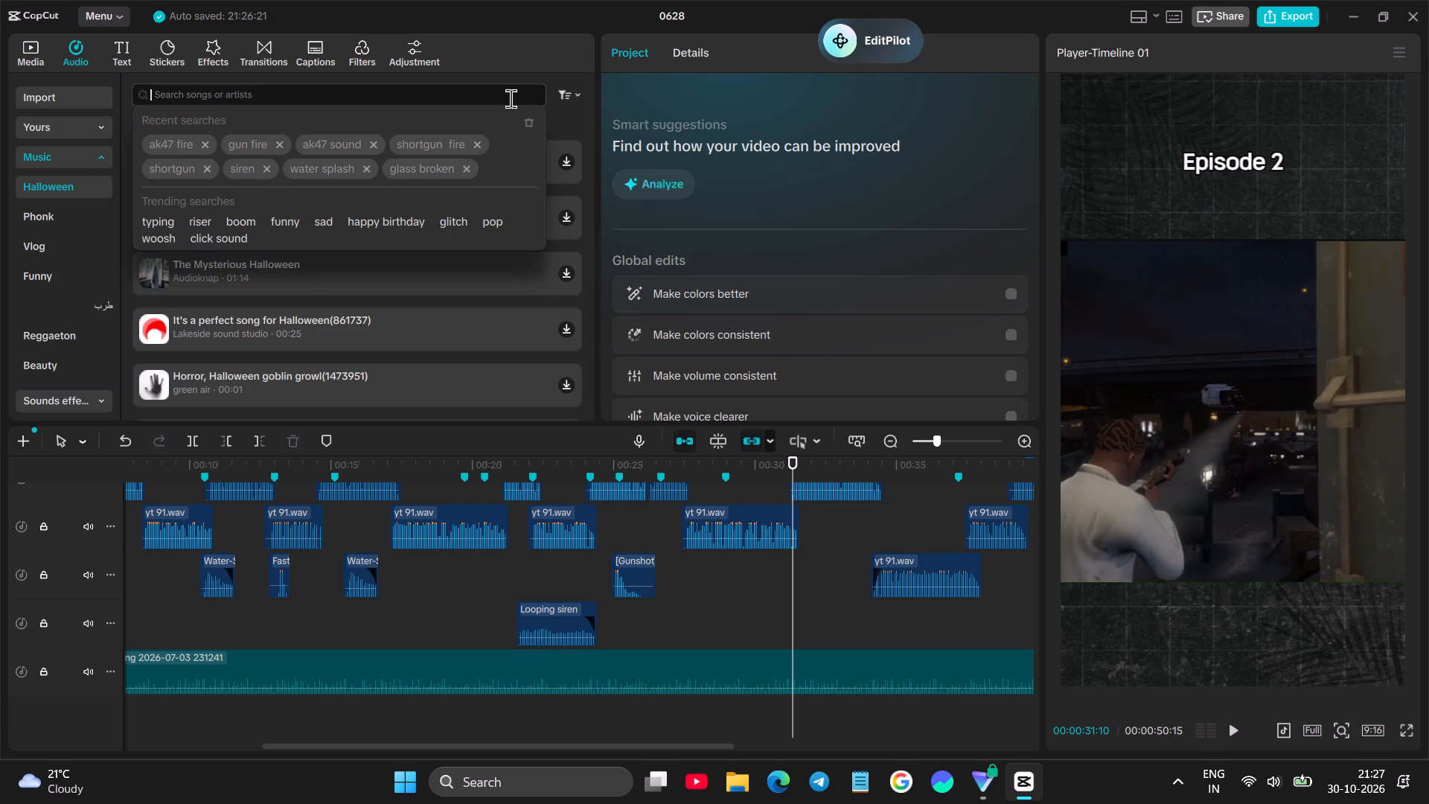
text(gun so)
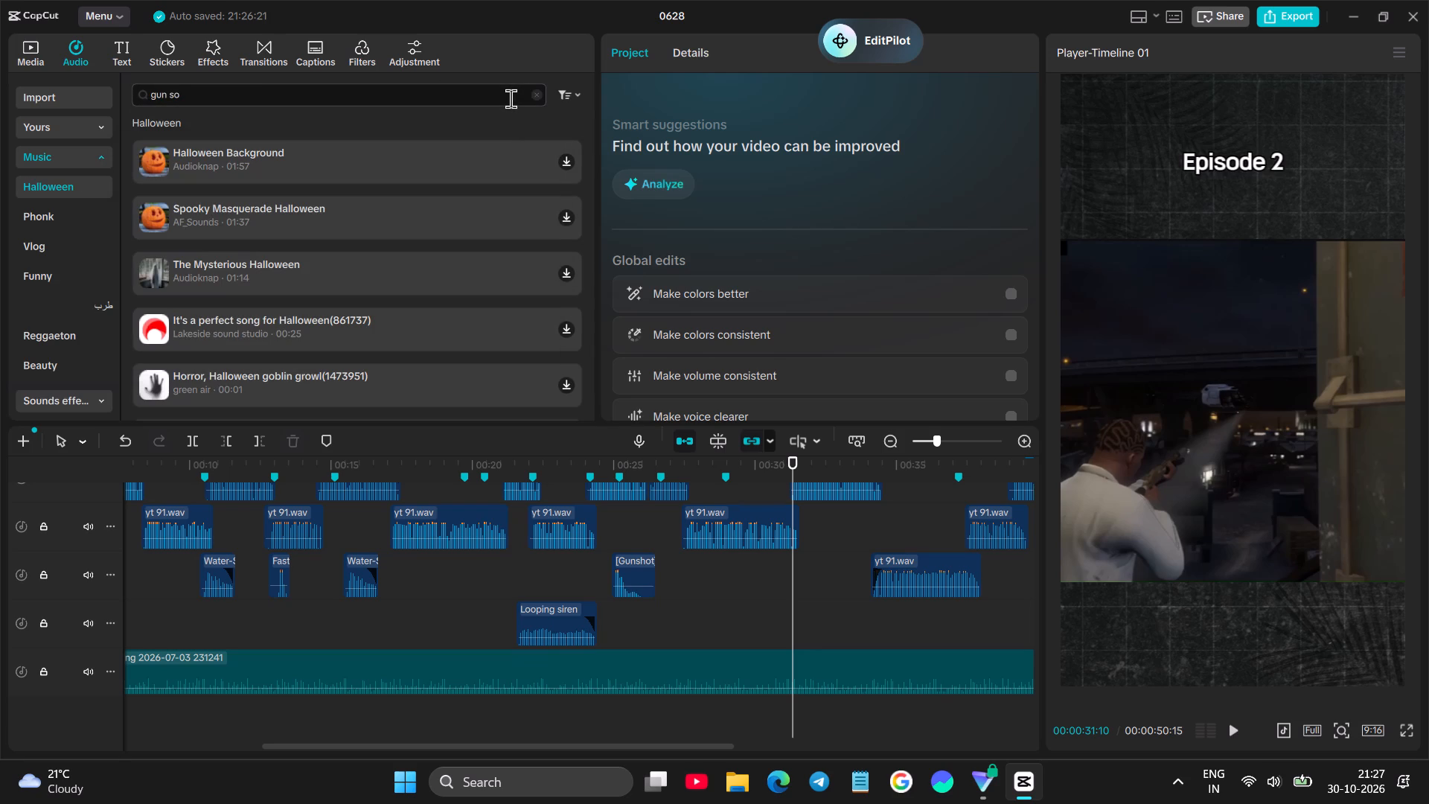
key(BackSpace)
key(BackSpace)
text(sound)
key(Return)
click(332, 191)
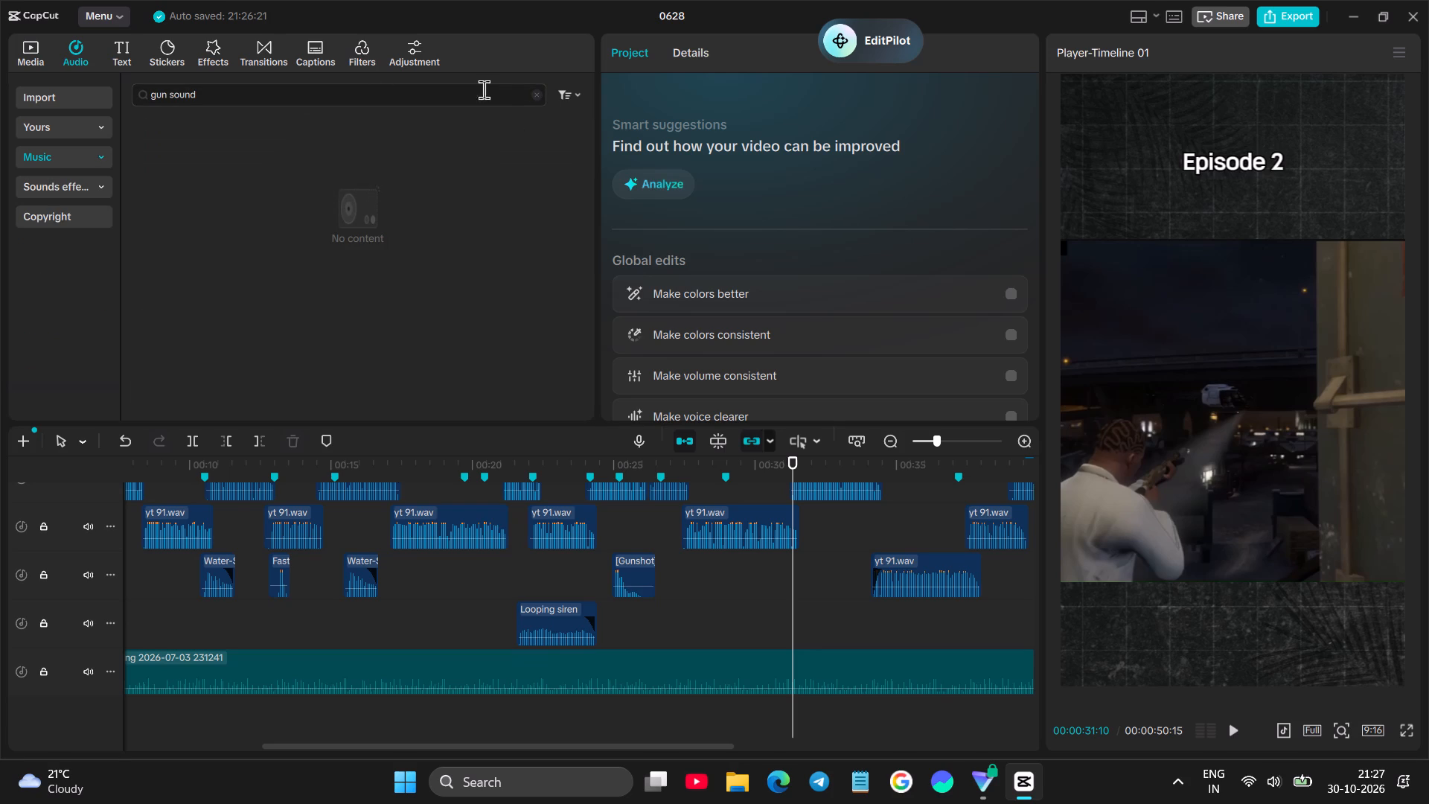
Search the audio library for "break", and replace that search with "gun".
click(531, 92)
click(511, 106)
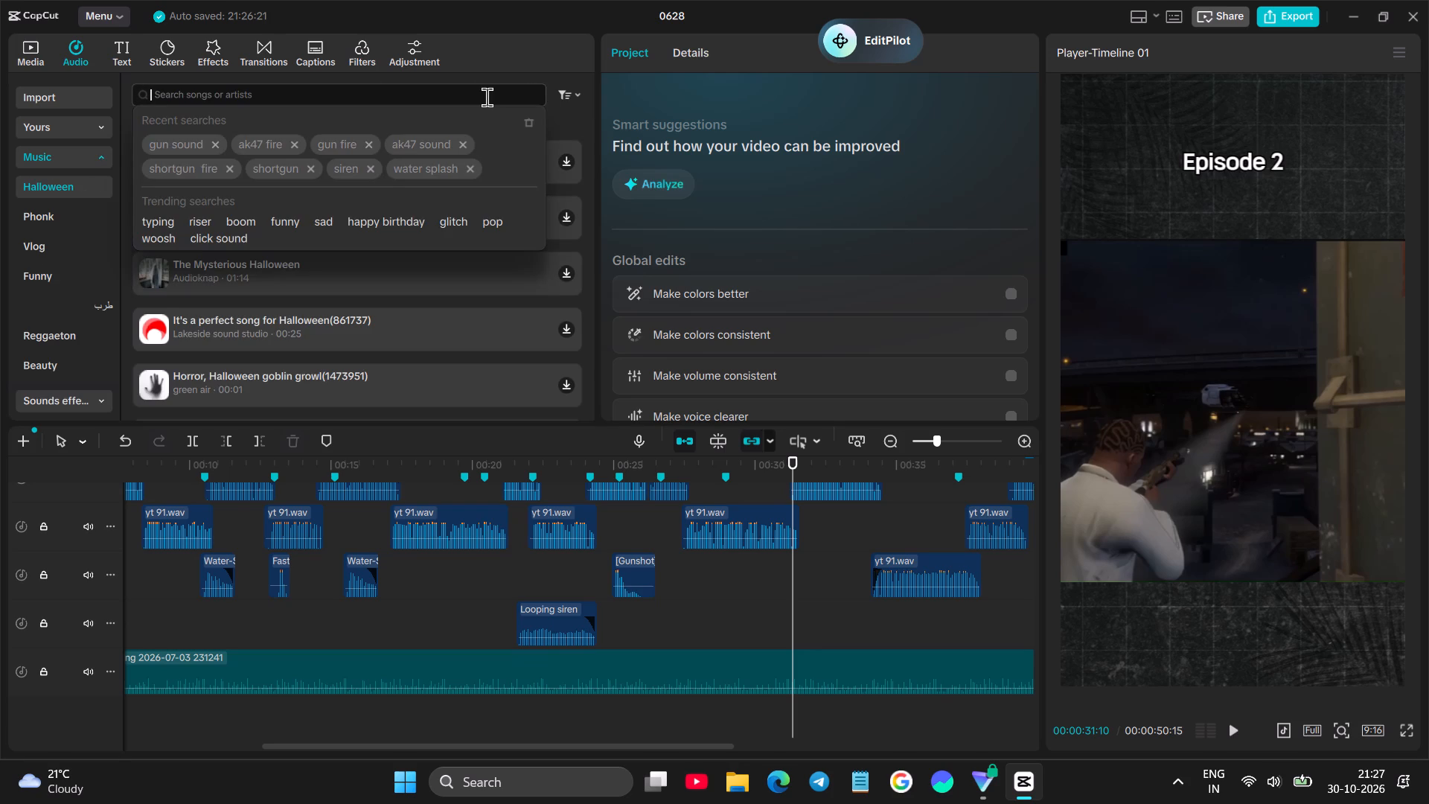
text(break)
key(Return)
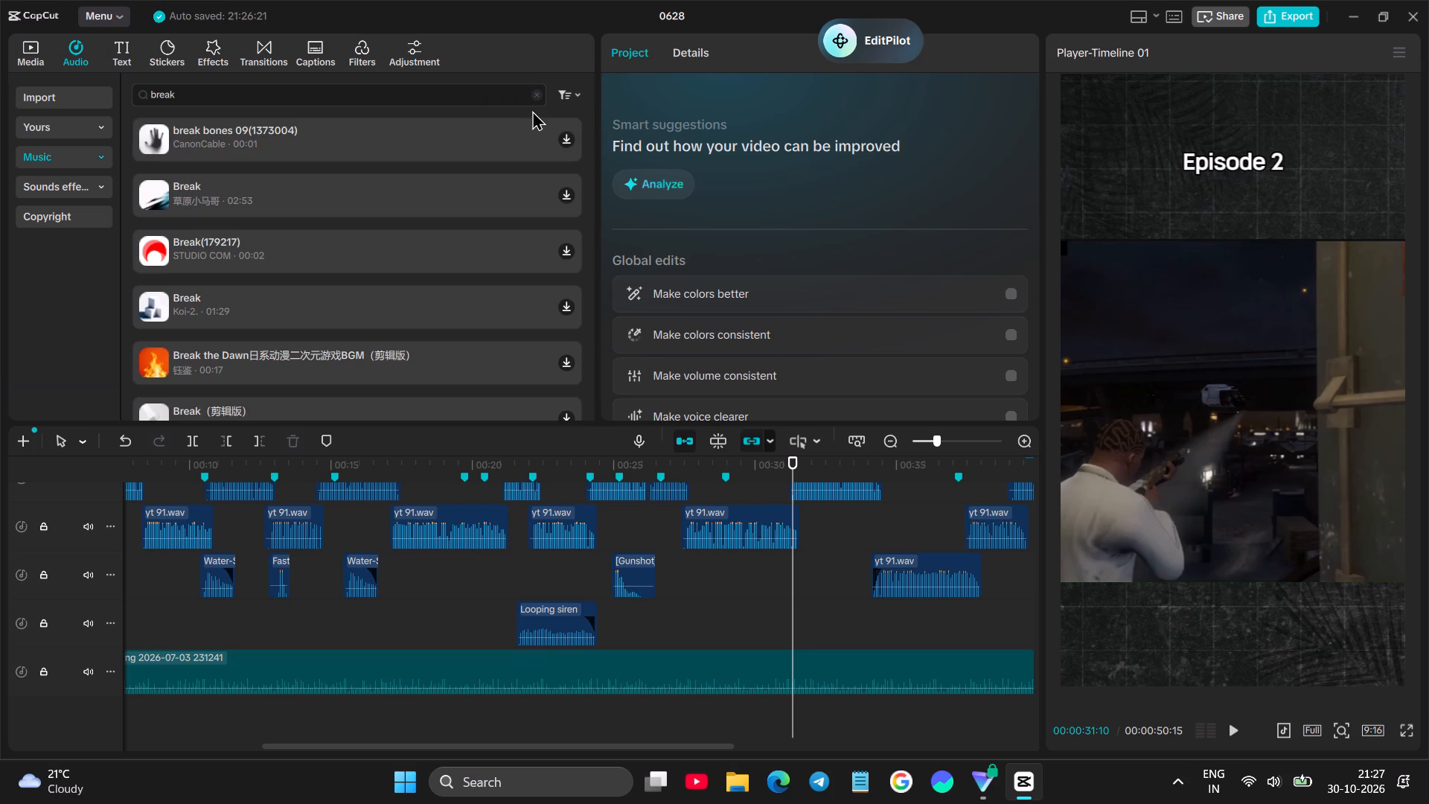
click(541, 102)
click(541, 98)
click(534, 98)
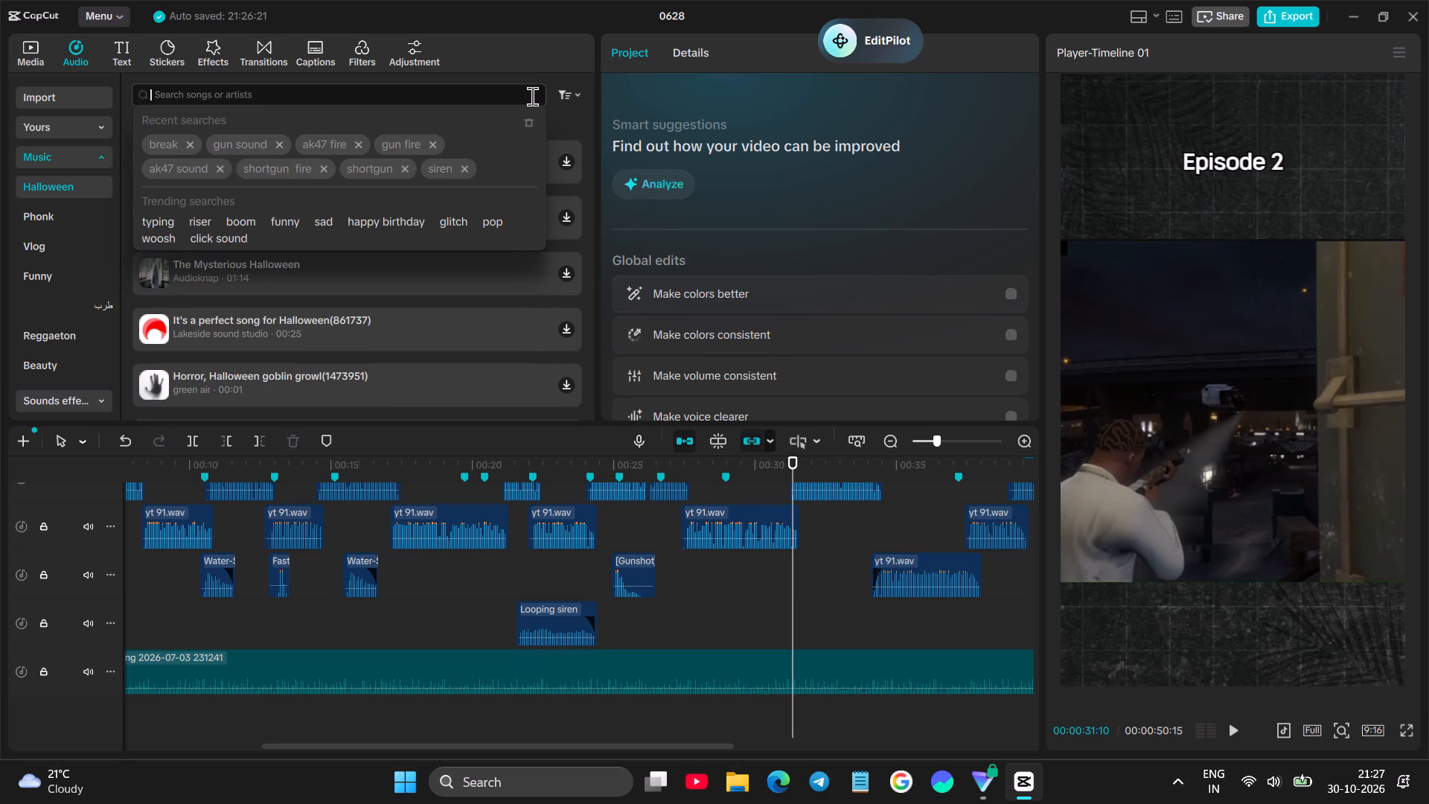
text(gun)
key(Return)
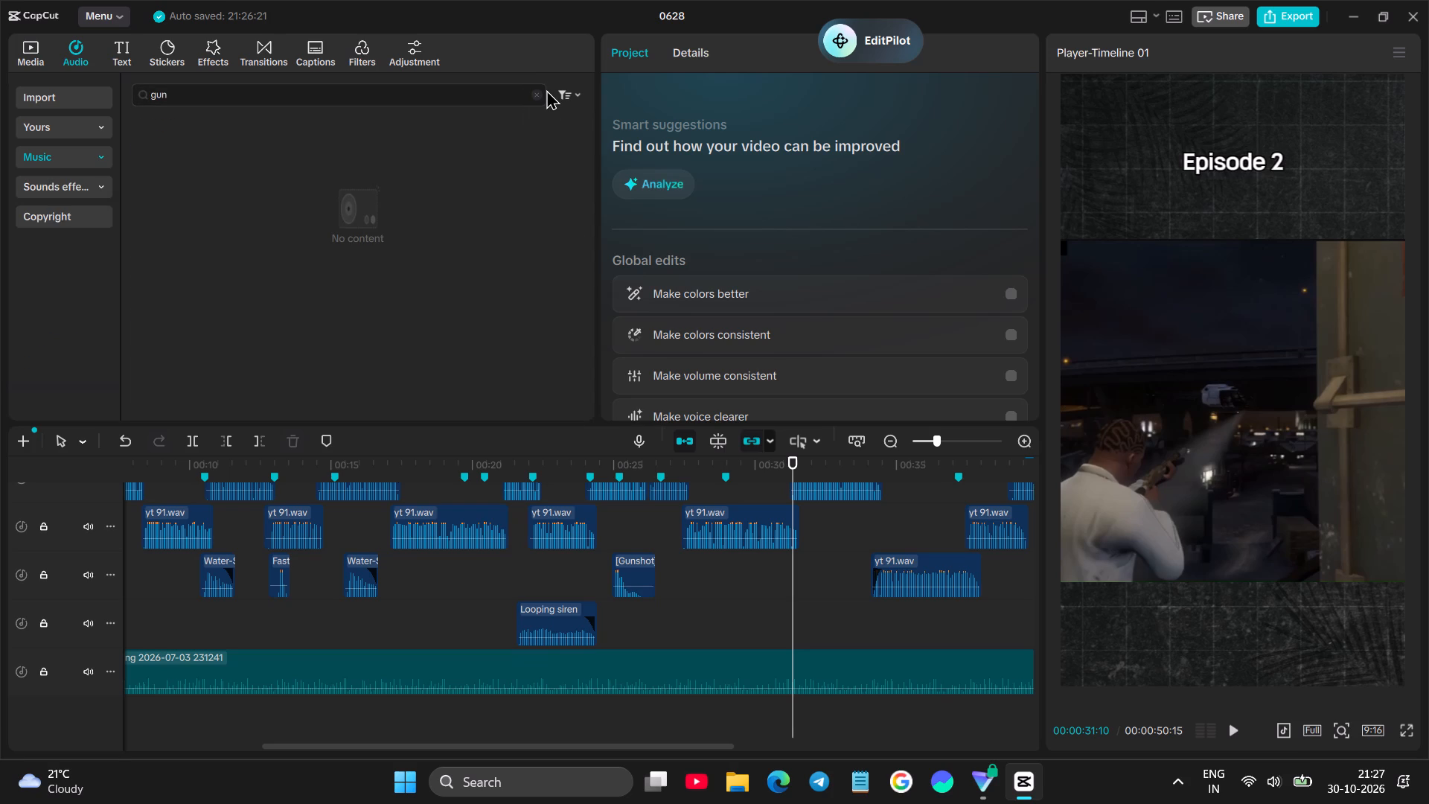
Search for "fire sound" and place the 2-second Sound of Machine Gun Fire on the siren's track at about 31 seconds, checking it in playback.
click(546, 89)
click(538, 93)
text(ma)
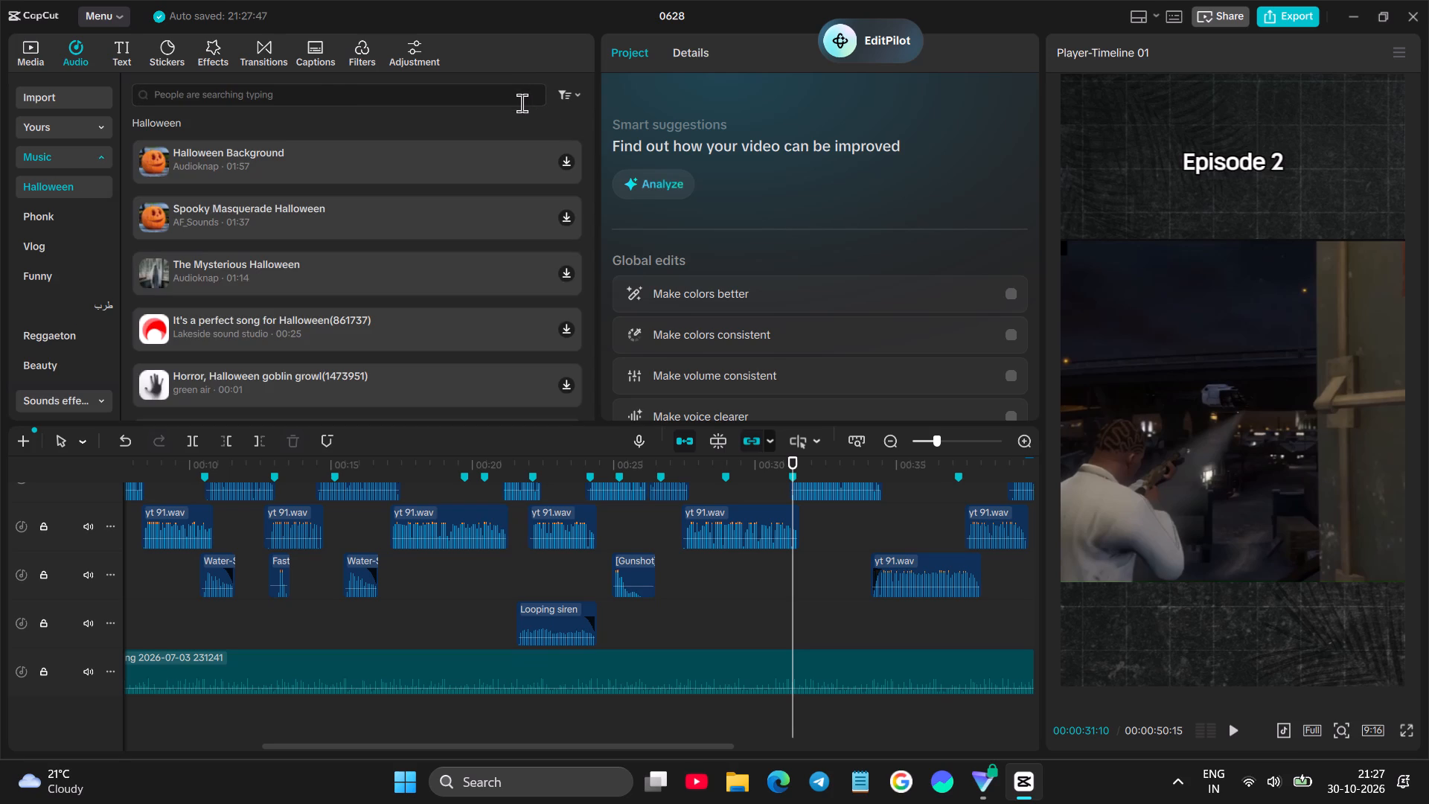
key(BackSpace)
click(522, 103)
text(fire sound)
key(Return)
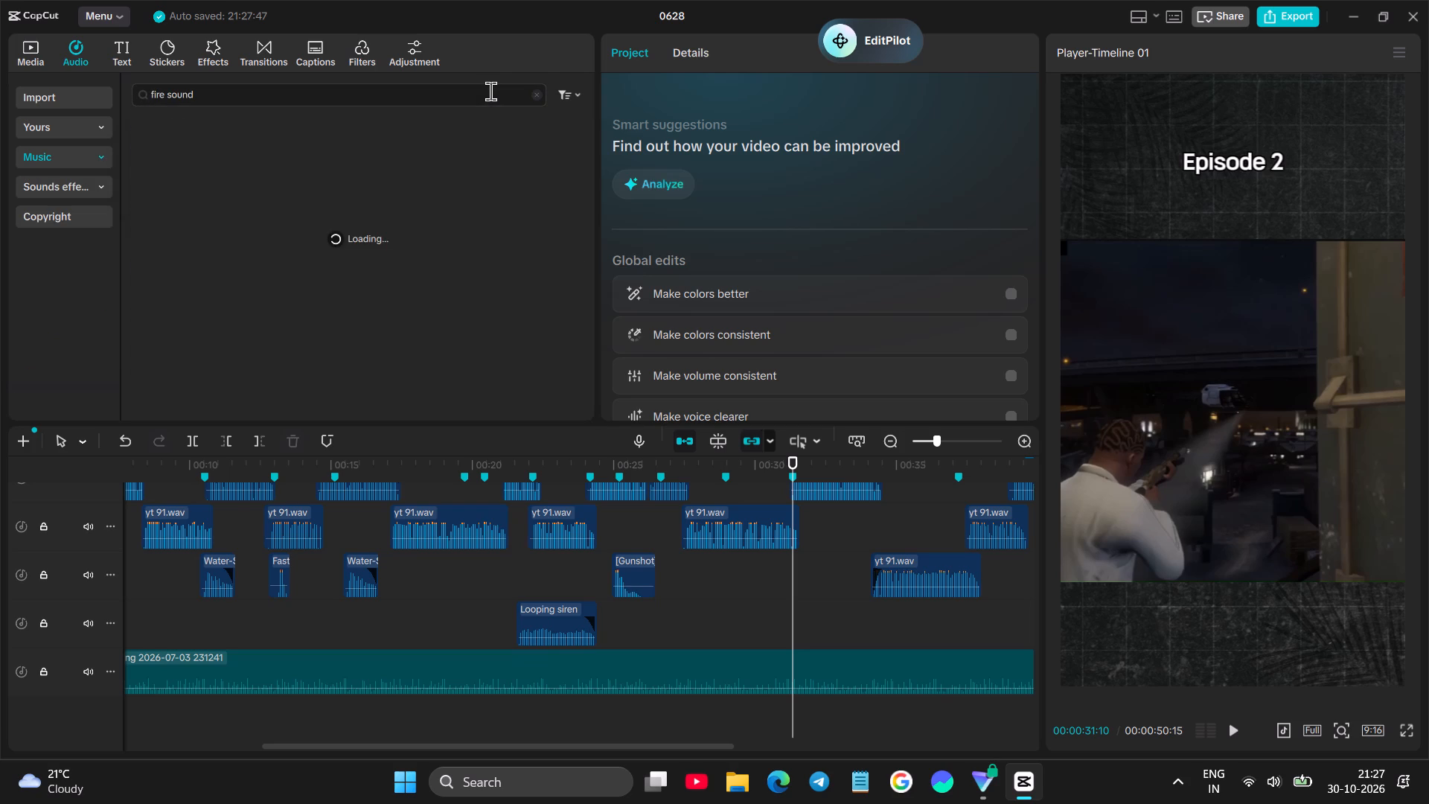
click(486, 130)
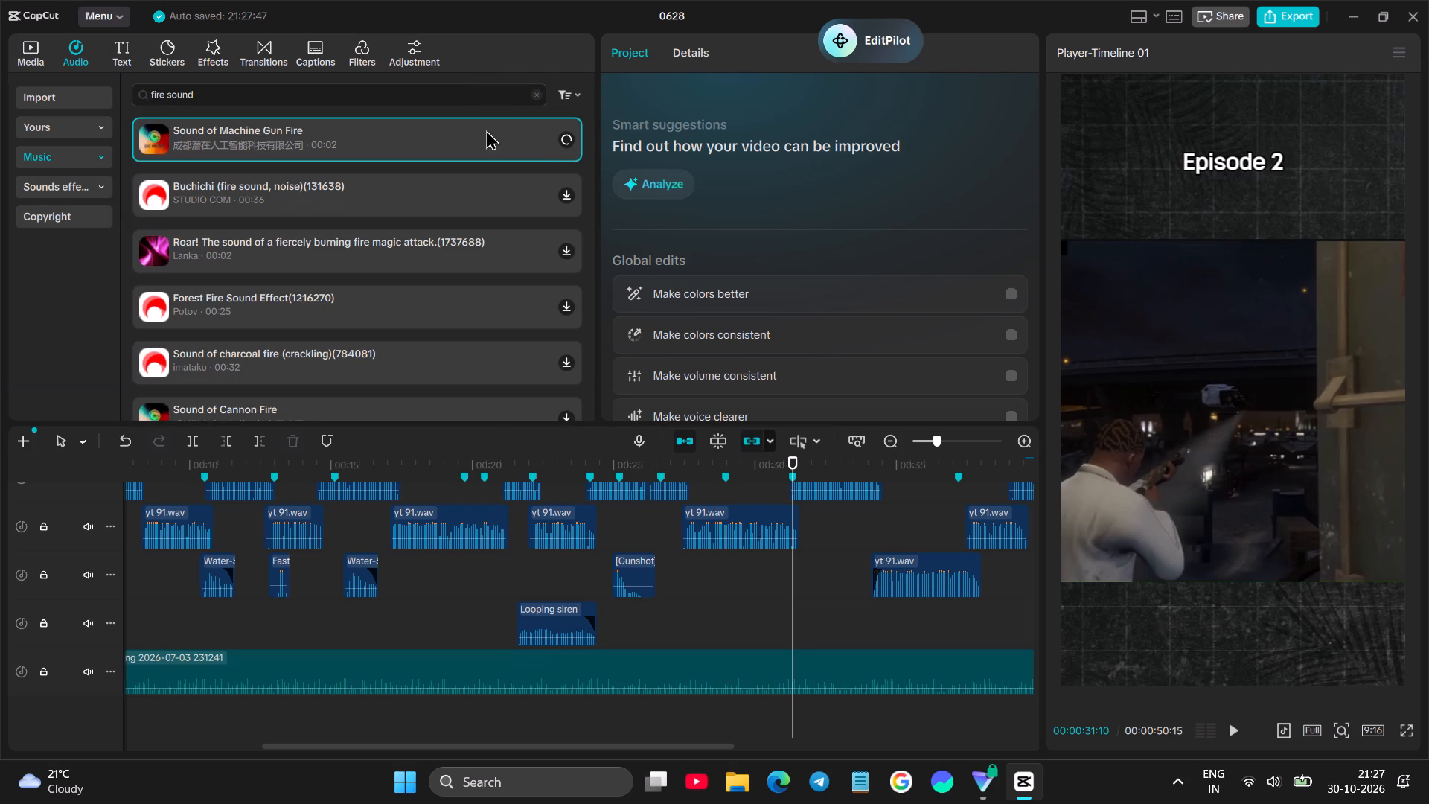
drag(416, 119, 703, 472)
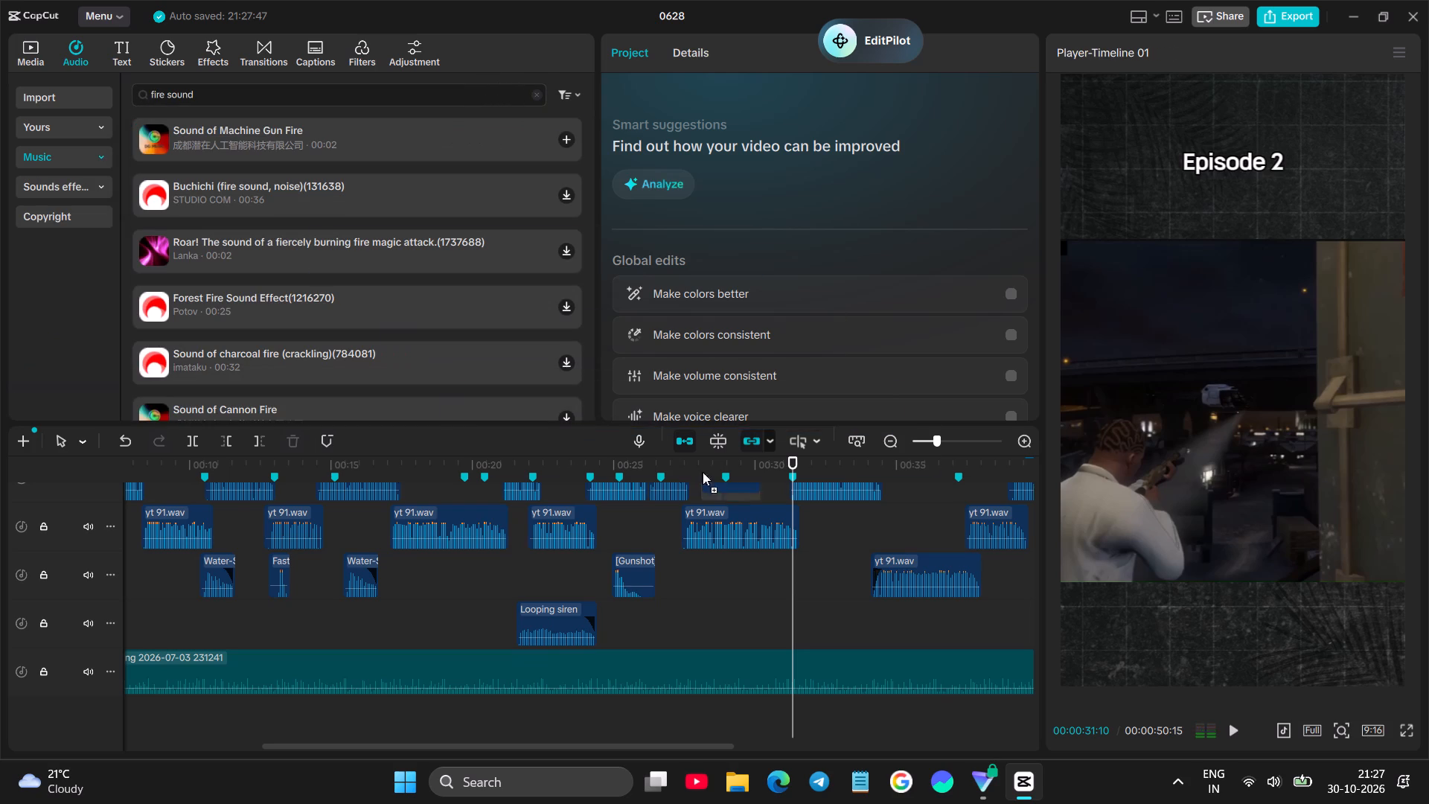
drag(703, 472, 786, 616)
click(756, 607)
key(space)
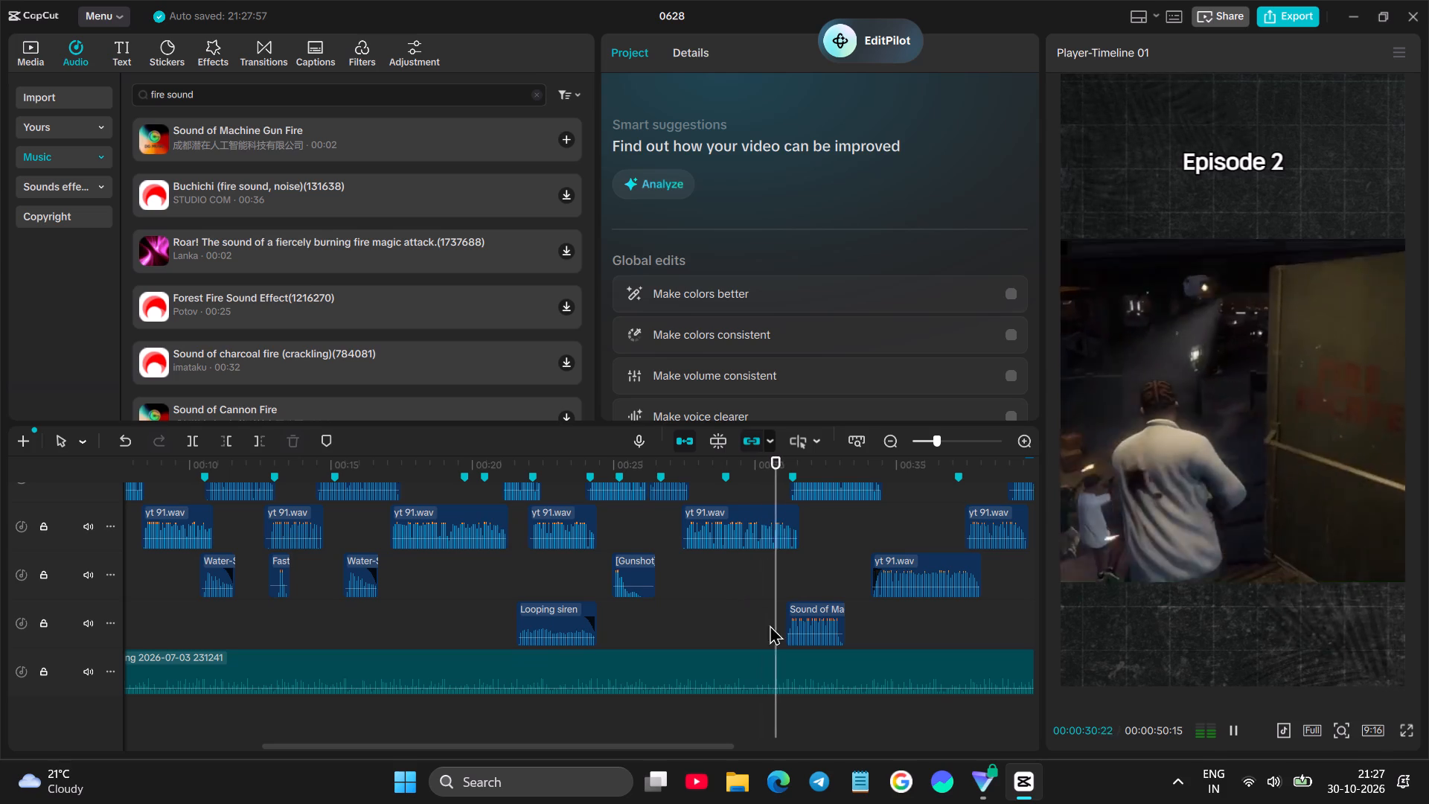
key(space)
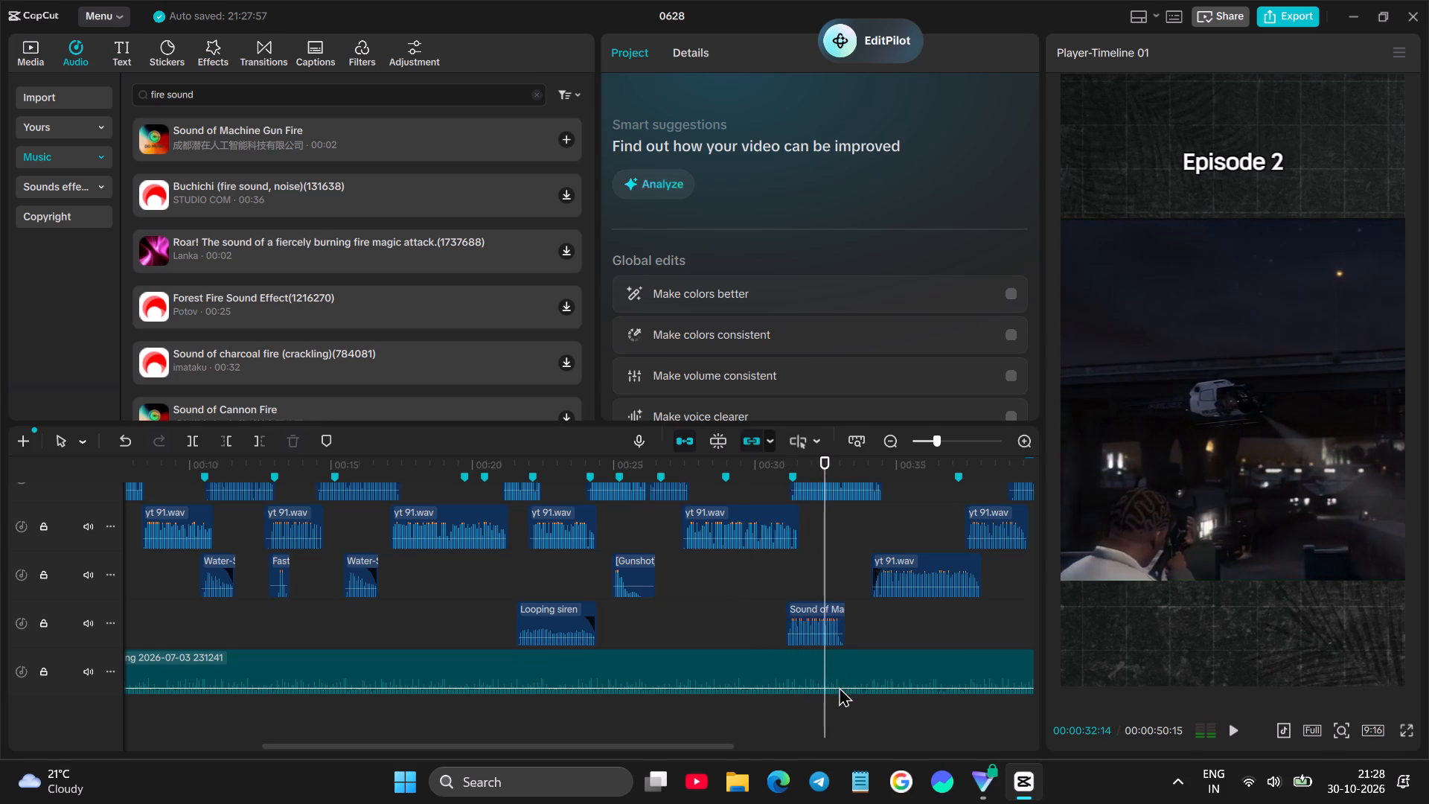
Lower the machine gun clip's volume to -10.8 dB and give it a short fade-in, listening to the result.
click(758, 609)
key(space)
click(806, 636)
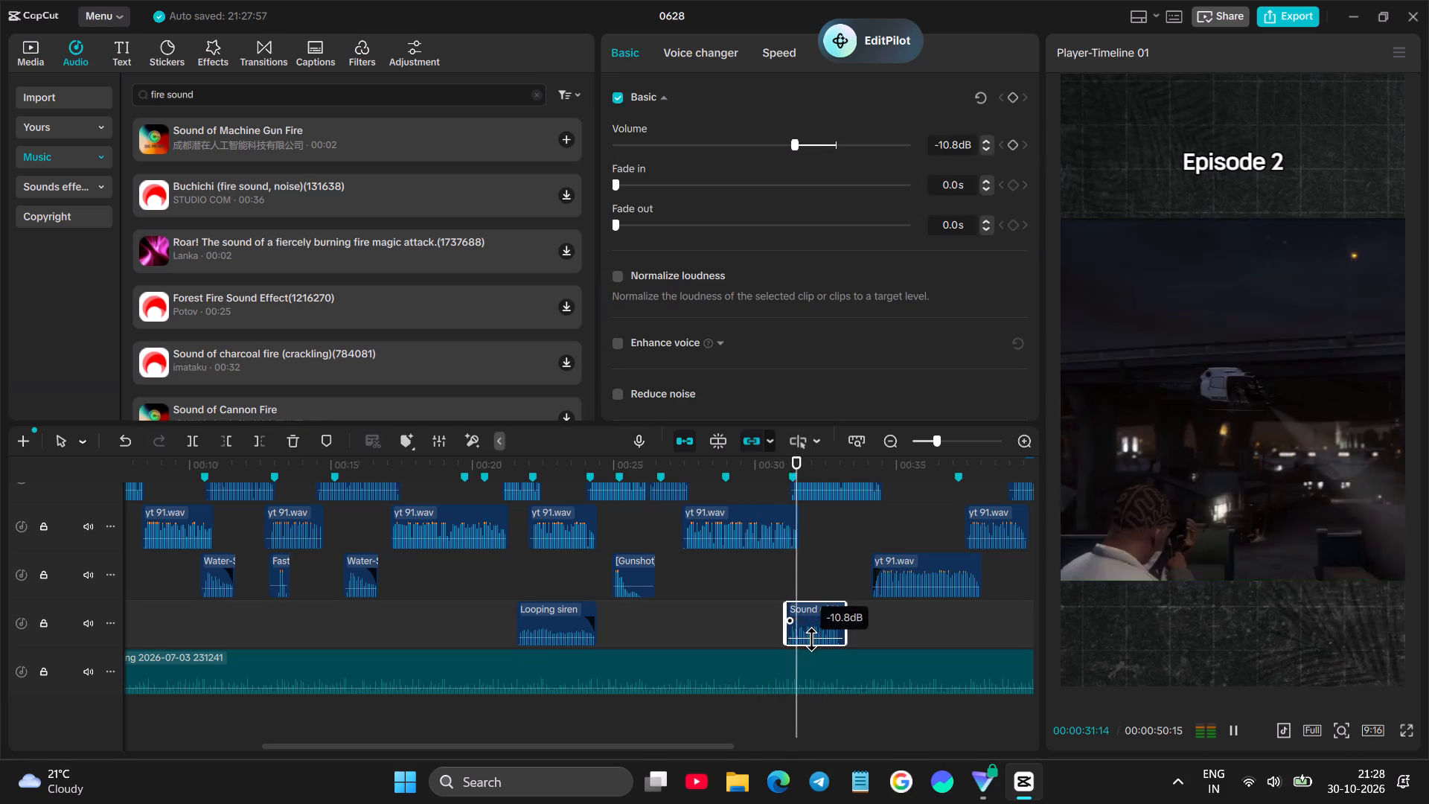
click(789, 618)
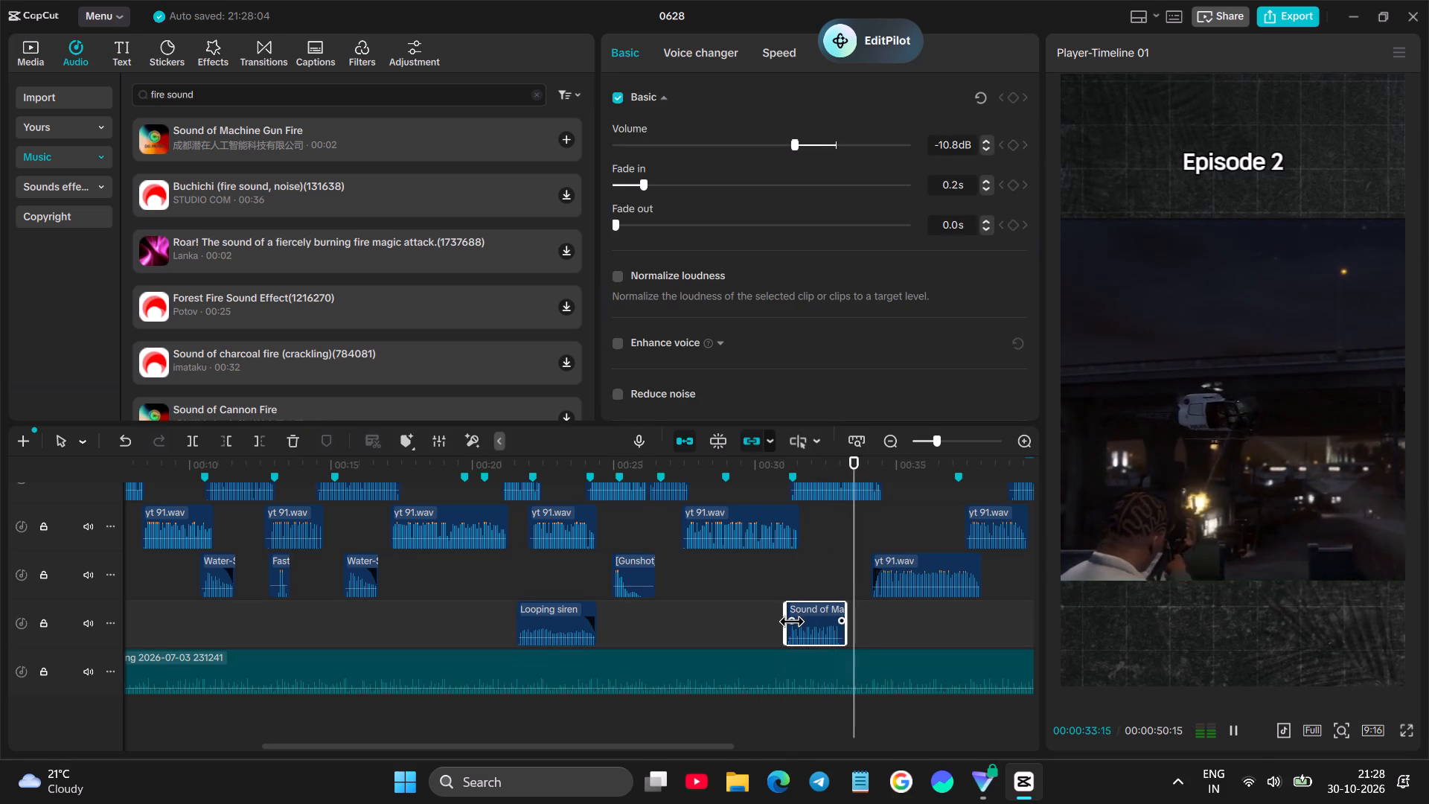
drag(794, 621, 808, 617)
click(773, 622)
key(space)
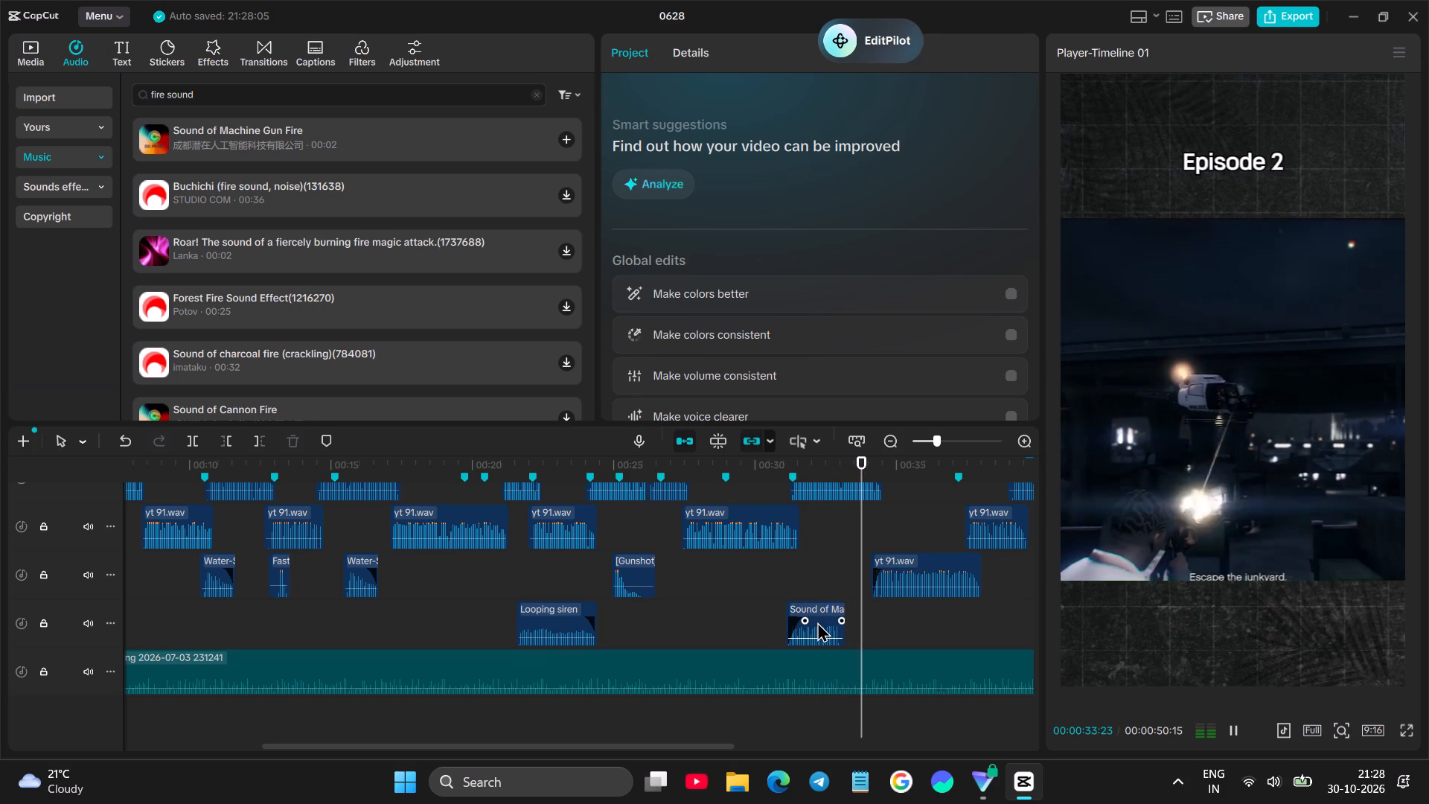
Adjust the end of the machine gun clip and replay the helicopter shooting up to about 34 seconds.
key(space)
drag(840, 608, 848, 608)
click(824, 593)
key(space)
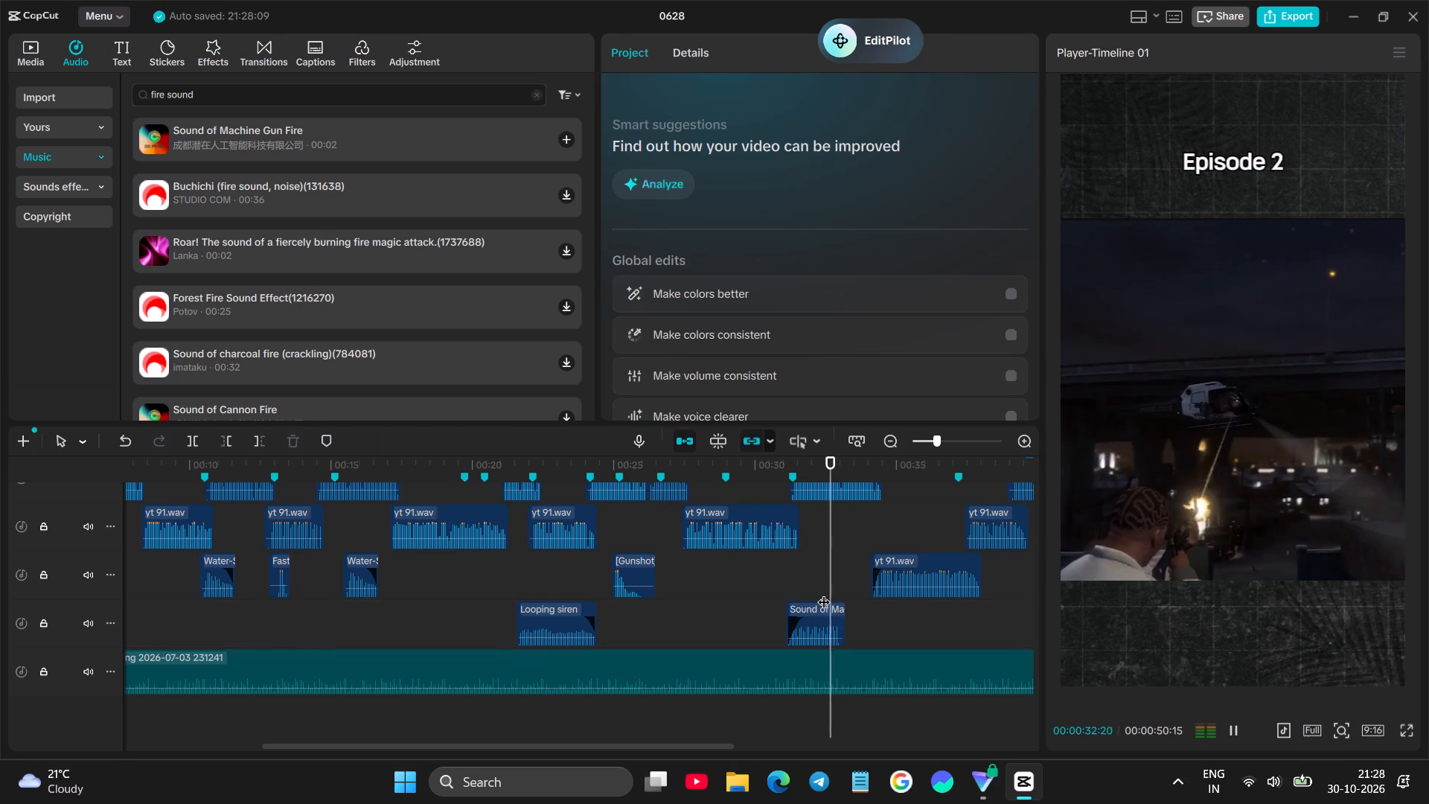
key(space)
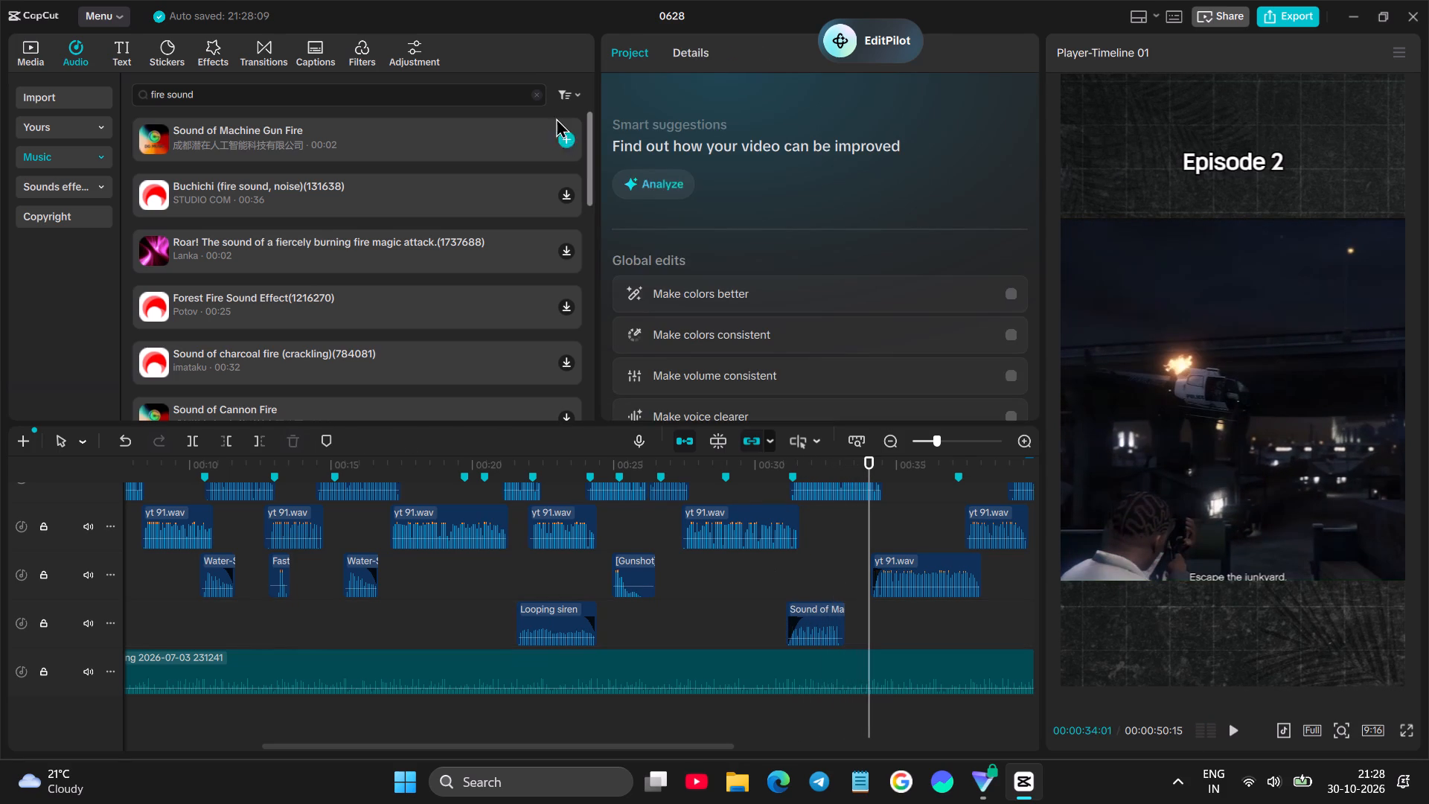
Search the audio library for "blast" and audition results such as Blast Beat Explosion, Budots Blast, Battle Blast Beat and Horn Blast Match.
click(540, 95)
click(538, 96)
text(blast)
key(Return)
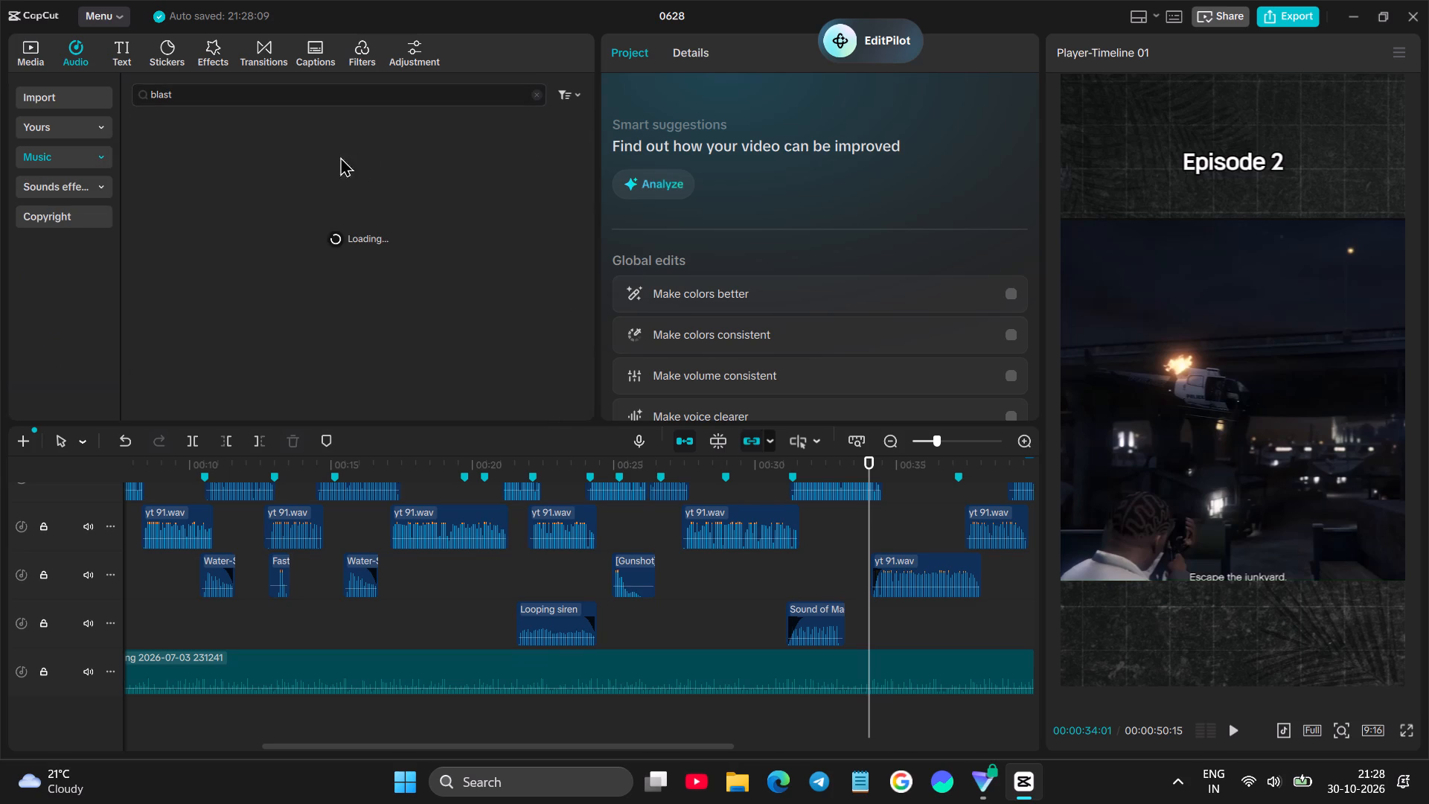
click(287, 128)
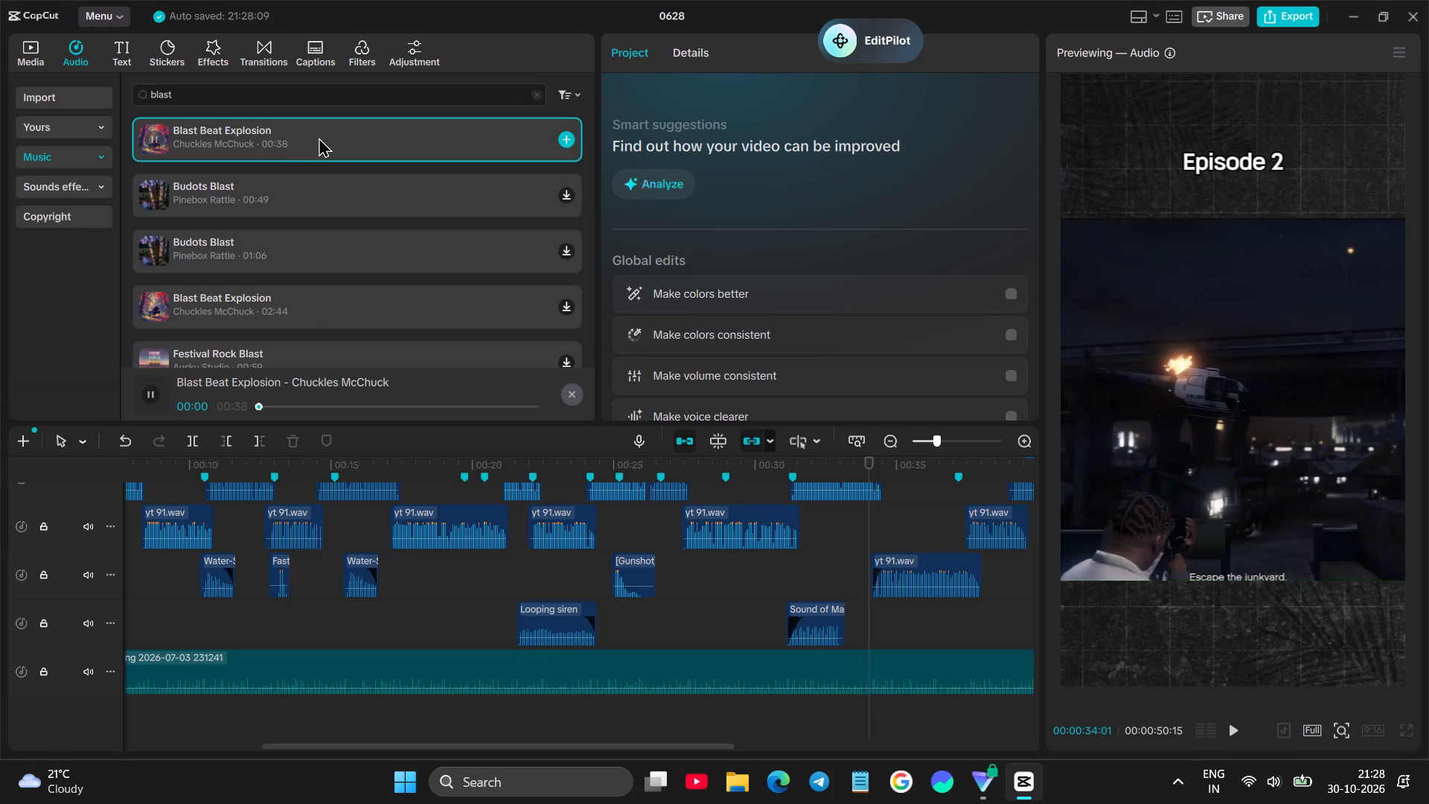
click(327, 263)
scroll(339, 258, down, 1)
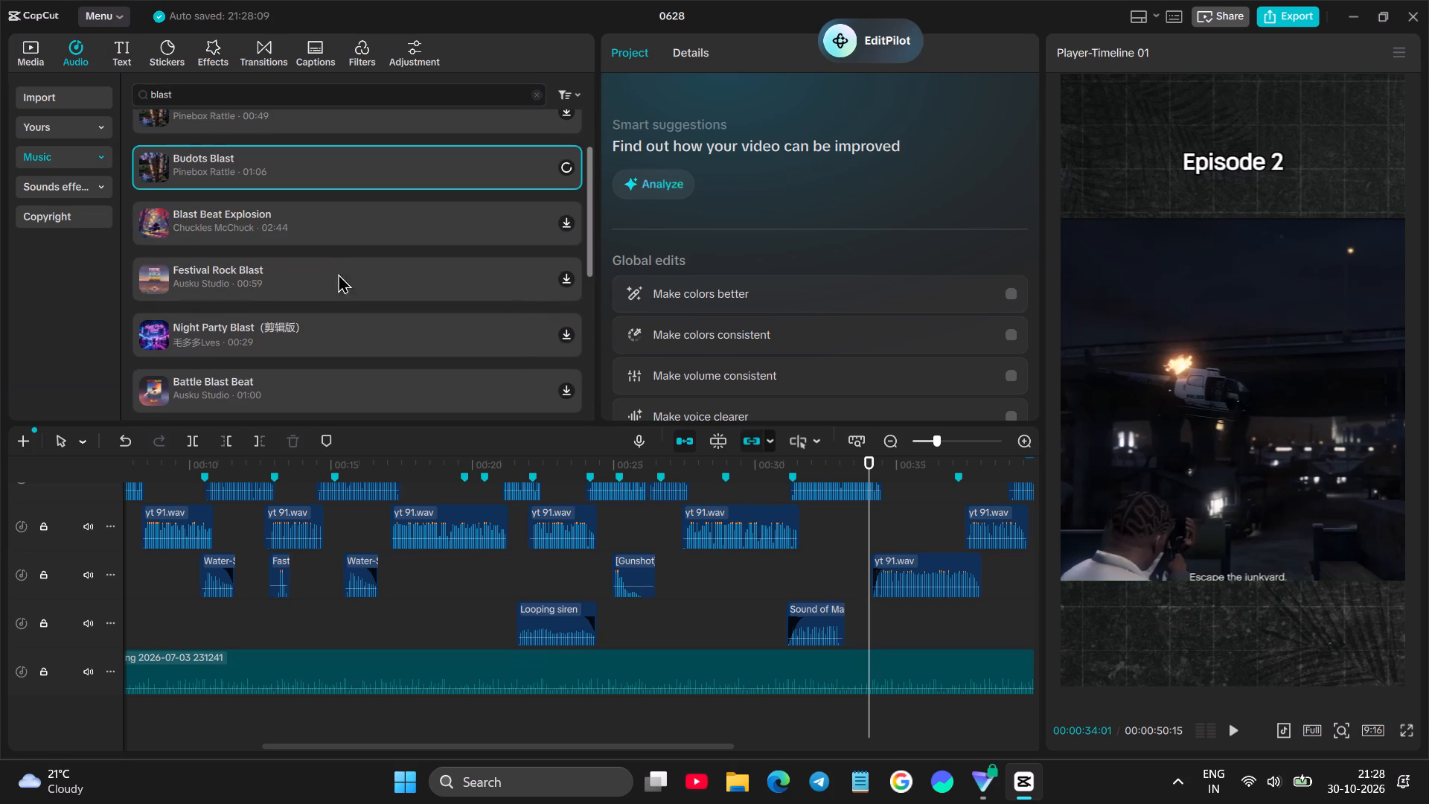
click(313, 382)
scroll(333, 326, down, 2)
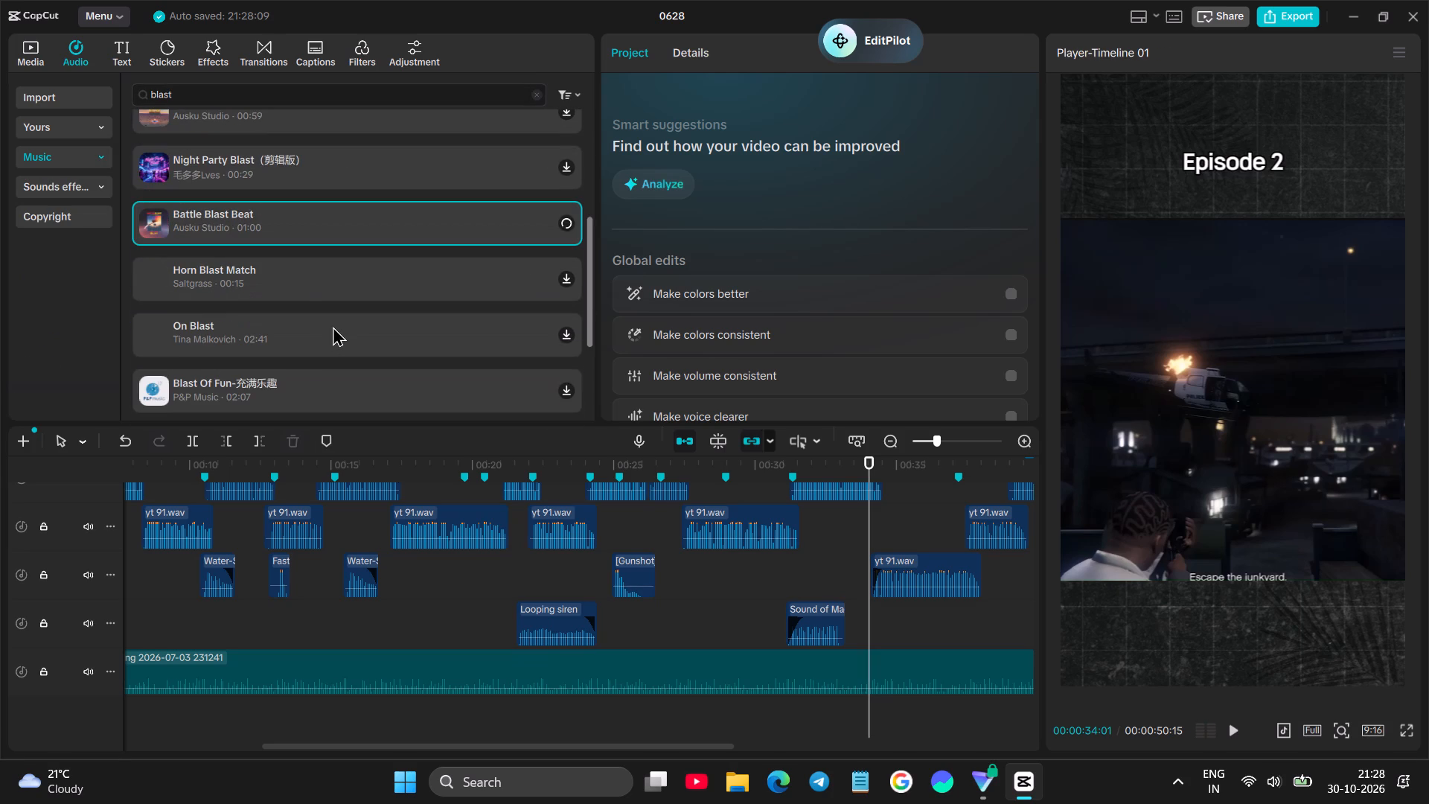
click(293, 284)
scroll(308, 255, up, 3)
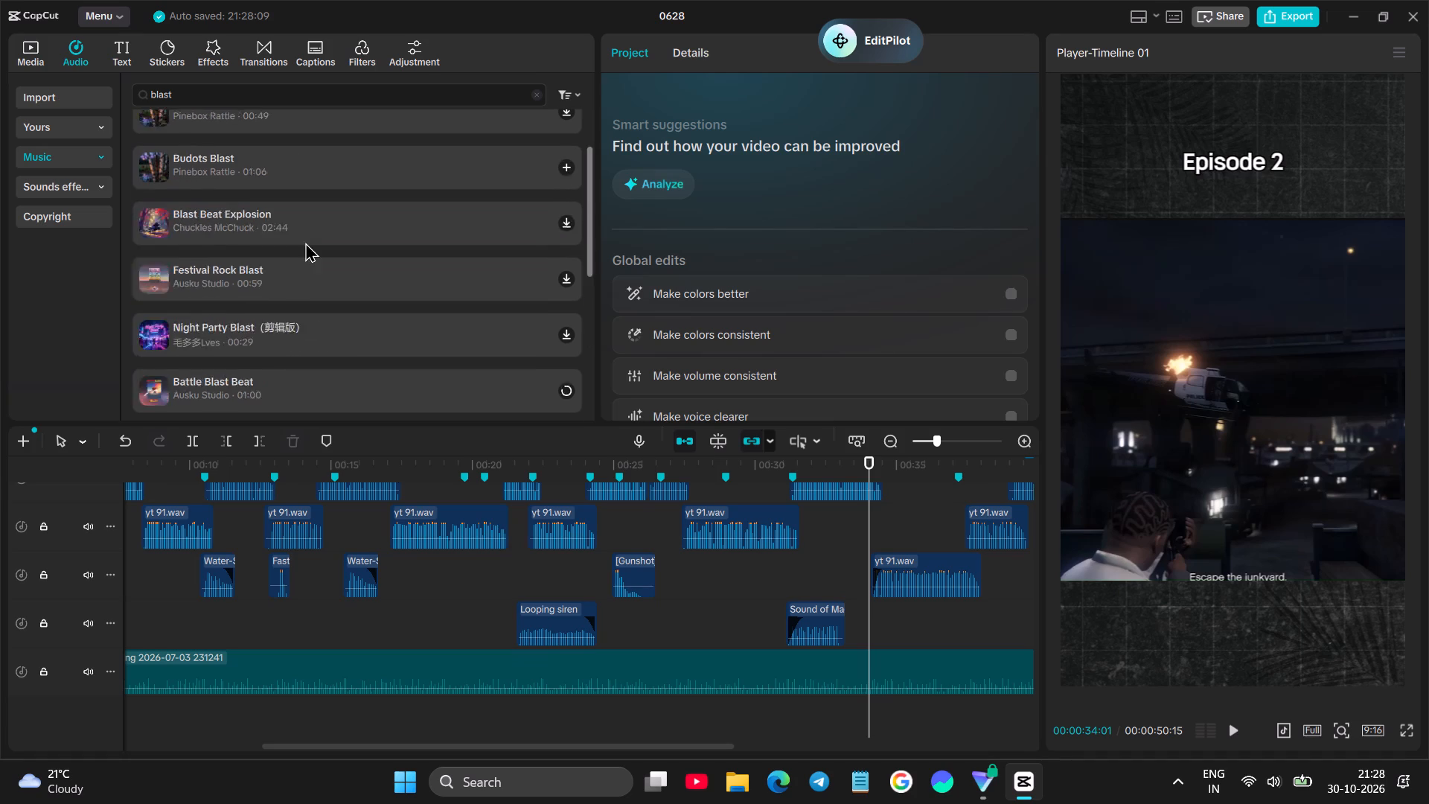
Search for "blast sound", audition the results, and place Jet sound / air blast on the machine gun clip's track at about 37 seconds.
click(426, 80)
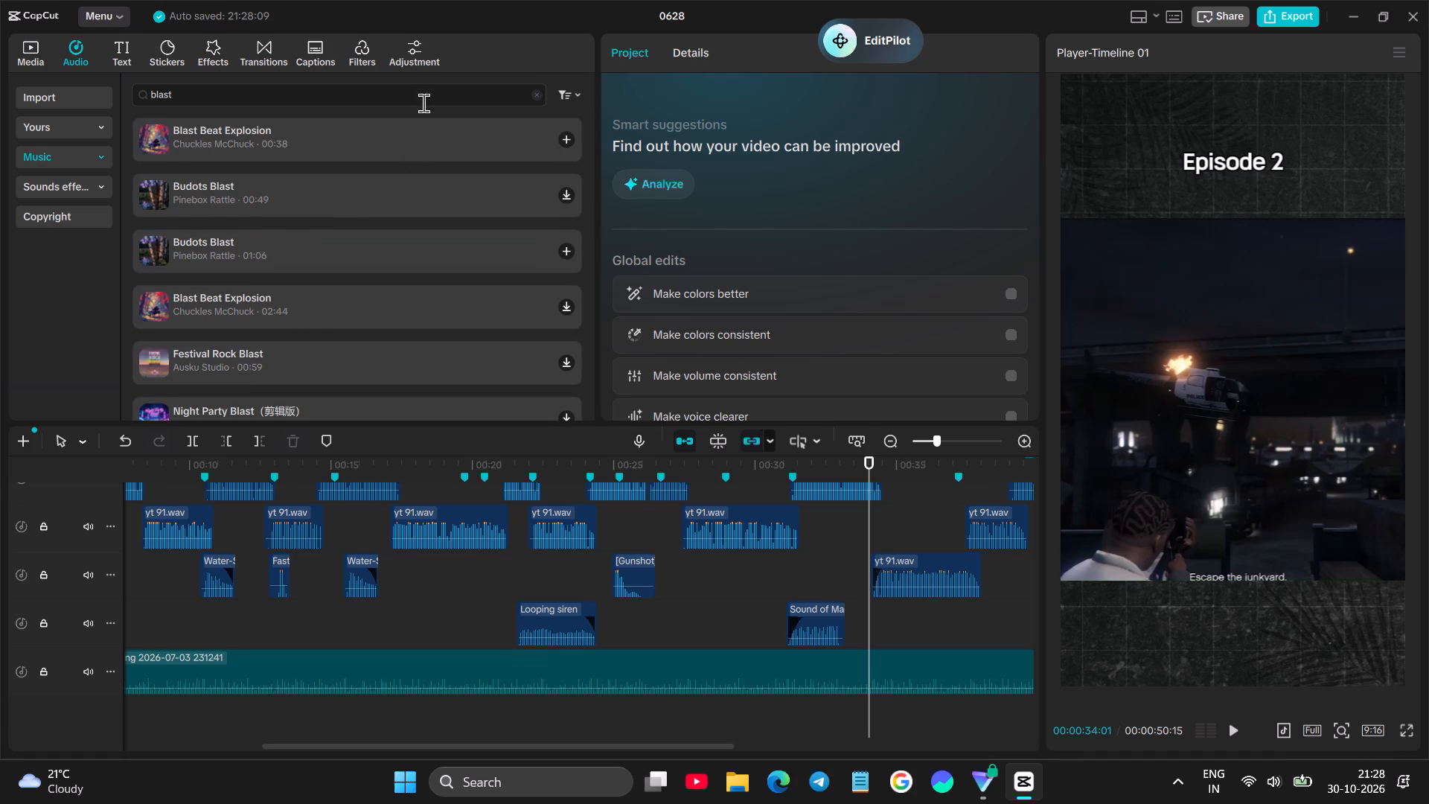
click(423, 103)
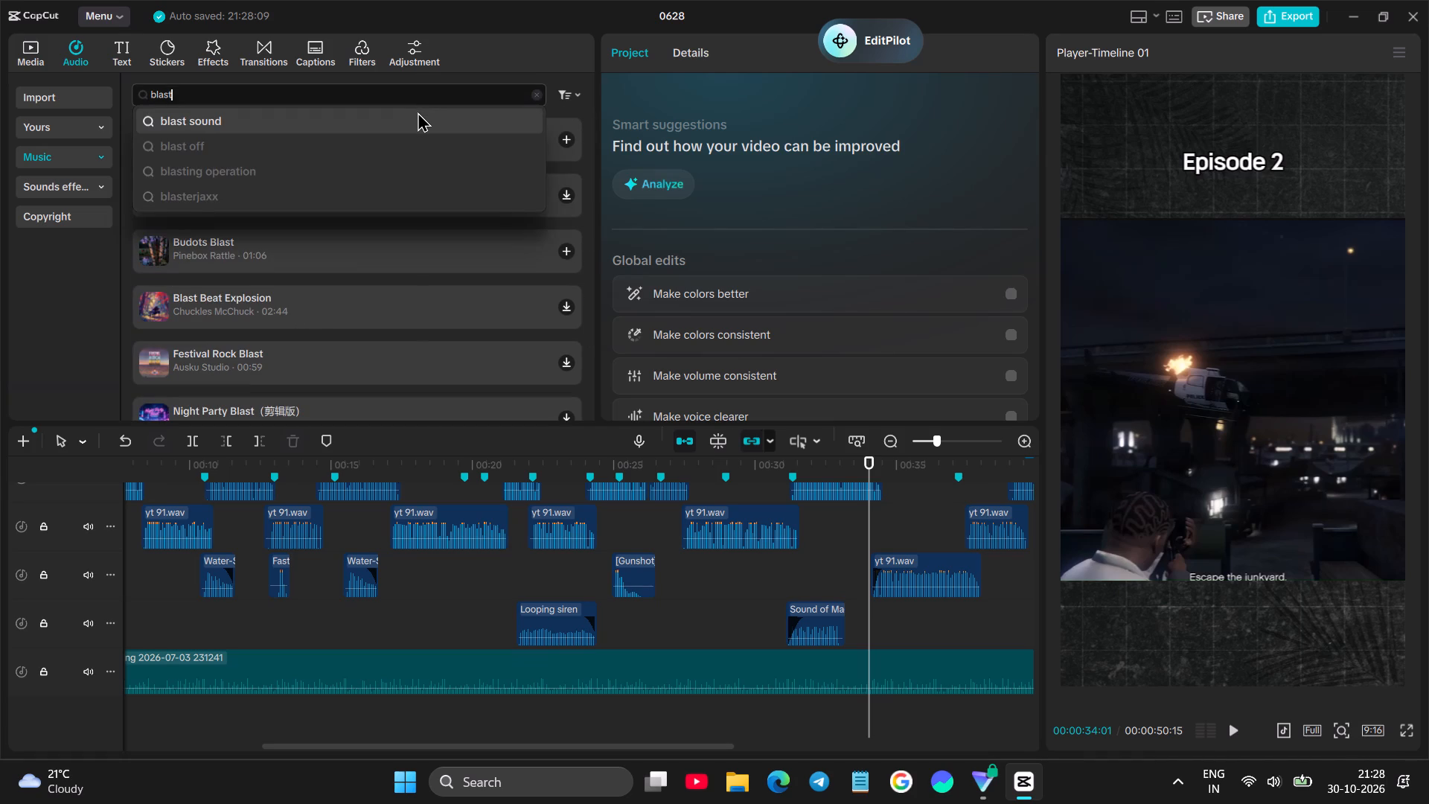
click(417, 118)
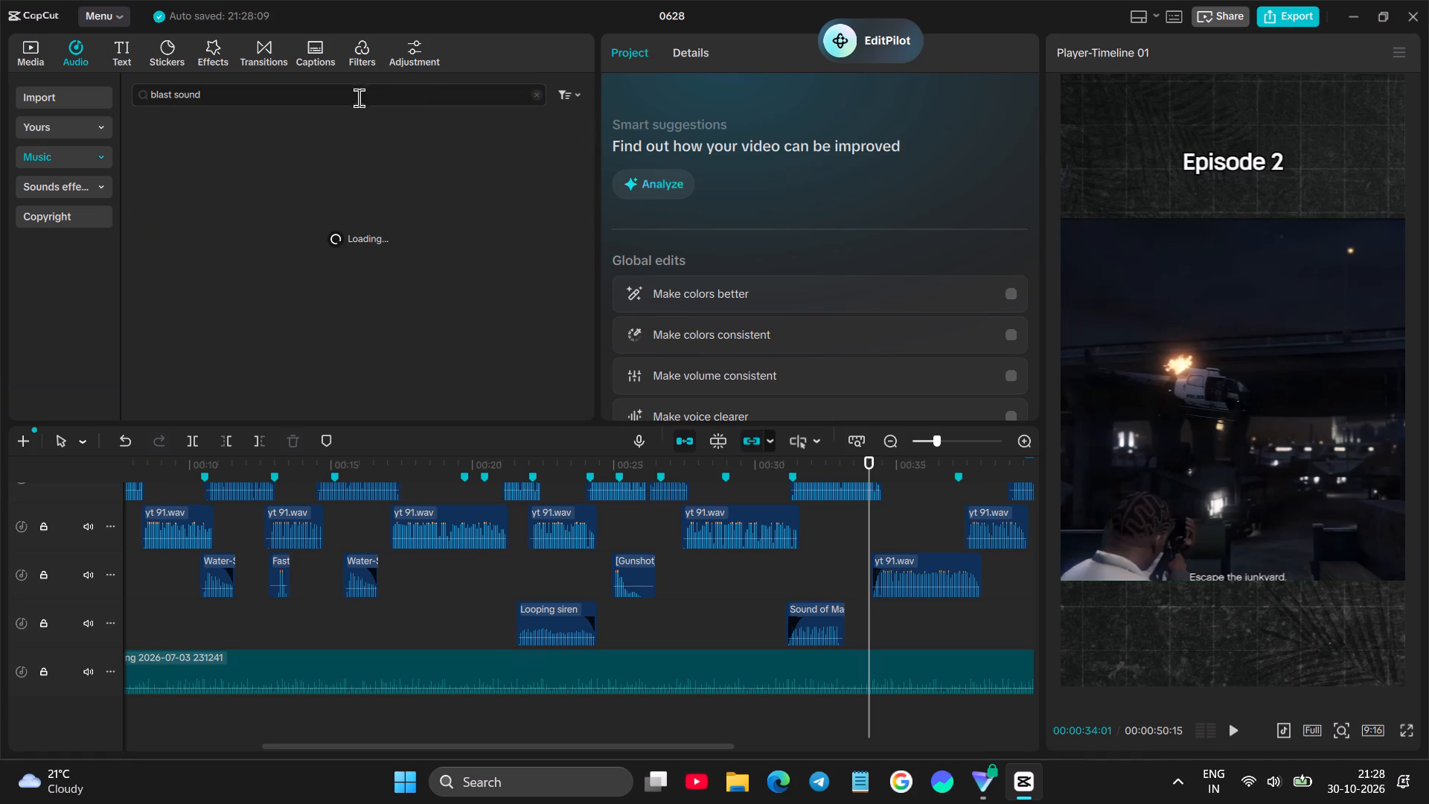
click(346, 142)
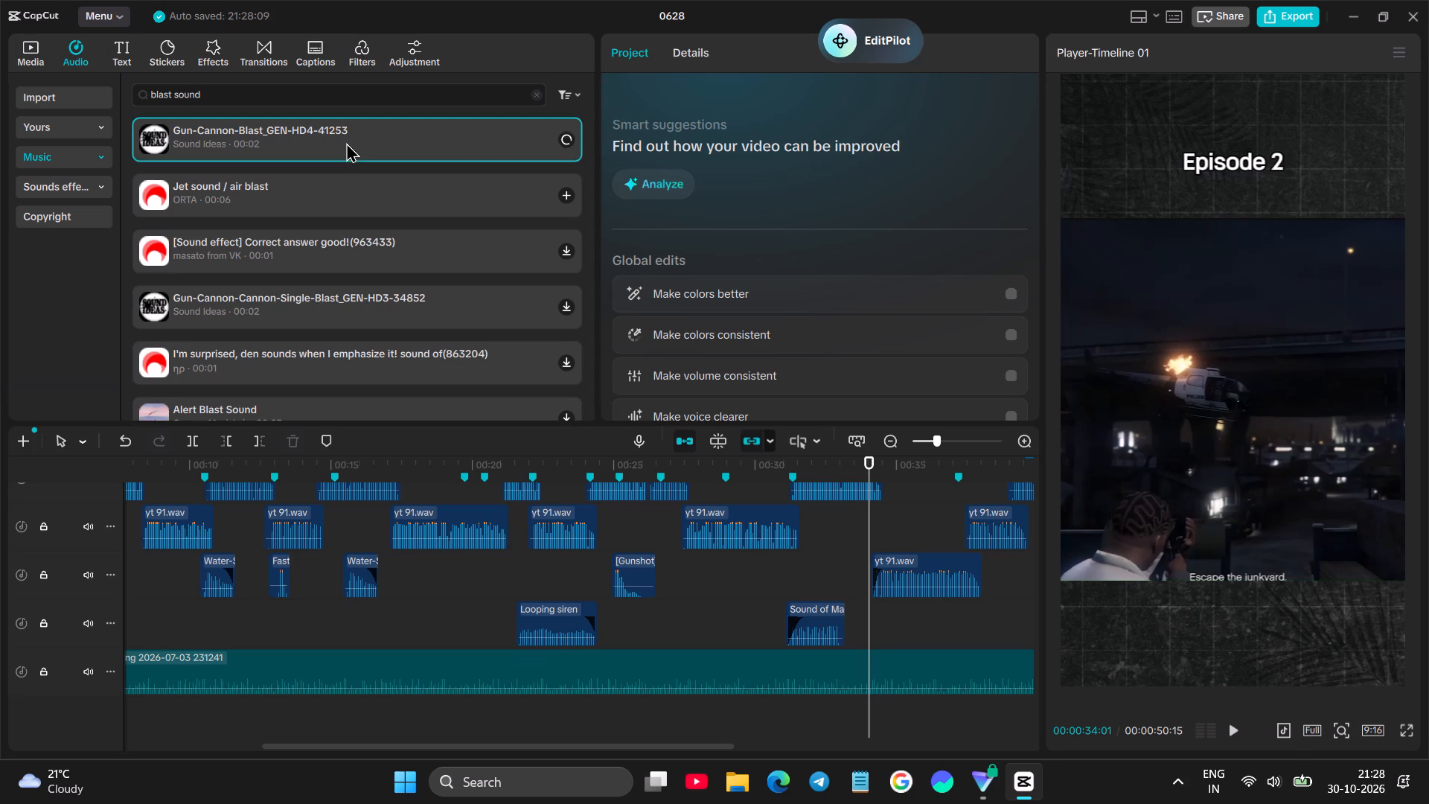
click(351, 193)
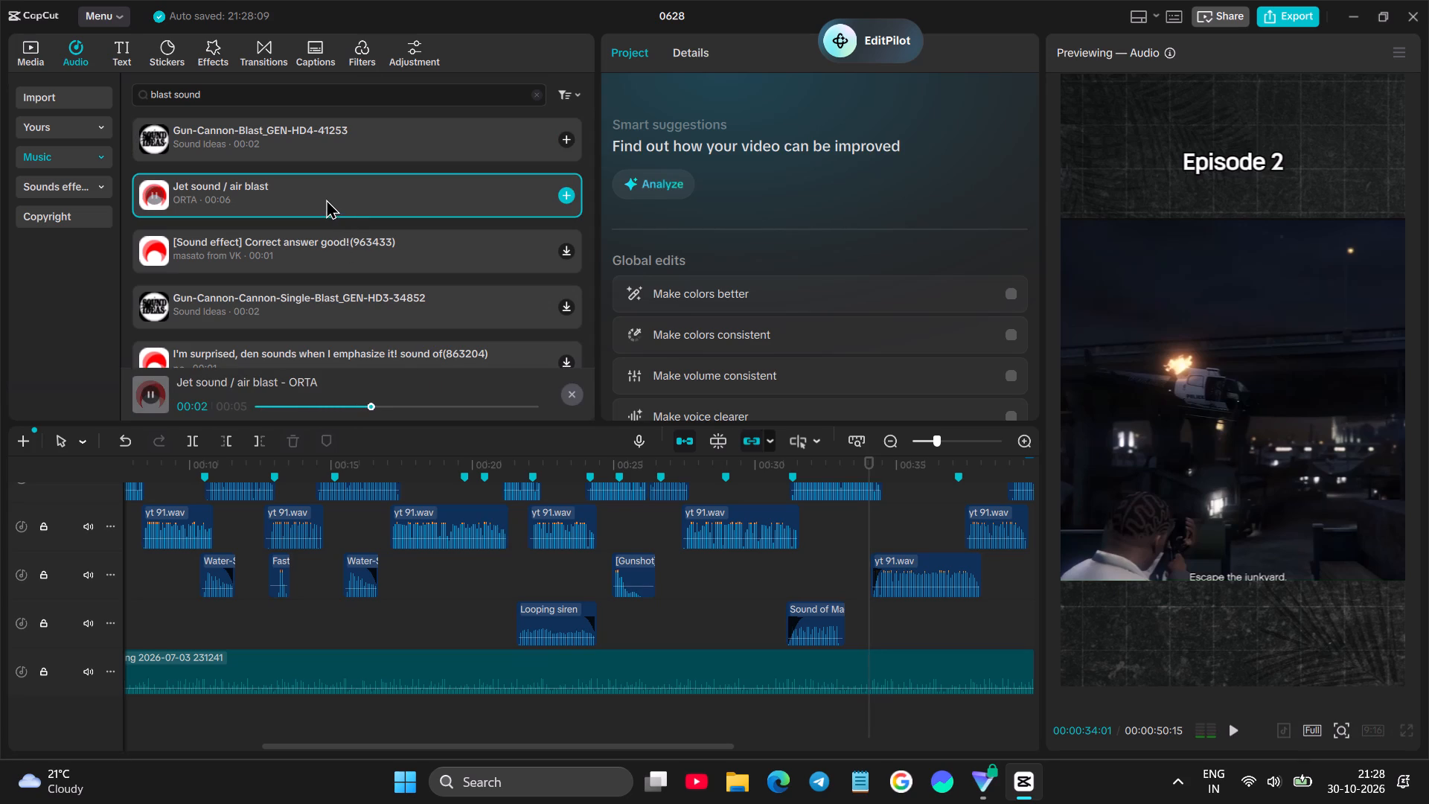
click(346, 257)
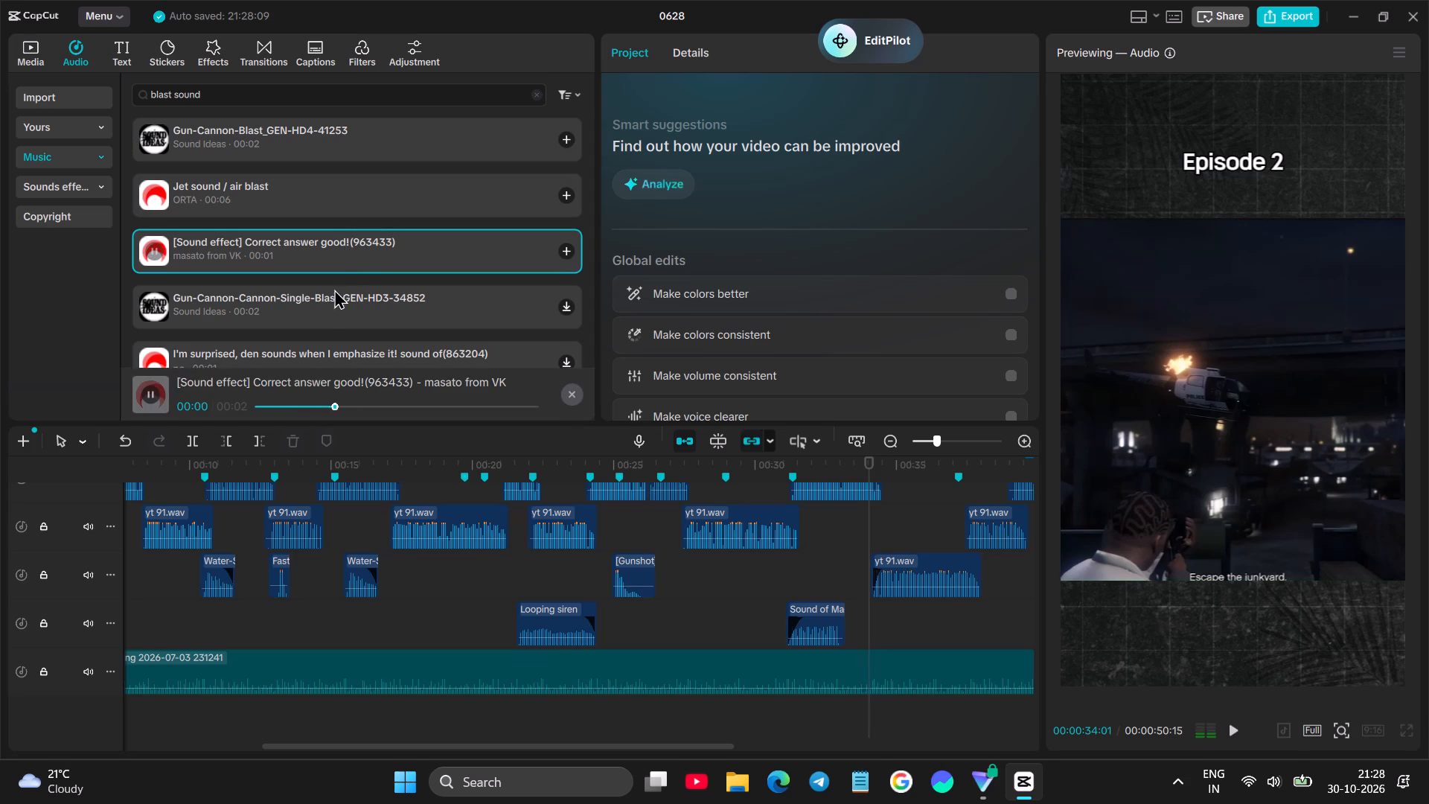
click(323, 306)
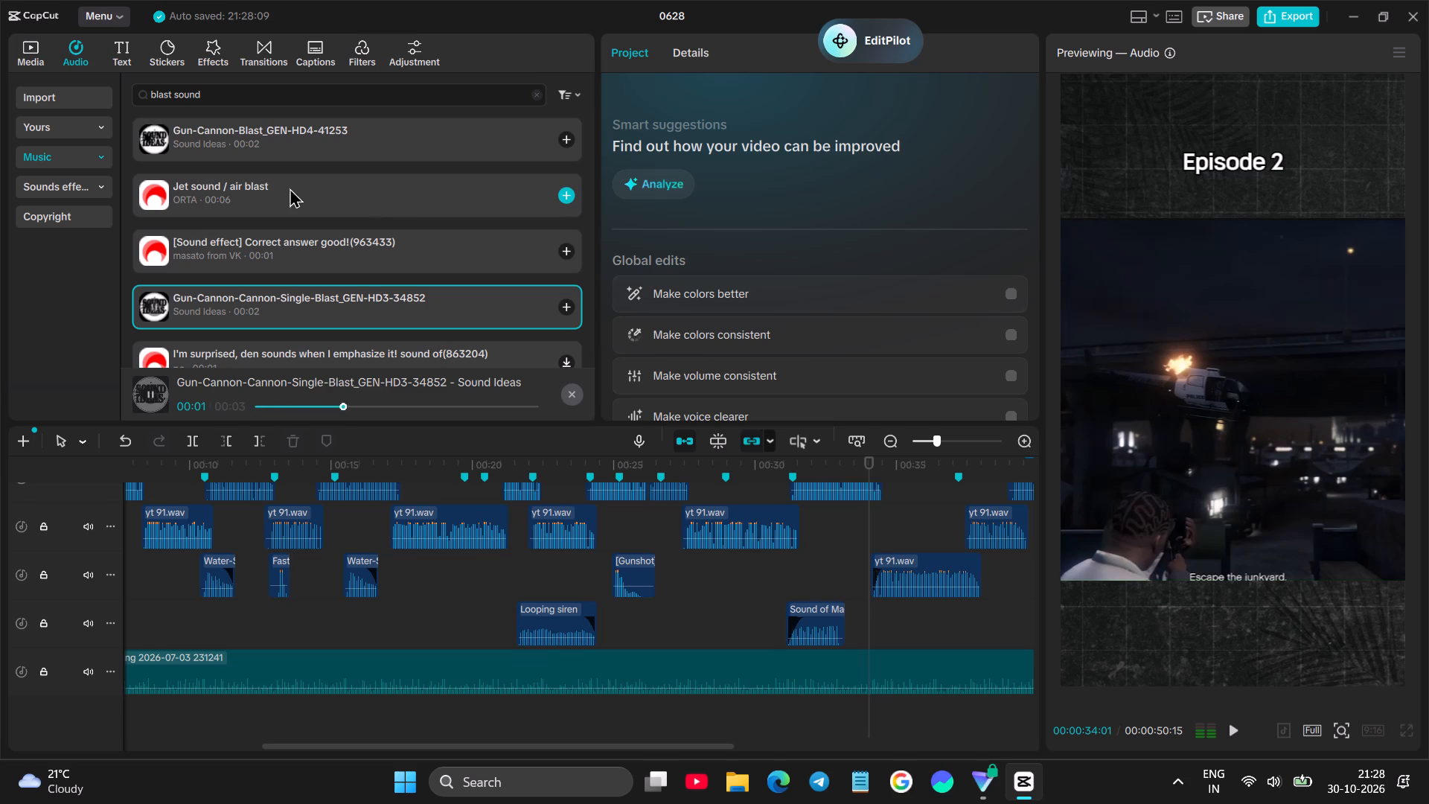
click(272, 191)
drag(253, 187, 646, 479)
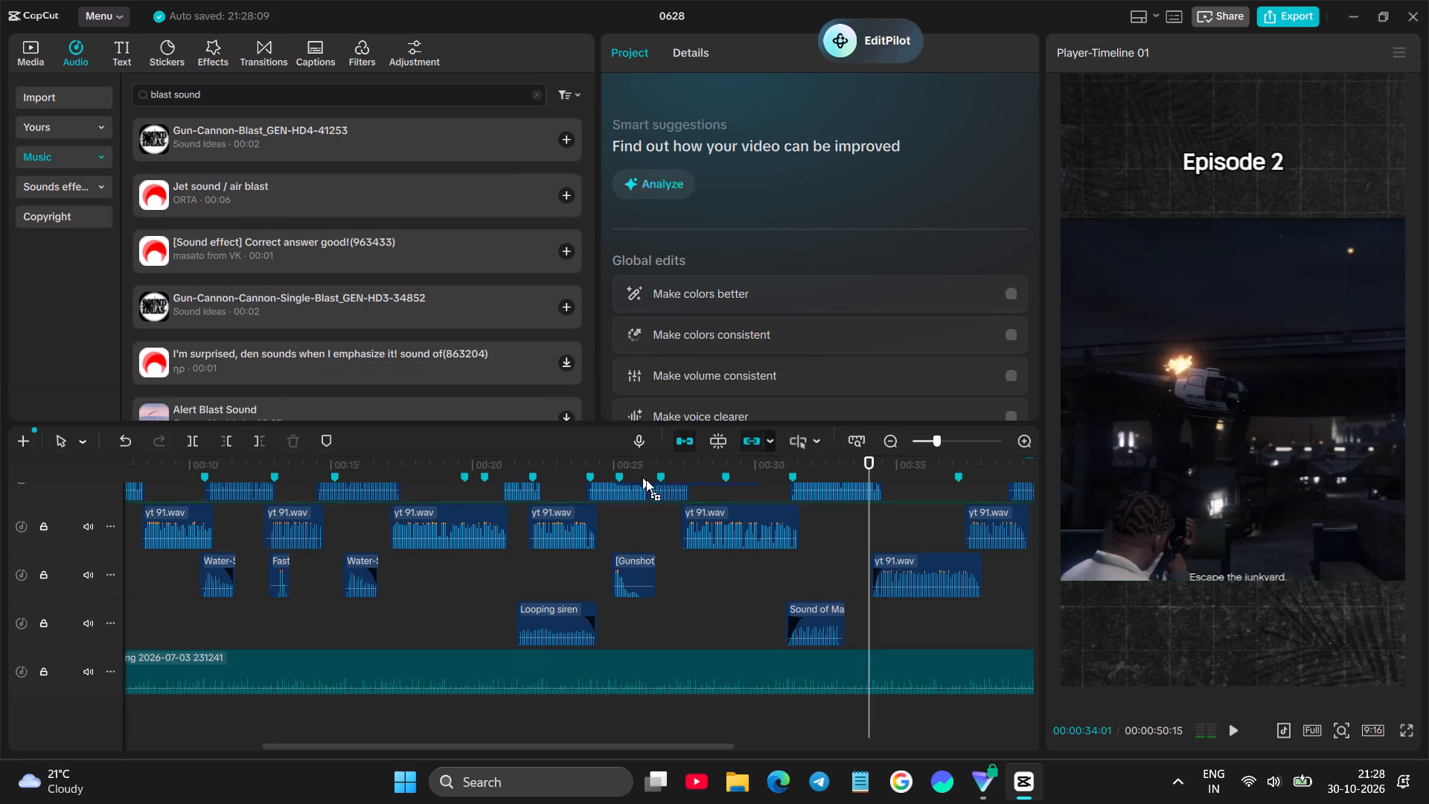
drag(646, 479, 944, 622)
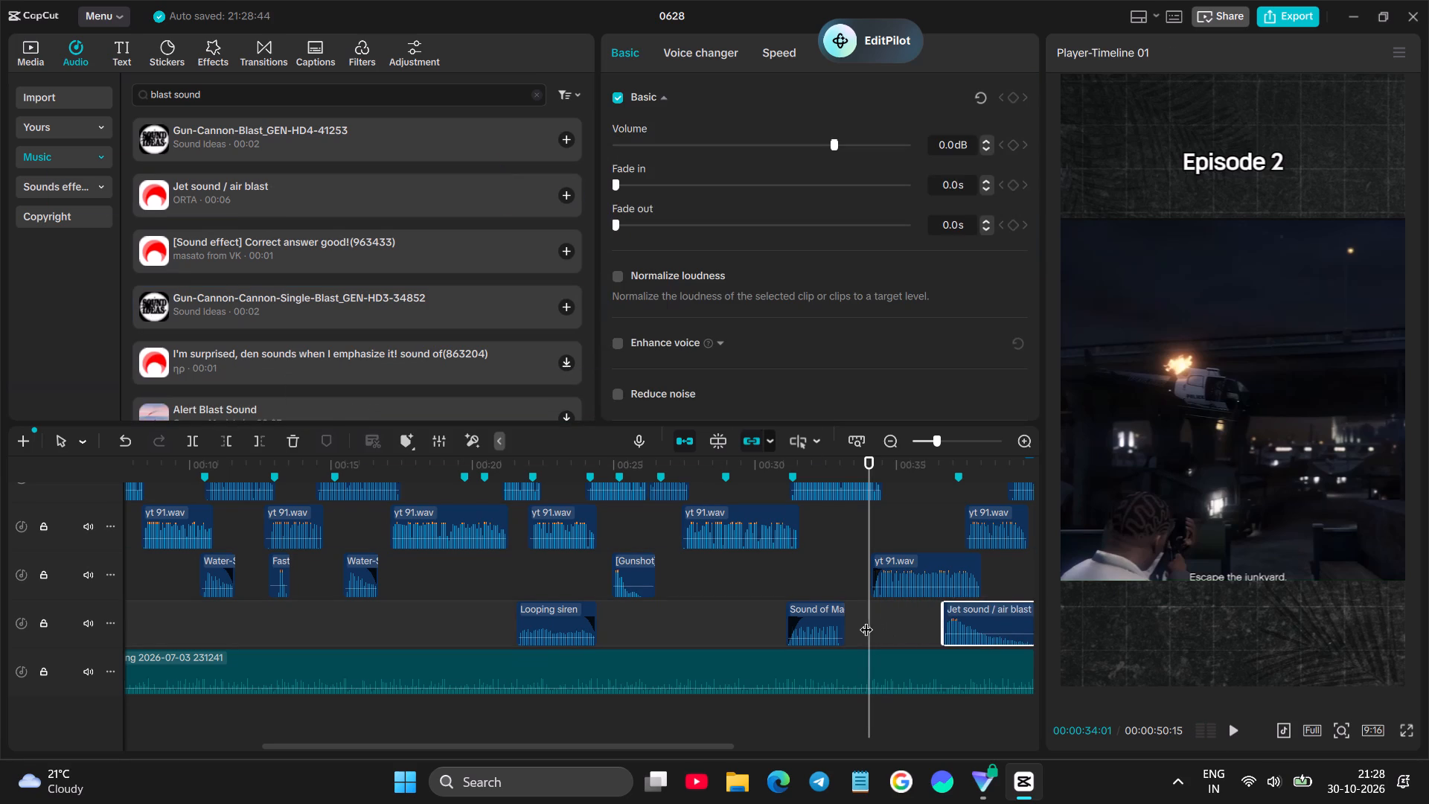
Play the helicopter hit, move the Jet sound / air blast clip to start at about 34 seconds, and replay it there.
click(866, 620)
key(space)
click(767, 558)
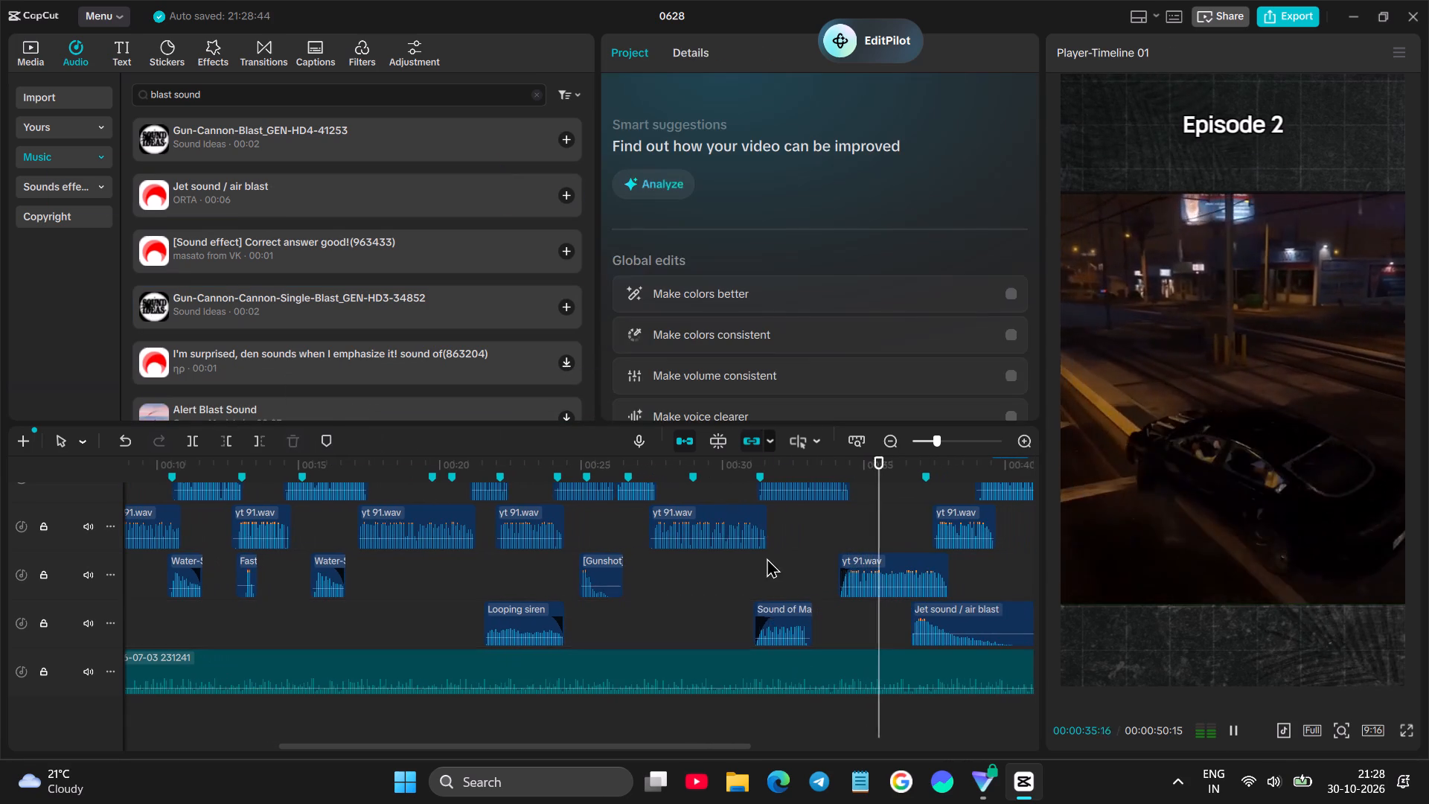
key(space)
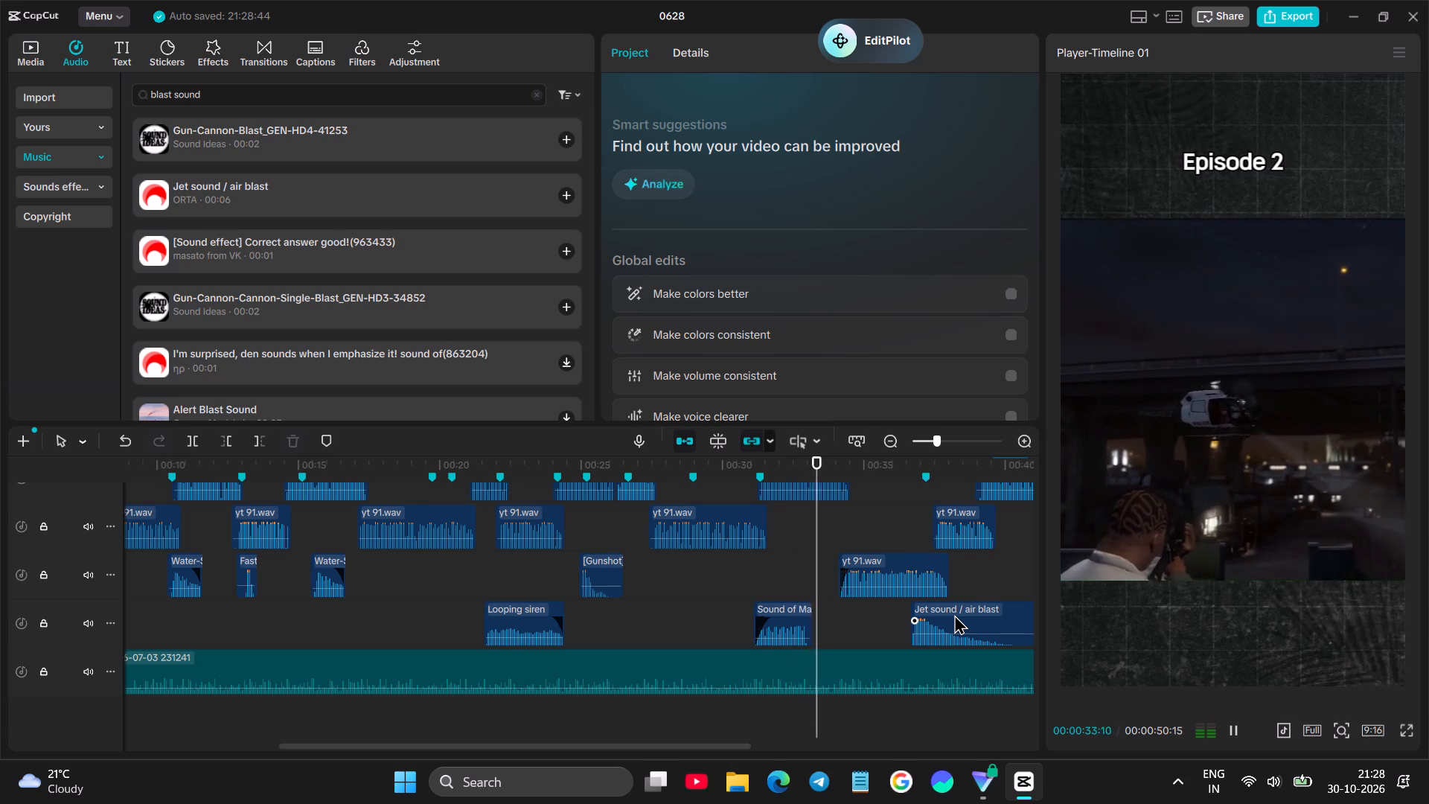
key(space)
drag(954, 614, 875, 613)
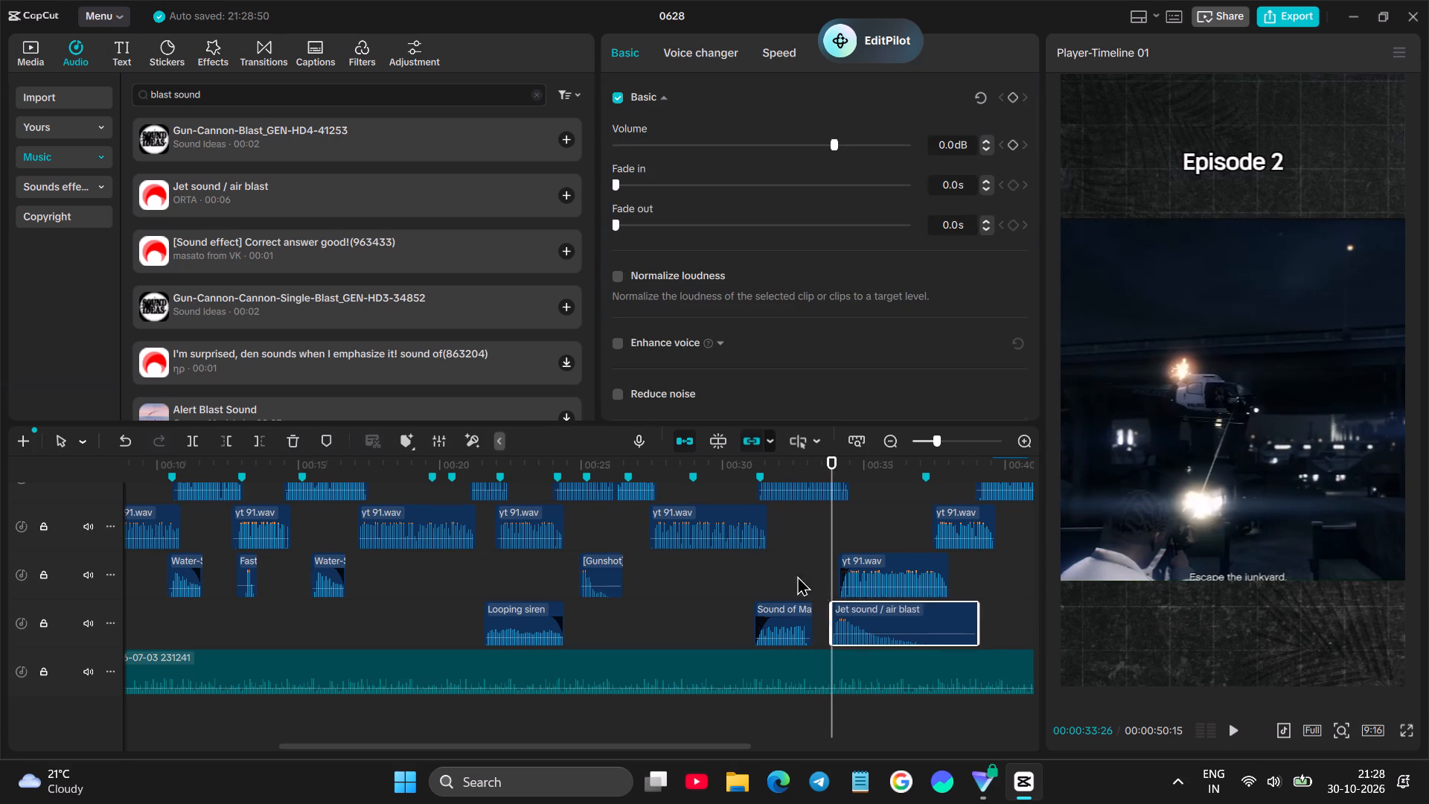
click(797, 575)
key(space)
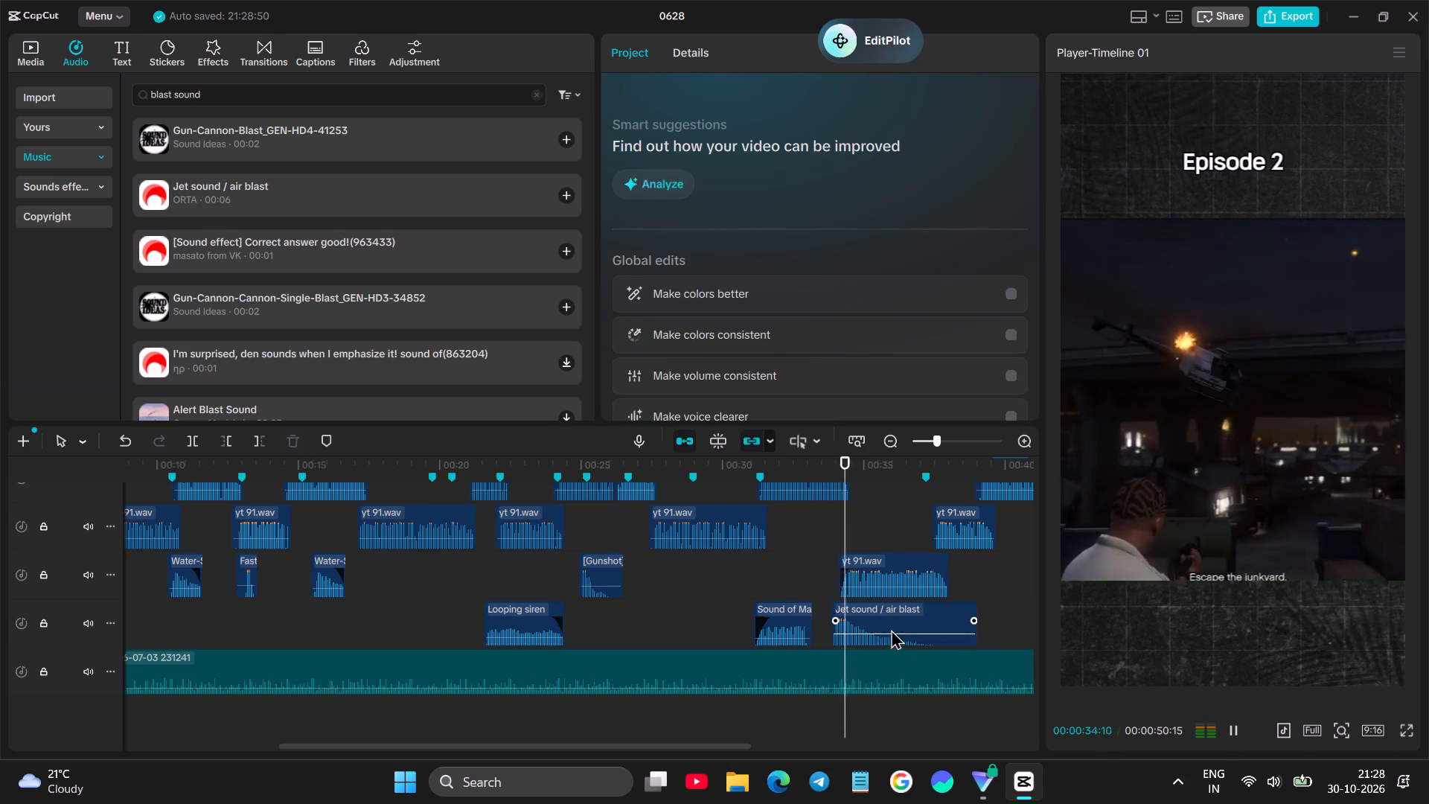
key(space)
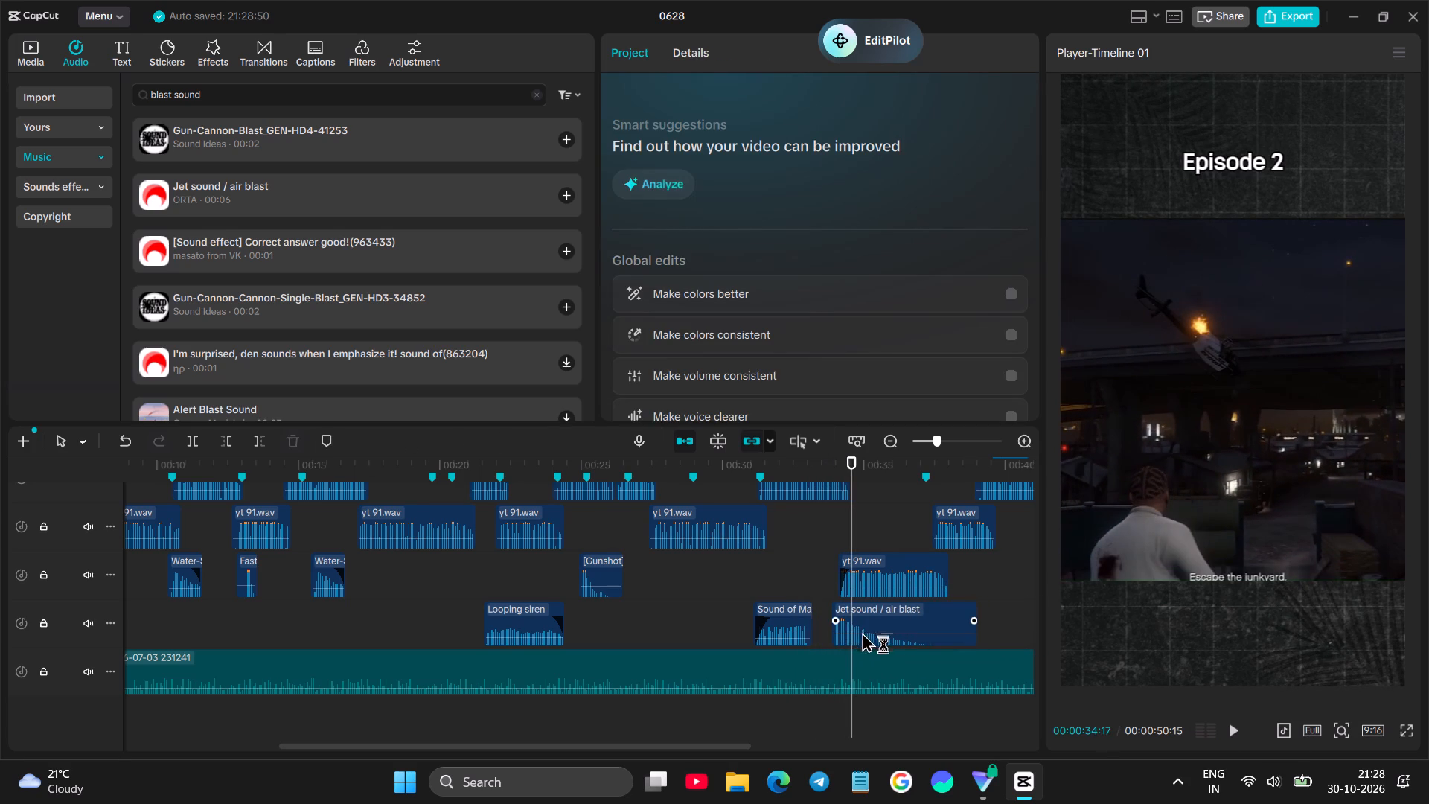
Lower the Jet sound / air blast volume to about -8.7 dB, add a 0.5 s fade-in, and listen through the tunnel scene.
drag(862, 634, 876, 641)
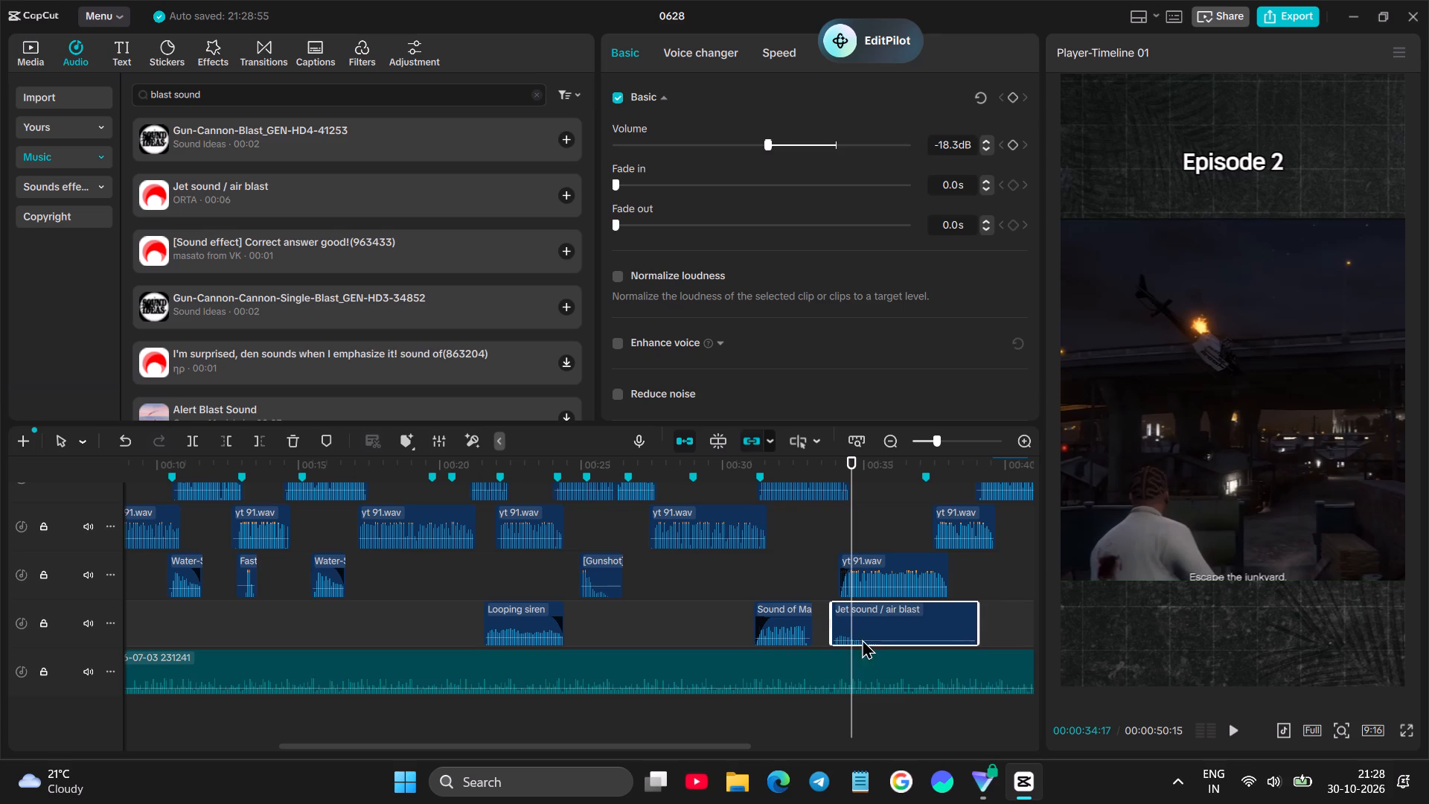
click(864, 641)
drag(838, 619, 854, 615)
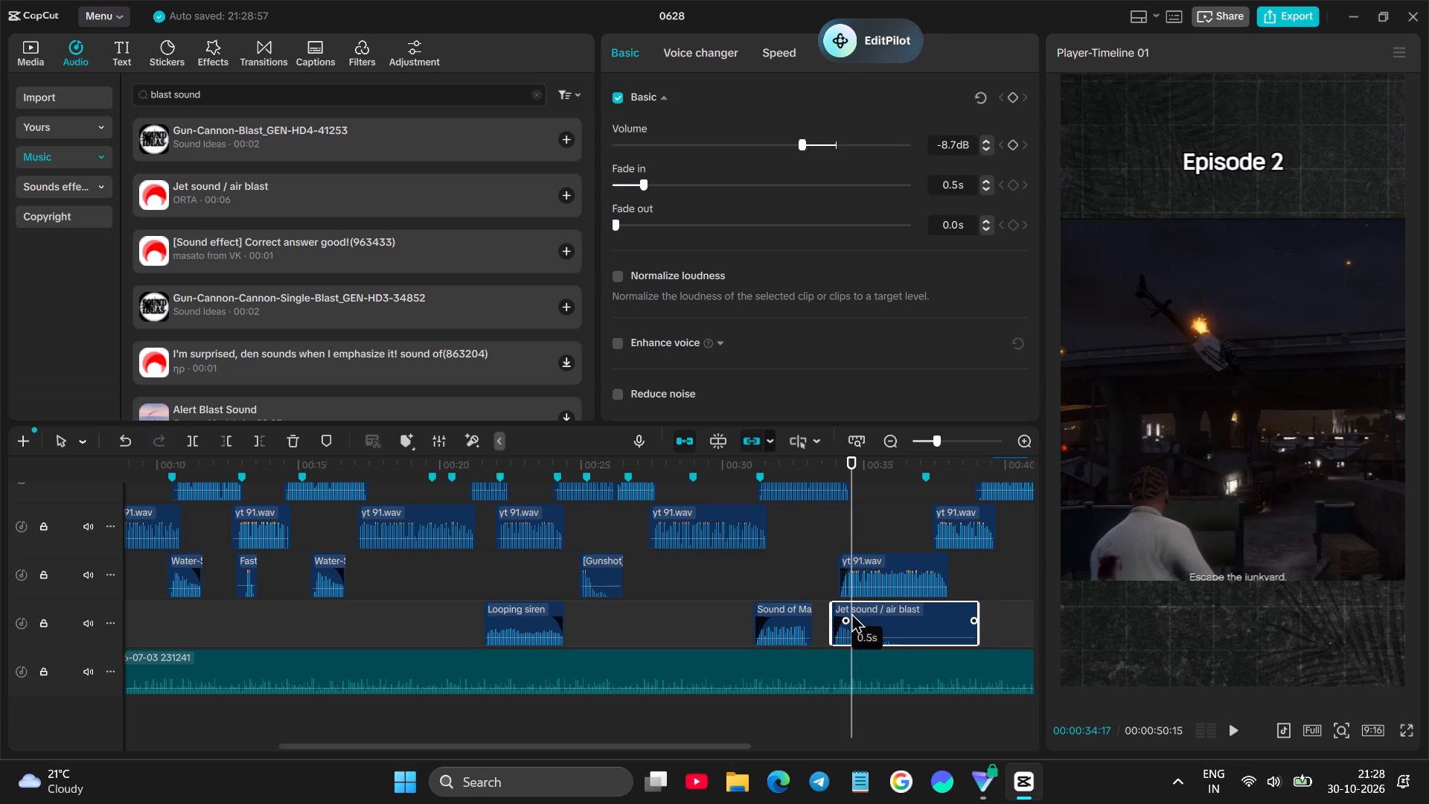
click(816, 582)
key(space)
key(space)
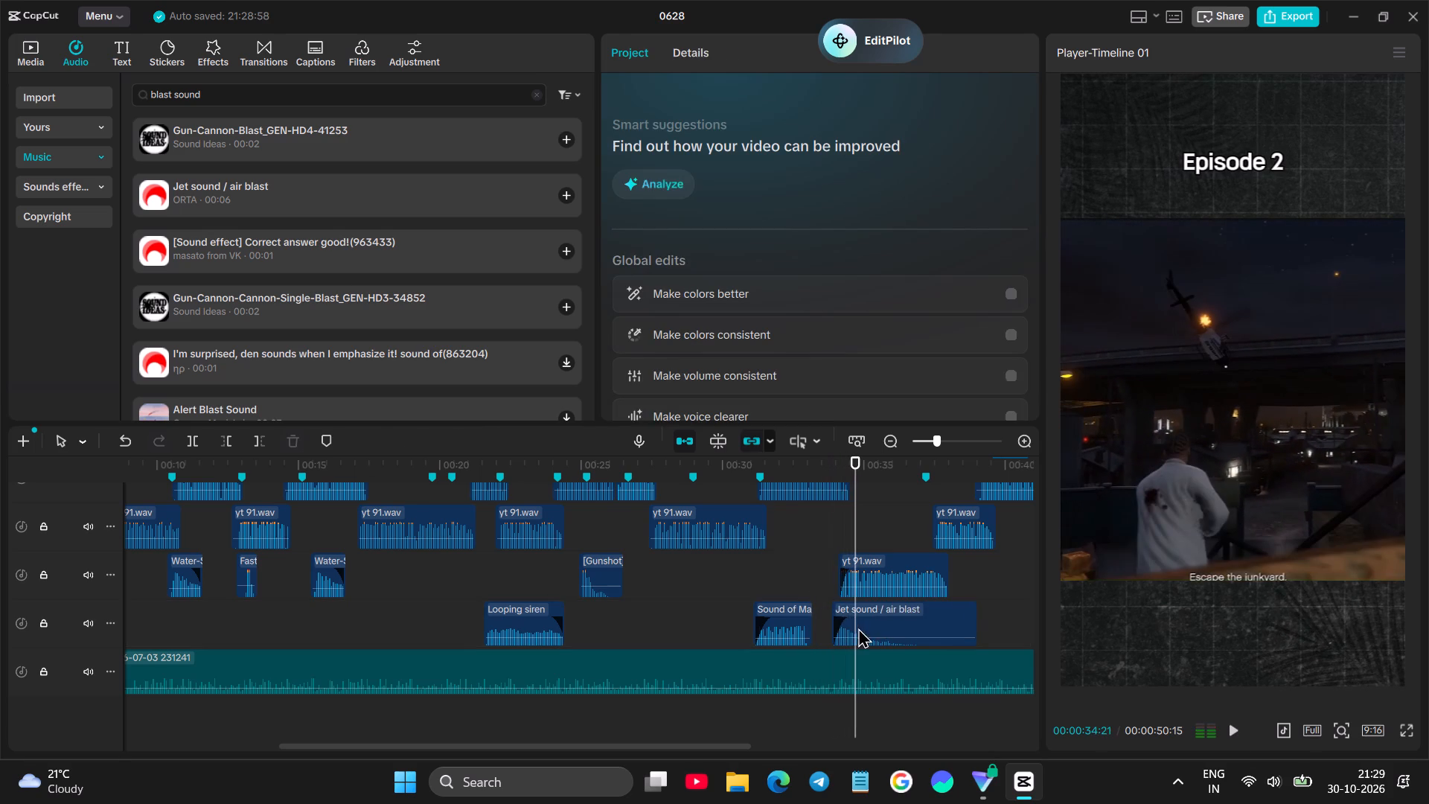
click(863, 637)
click(811, 567)
key(space)
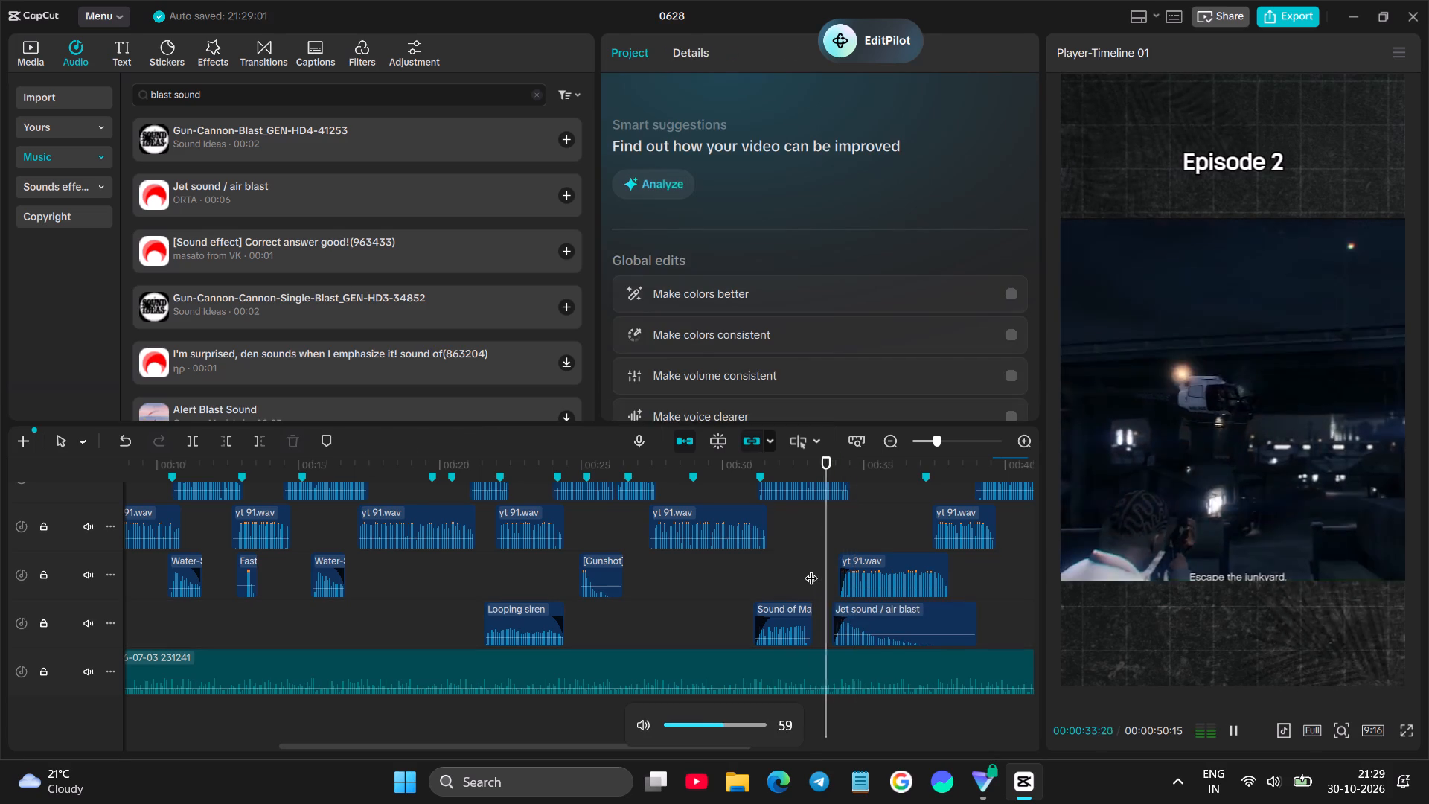
scroll(813, 568, left, 1)
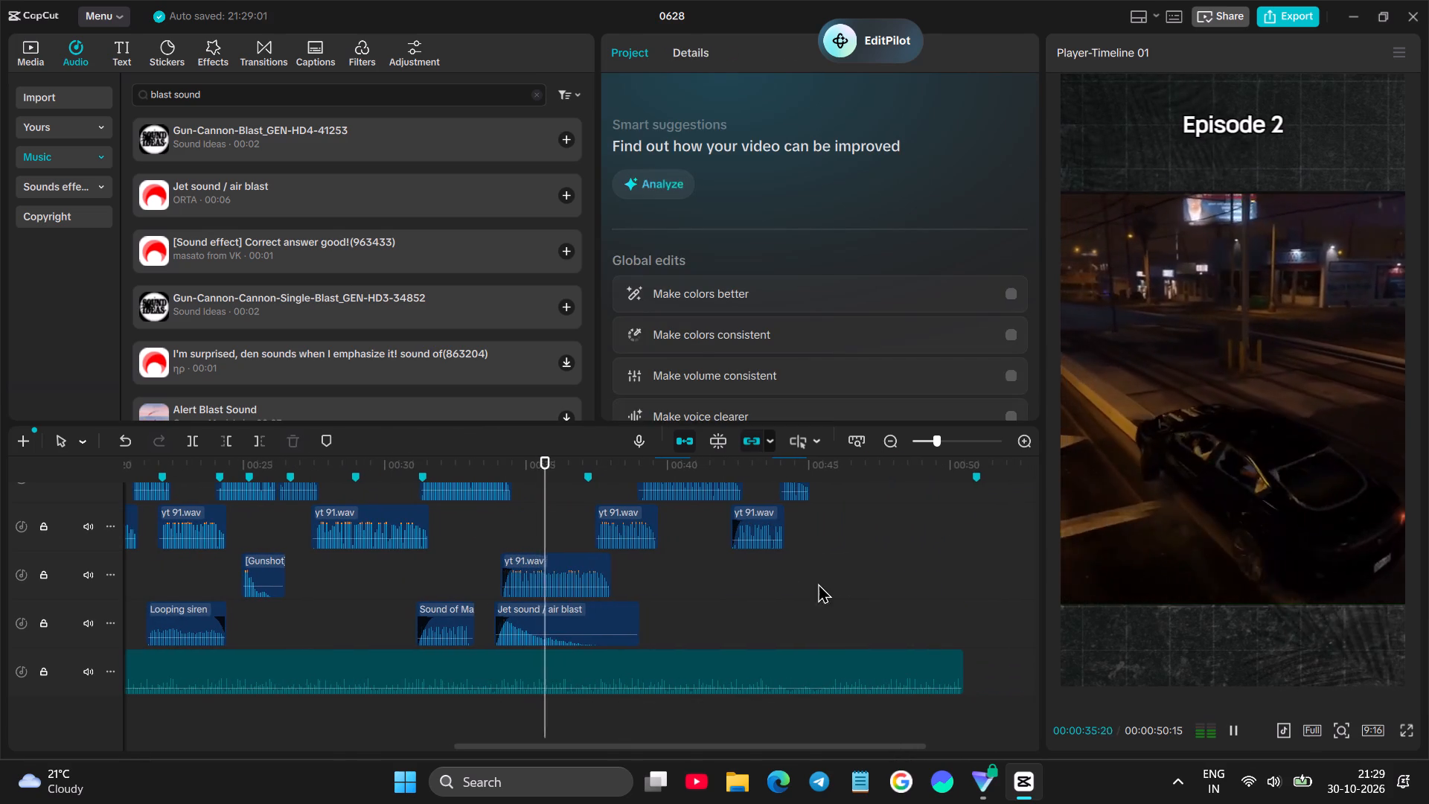
key(space)
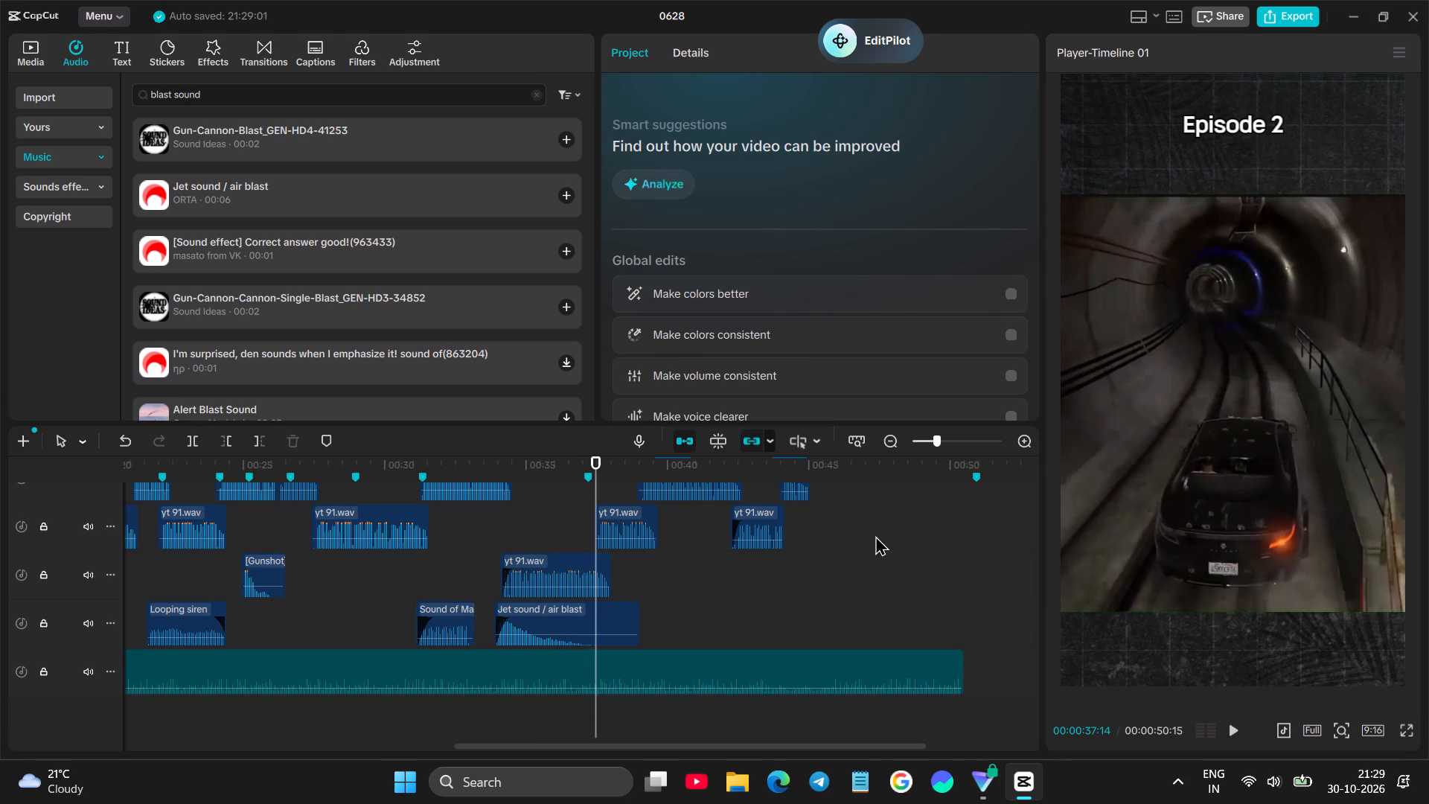
Search for "wind", audition the results, and place Wind (gust, crevice wind) Huooo after the blast clip at about 40 seconds.
click(540, 97)
click(521, 94)
text(wind)
key(Return)
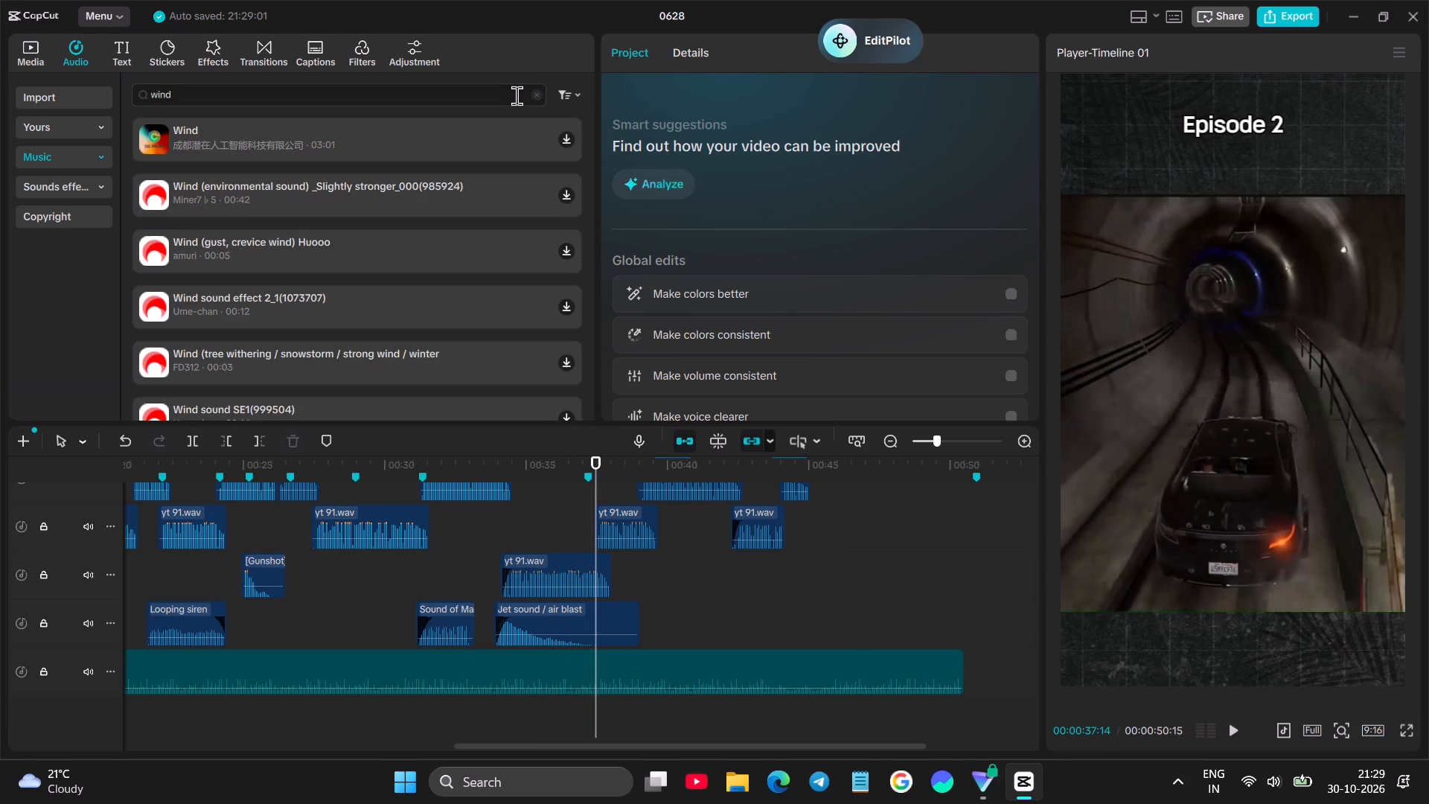
click(393, 250)
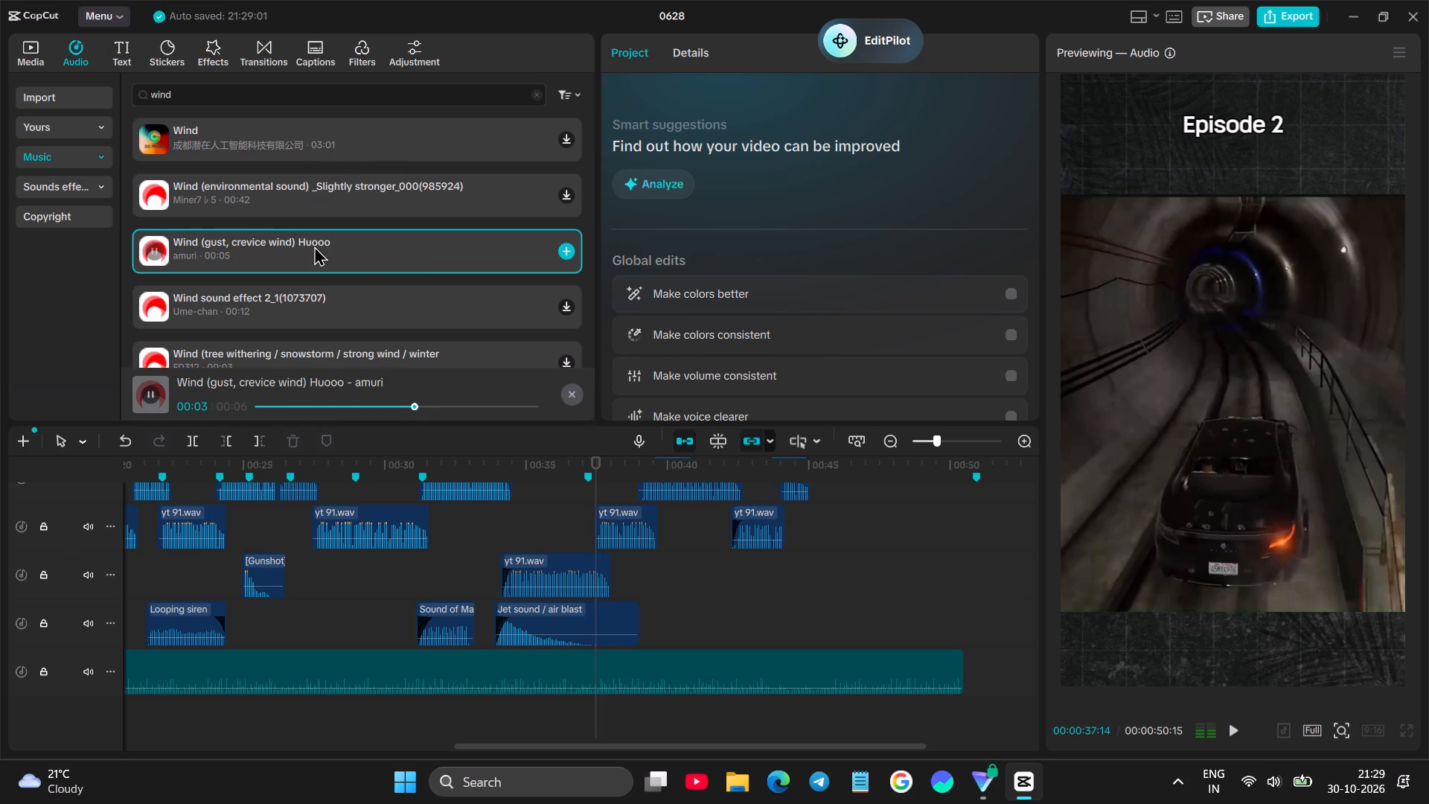
click(263, 299)
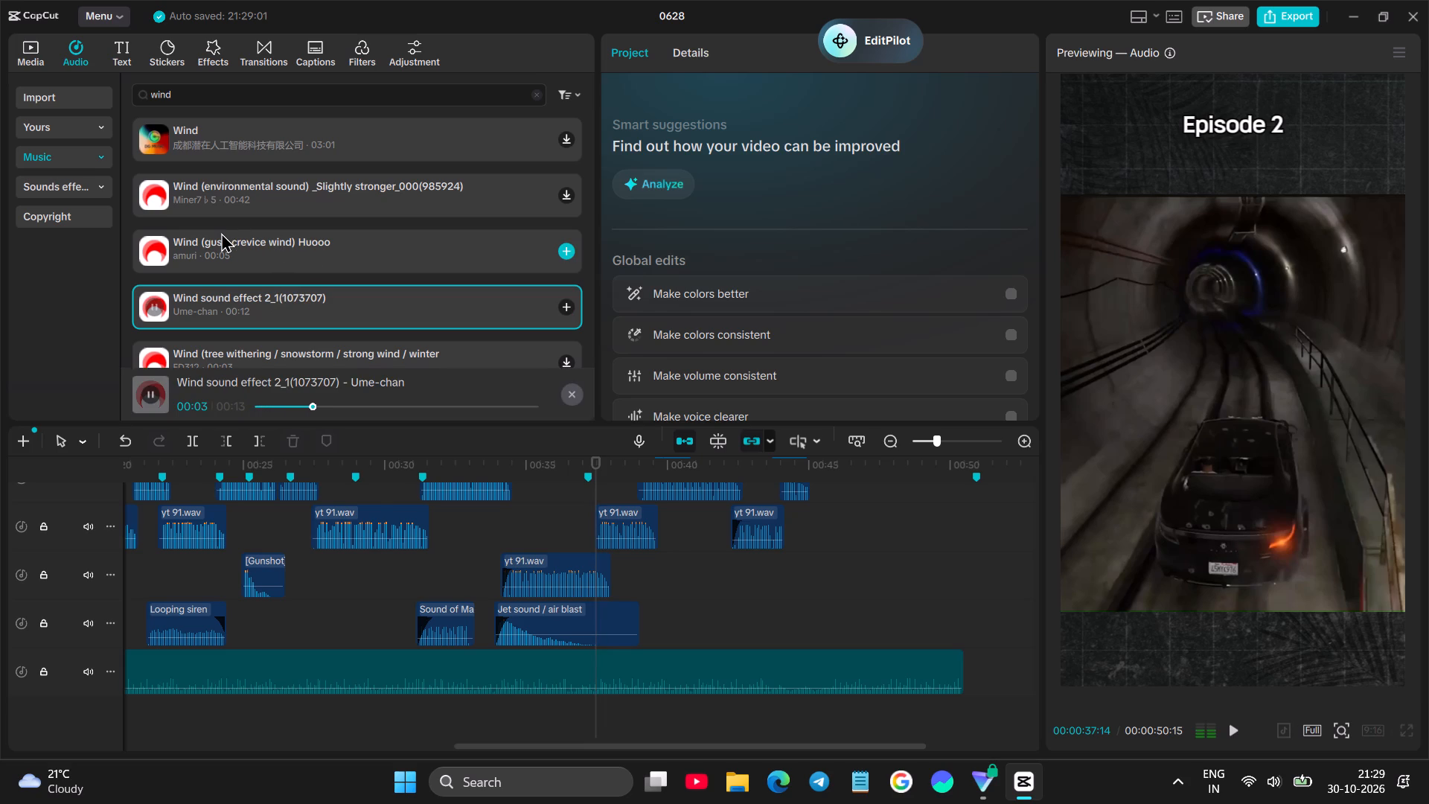
drag(221, 232, 680, 604)
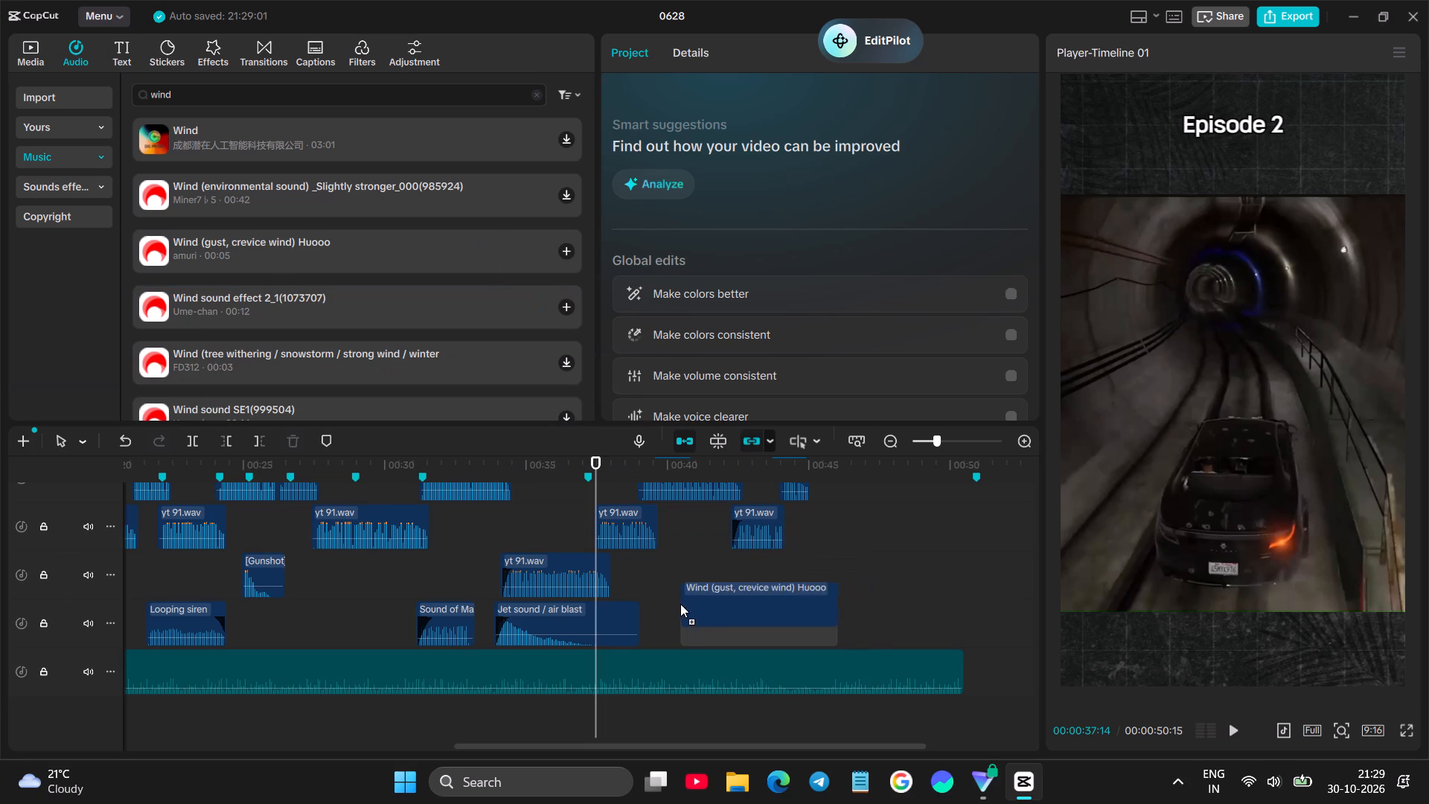
drag(680, 604, 677, 605)
Move the wind clip onto a new track below the full-length audio track, starting at about 34 seconds.
click(639, 578)
key(space)
key(space)
drag(717, 613, 693, 604)
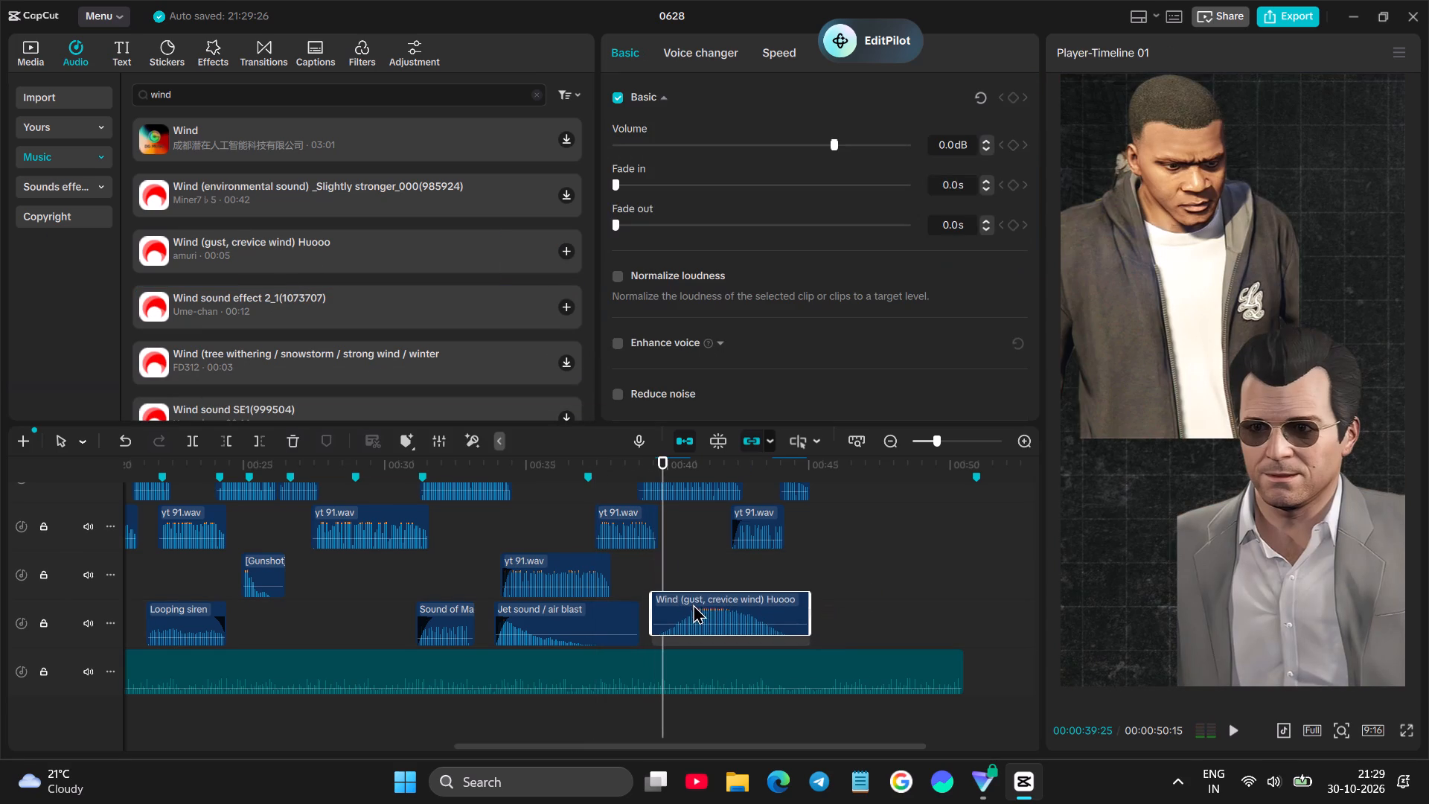
drag(693, 604, 714, 604)
scroll(720, 601, down, 4)
drag(733, 606, 554, 712)
Play the helicopter and car scenes and shift the wind clip to start at about 36 seconds.
click(434, 695)
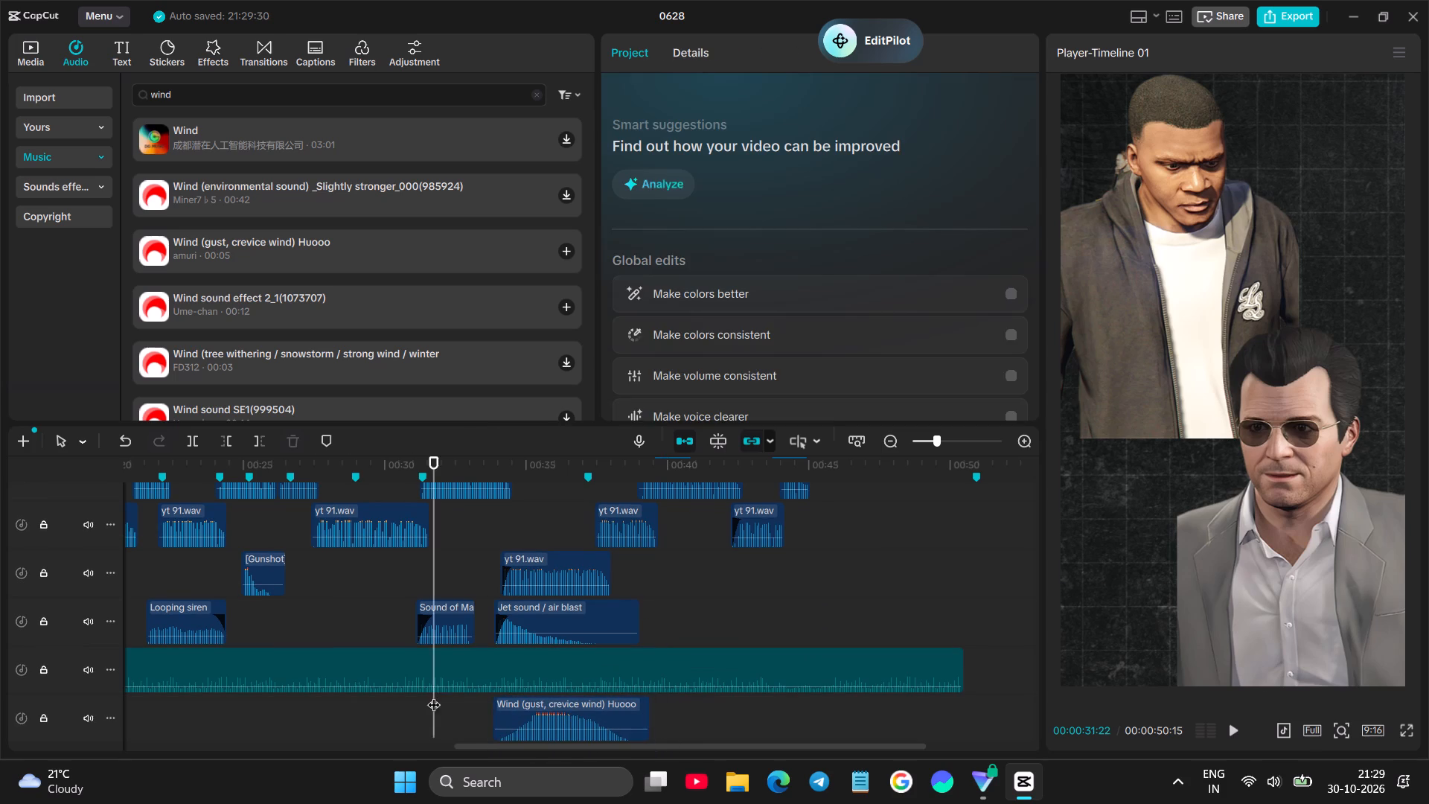
key(space)
scroll(389, 544, down, 4)
scroll(635, 590, down, 3)
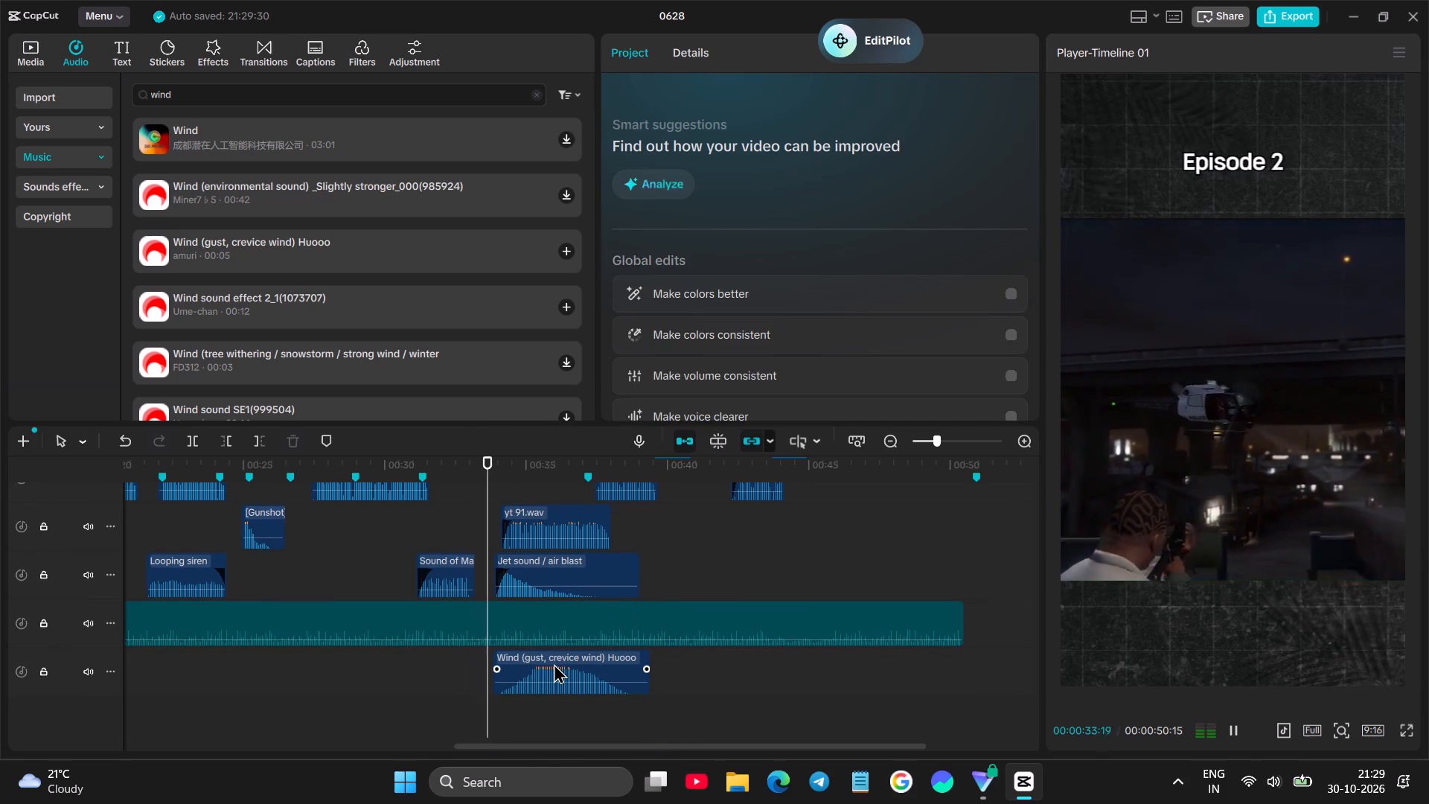
drag(557, 664, 651, 665)
key(space)
drag(630, 669, 606, 669)
key(space)
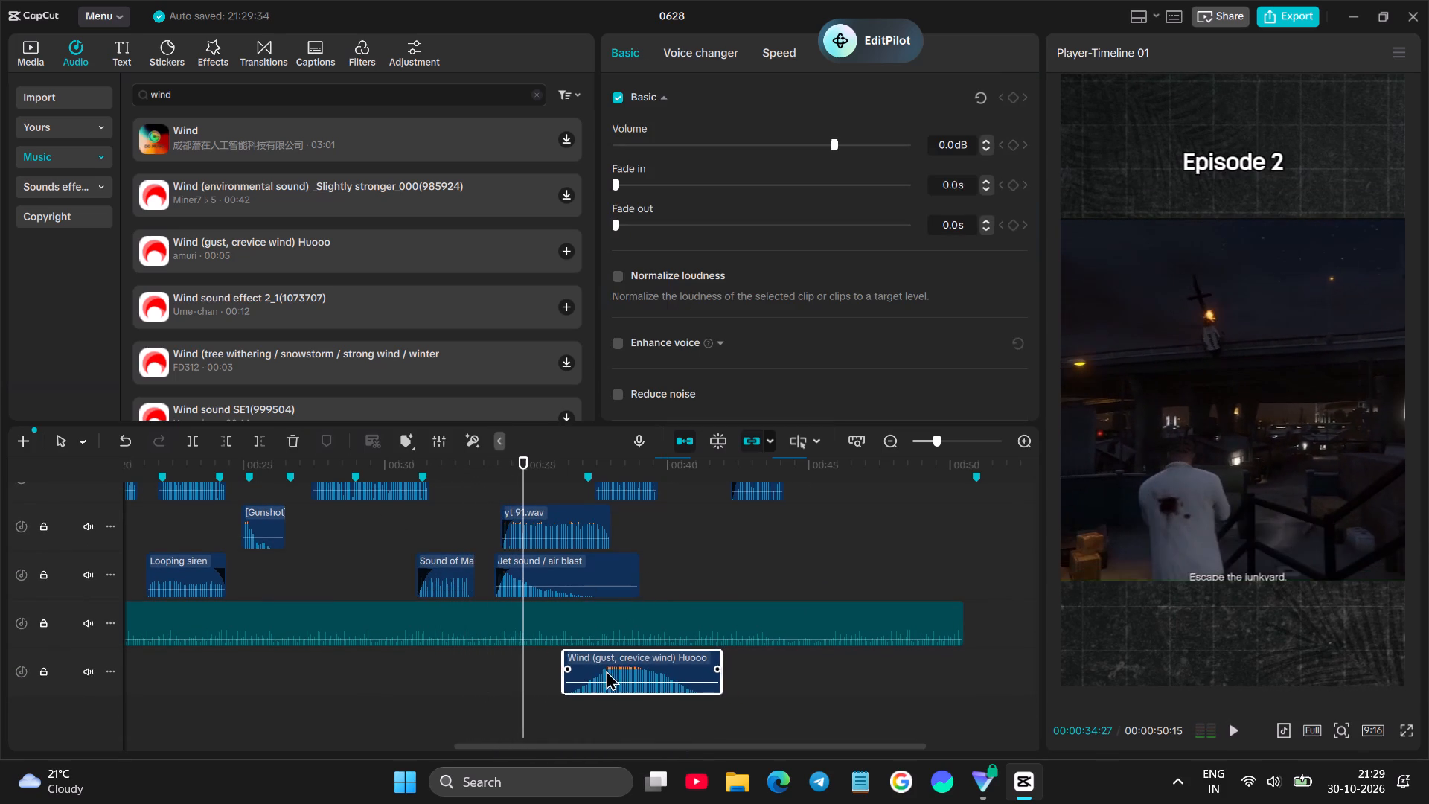
drag(619, 666, 602, 666)
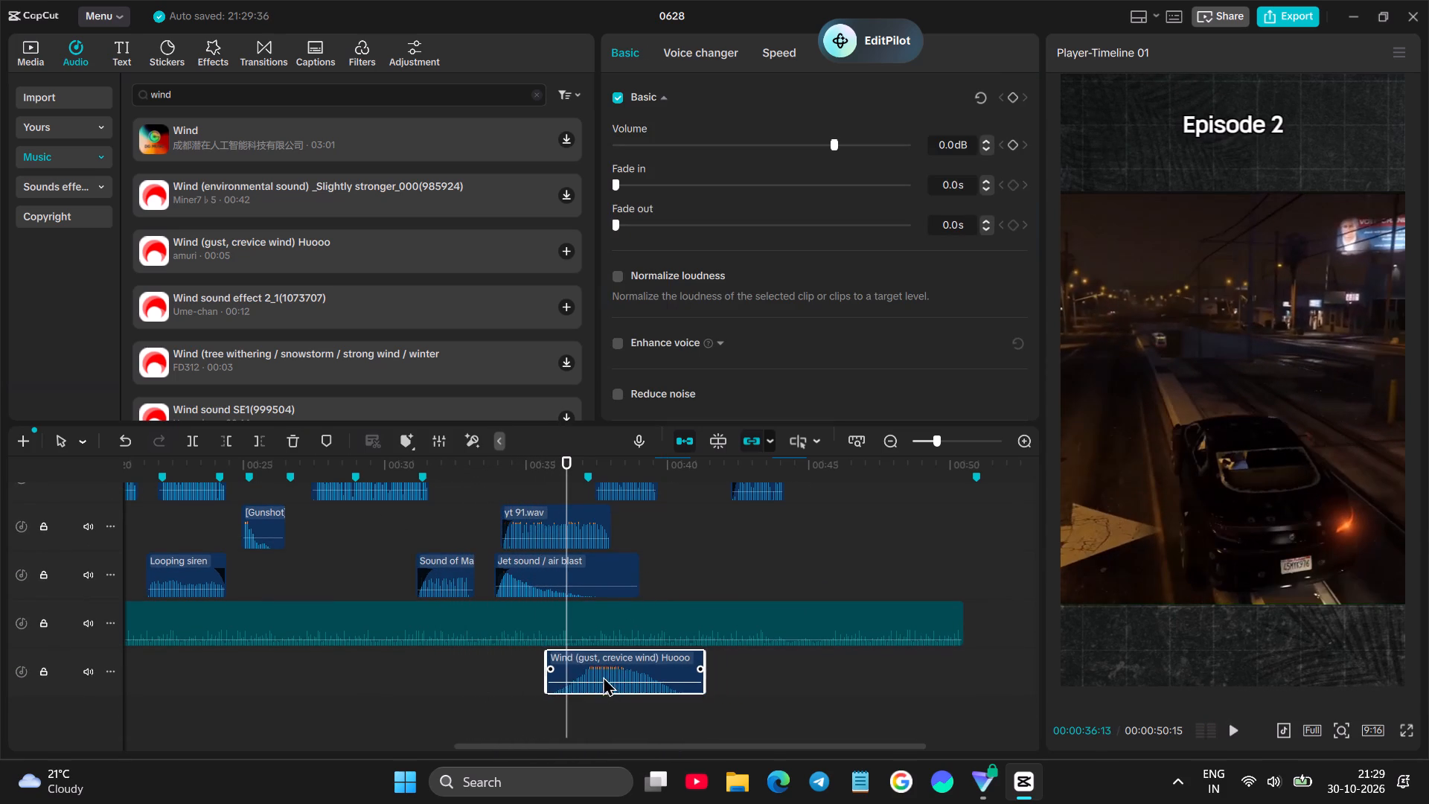
key(space)
key(space)
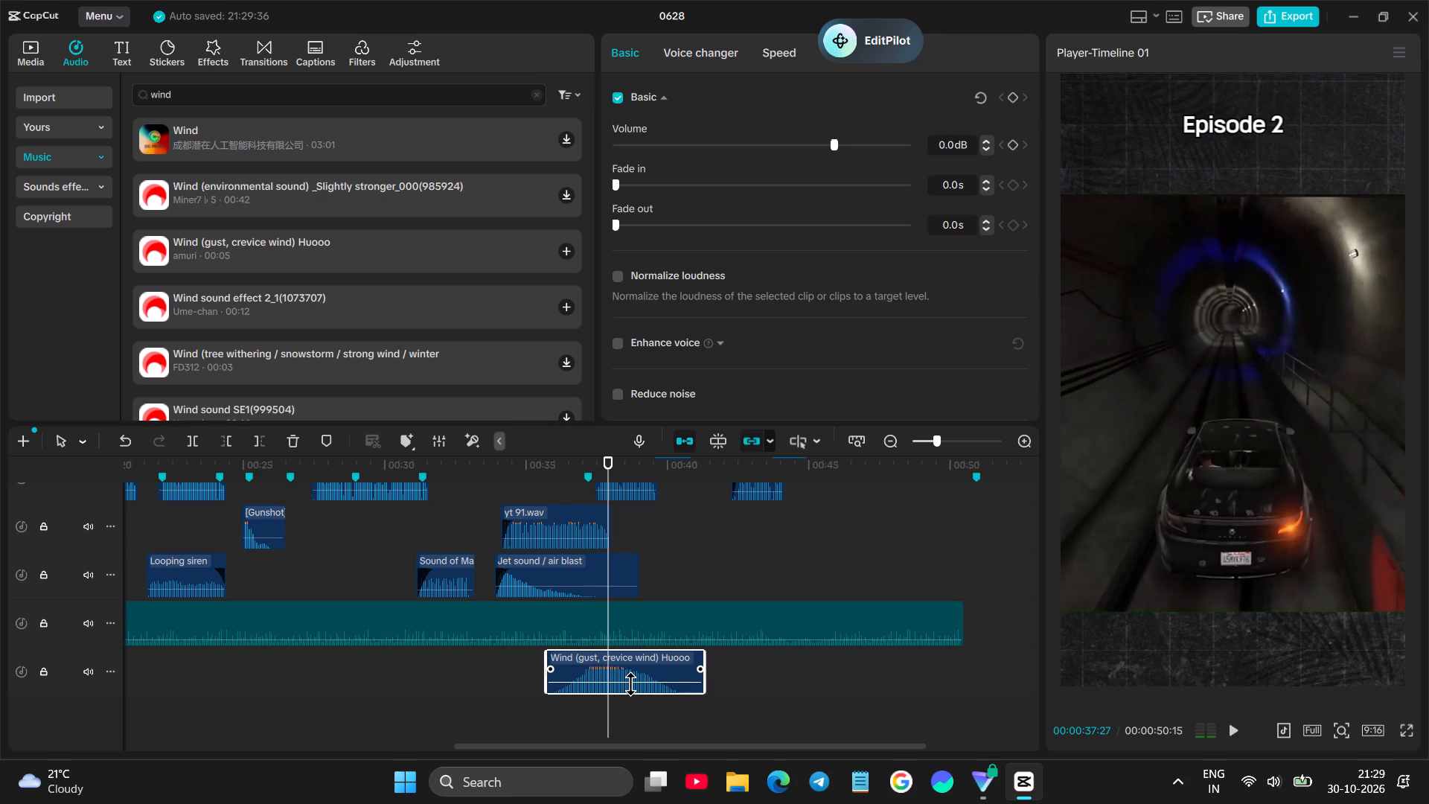
Lower the wind clip's volume to -8.7 dB and replay the section to check it.
drag(630, 683, 641, 686)
click(566, 713)
key(space)
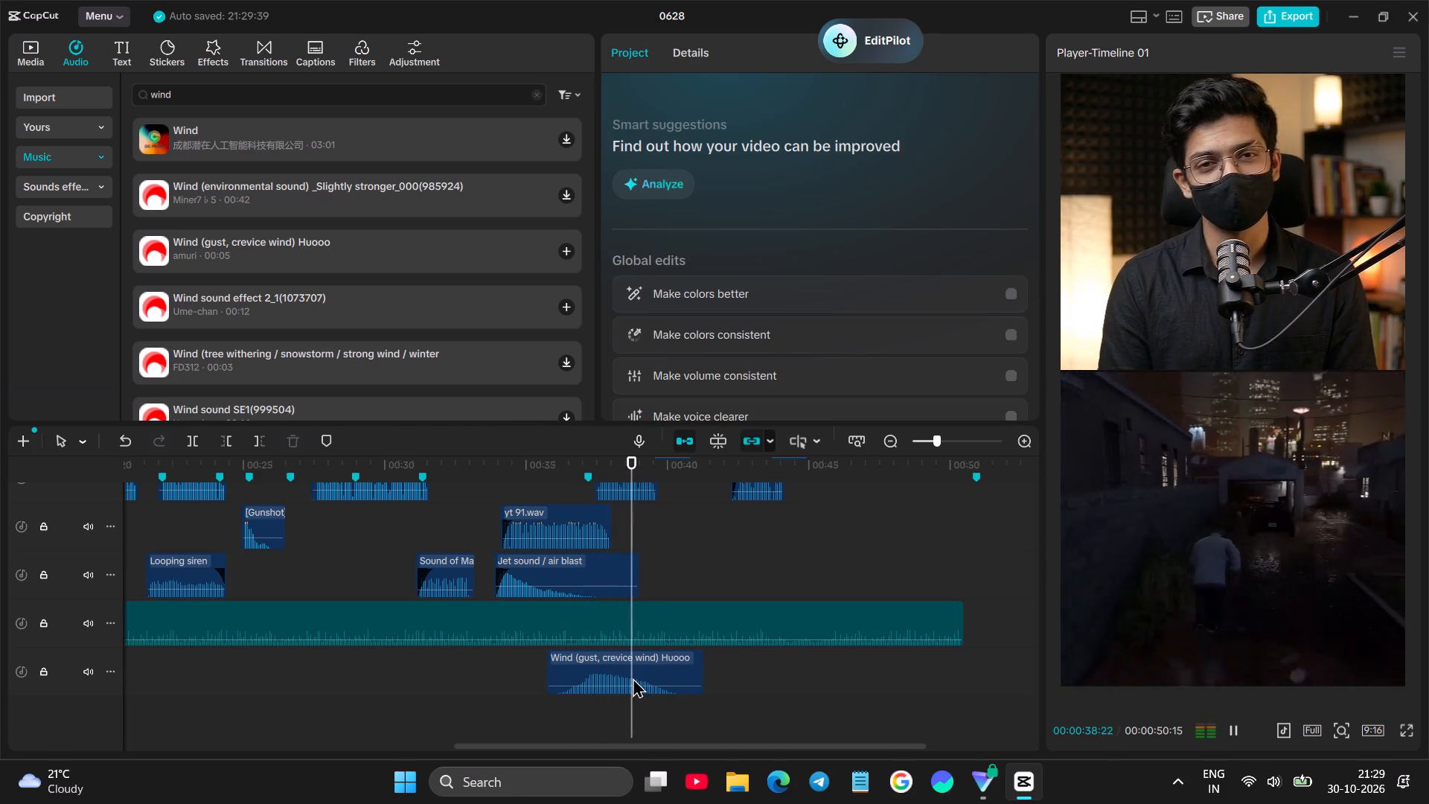
key(space)
Move the wind clip's start to about 35 seconds, trim its end to about 38.5 seconds, fade it out, and replay it.
drag(636, 657, 618, 658)
drag(685, 652, 638, 663)
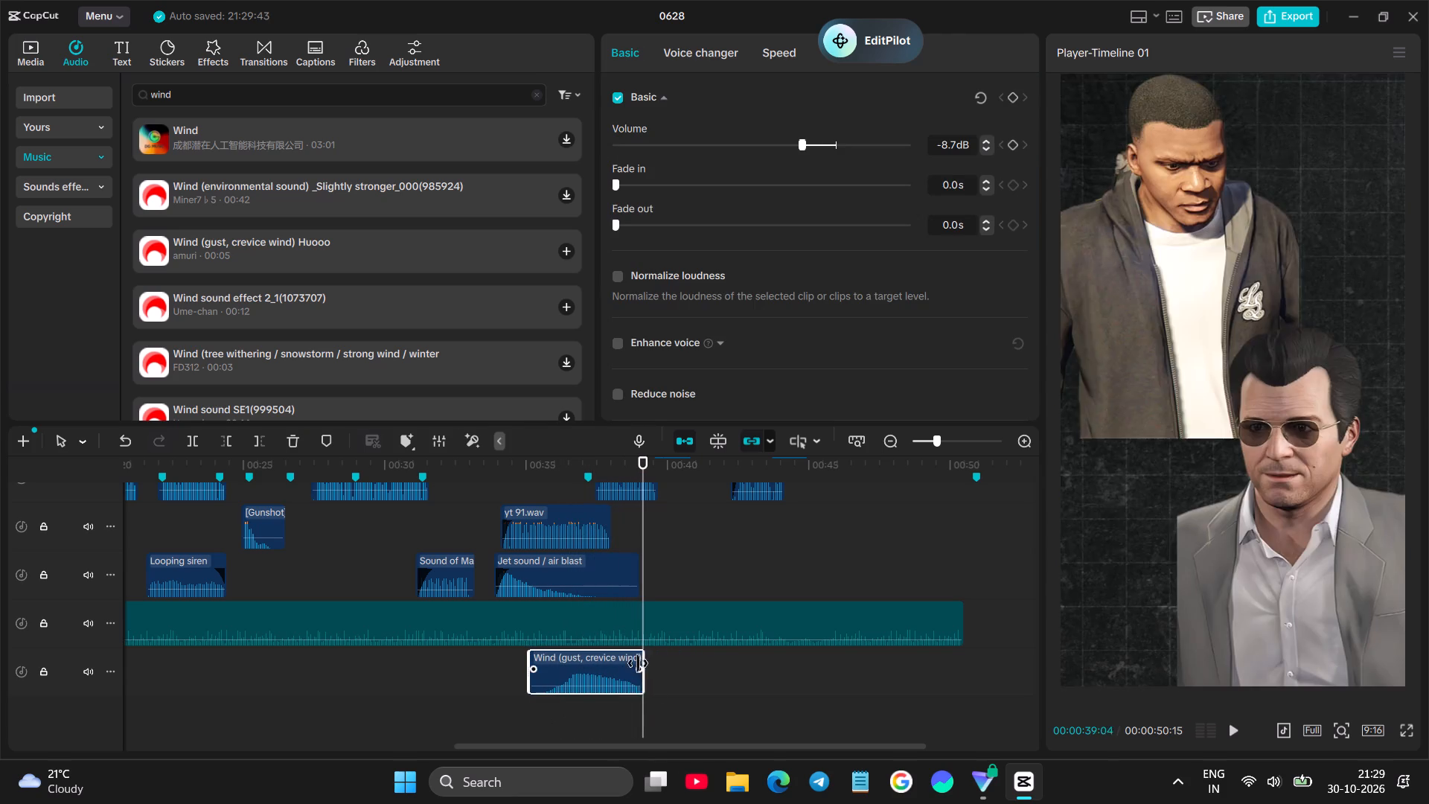
drag(638, 663, 623, 671)
drag(621, 672, 568, 680)
click(555, 706)
key(space)
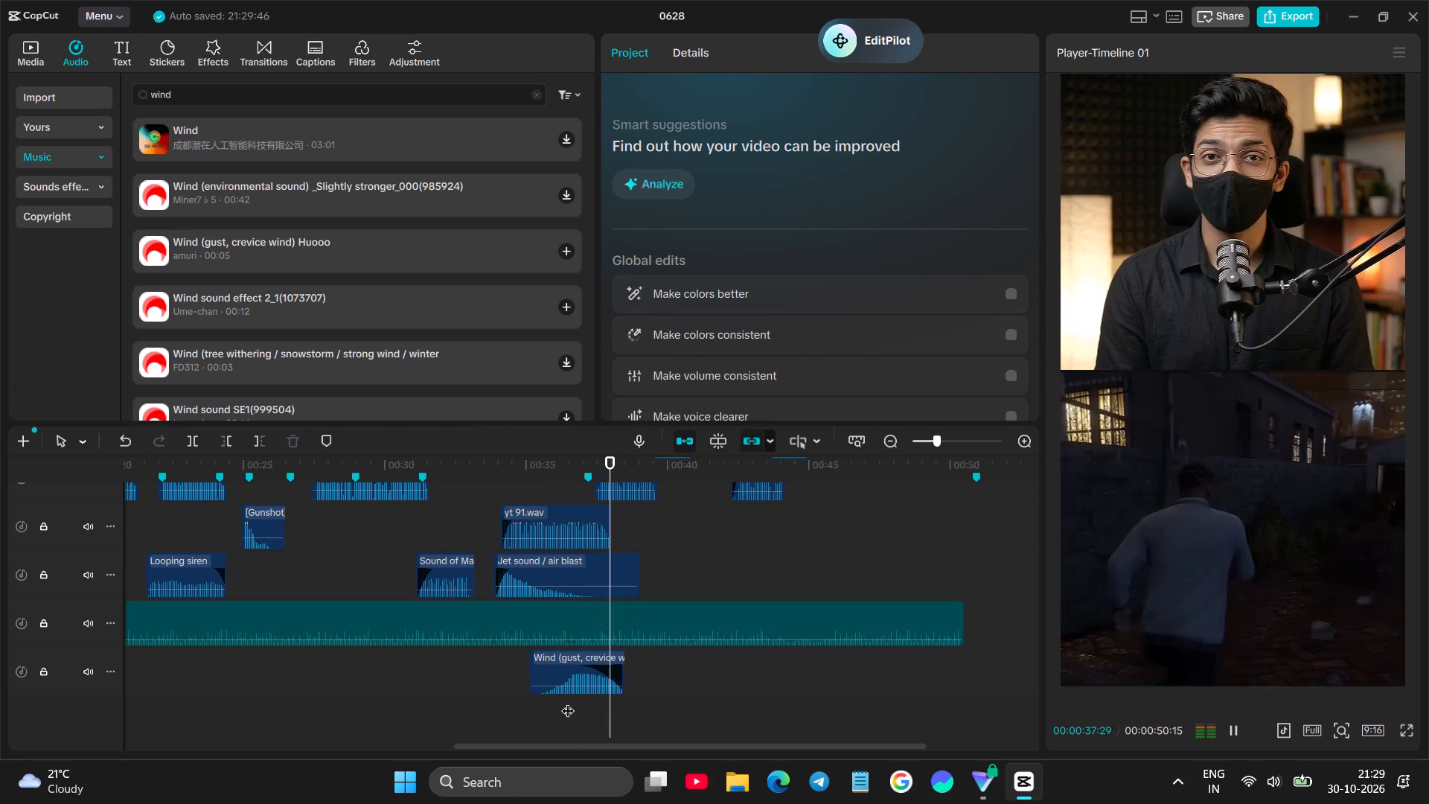
key(space)
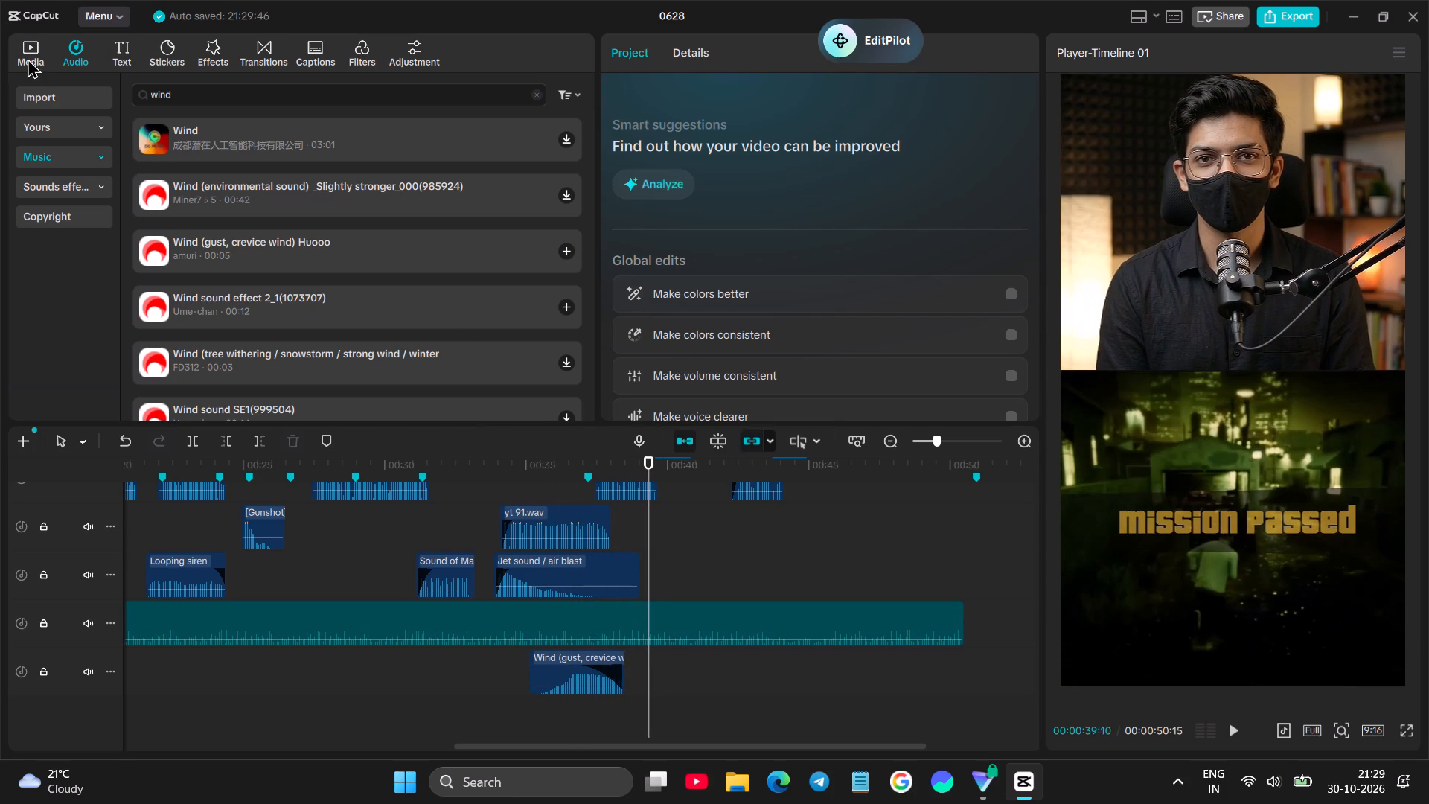
Search the audio library for "gta mission complete", replacing the wind search.
click(537, 96)
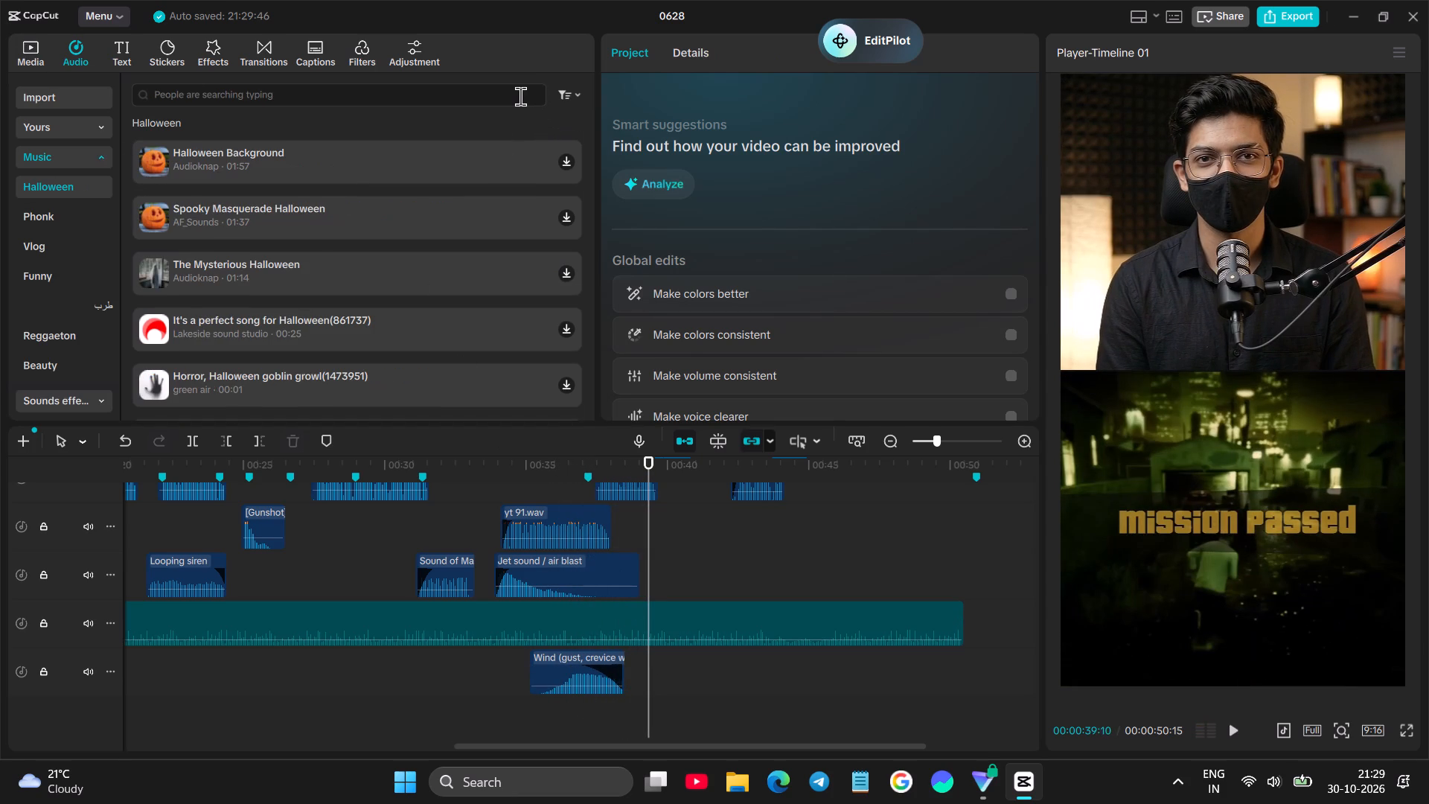
double_click(502, 95)
text(gta)
key(space)
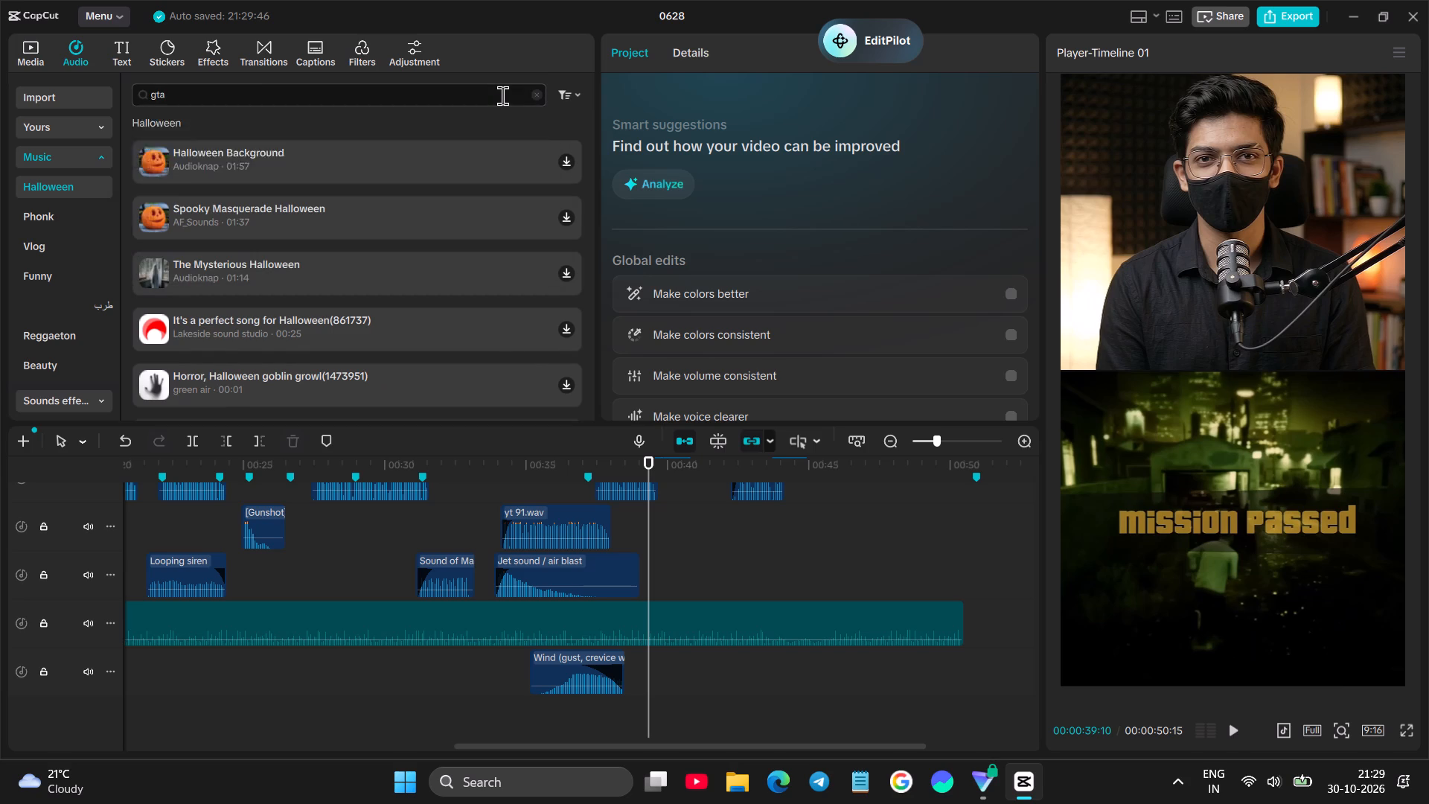
click(394, 151)
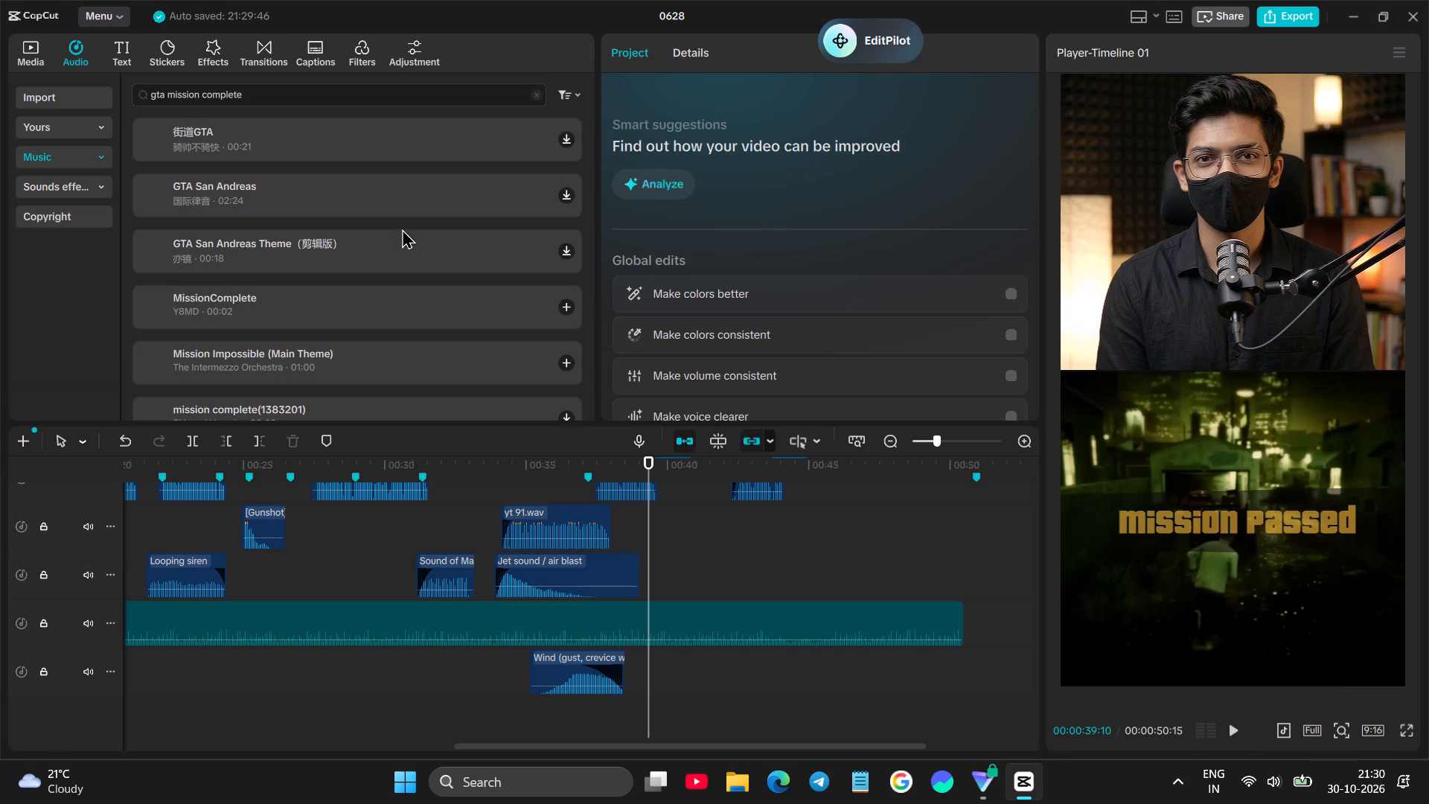
Preview the GTA and mission results and place 街道GTA on a new track below the wind clip, starting at about 37.7 seconds.
click(392, 148)
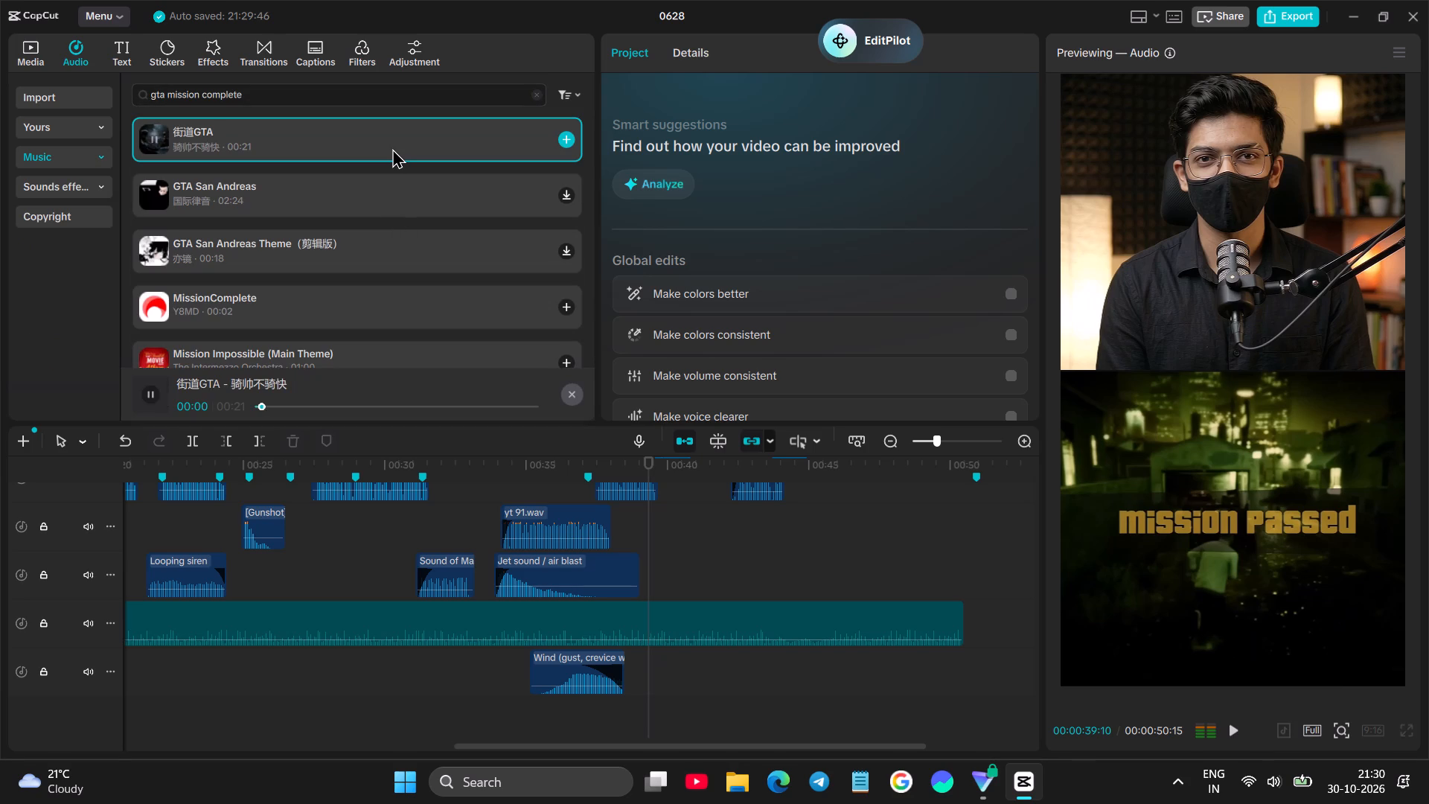
click(344, 296)
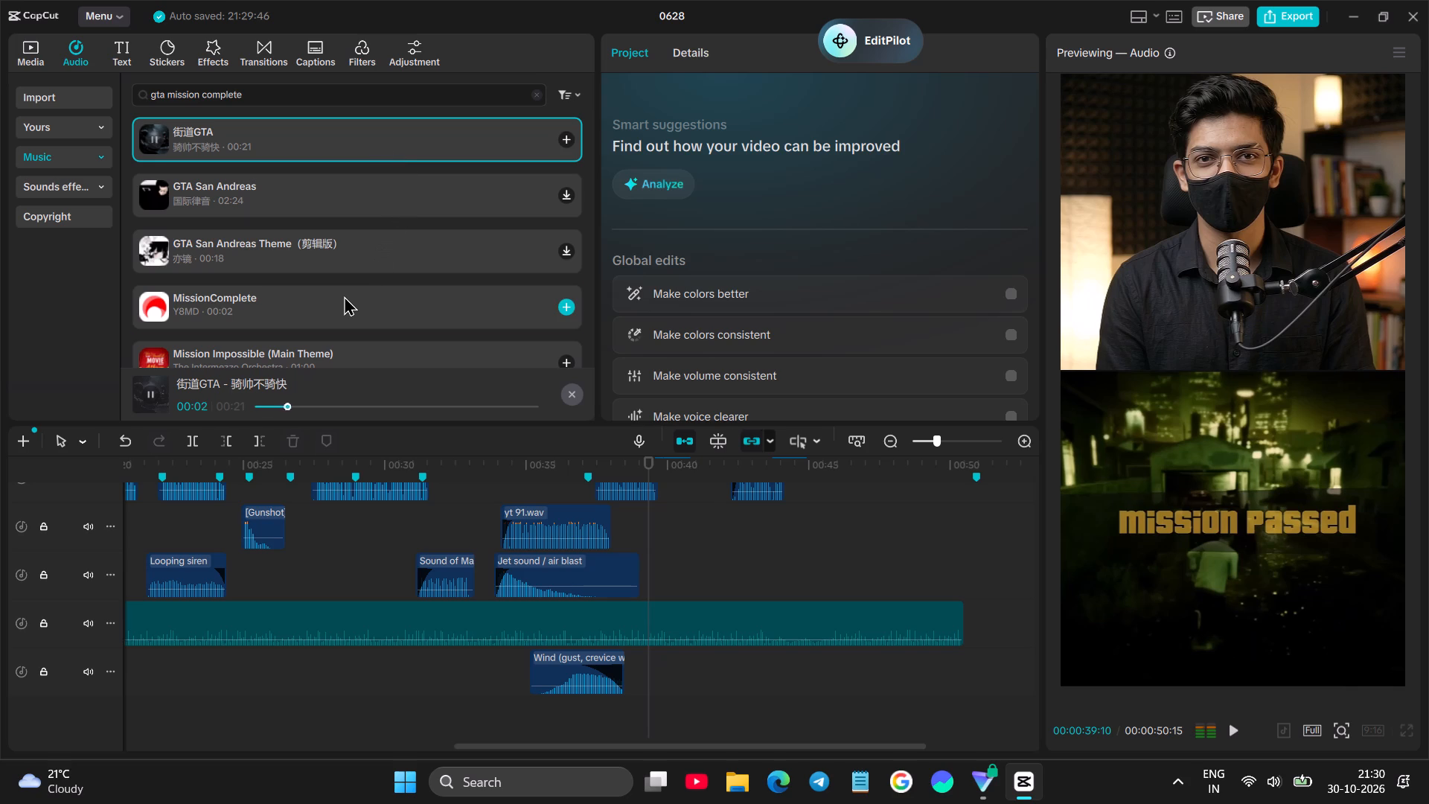
click(324, 256)
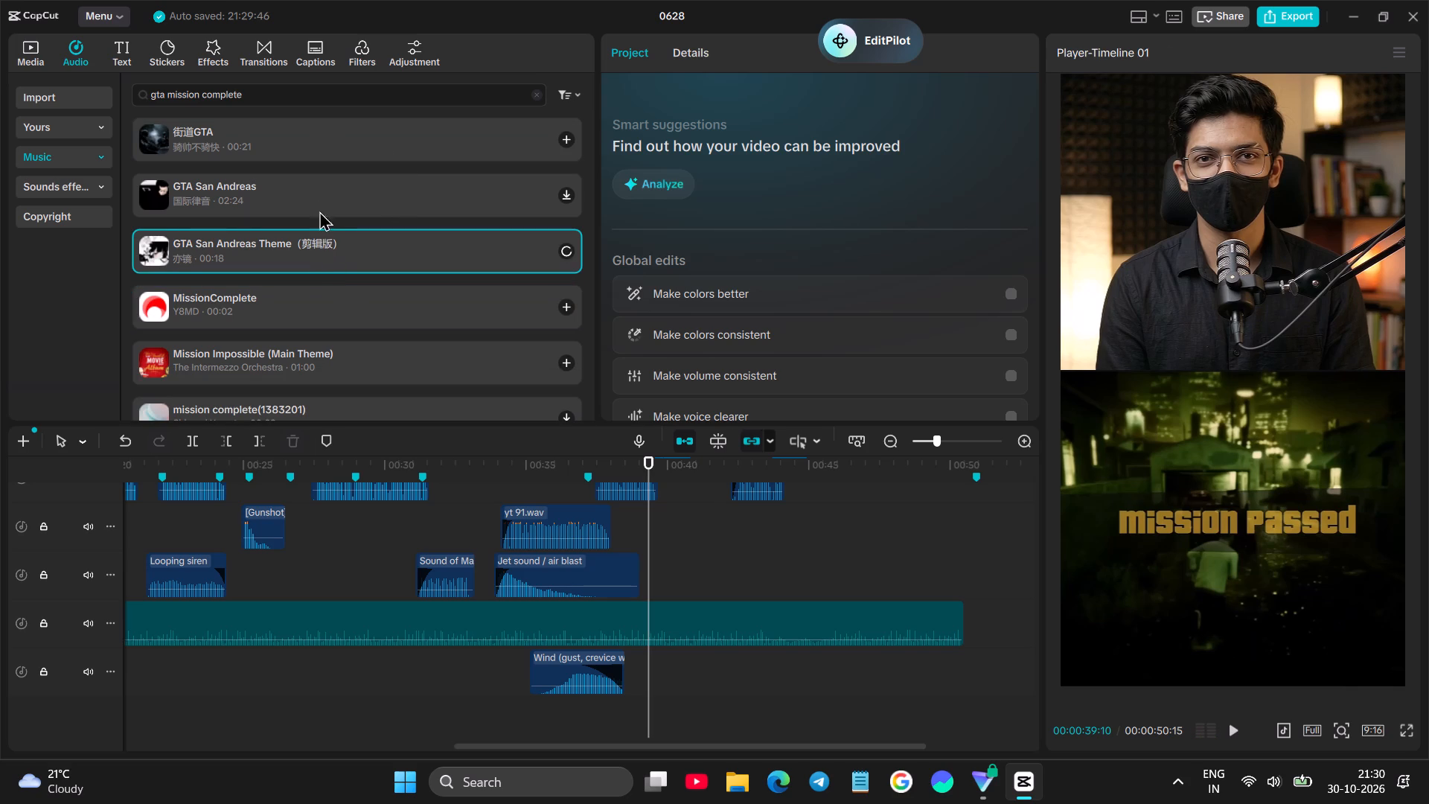
click(307, 135)
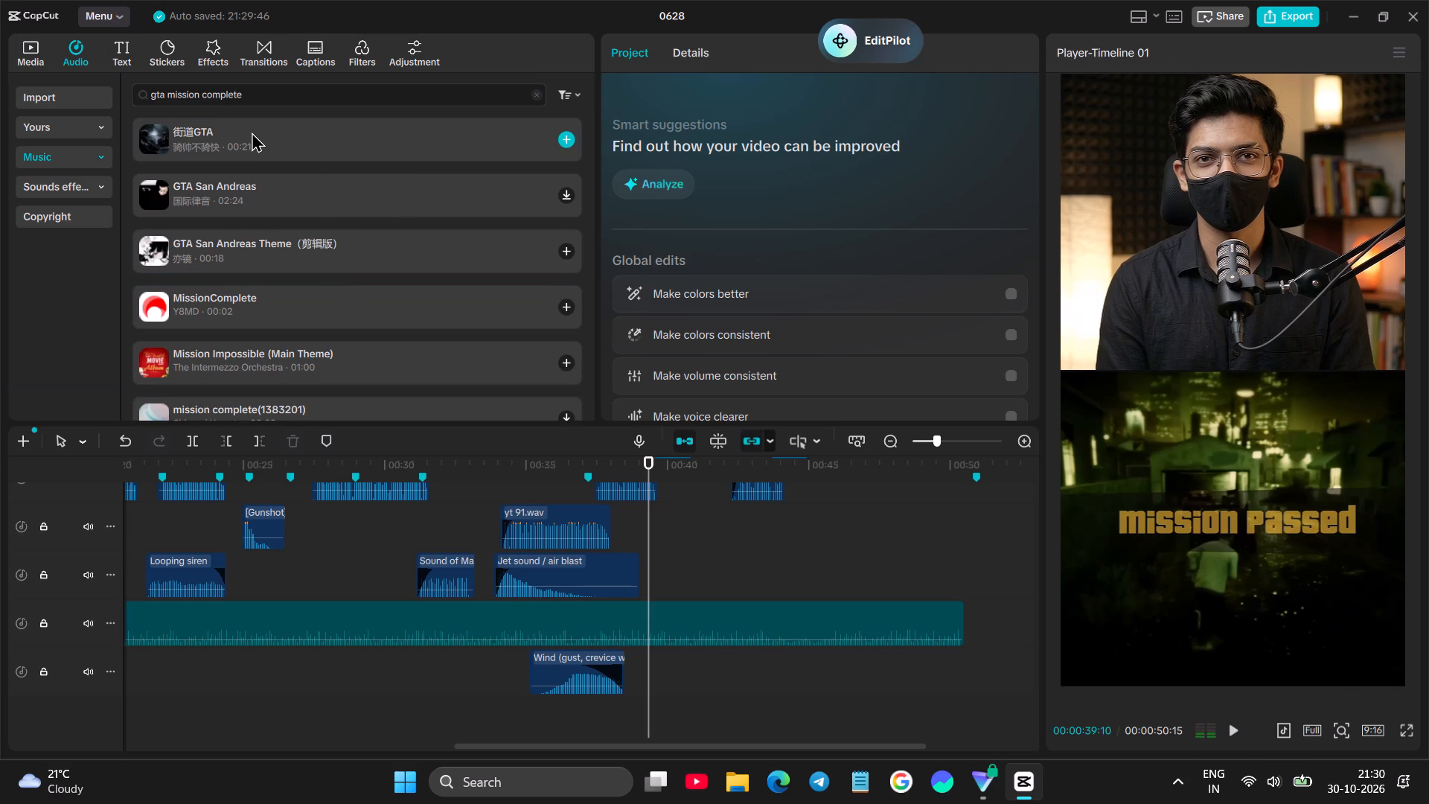
click(249, 128)
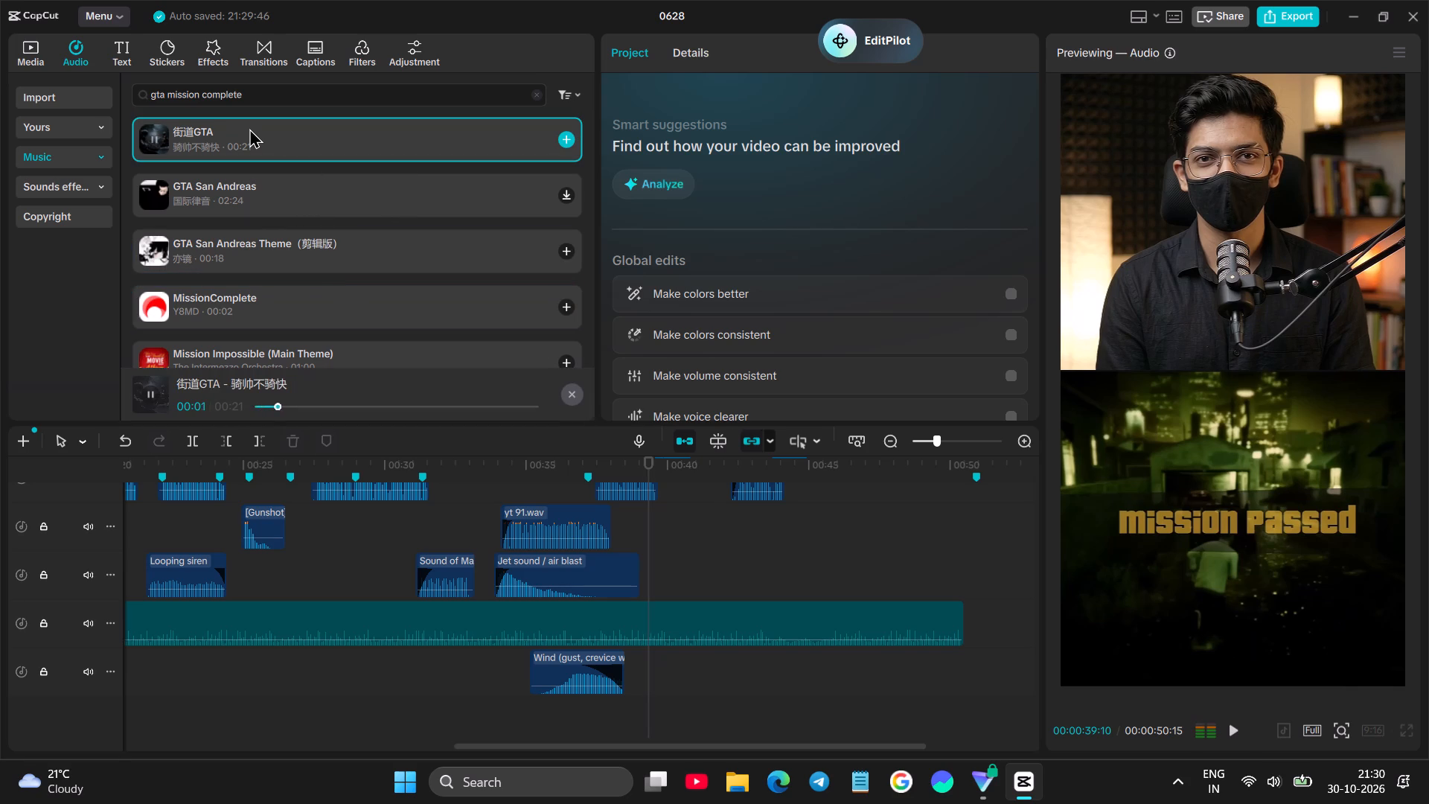
drag(249, 128, 601, 714)
Lower the 街道GTA clip's volume to -9.7 dB and play the section.
click(587, 716)
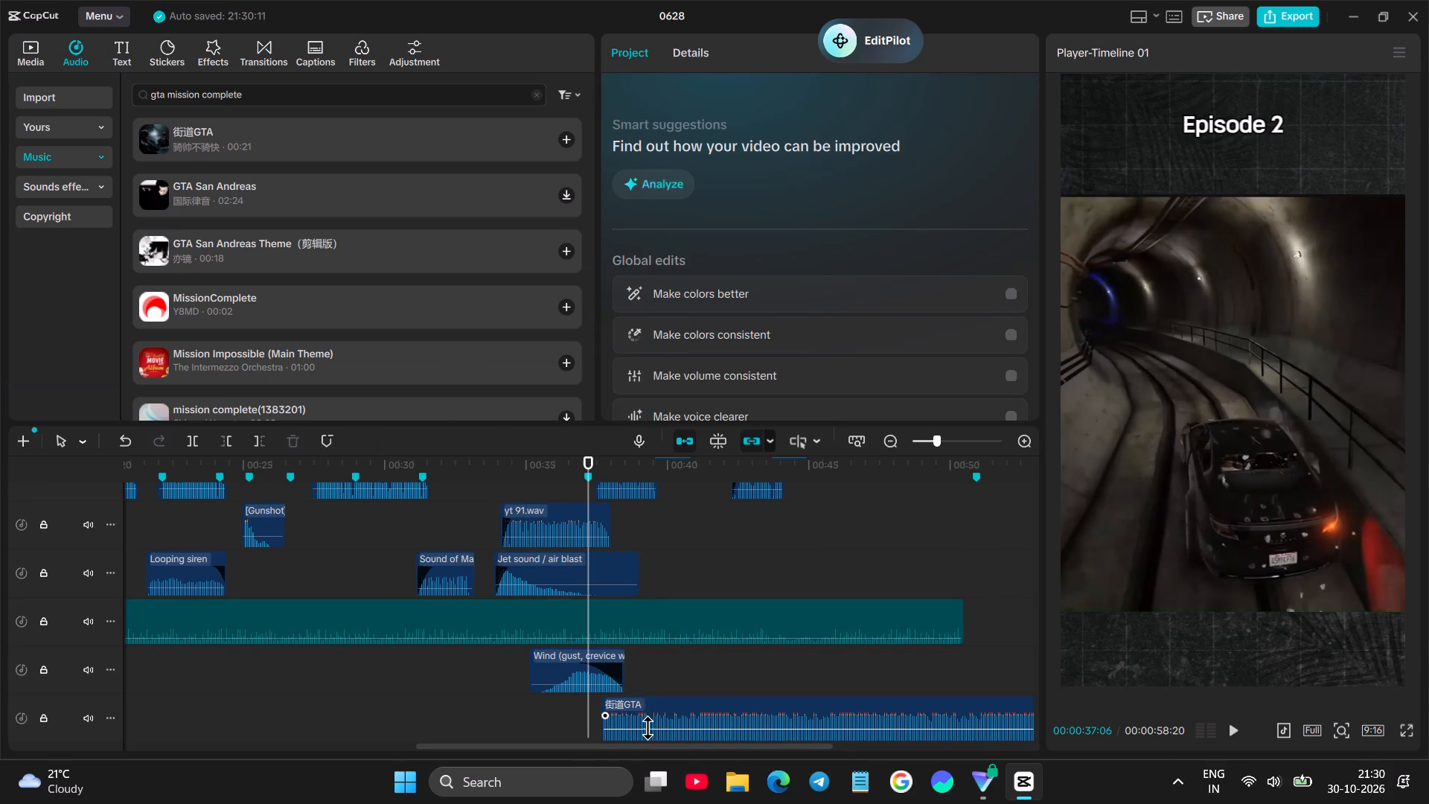
drag(646, 730, 653, 733)
key(space)
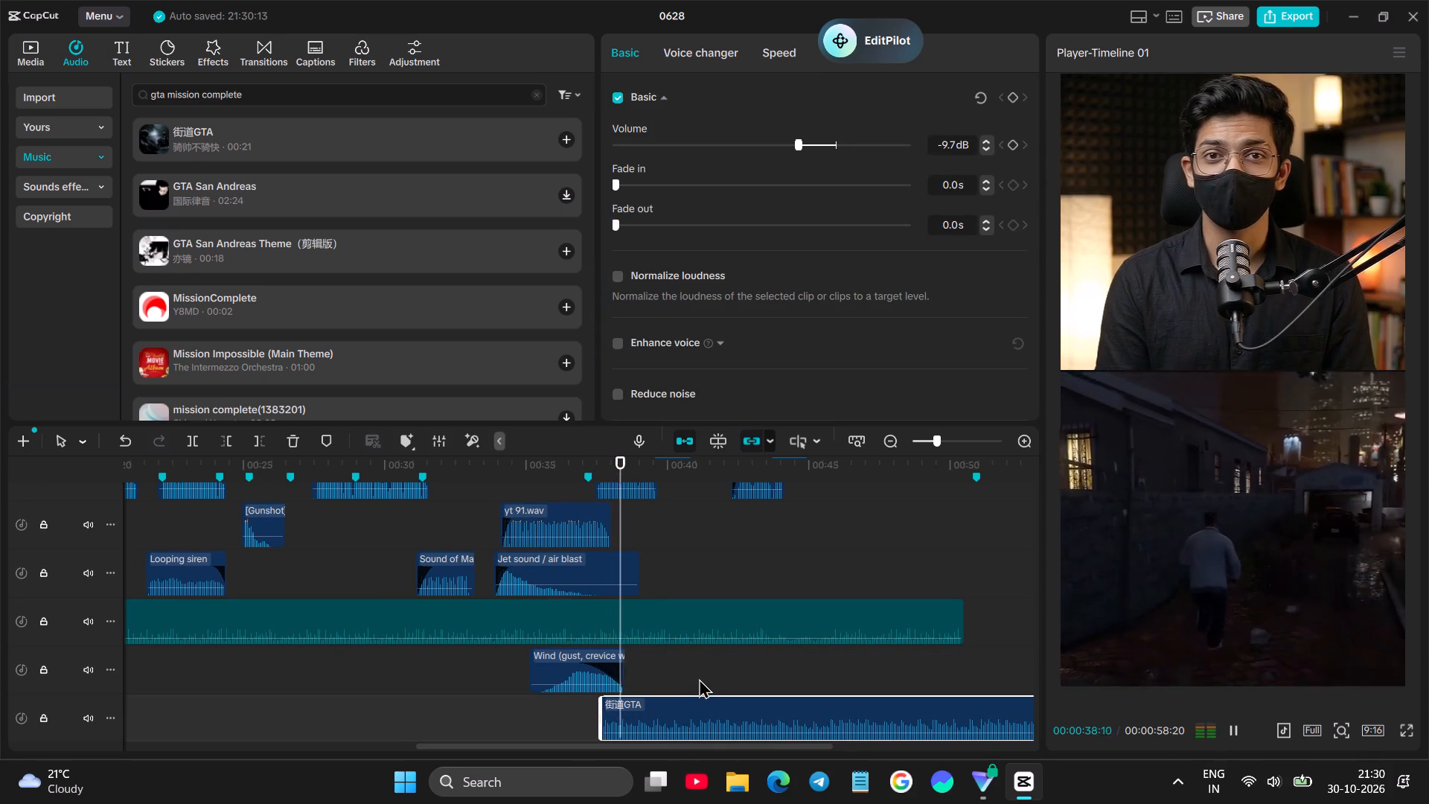
Shift the 街道GTA clip to start at about 38.7 seconds, replaying the mission passed scene to check the timing.
drag(682, 709, 752, 700)
click(624, 715)
key(space)
key(space)
drag(719, 709, 690, 709)
key(space)
key(space)
drag(724, 707, 714, 709)
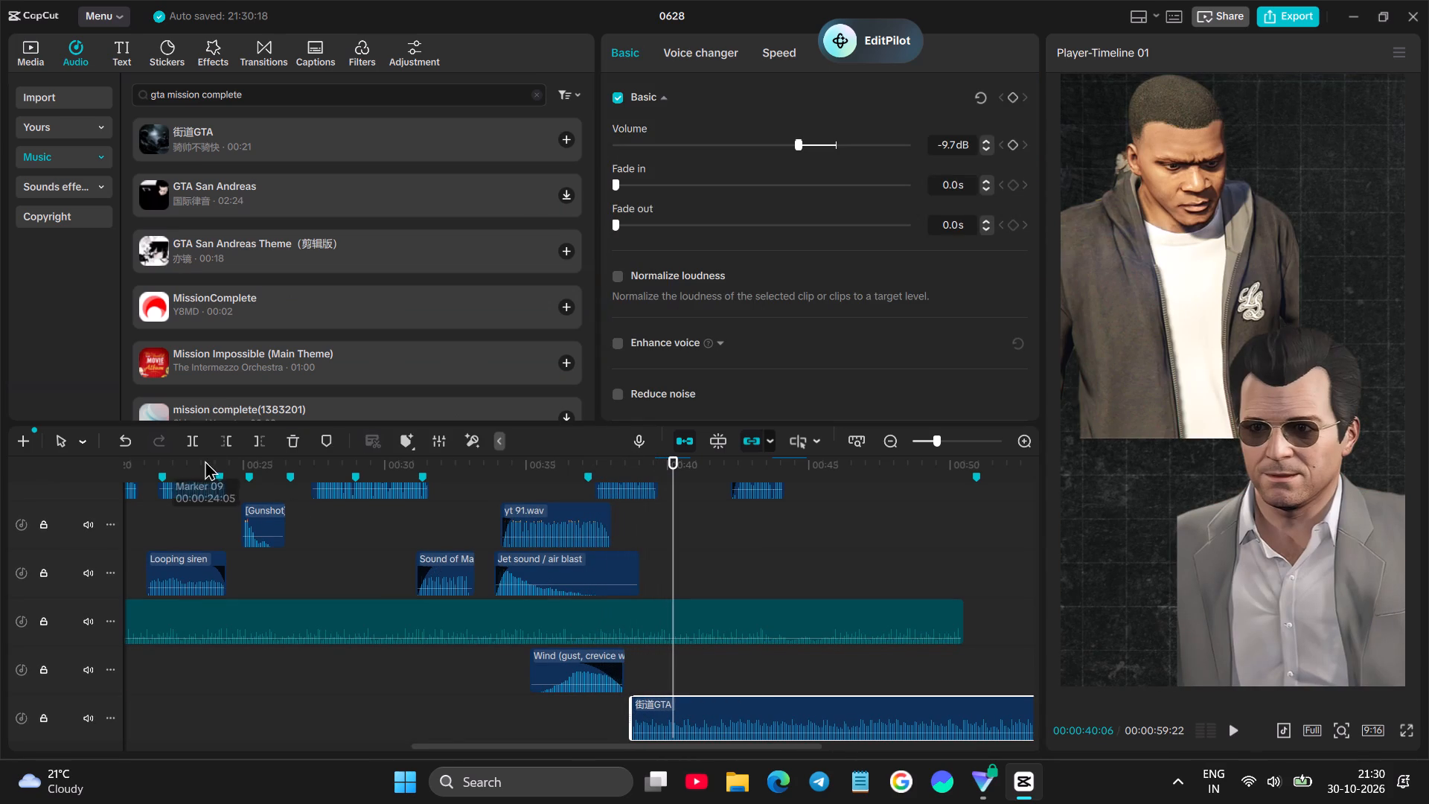
Cut off the 街道GTA clip after about 40.2 seconds and lower its volume to -13.0 dB.
click(265, 441)
scroll(661, 718, down, 3)
click(653, 666)
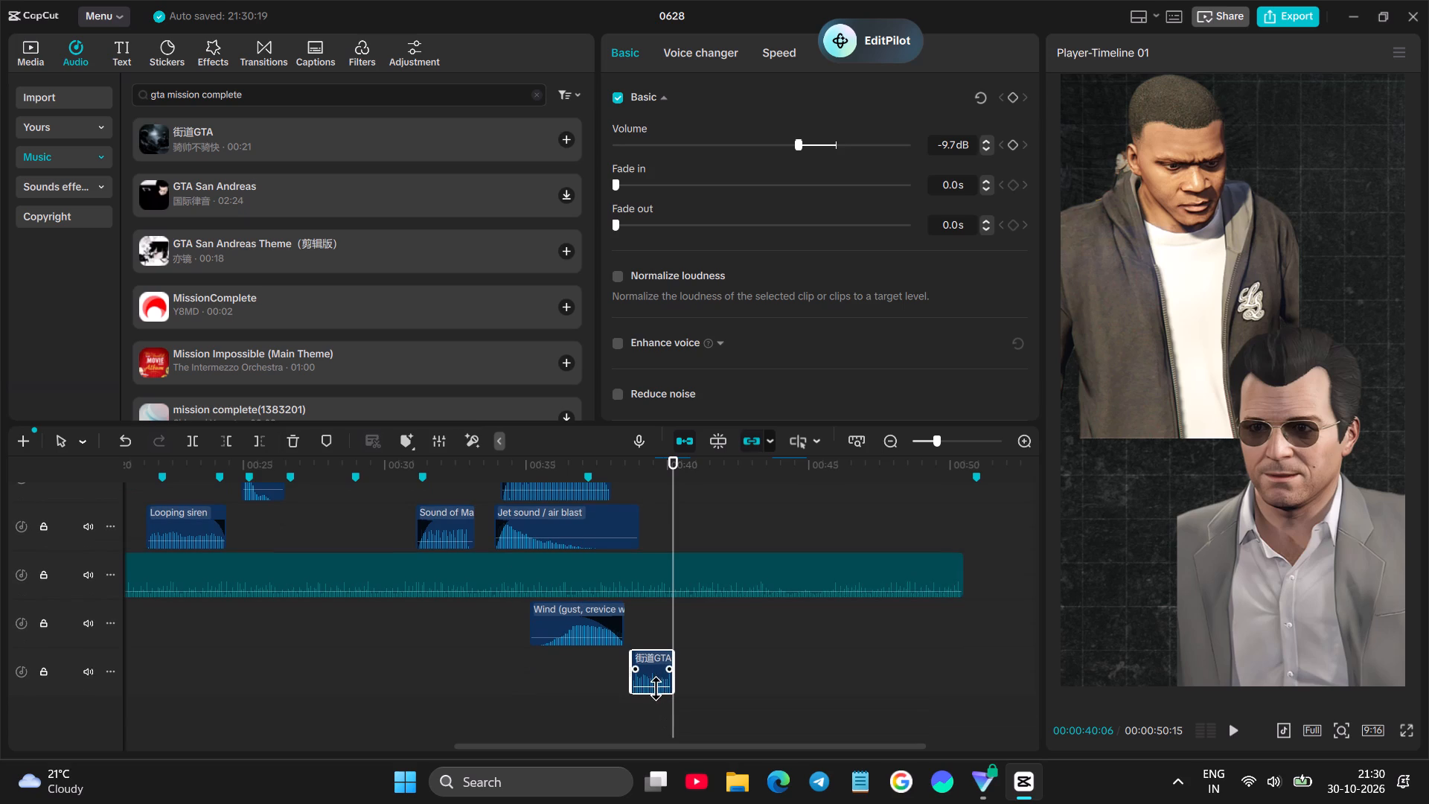
click(656, 690)
click(655, 686)
Extend the 街道GTA clip's end to about 43 seconds, give it a 2.0 s fade-out, and replay it.
drag(674, 659, 747, 652)
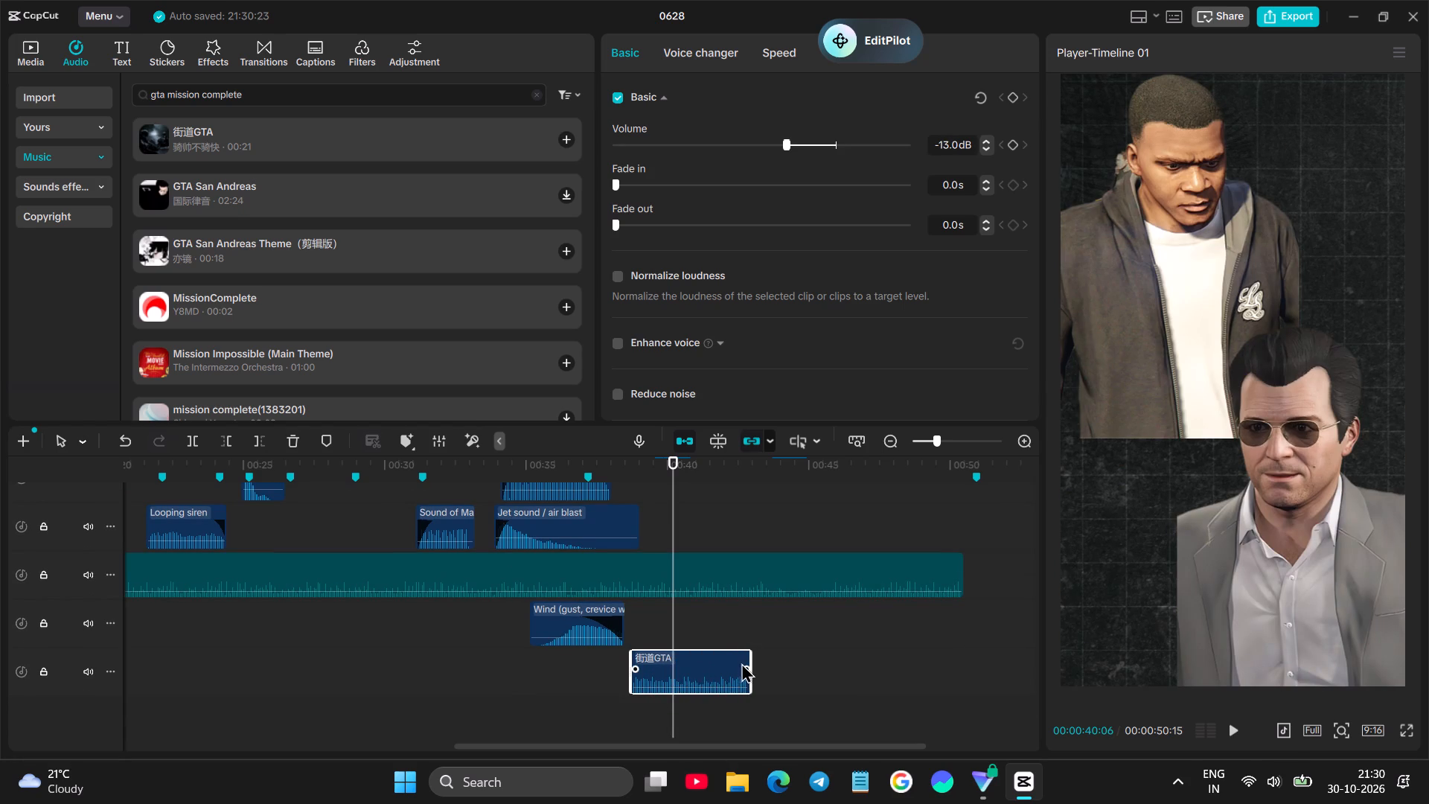
drag(744, 666, 688, 674)
click(612, 695)
key(space)
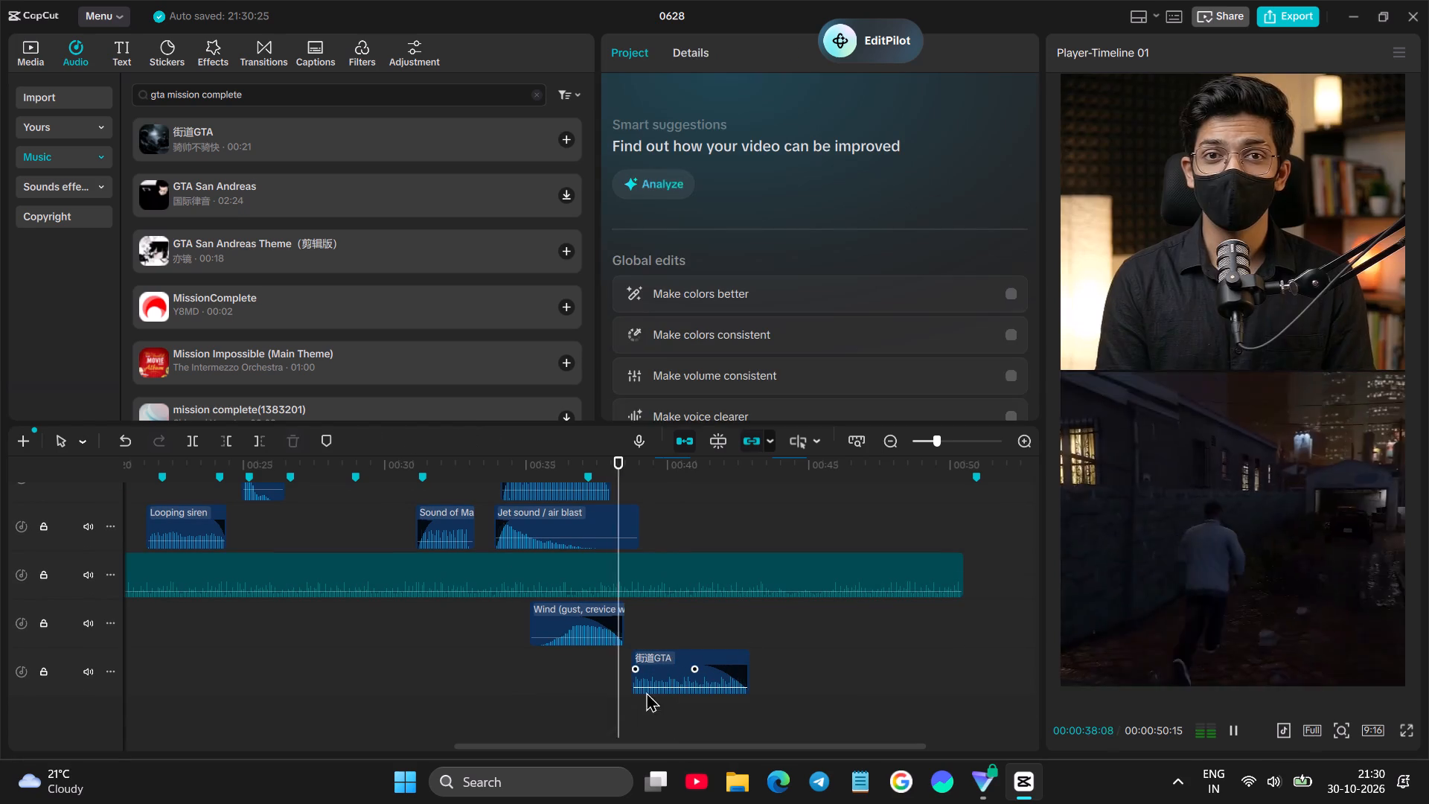
Give the 街道GTA clip a 0.6 s fade-in, move its start to about 38.4 seconds, and replay it.
drag(636, 668, 652, 666)
click(603, 673)
key(space)
drag(665, 660, 652, 658)
click(601, 669)
key(space)
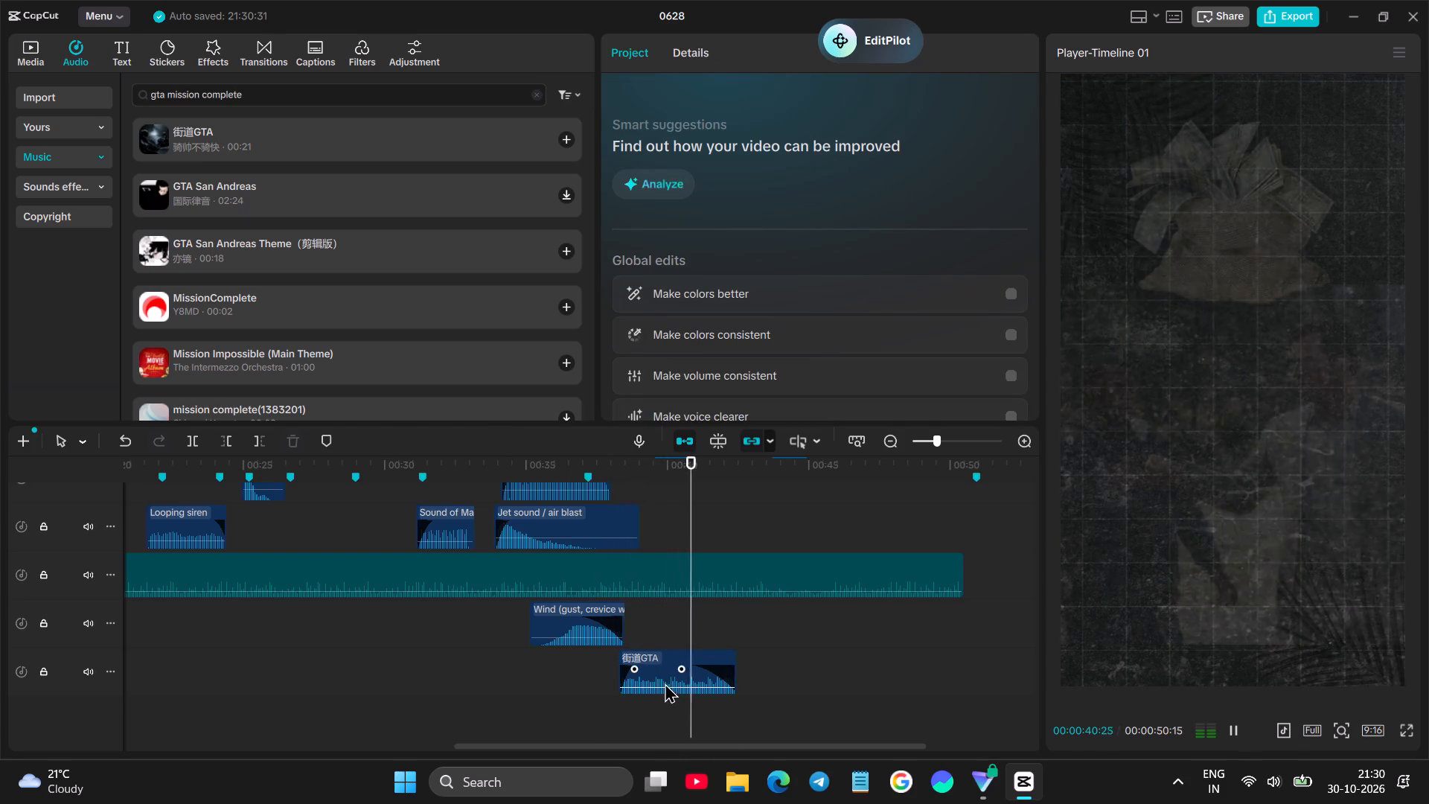
Lower the 街道GTA clip's volume to -18.3 dB and replay the section.
drag(664, 689, 676, 689)
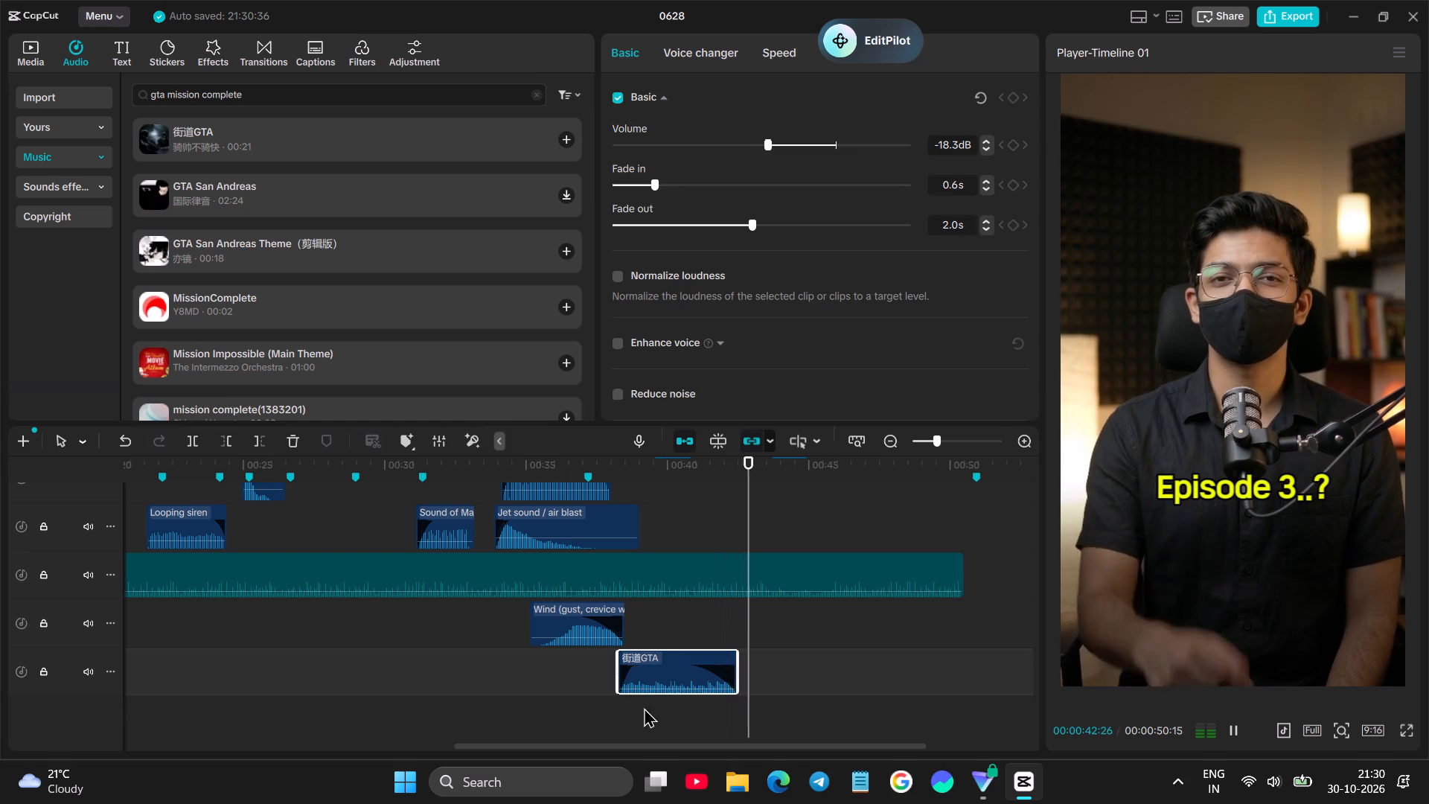
click(634, 712)
key(space)
key(space)
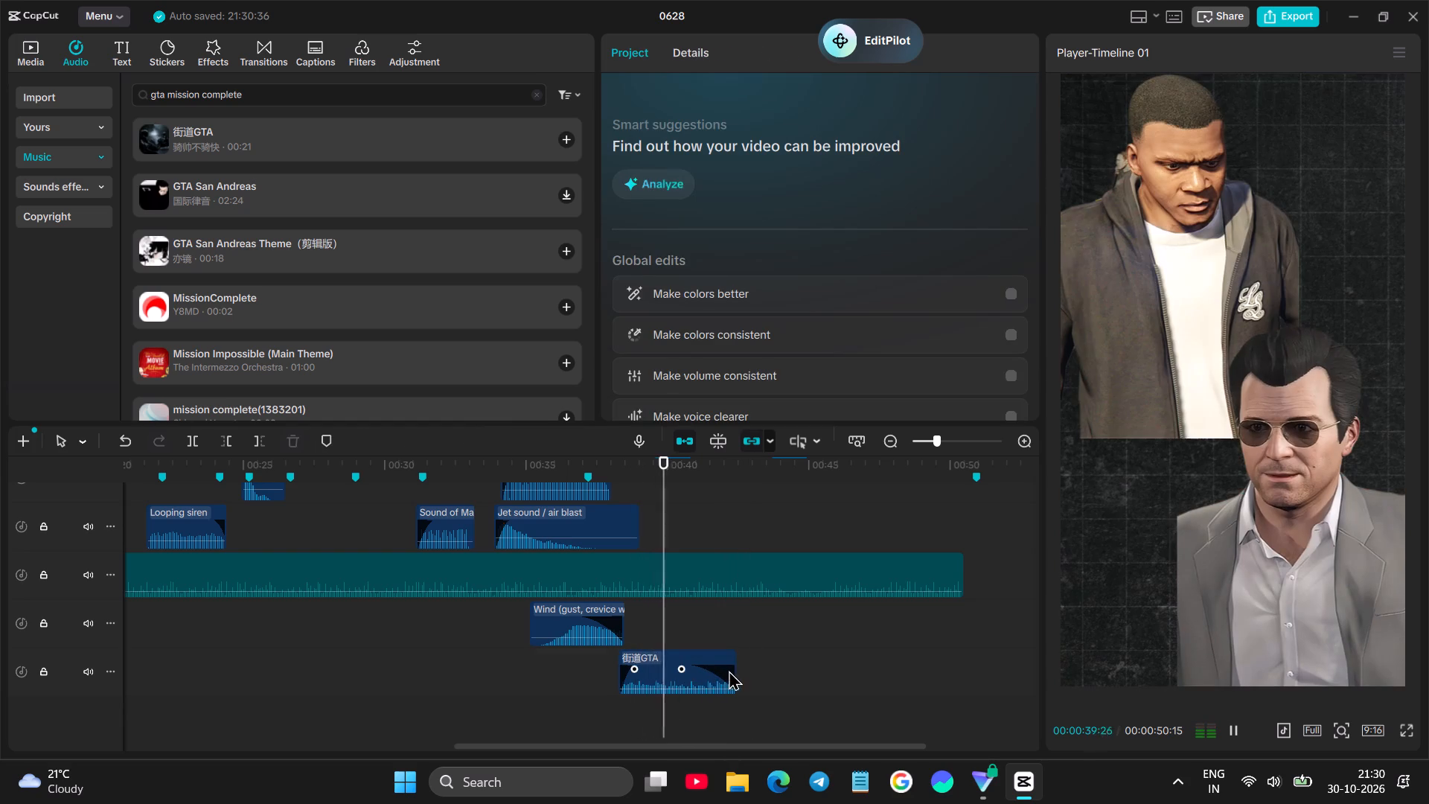
Trim the 街道GTA clip's end to about 41 seconds and play through to the subscribe scene.
click(730, 670)
drag(735, 654, 691, 670)
click(636, 710)
key(space)
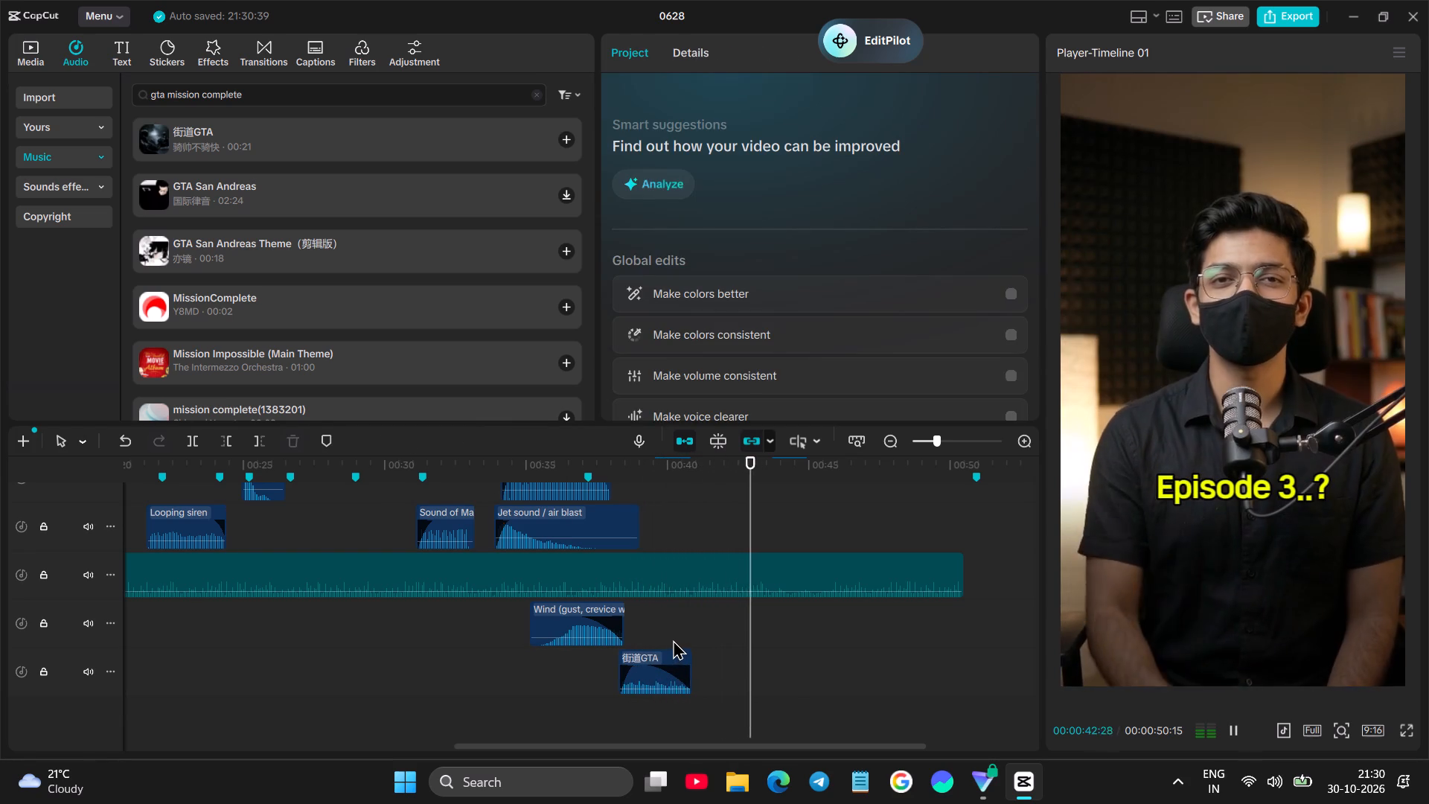
key(space)
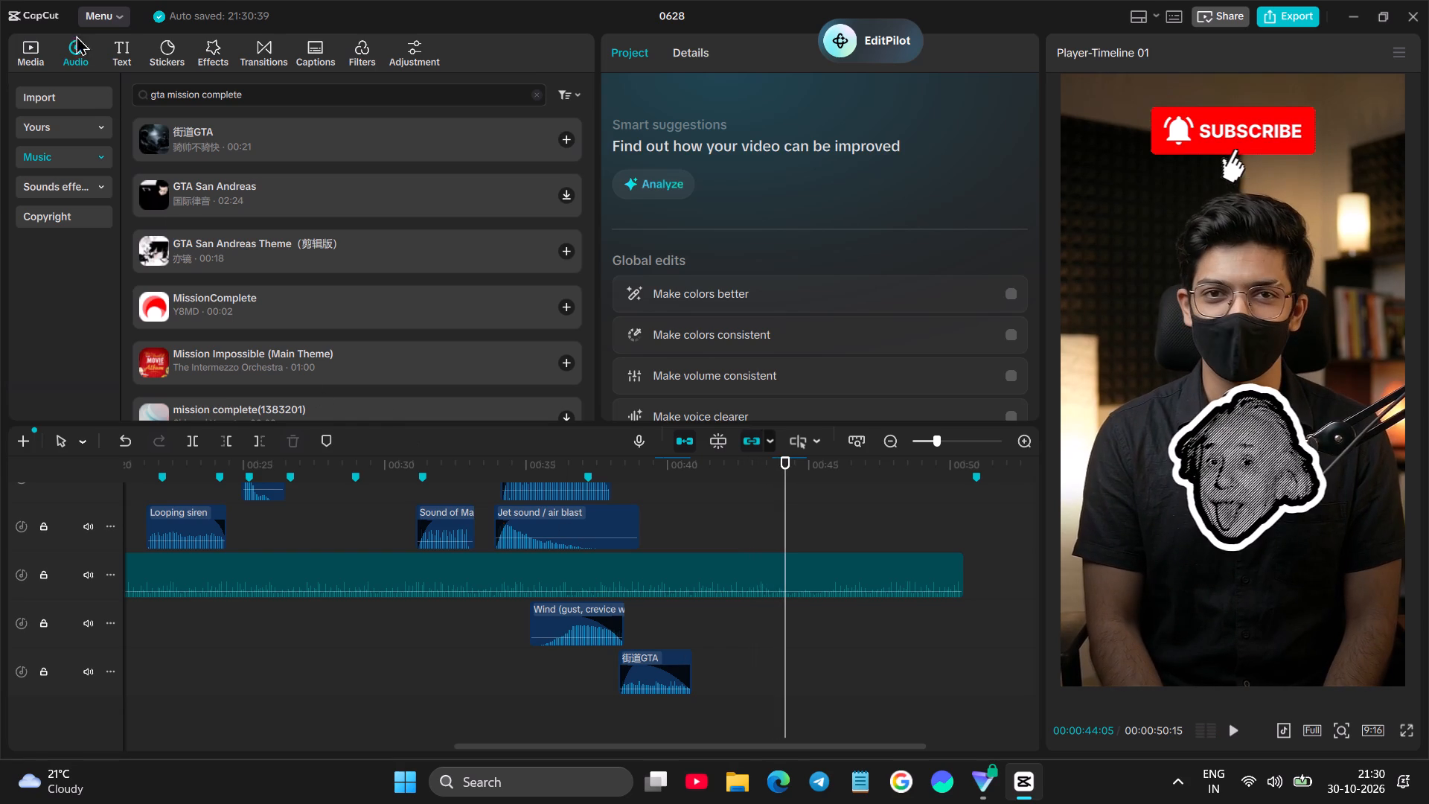
Find Bell ding.MP3 in the project media, place it on the 街道GTA track at about 42.9 seconds, and play it.
click(36, 47)
scroll(479, 275, down, 20)
scroll(479, 275, down, 14)
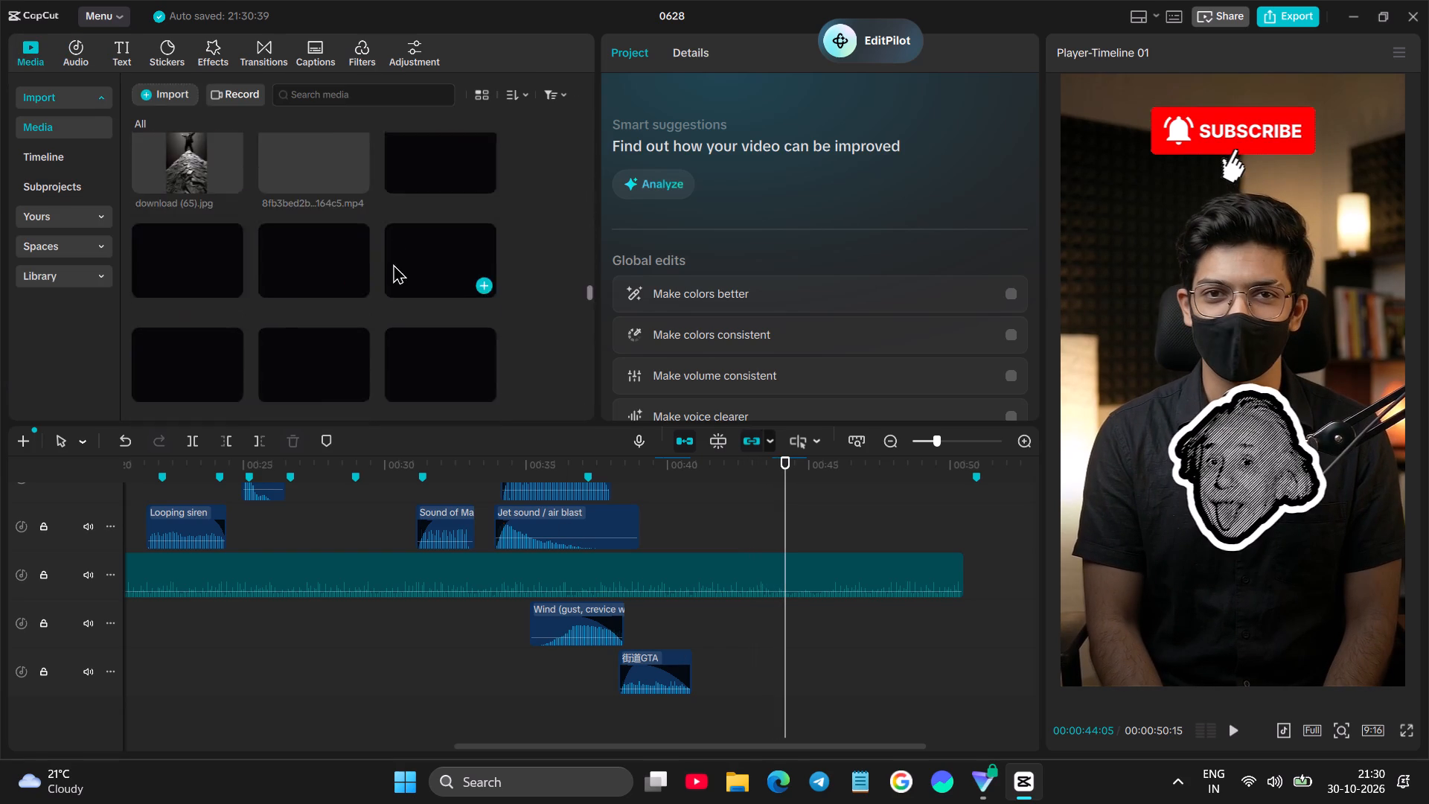
scroll(393, 264, down, 20)
scroll(393, 264, down, 15)
scroll(391, 265, down, 7)
scroll(390, 264, up, 3)
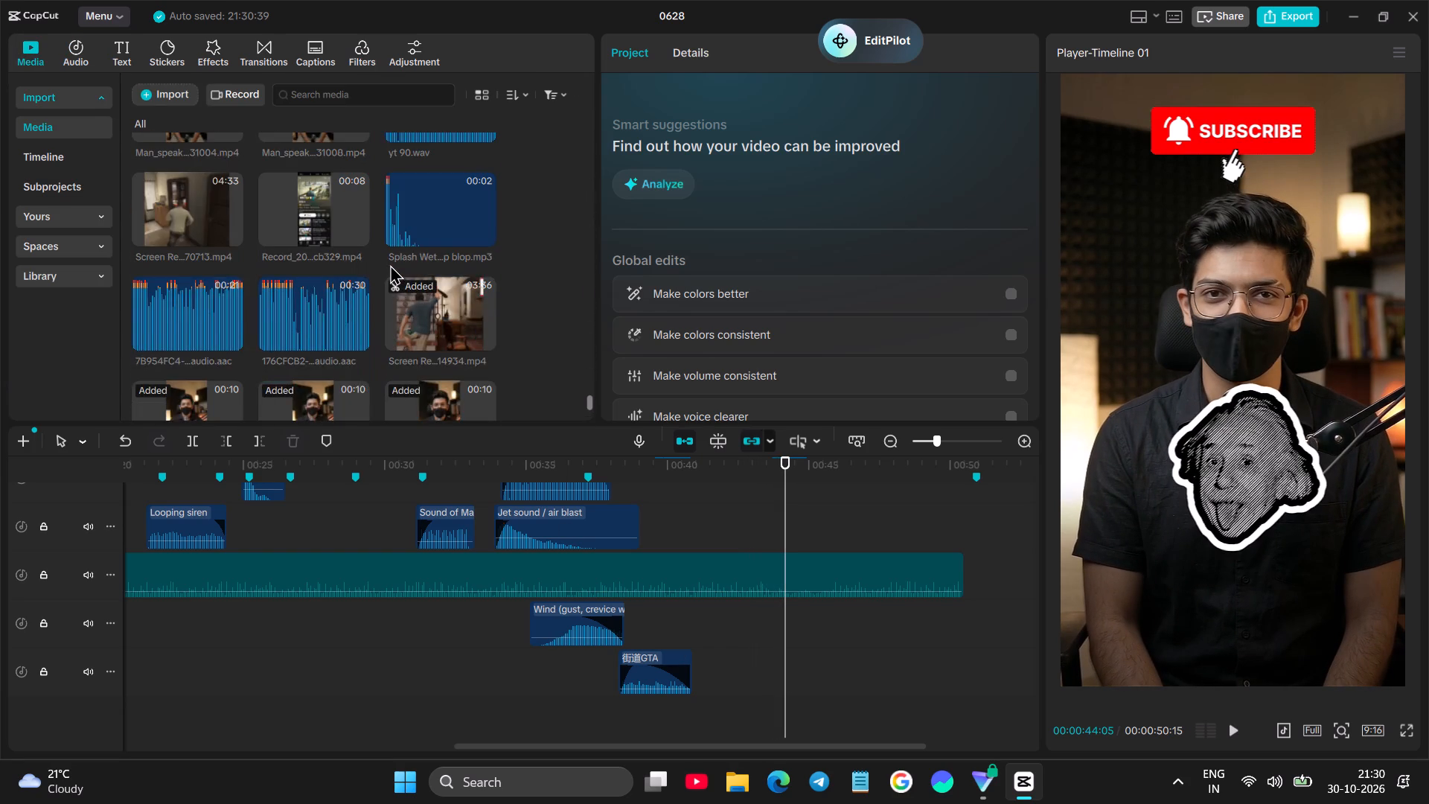
scroll(457, 281, up, 9)
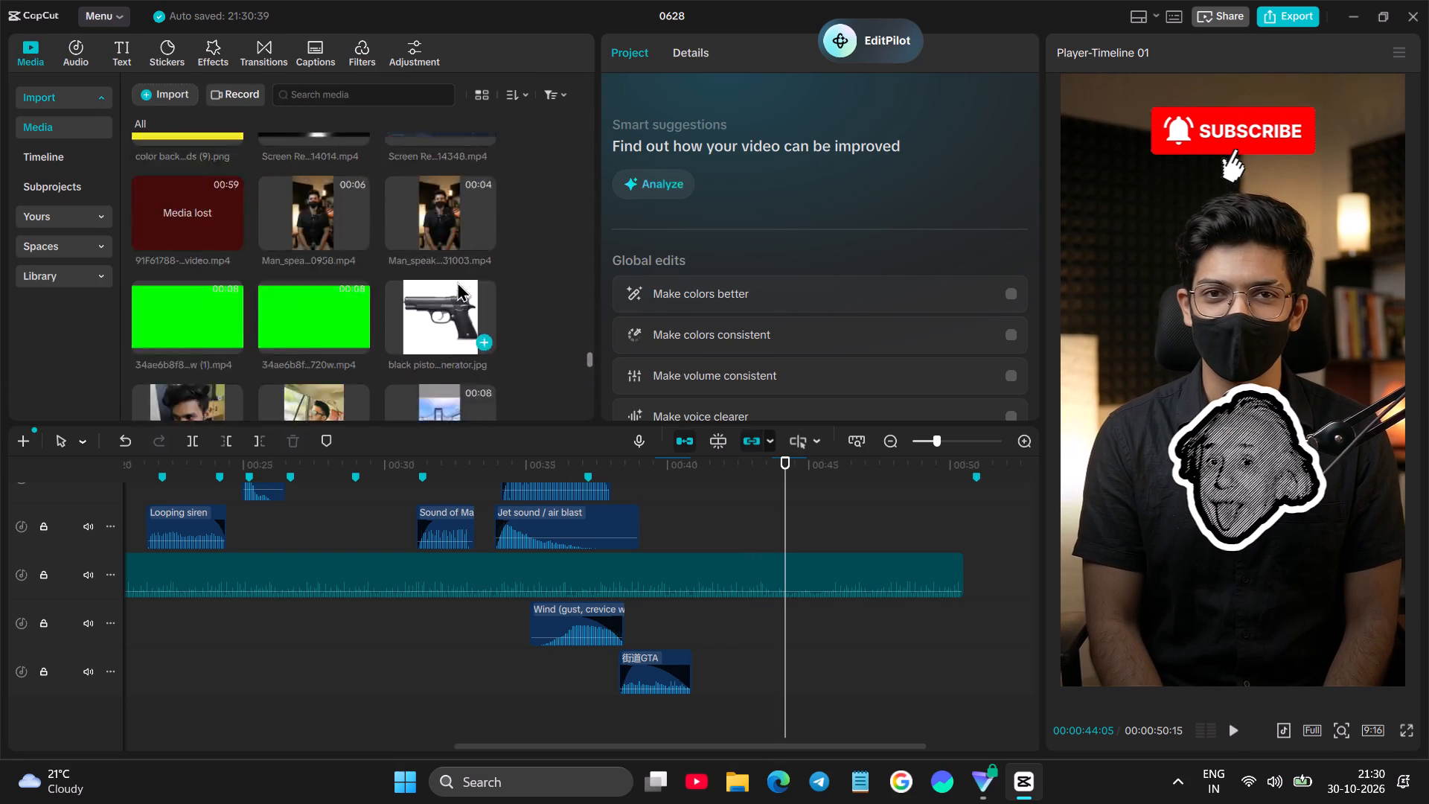
scroll(457, 281, up, 6)
scroll(444, 301, down, 2)
scroll(441, 294, up, 5)
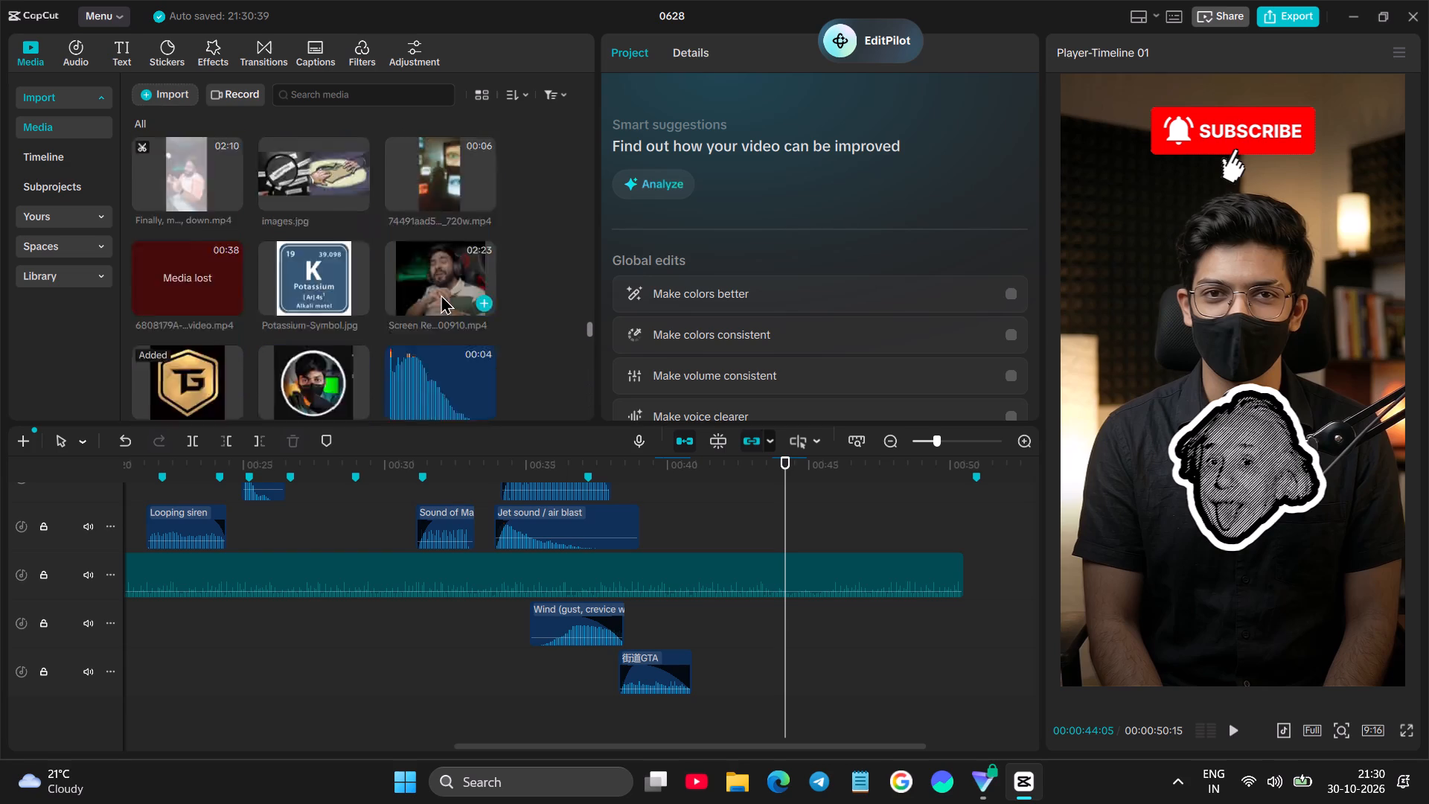
scroll(441, 294, up, 17)
scroll(441, 293, up, 4)
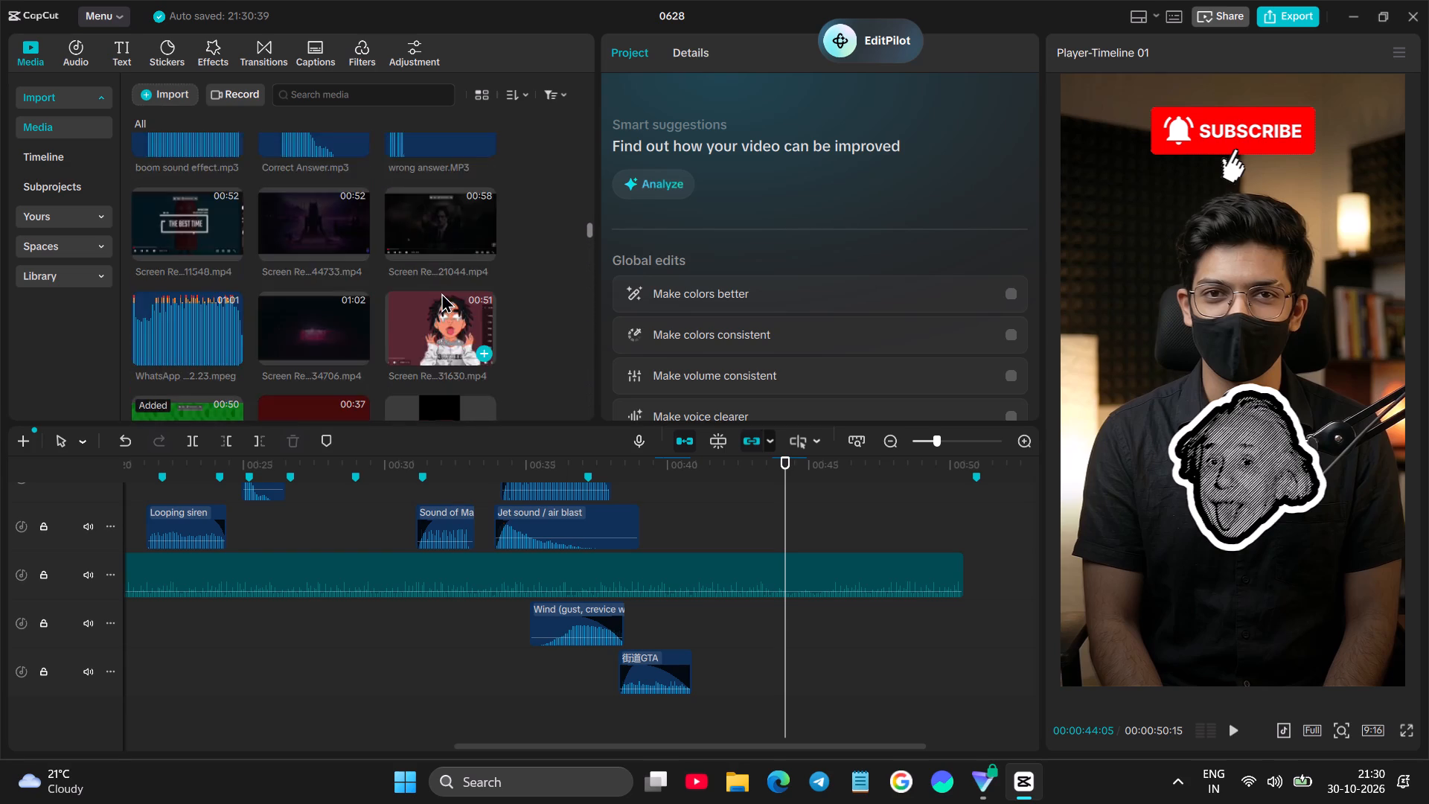
scroll(441, 290, up, 3)
scroll(441, 290, down, 1)
click(423, 194)
drag(423, 194, 454, 228)
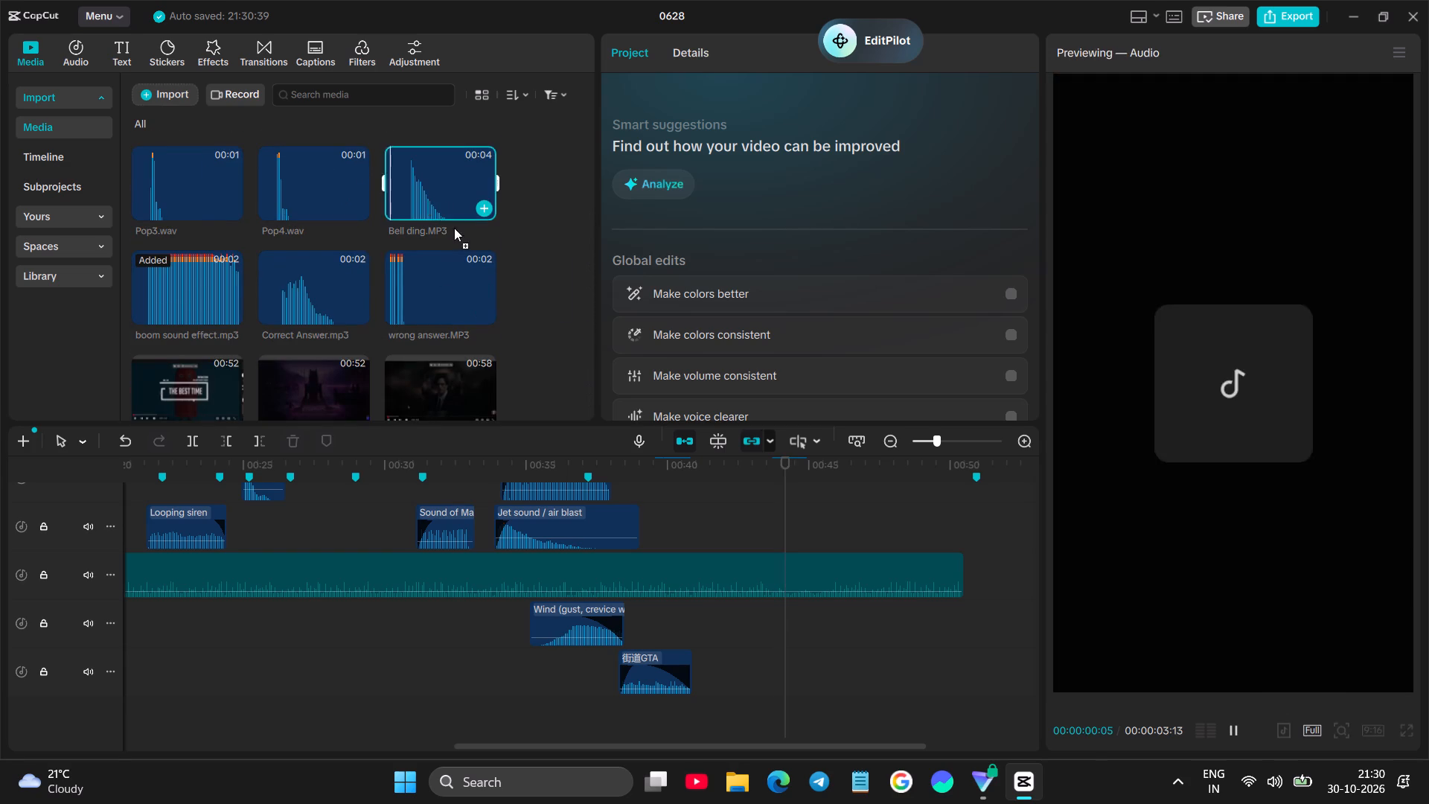
drag(454, 228, 746, 652)
click(713, 616)
key(space)
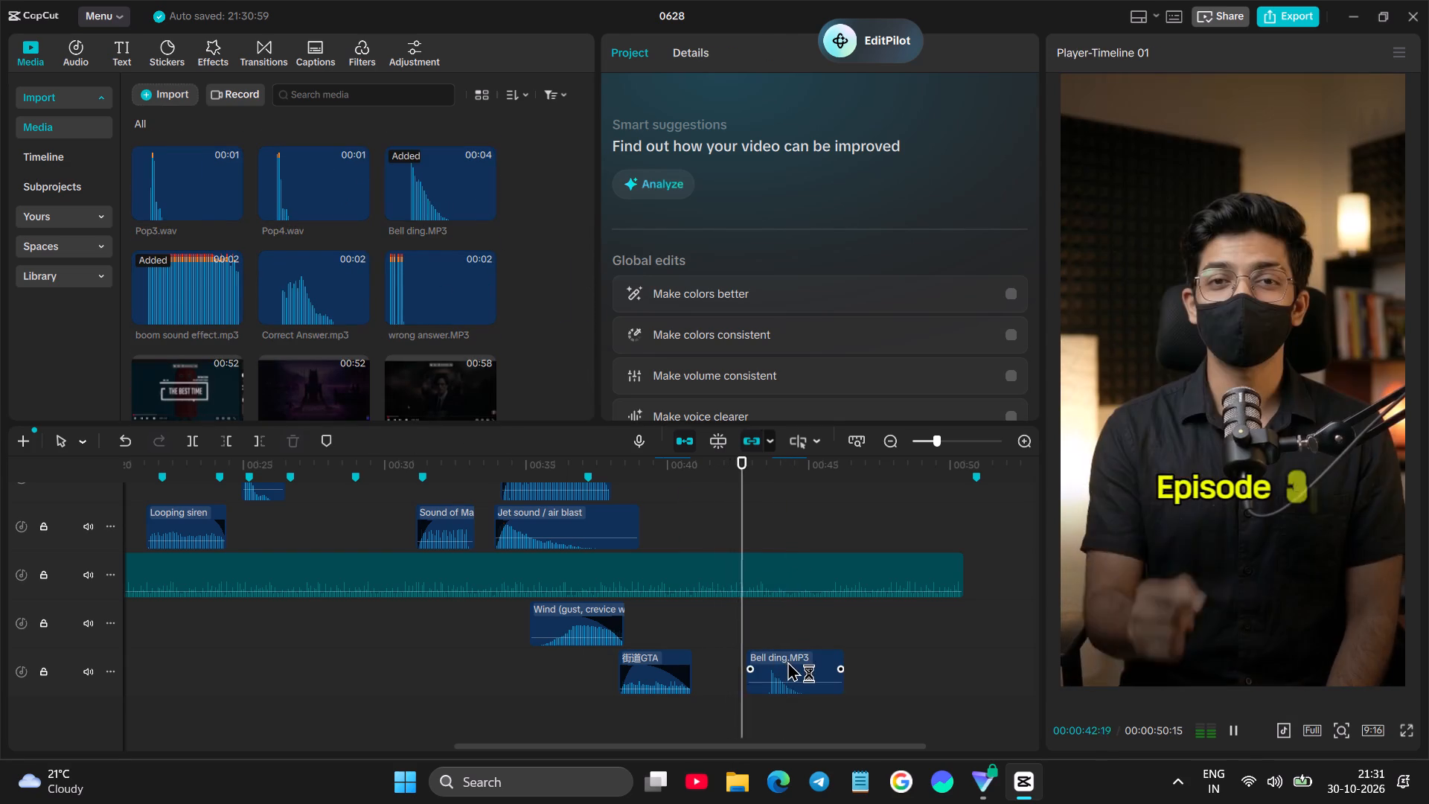
Move the Bell ding.MP3 clip to start at about 43.4 seconds and replay the subscribe animation with it.
drag(786, 663, 802, 663)
key(space)
click(764, 632)
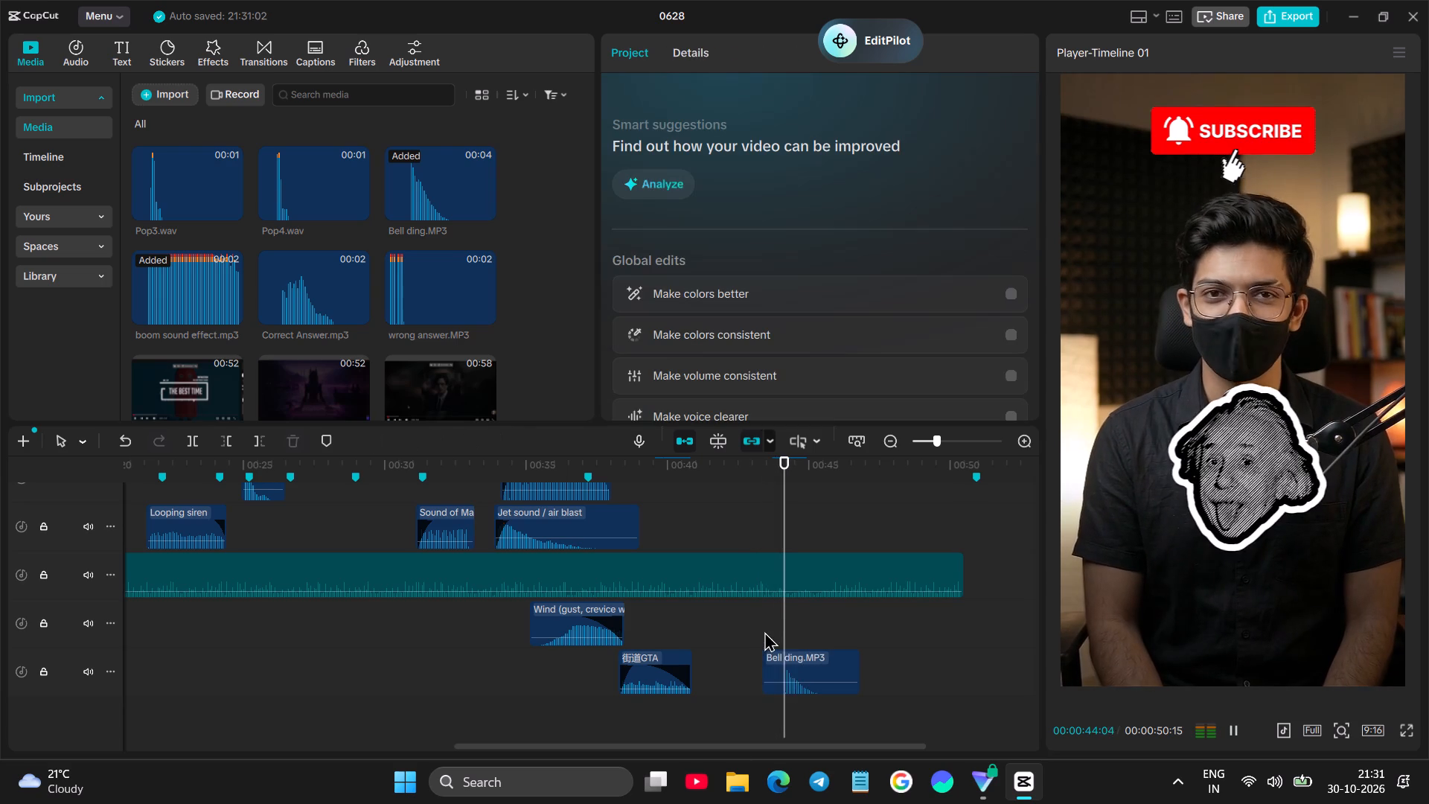
key(space)
Lower the Bell ding.MP3 clip's volume slightly and replay the subscribe scene.
drag(815, 684, 819, 684)
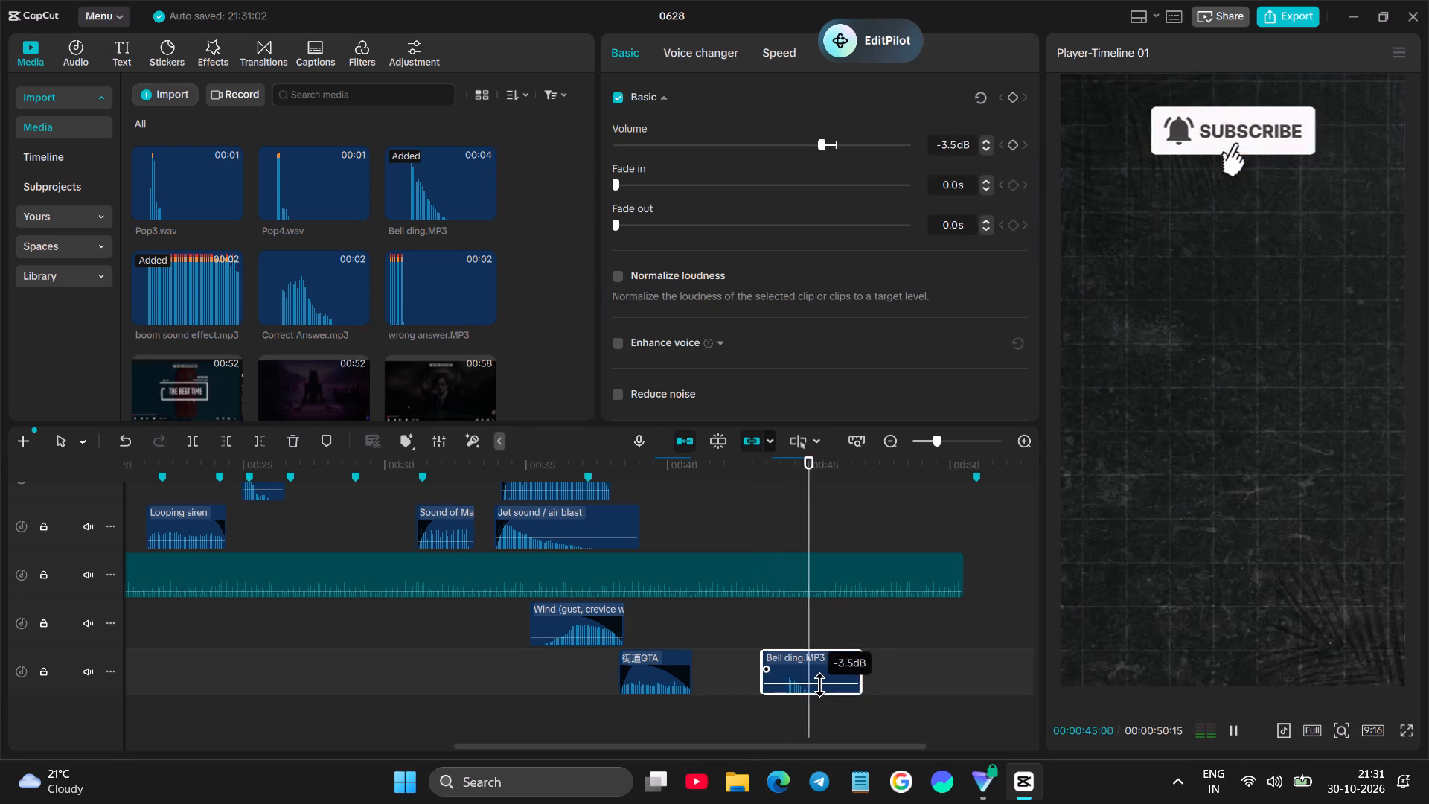
drag(819, 684, 822, 686)
click(760, 623)
key(space)
key(space)
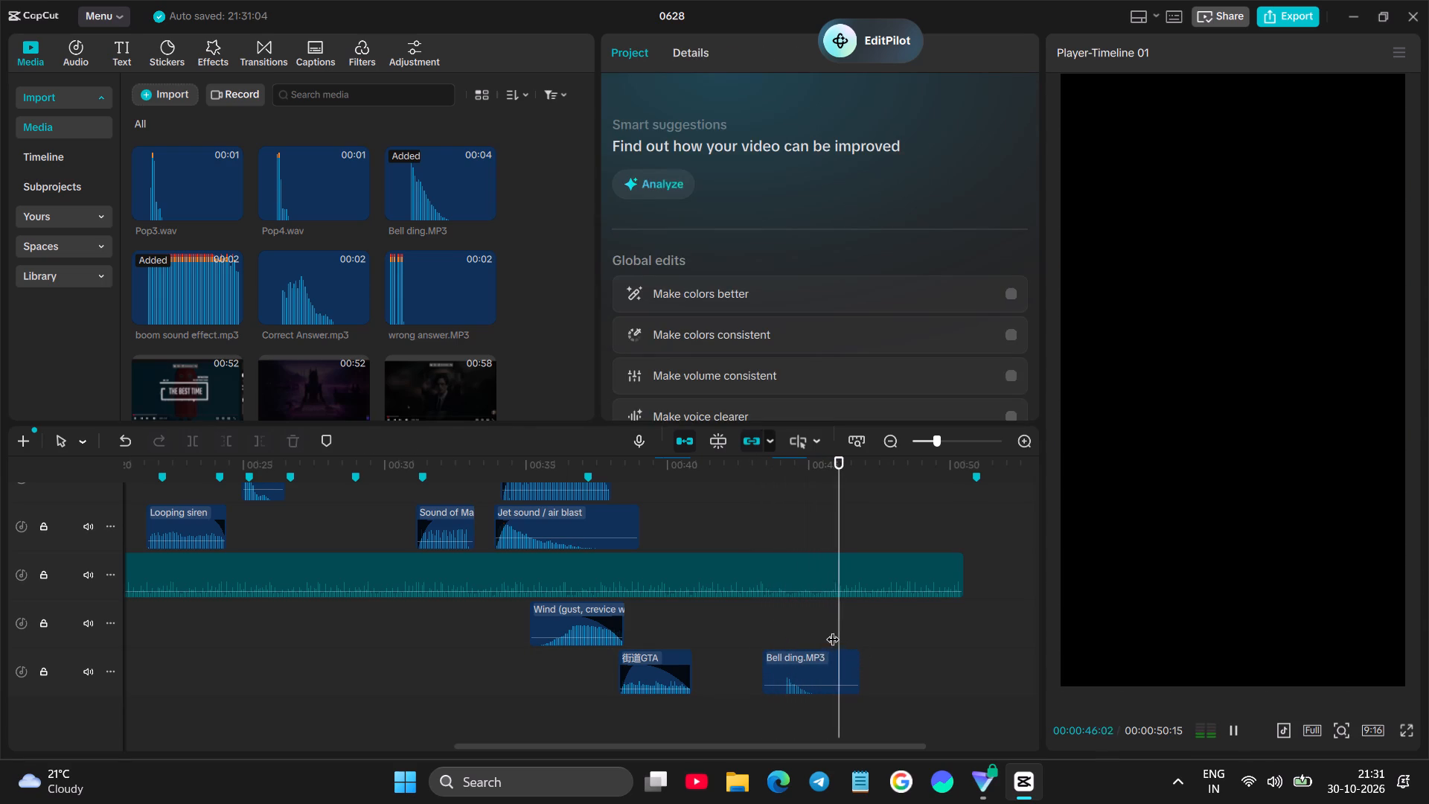
Replay the subscribe scene and the video's ending several times to check the bell sound and the final seconds.
click(813, 622)
key(space)
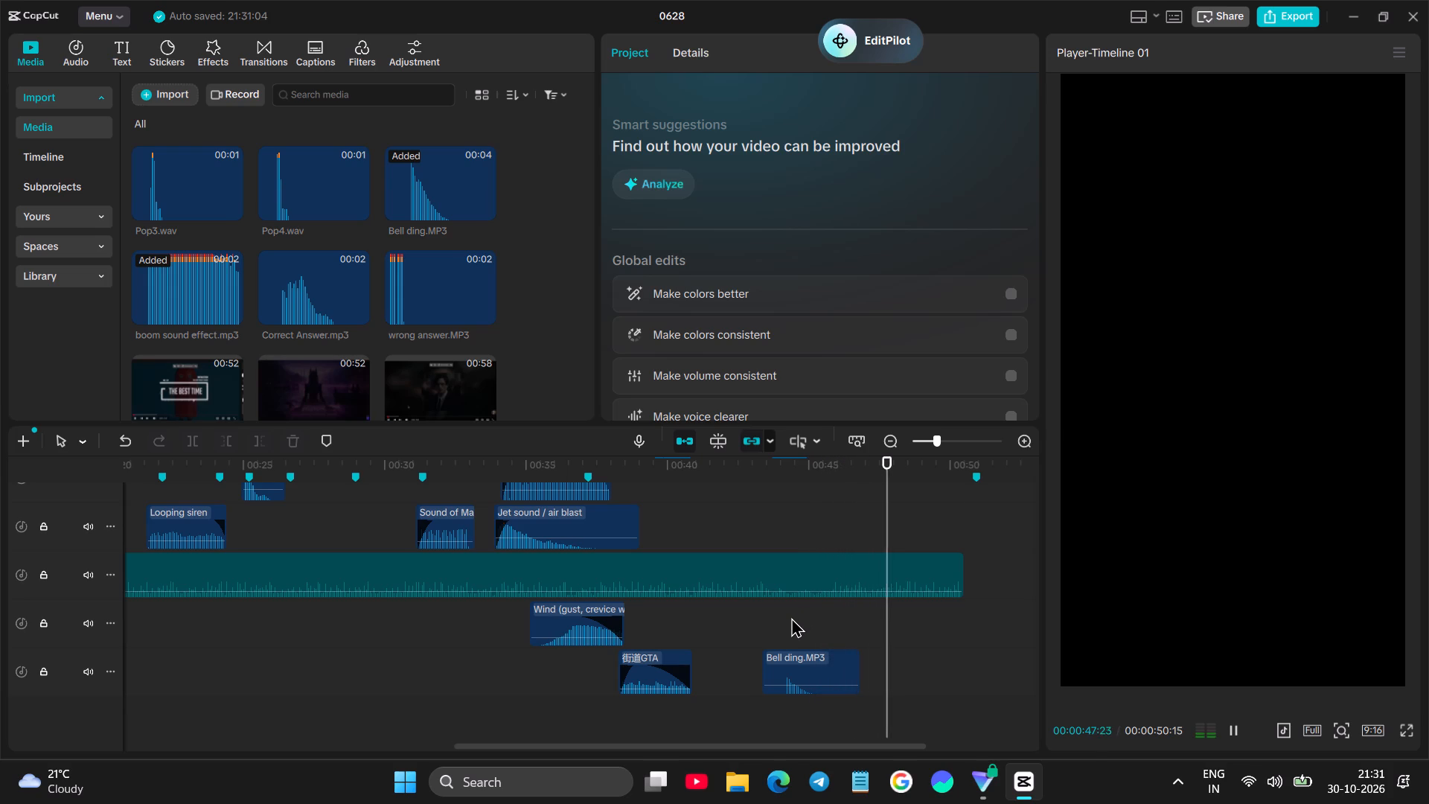
click(790, 617)
key(space)
key(space)
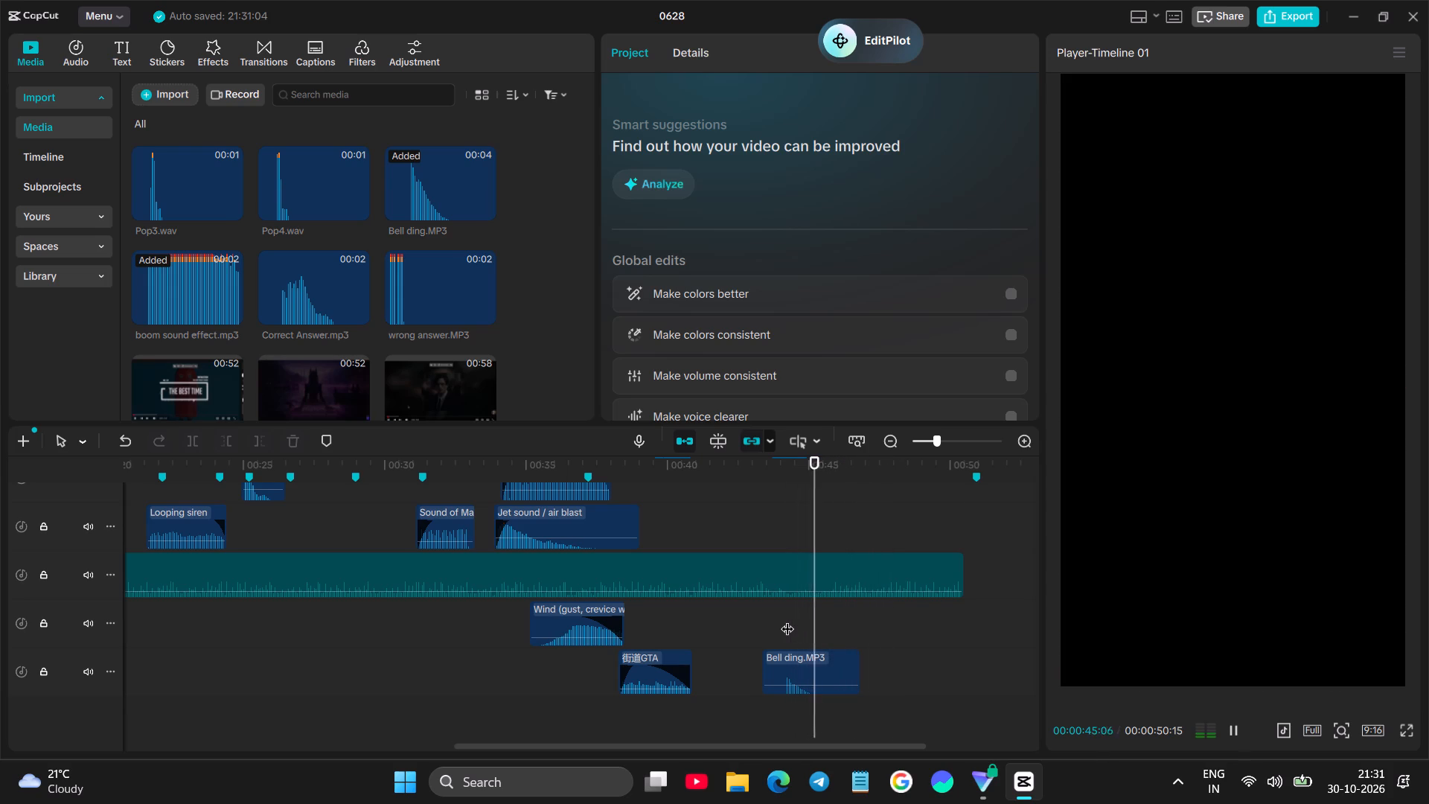
key(space)
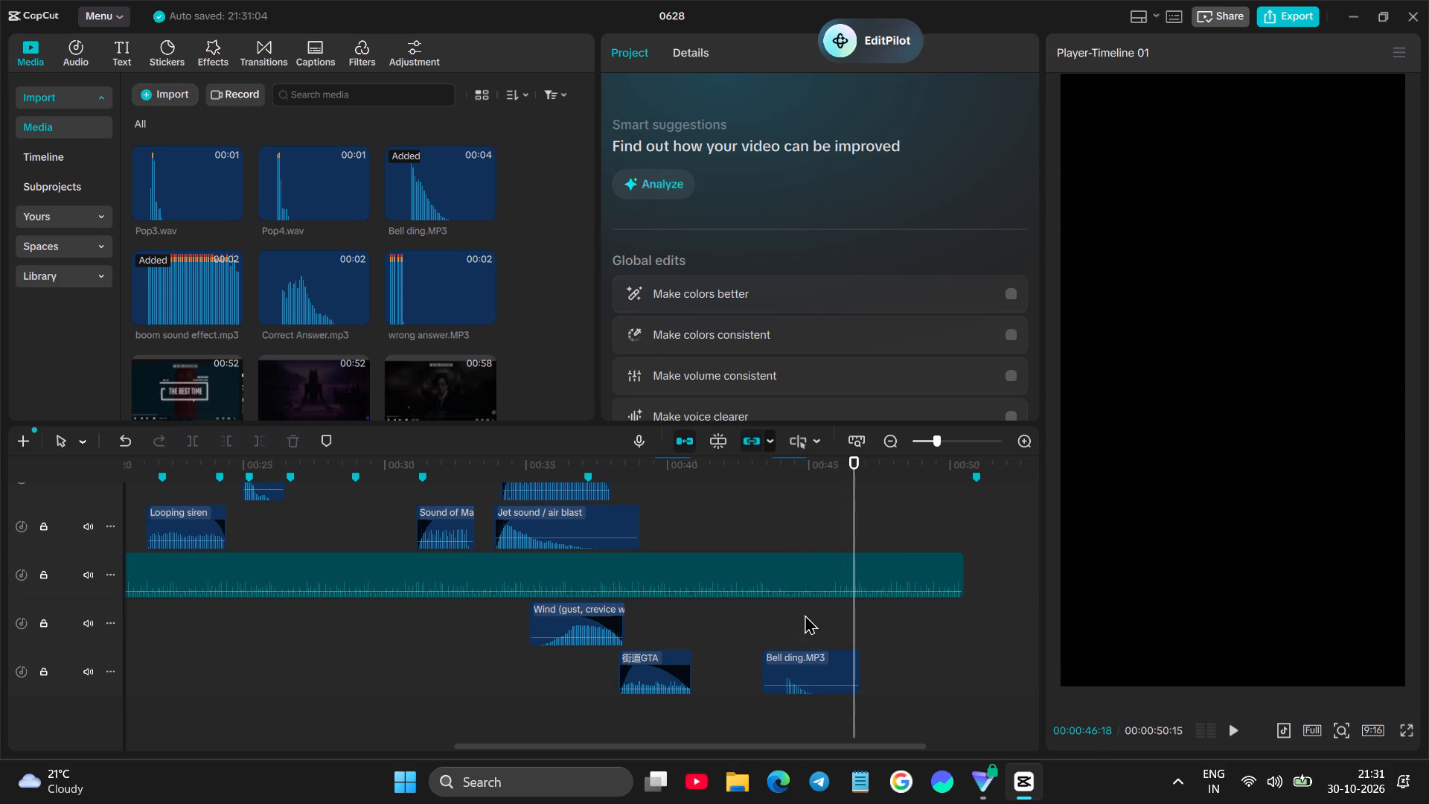
click(804, 615)
key(space)
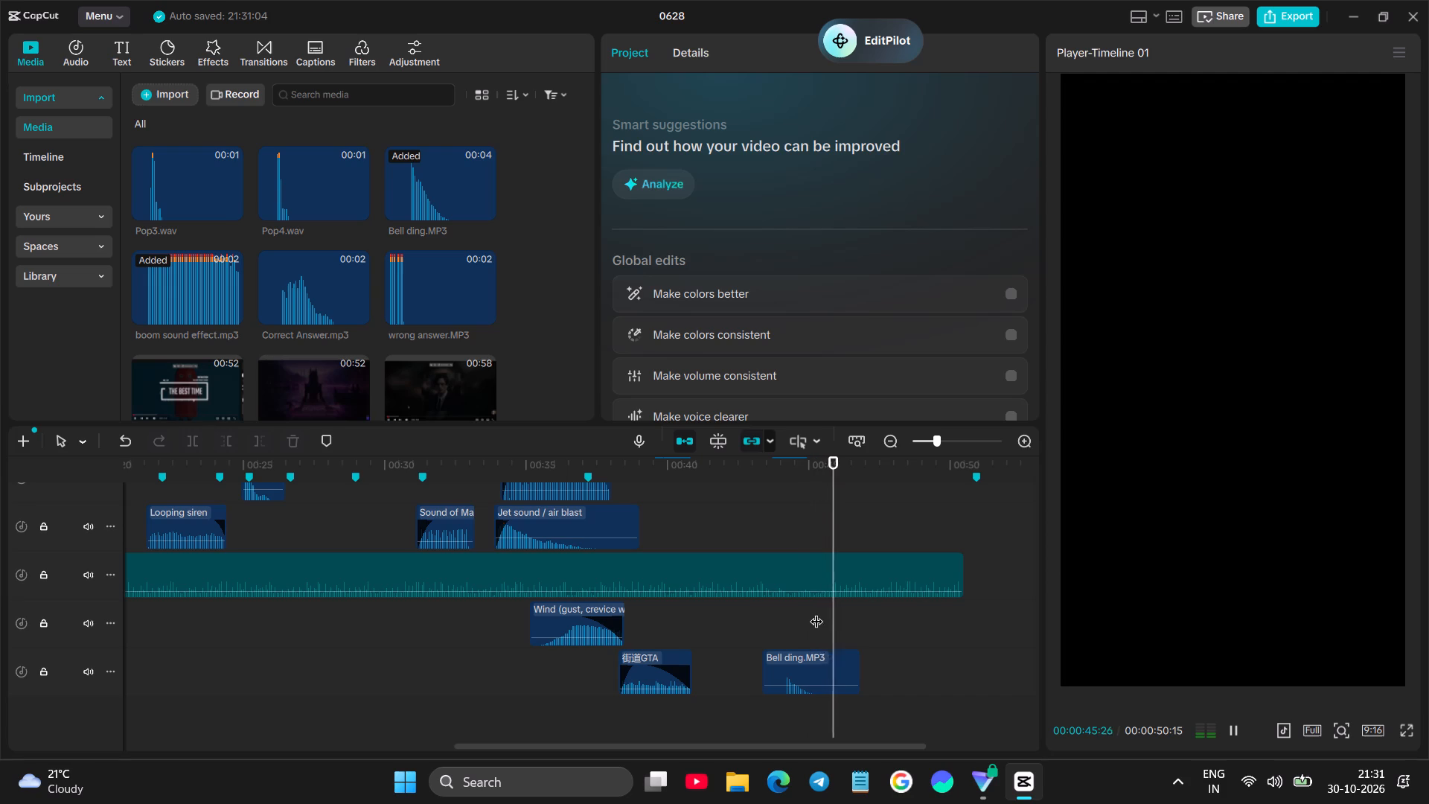
key(space)
click(790, 613)
key(space)
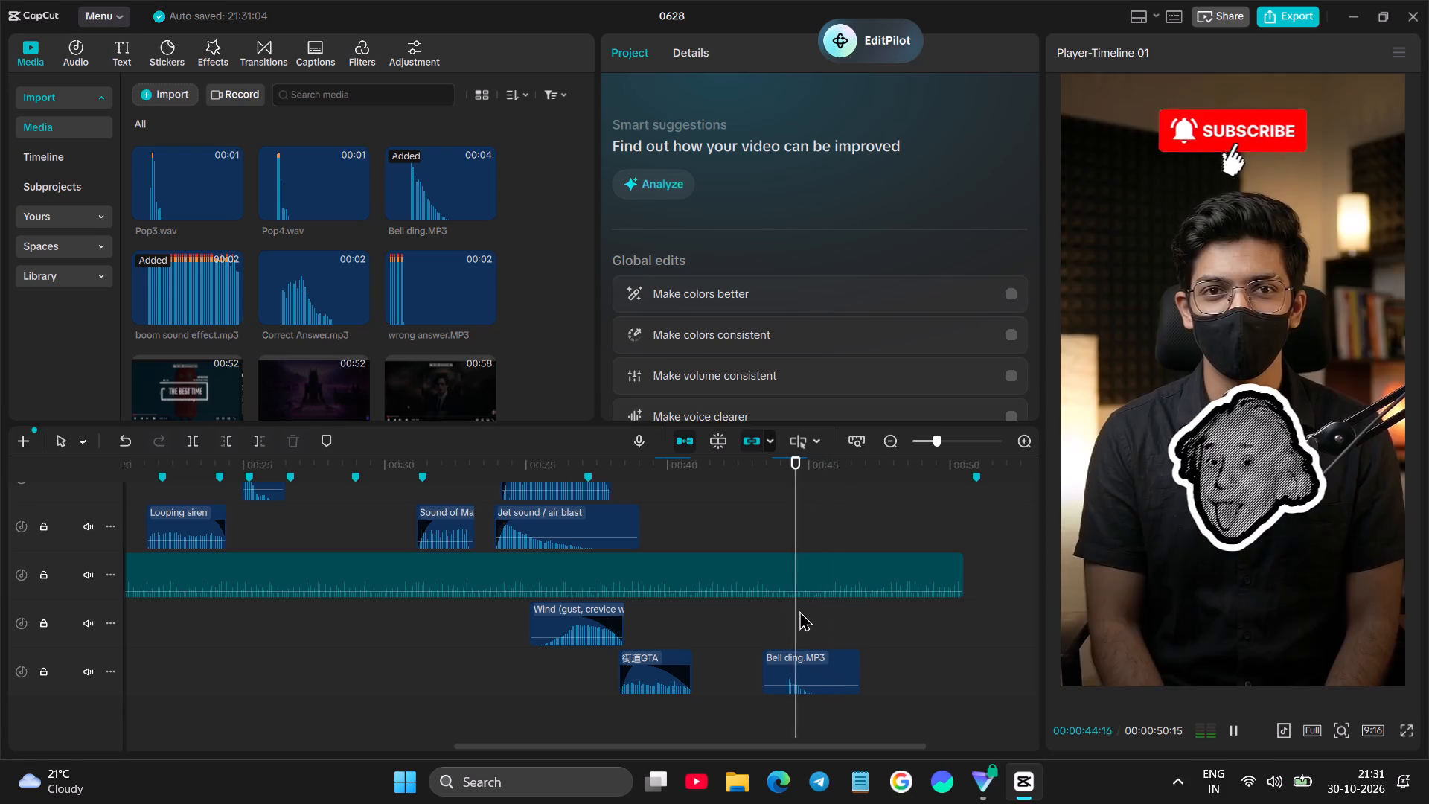
Find Screen Recording 2026-08-29 200910.mp4 in the project media and place it on the timeline at about 43.4 seconds.
key(space)
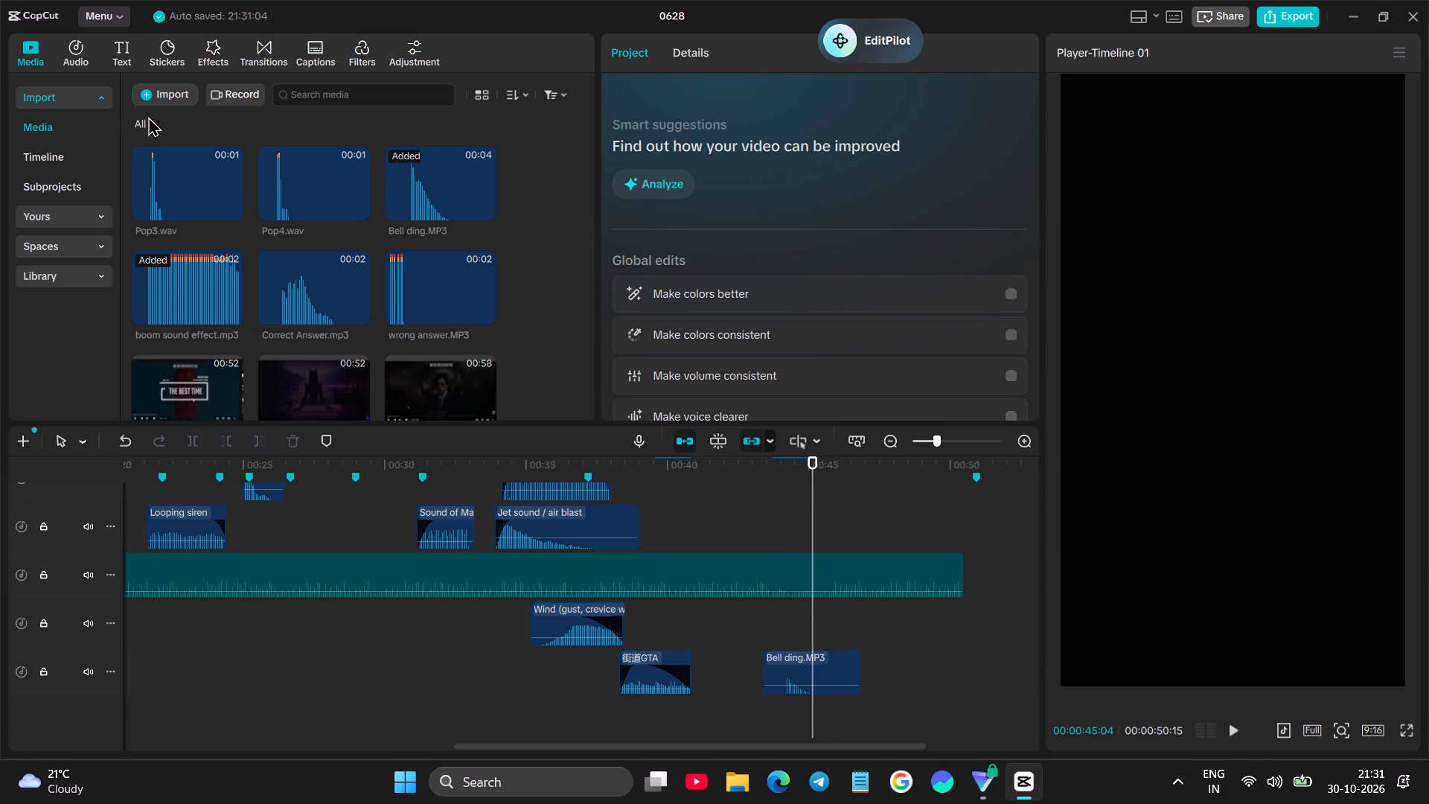
scroll(196, 224, up, 15)
scroll(179, 203, down, 20)
scroll(179, 203, down, 10)
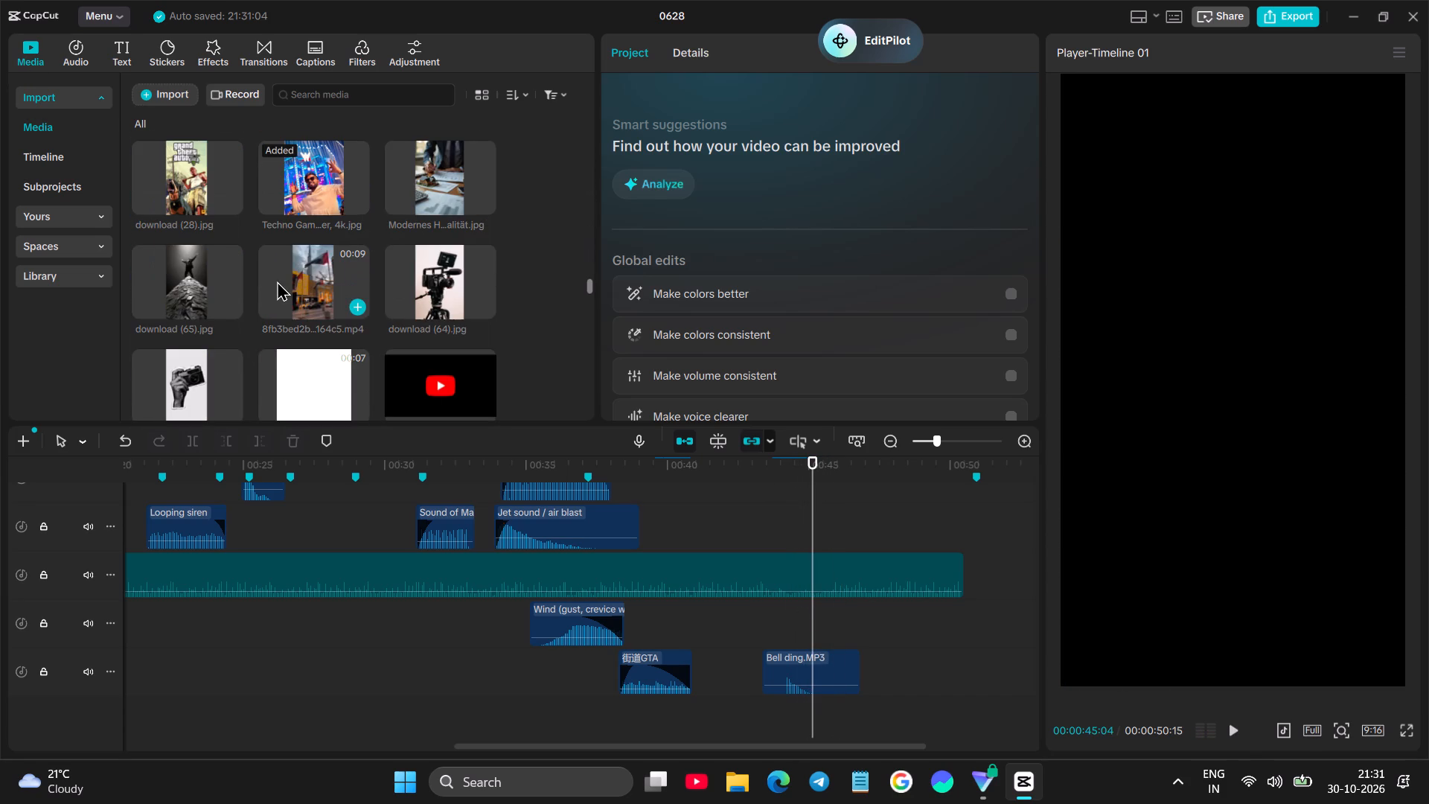
scroll(363, 211, down, 7)
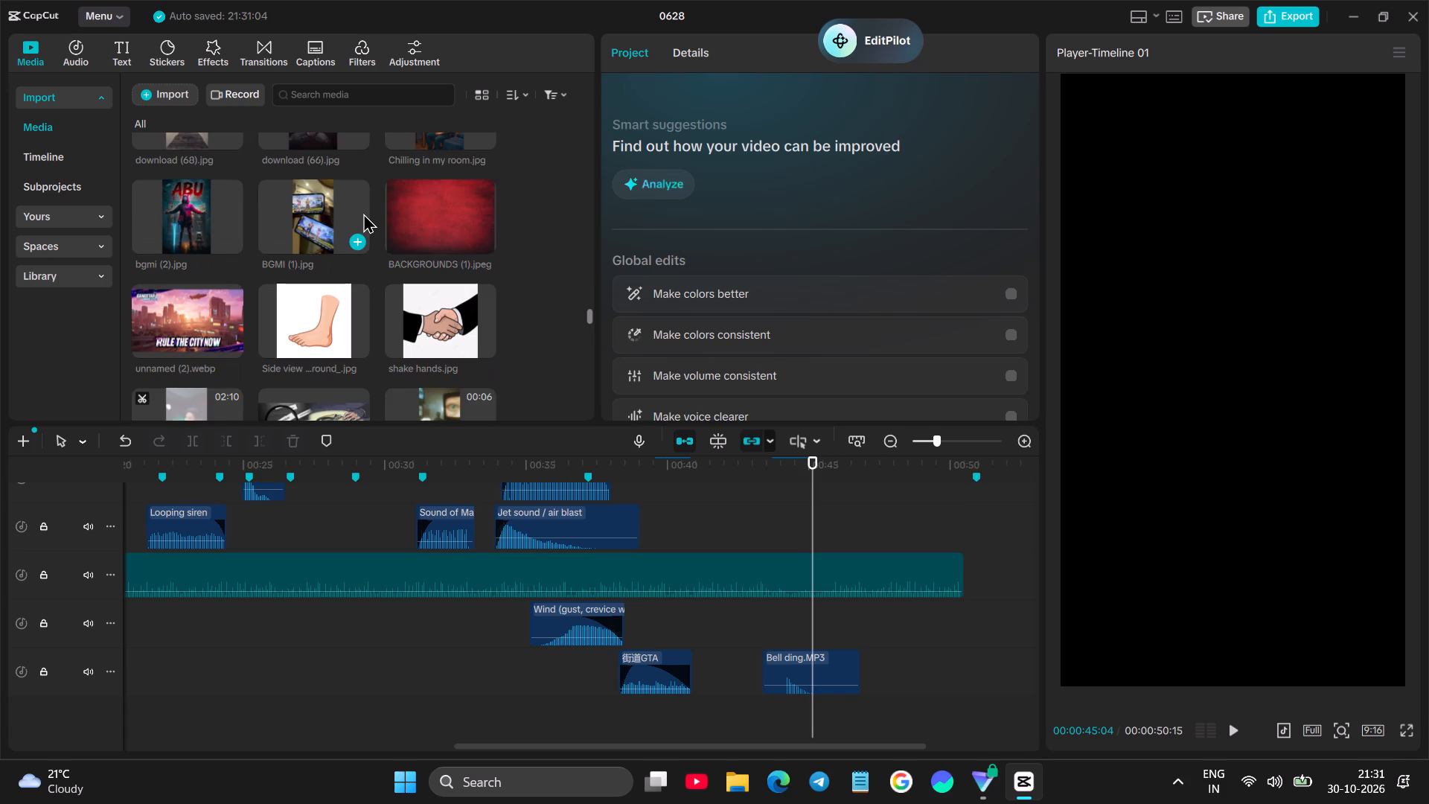
scroll(363, 213, down, 4)
scroll(363, 214, up, 1)
scroll(363, 214, down, 4)
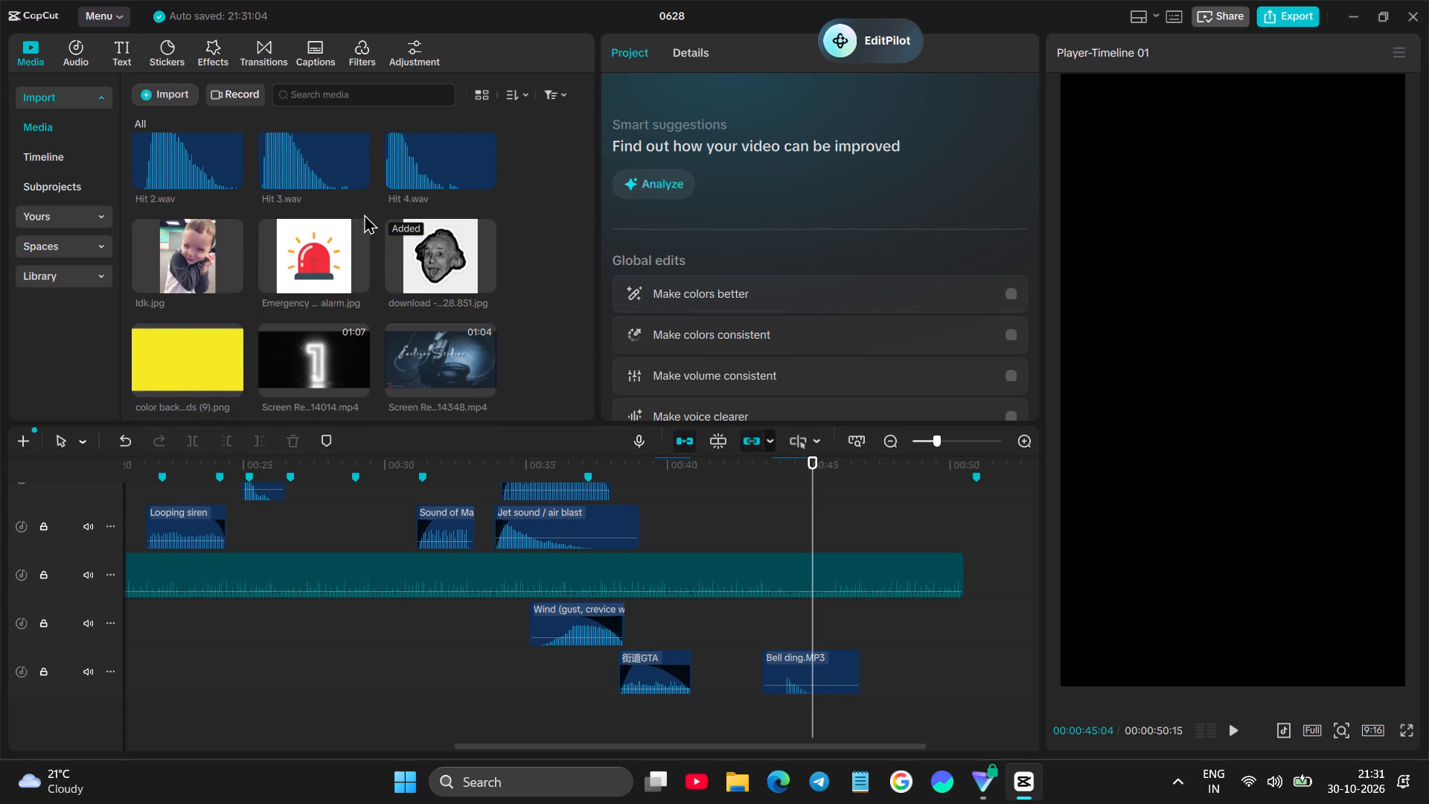
scroll(364, 214, down, 7)
scroll(368, 216, up, 12)
scroll(447, 354, down, 8)
scroll(447, 348, up, 8)
drag(447, 345, 763, 529)
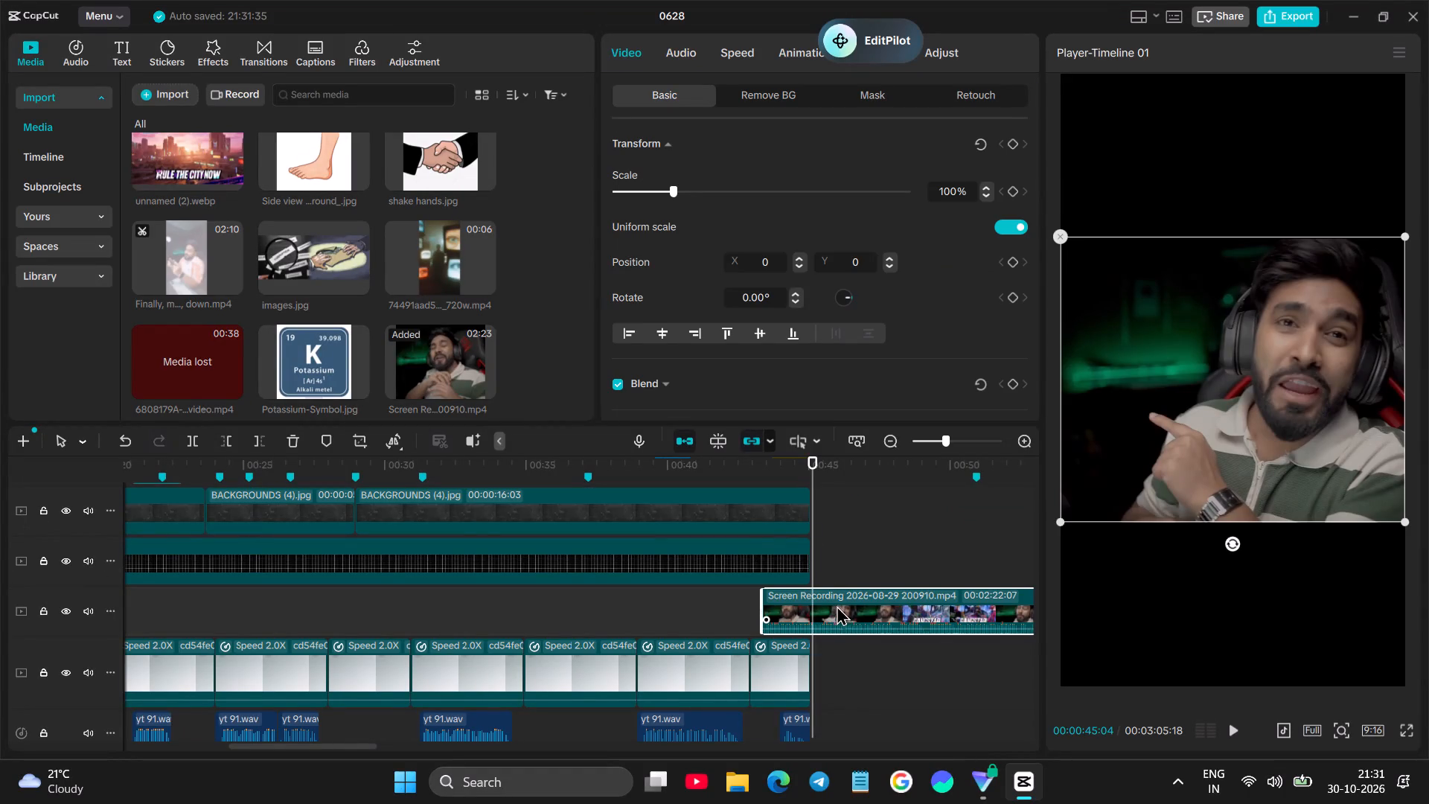
Move the screen recording clip to start at about 45 seconds, where the background clips end.
drag(840, 630, 849, 656)
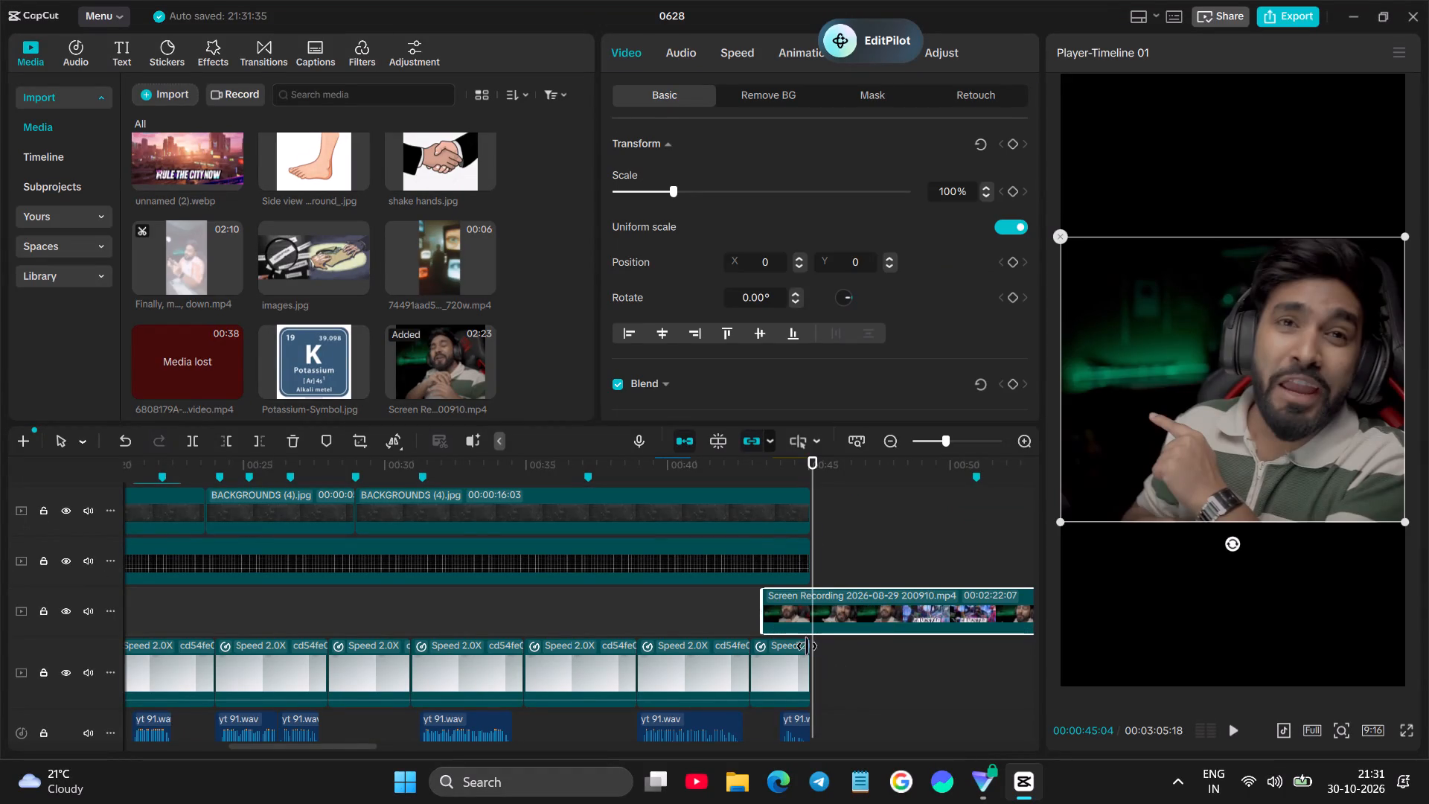
click(744, 617)
key(space)
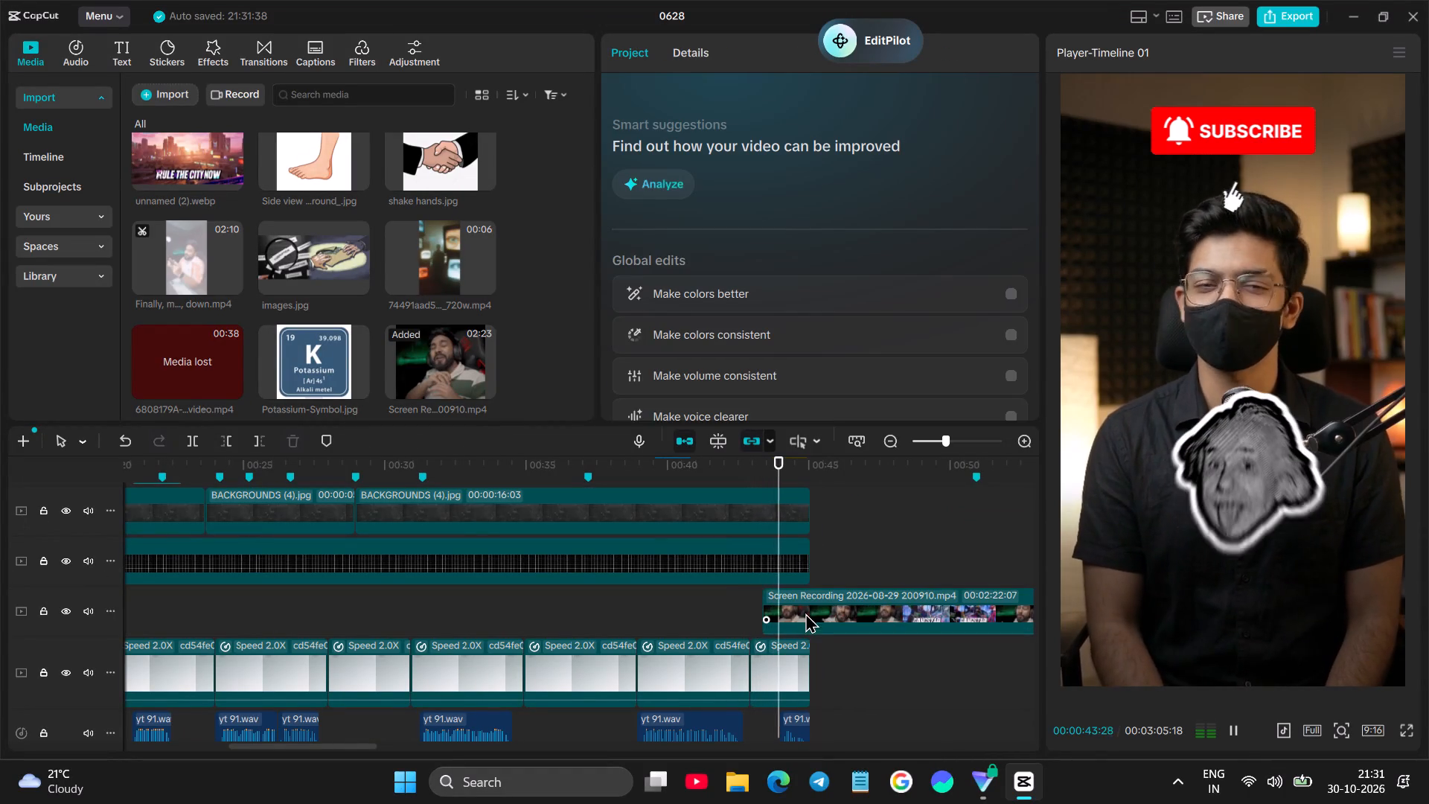
key(space)
drag(806, 610, 850, 614)
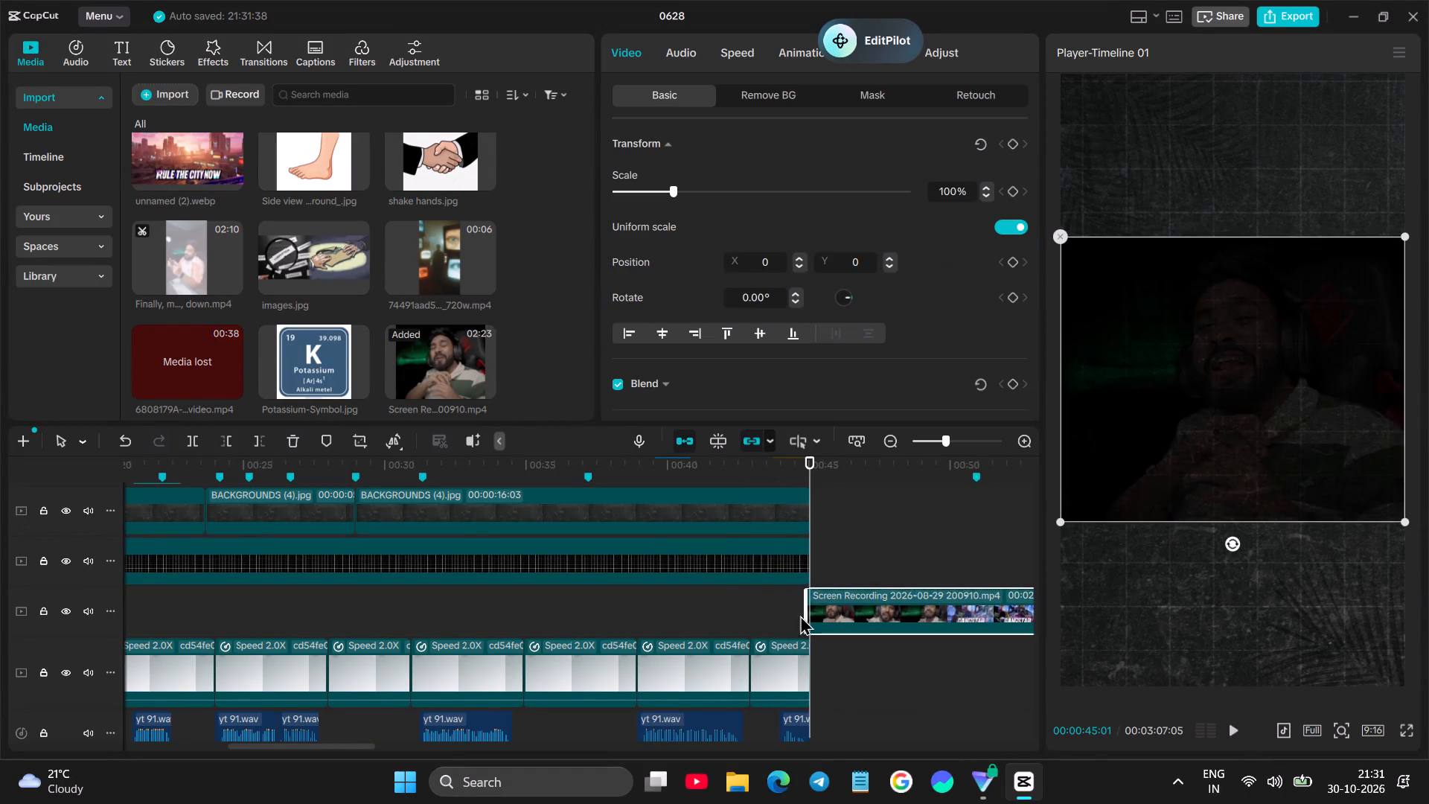
Play the screen recording clip and trim off everything after 00:00:47:13.
click(787, 612)
key(space)
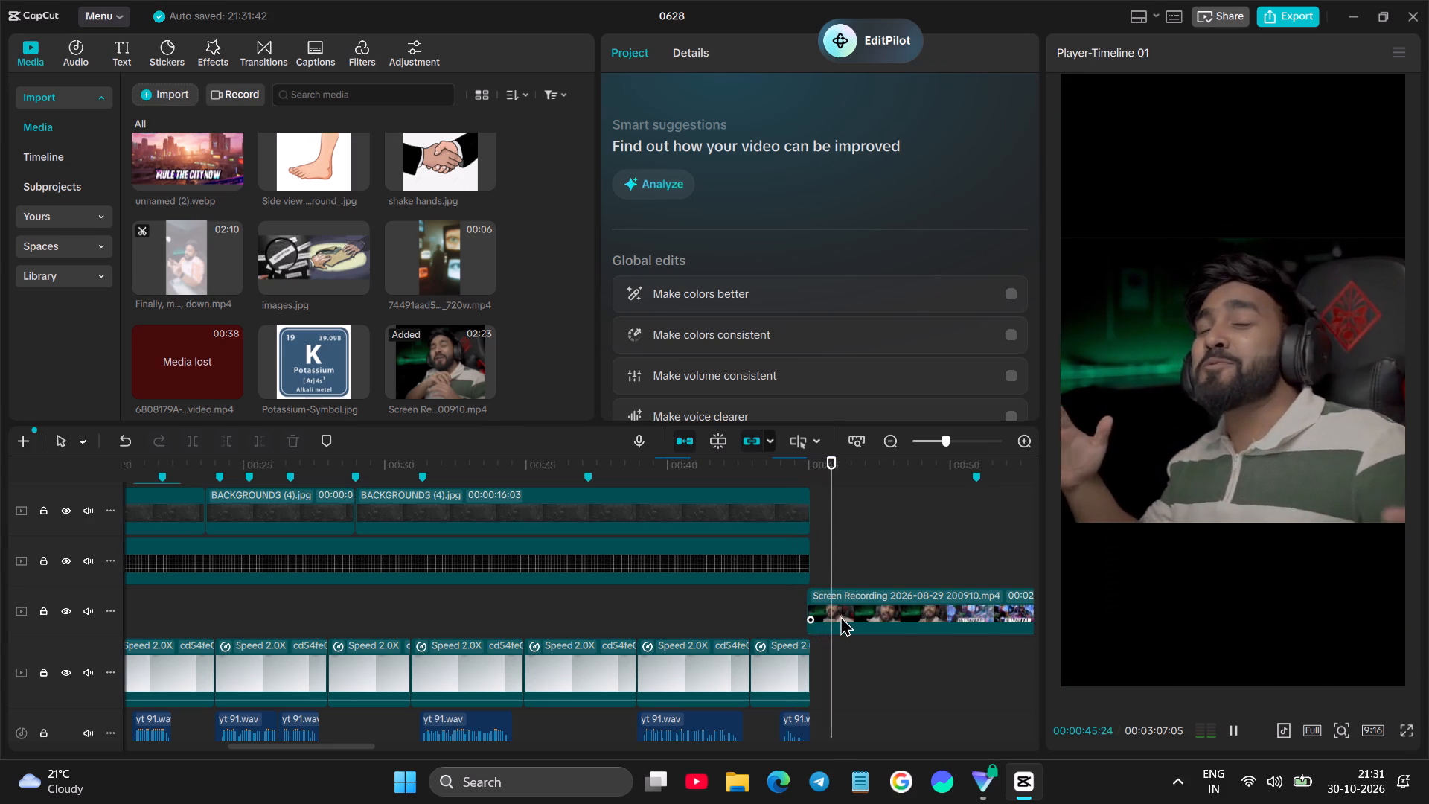
key(space)
key(space)
key(space)
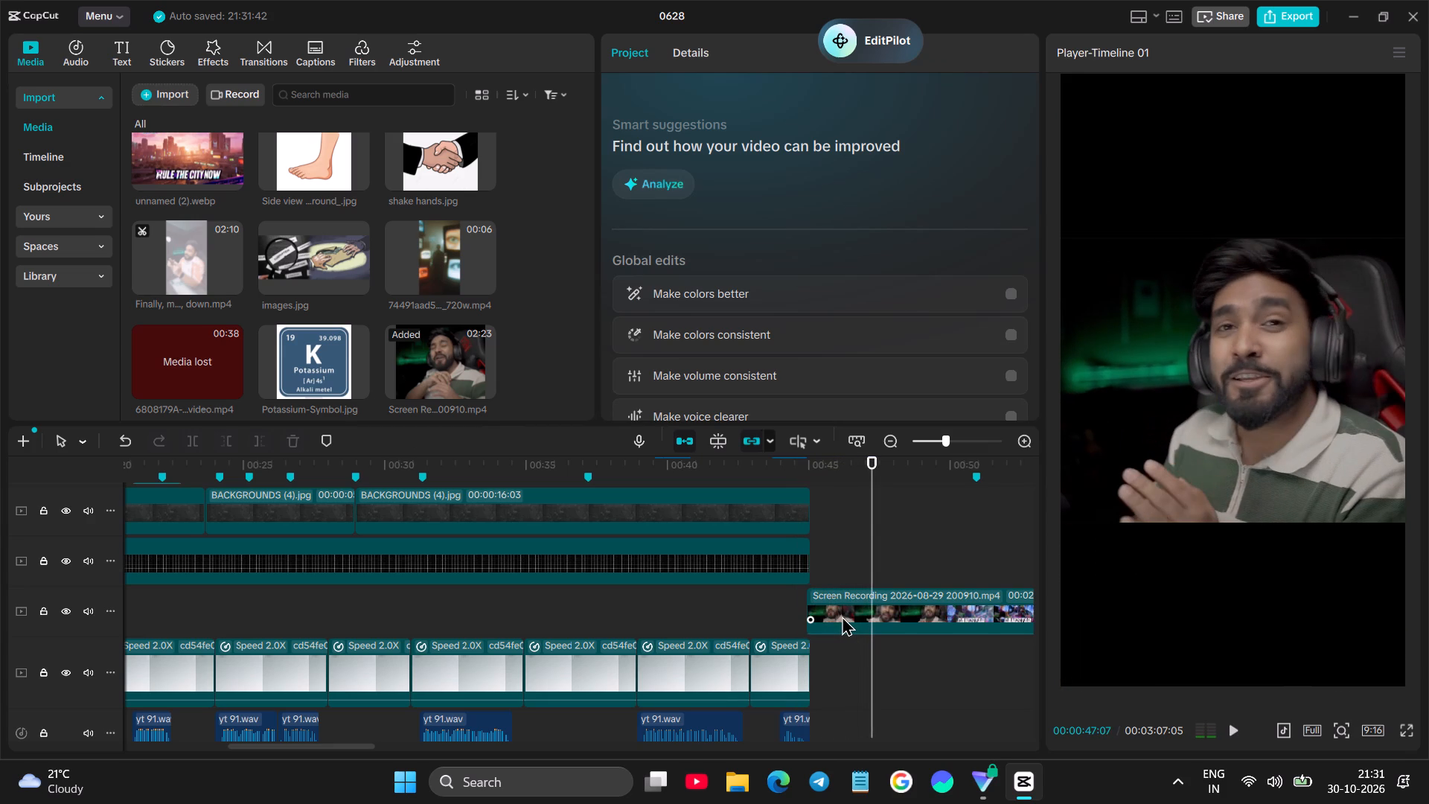
key(space)
key(space)
click(845, 615)
click(266, 434)
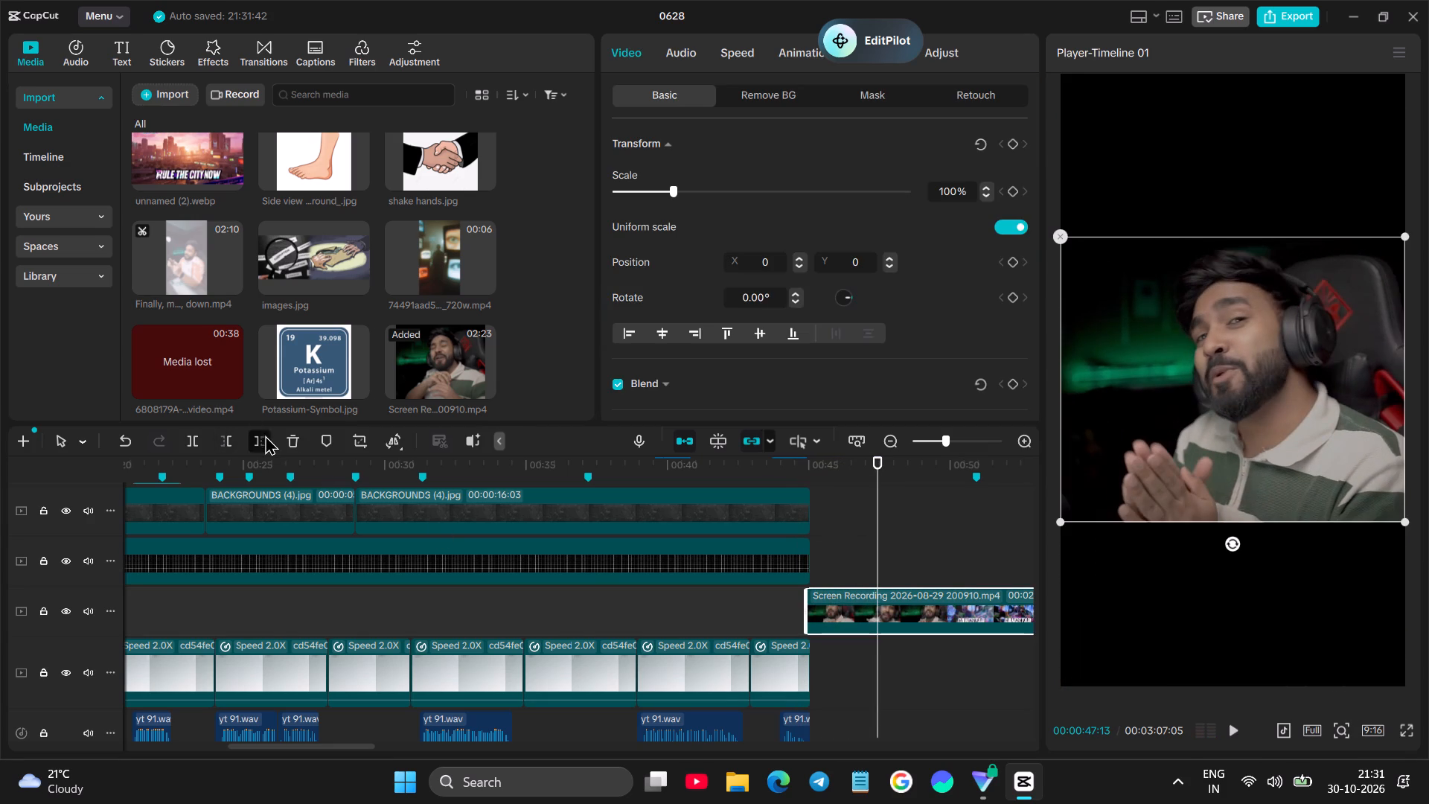
Apply the Fade Out exit animation to the trimmed screen recording clip and replay from about 44 seconds.
click(849, 606)
click(797, 53)
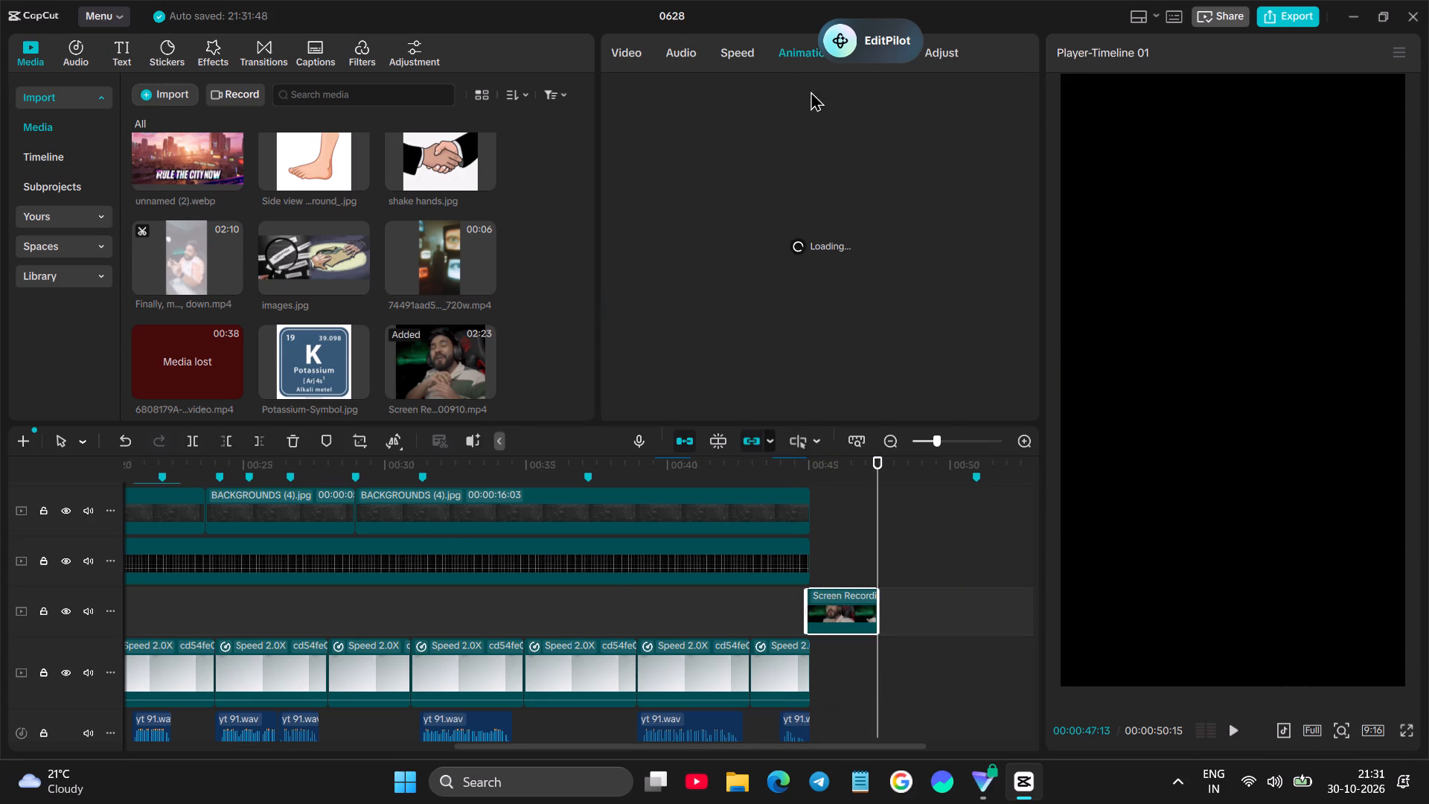
click(831, 98)
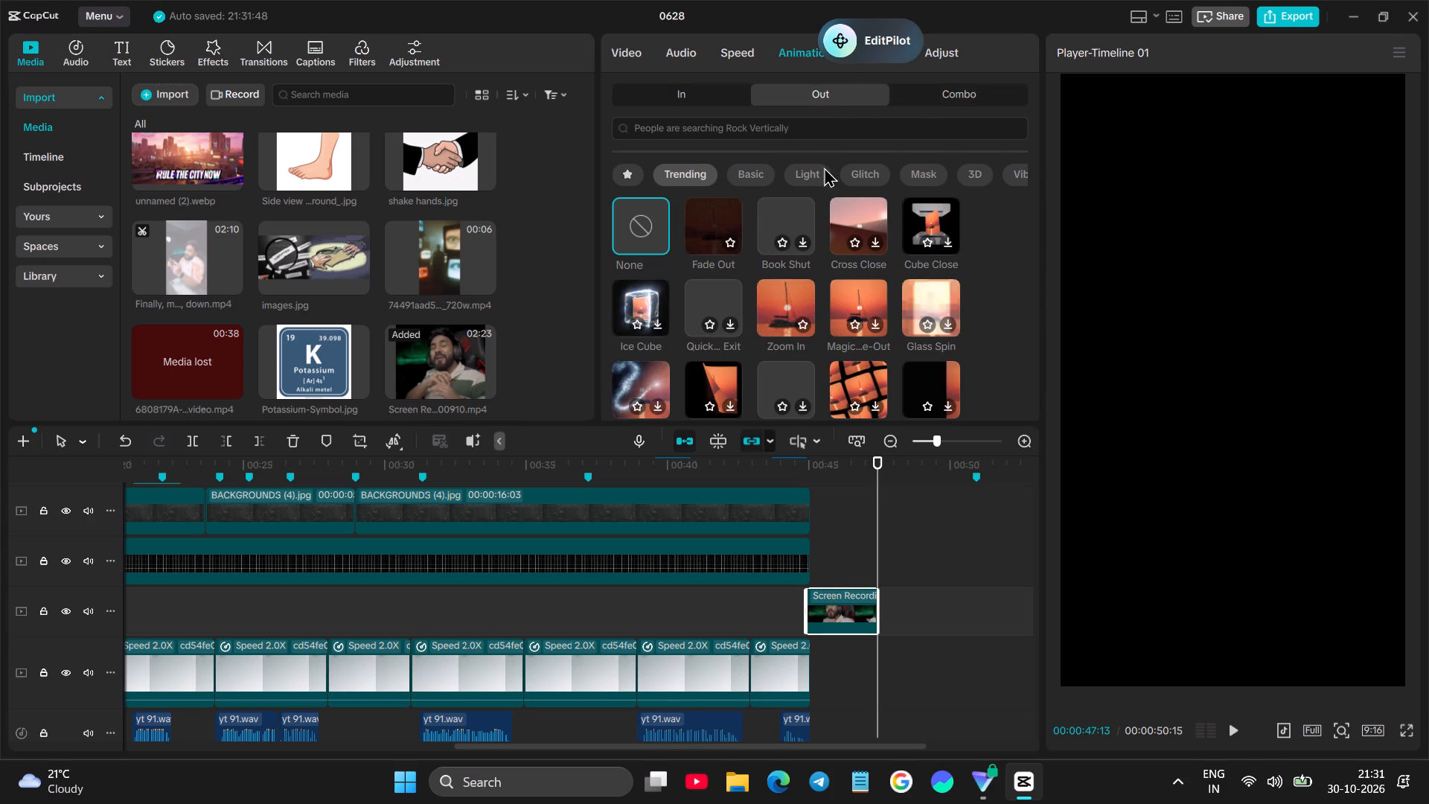
click(708, 234)
click(782, 599)
key(space)
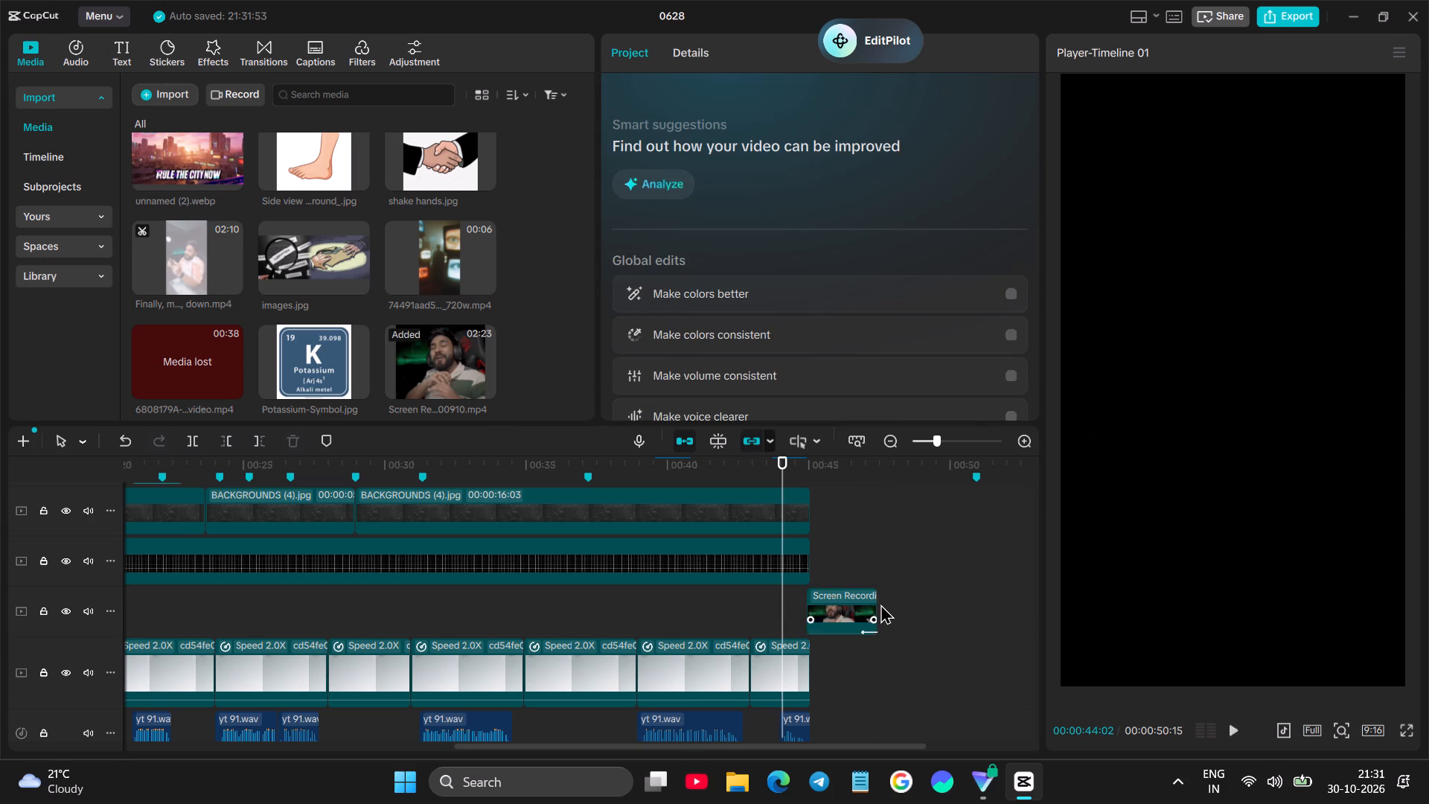
key(space)
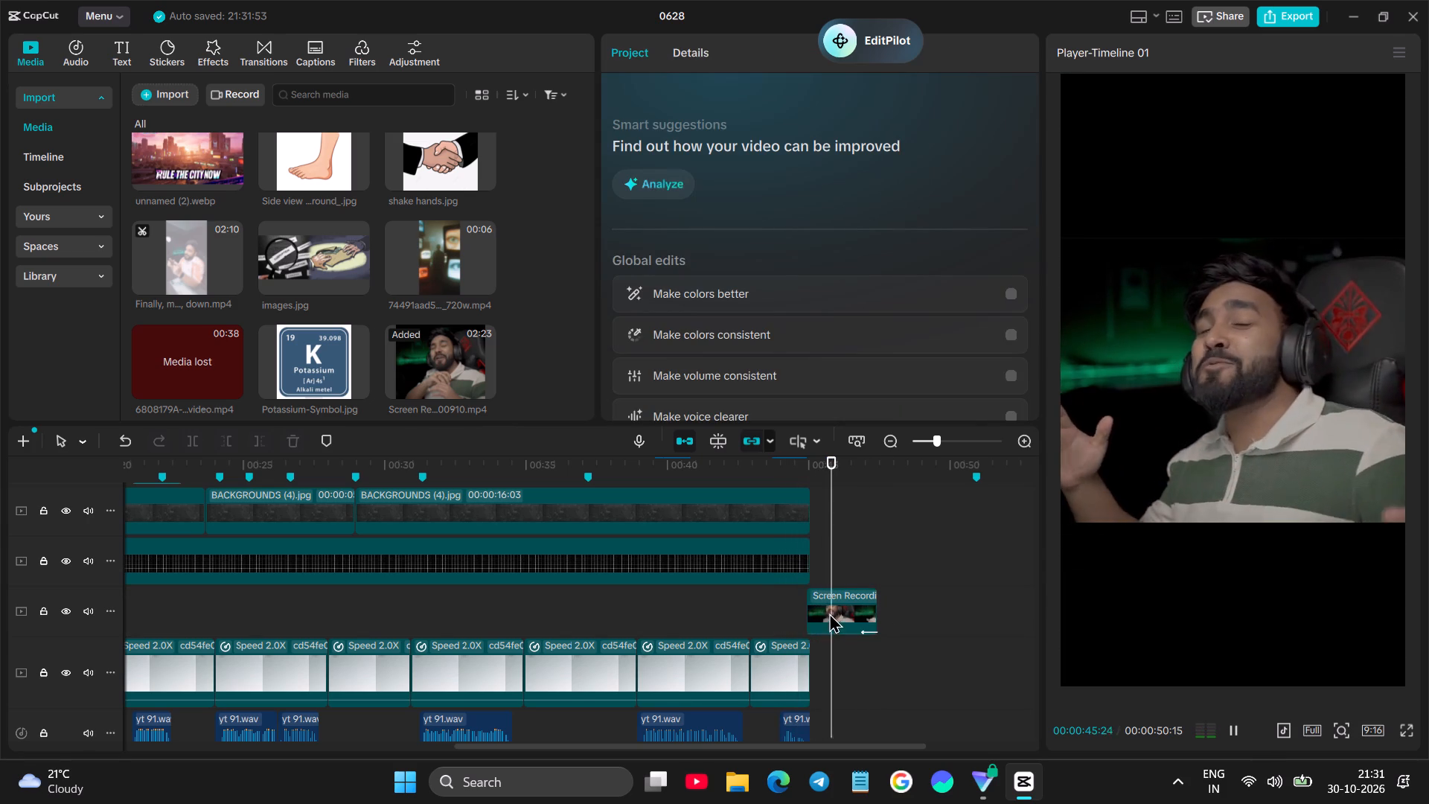
Move the screen recording clip onto the main track, directly after the last Speed 2.0X clip.
drag(834, 609, 840, 659)
Search transitions for glare, add Glare between the last Speed 2.0X clip and the screen recording, and replay the cut.
click(261, 37)
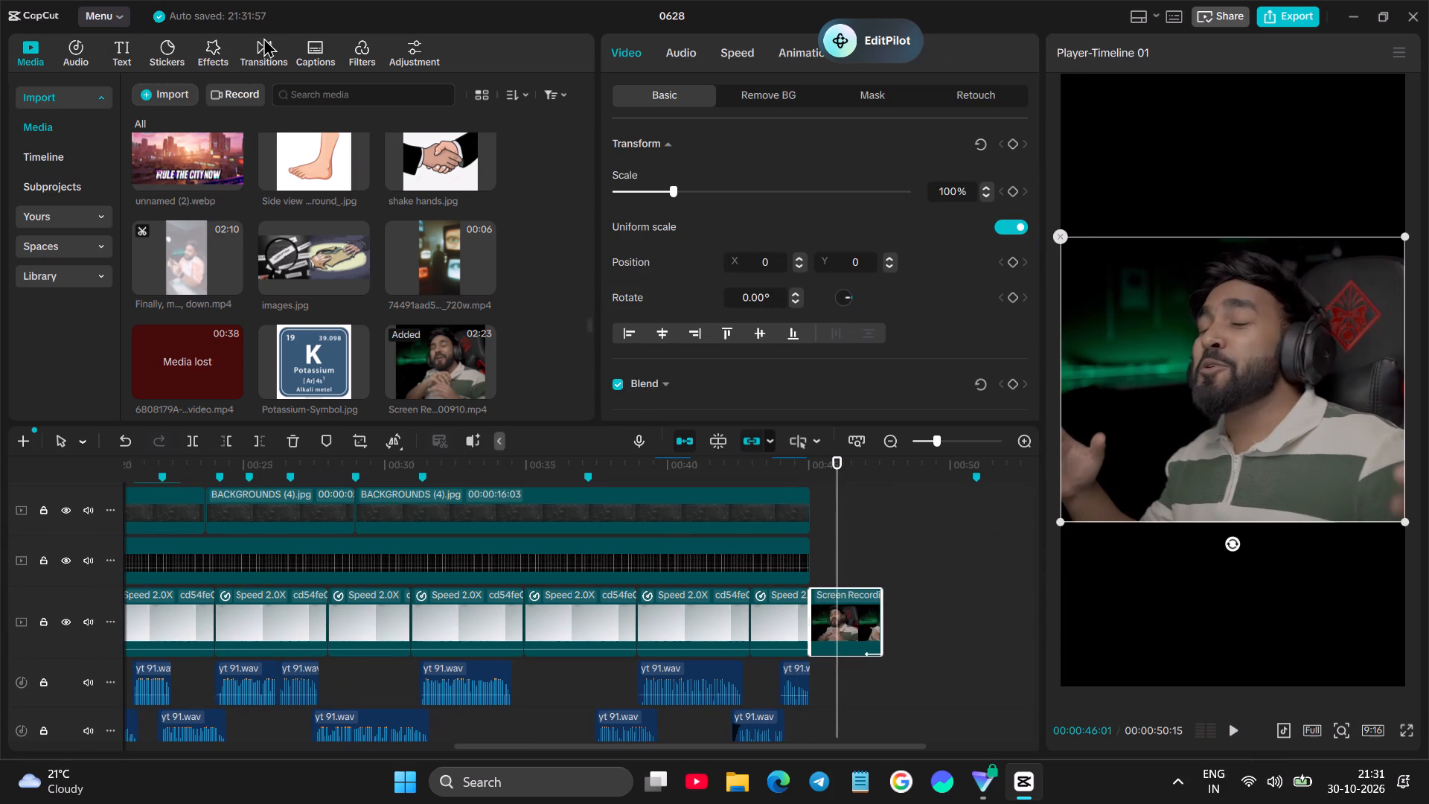
click(322, 101)
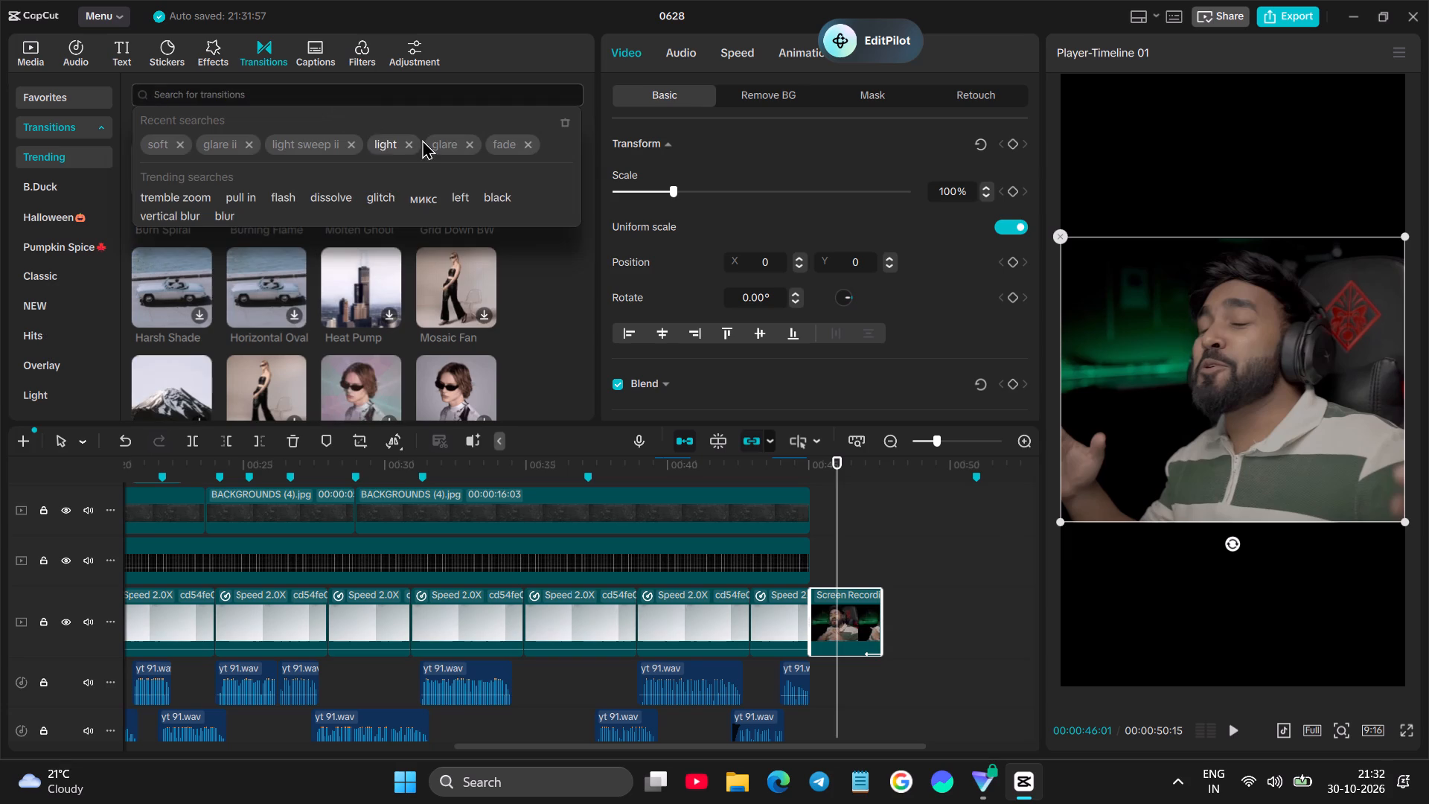
click(422, 139)
click(434, 147)
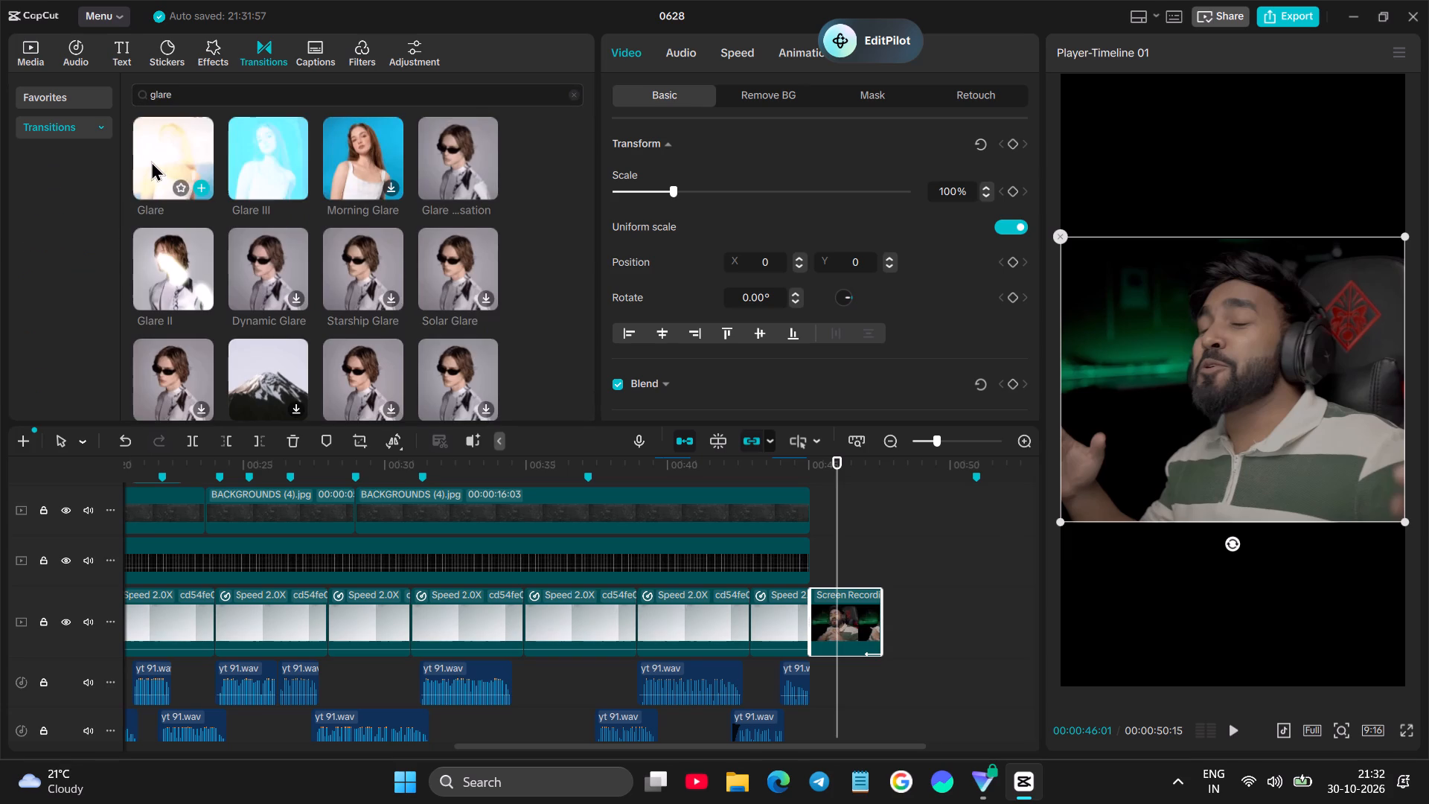
drag(152, 158, 802, 627)
scroll(811, 628, down, 3)
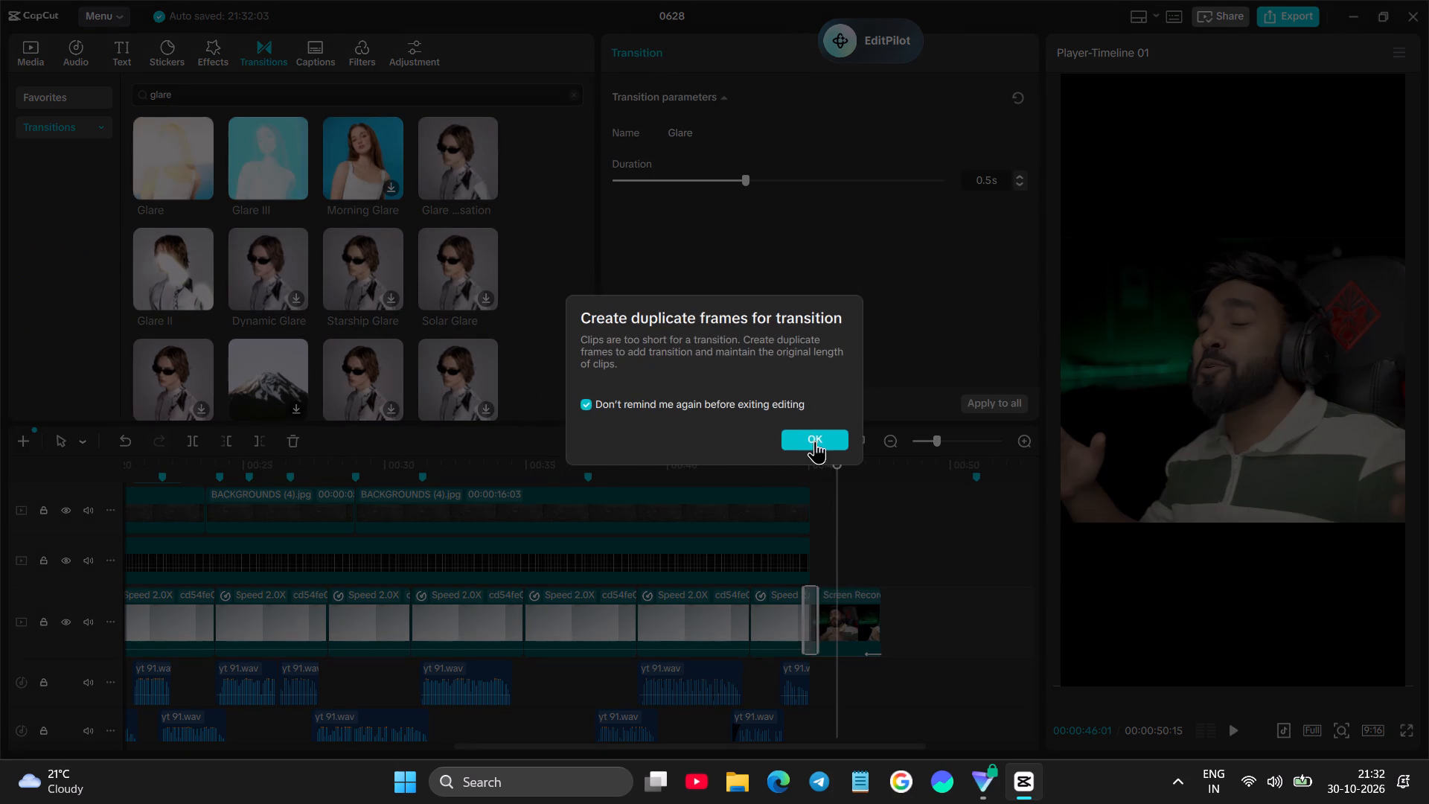
click(816, 438)
click(763, 673)
key(space)
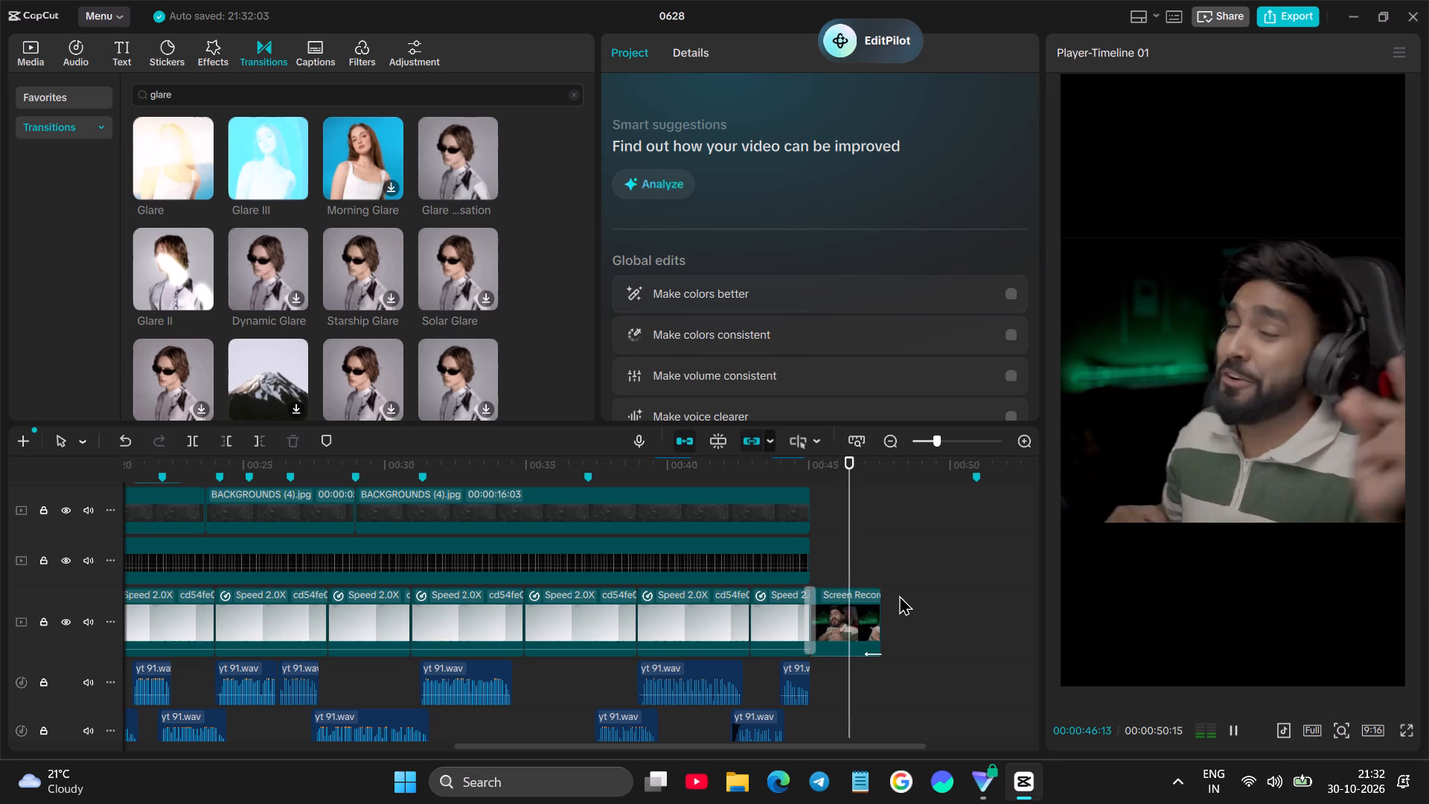
key(space)
click(819, 563)
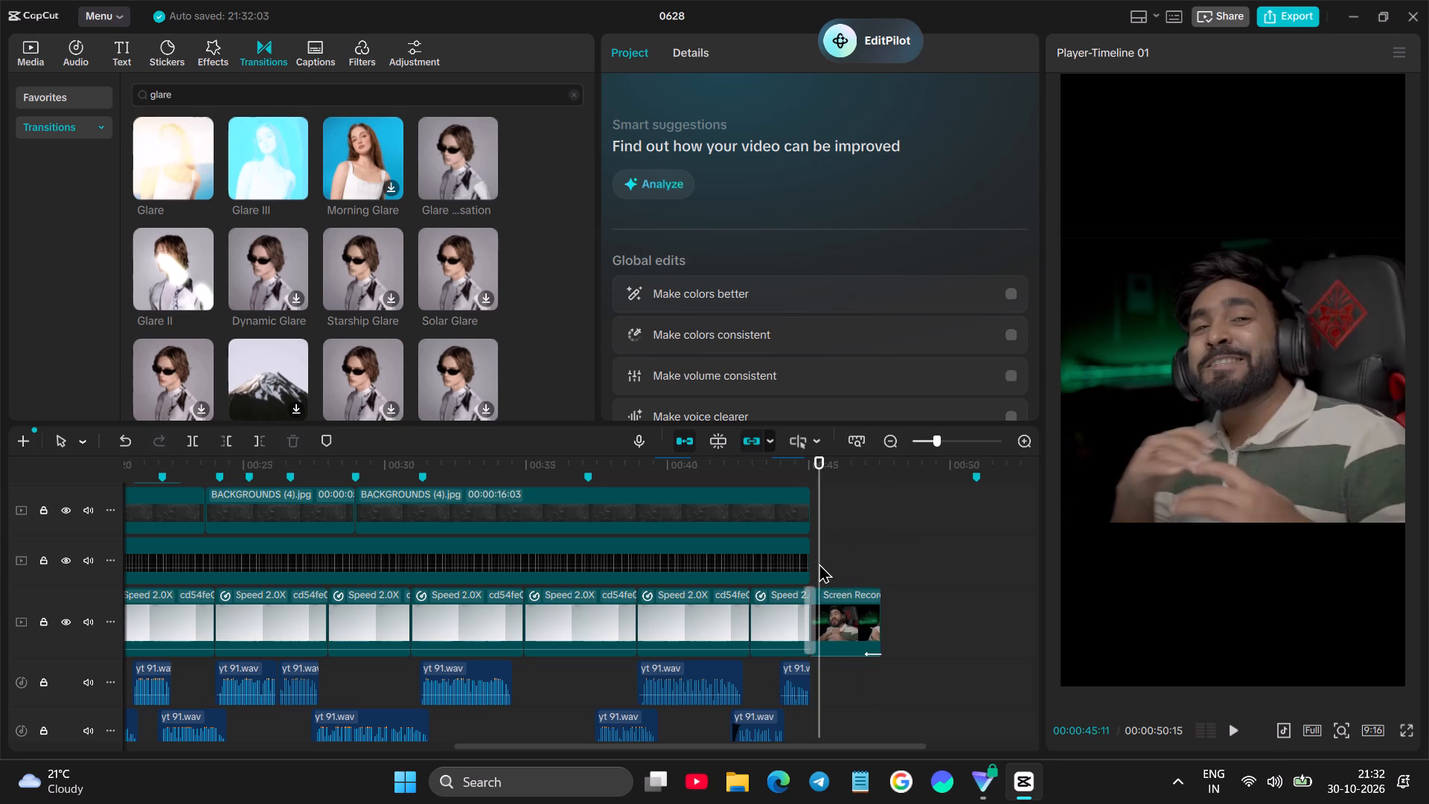
key(space)
key(space)
Reposition the screen recording picture into the upper part of the video frame, horizontally centred, and check it in playback.
click(1180, 453)
drag(1183, 450, 1174, 363)
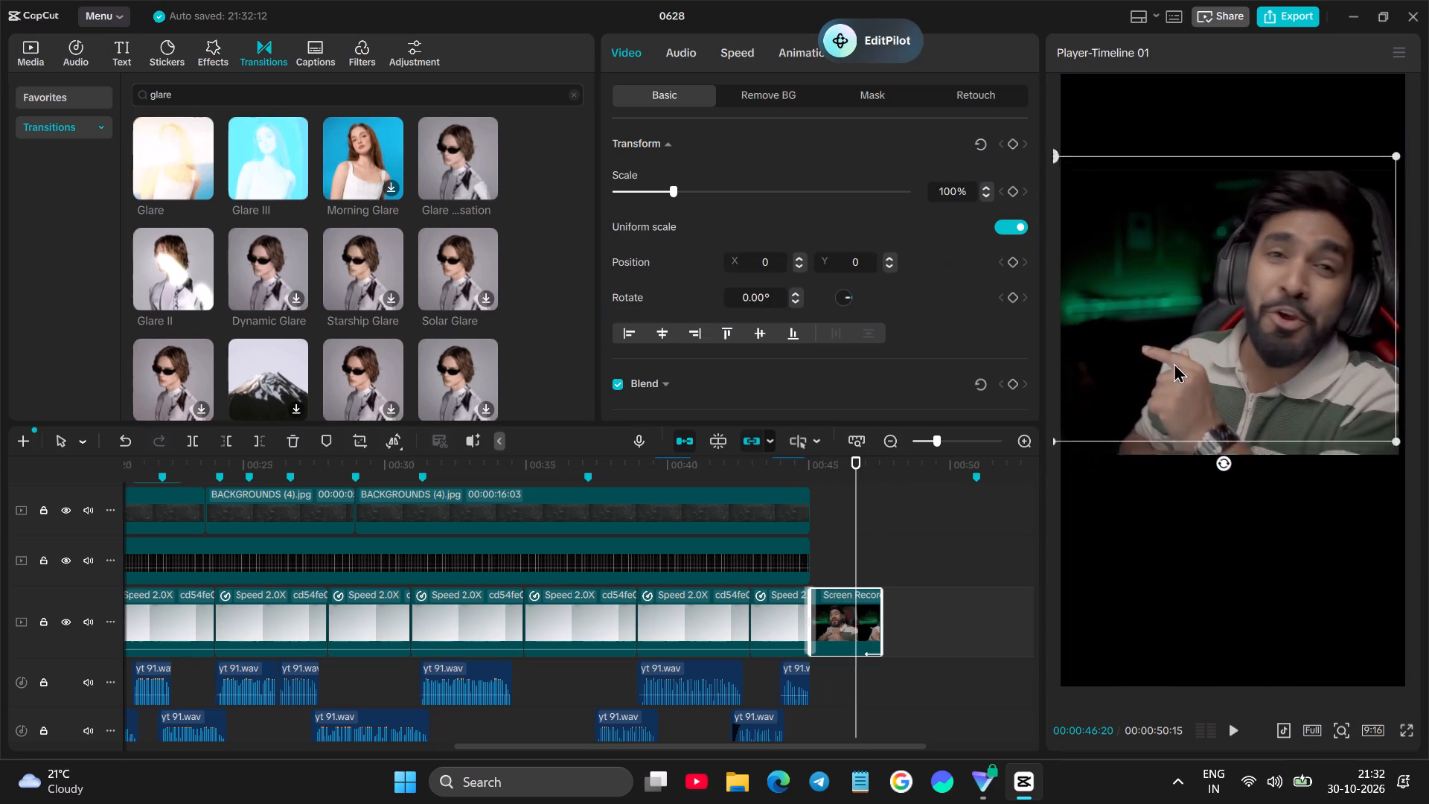
drag(1174, 363, 1177, 346)
key(space)
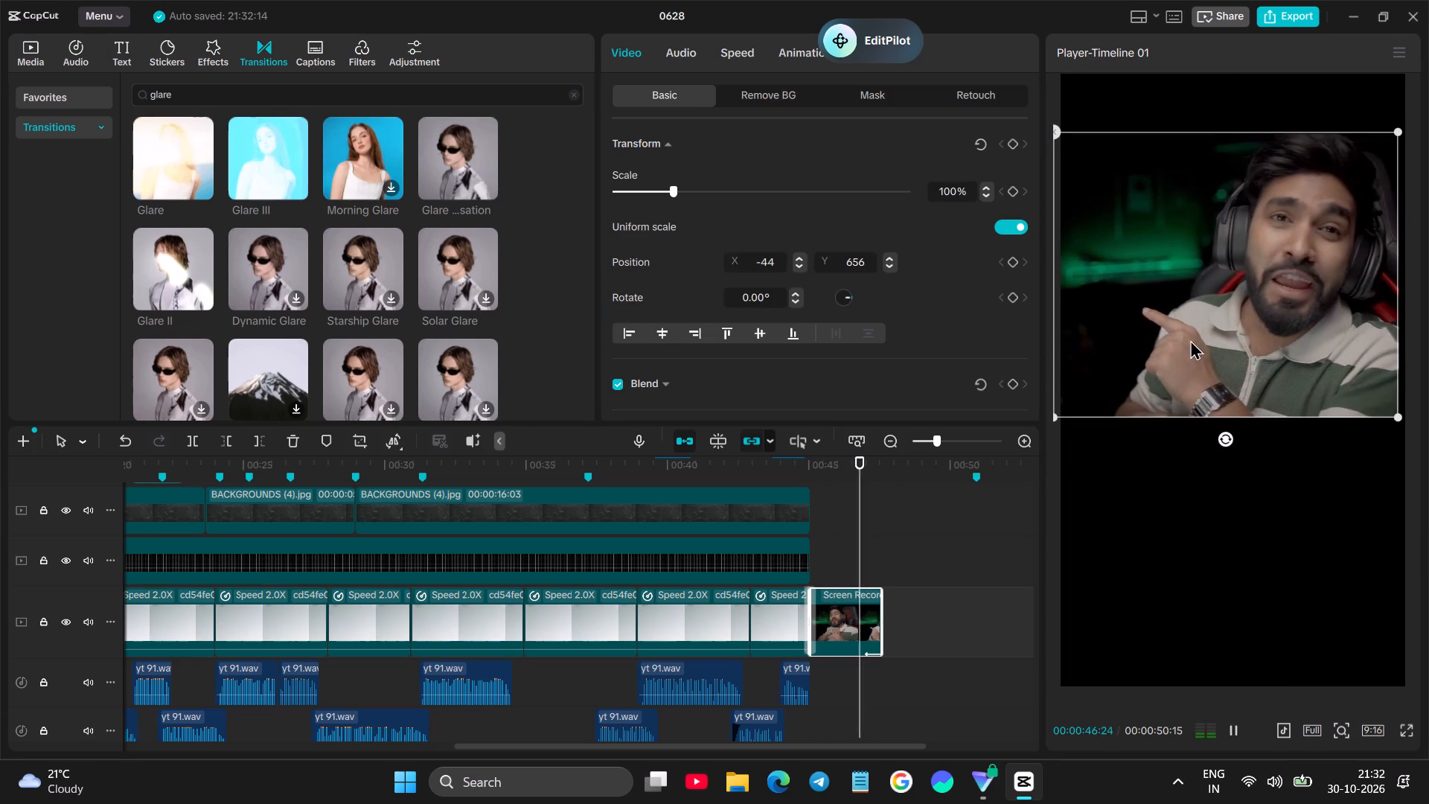
drag(1190, 339, 1201, 331)
key(space)
key(space)
click(833, 563)
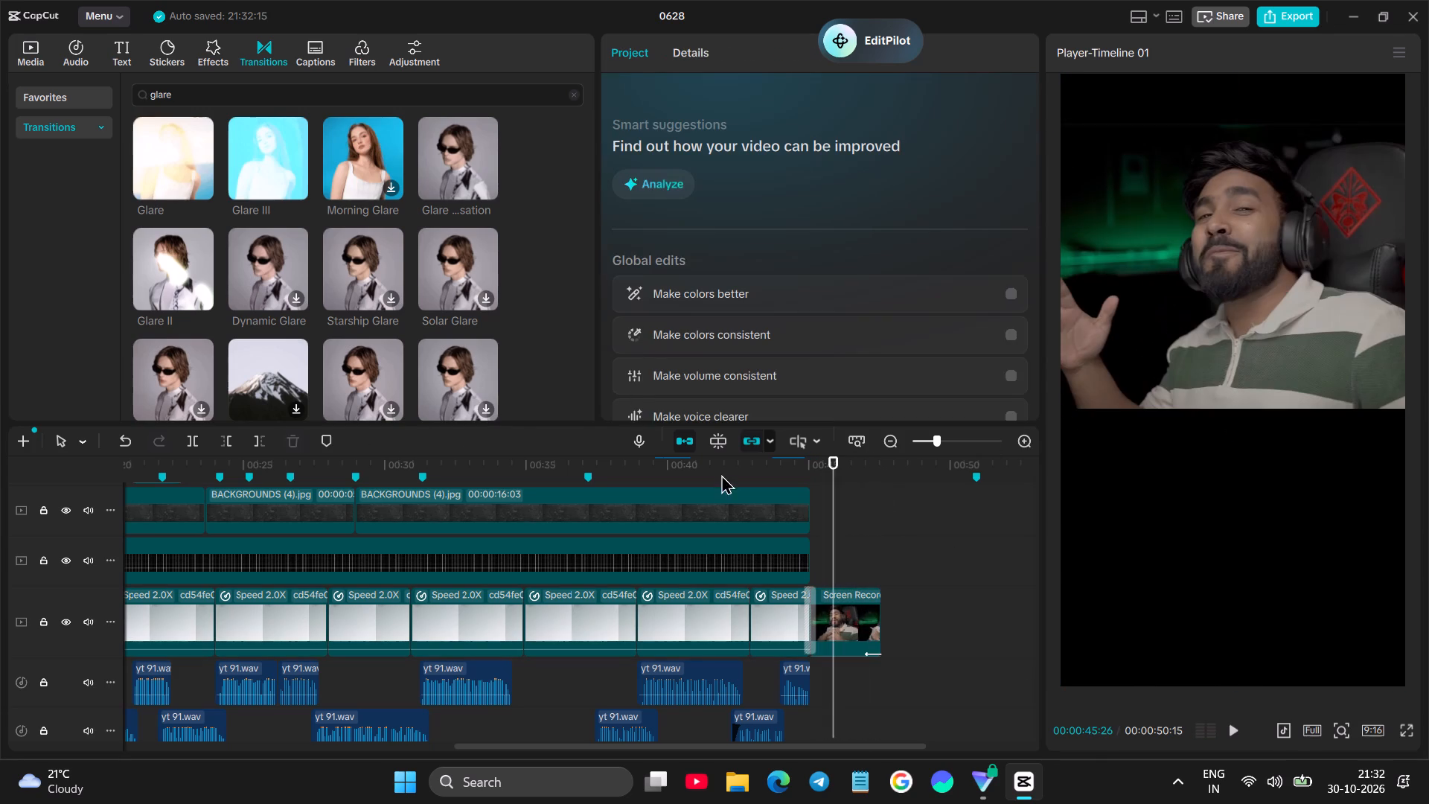
Add a default text clip on its own track above the screen recording, starting at about 45.6 seconds.
click(124, 60)
drag(196, 113, 751, 552)
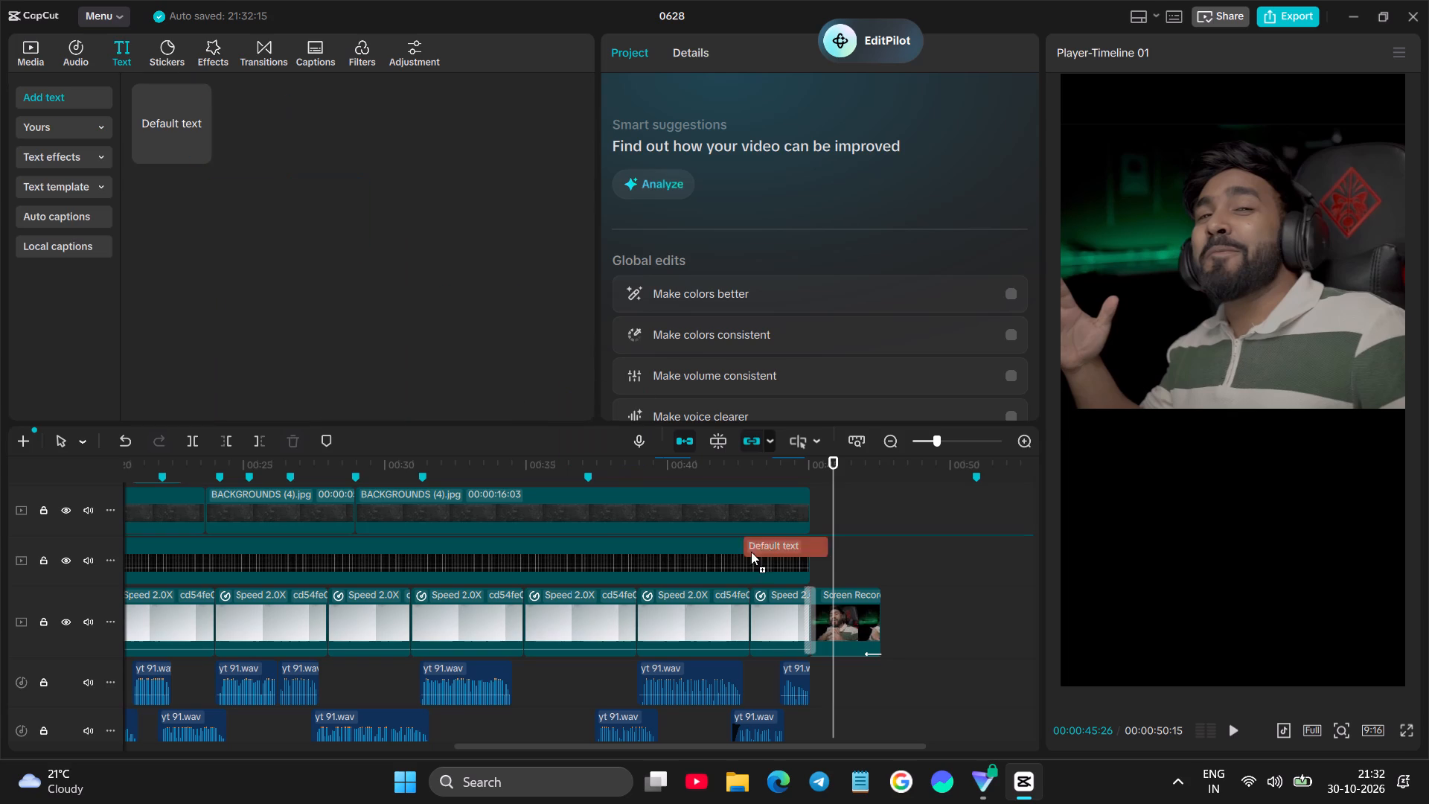
drag(751, 552, 828, 563)
Replace the default text's content with Subscribe.
click(838, 124)
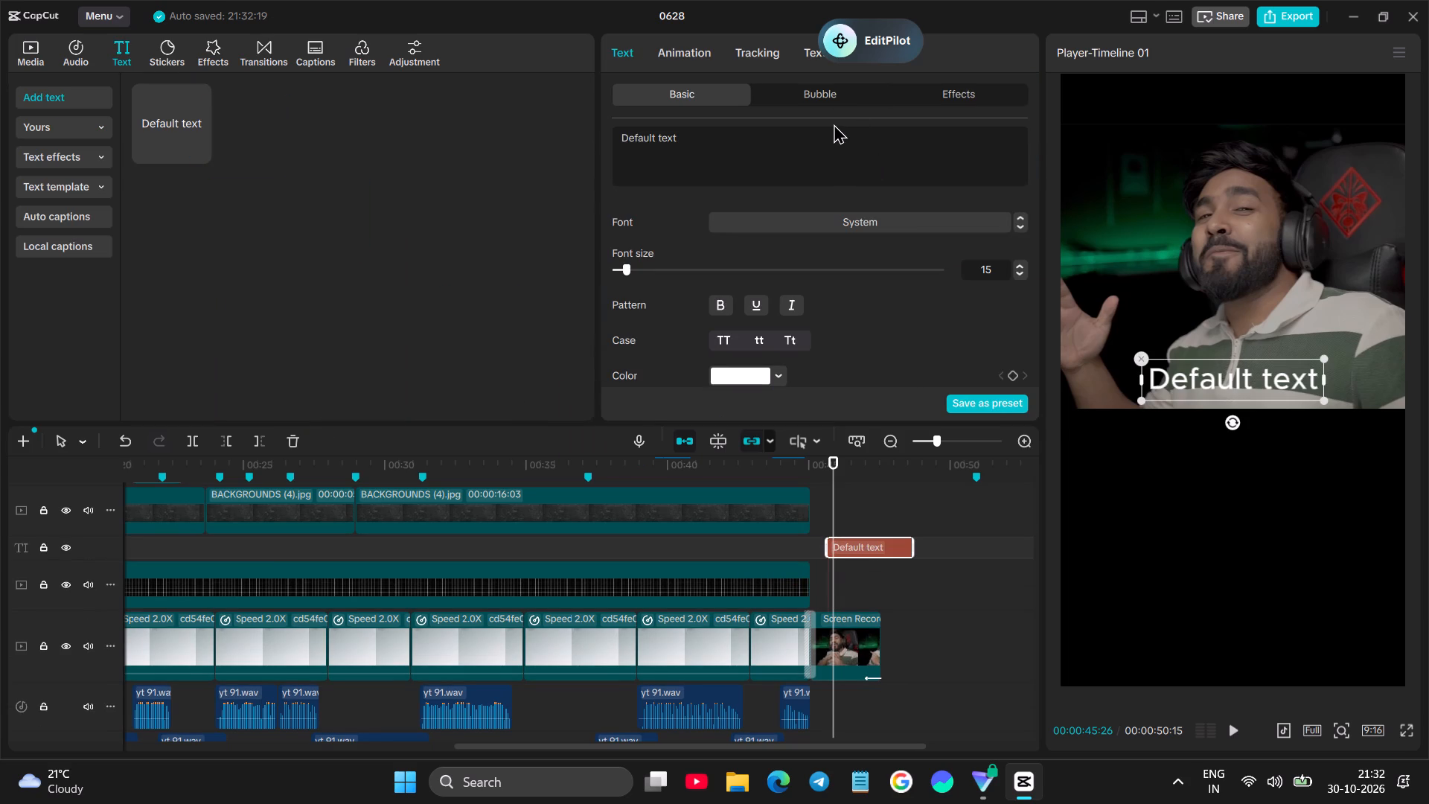
click(767, 137)
key(BackSpace)
key(BackSpace)
key(BackSpace)
key(BackSpace)
key(BackSpace)
key(BackSpace)
key(BackSpace)
key(BackSpace)
key(BackSpace)
key(BackSpace)
key(BackSpace)
key(BackSpace)
key(BackSpace)
key(BackSpace)
key(BackSpace)
key(BackSpace)
key(BackSpace)
key(BackSpace)
key(BackSpace)
key(BackSpace)
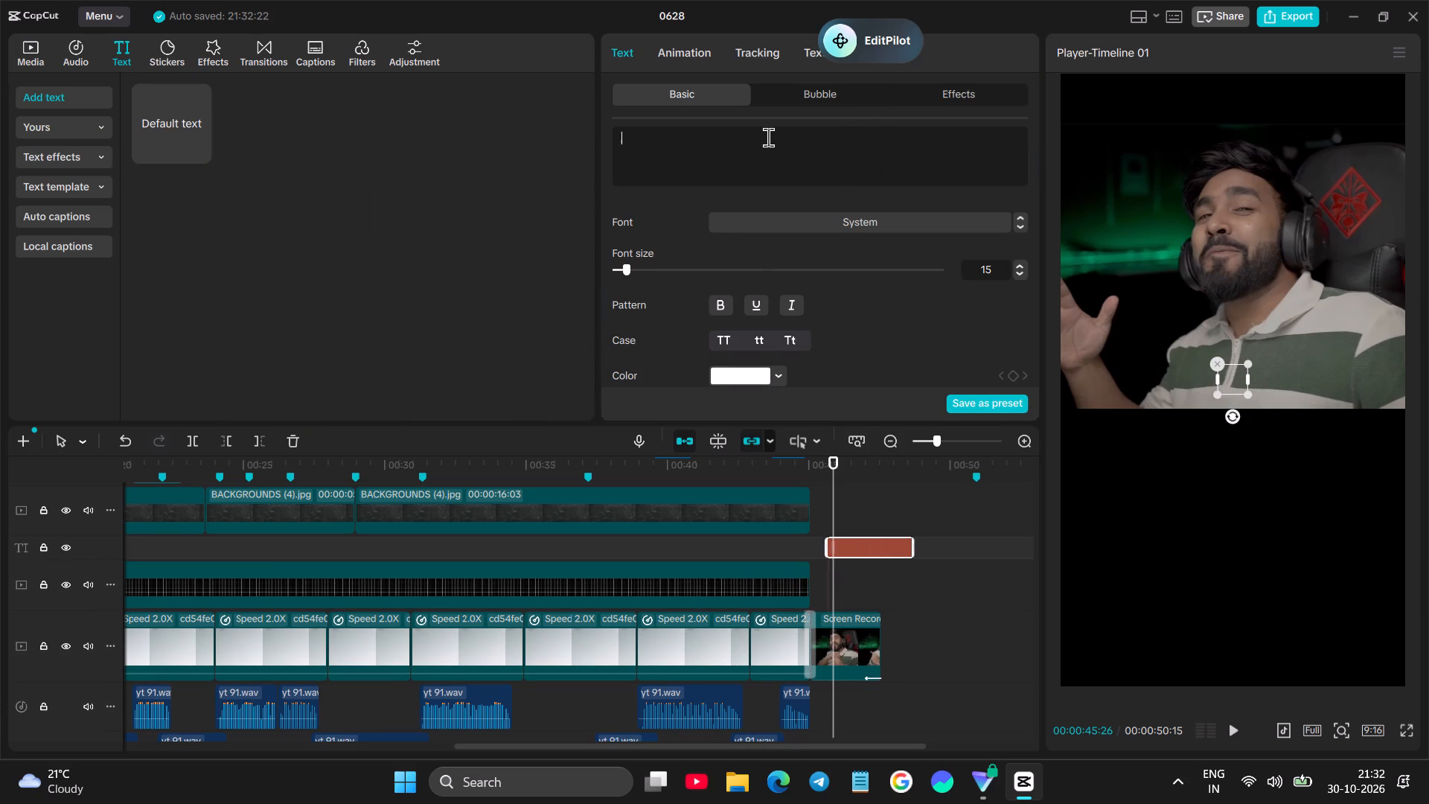
text(SUb)
key(BackSpace)
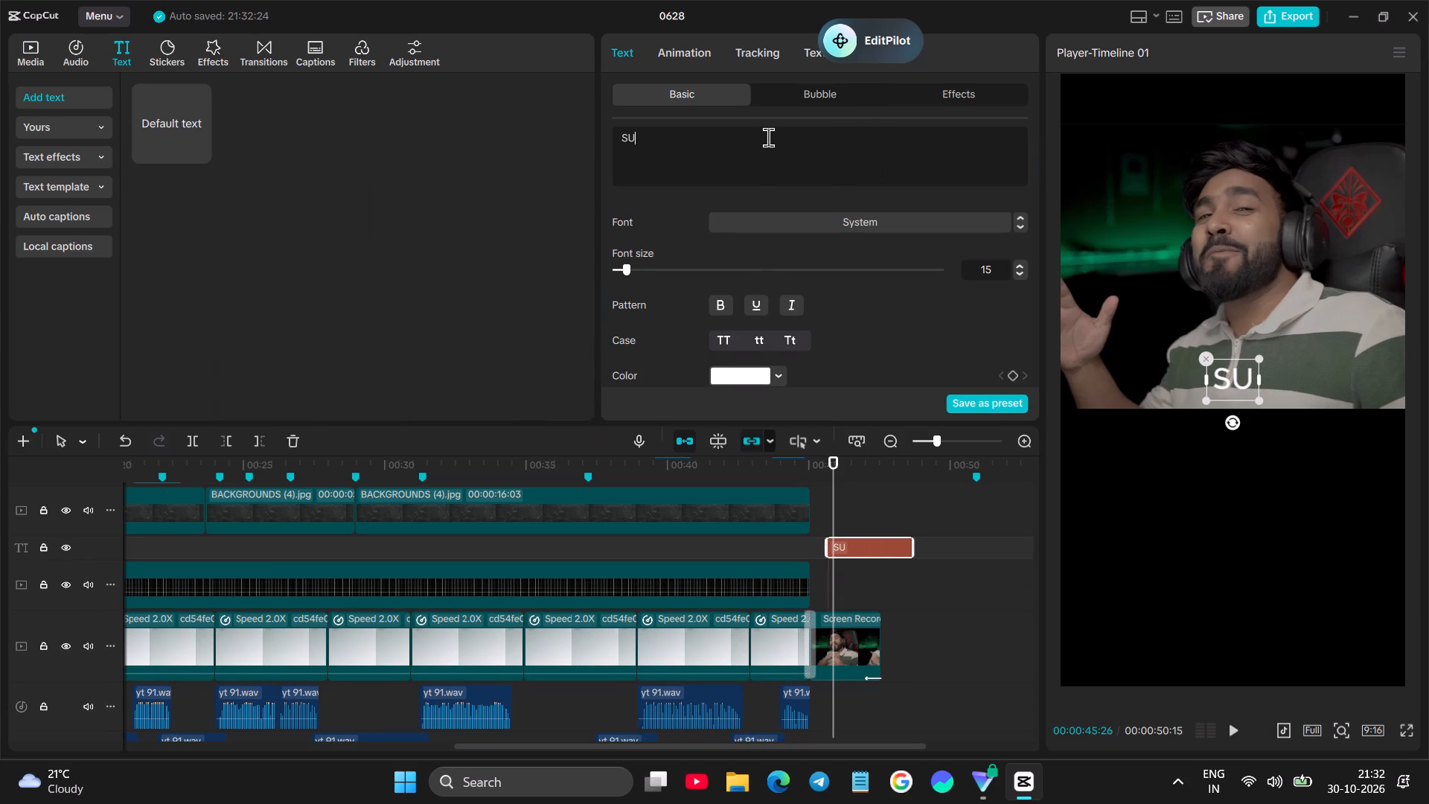
key(BackSpace)
text(ubscrie)
key(BackSpace)
text(be)
key(space)
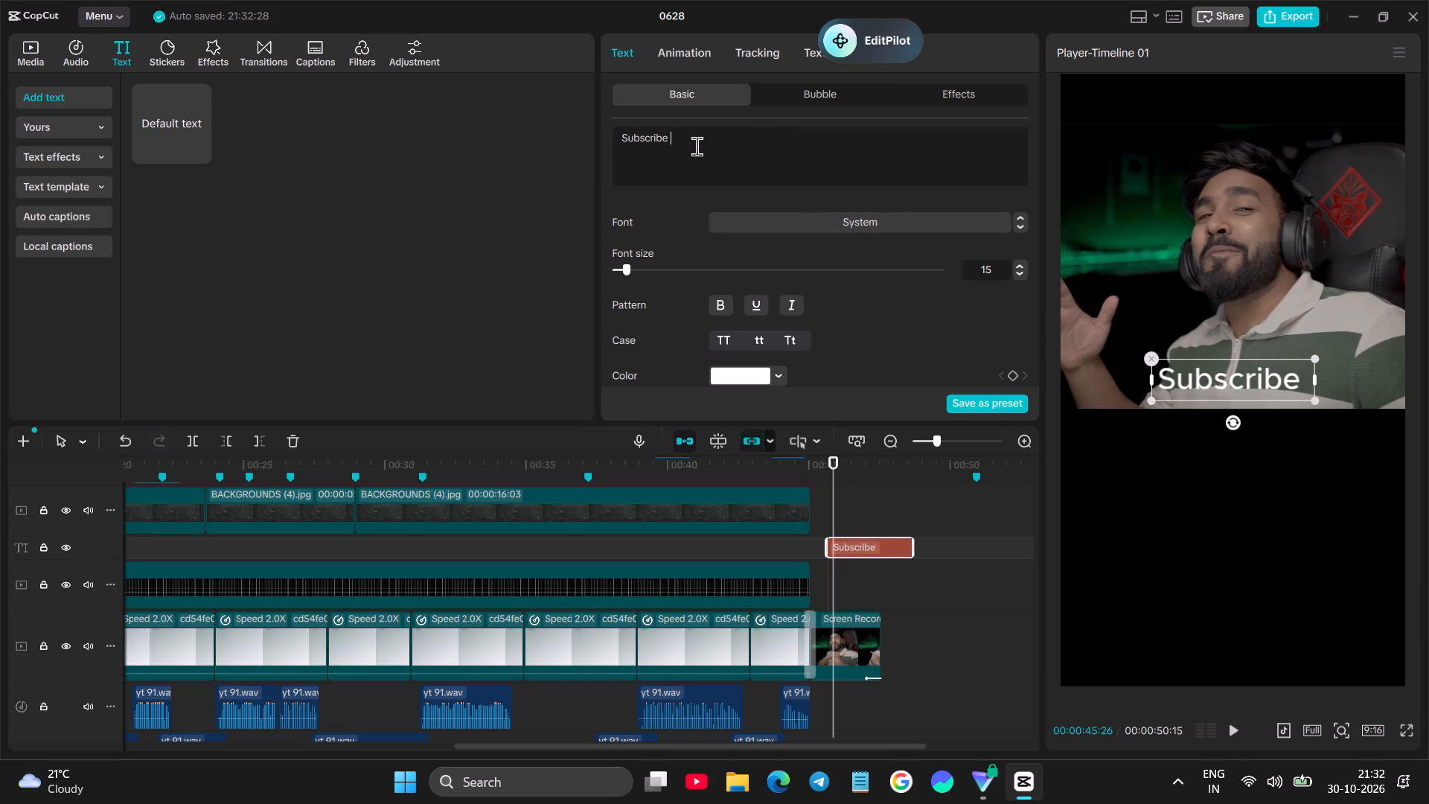
key(super+period)
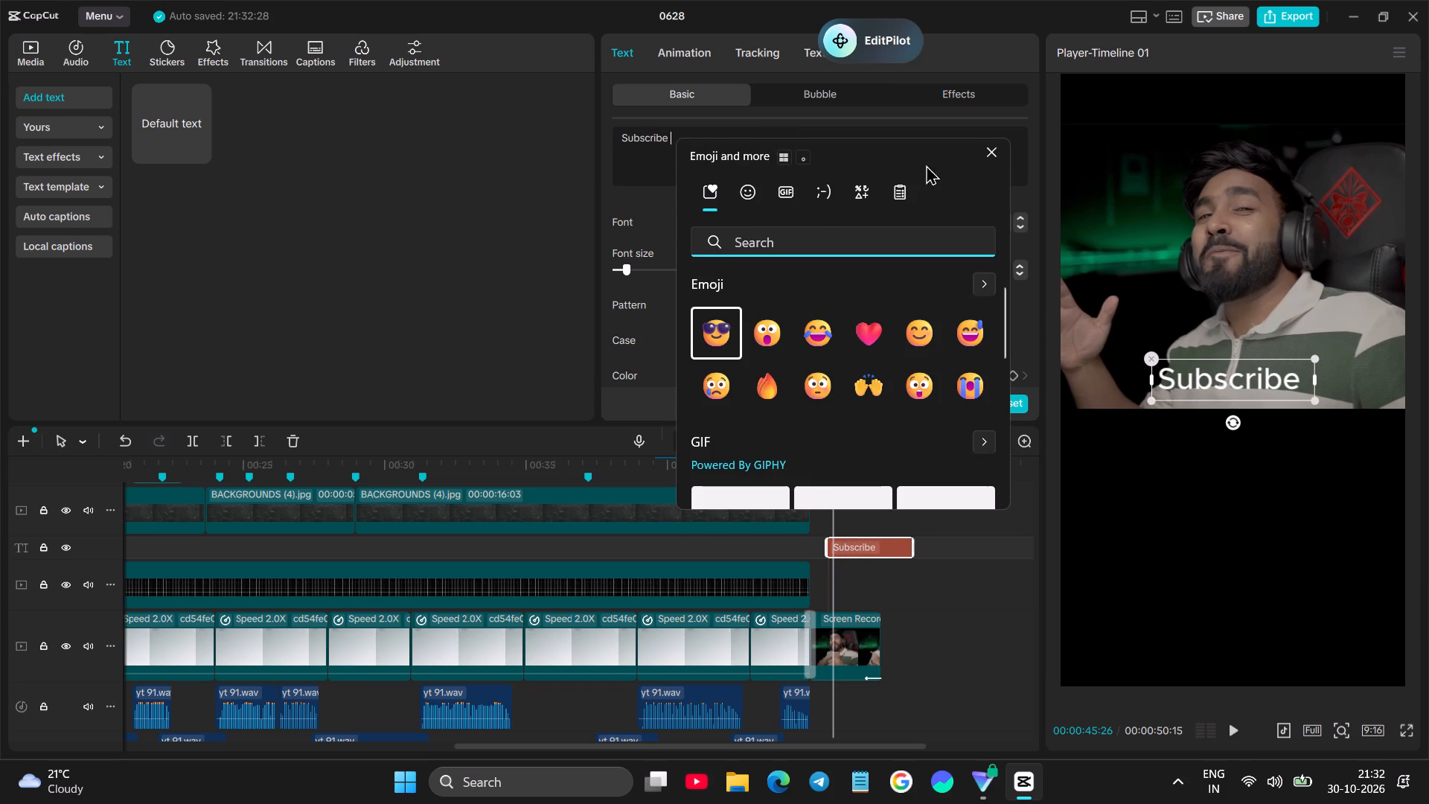
click(983, 154)
Move the Subscribe text into the black area just below the screen recording picture.
drag(1235, 386, 1249, 485)
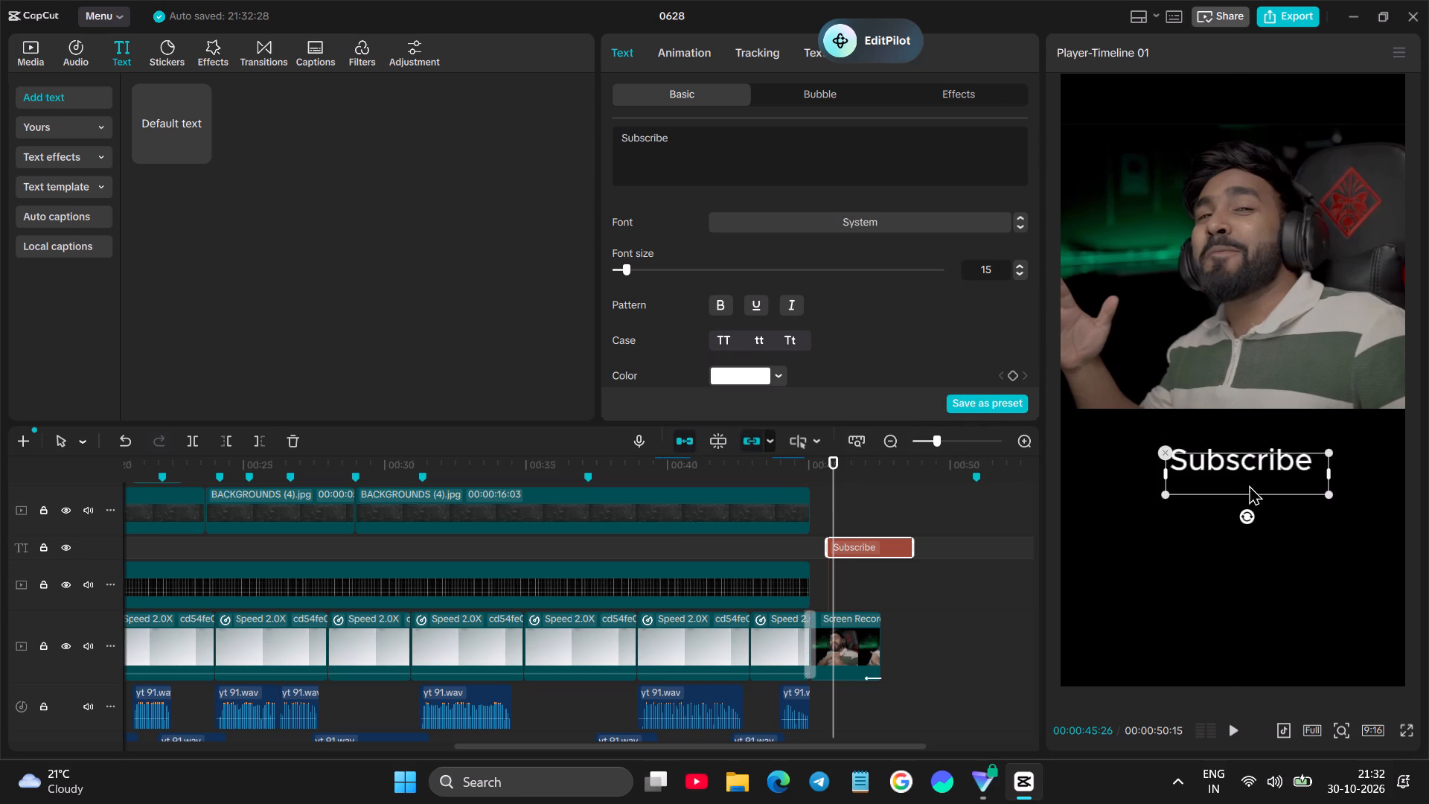
drag(1249, 485, 1247, 485)
Set the Subscribe text's font to Rubik-Bold.
click(846, 229)
click(696, 168)
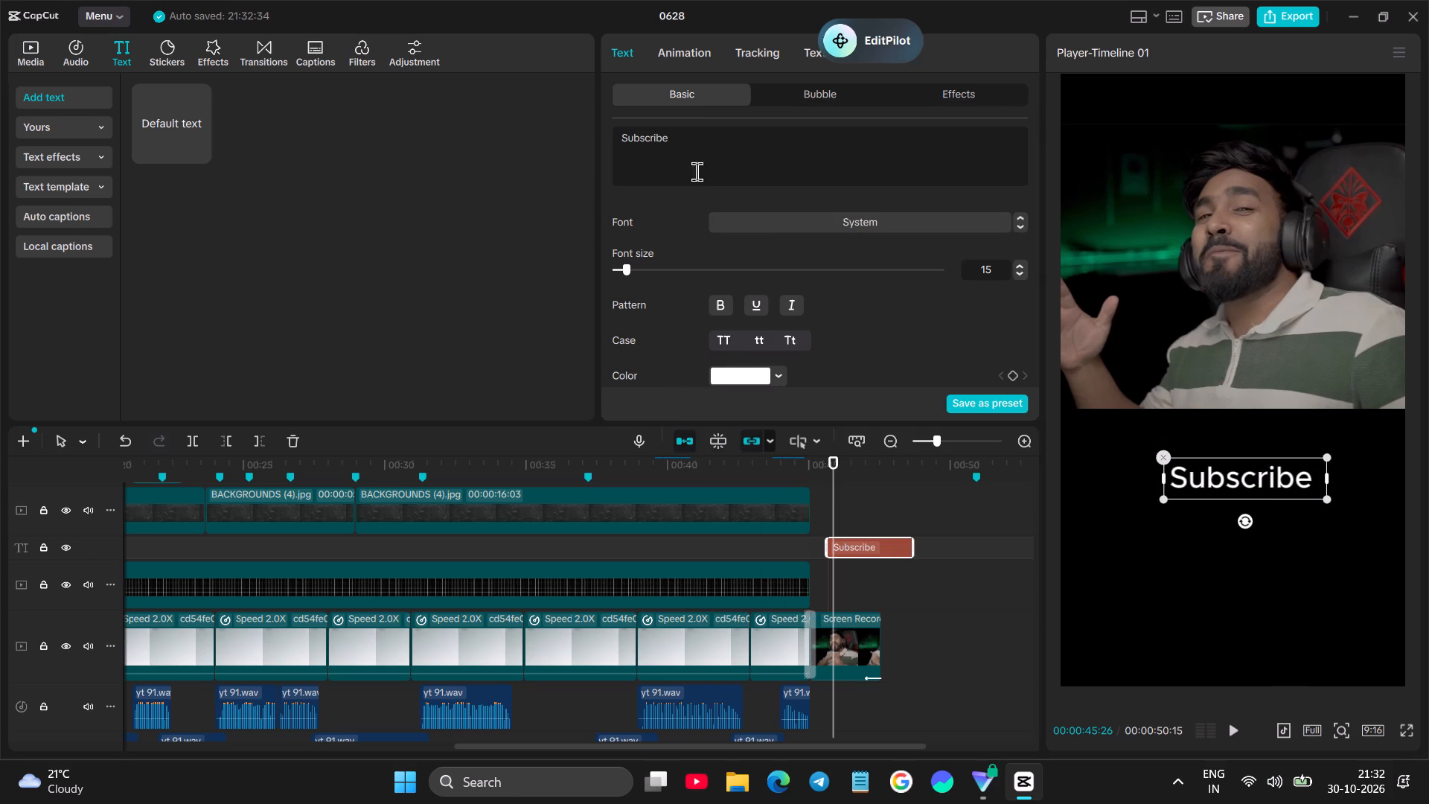
click(886, 225)
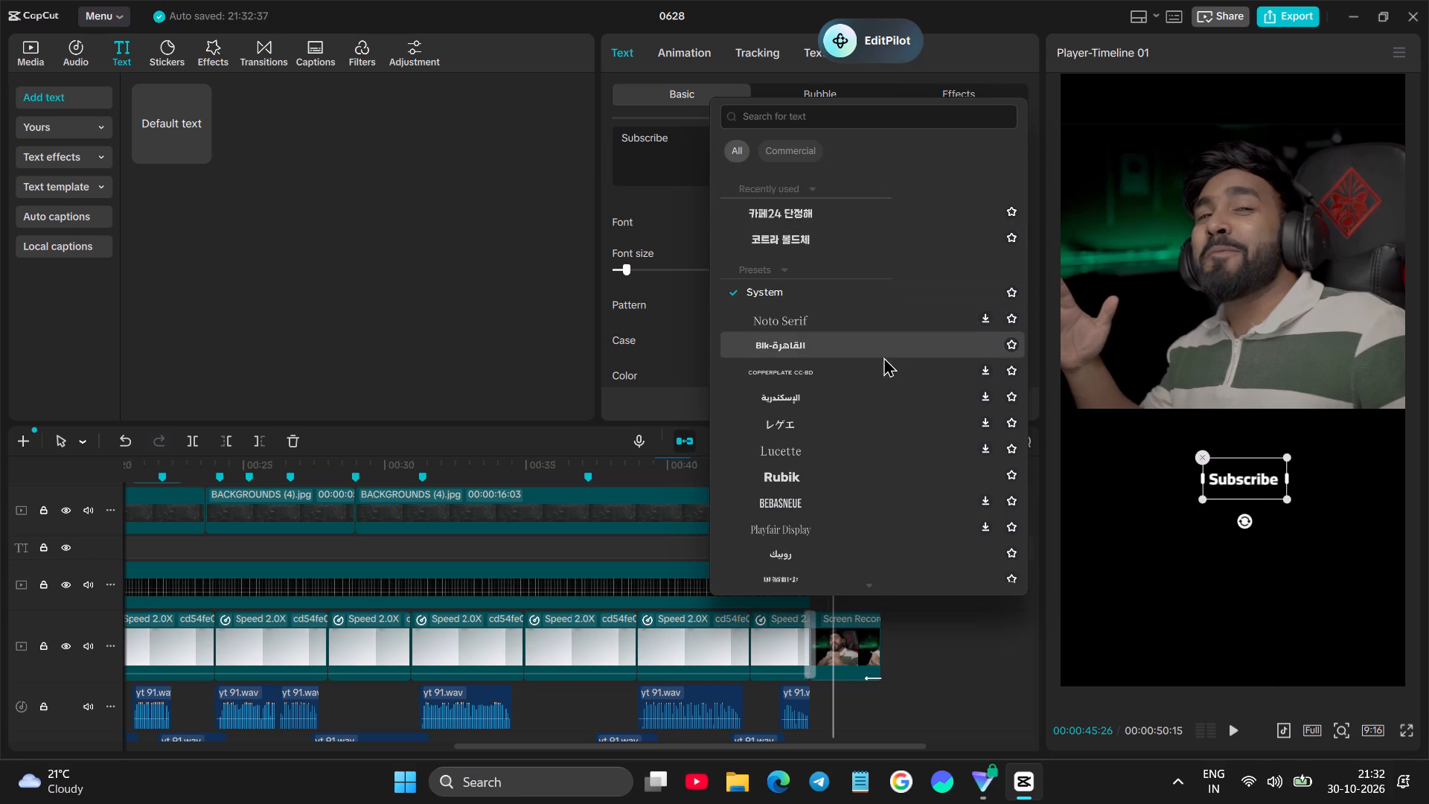
click(881, 487)
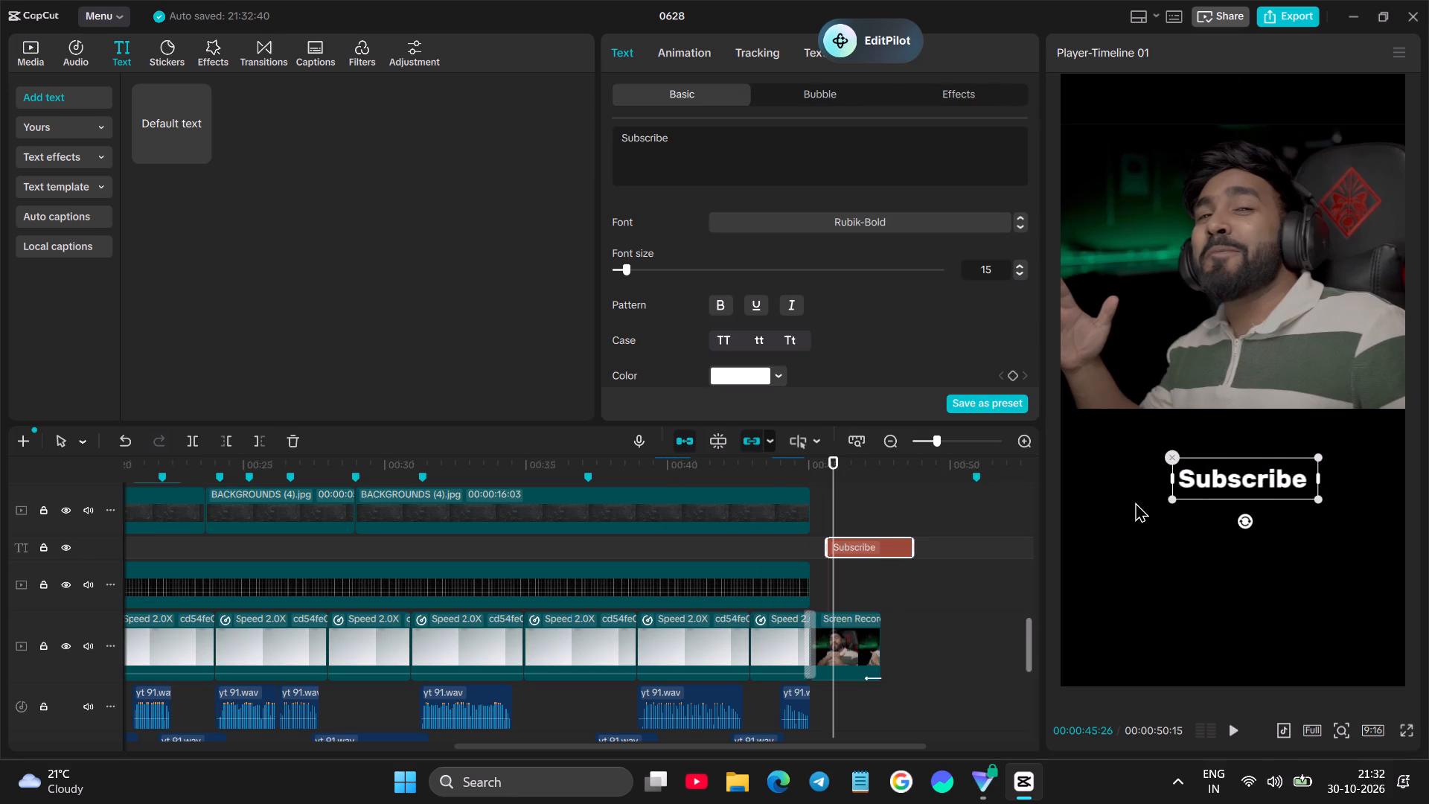
Enlarge the Subscribe text slightly and nudge it back to the centre of the frame below the picture.
drag(1172, 495, 1170, 503)
drag(1213, 476, 1204, 475)
Compare red, yellow and white preset styles on the Subscribe text, enlarge it slightly more, and apply the first white preset with black outline.
scroll(854, 324, down, 2)
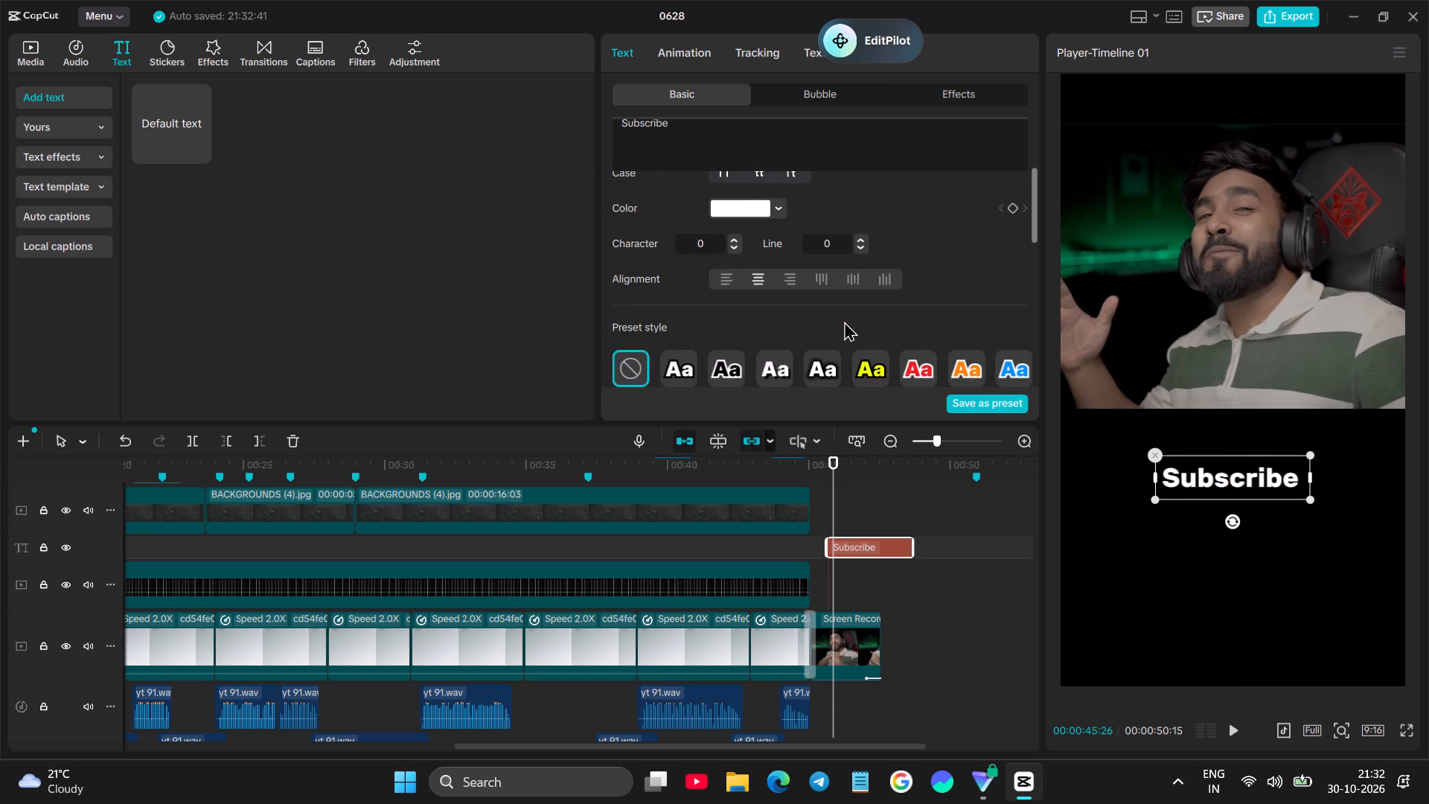
scroll(844, 321, down, 1)
click(918, 292)
click(846, 295)
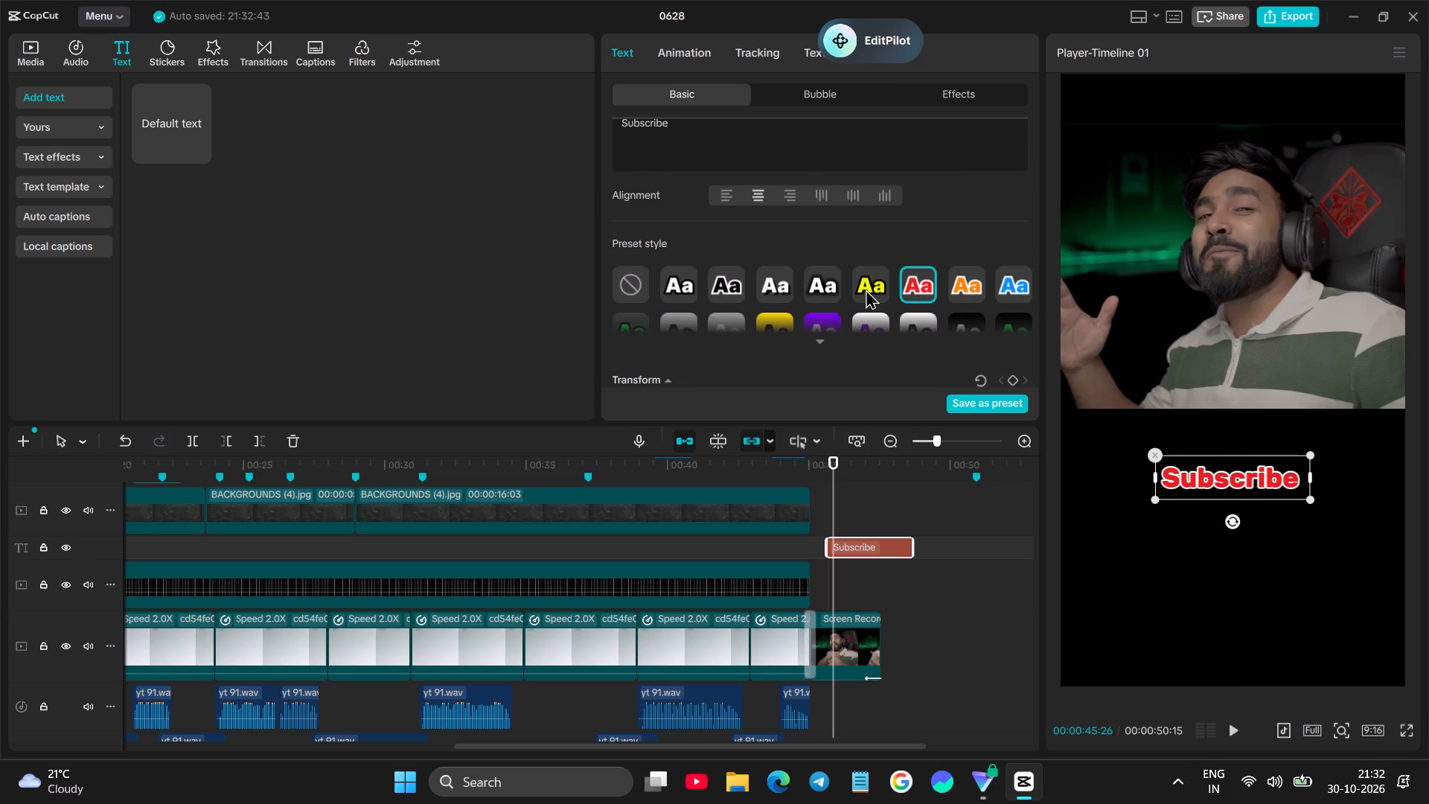
click(866, 289)
drag(1157, 498, 1151, 506)
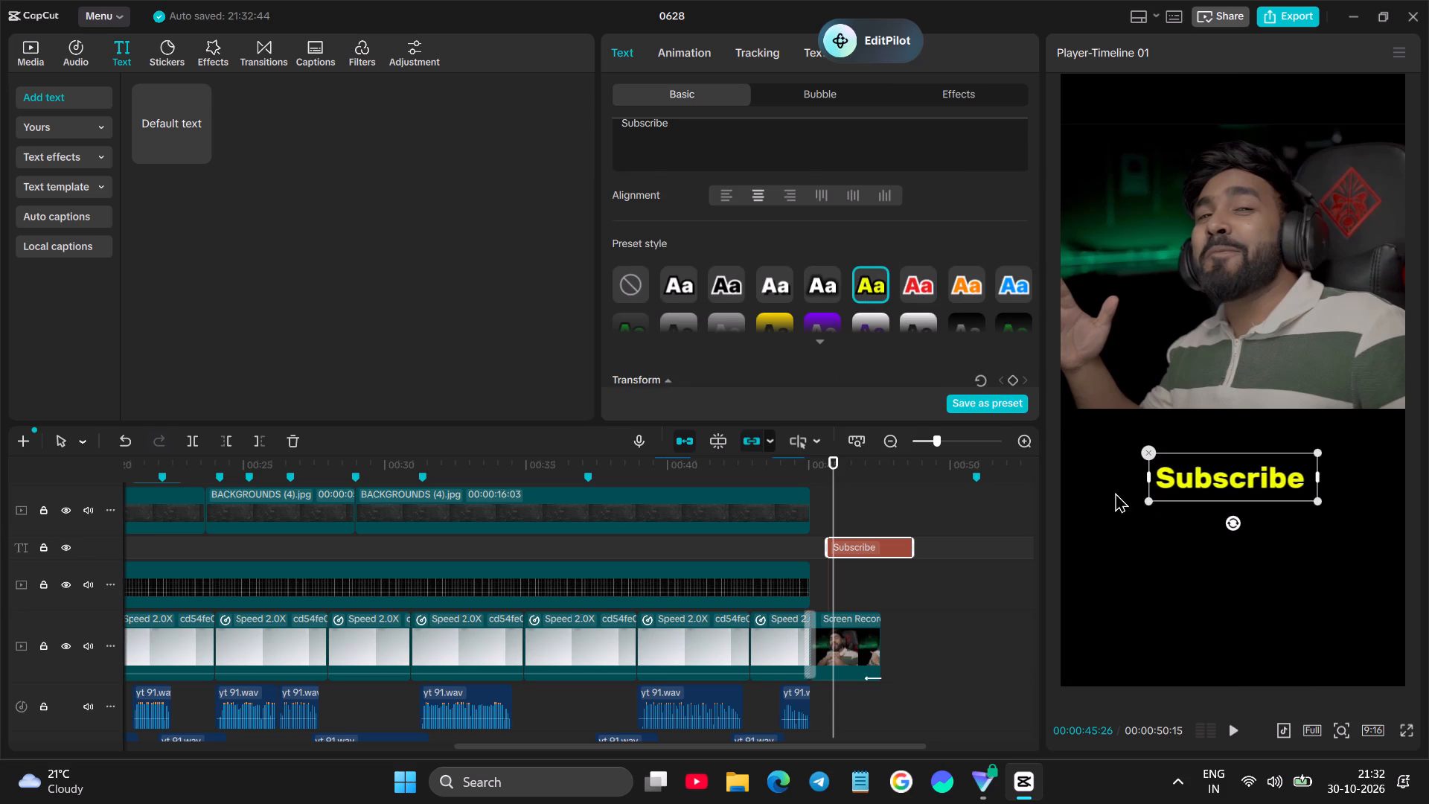
click(722, 279)
click(683, 278)
click(781, 278)
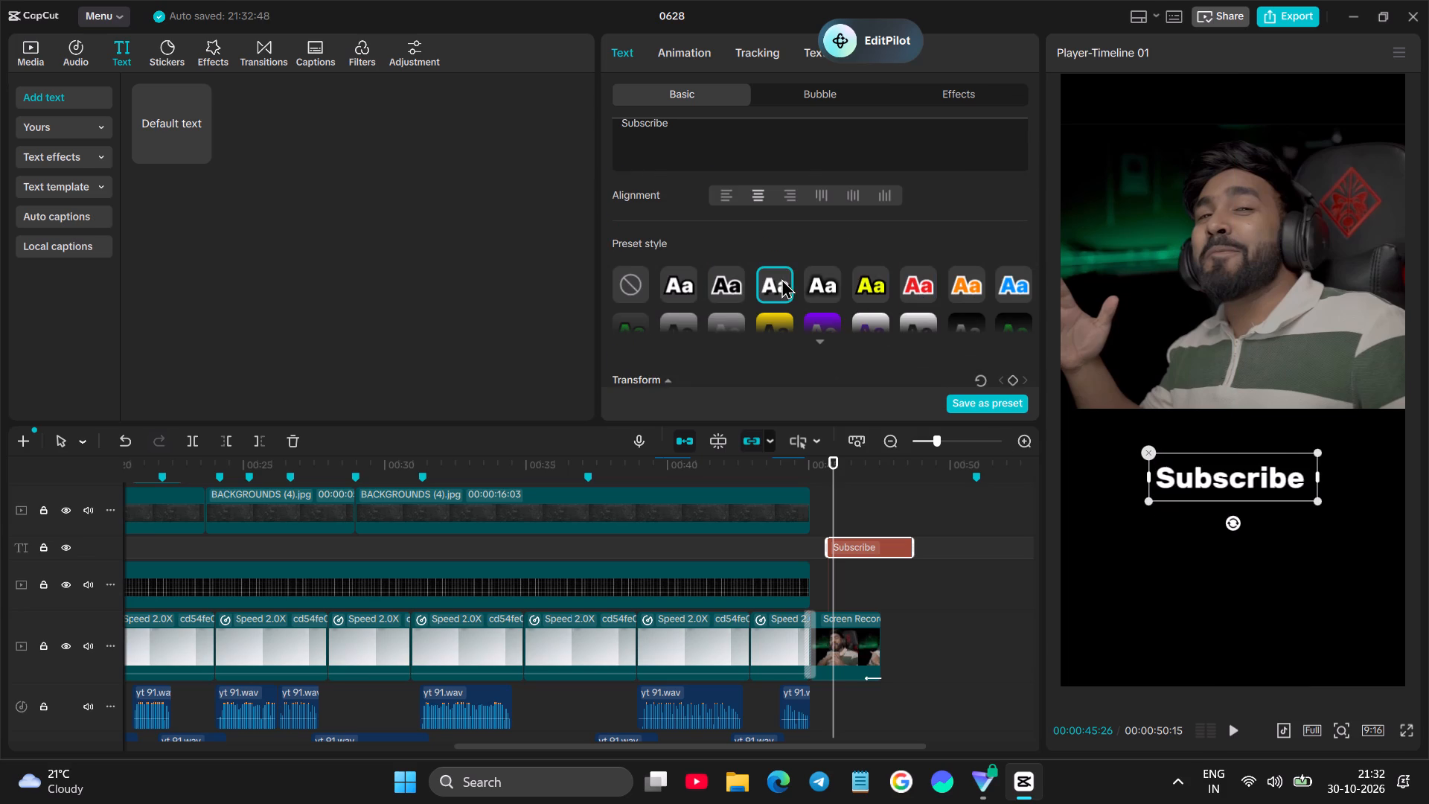
click(674, 285)
Search the stickers for down arrow and add the red arrow with white outline above the other tracks at about 45.9 seconds.
click(164, 56)
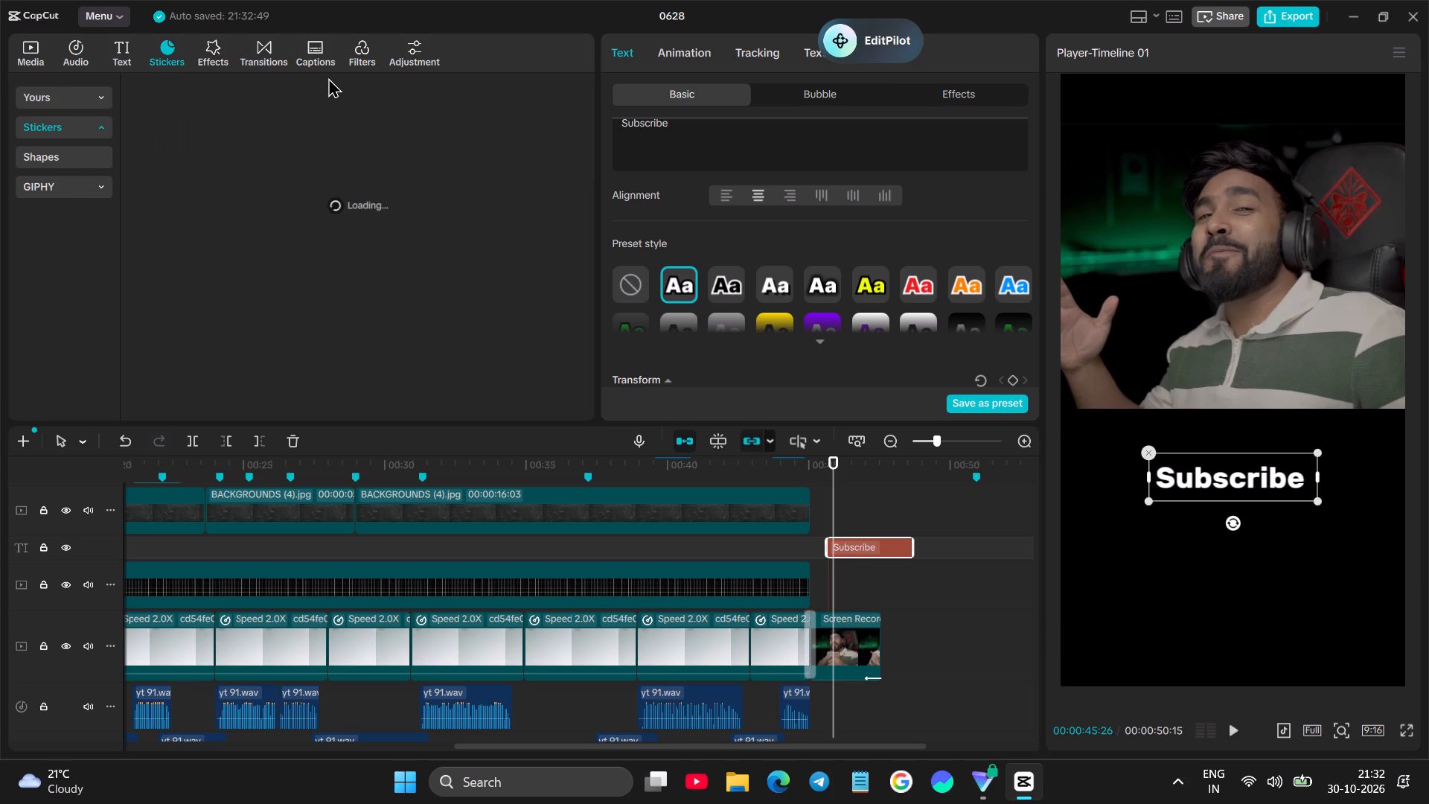
click(328, 90)
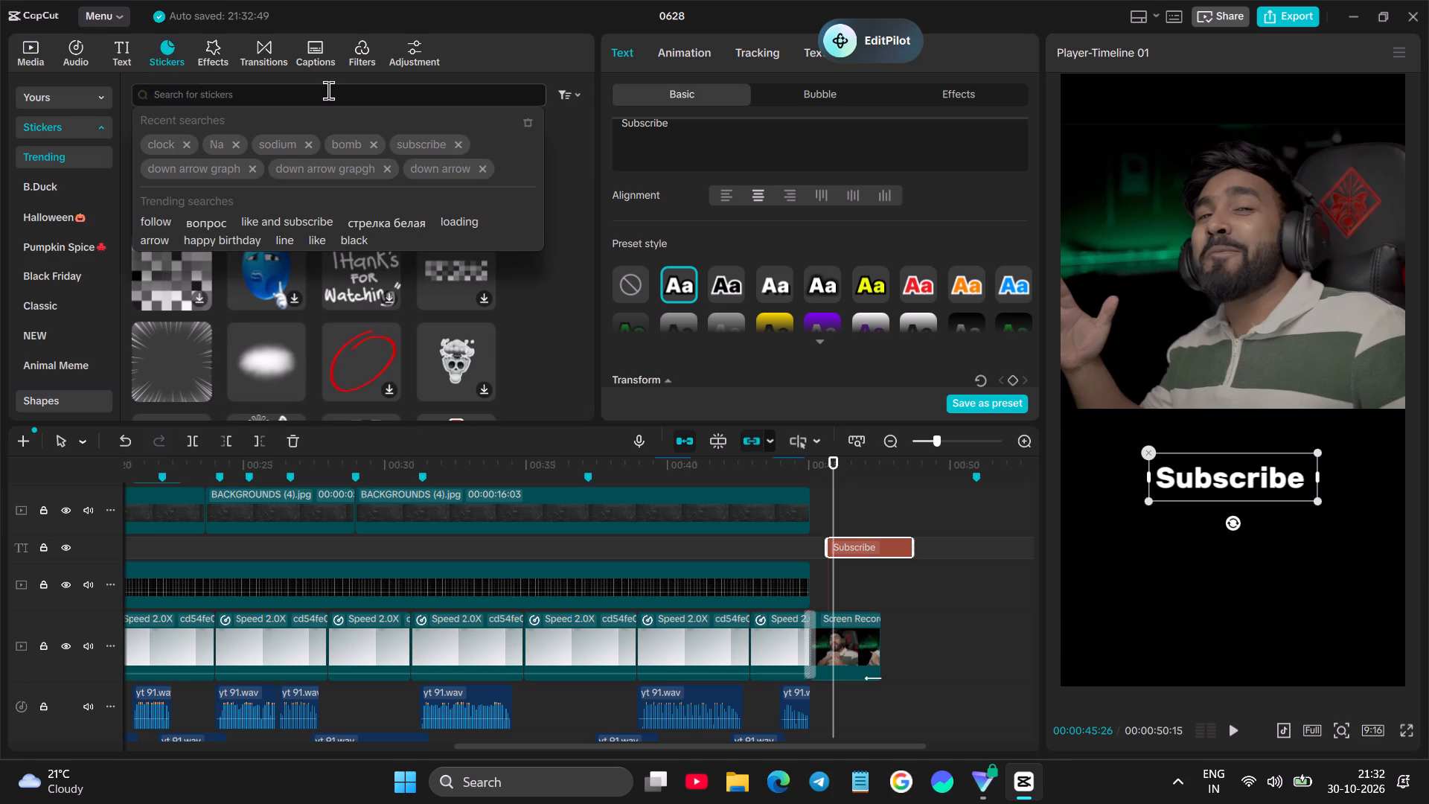
text(down arrow)
key(Return)
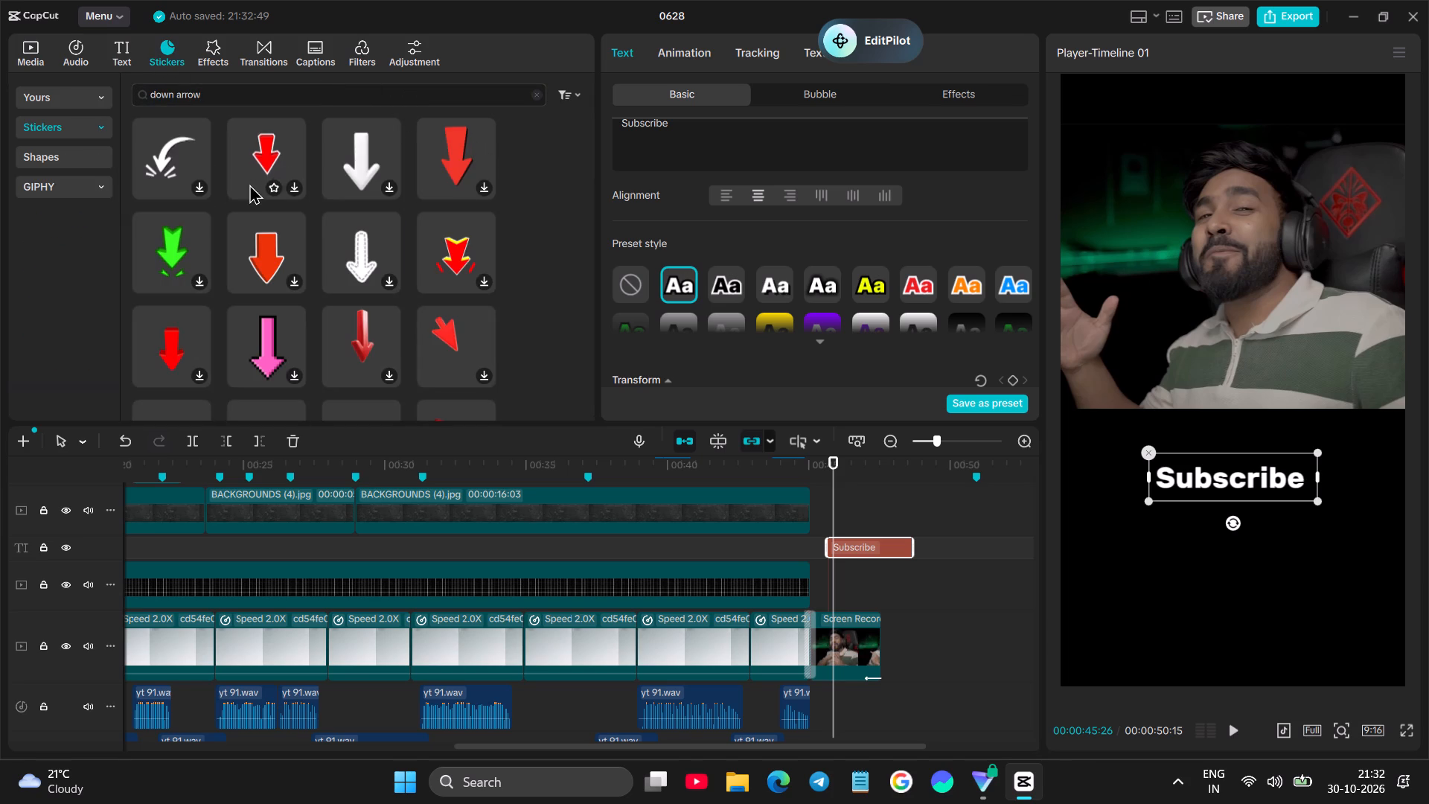
click(269, 144)
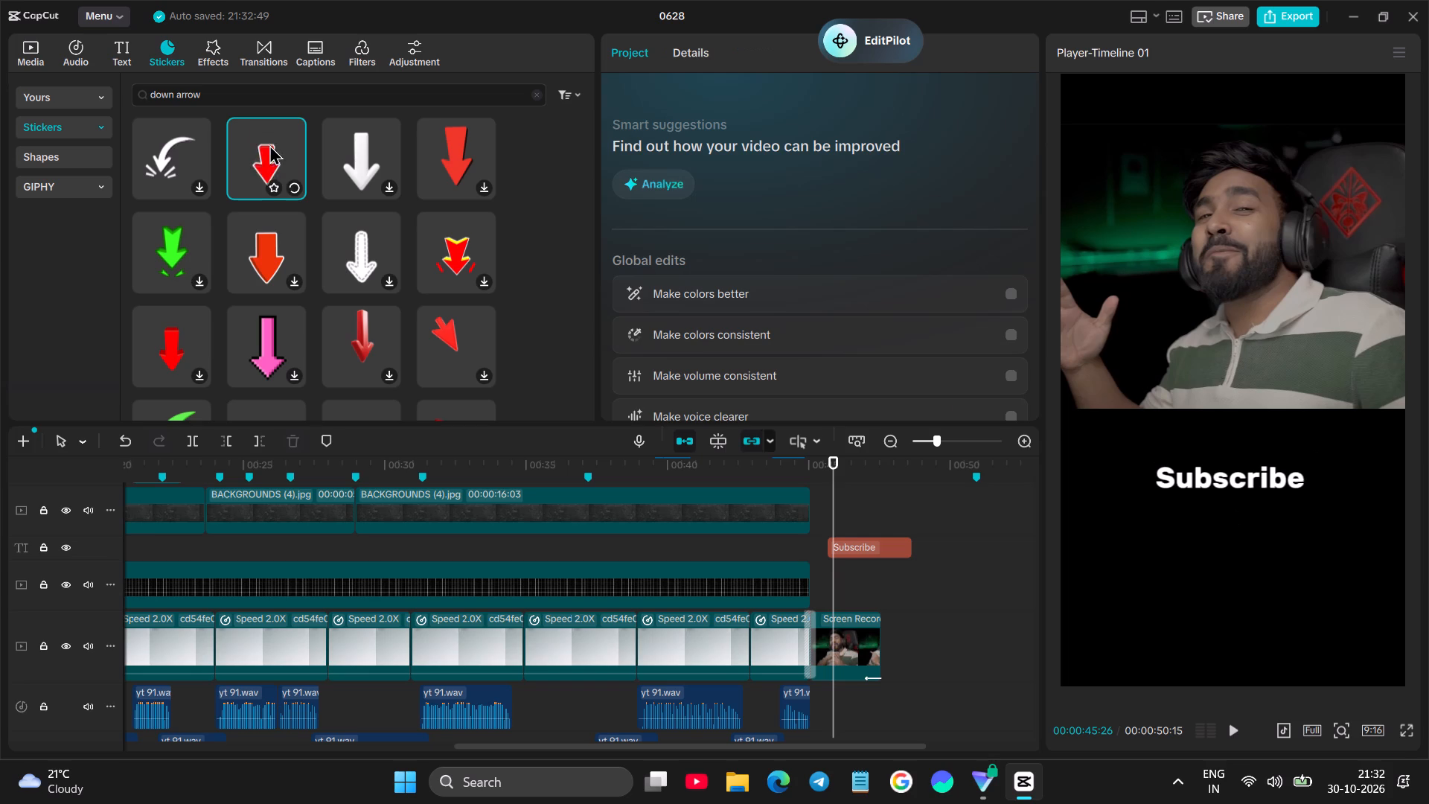
drag(258, 146, 682, 444)
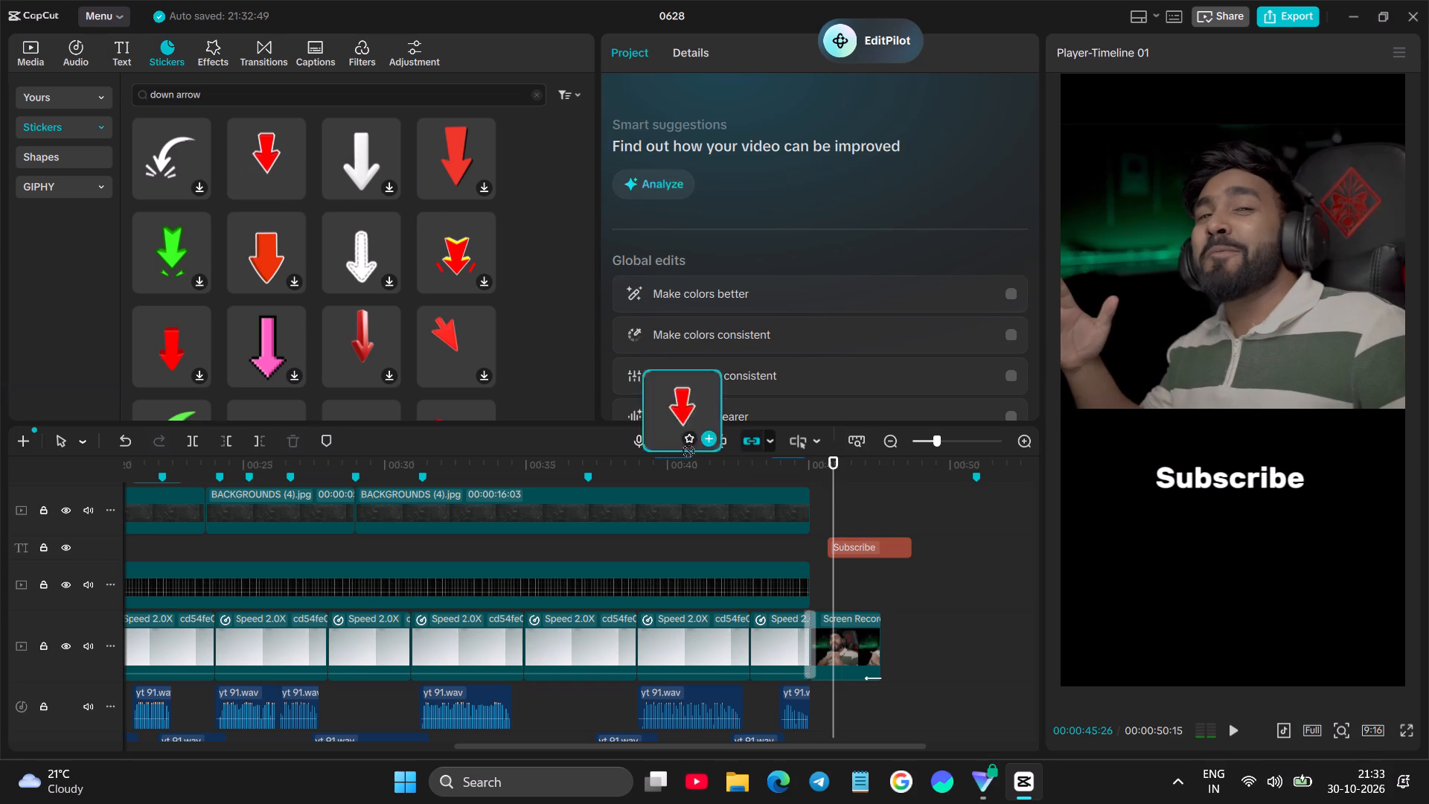
drag(682, 444, 834, 561)
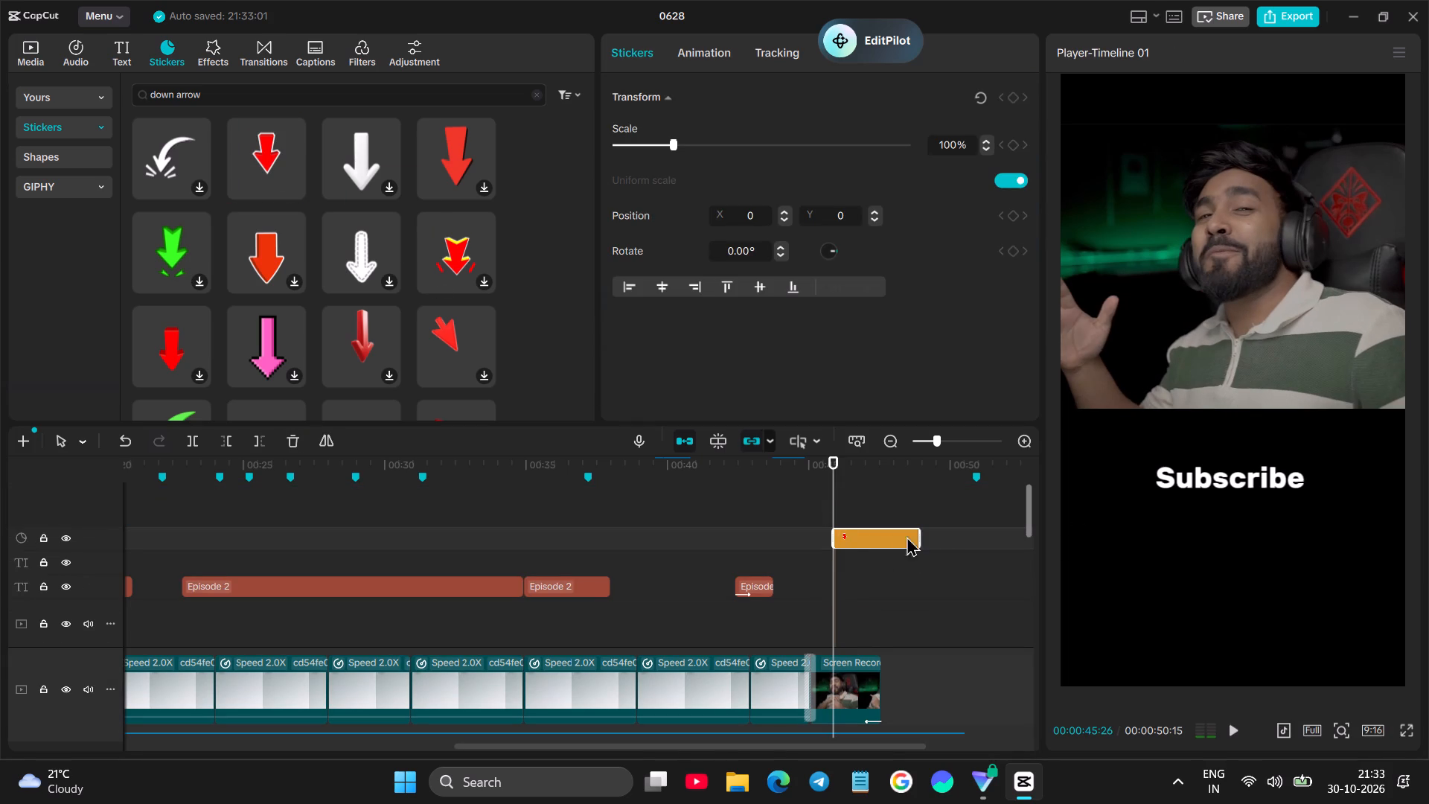
Scale the red arrow sticker to 77% and place it below the end of the Subscribe text, at about X 516, Y -1088.
click(852, 521)
click(841, 580)
scroll(855, 561, down, 9)
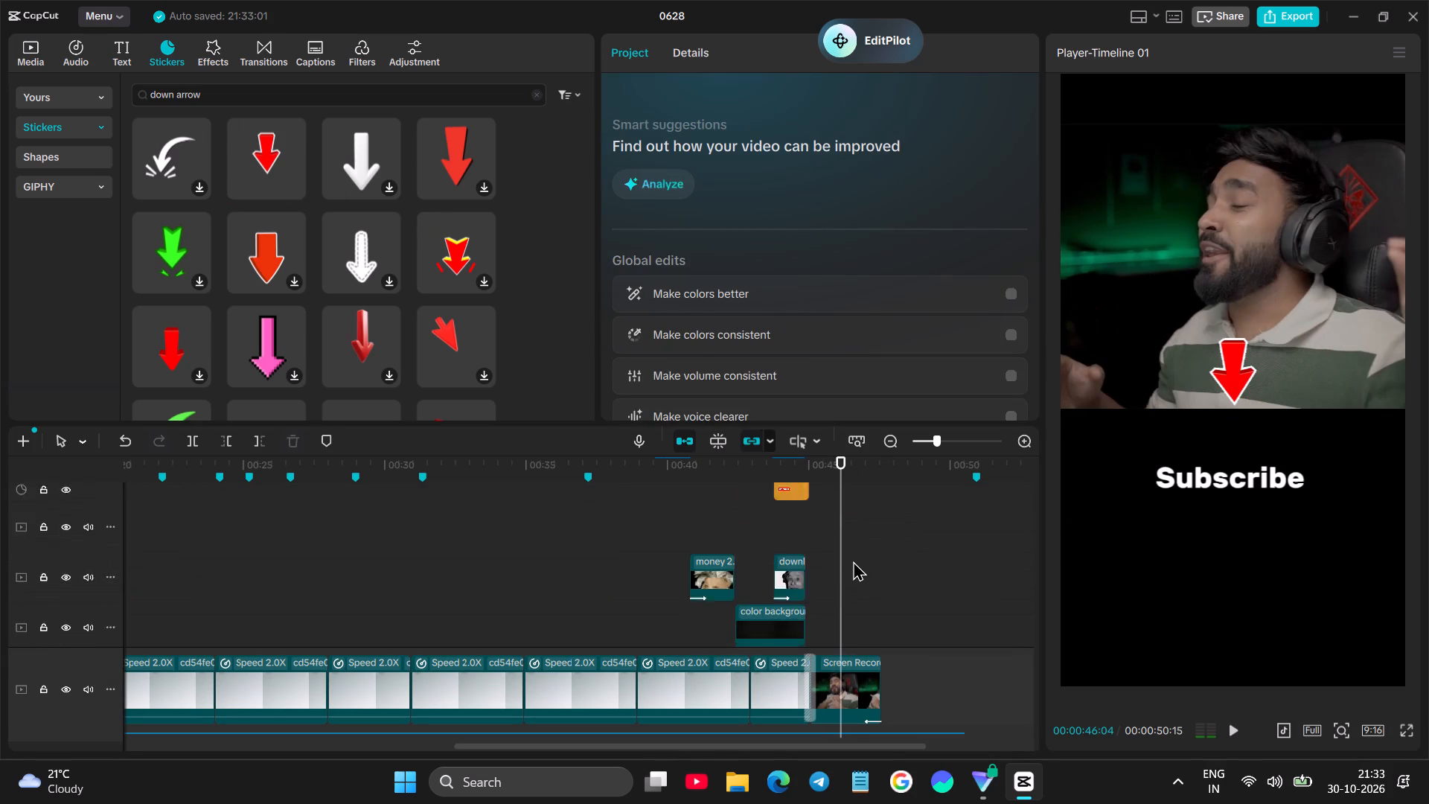
scroll(853, 561, down, 19)
key(space)
key(space)
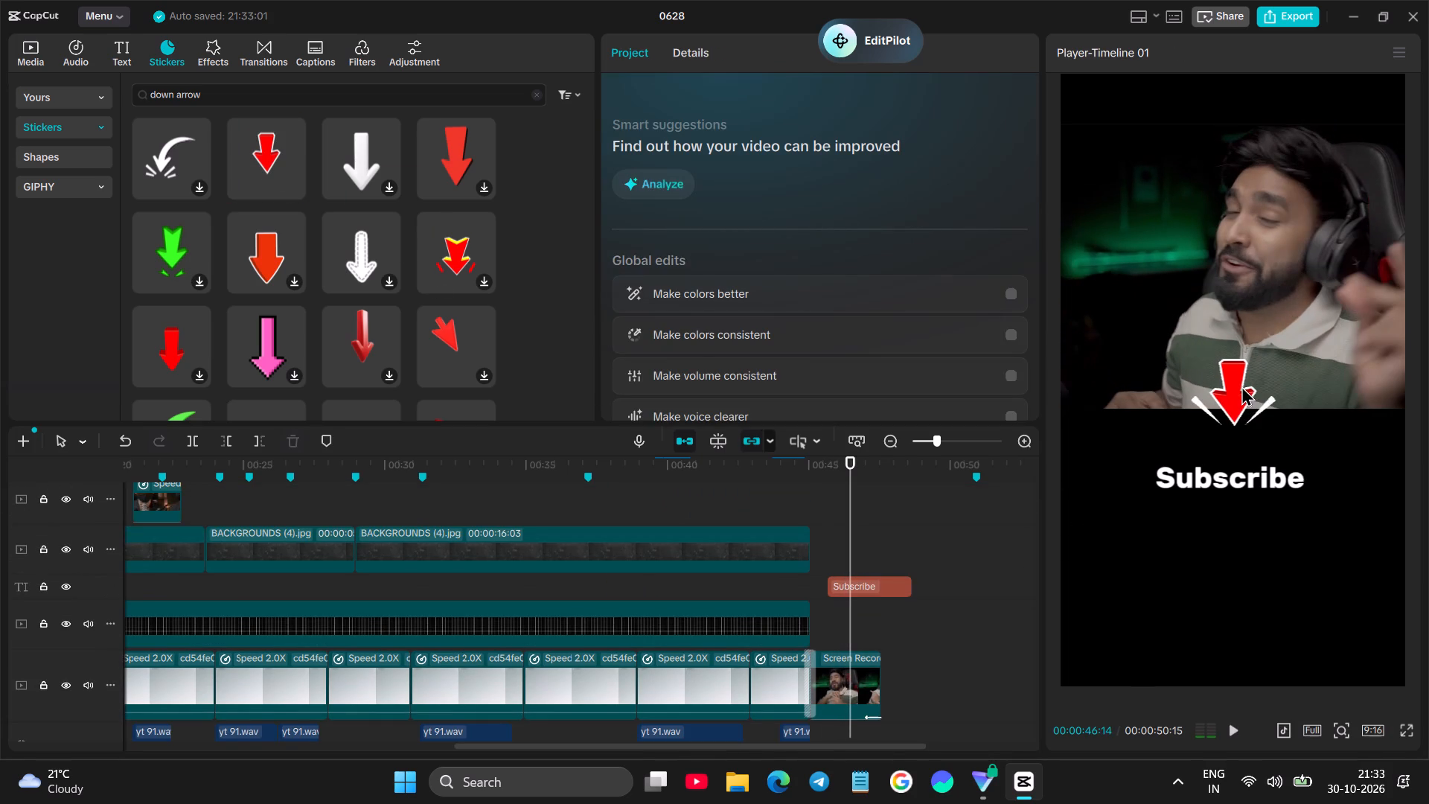
click(1241, 386)
drag(1241, 386, 1306, 542)
drag(1364, 467, 1364, 467)
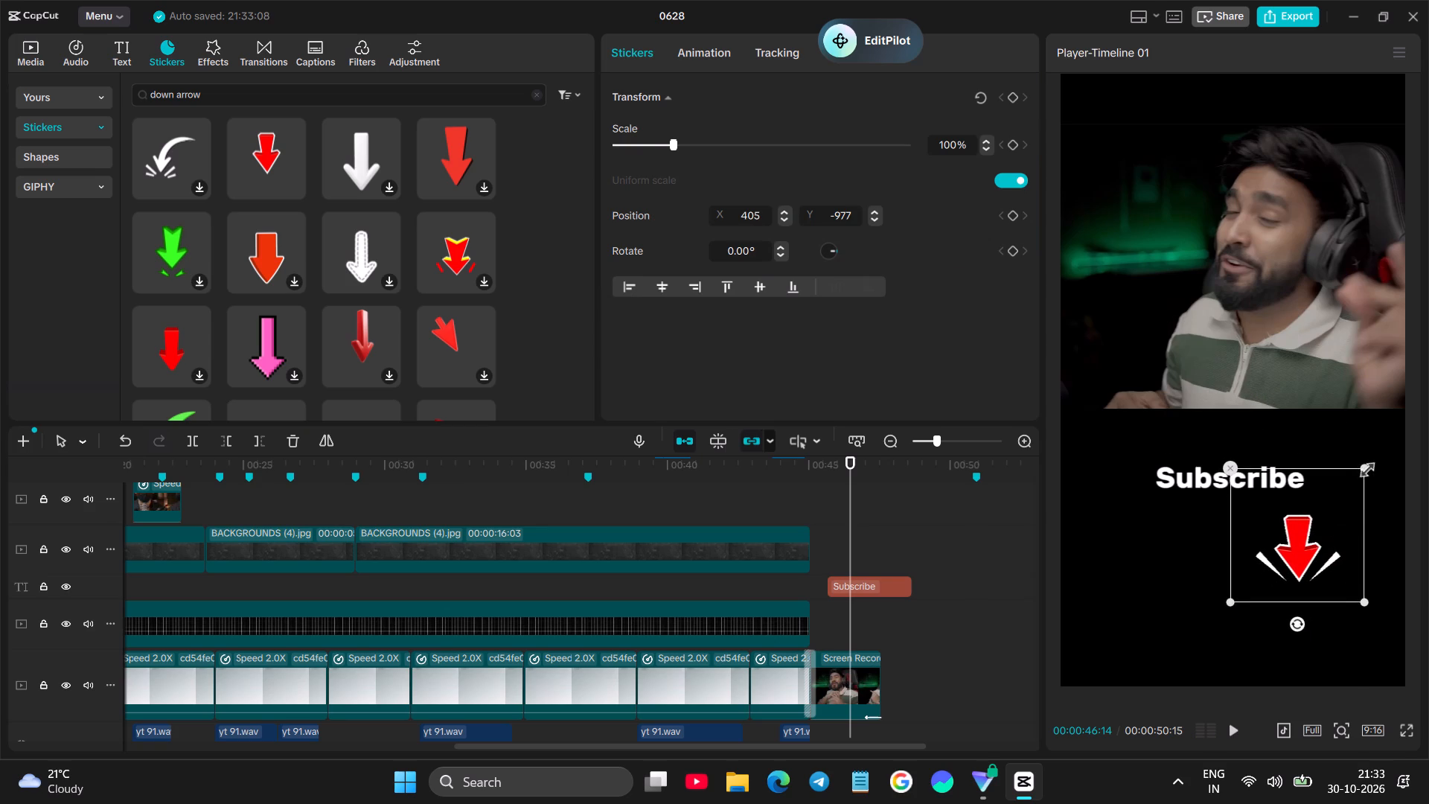
drag(1364, 467, 1346, 494)
drag(1311, 540, 1329, 557)
Move the Subscribe text down slightly so it sits just above the red arrow.
click(1170, 464)
drag(1204, 470, 1218, 502)
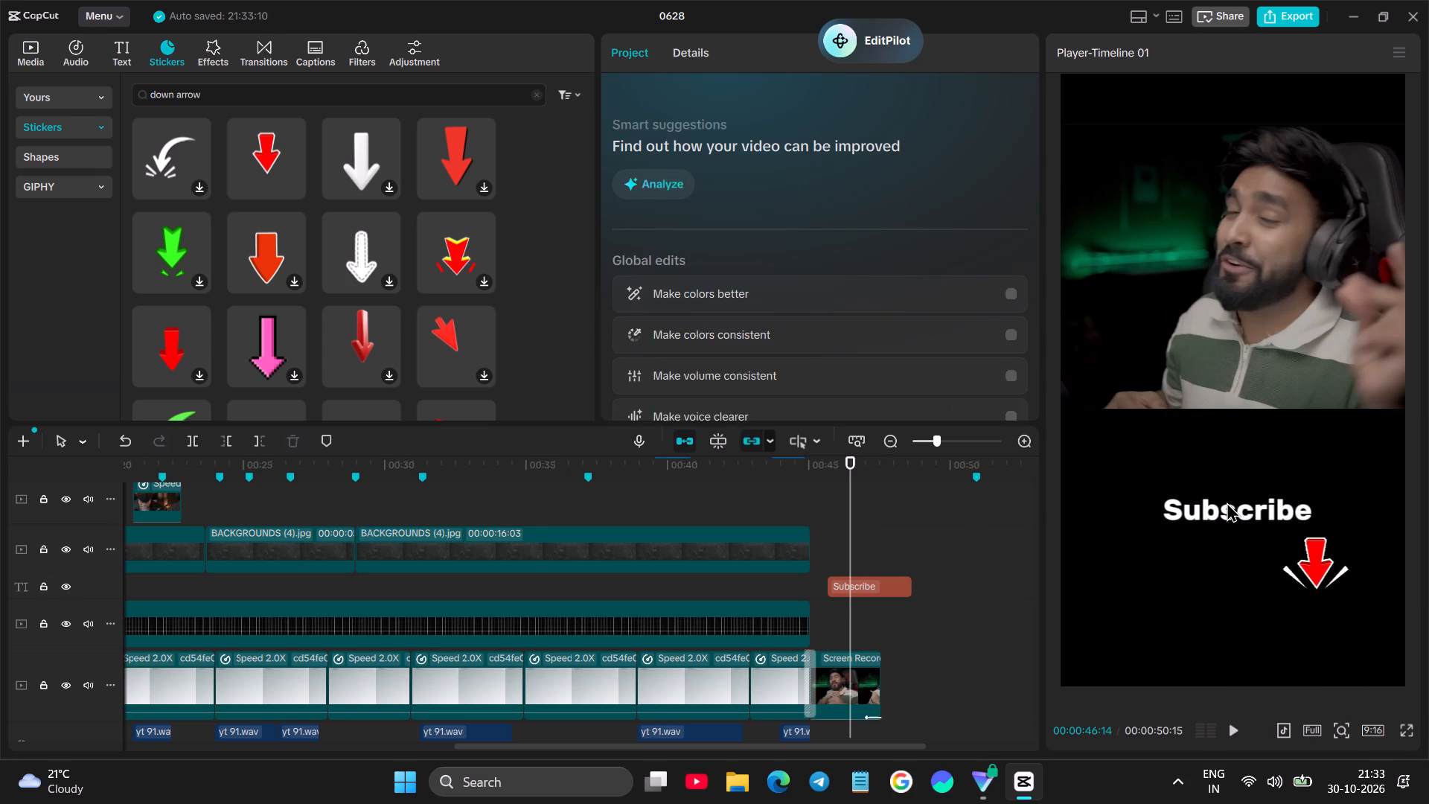
Trim the end of the Subscribe text clip to the end of the screen recording at 00:00:47:18.
click(790, 491)
key(space)
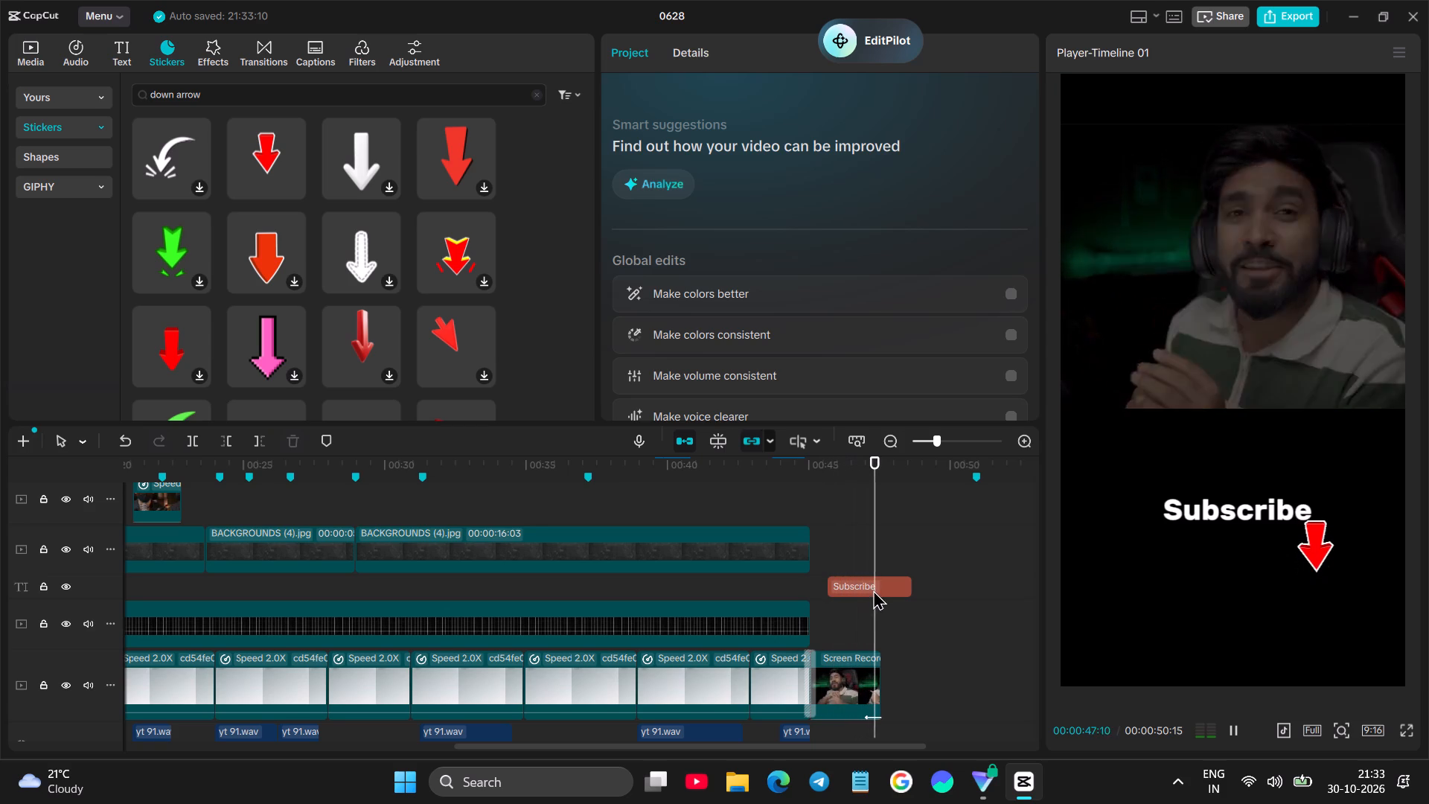
key(space)
click(872, 555)
click(881, 558)
click(880, 583)
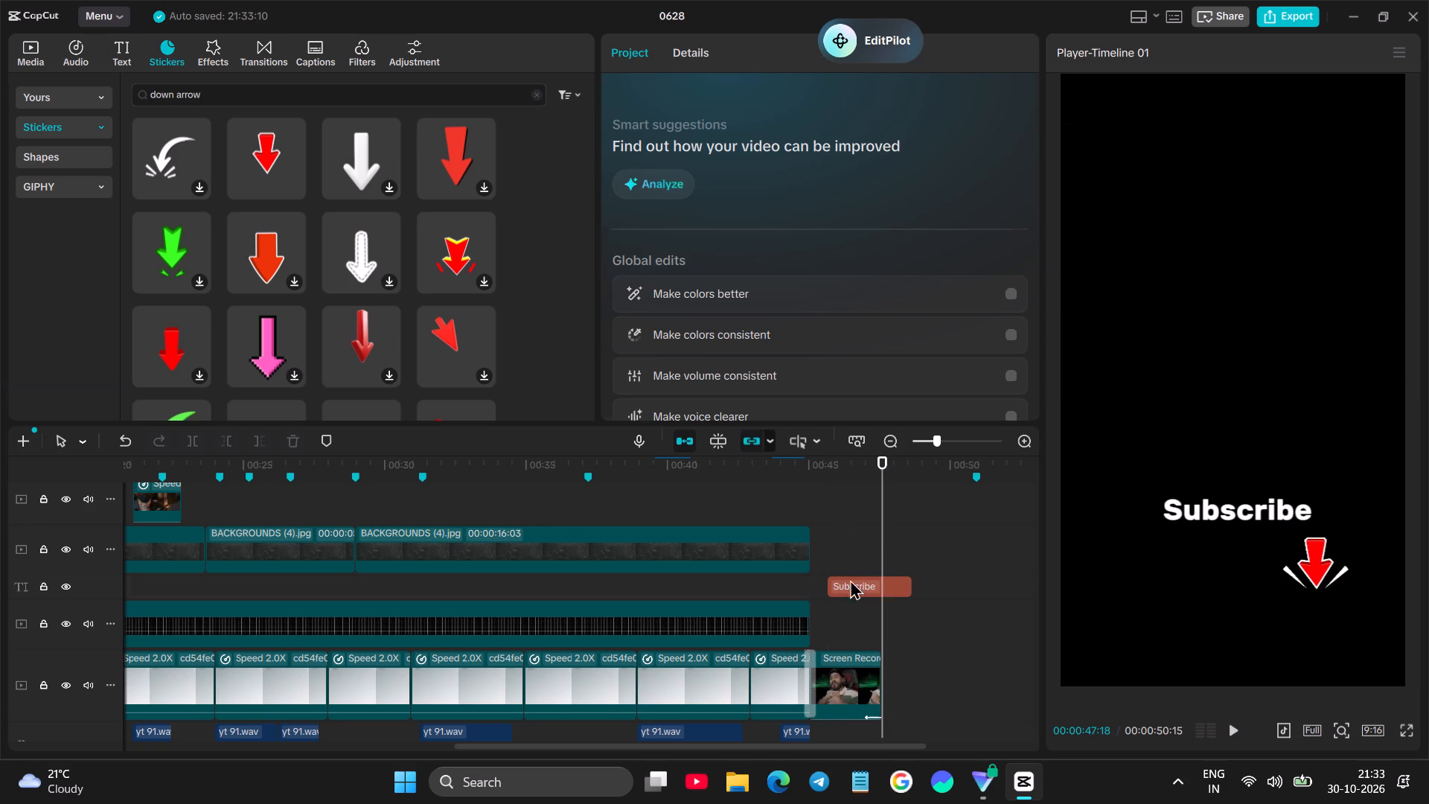
click(260, 450)
Trim the end of the red arrow sticker clip to 00:00:47:18.
scroll(845, 523, up, 20)
scroll(845, 523, up, 3)
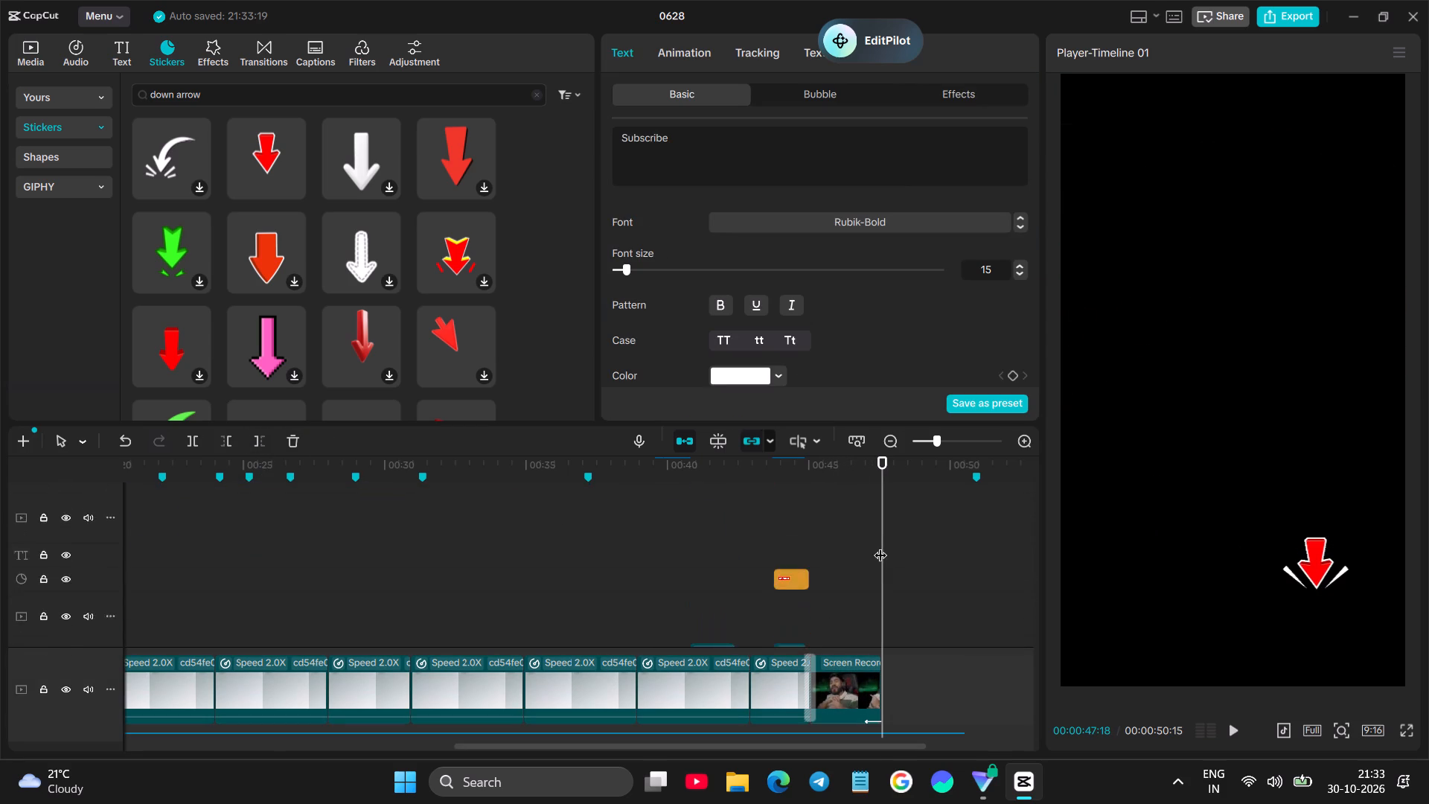
scroll(880, 546, up, 8)
click(877, 538)
click(257, 439)
Play back the ending from about 44 seconds to check the Subscribe text and arrow end screen.
scroll(936, 536, down, 8)
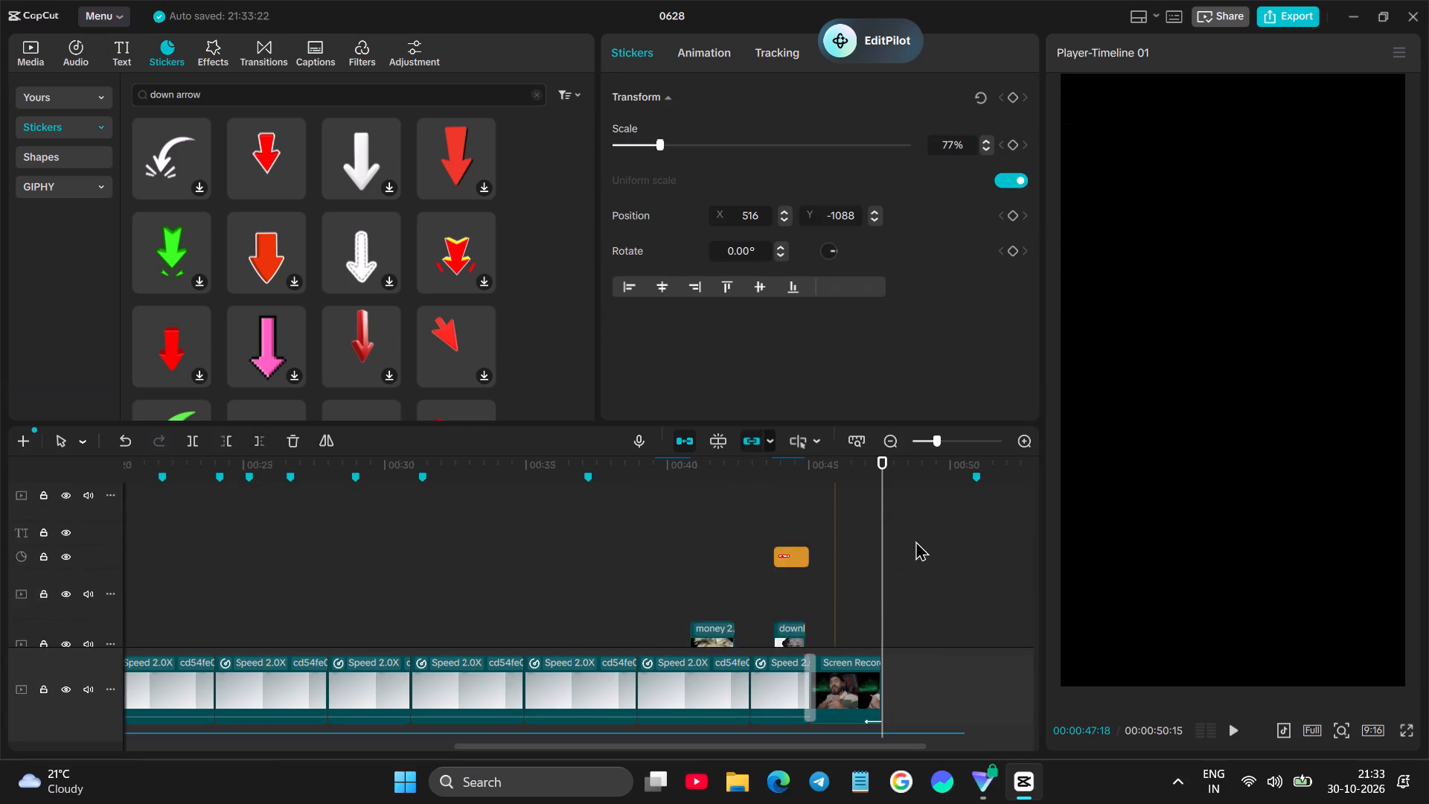
scroll(915, 540, down, 9)
click(823, 558)
click(784, 623)
key(space)
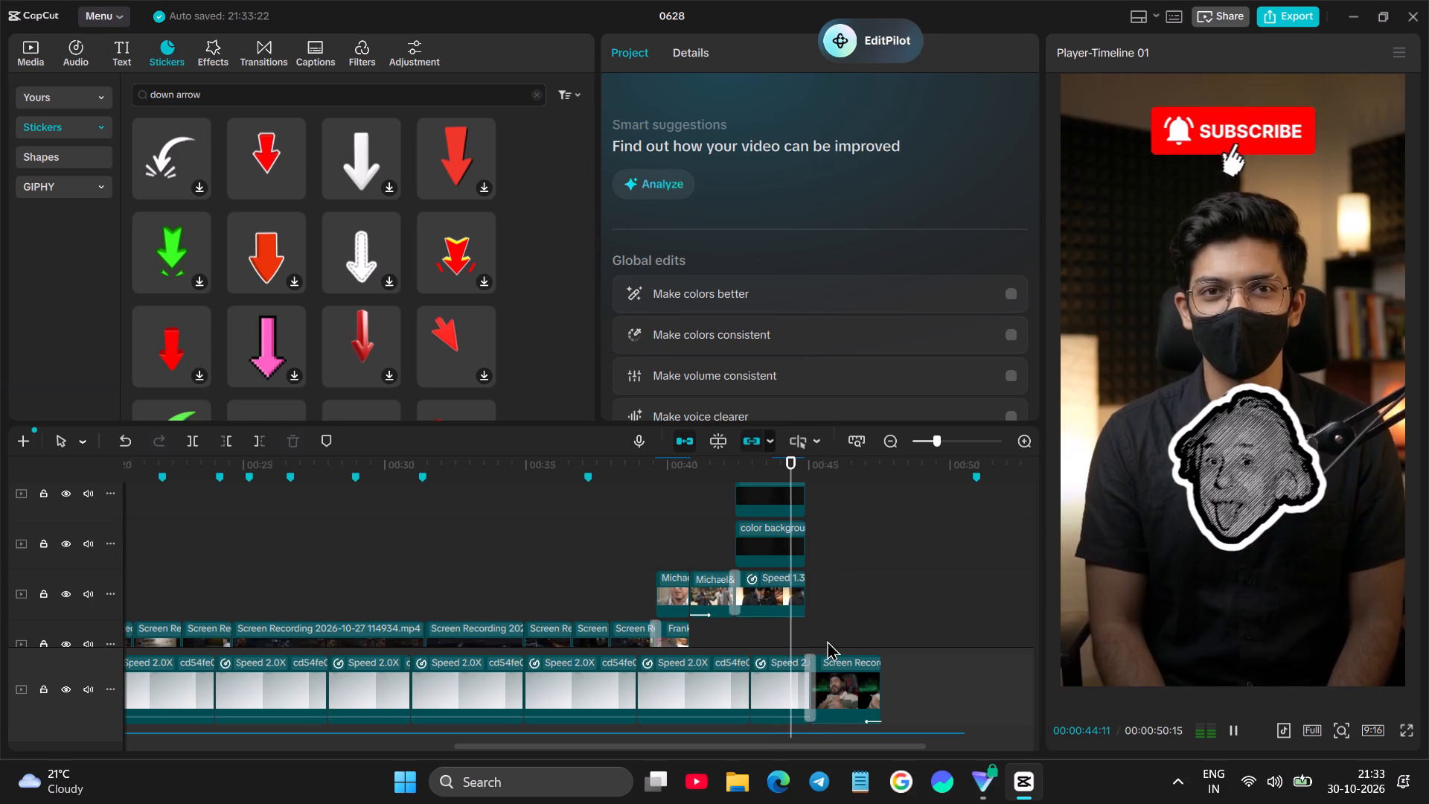
scroll(850, 599, down, 6)
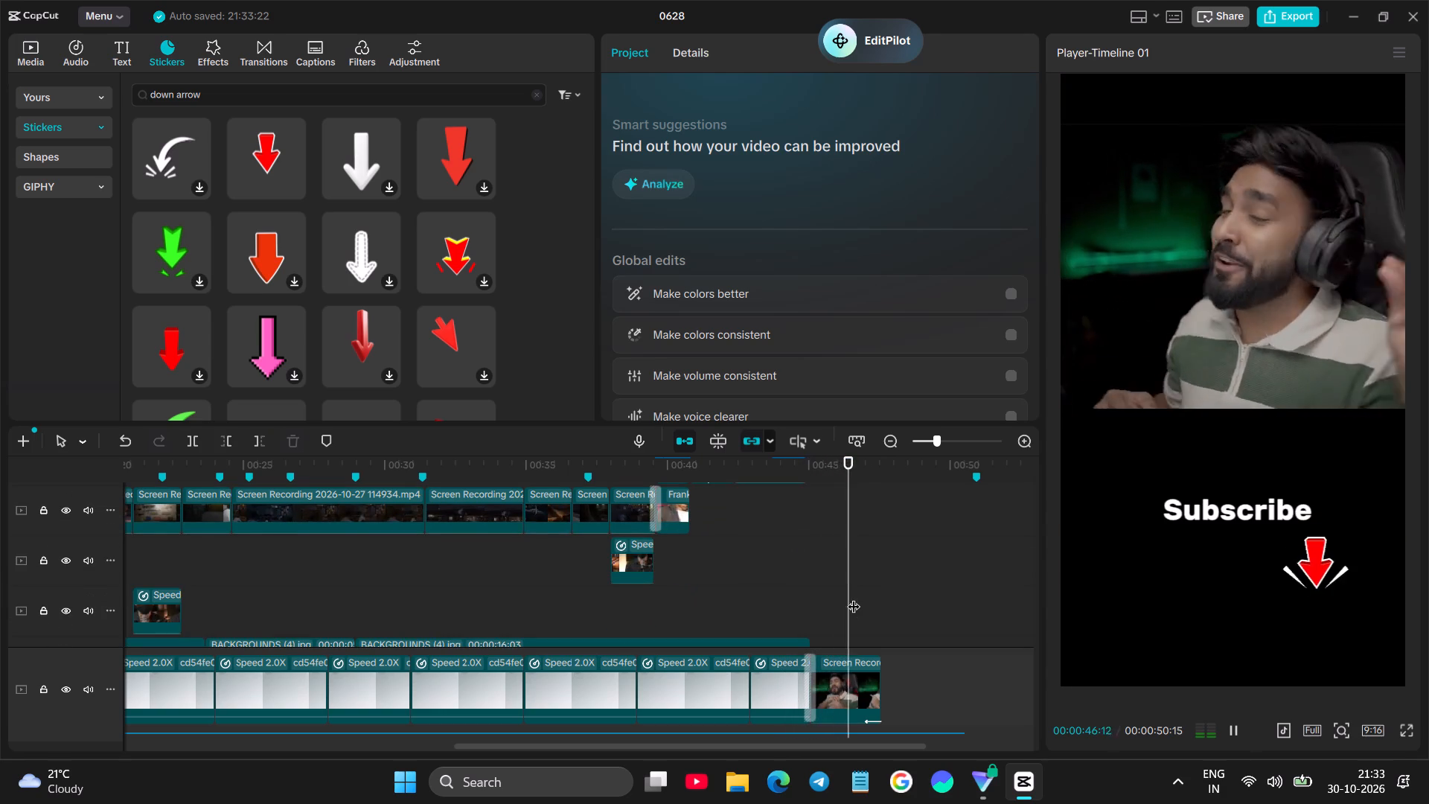
key(space)
scroll(864, 584, down, 2)
click(794, 555)
key(space)
key(space)
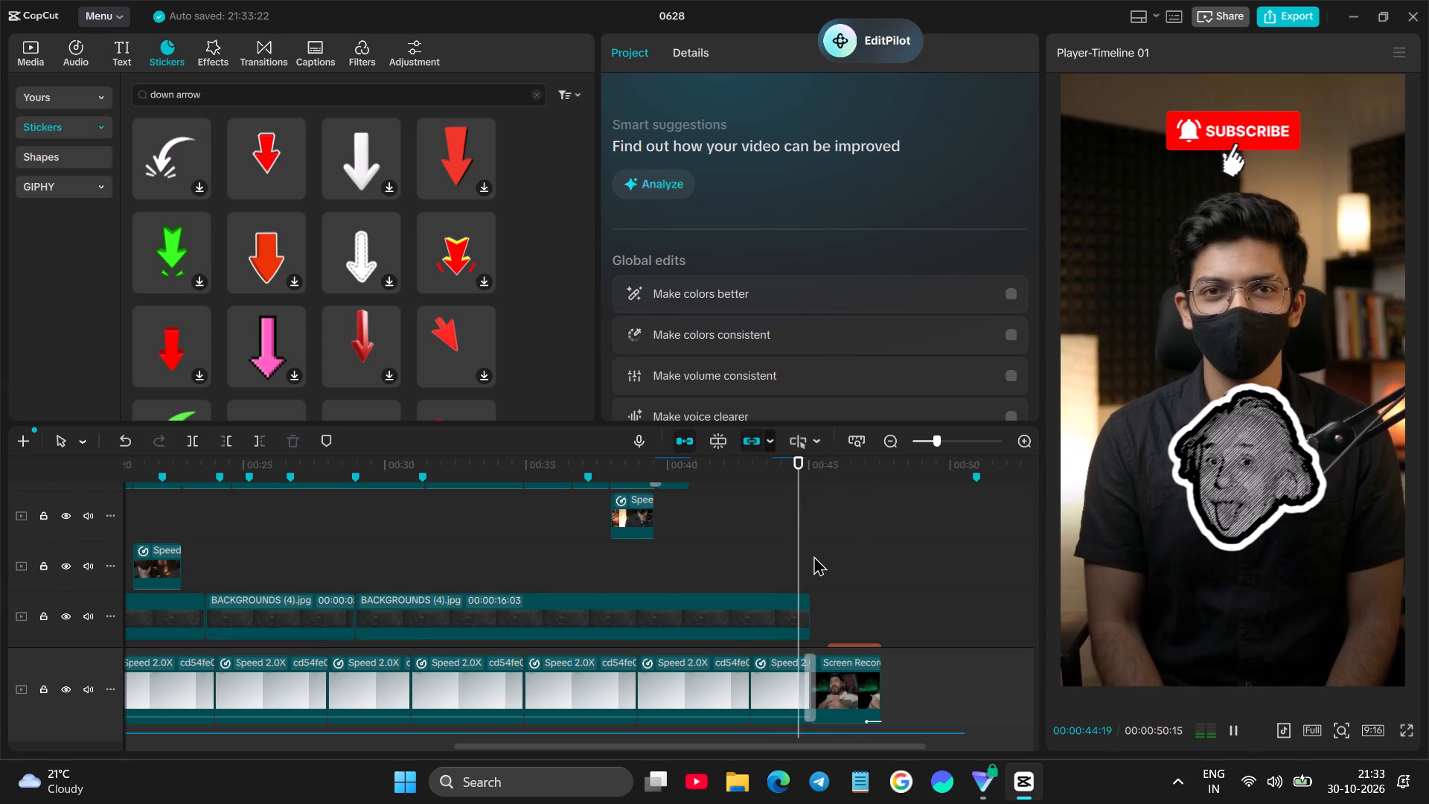
key(space)
scroll(819, 547, down, 5)
key(space)
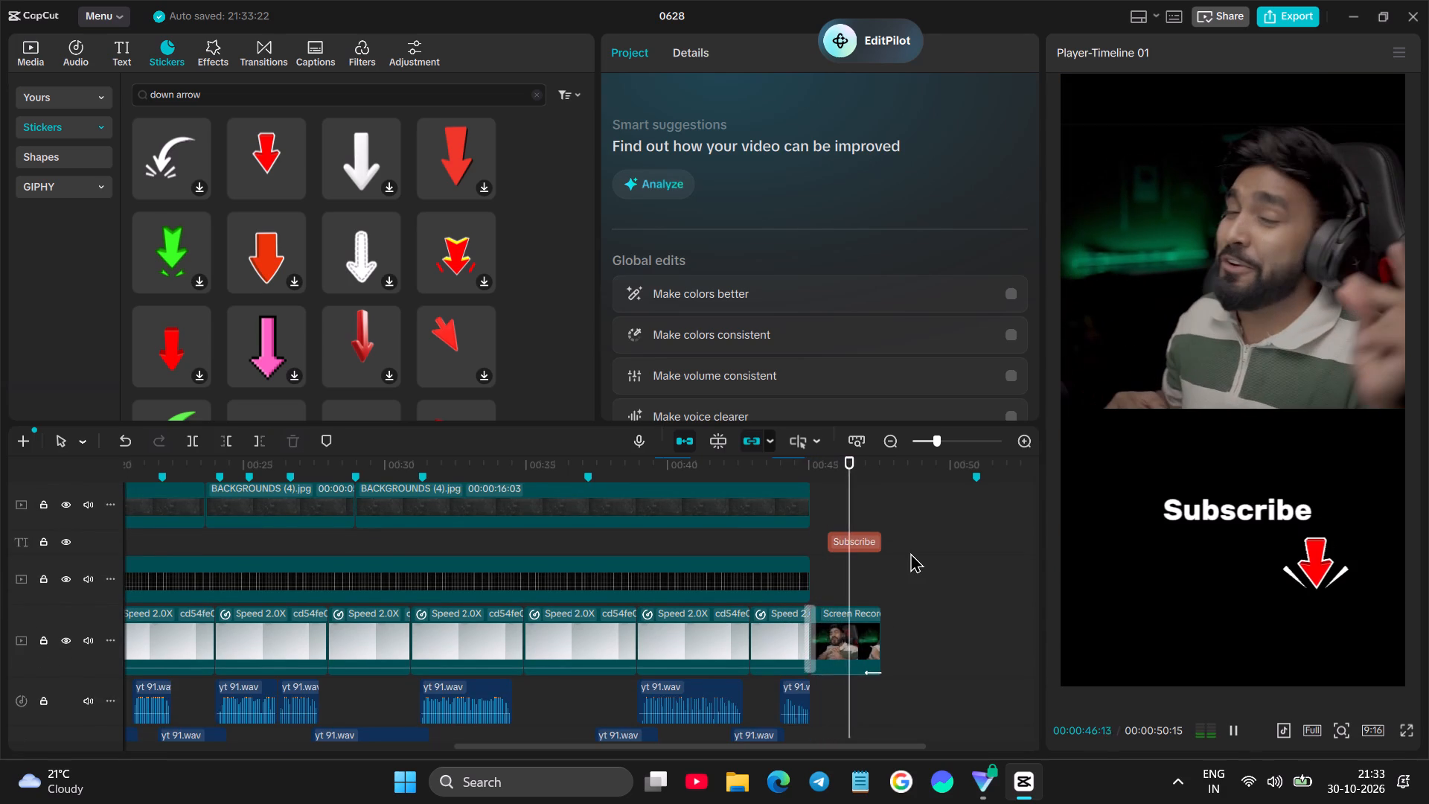
key(space)
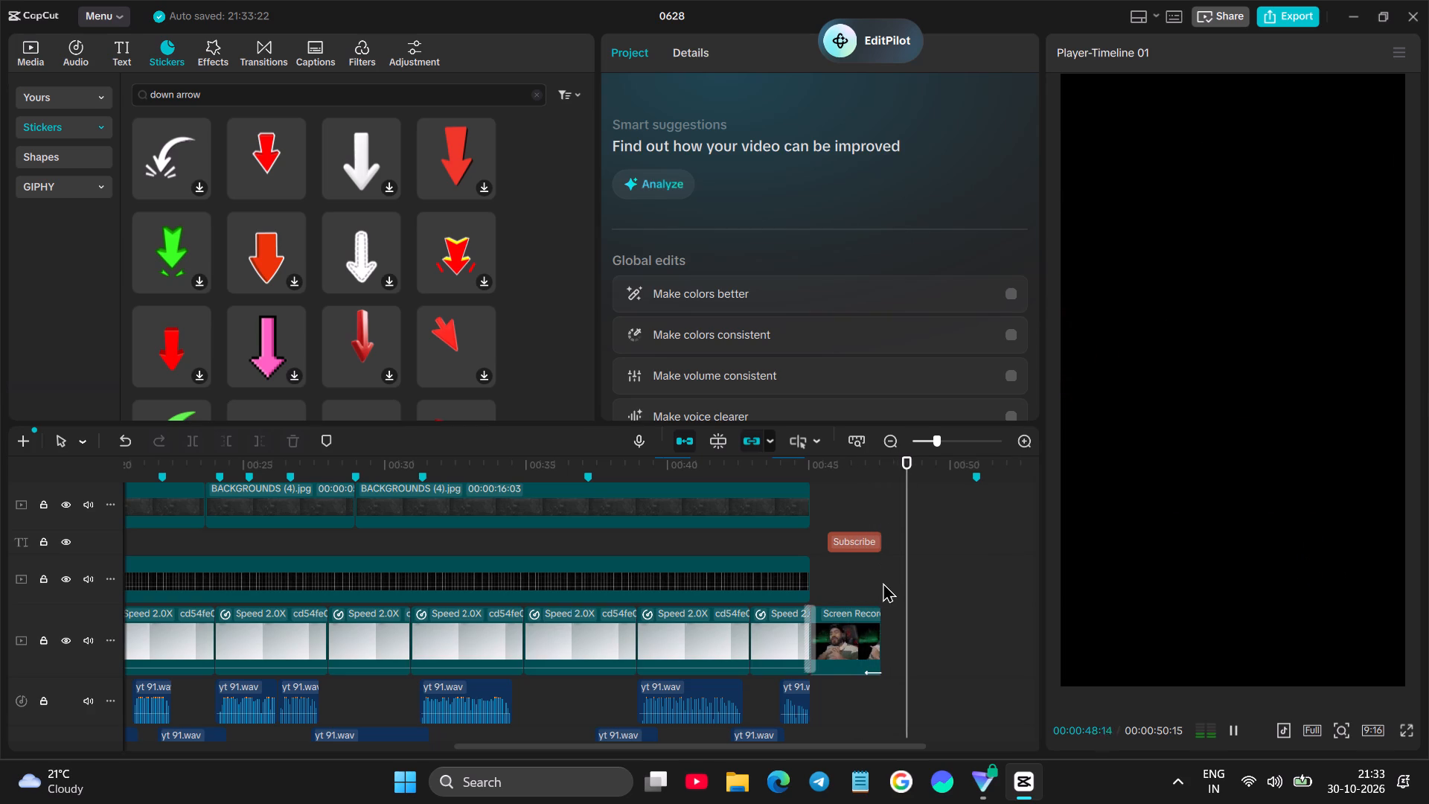
Trim the end of the long background audio track to the end of the screen recording at 00:00:47:18.
click(883, 580)
scroll(883, 579, down, 12)
click(865, 626)
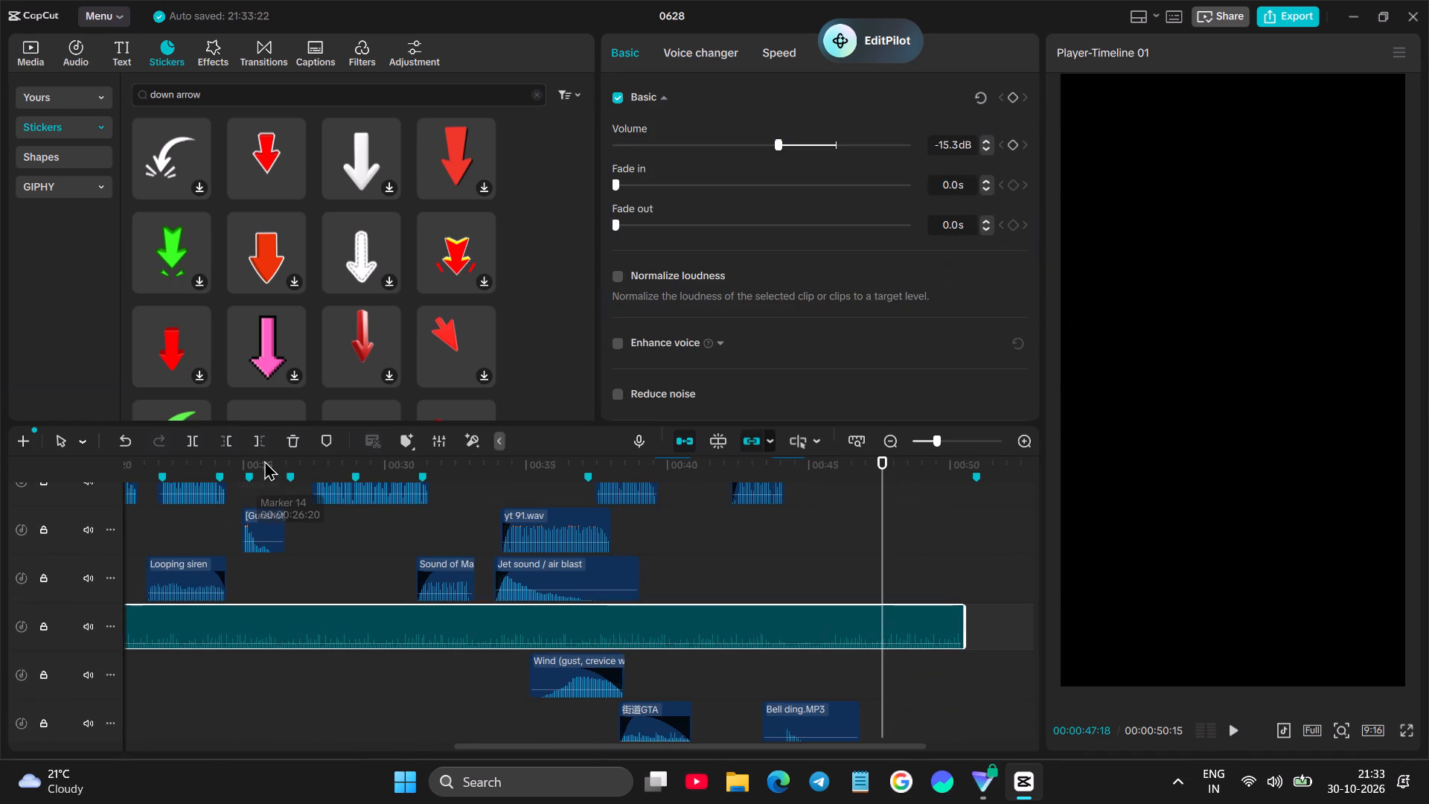
click(250, 445)
Play back the trimmed ending and the opening seconds of the video as a final check.
click(859, 583)
key(space)
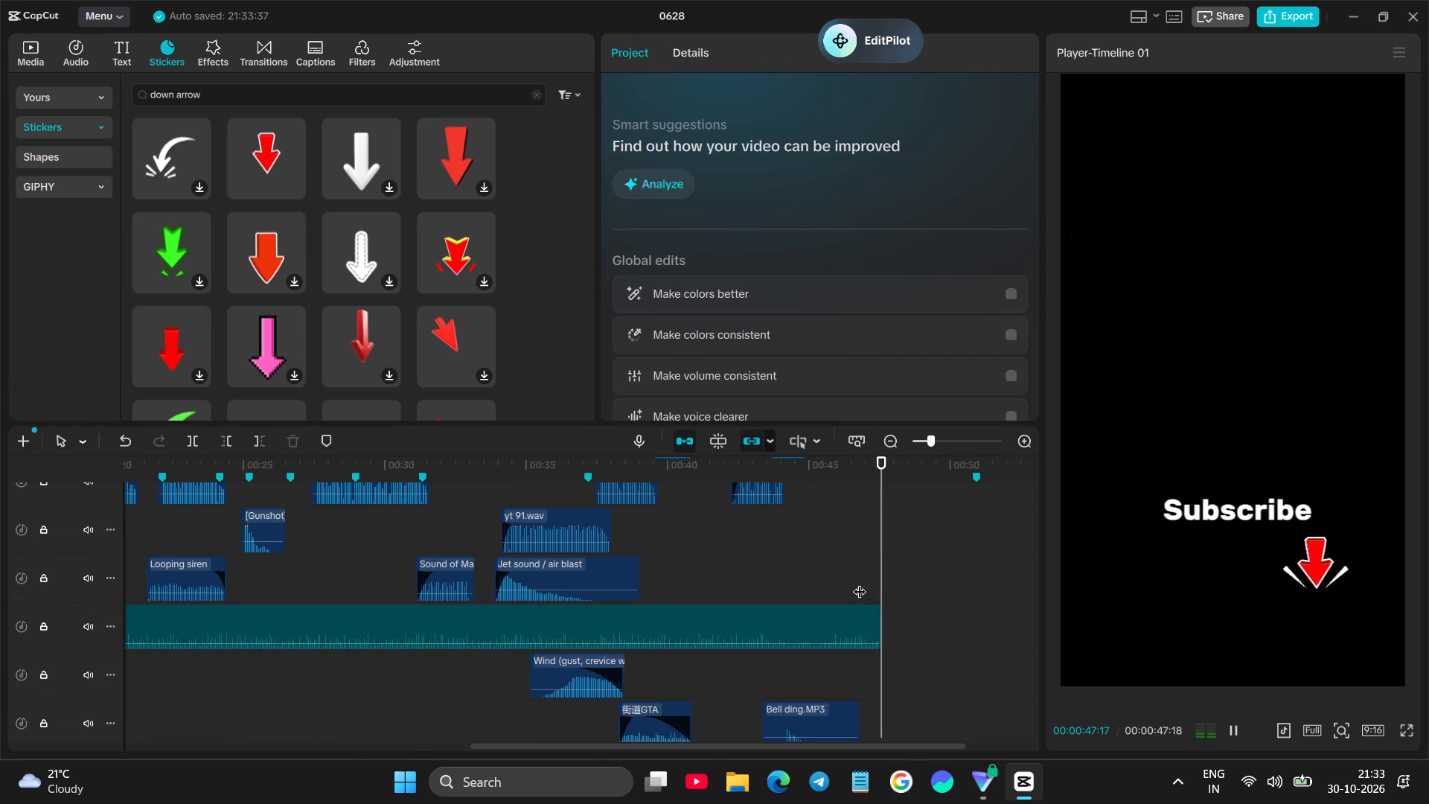
click(860, 580)
drag(859, 579, 0, 575)
key(space)
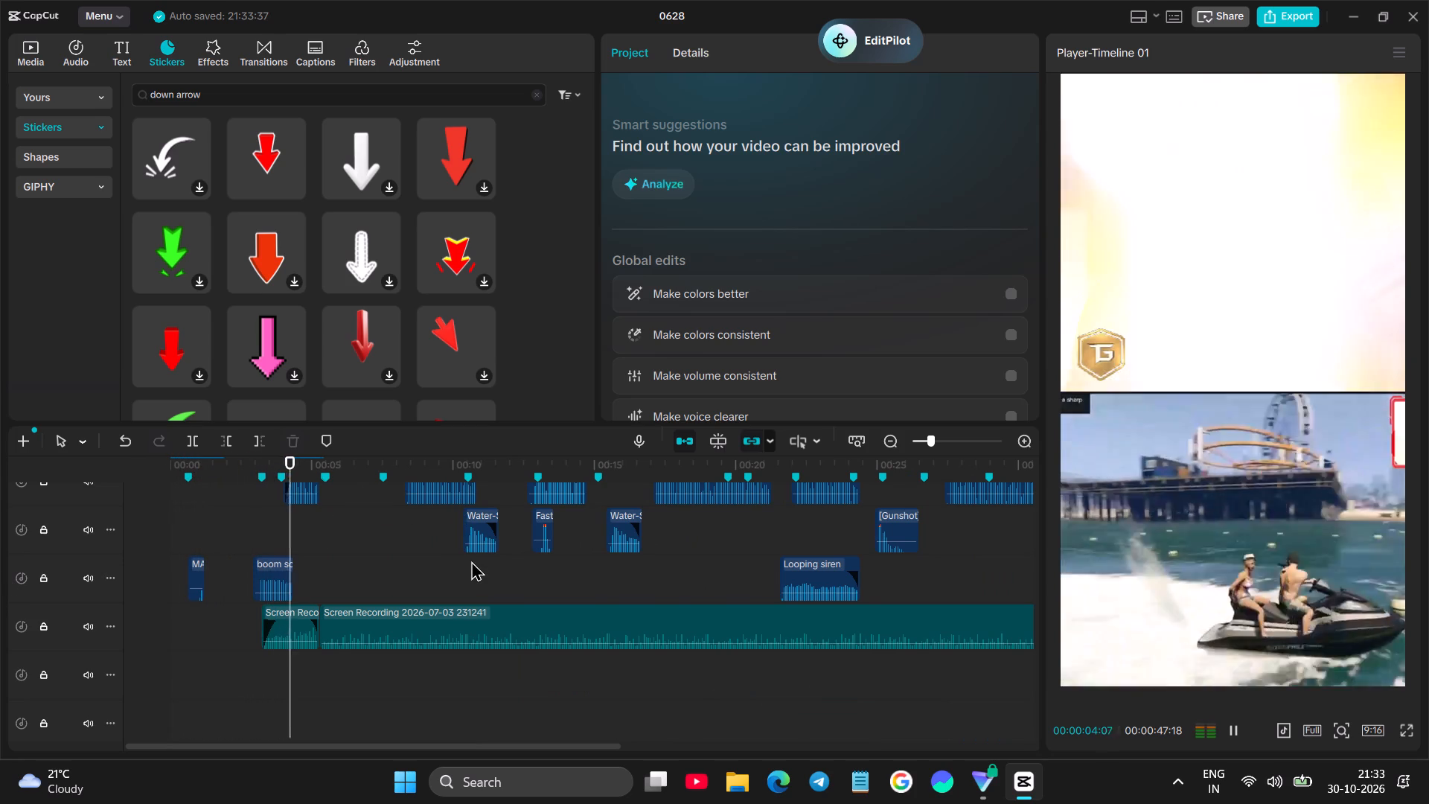
key(space)
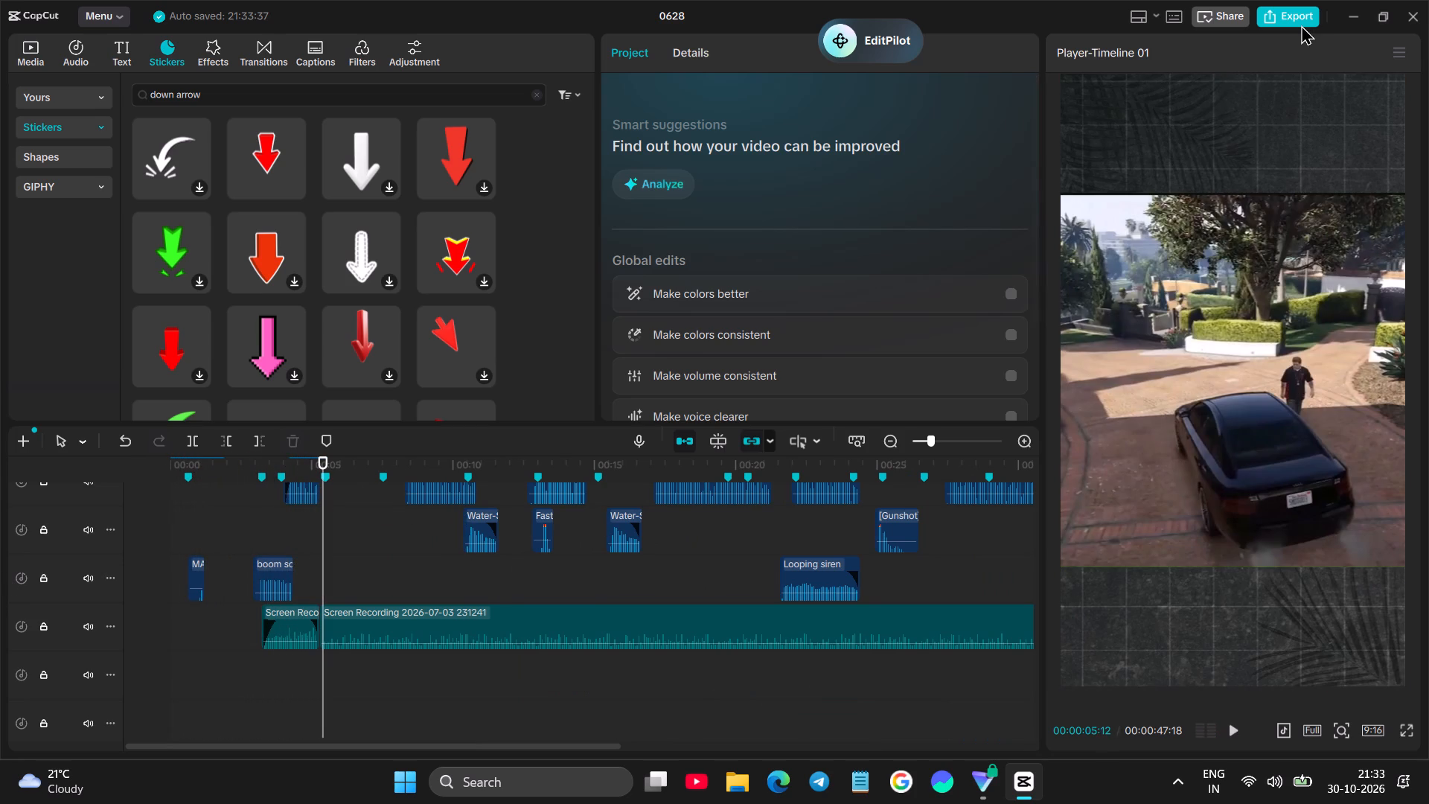
Export the video as 0628(13) at 1080P resolution in mp4 format, and dismiss the sharing options once it is saved.
click(1301, 25)
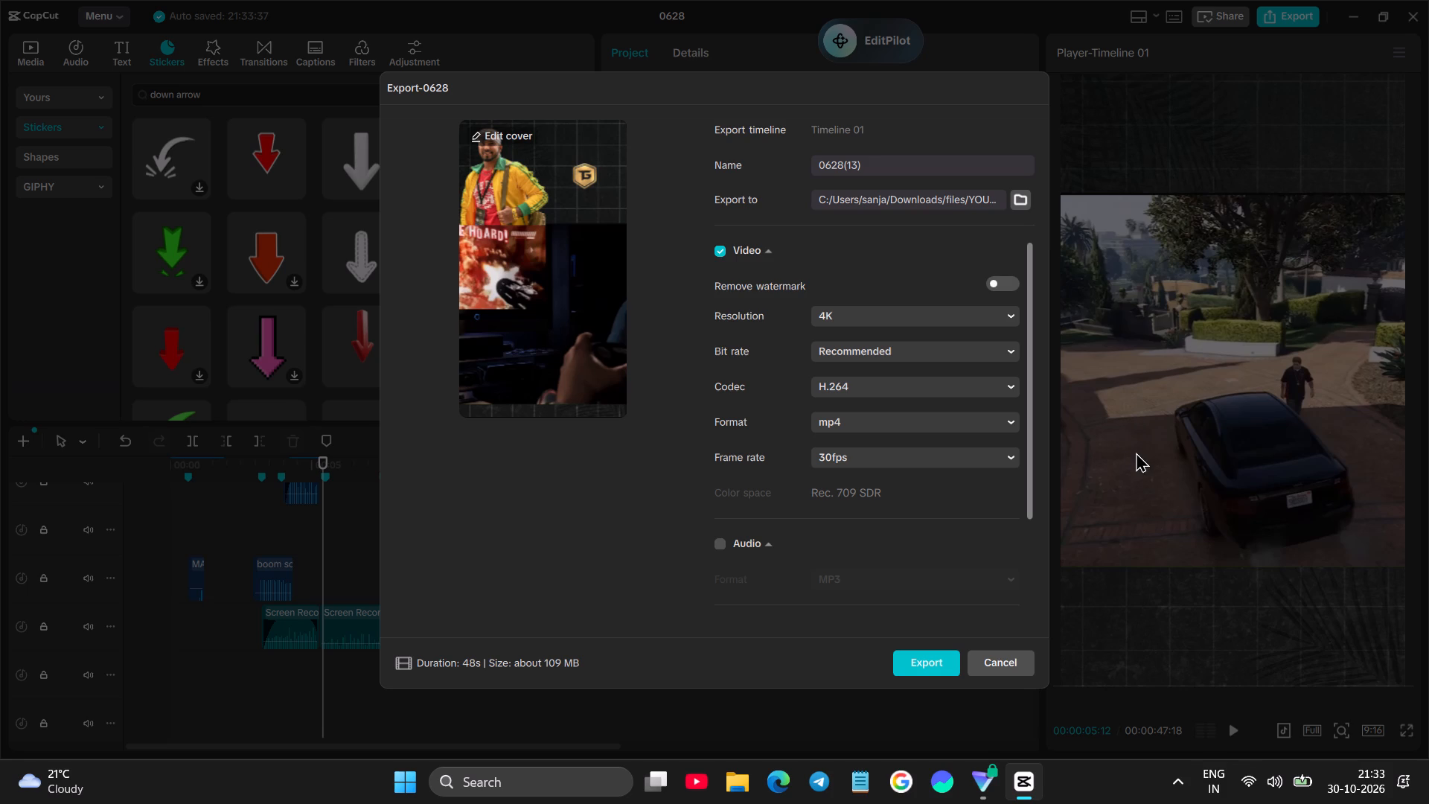
click(1003, 319)
click(917, 411)
click(943, 660)
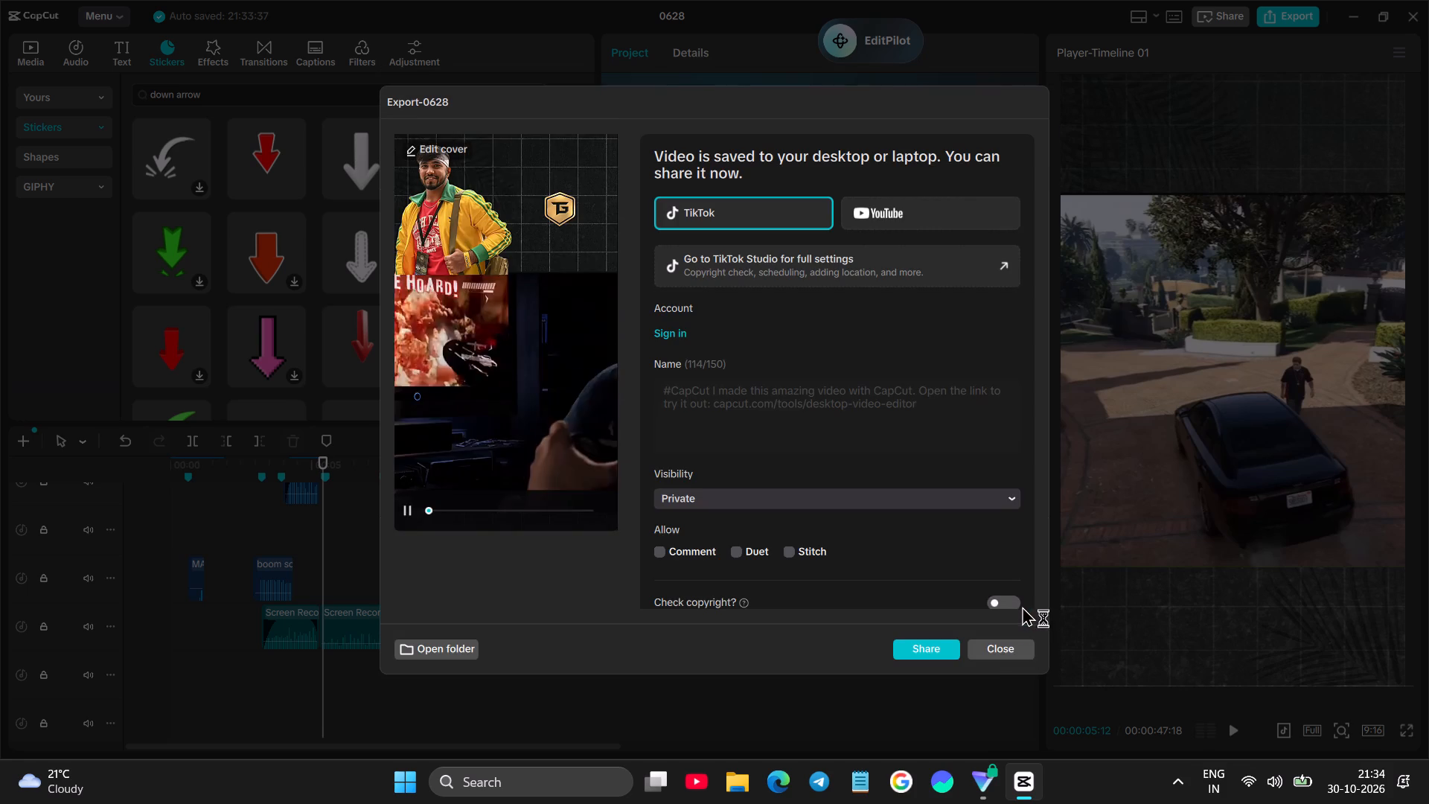
click(1010, 645)
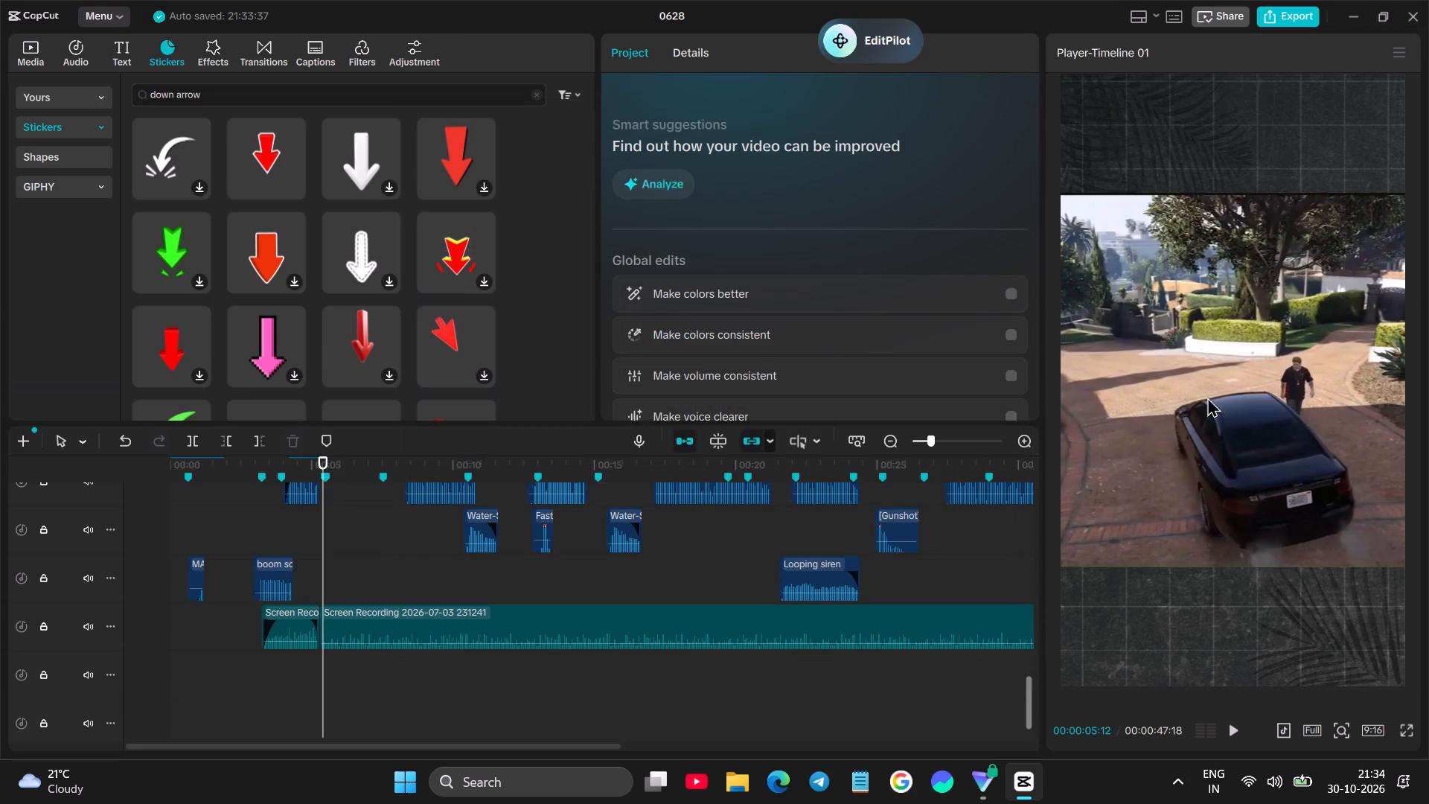
Close the 0628 project and exit CapCut from its home window.
click(1413, 16)
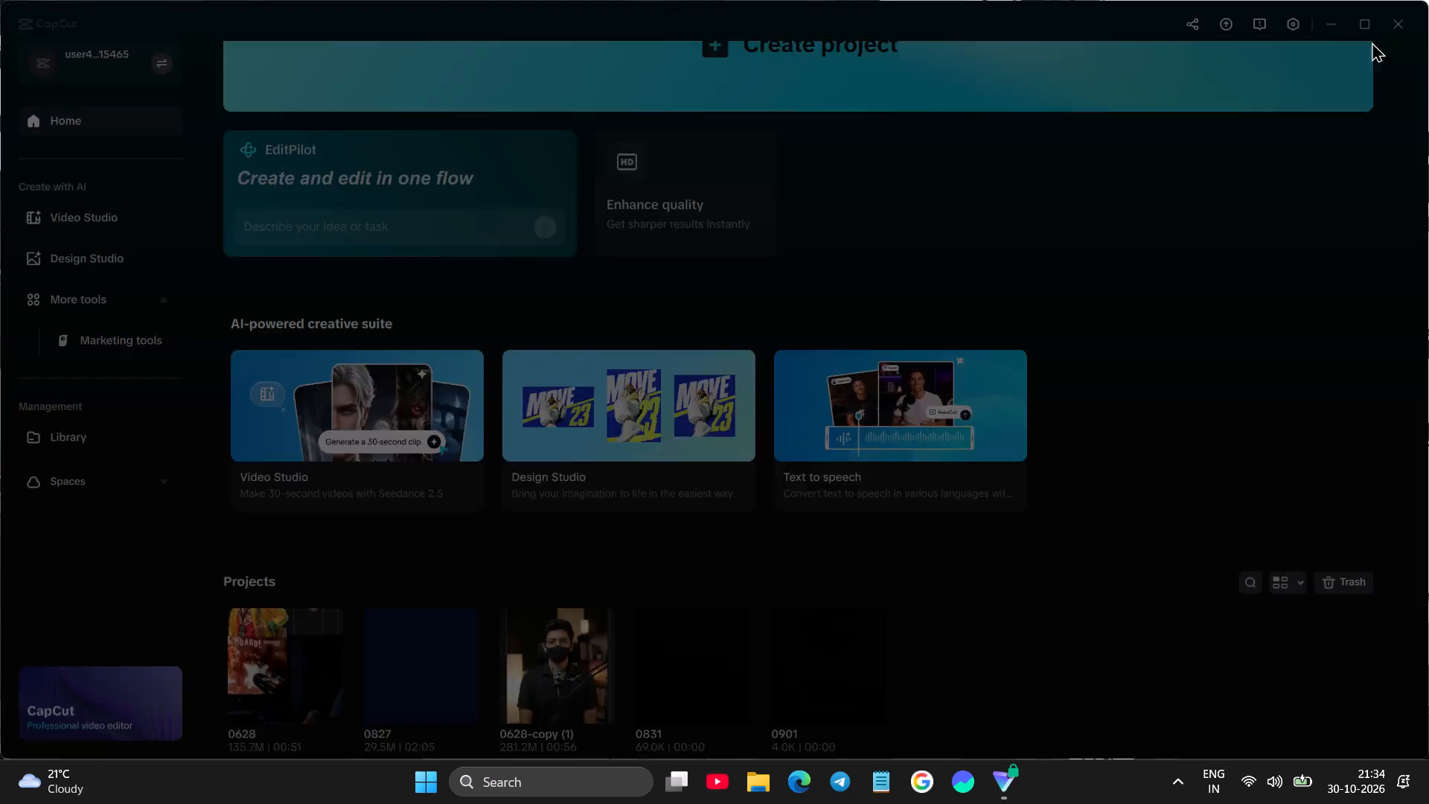
click(1398, 23)
triple_click(1396, 25)
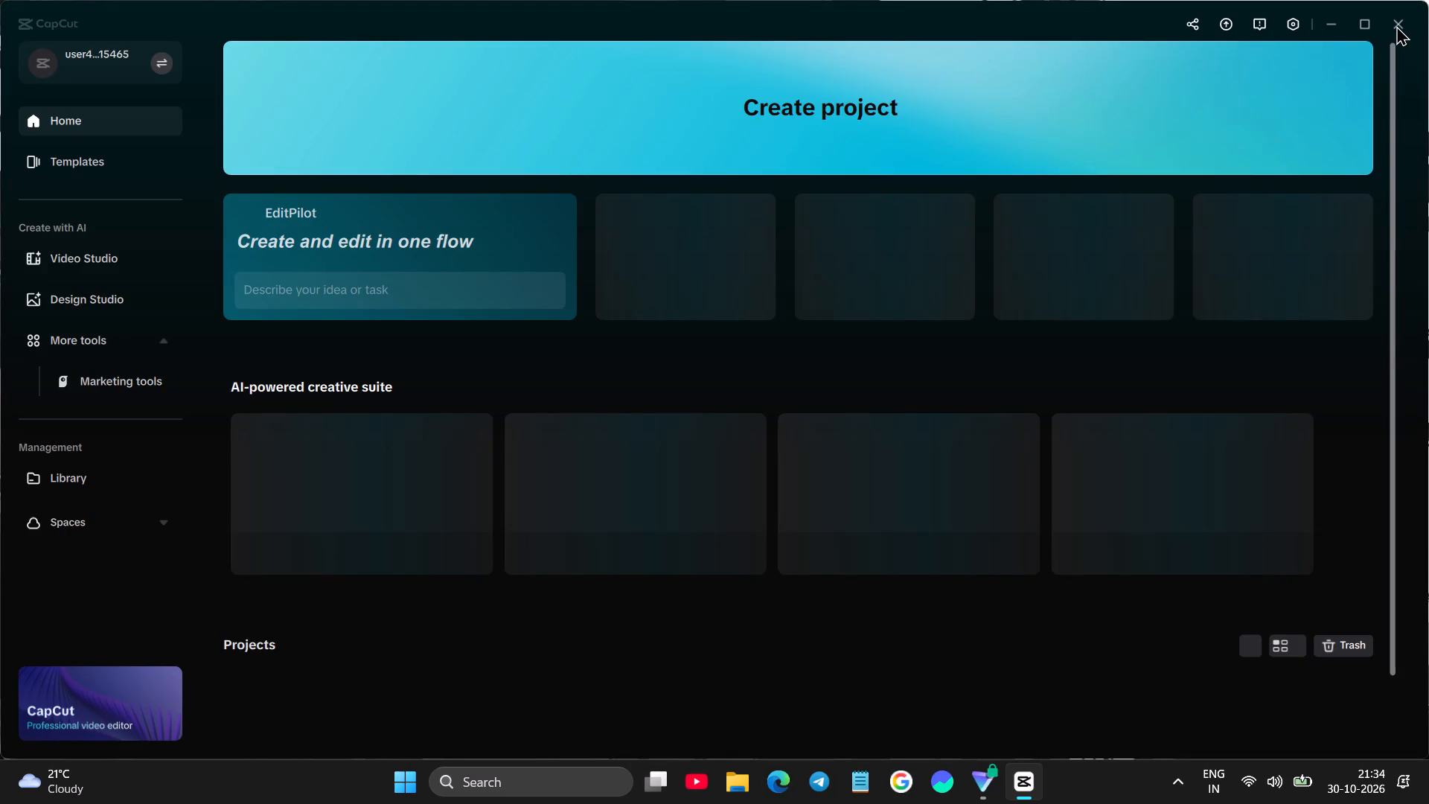
click(1396, 25)
triple_click(1396, 25)
triple_click(1396, 25)
triple_click(1394, 22)
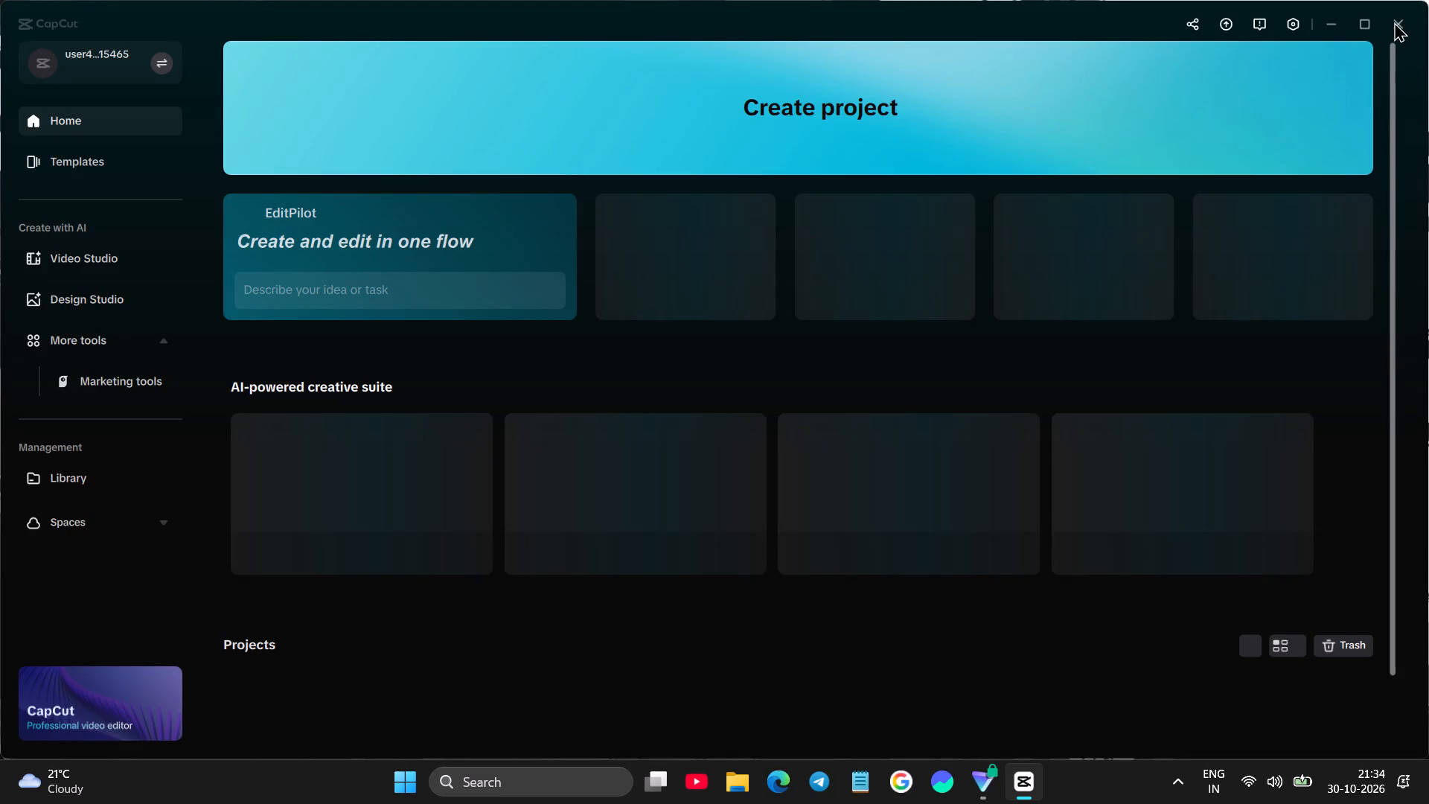
double_click(1394, 22)
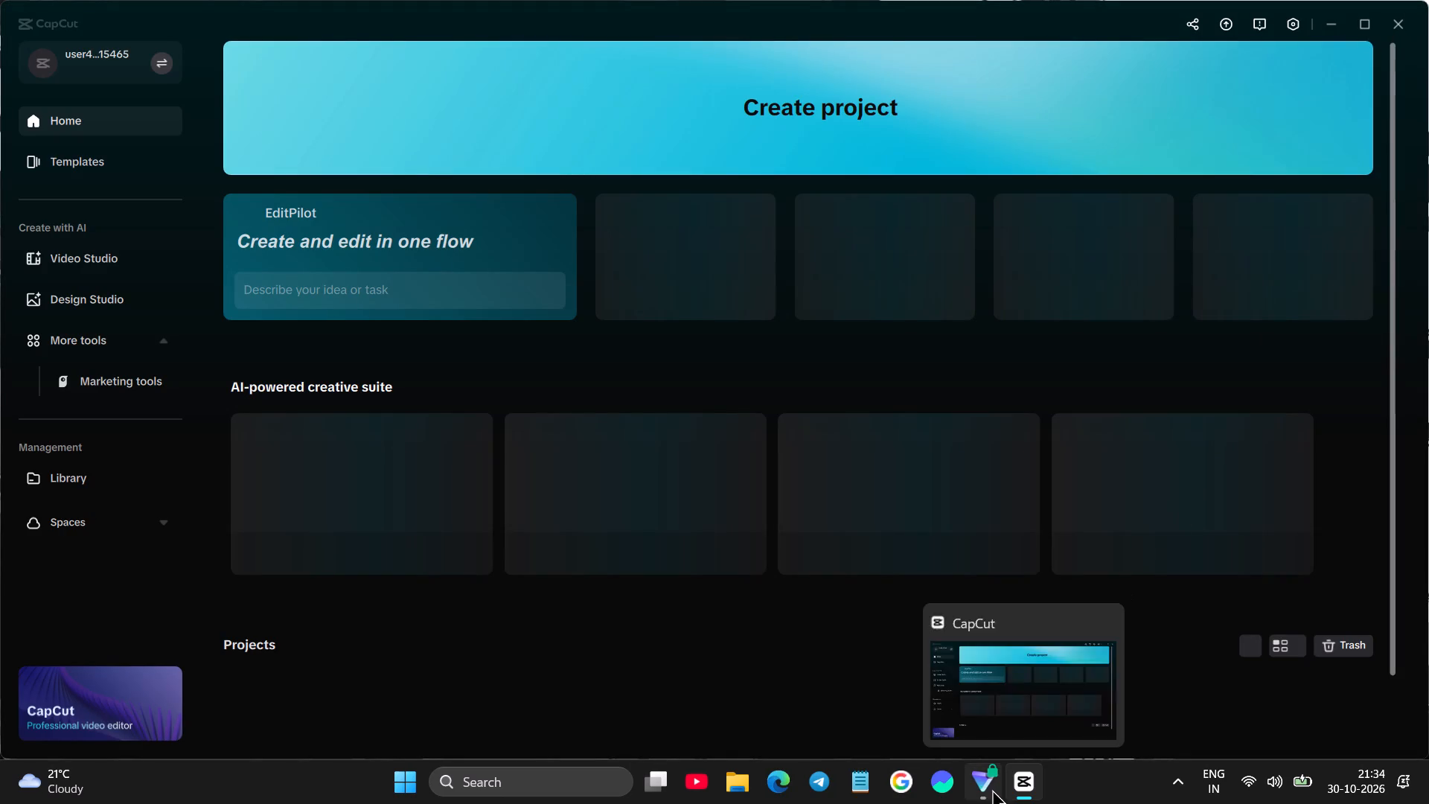
Switch to Proton VPN and close it.
click(992, 789)
click(940, 144)
click(1428, 0)
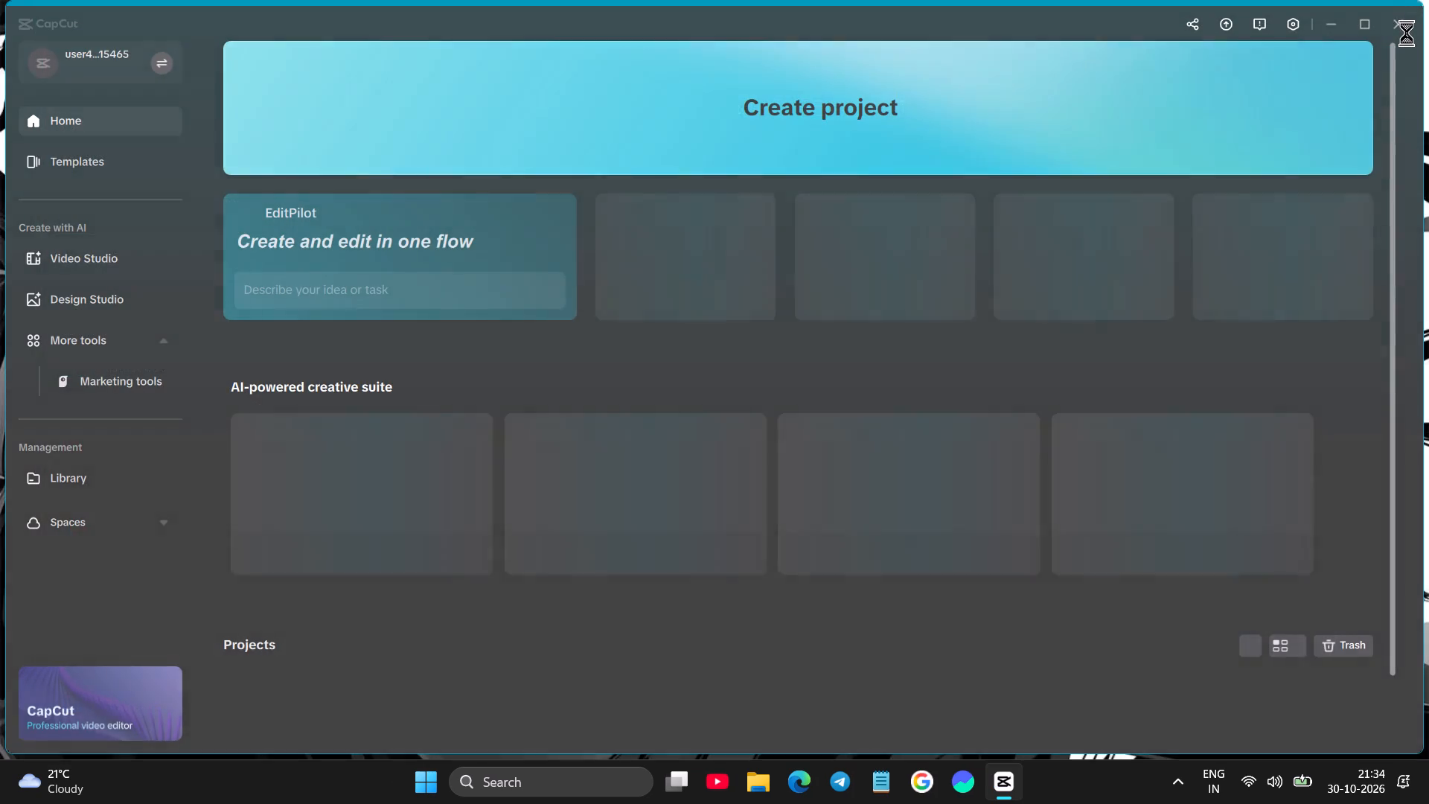